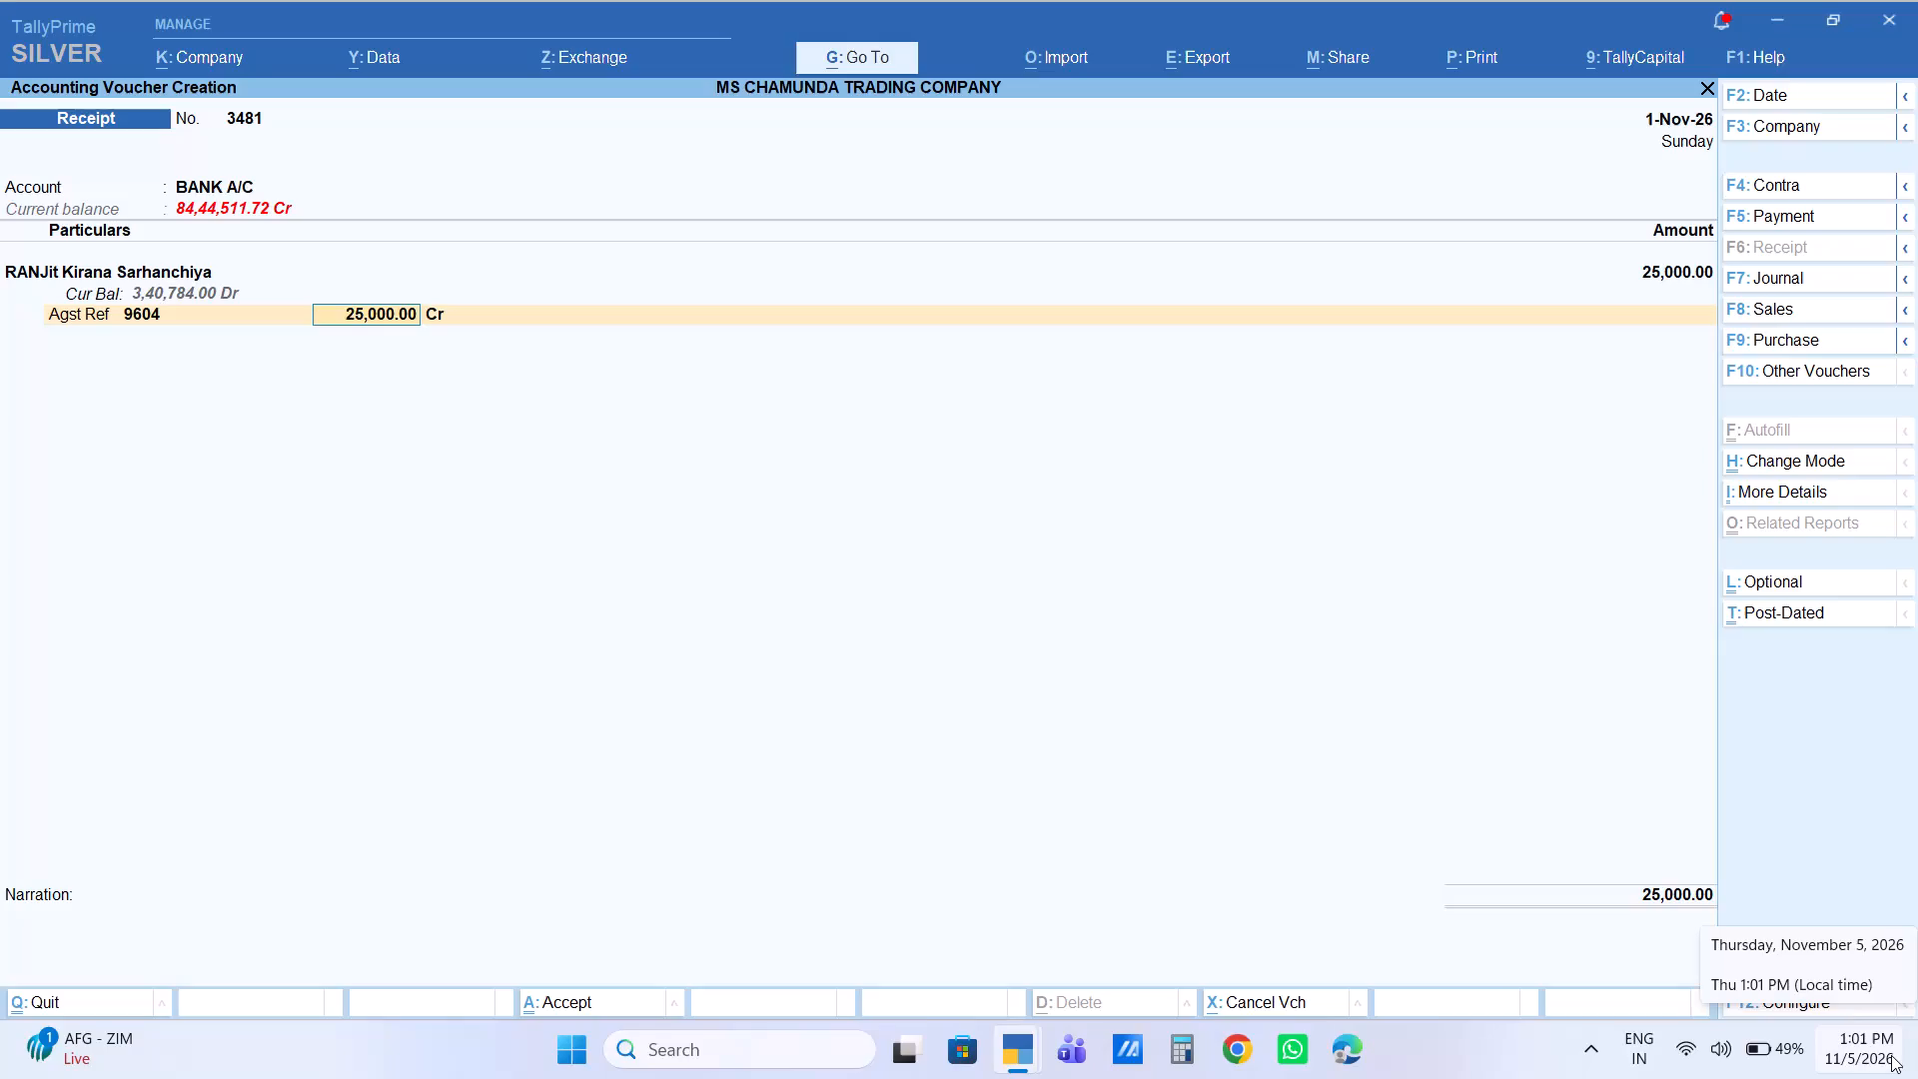
Reopen the Agst Ref bill reference for editing in the receipt voucher's 25,000.00 allocation line.
{"action": "key", "text": "BackSpace"}
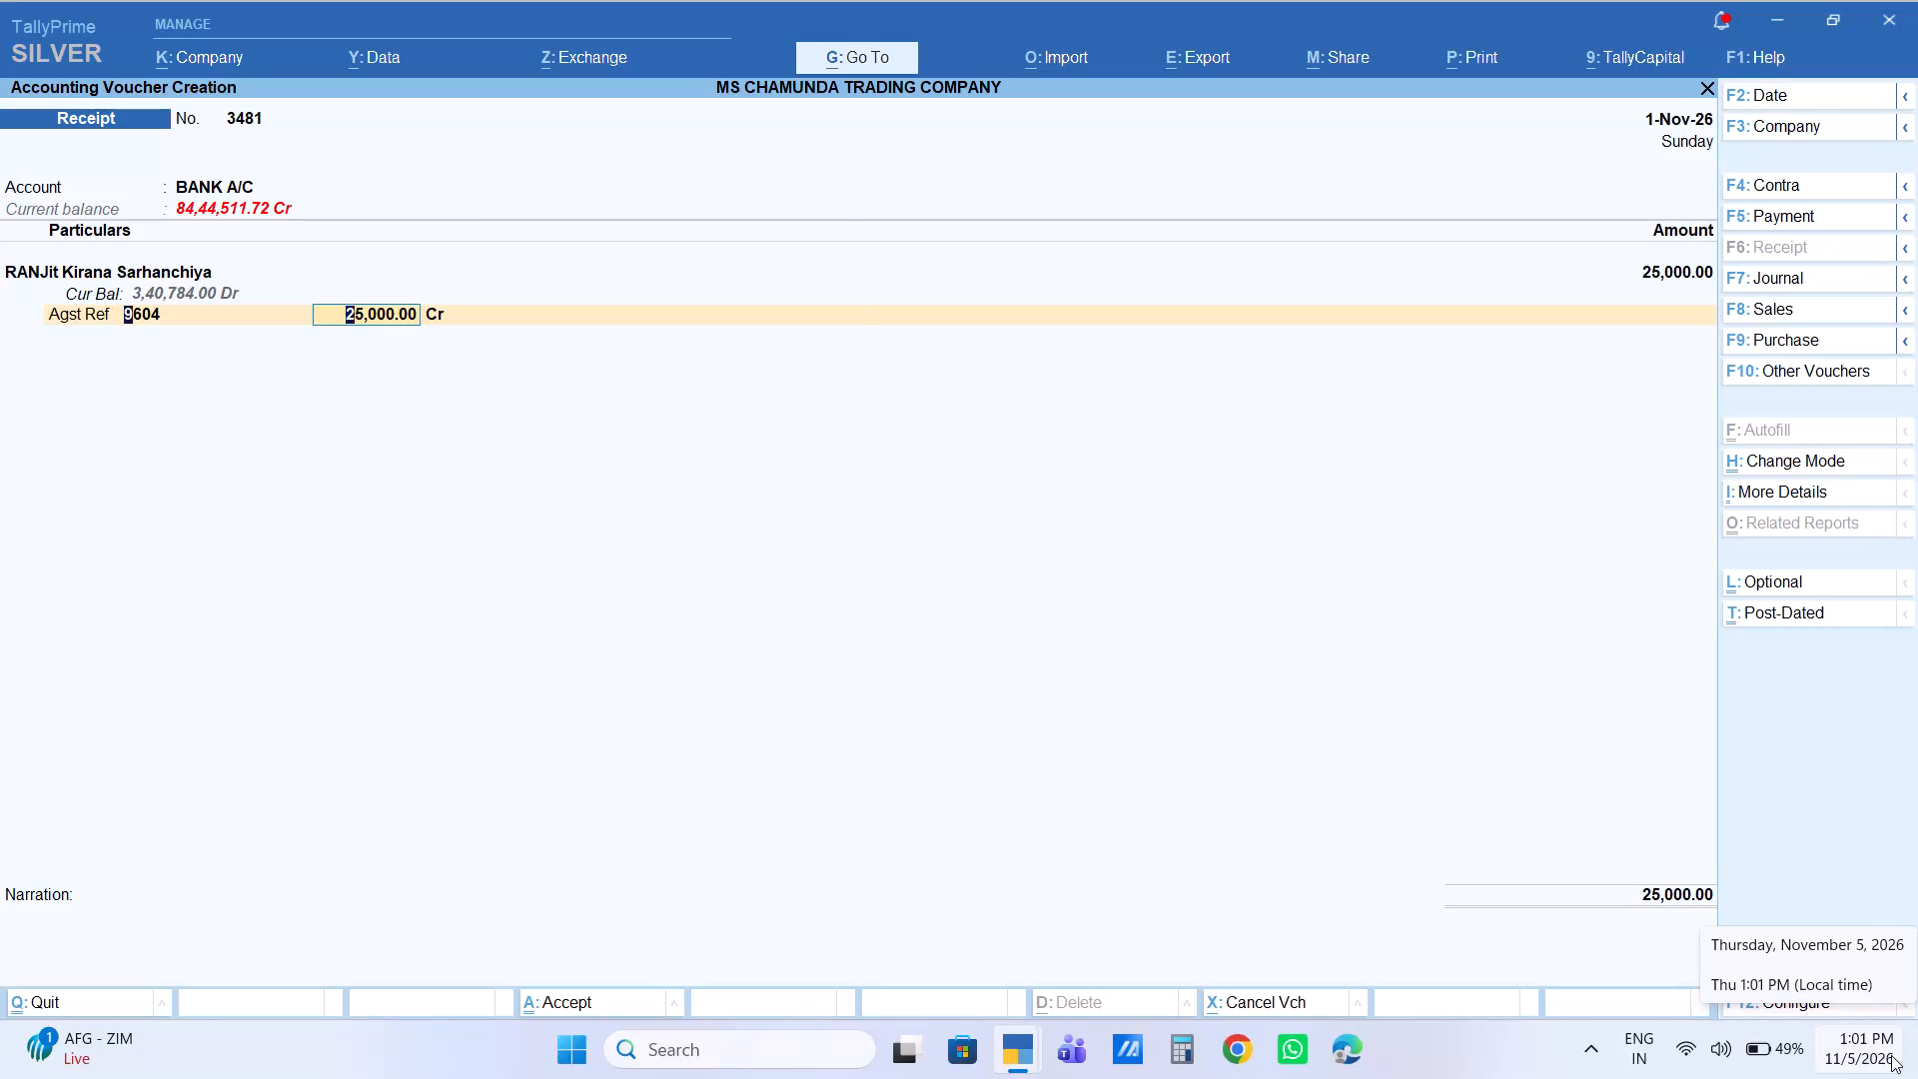
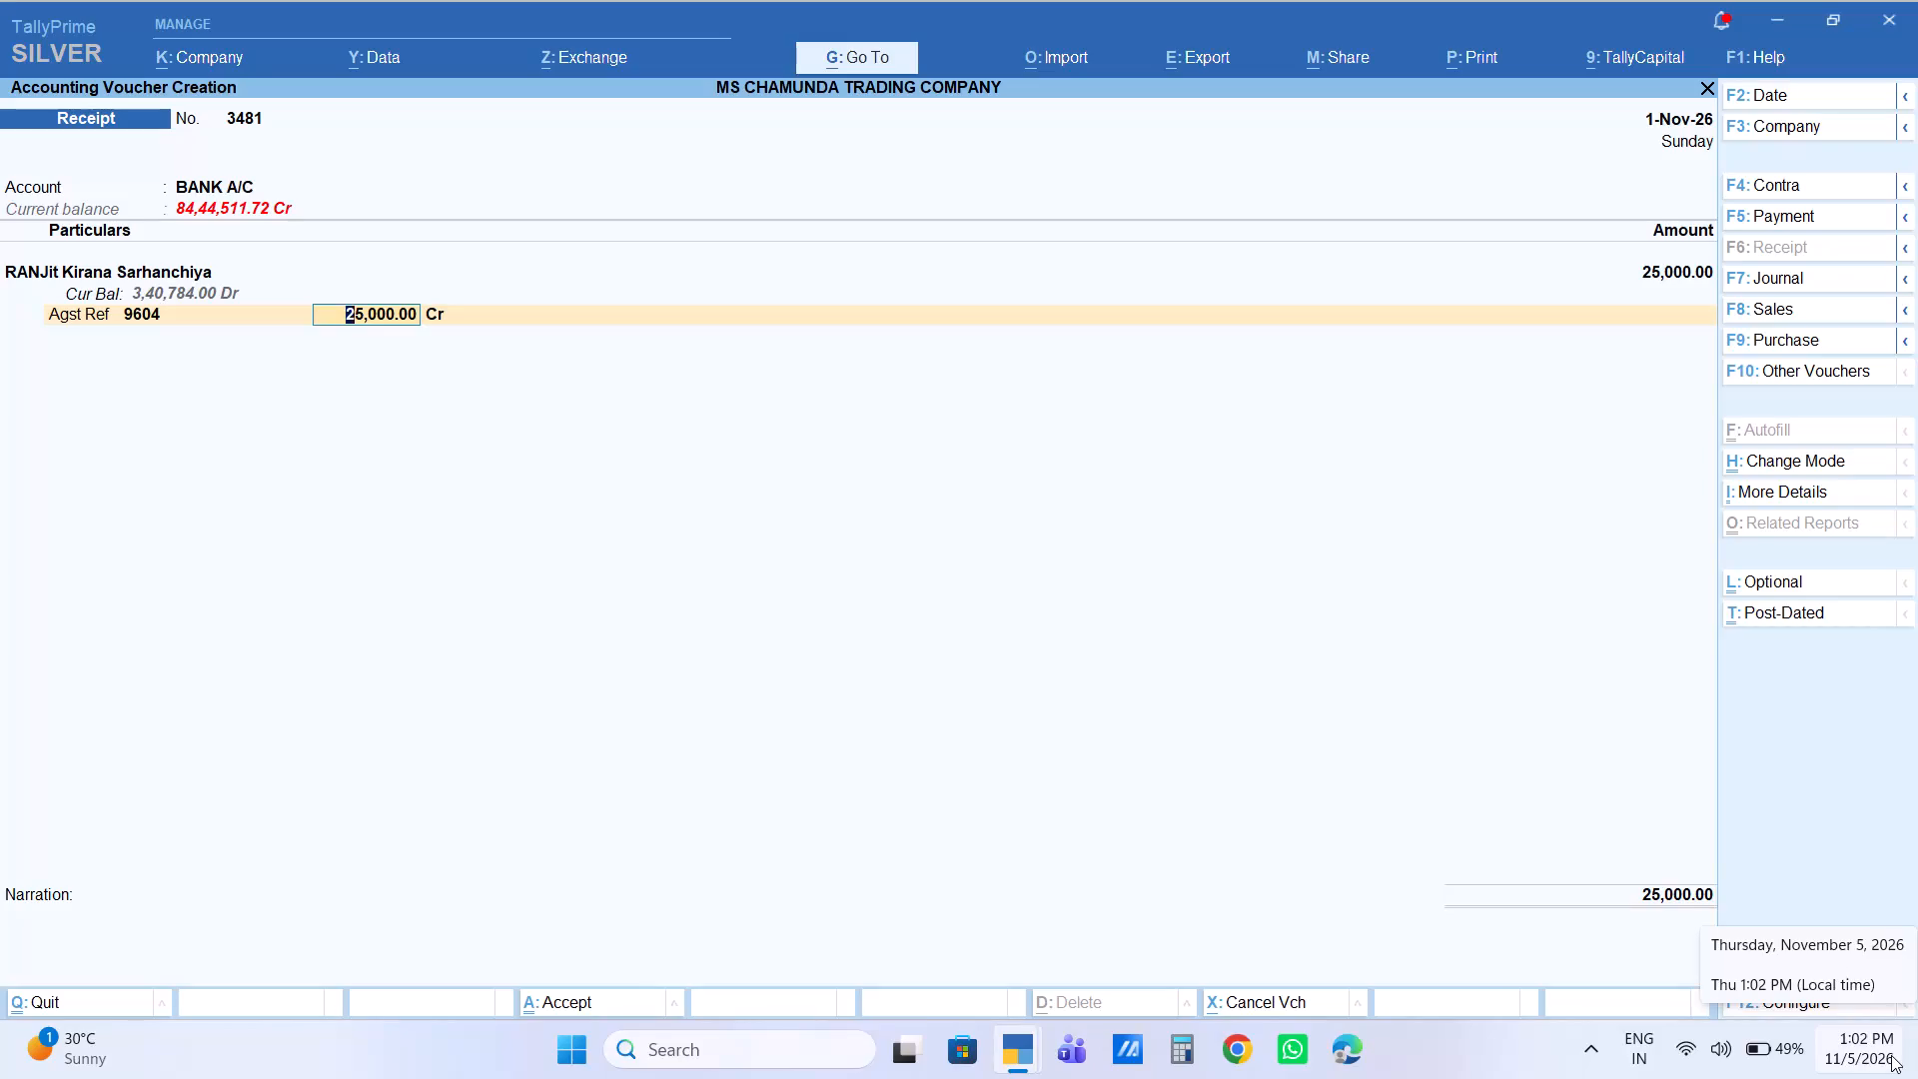
Set the amount allocated against bill reference 9604 to 15,000.00 Cr in the current receipt voucher.
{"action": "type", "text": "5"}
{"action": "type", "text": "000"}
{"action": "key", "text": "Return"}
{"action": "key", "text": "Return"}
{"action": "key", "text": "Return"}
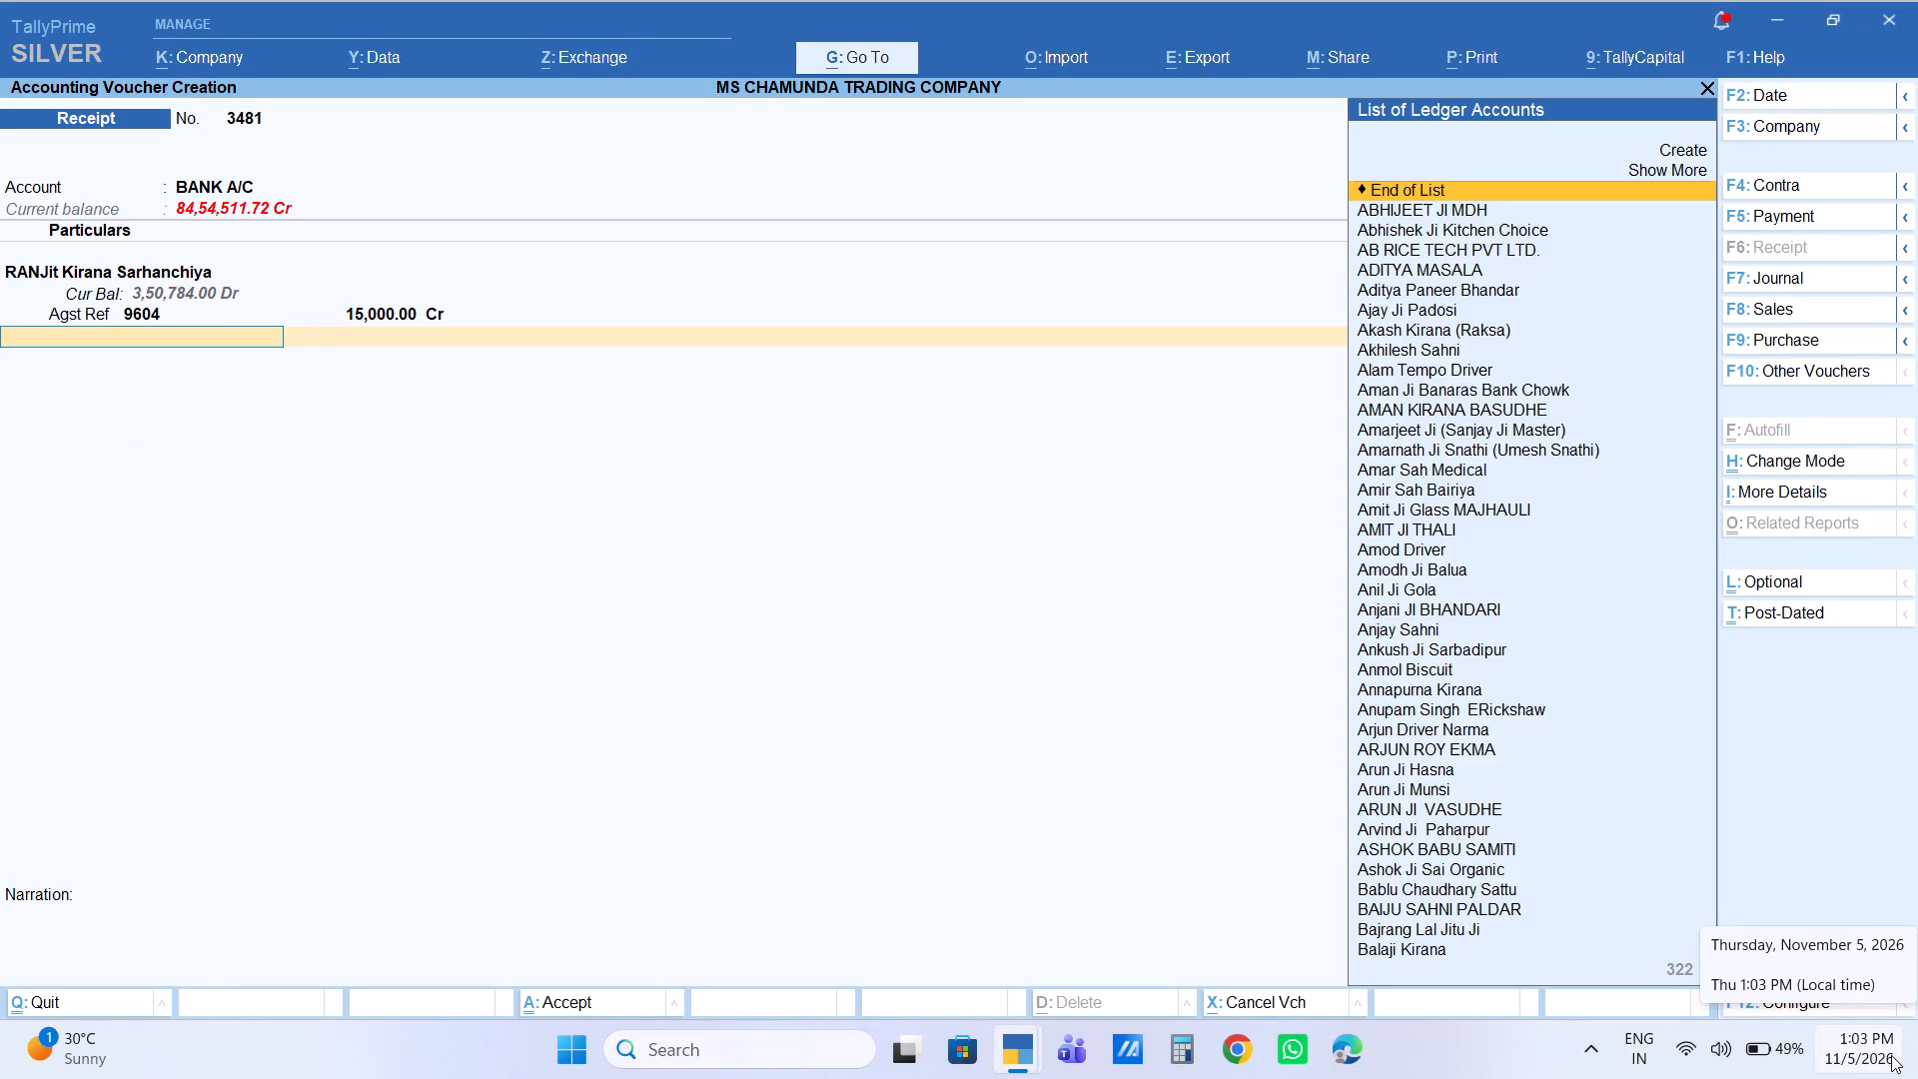
Change the receipt voucher's date to 30-Oct-26.
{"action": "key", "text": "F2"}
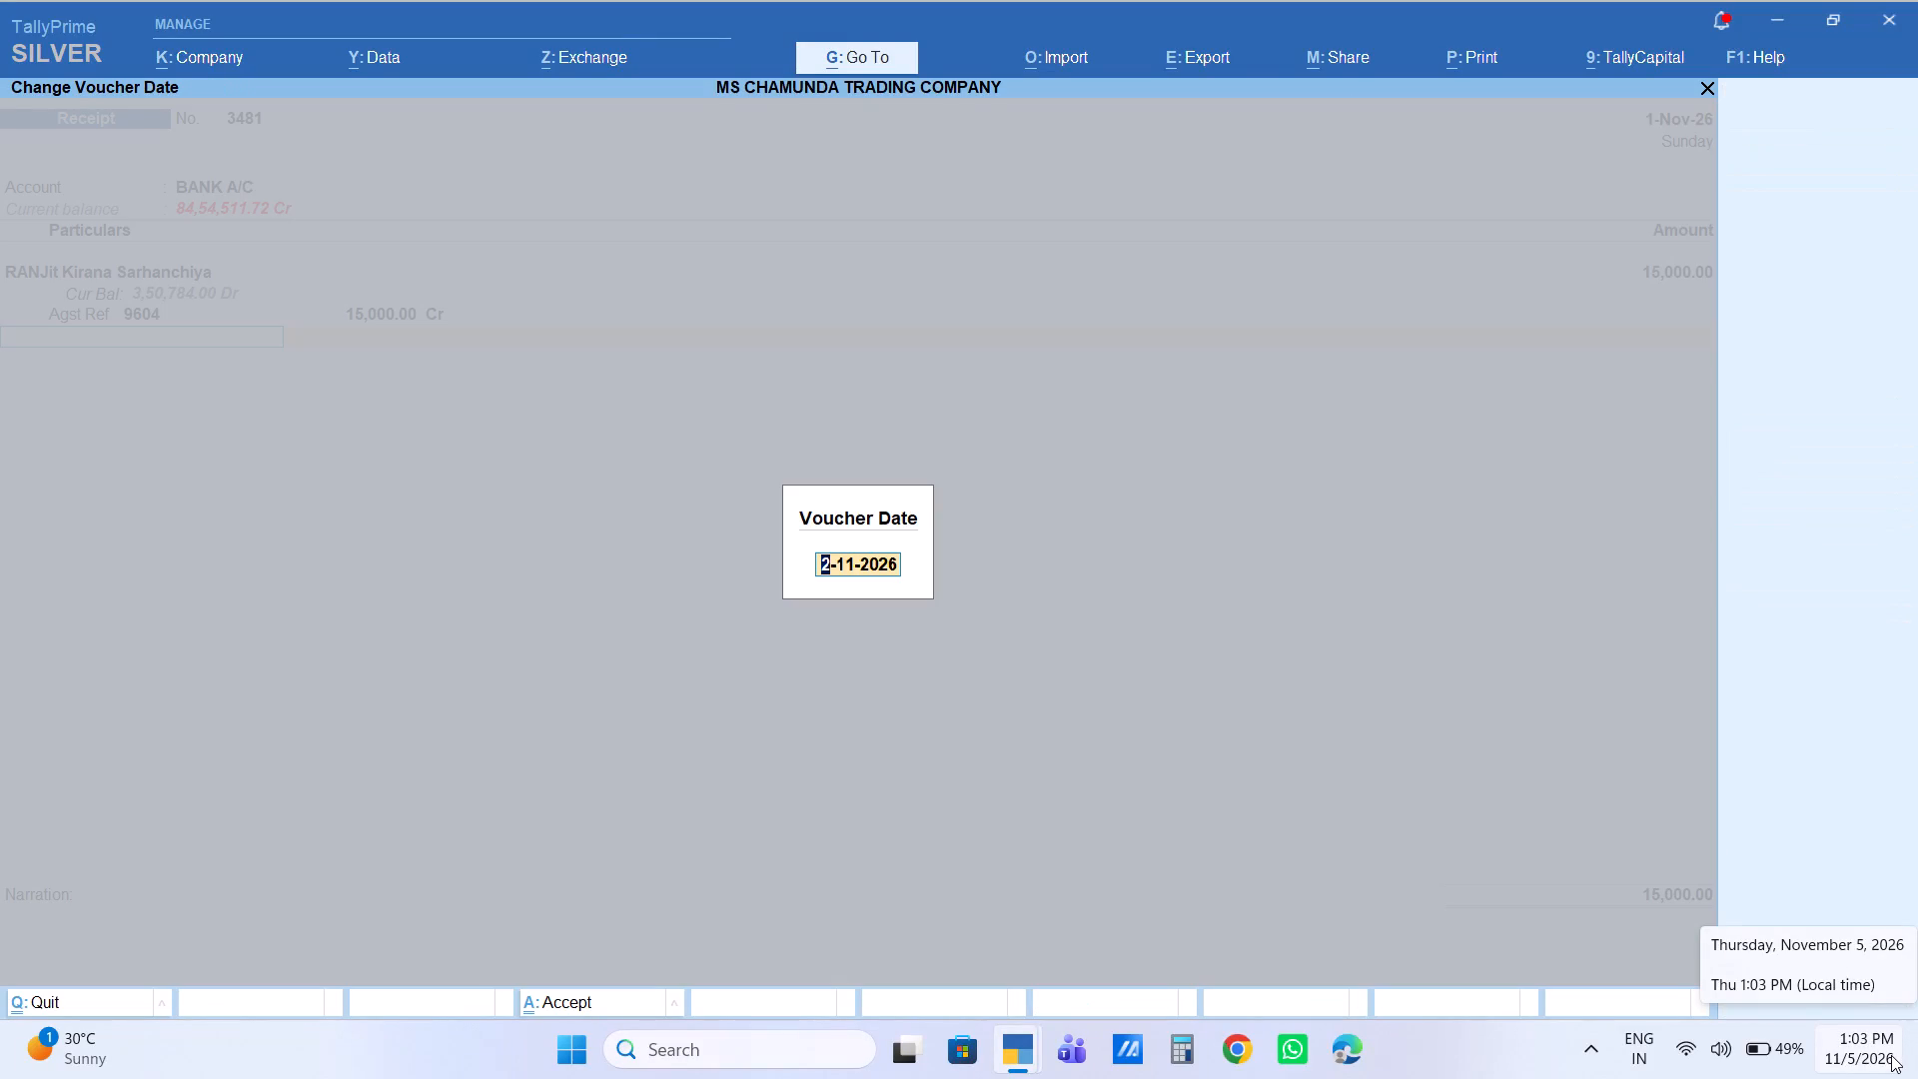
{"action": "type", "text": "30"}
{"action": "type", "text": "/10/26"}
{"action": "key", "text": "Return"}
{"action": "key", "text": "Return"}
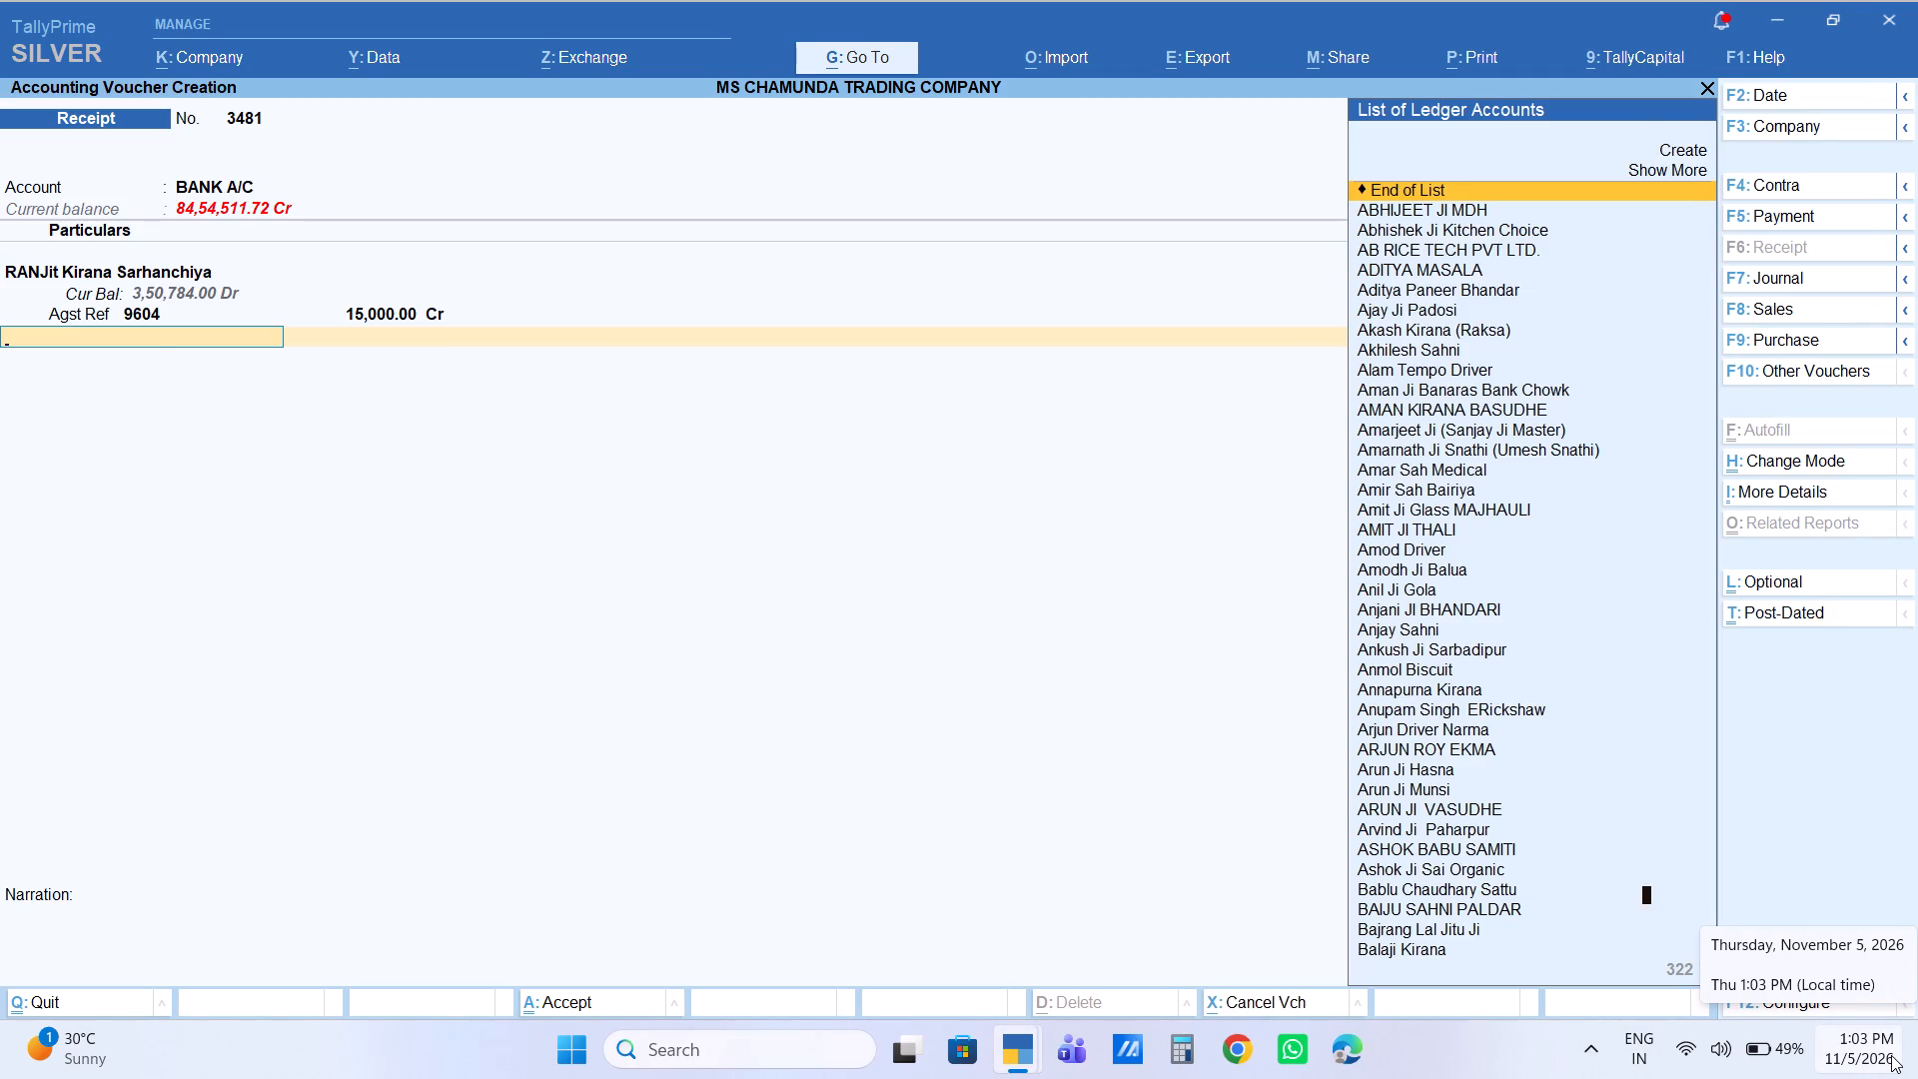
Save the 15,000.00 receipt voucher, keeping the default bank allocation details and leaving the narration blank.
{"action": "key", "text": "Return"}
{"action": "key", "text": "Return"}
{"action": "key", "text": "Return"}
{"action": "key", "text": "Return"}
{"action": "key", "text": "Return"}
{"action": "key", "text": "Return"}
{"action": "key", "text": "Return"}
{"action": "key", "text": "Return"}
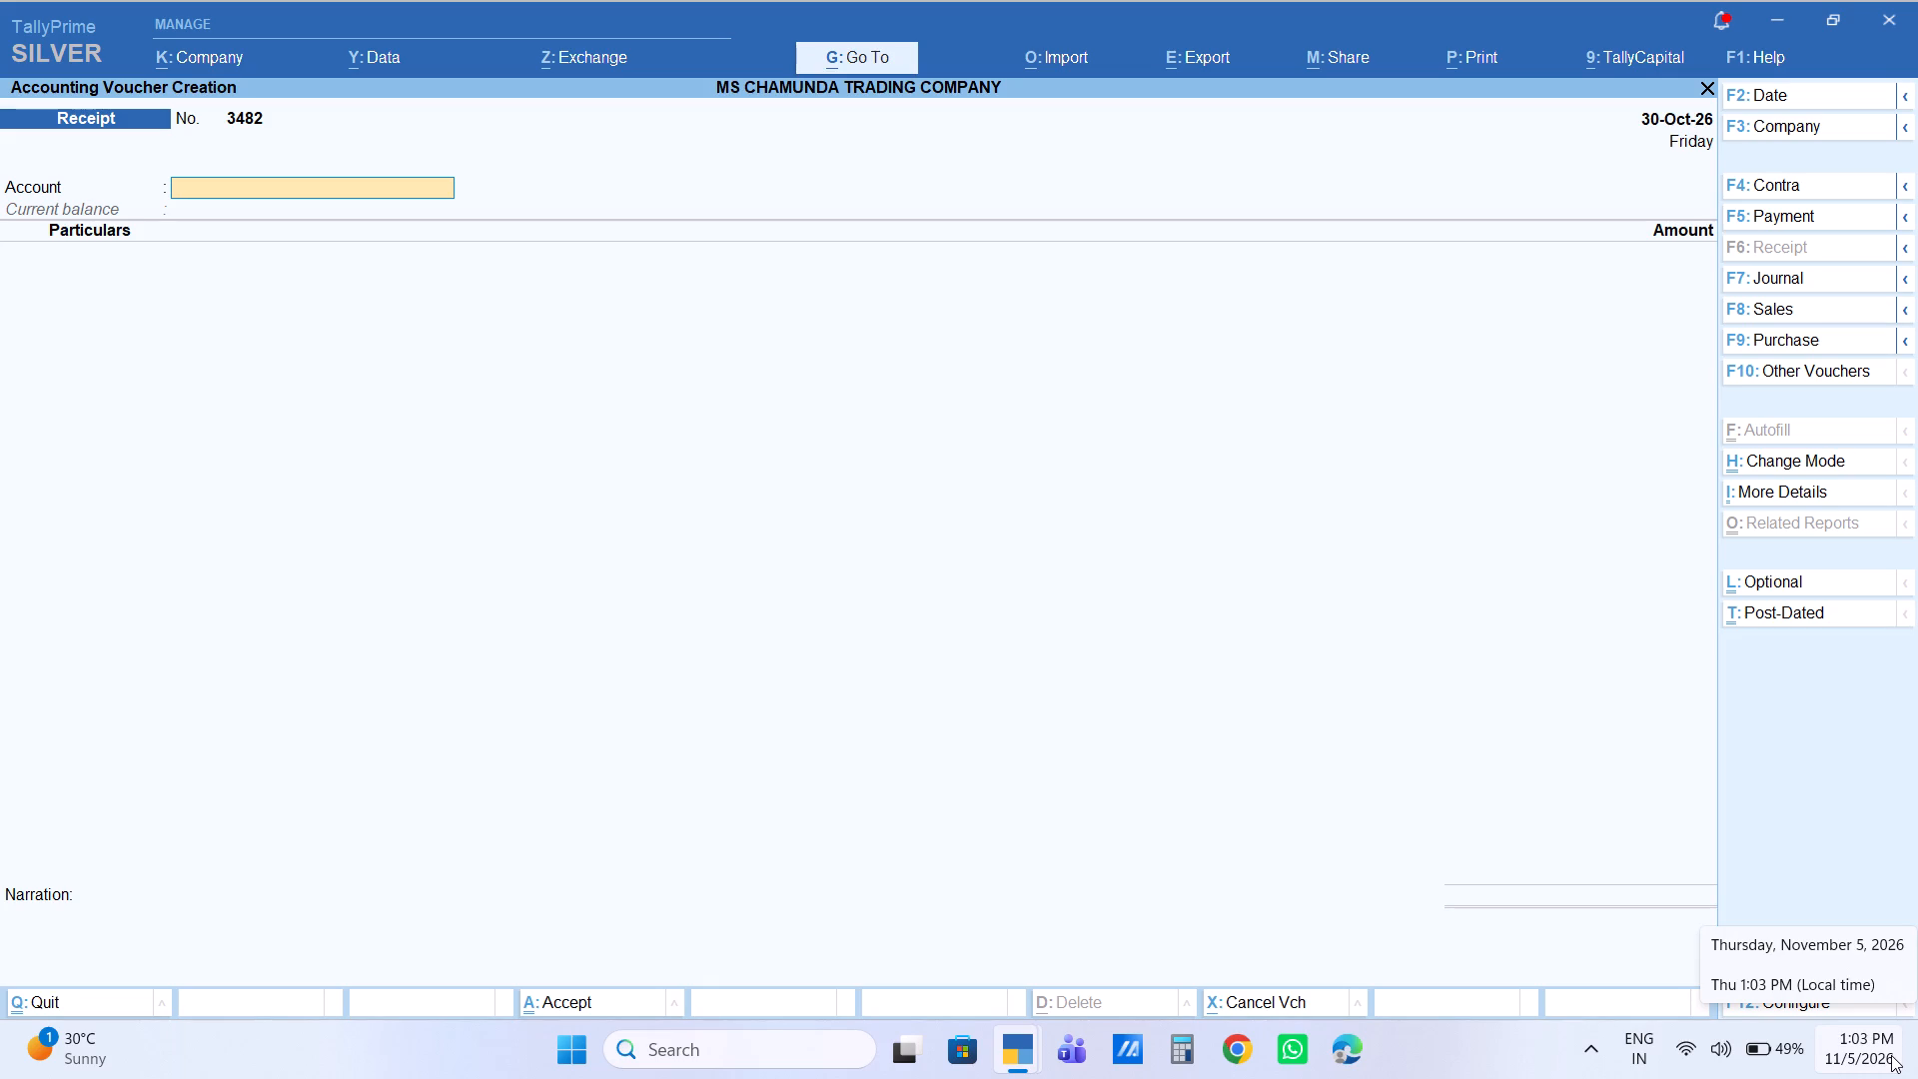
Set the new receipt voucher's date to 1-Nov-26.
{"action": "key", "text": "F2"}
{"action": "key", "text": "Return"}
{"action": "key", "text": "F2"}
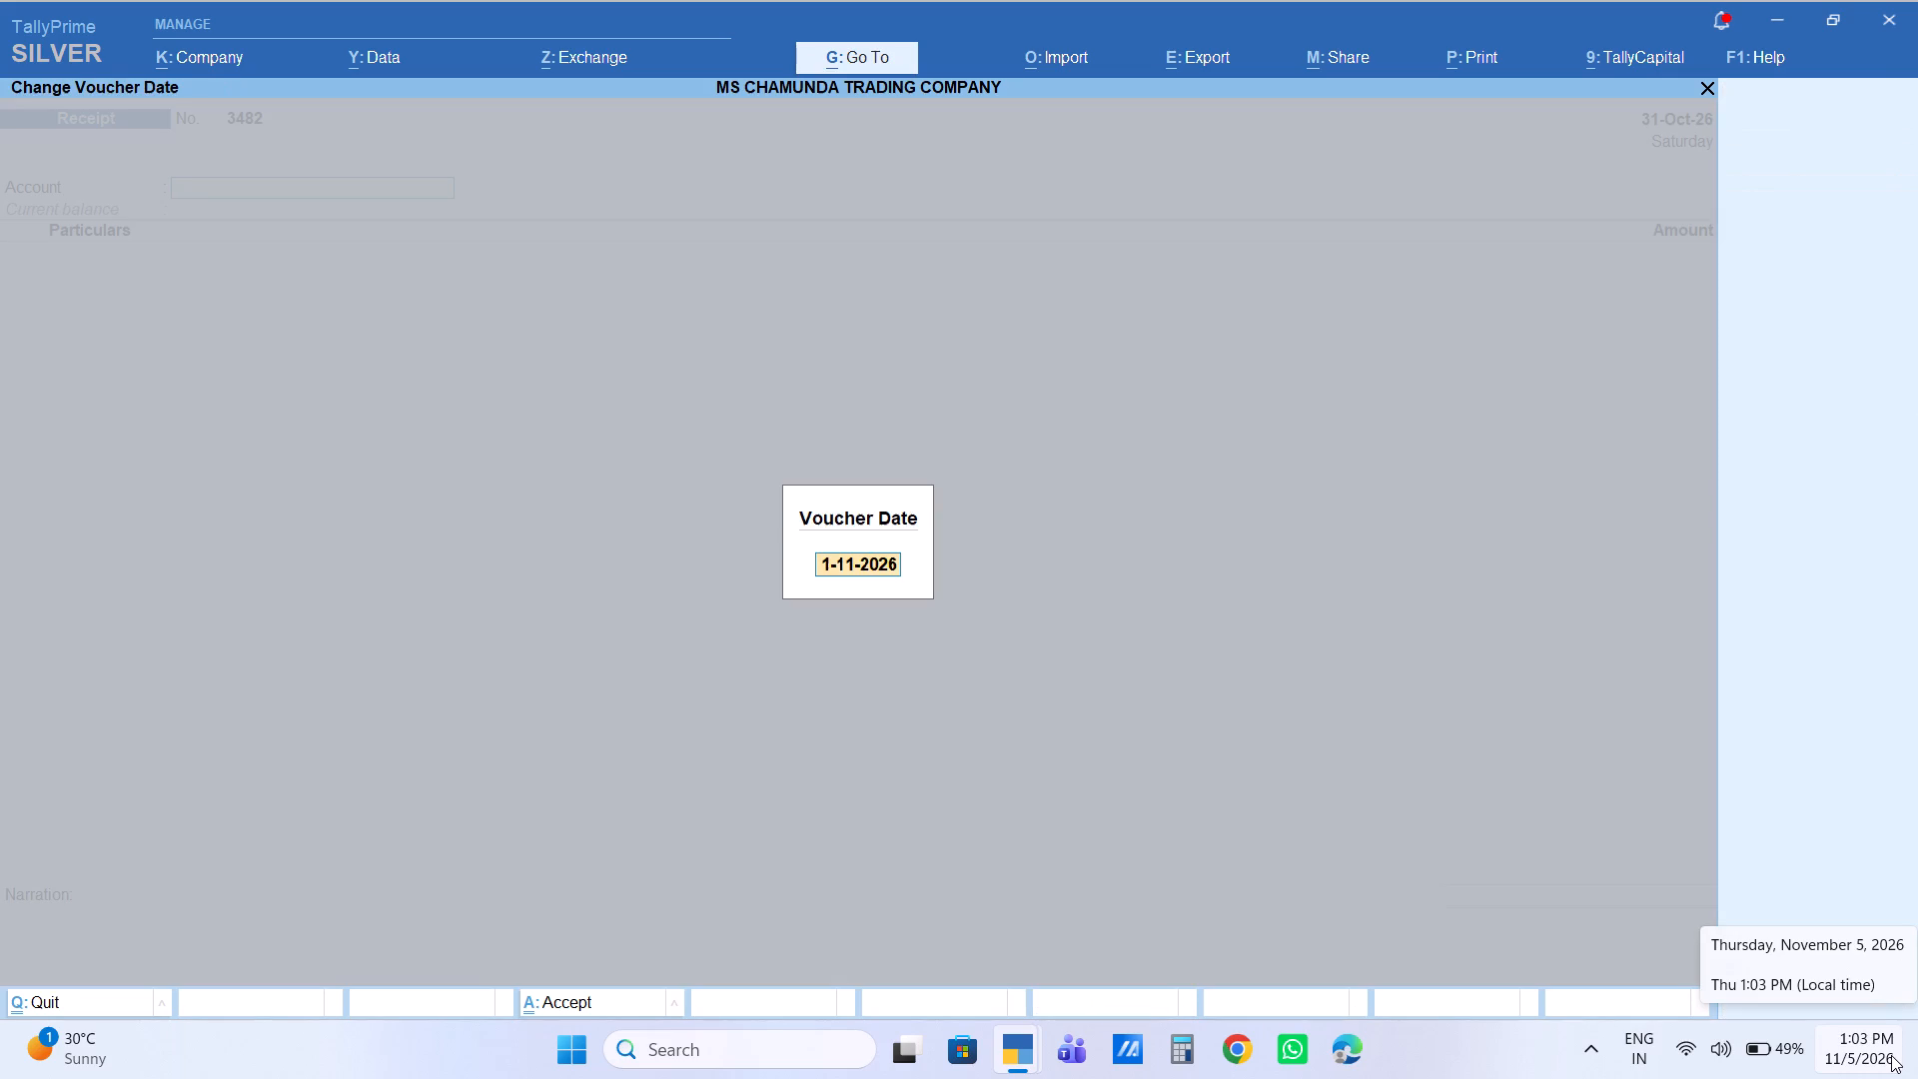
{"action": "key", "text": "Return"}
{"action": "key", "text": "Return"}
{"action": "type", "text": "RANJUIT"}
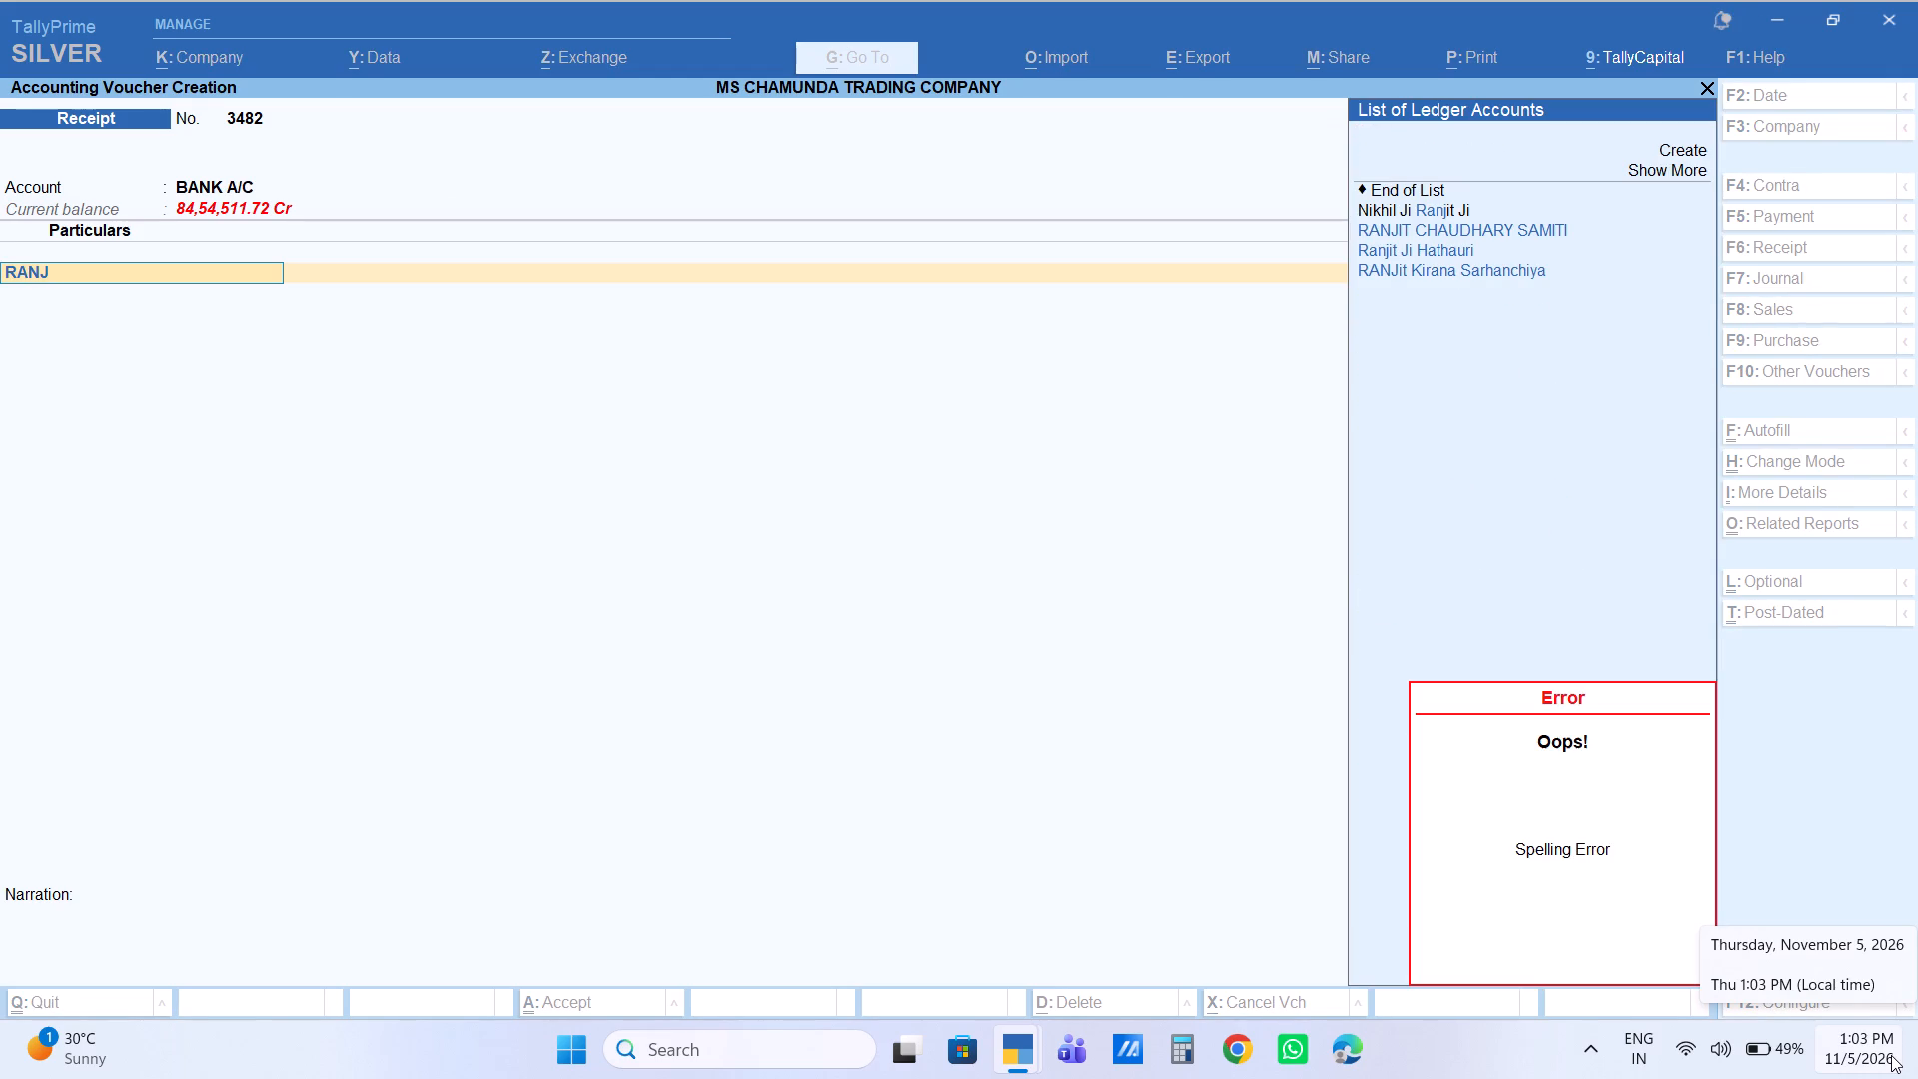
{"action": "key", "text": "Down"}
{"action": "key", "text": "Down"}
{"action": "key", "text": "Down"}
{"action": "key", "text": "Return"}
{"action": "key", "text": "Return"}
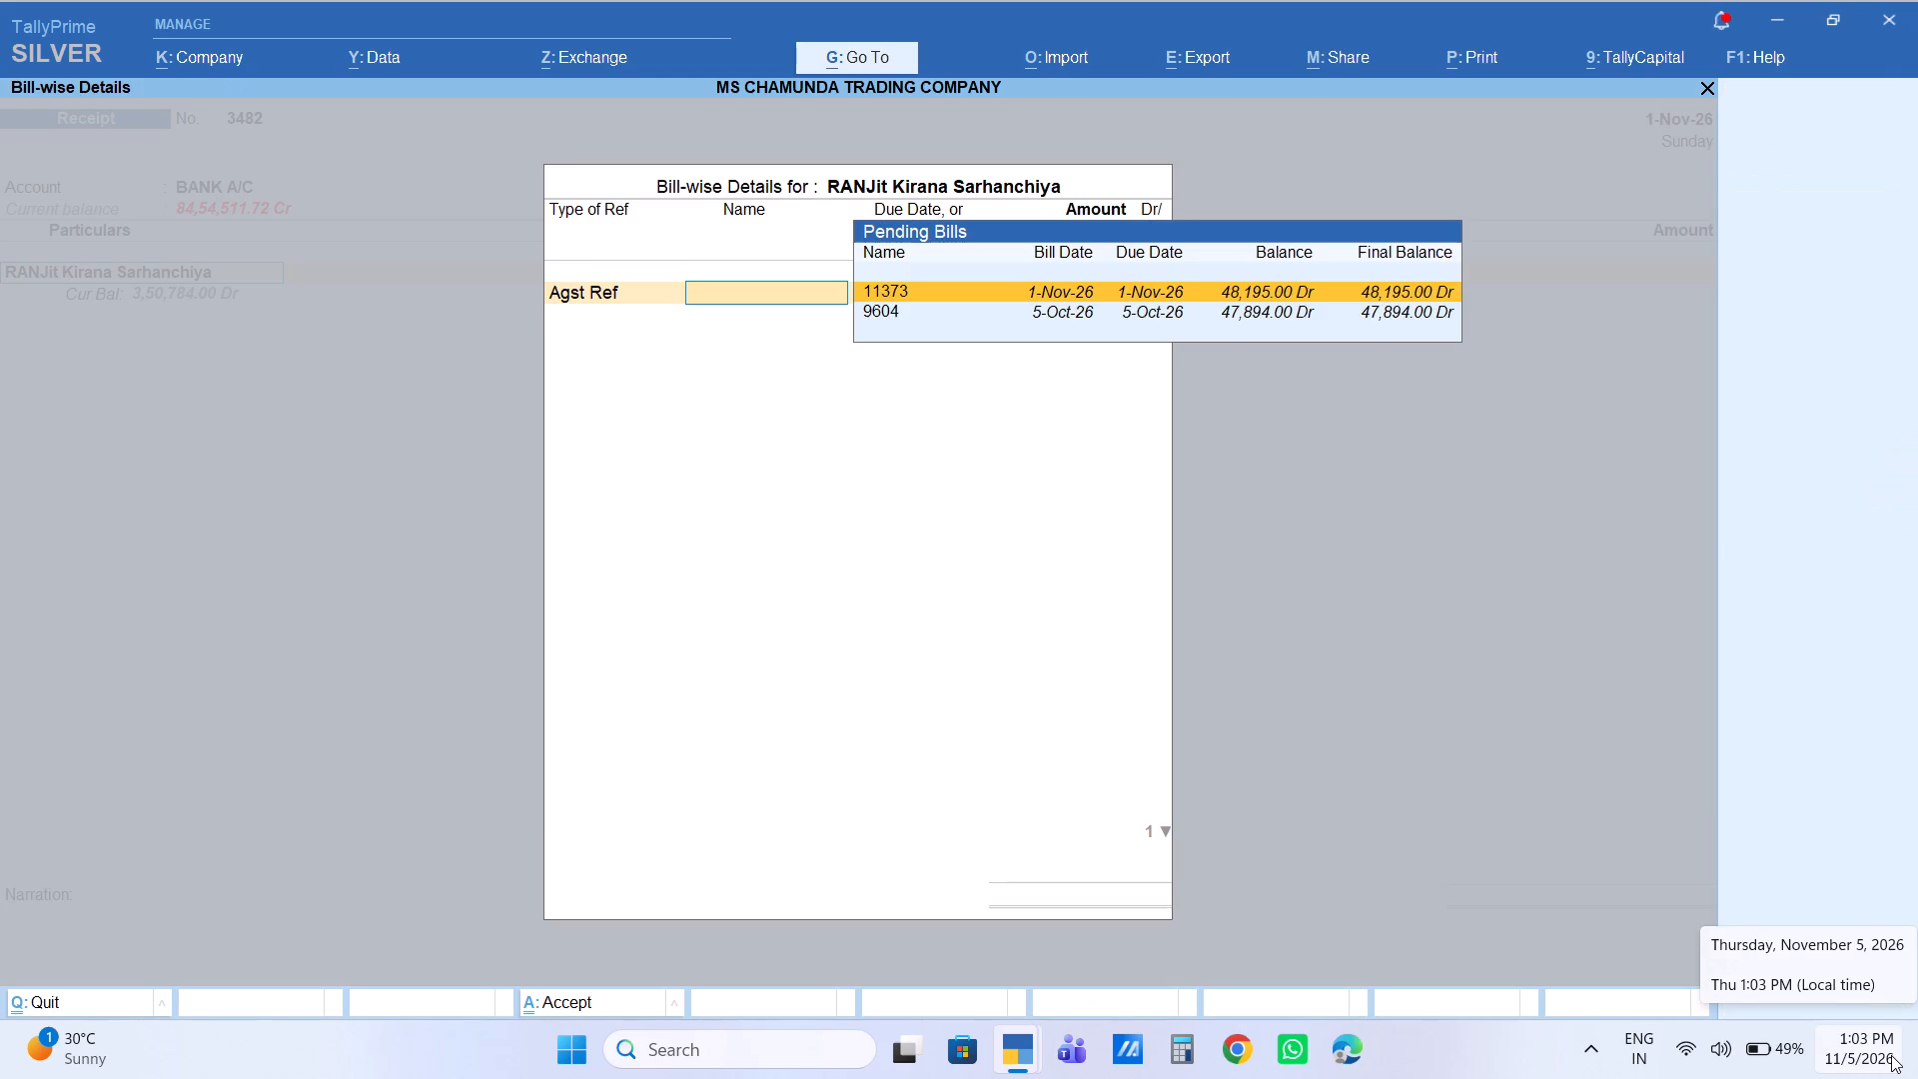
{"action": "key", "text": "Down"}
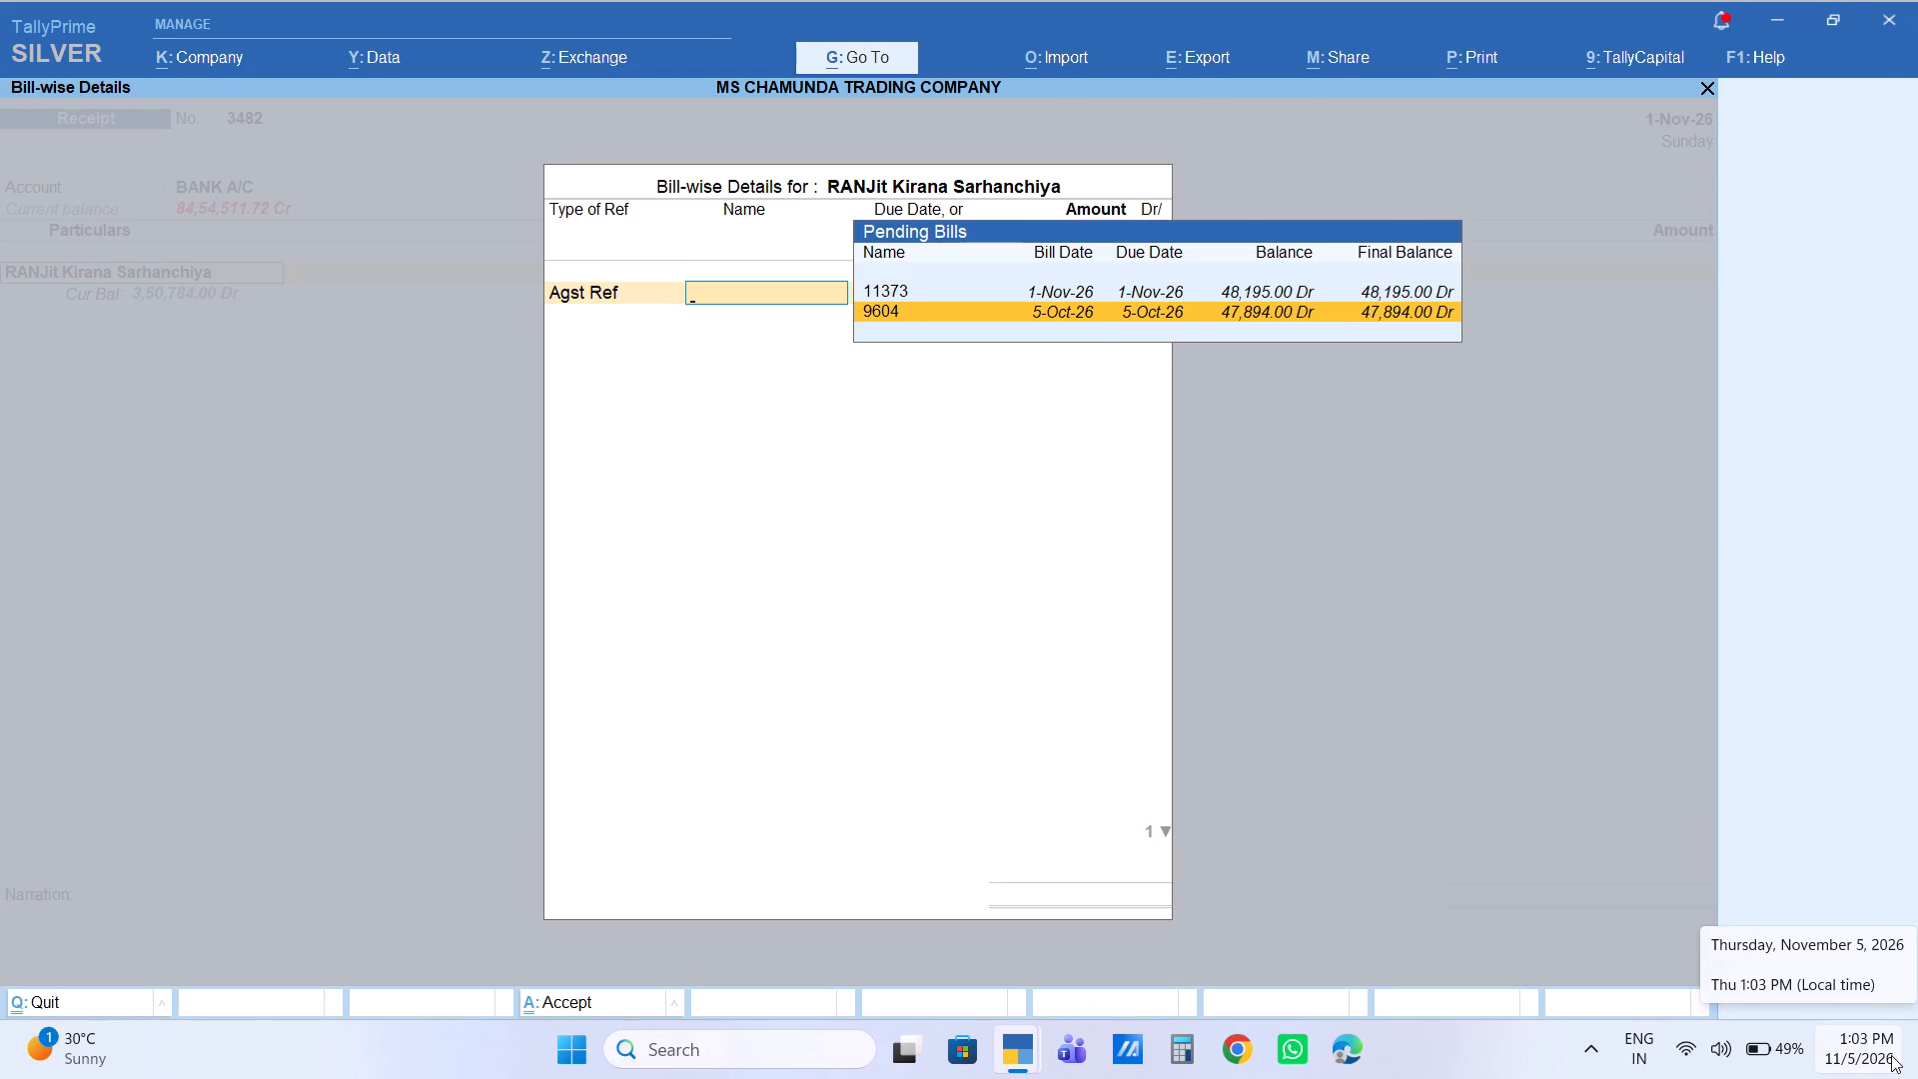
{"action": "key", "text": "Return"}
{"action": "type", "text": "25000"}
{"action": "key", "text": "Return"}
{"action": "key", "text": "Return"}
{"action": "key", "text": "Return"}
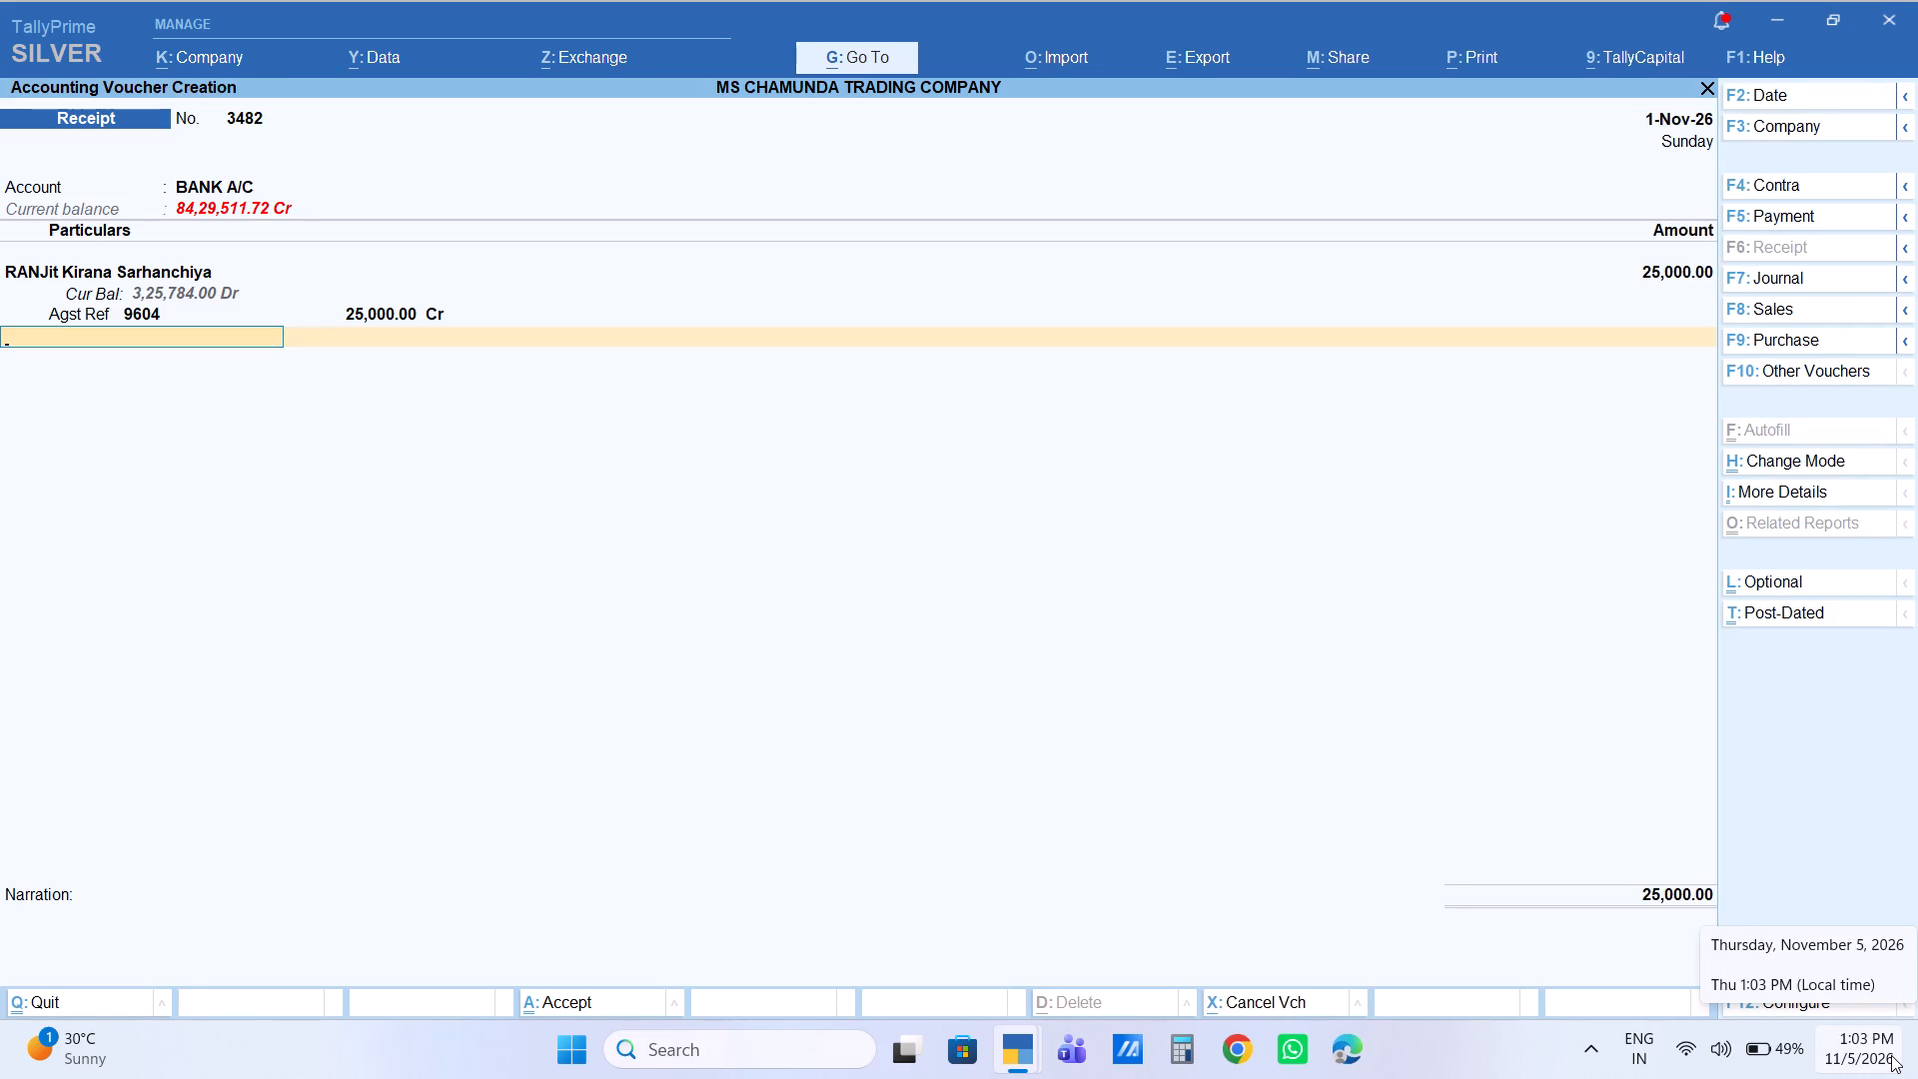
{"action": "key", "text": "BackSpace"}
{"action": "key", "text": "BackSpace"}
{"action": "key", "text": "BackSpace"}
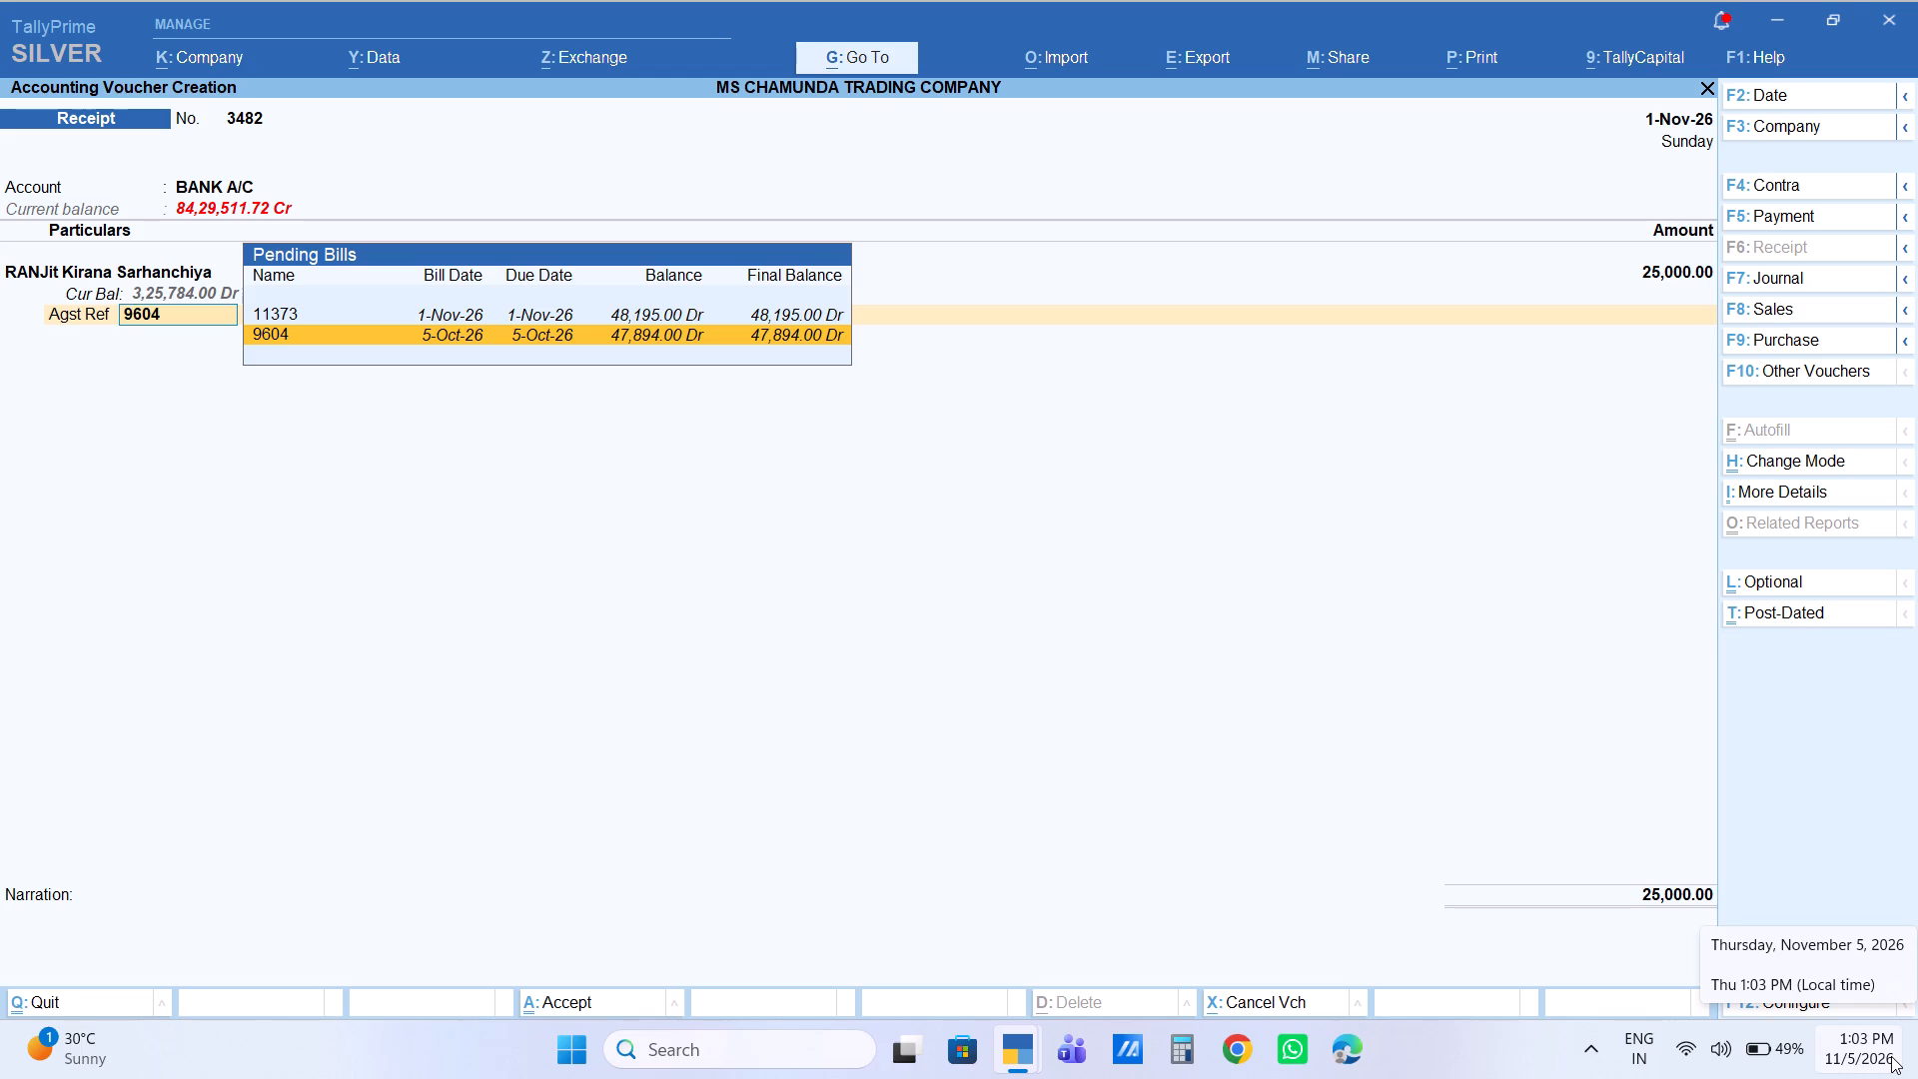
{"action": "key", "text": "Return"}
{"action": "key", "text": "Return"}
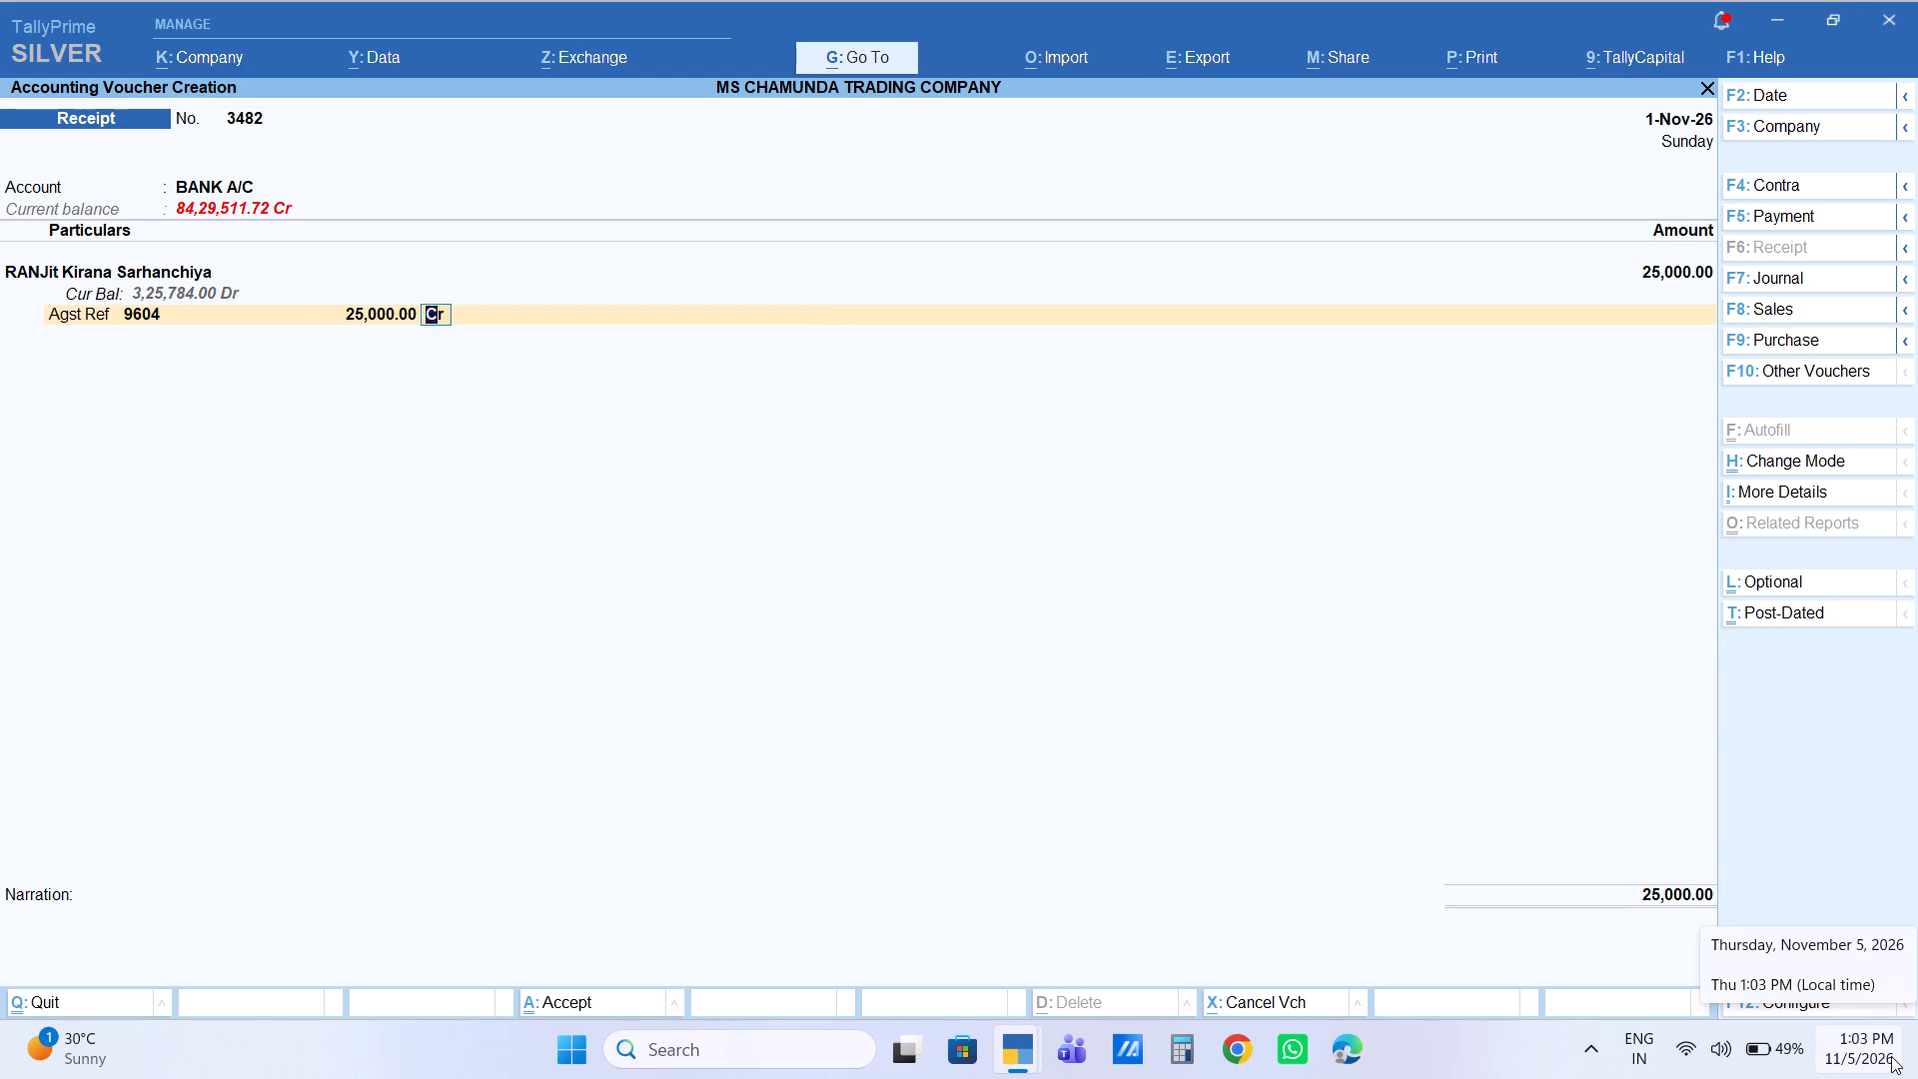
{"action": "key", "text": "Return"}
Save the 25,000.00 receipt voucher, keeping the default bank allocation details and leaving the narration blank.
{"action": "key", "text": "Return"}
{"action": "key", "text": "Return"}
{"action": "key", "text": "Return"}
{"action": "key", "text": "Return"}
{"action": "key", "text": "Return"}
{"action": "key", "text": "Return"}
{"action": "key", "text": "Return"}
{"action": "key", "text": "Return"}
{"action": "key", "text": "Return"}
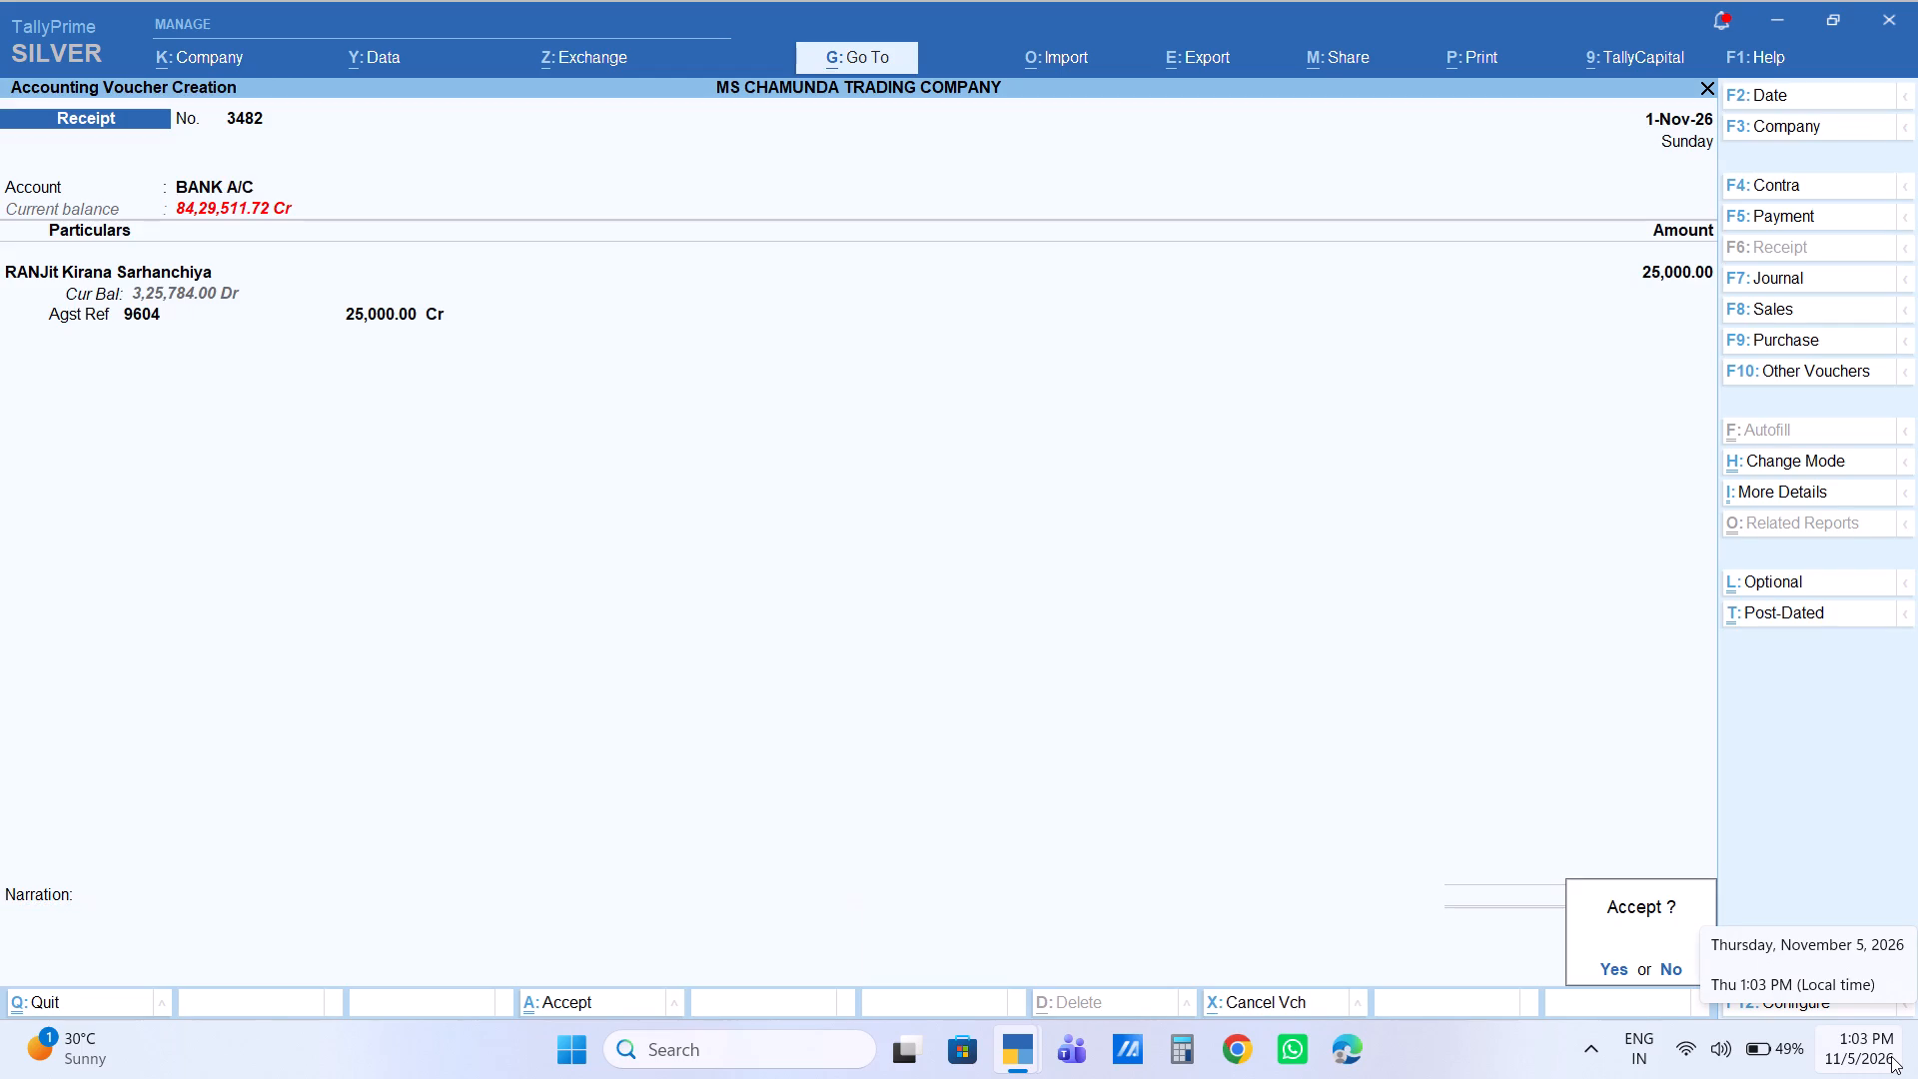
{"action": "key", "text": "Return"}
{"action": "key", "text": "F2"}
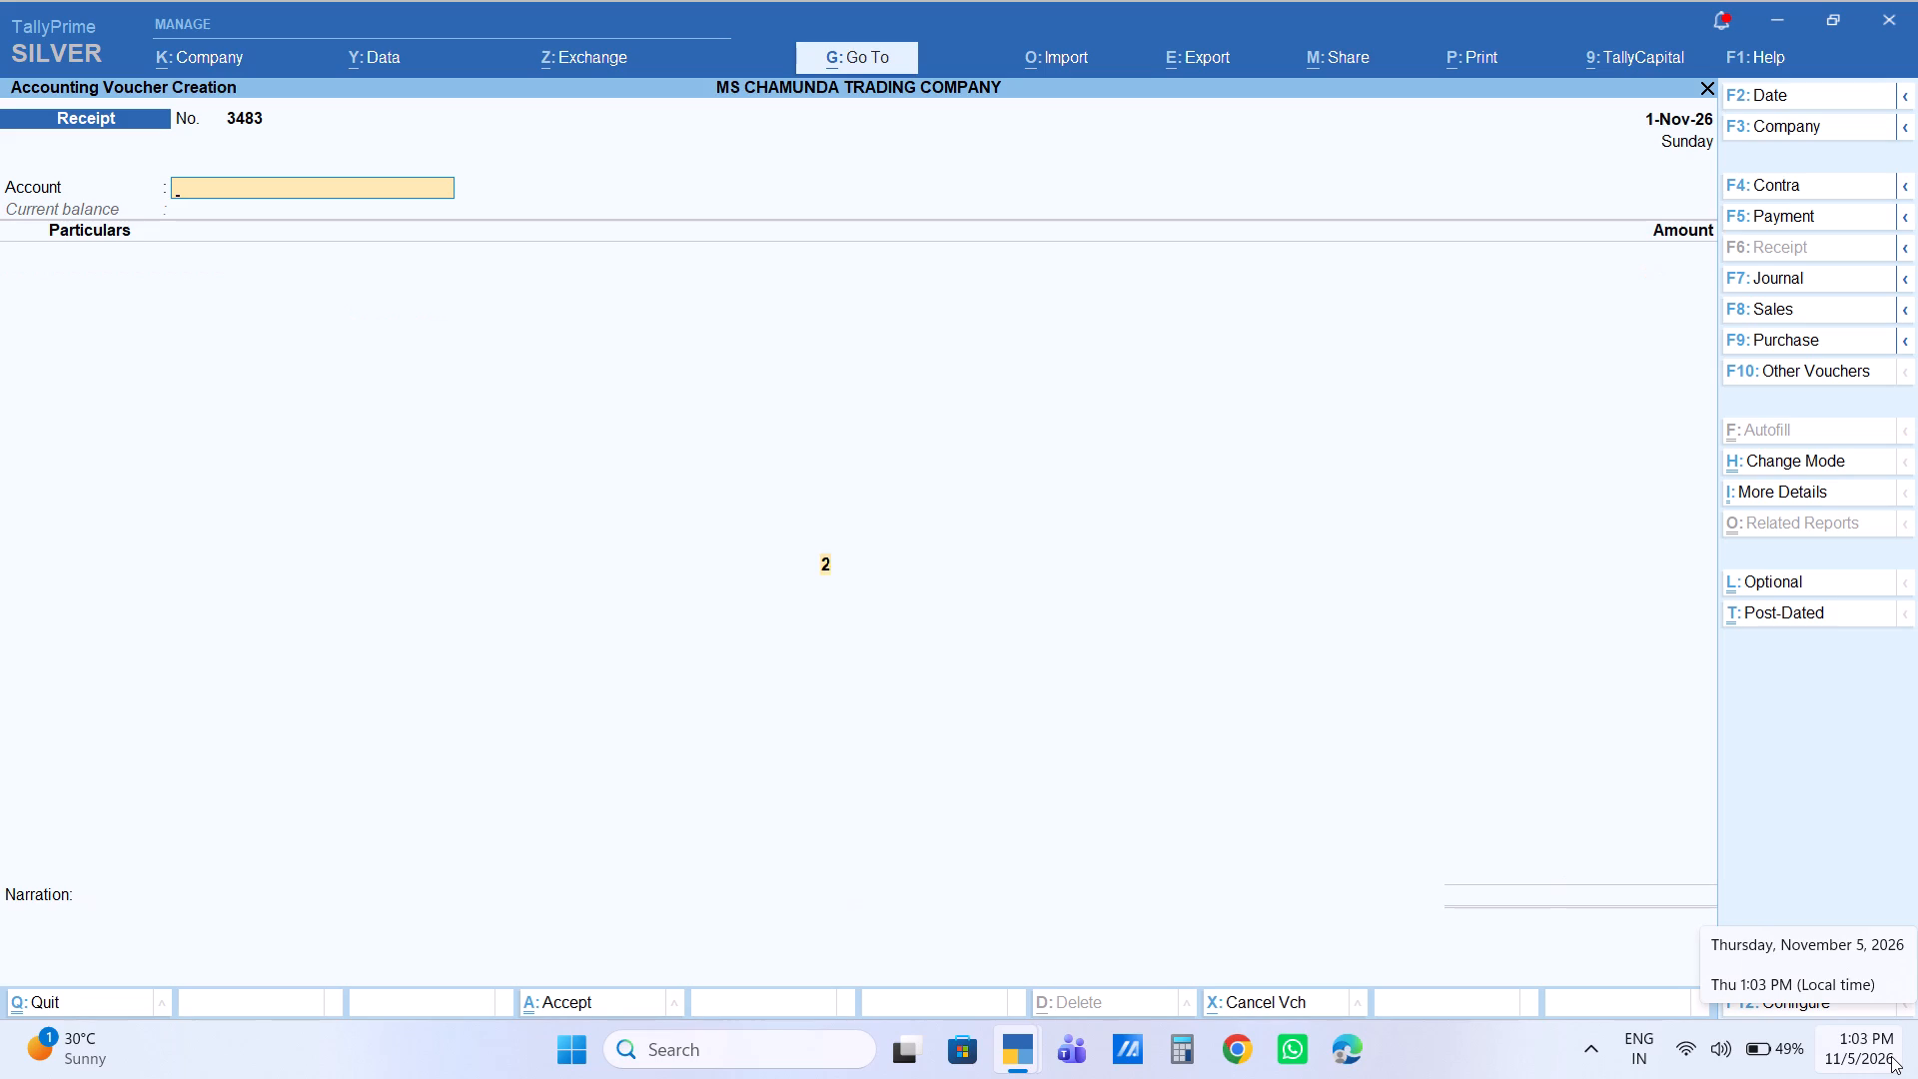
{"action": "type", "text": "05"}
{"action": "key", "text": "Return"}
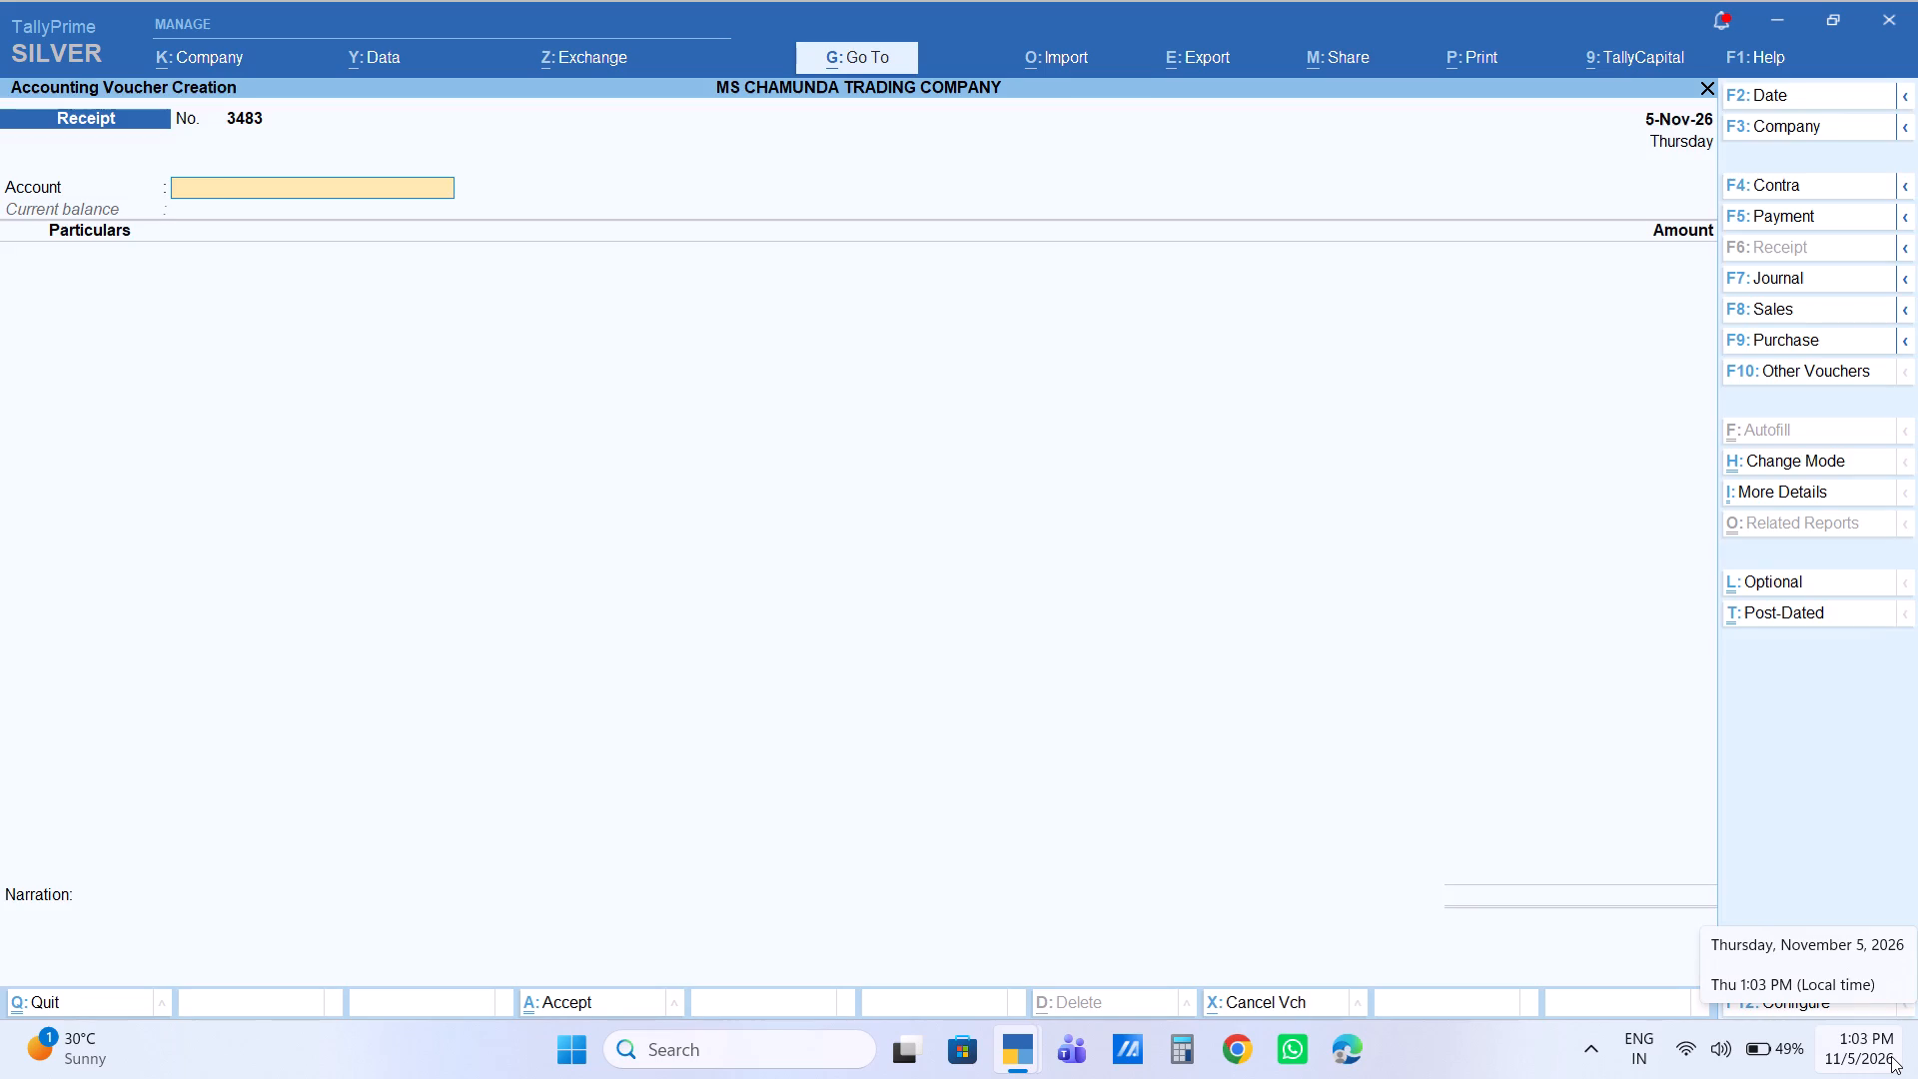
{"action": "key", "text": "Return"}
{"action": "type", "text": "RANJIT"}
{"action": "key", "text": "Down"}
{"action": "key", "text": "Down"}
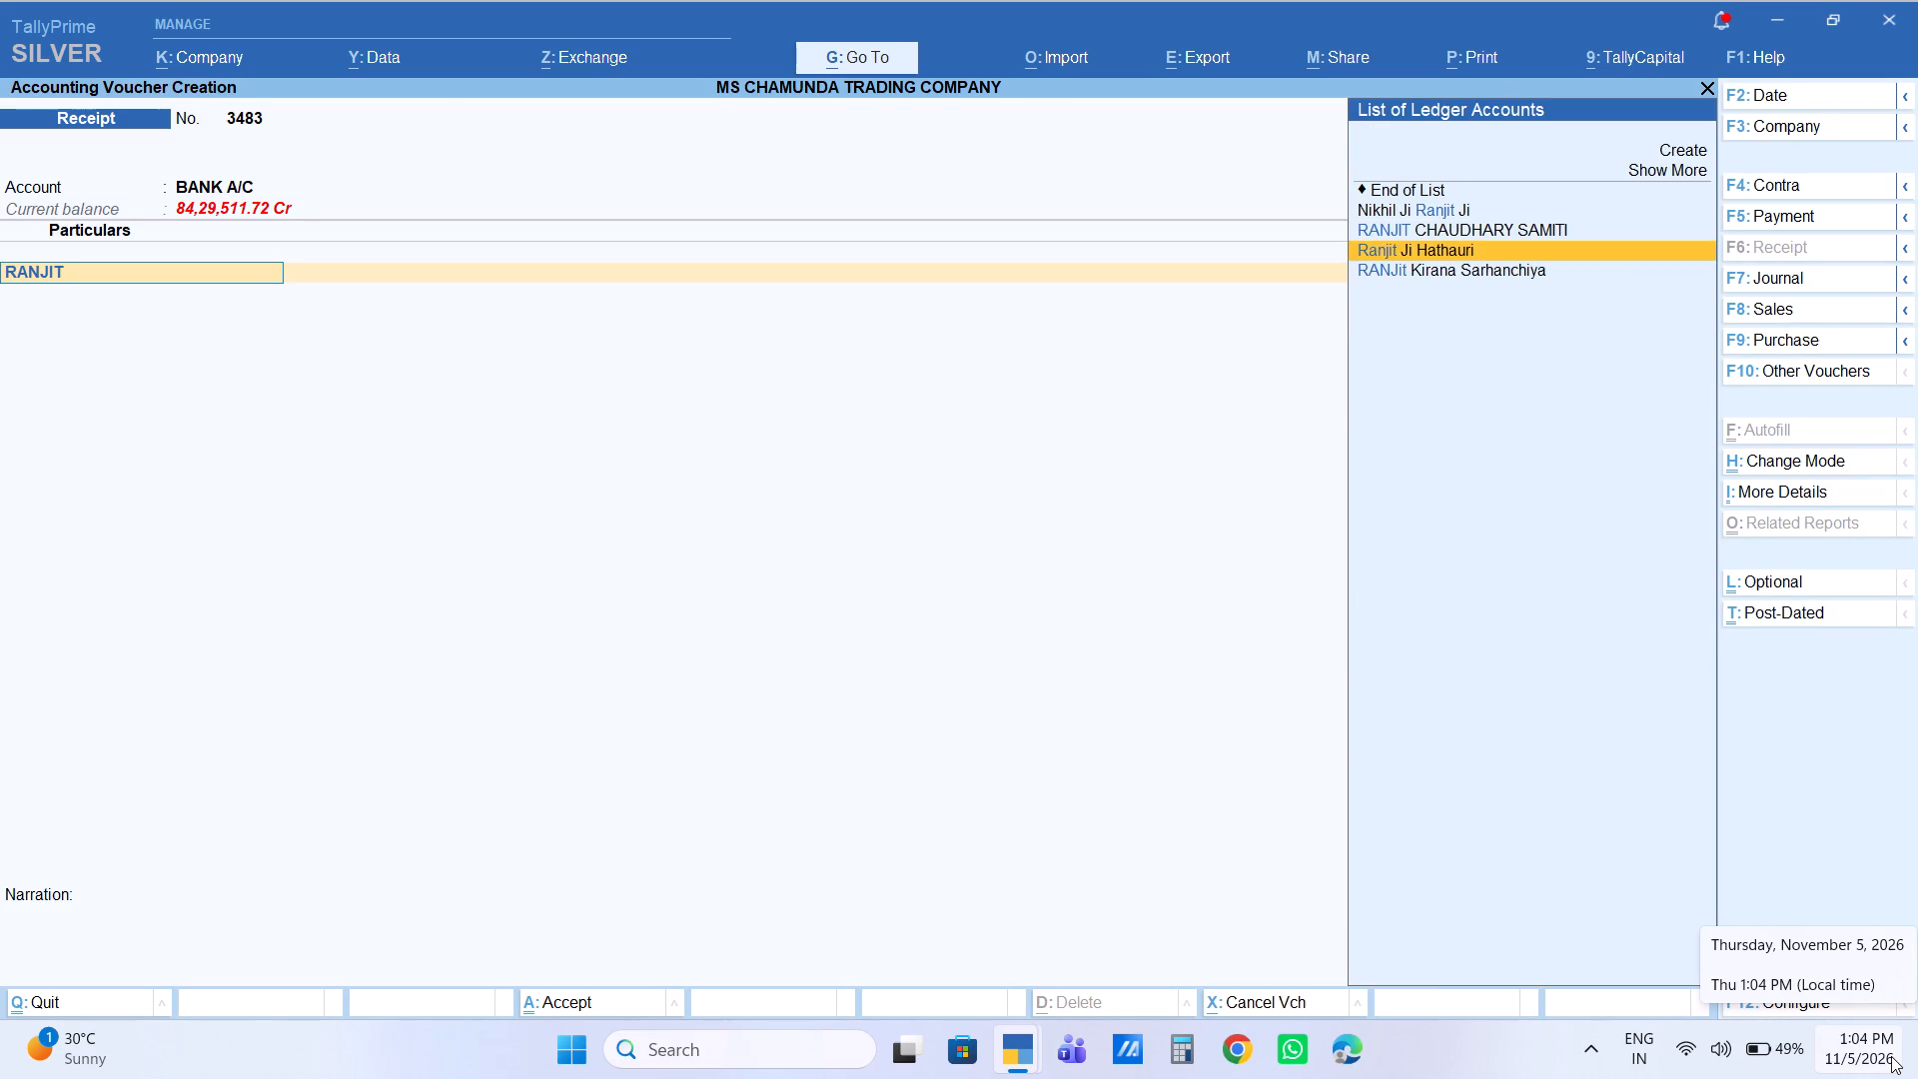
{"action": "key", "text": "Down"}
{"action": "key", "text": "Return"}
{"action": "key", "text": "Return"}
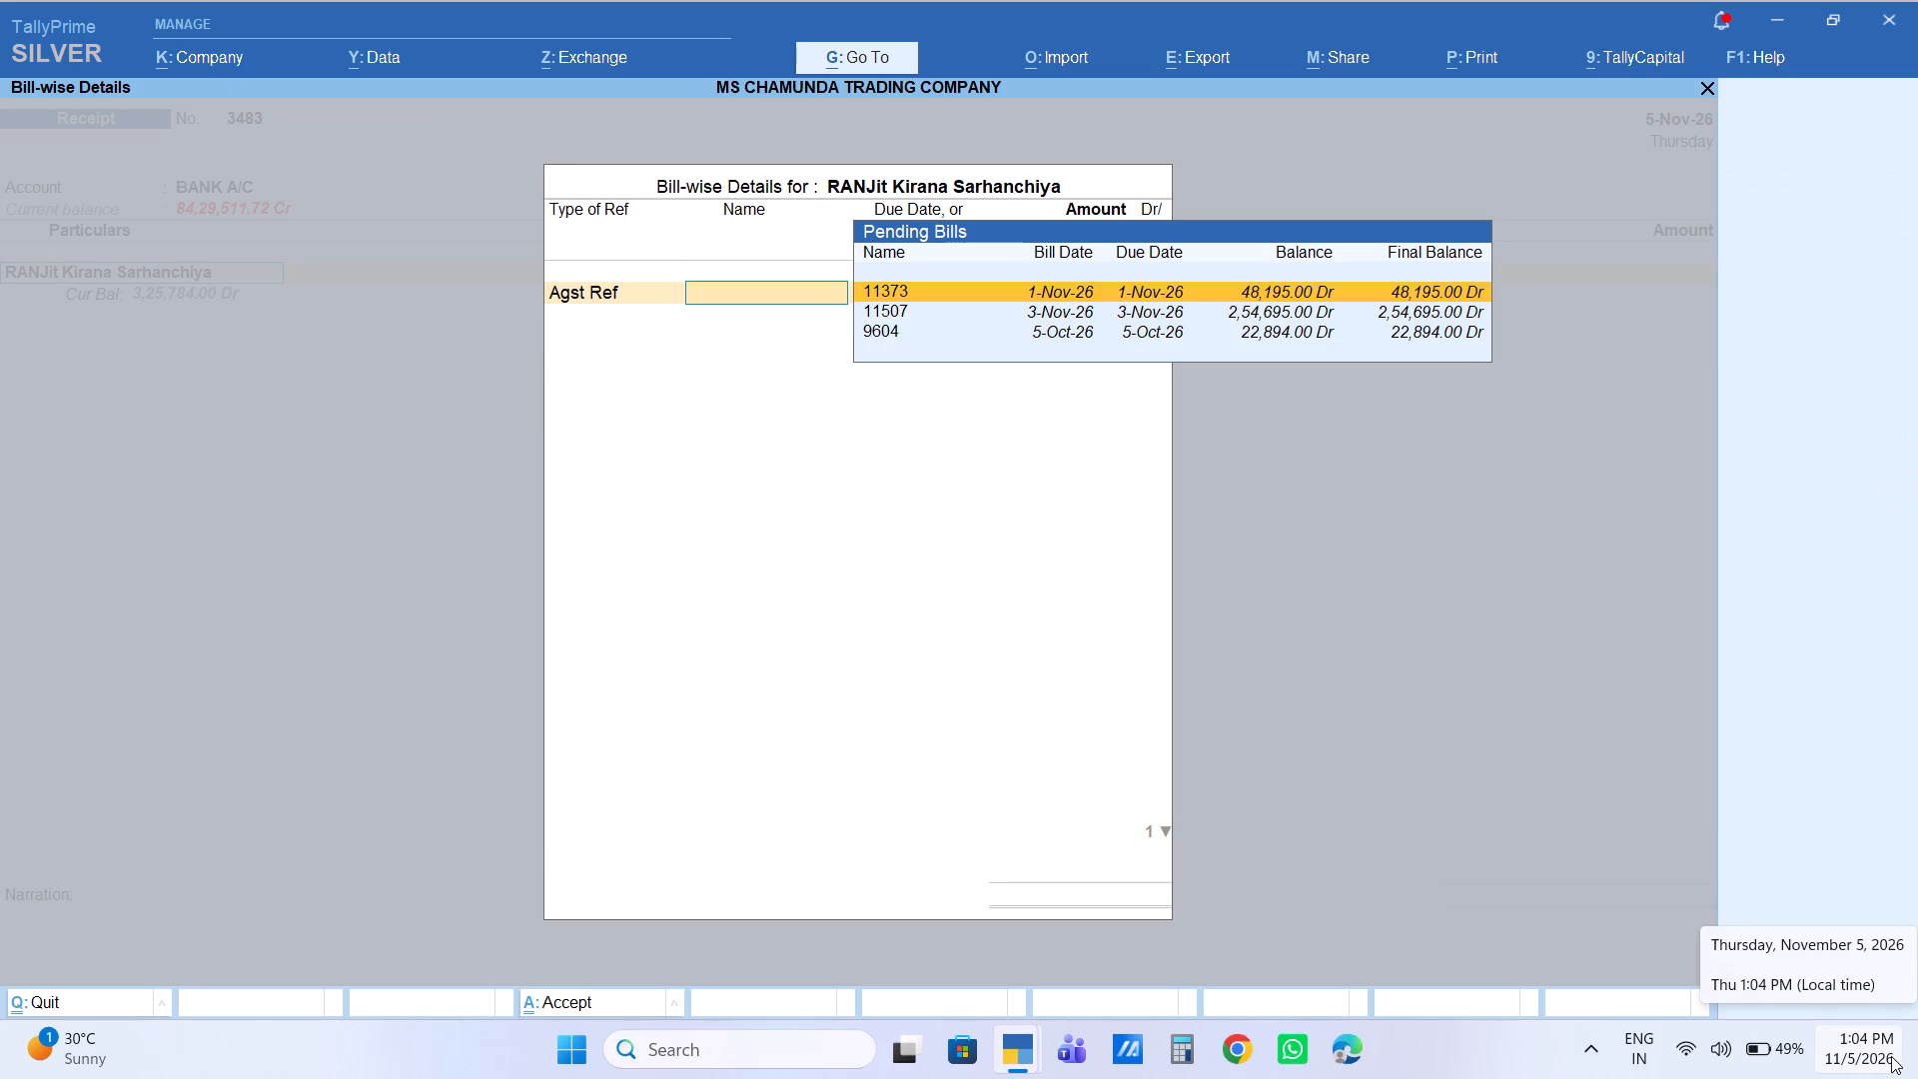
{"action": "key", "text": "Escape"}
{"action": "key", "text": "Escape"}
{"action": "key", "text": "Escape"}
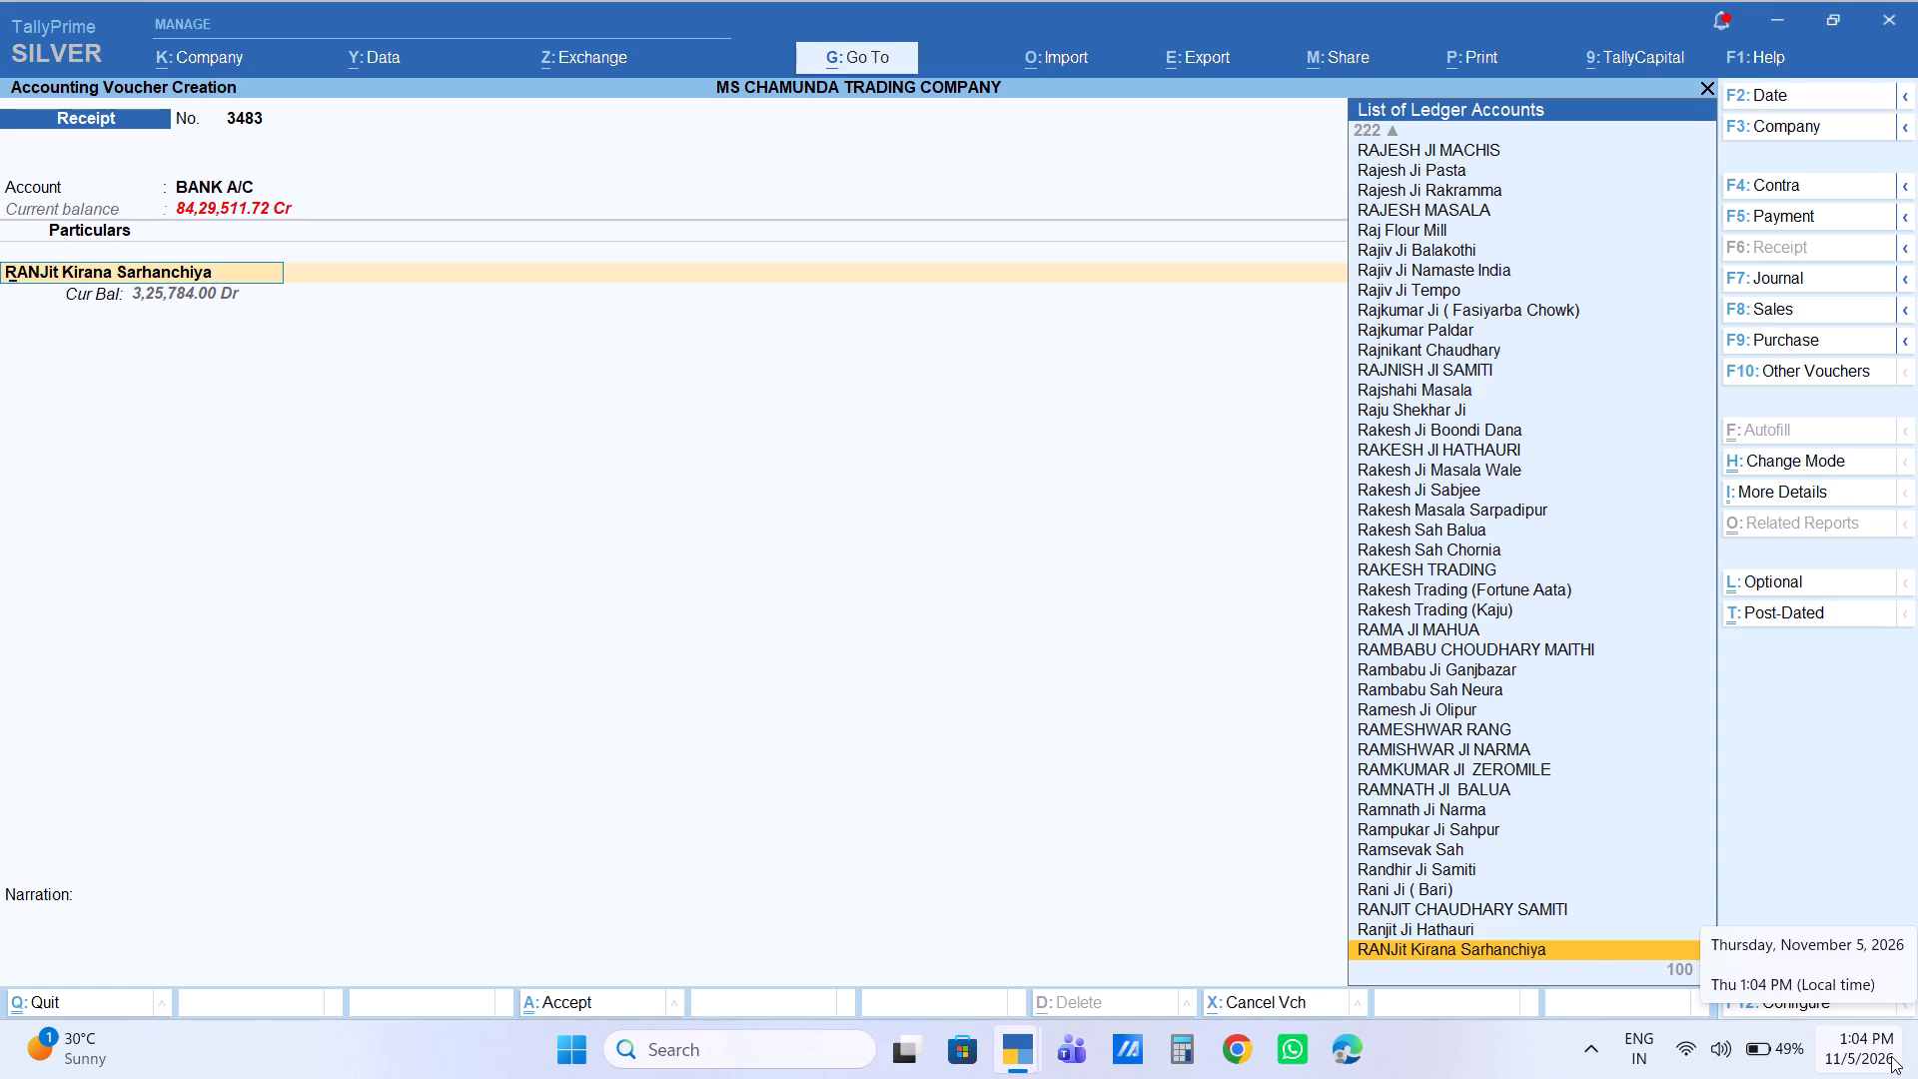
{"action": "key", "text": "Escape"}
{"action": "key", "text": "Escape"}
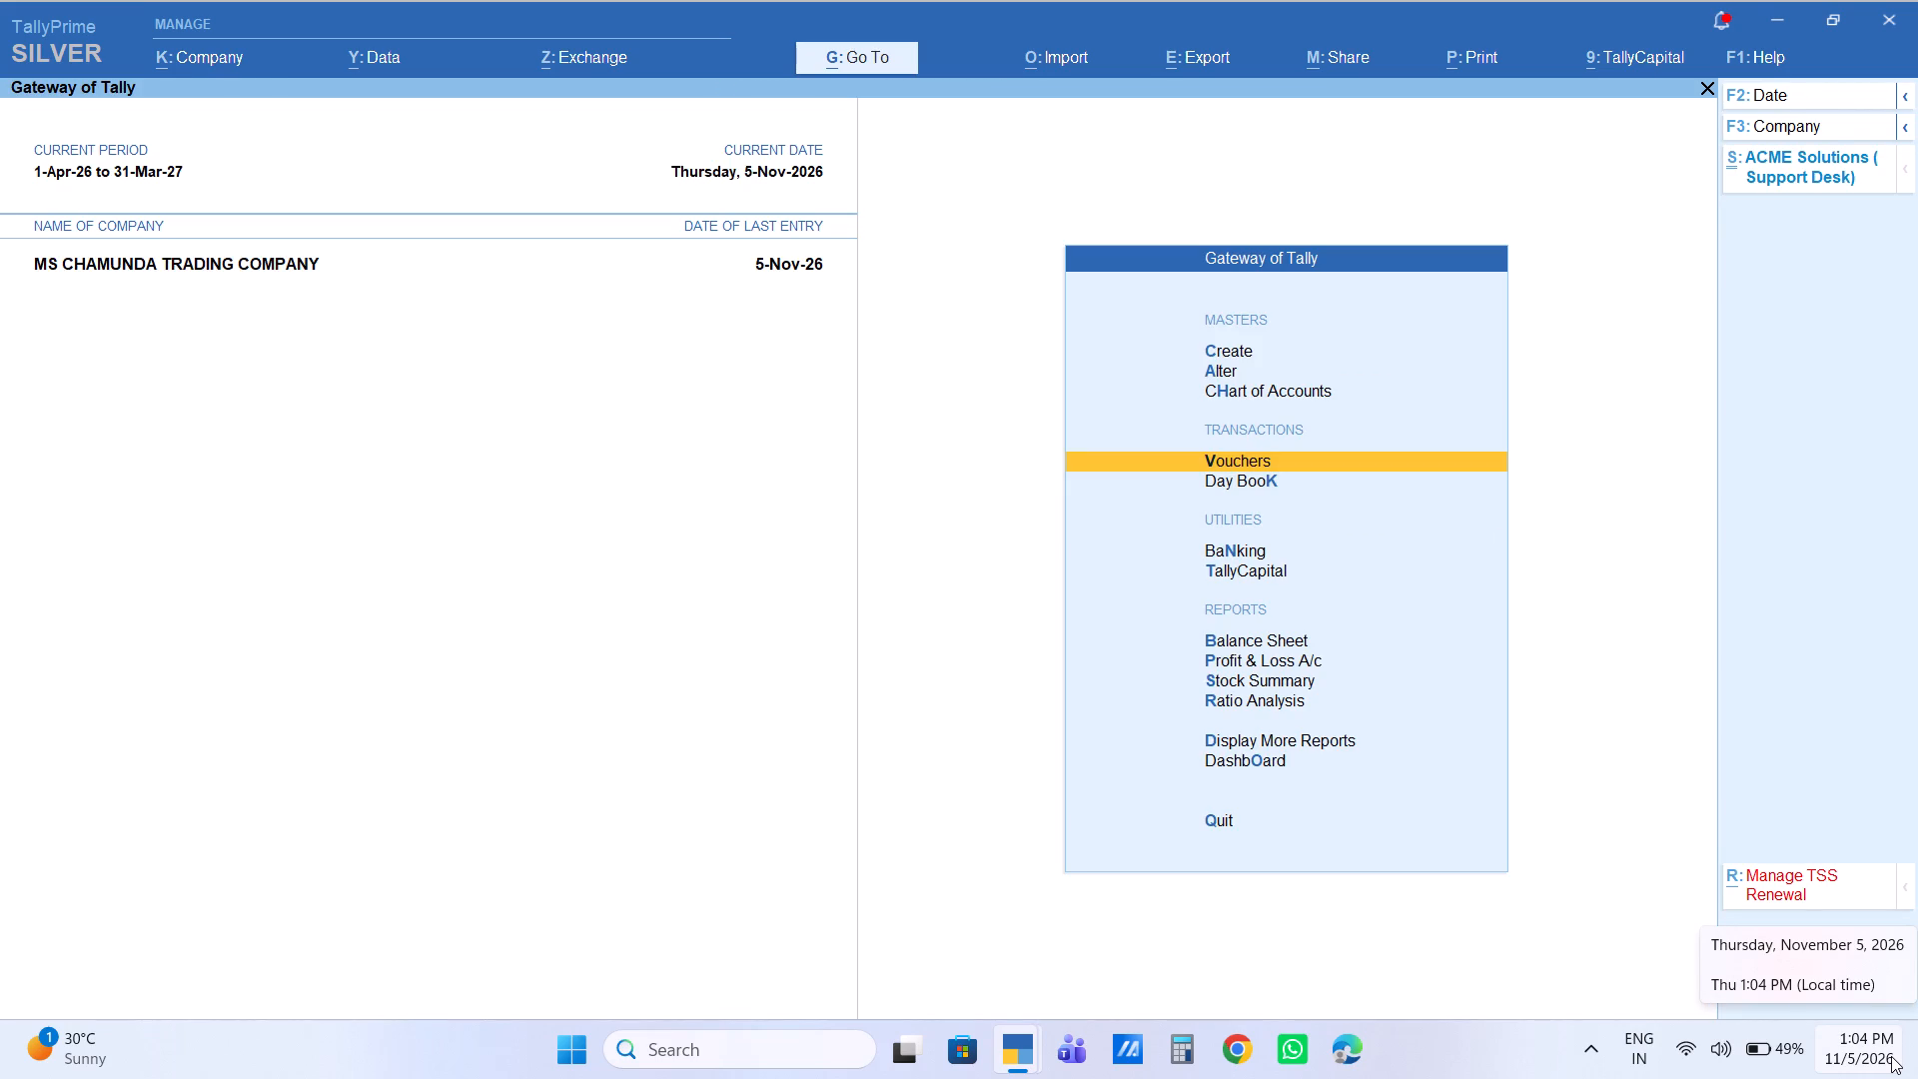
Open a fresh receipt voucher and date it 1-Nov-26.
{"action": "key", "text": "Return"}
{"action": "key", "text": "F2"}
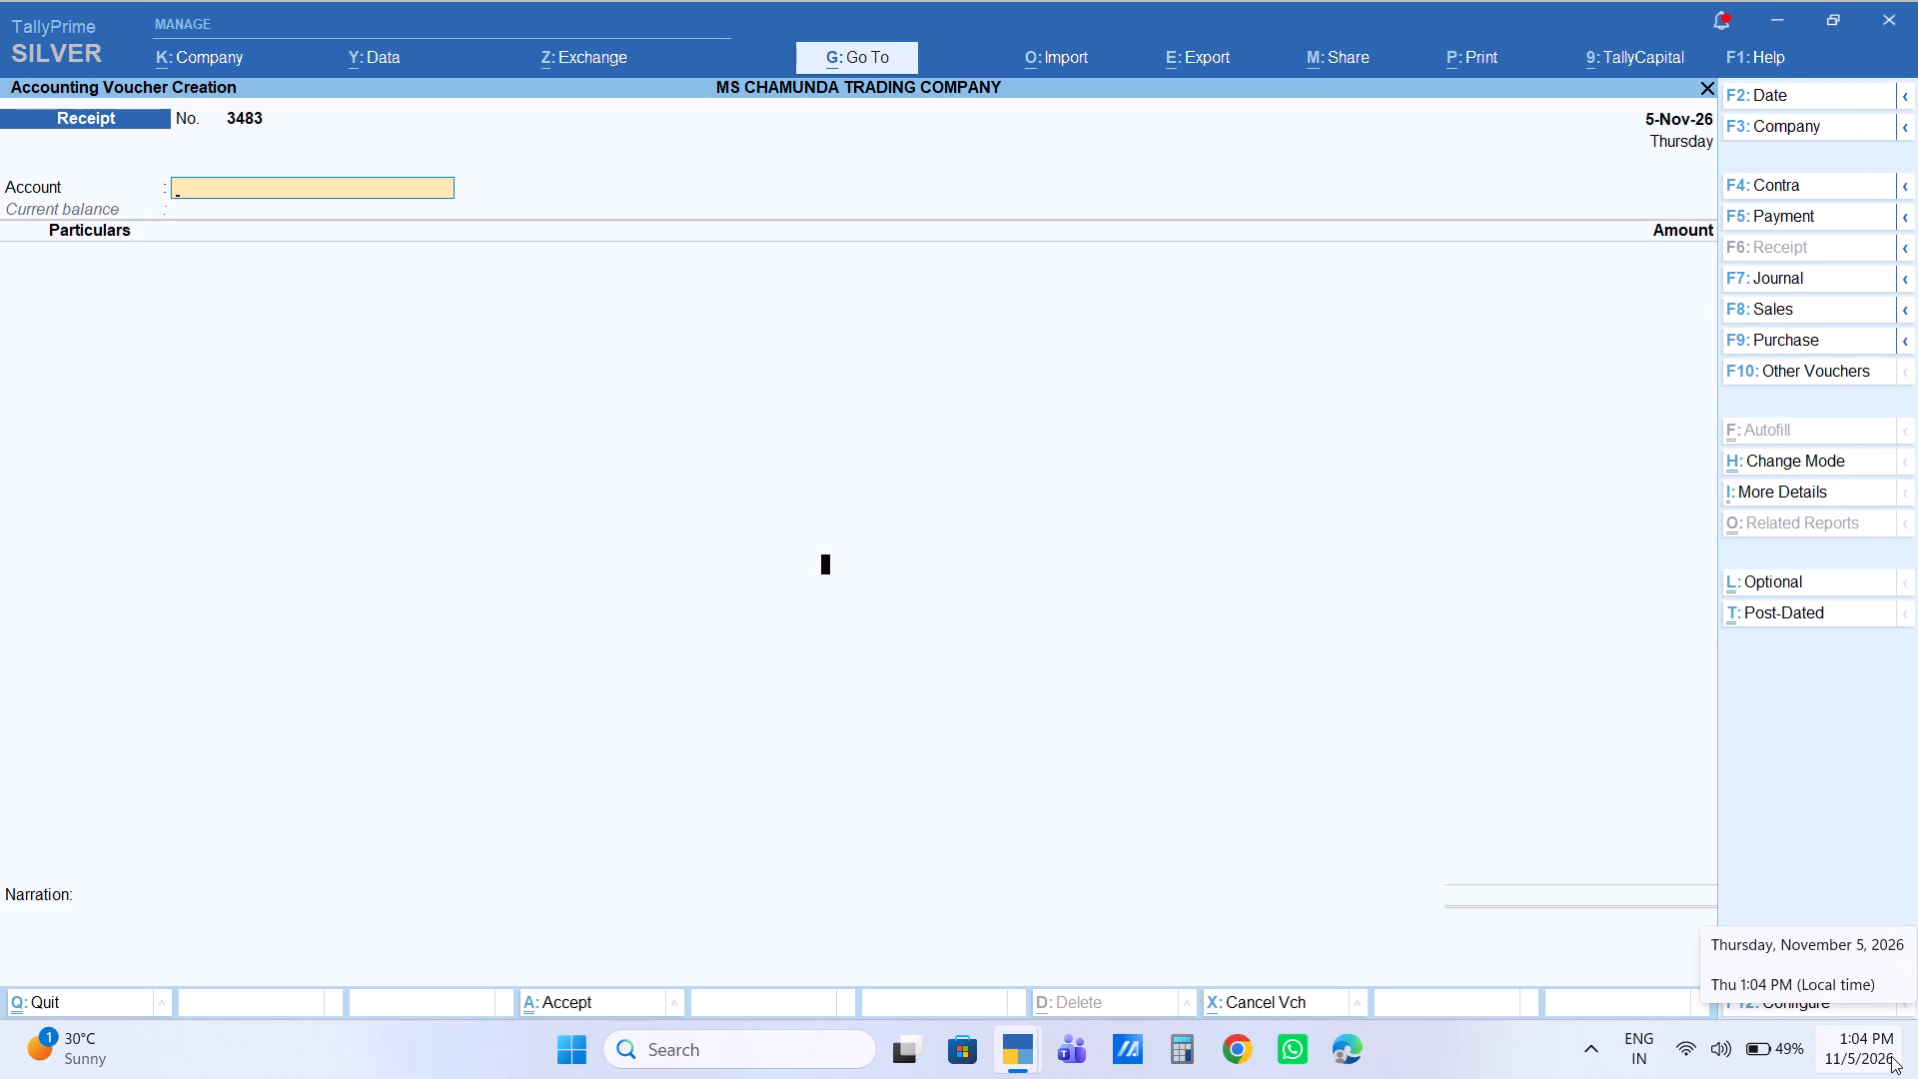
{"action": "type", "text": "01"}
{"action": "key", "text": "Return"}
Enter a receipt into BANK A/C from the Sarvag Kirana ledger for the full 5,120.00 of pending bill 9803.
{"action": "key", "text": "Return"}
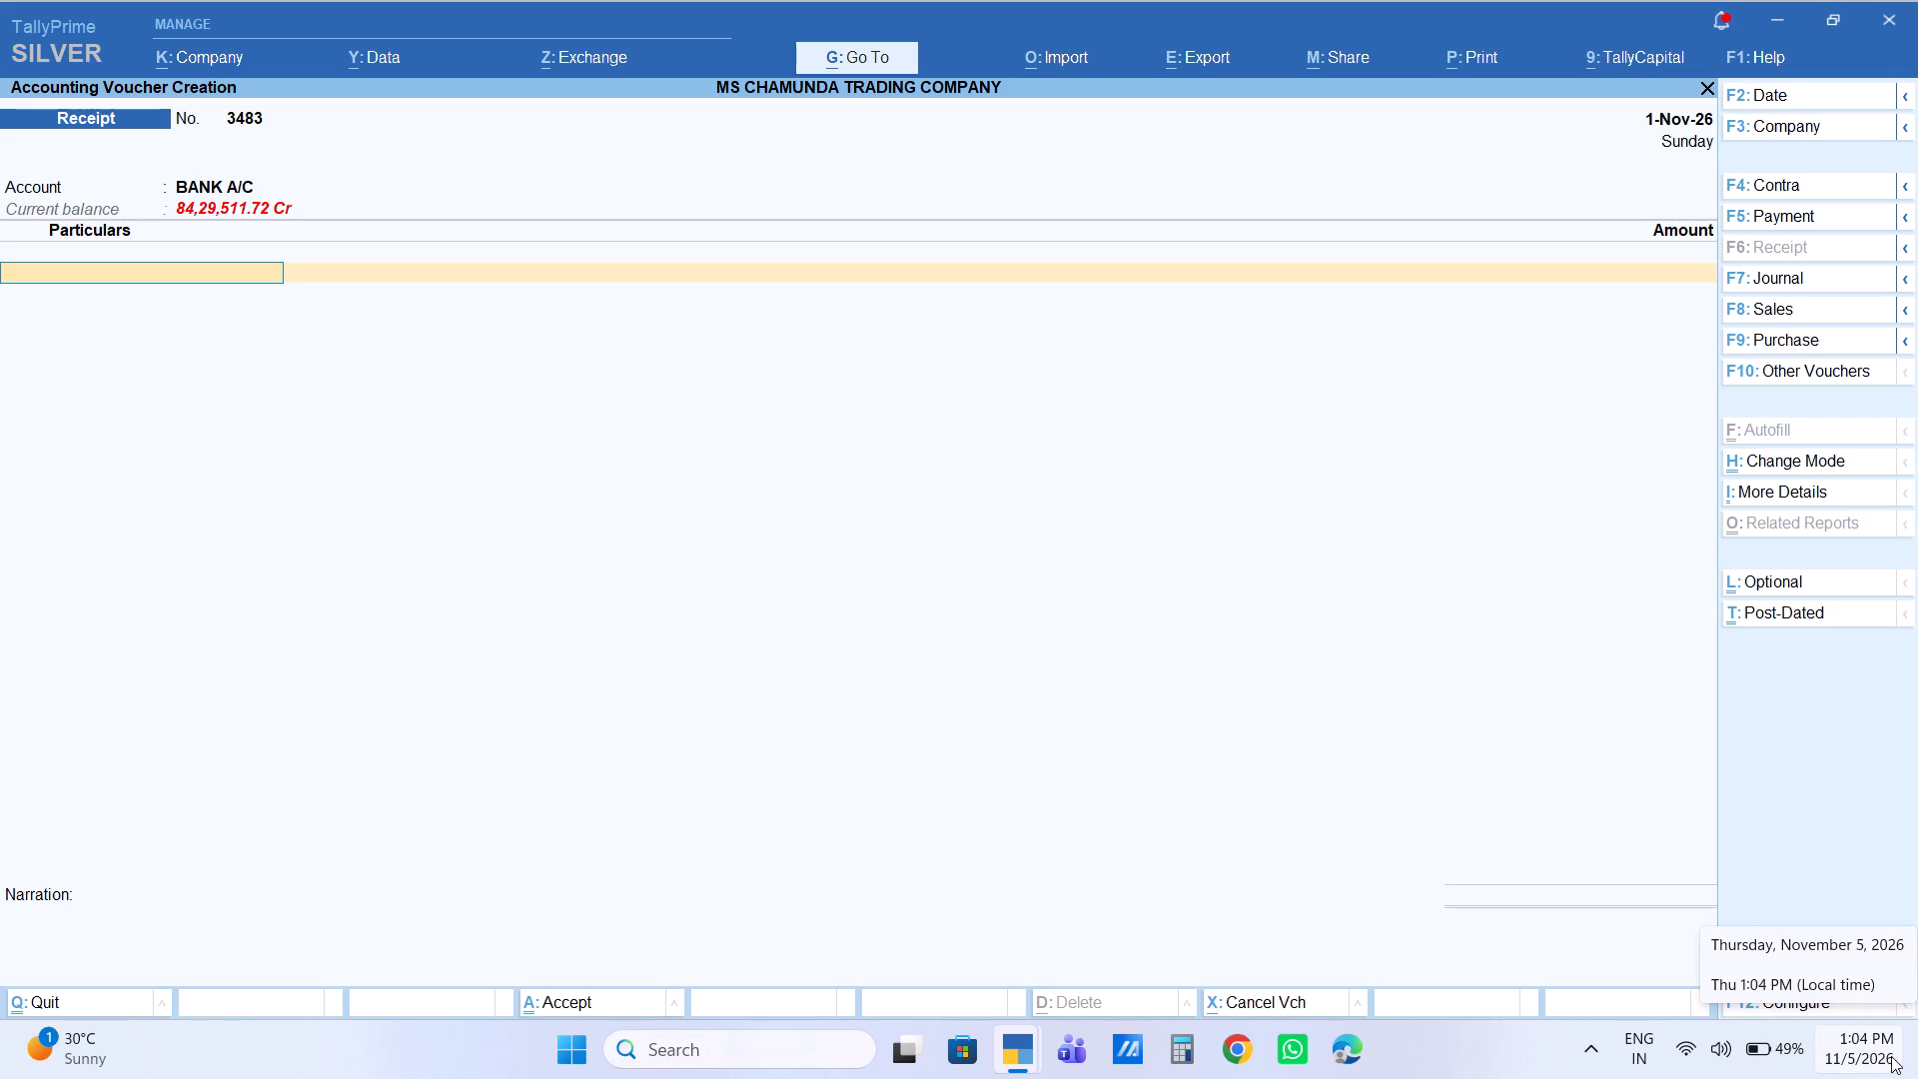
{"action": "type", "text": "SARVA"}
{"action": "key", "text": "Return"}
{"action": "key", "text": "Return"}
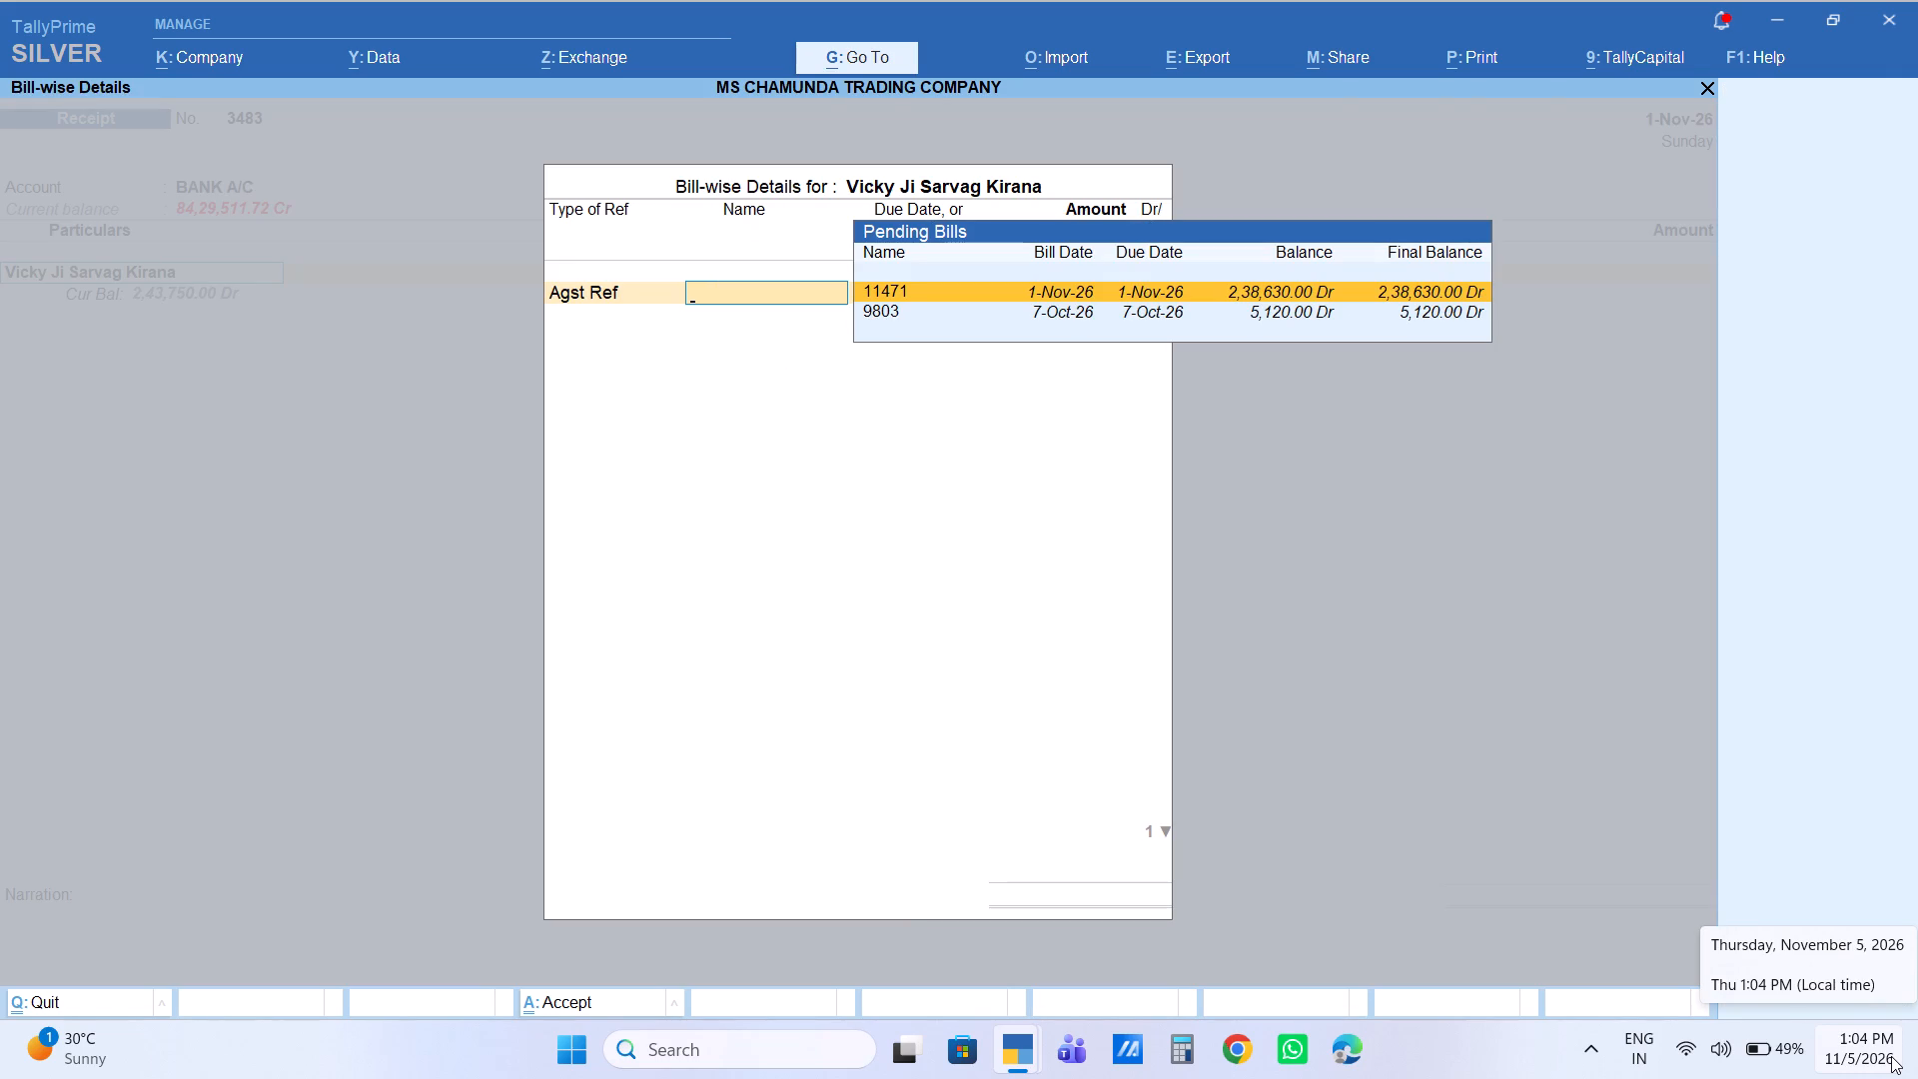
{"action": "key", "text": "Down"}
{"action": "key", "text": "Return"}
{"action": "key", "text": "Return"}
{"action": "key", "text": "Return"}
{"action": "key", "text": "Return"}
Save the 5,120.00 receipt voucher with the default Cheque/DD bank allocation and a blank narration.
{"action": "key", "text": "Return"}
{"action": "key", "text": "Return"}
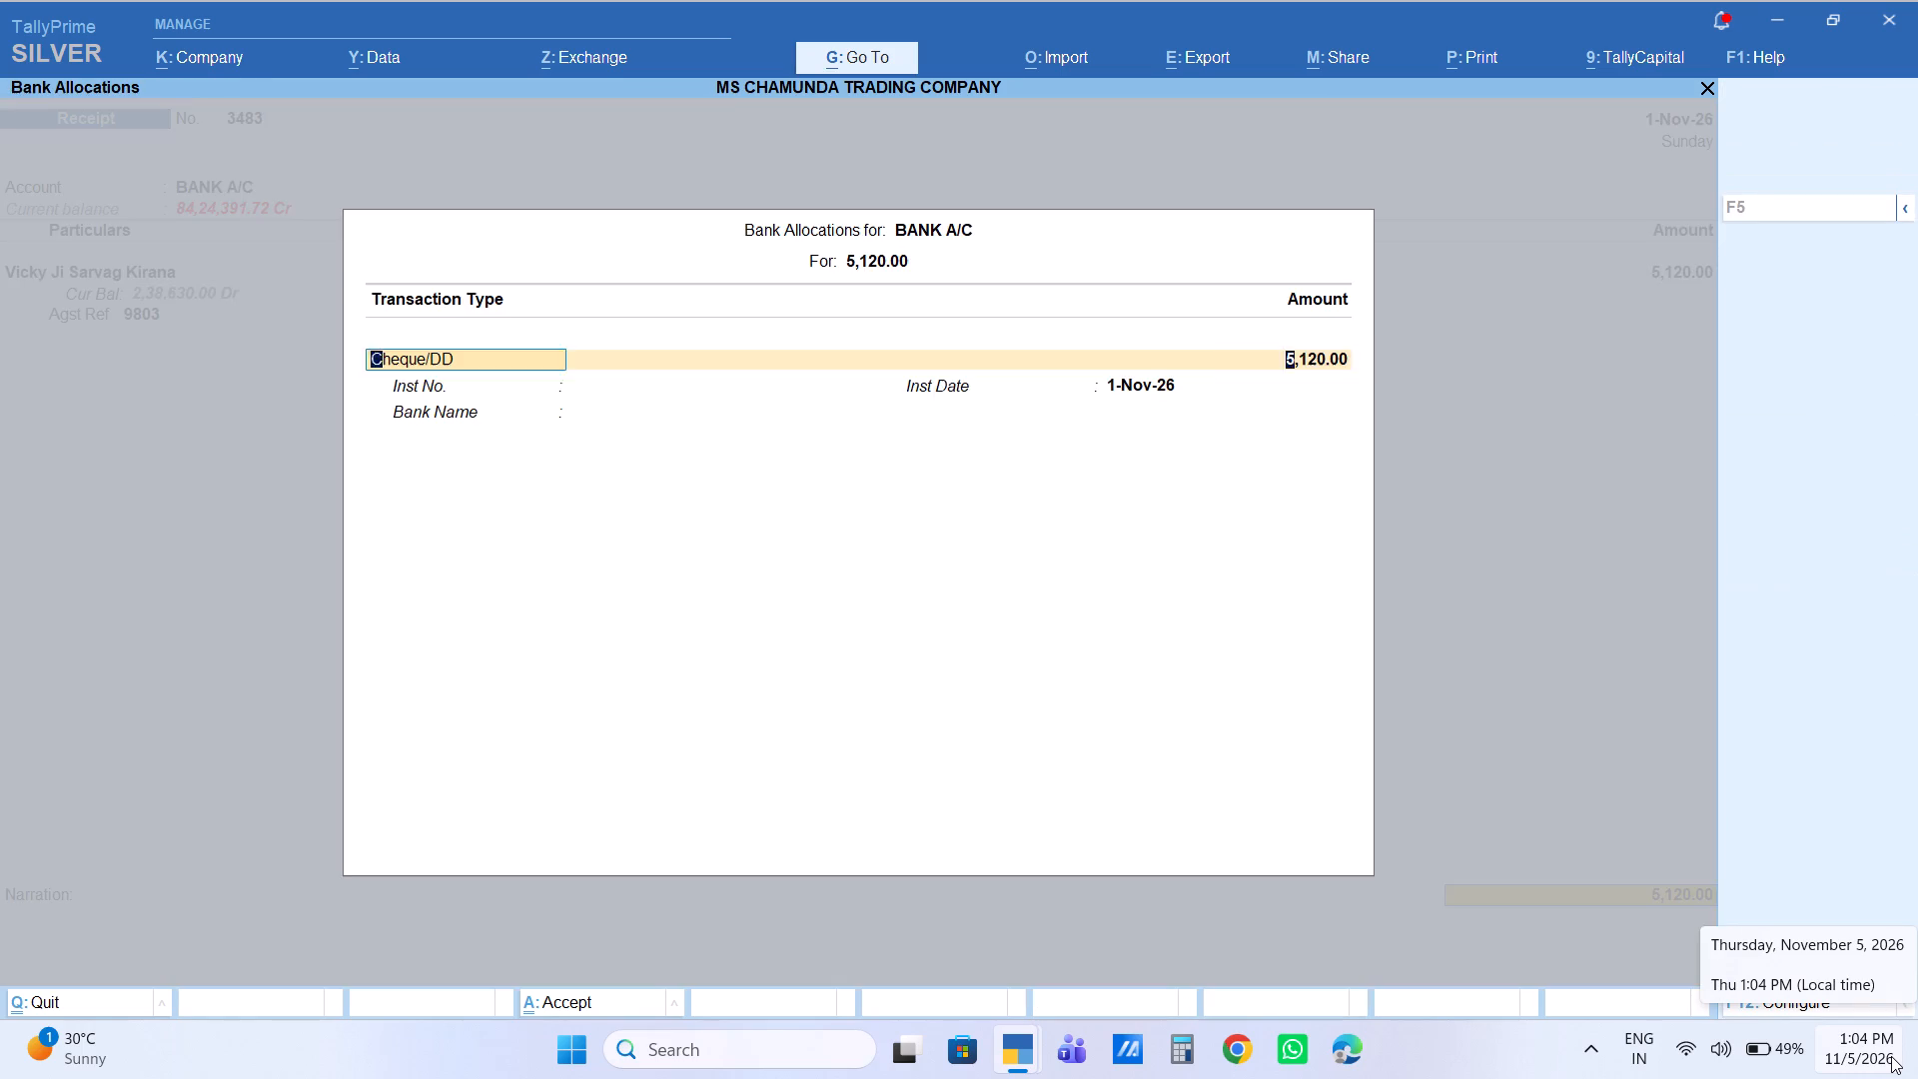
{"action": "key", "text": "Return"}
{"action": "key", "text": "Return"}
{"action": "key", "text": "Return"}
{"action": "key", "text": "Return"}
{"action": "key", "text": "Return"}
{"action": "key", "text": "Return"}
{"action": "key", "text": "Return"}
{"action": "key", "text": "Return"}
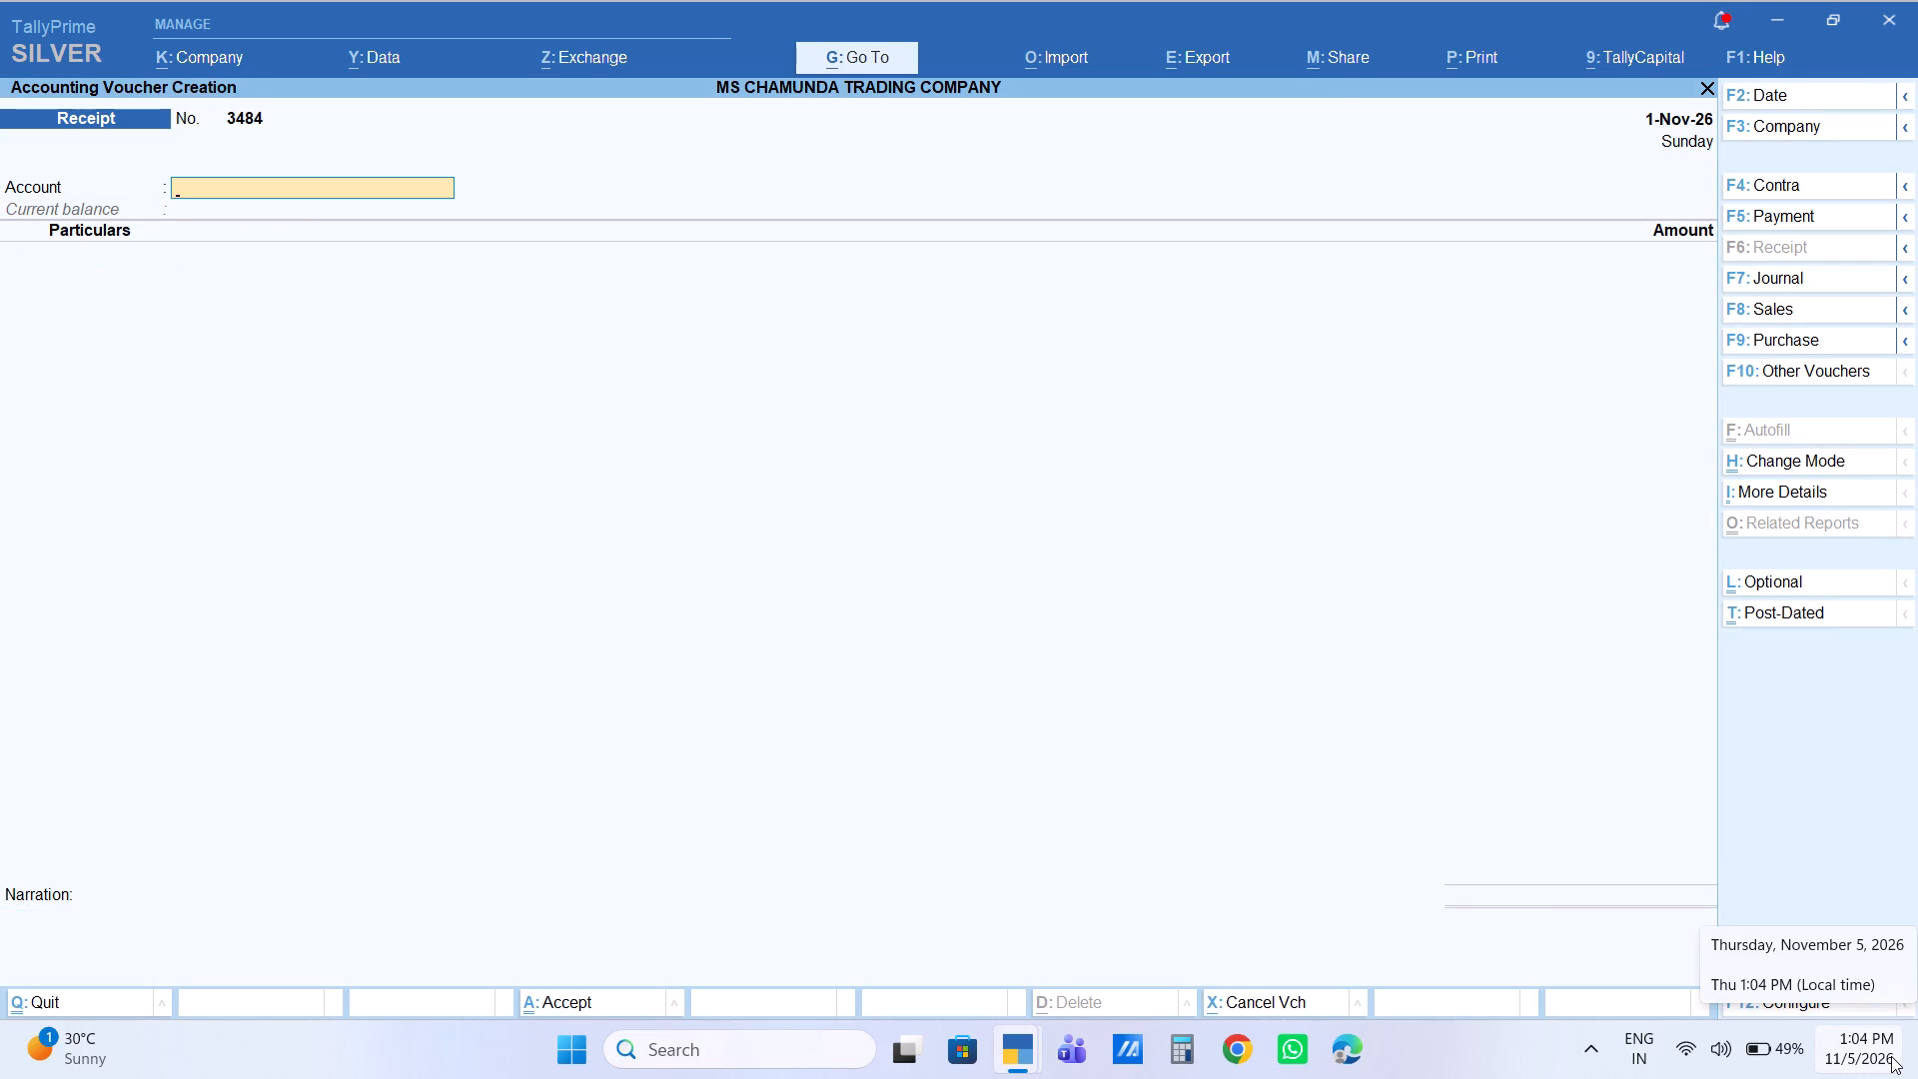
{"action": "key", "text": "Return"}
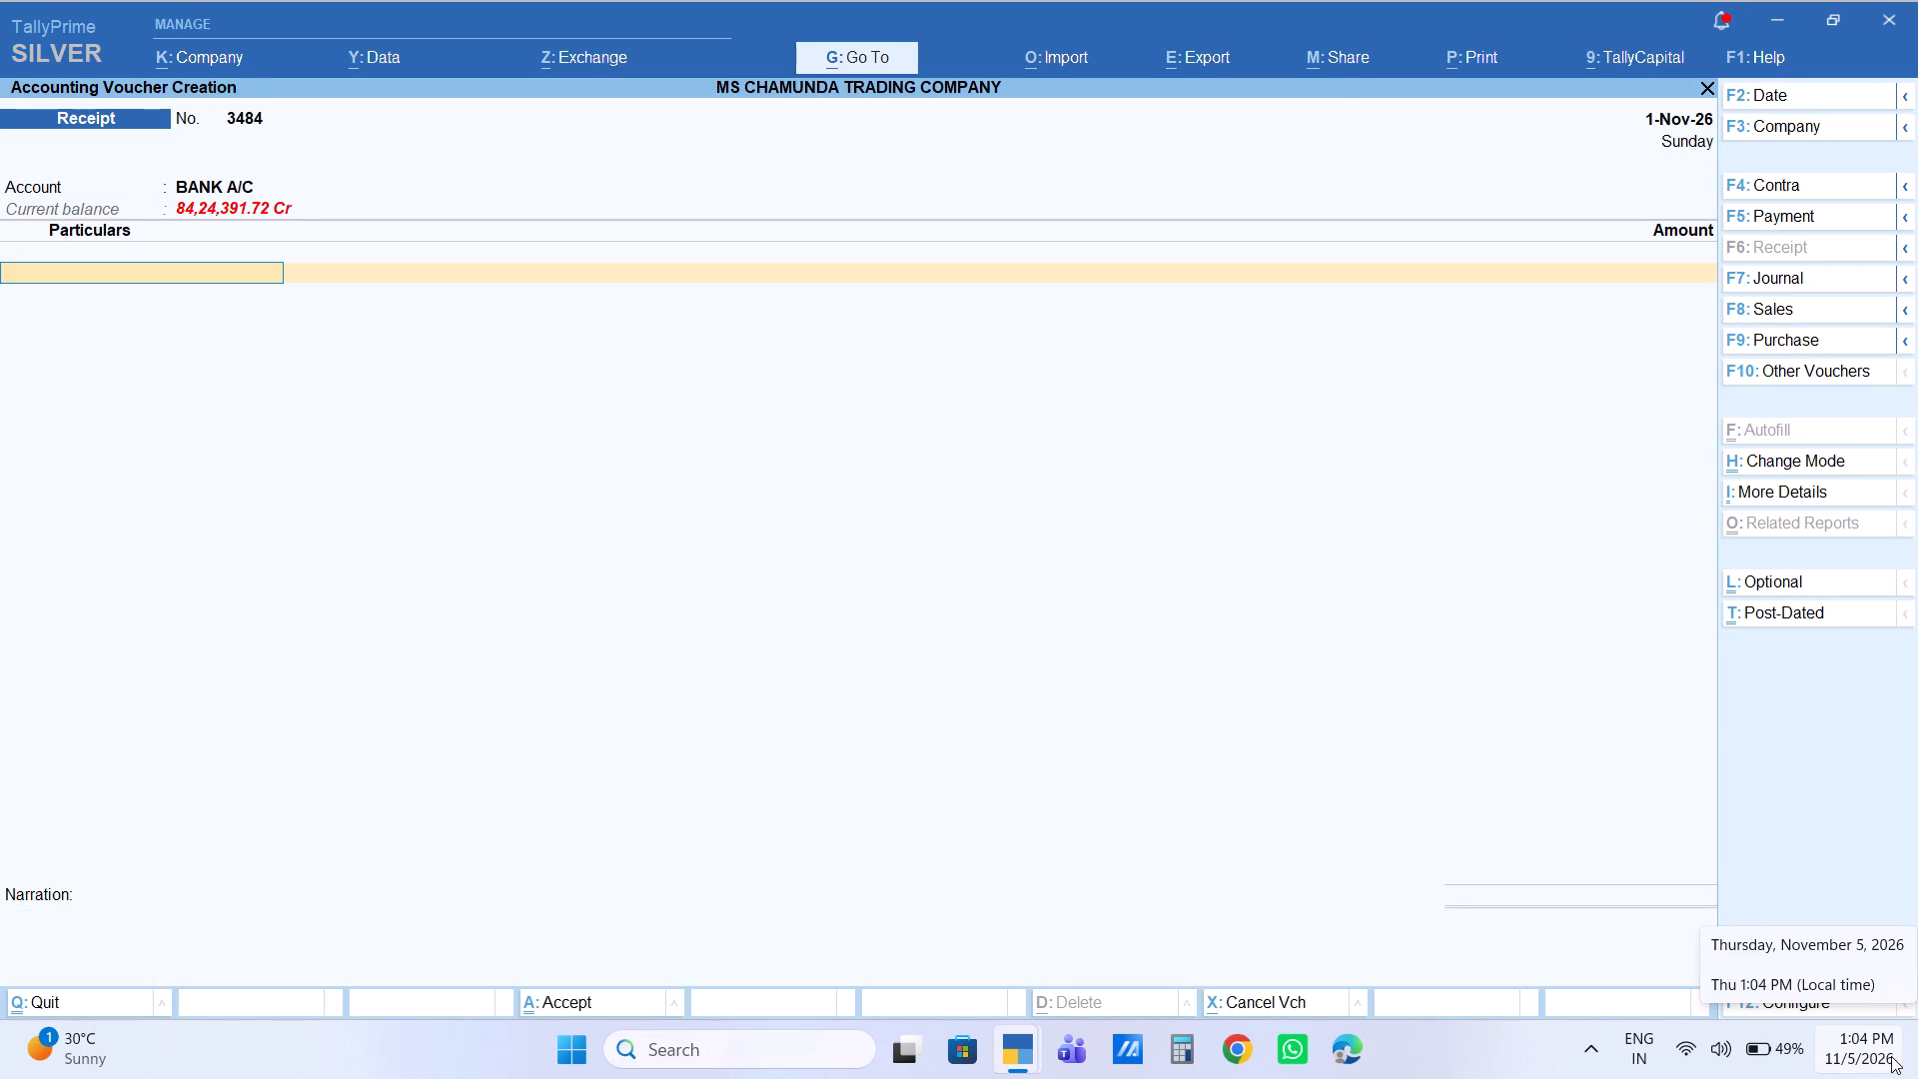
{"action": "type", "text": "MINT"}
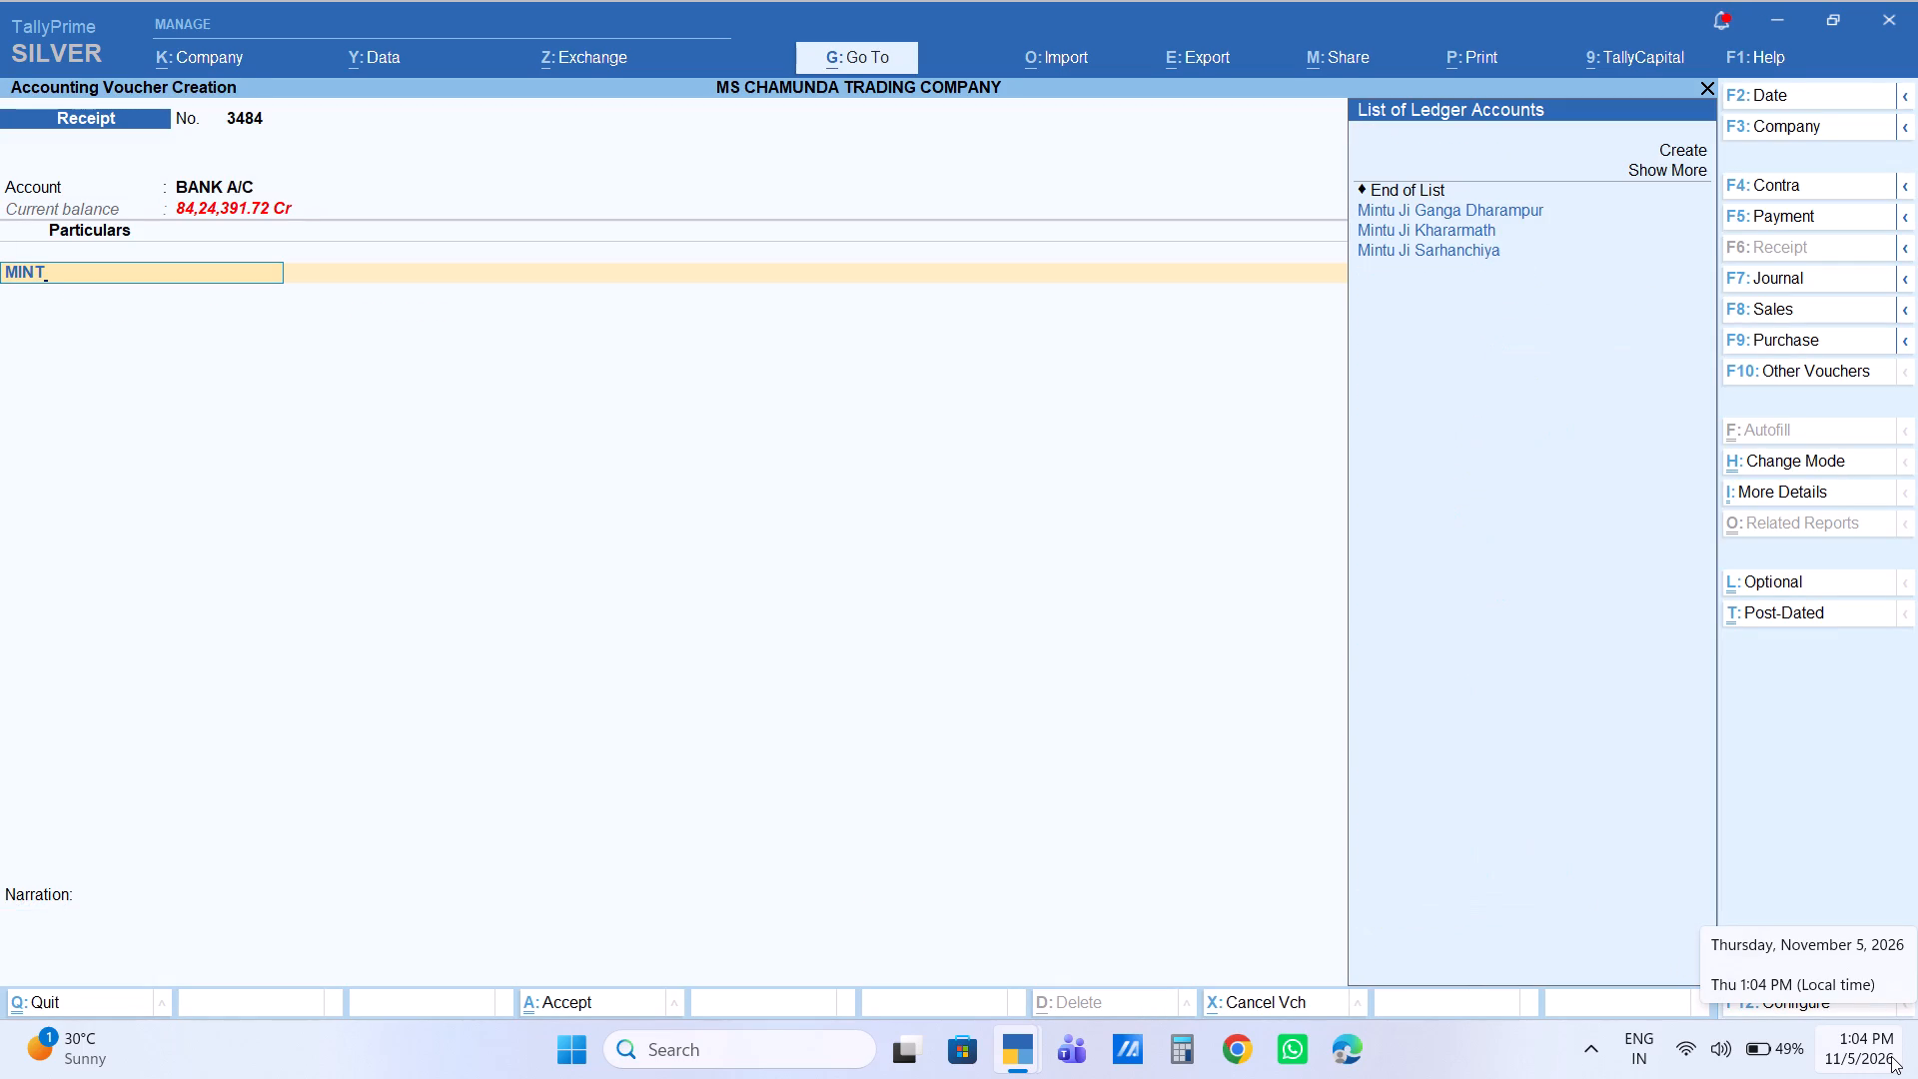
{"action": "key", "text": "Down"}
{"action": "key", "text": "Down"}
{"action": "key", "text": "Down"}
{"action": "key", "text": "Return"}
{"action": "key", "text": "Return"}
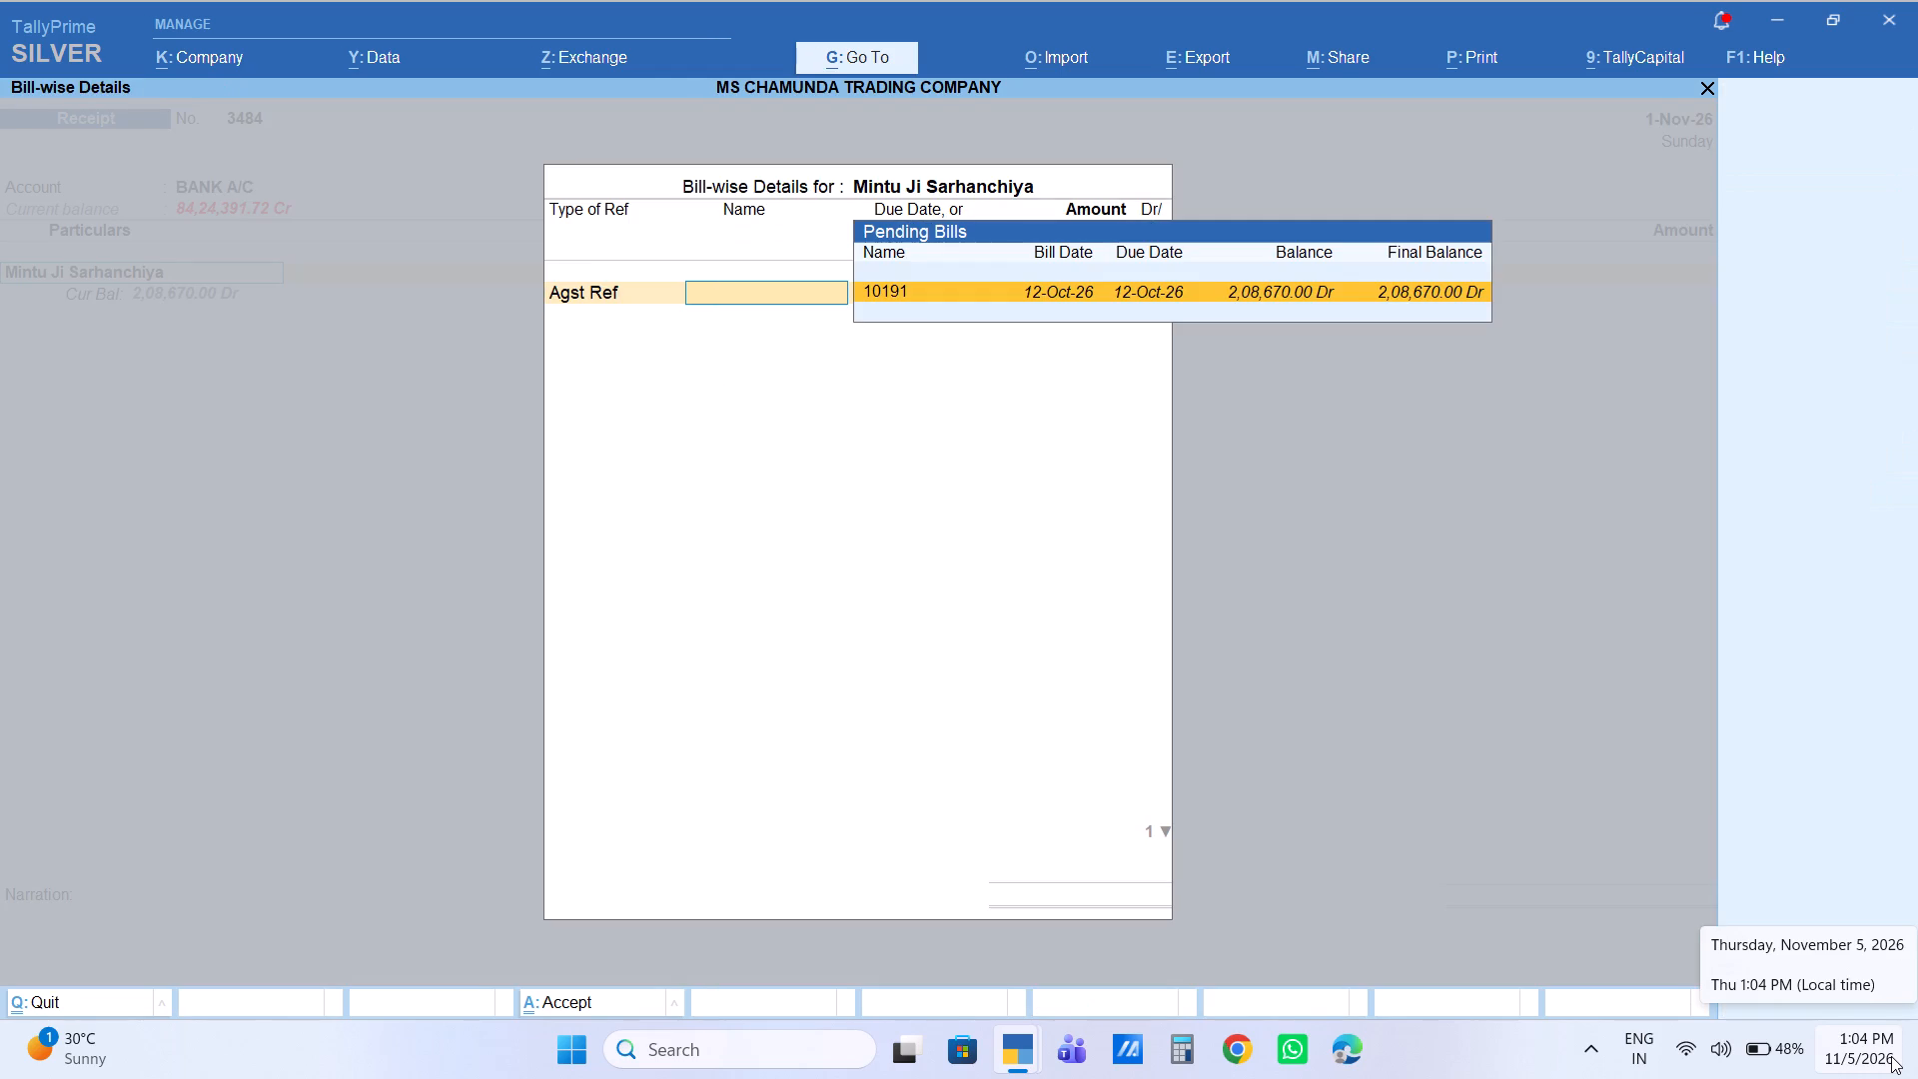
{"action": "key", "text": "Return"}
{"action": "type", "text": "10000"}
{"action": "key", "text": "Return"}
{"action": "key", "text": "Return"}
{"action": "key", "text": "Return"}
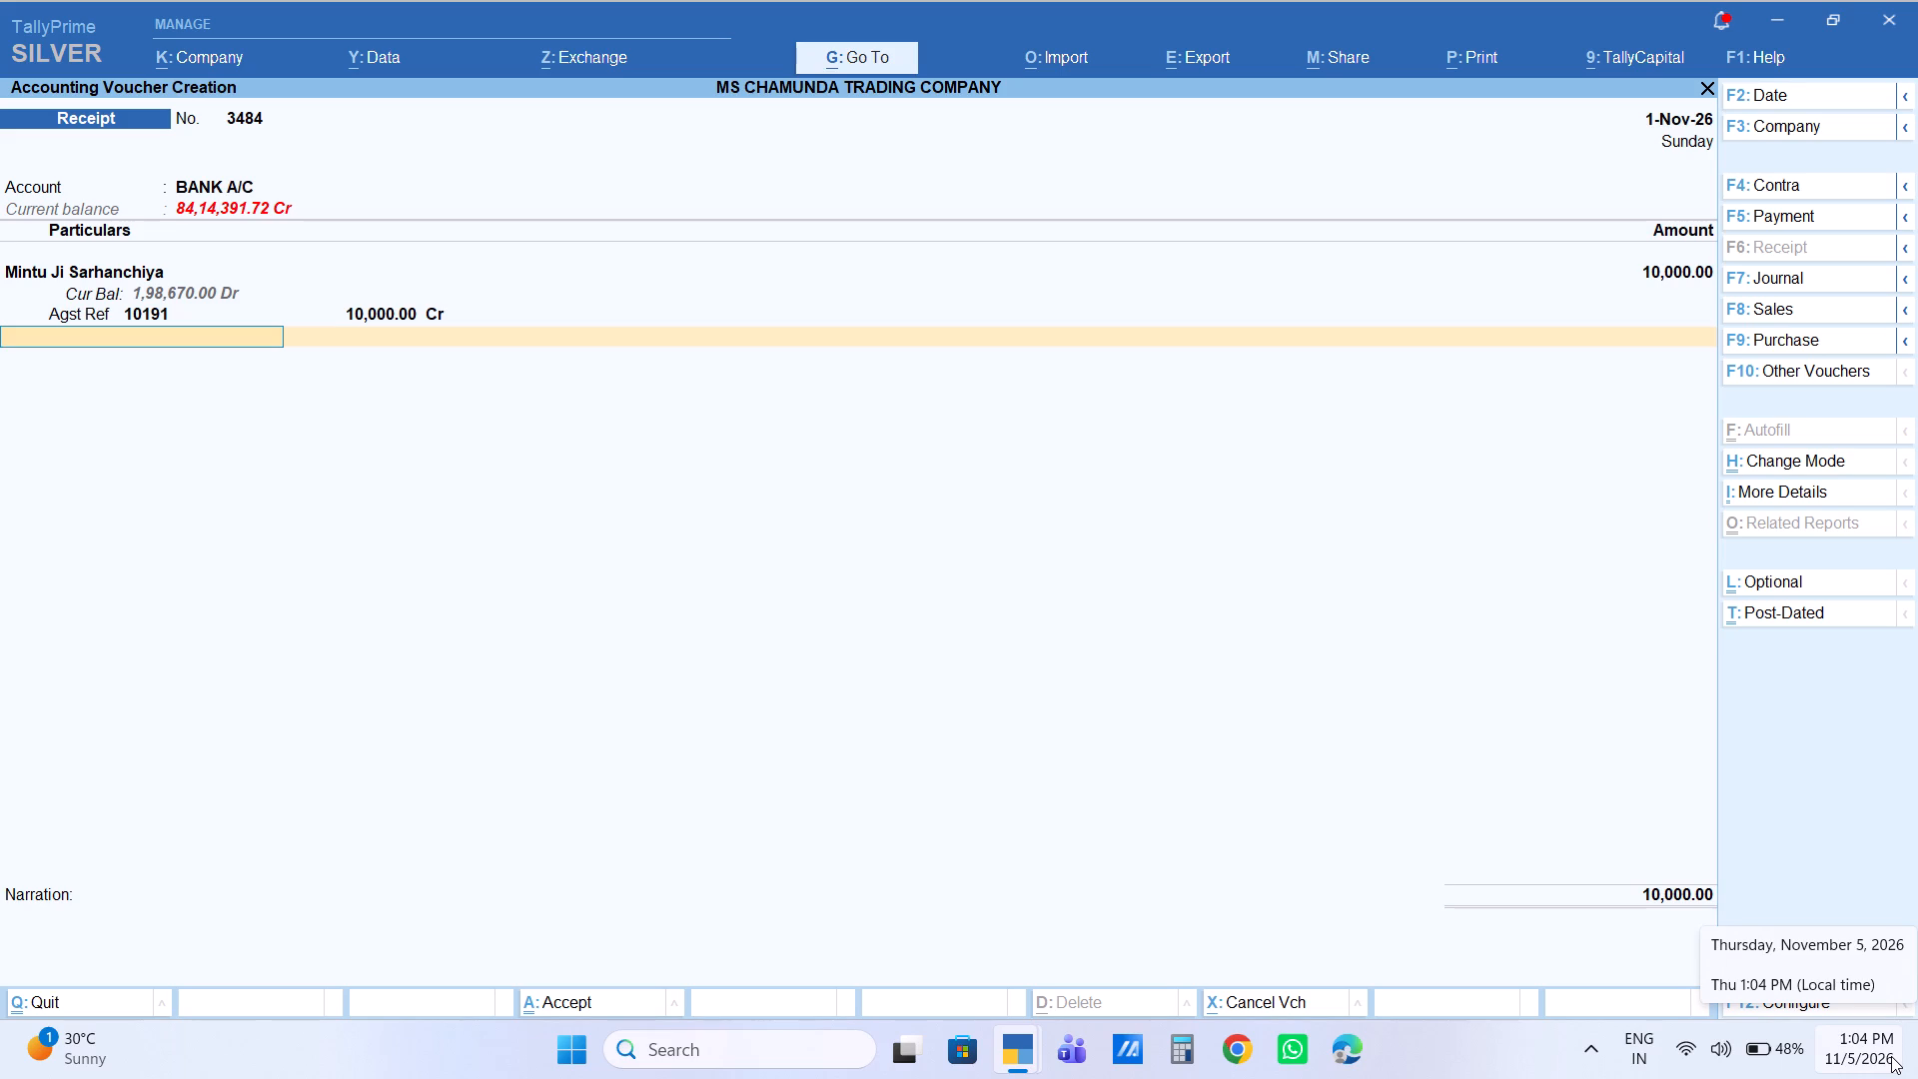
Save the 10,000.00 receipt voucher with the default Cheque/DD bank allocation and a blank narration.
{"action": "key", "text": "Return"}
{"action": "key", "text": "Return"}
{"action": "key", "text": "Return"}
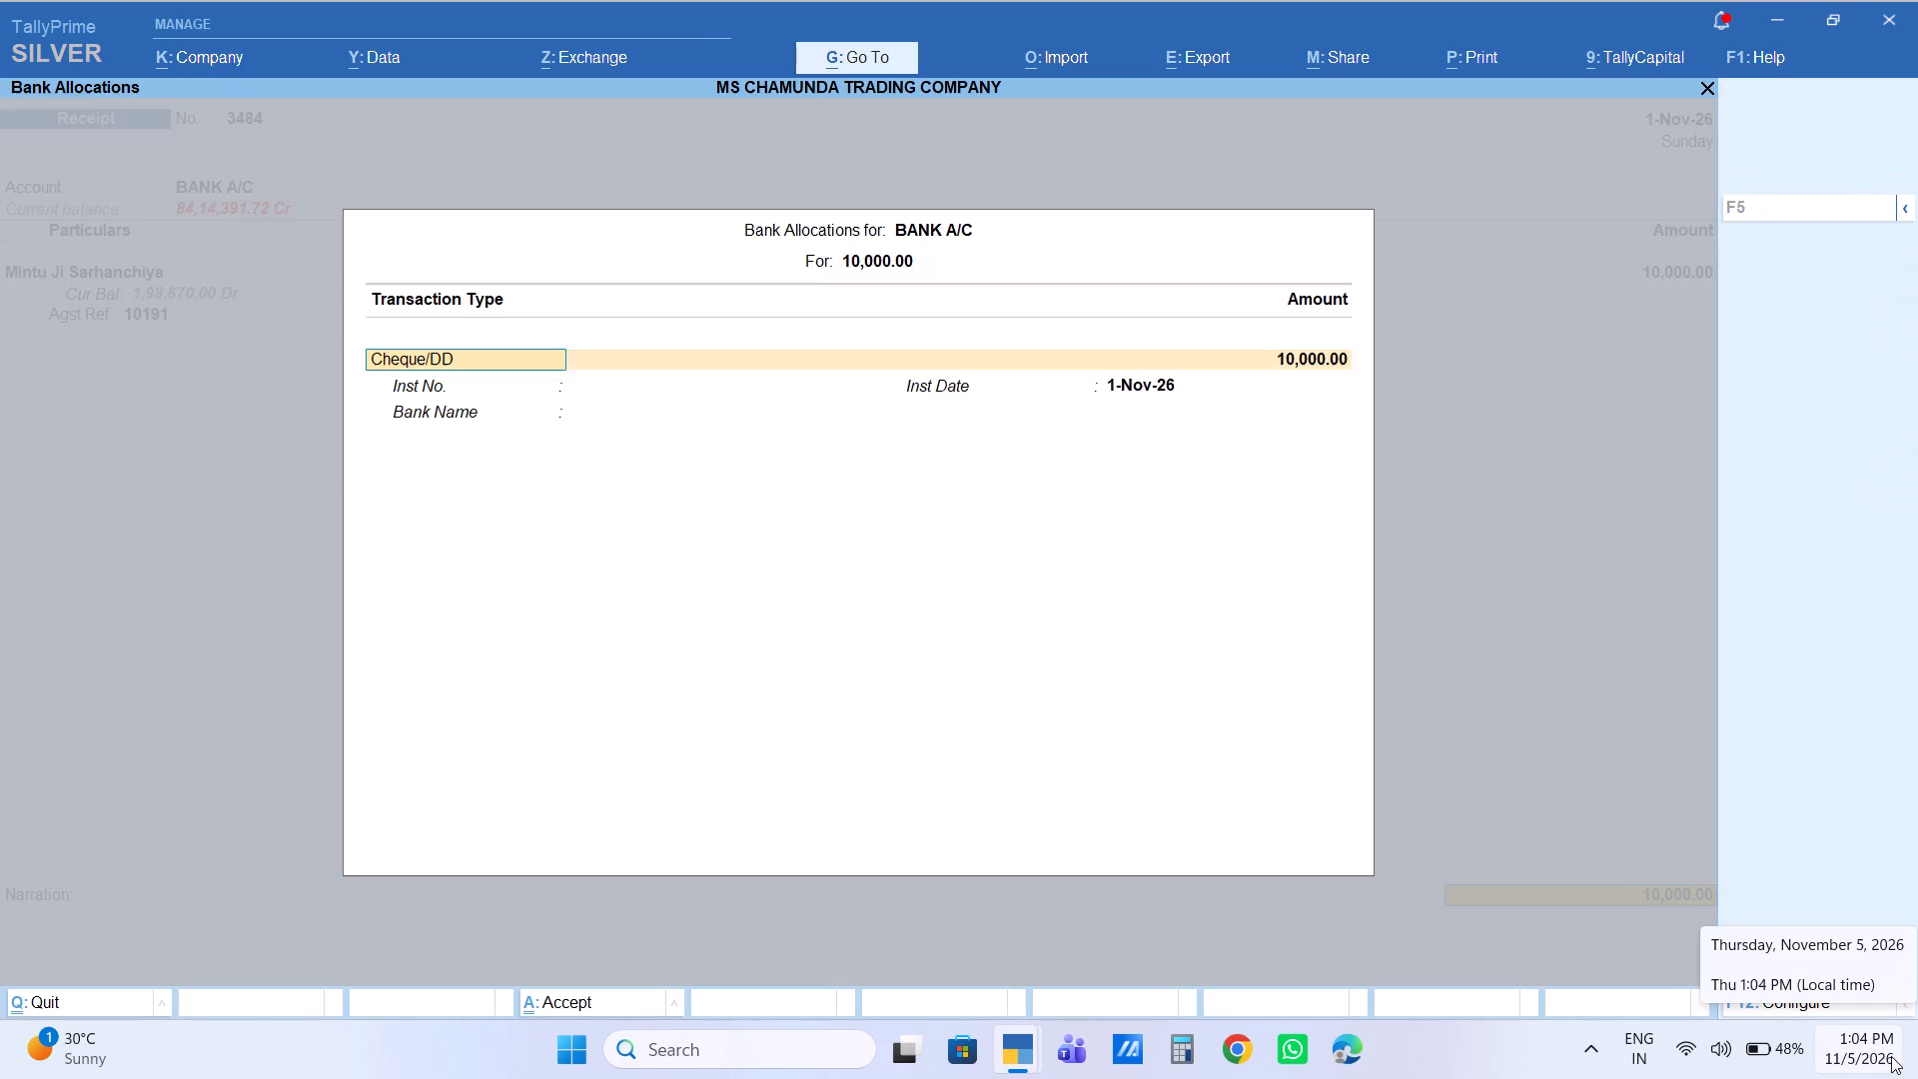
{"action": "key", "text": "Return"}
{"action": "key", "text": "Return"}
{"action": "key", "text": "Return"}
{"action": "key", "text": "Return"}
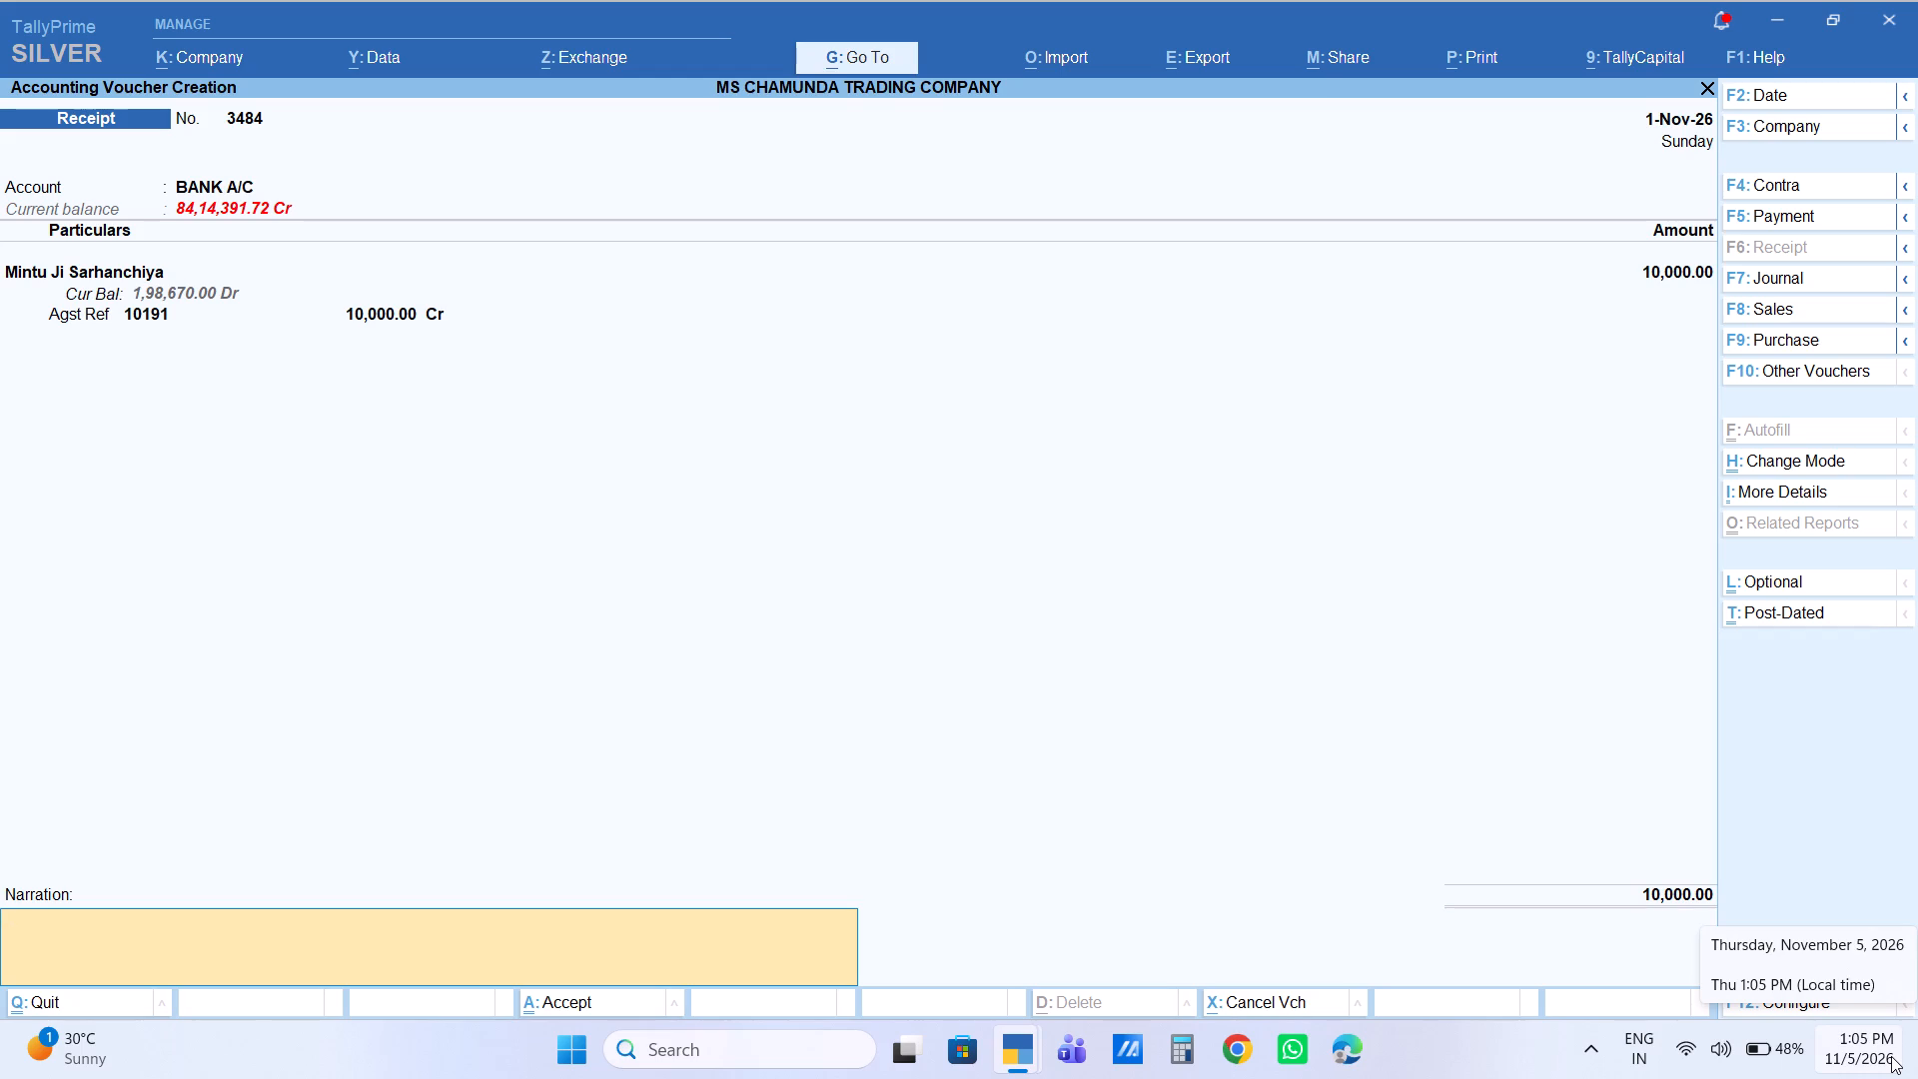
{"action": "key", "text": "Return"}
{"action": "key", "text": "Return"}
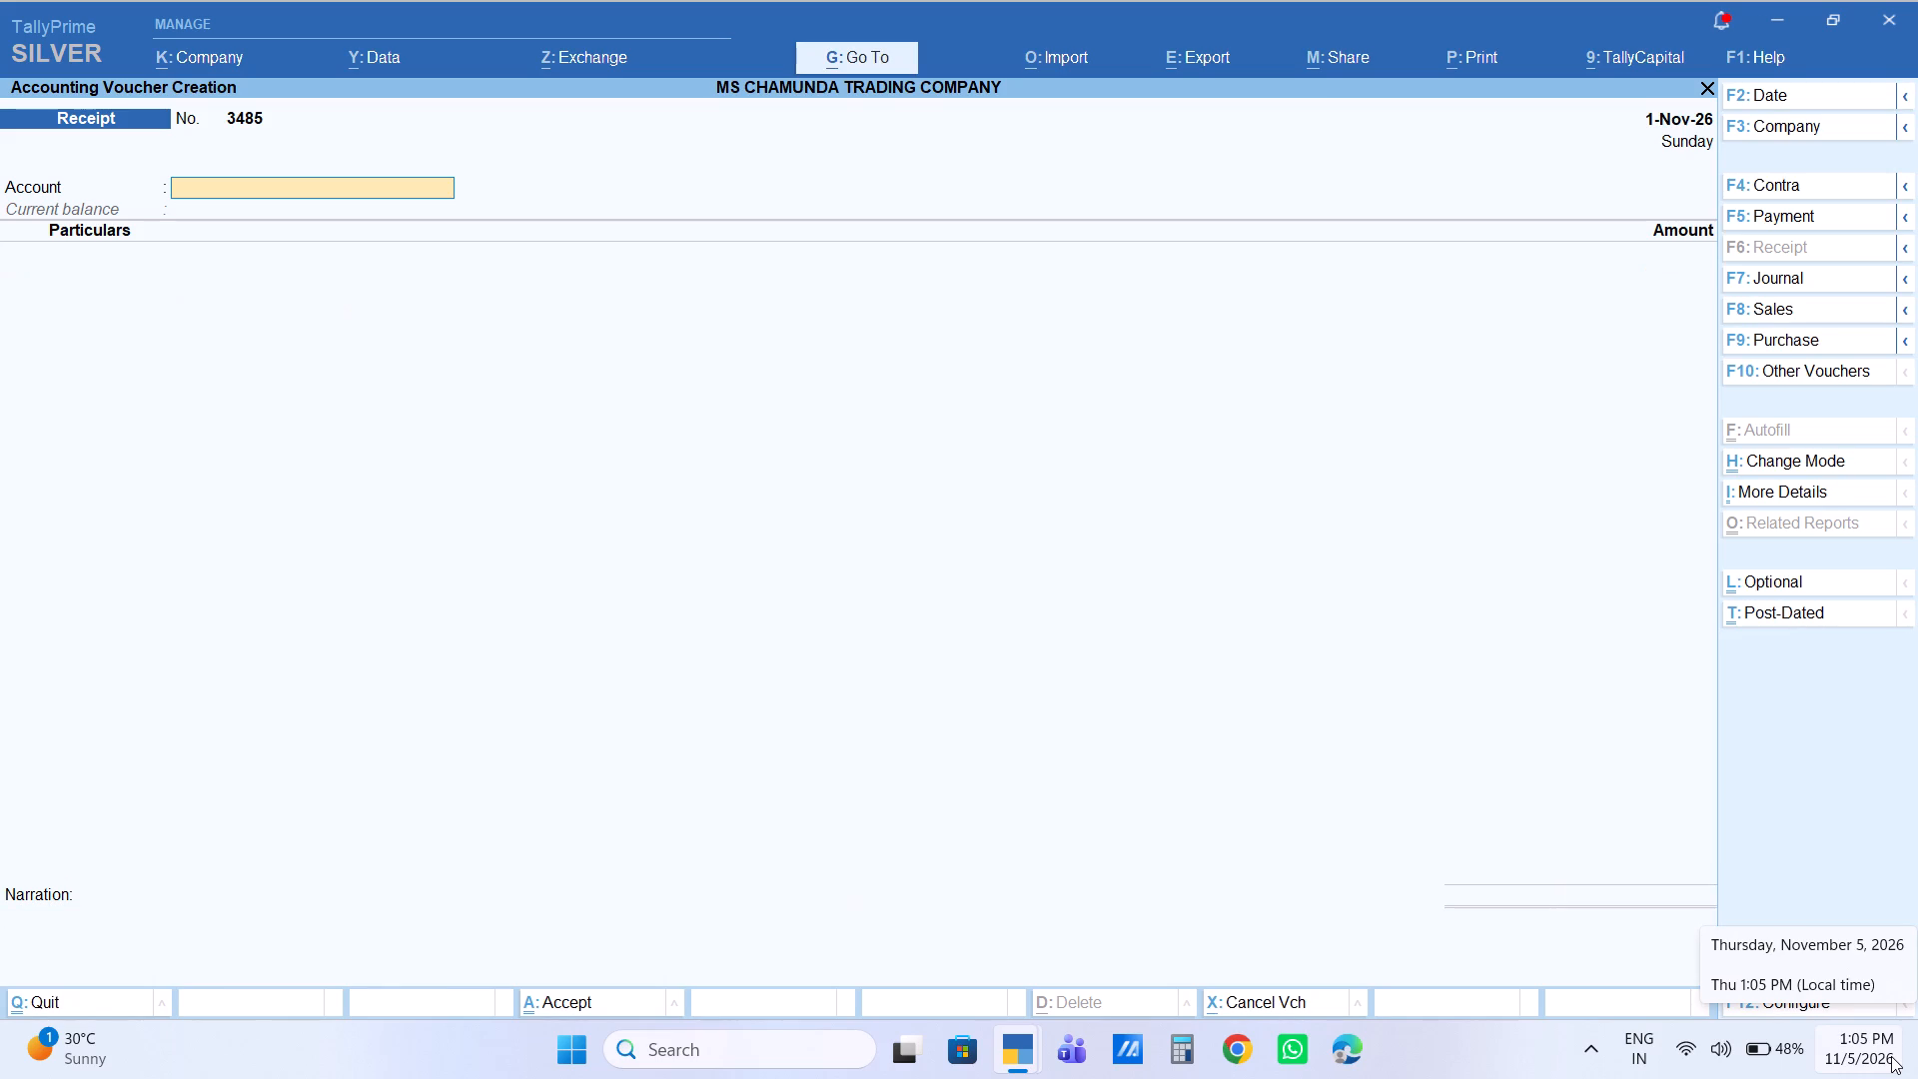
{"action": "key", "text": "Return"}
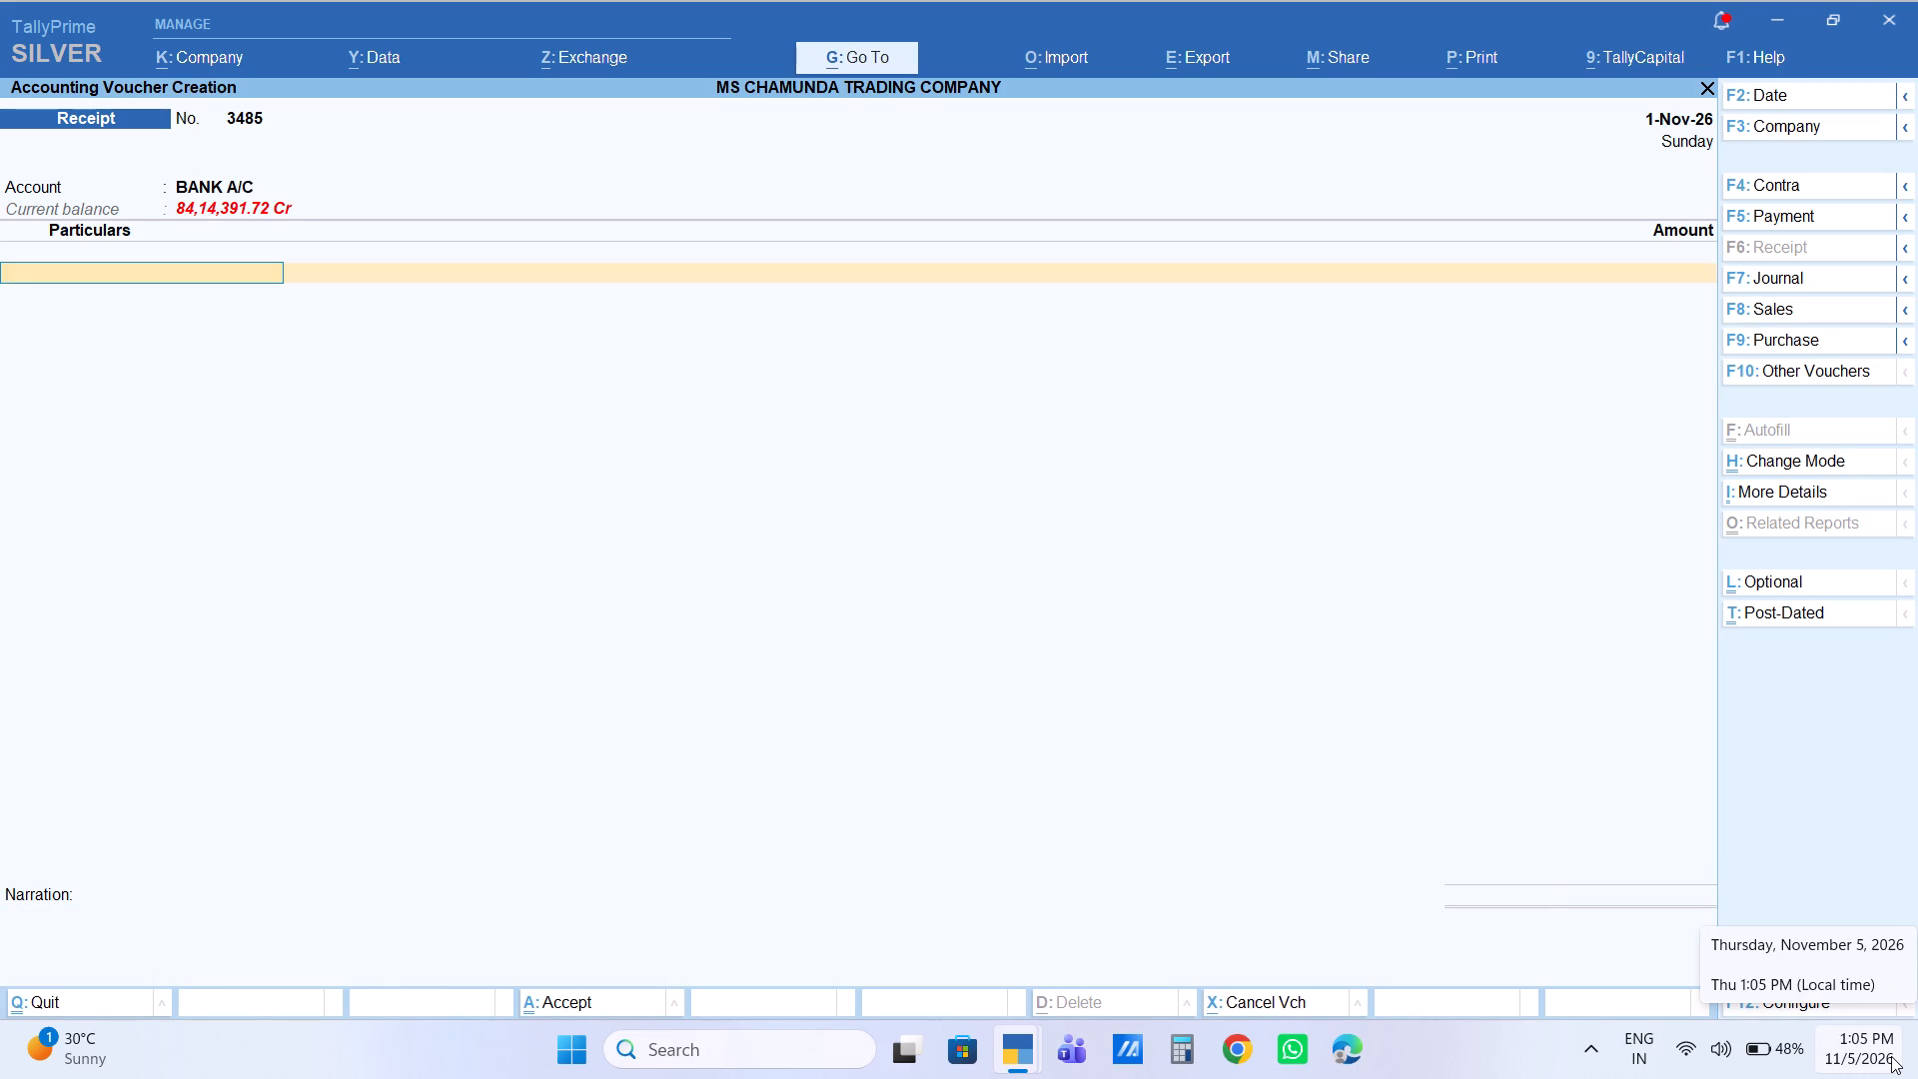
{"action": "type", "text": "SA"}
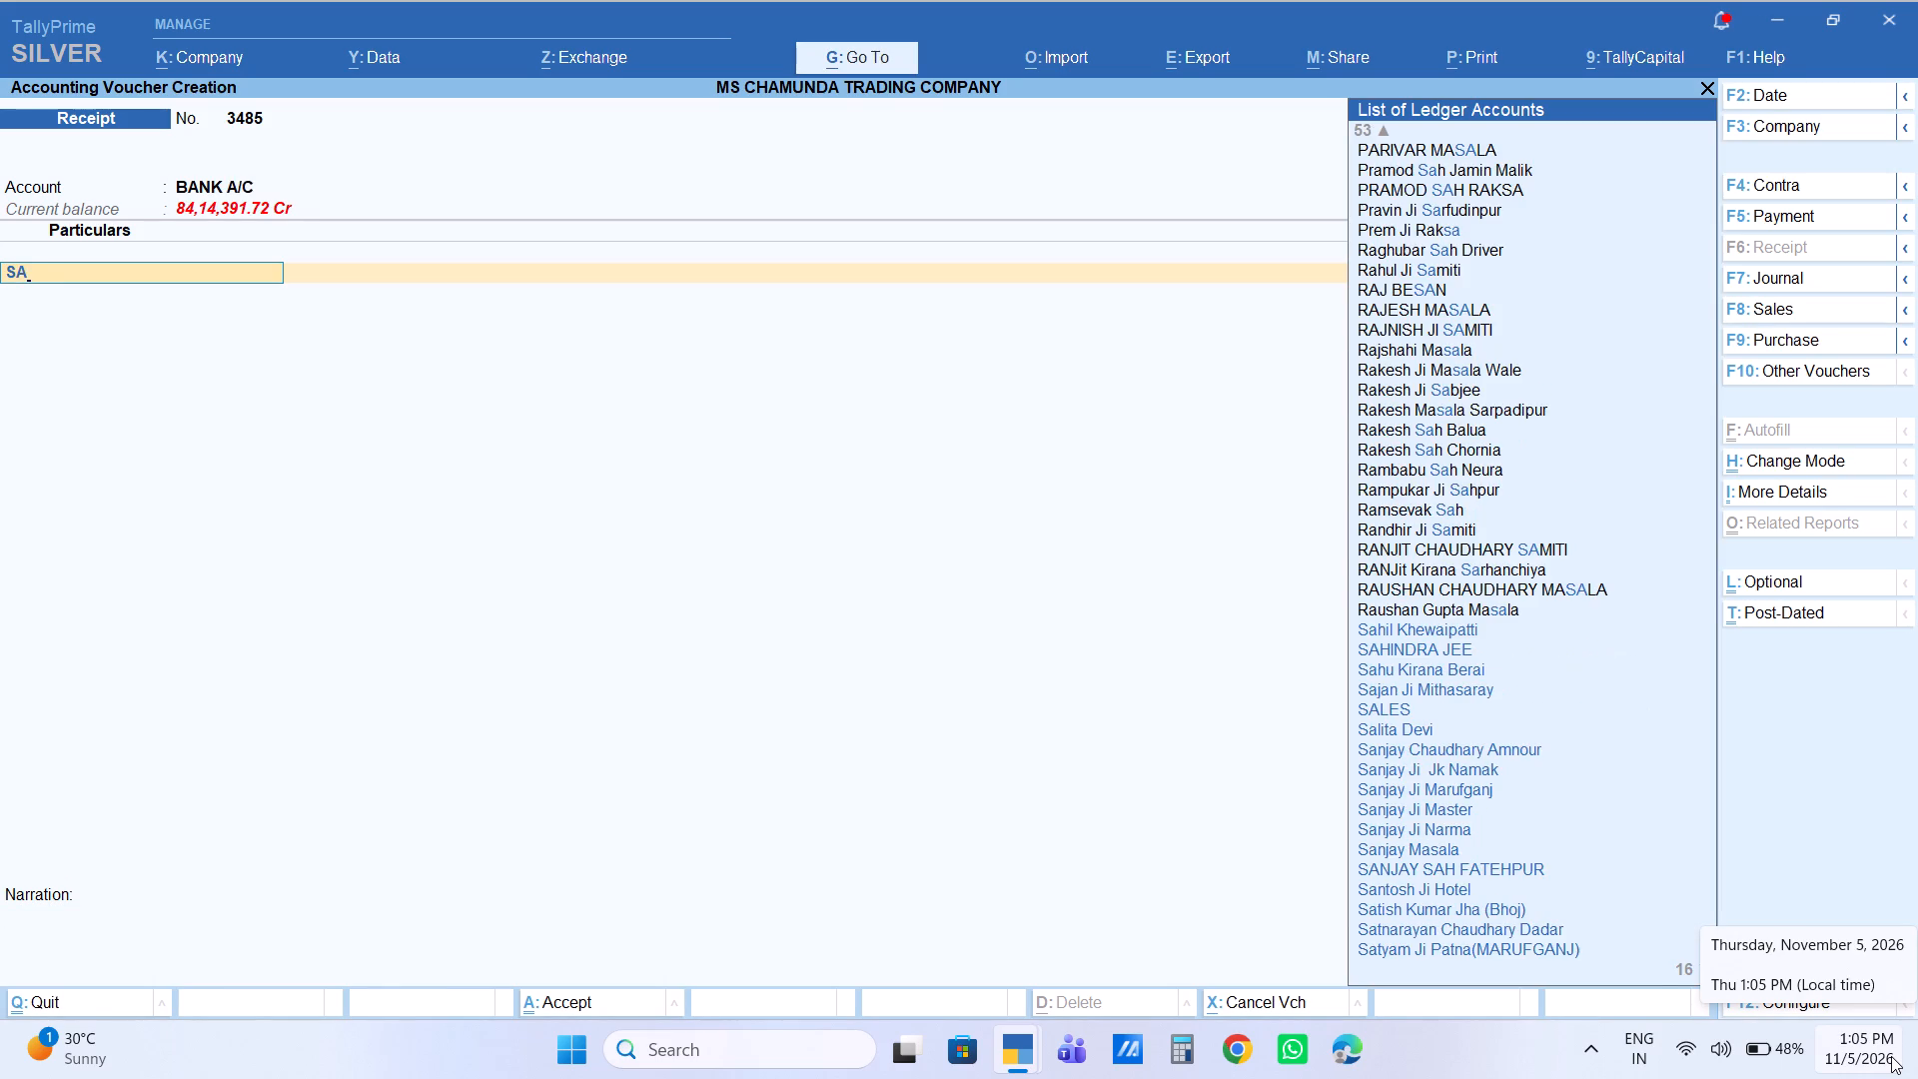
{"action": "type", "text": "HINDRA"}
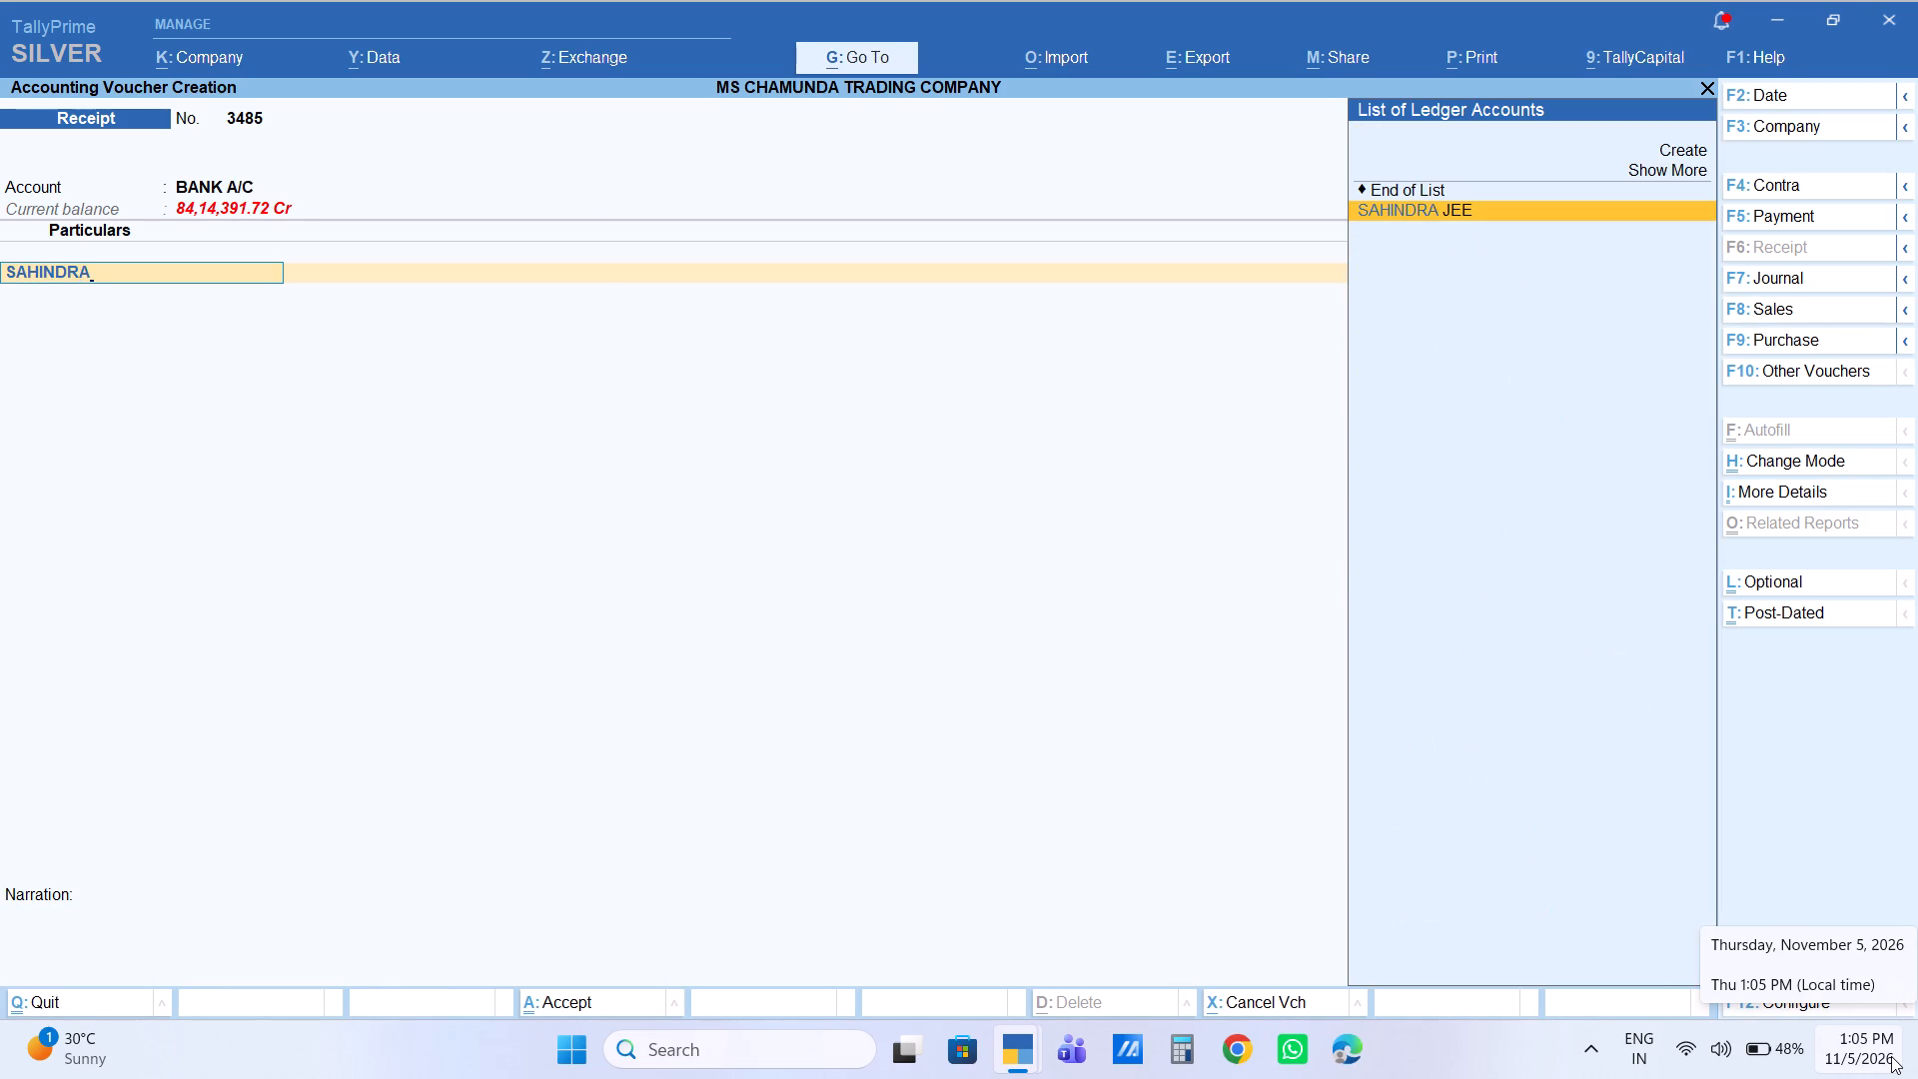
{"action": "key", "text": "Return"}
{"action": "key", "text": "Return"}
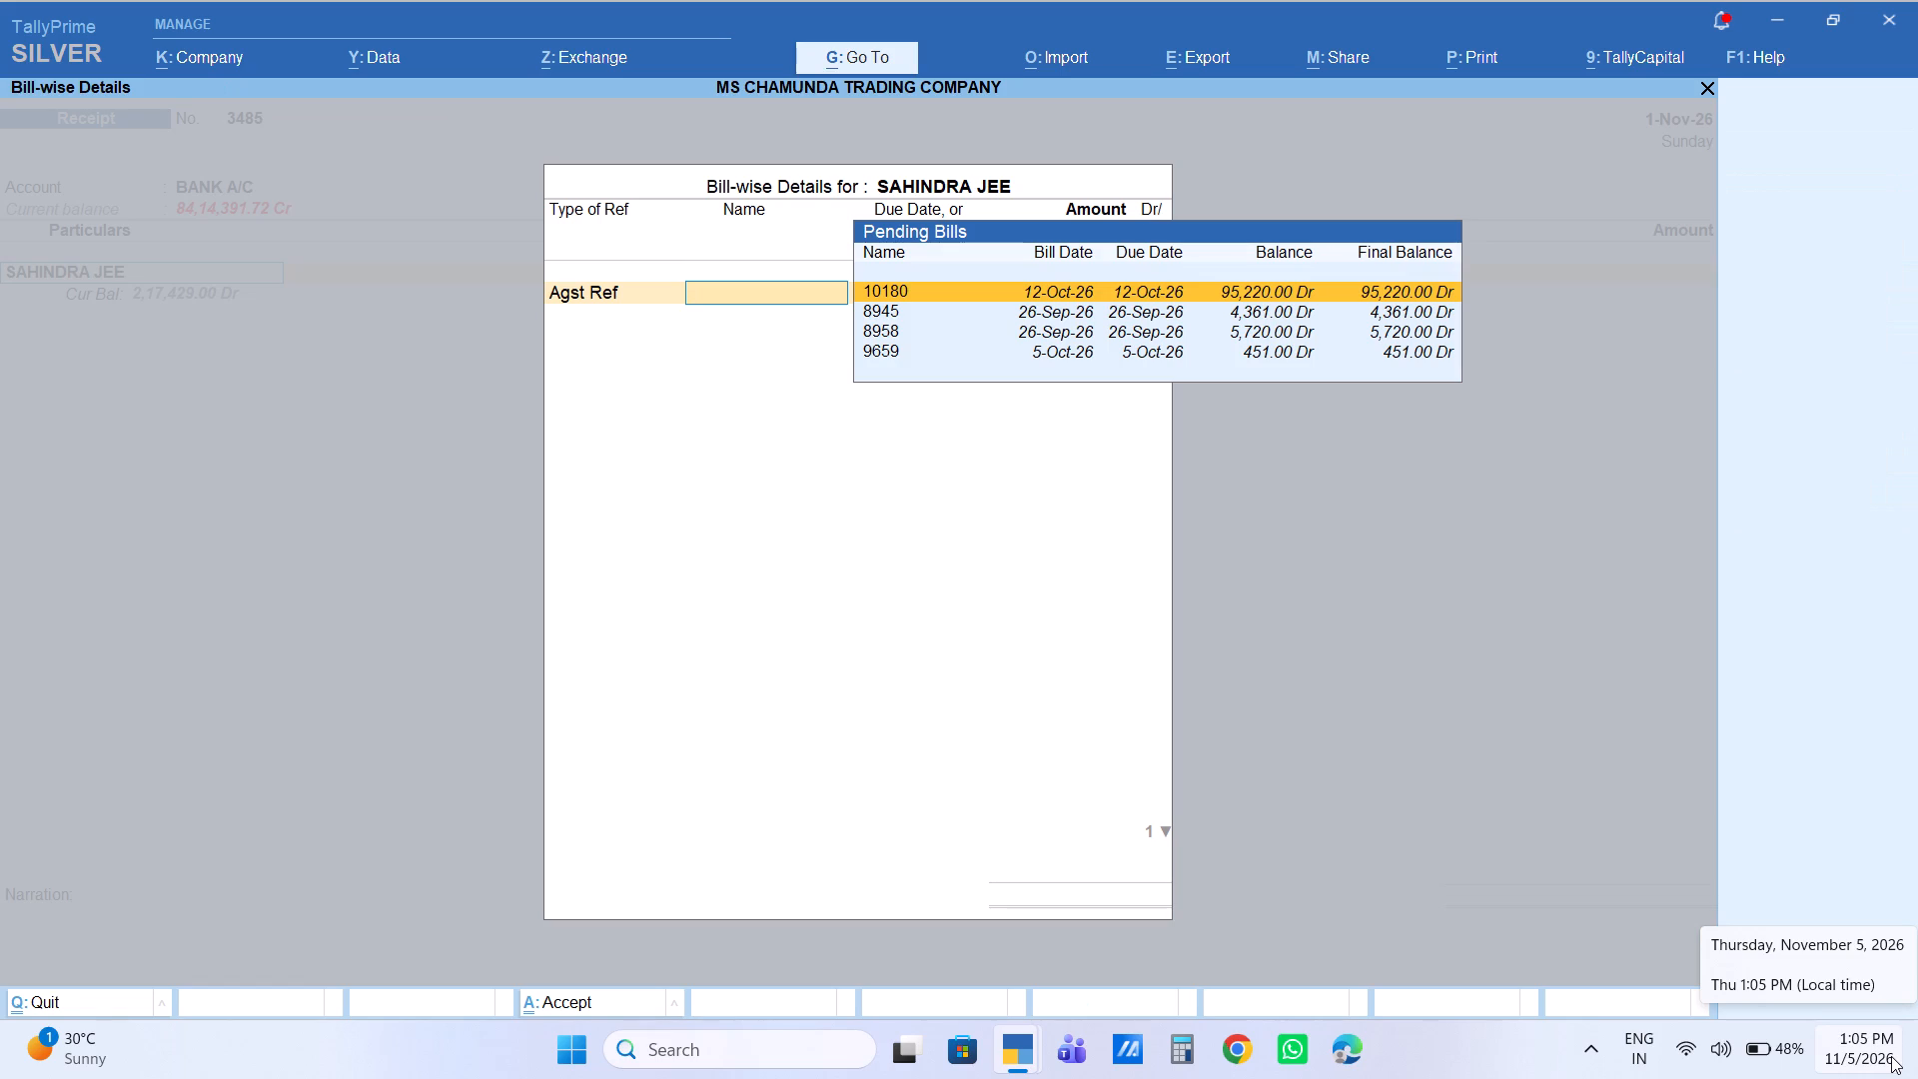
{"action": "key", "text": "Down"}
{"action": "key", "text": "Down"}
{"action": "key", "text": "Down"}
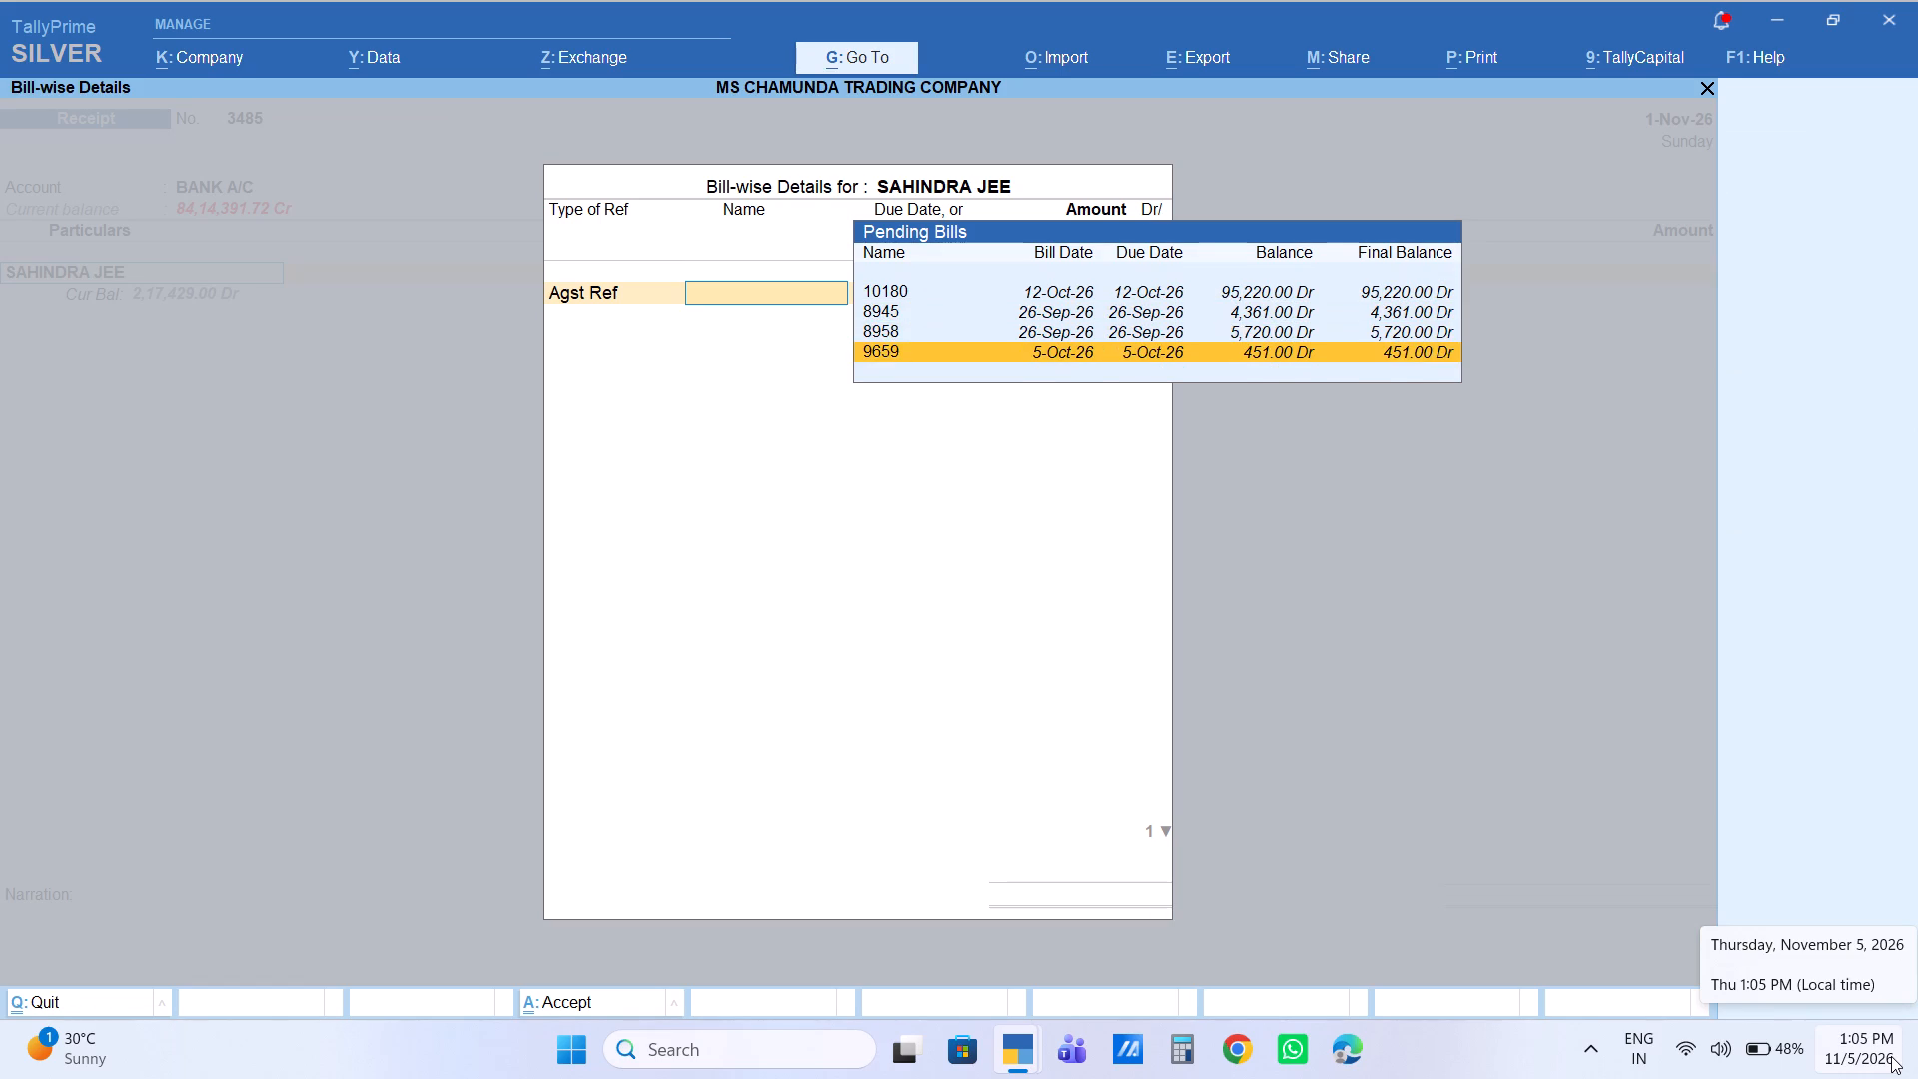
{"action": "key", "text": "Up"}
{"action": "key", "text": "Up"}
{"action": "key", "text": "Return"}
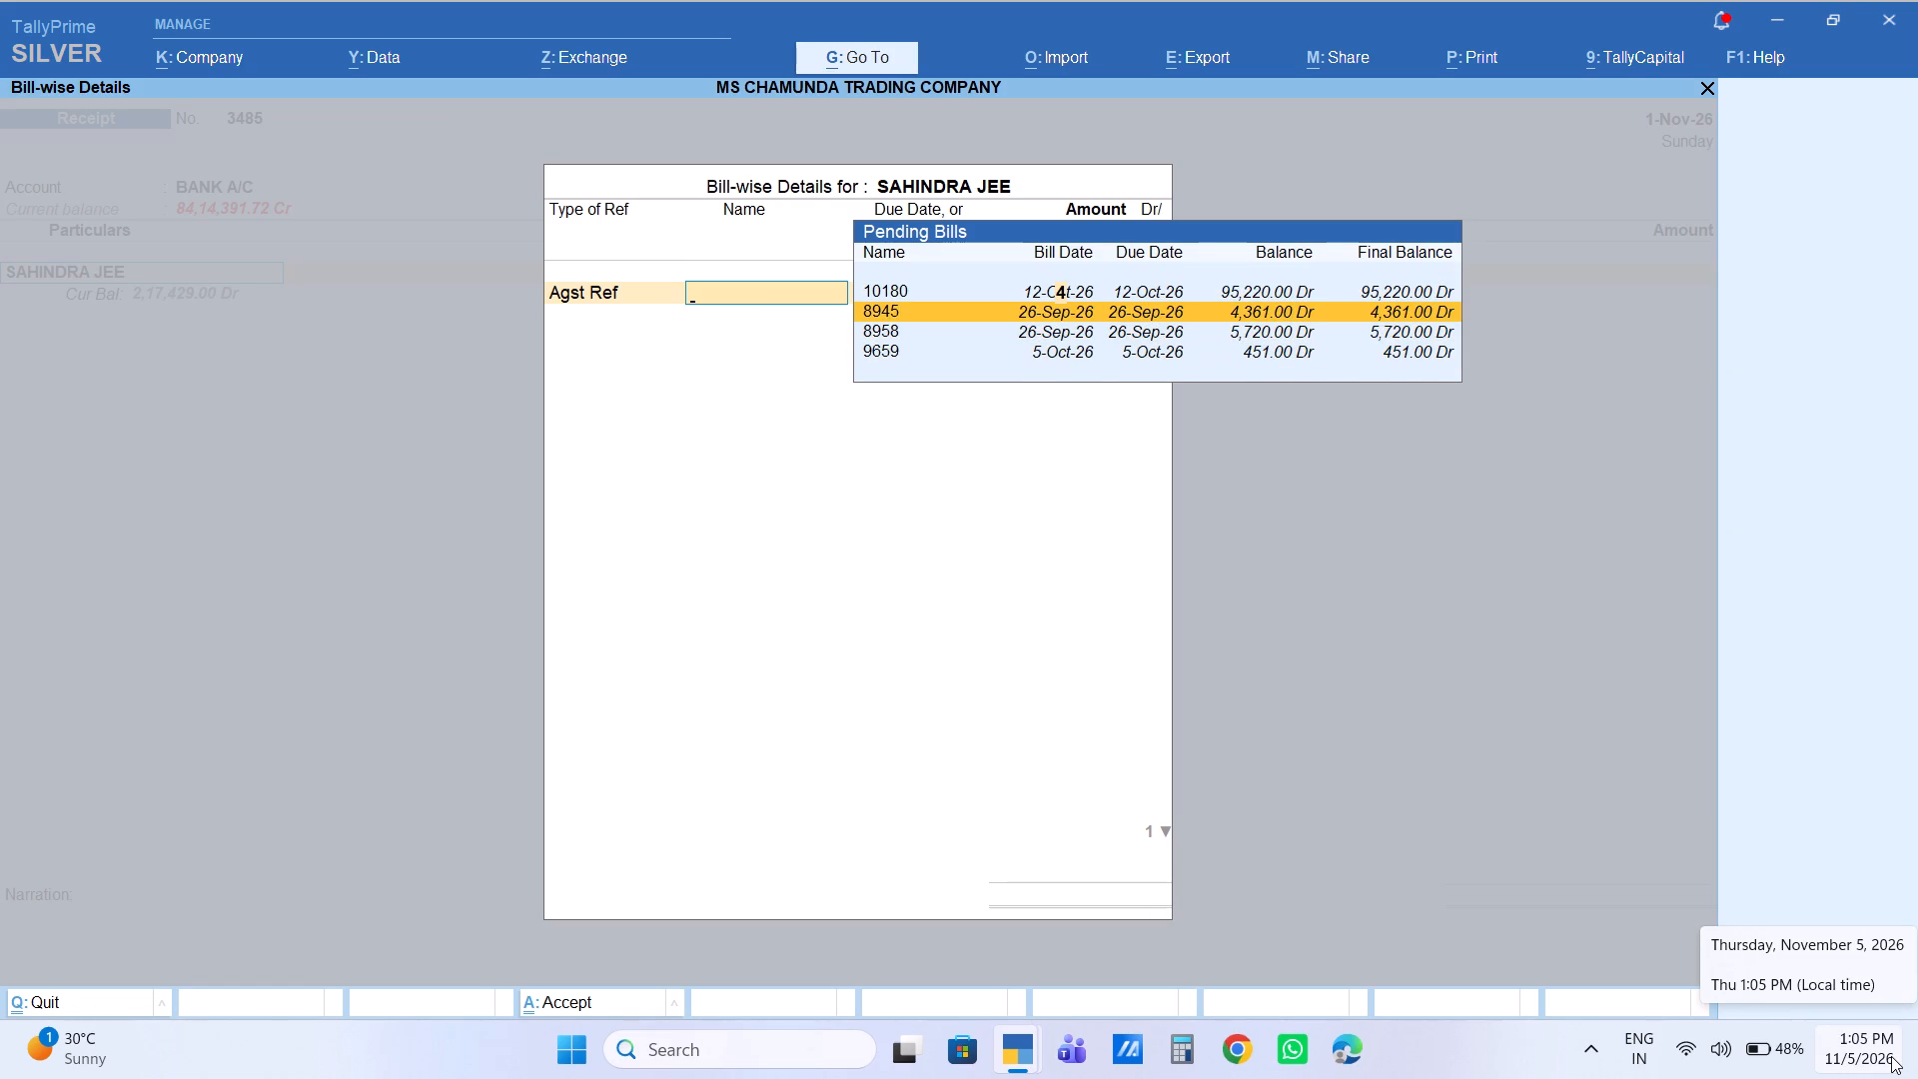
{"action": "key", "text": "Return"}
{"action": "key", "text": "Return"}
Allocate the full 5,720.00 against pending bill 8958 and the full 451.00 against bill 9659 for the same customer.
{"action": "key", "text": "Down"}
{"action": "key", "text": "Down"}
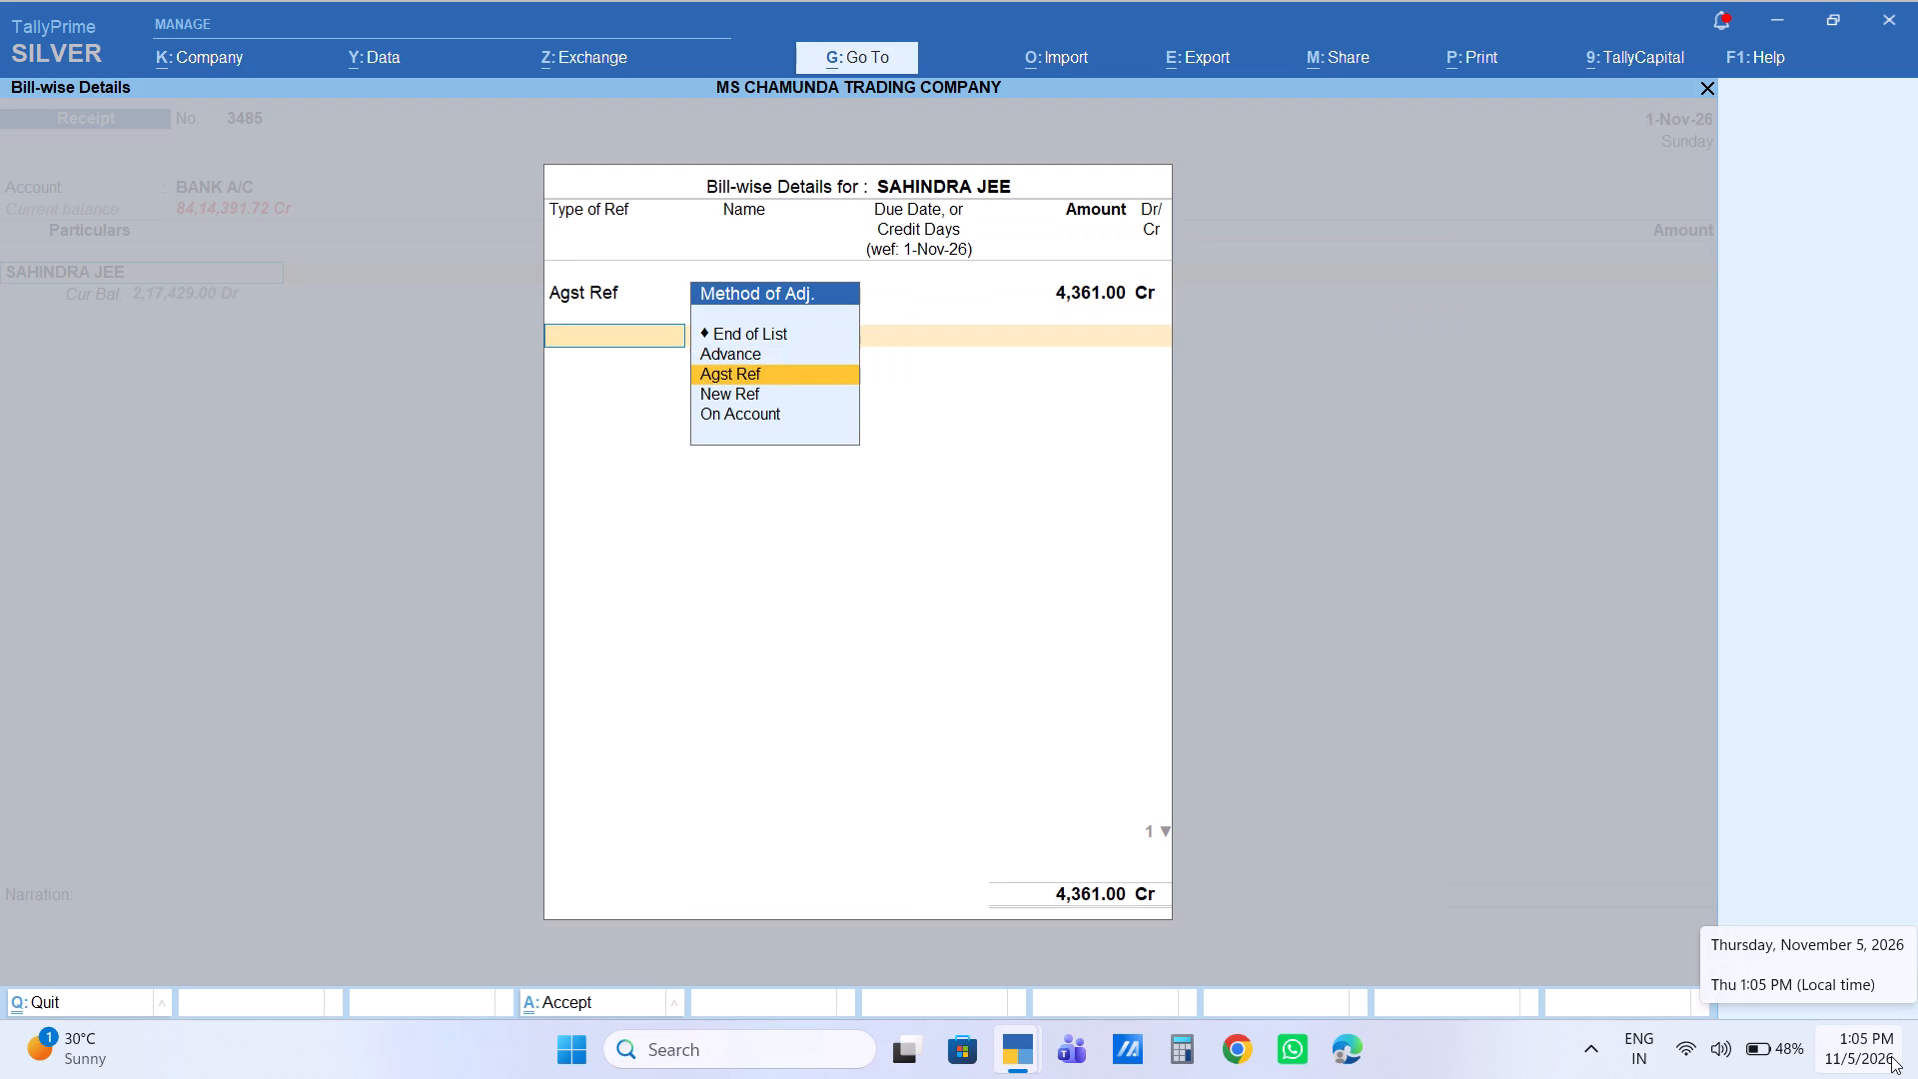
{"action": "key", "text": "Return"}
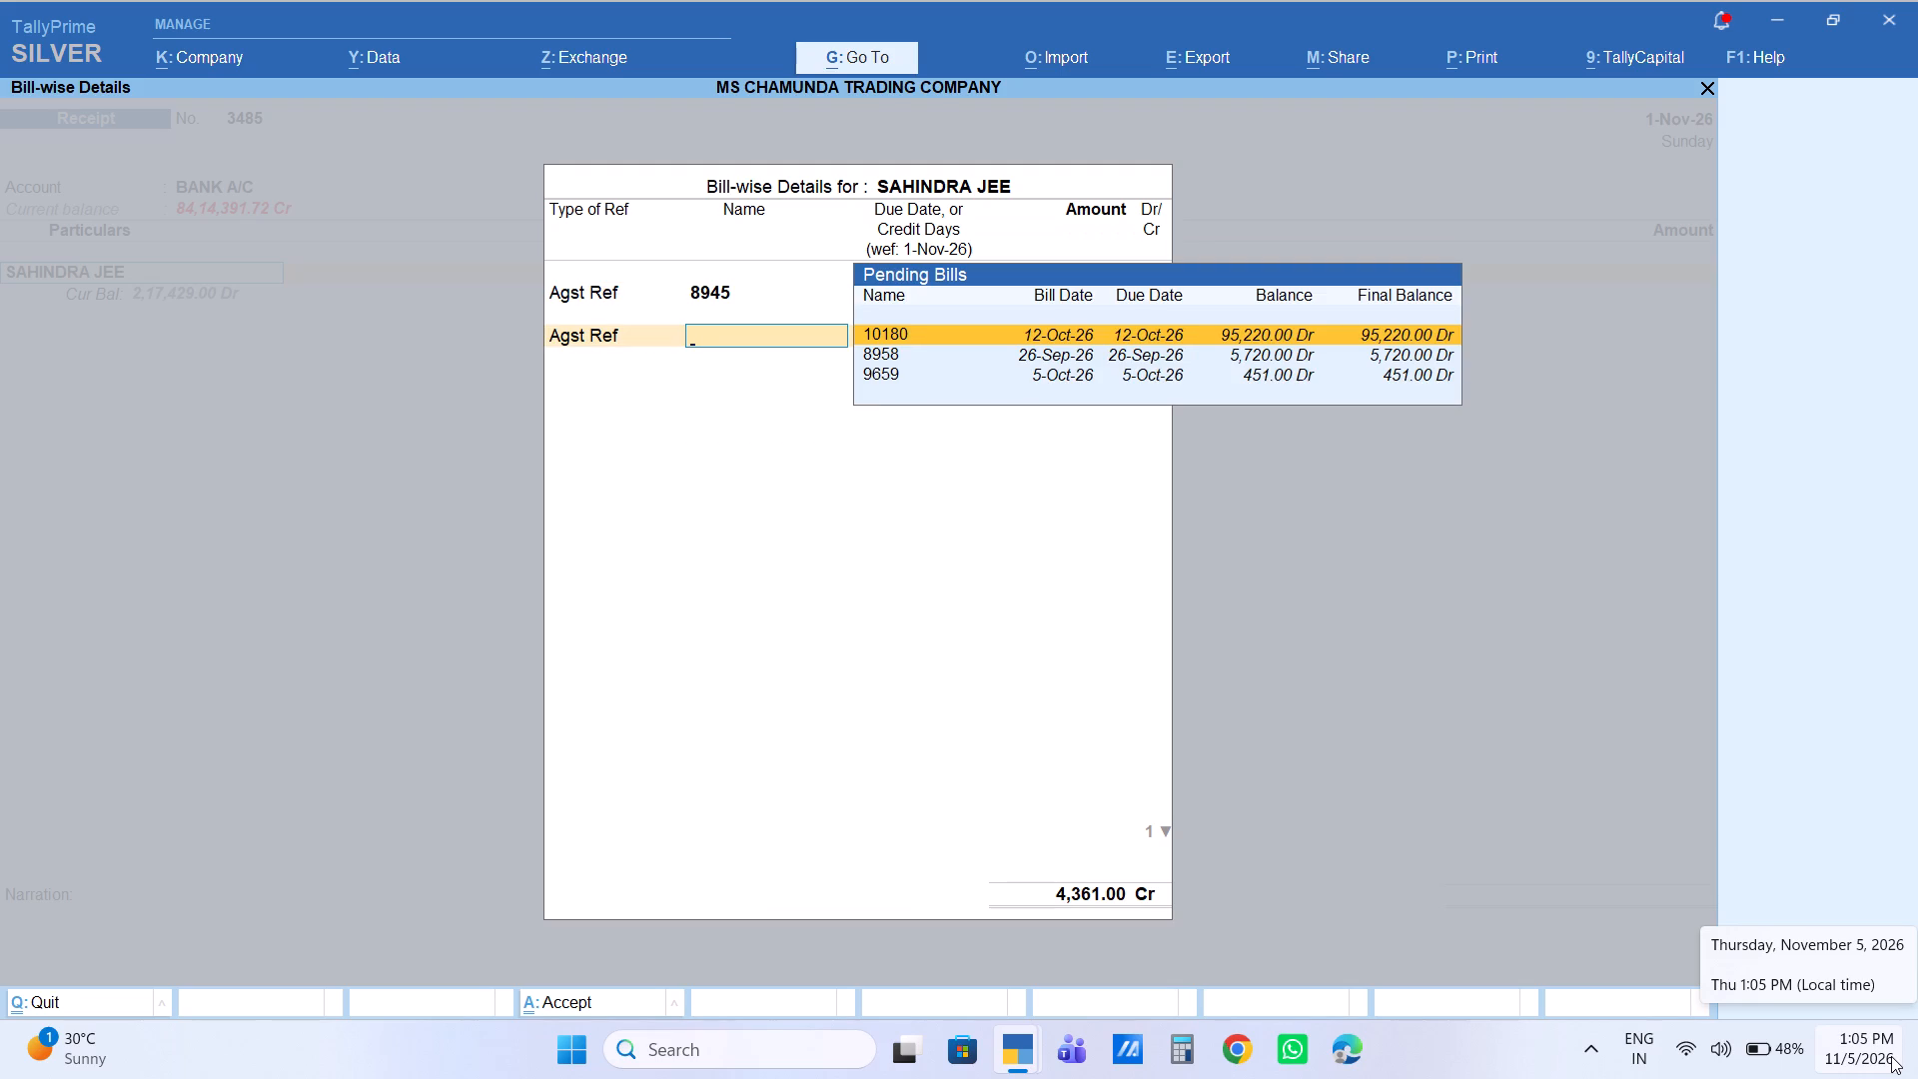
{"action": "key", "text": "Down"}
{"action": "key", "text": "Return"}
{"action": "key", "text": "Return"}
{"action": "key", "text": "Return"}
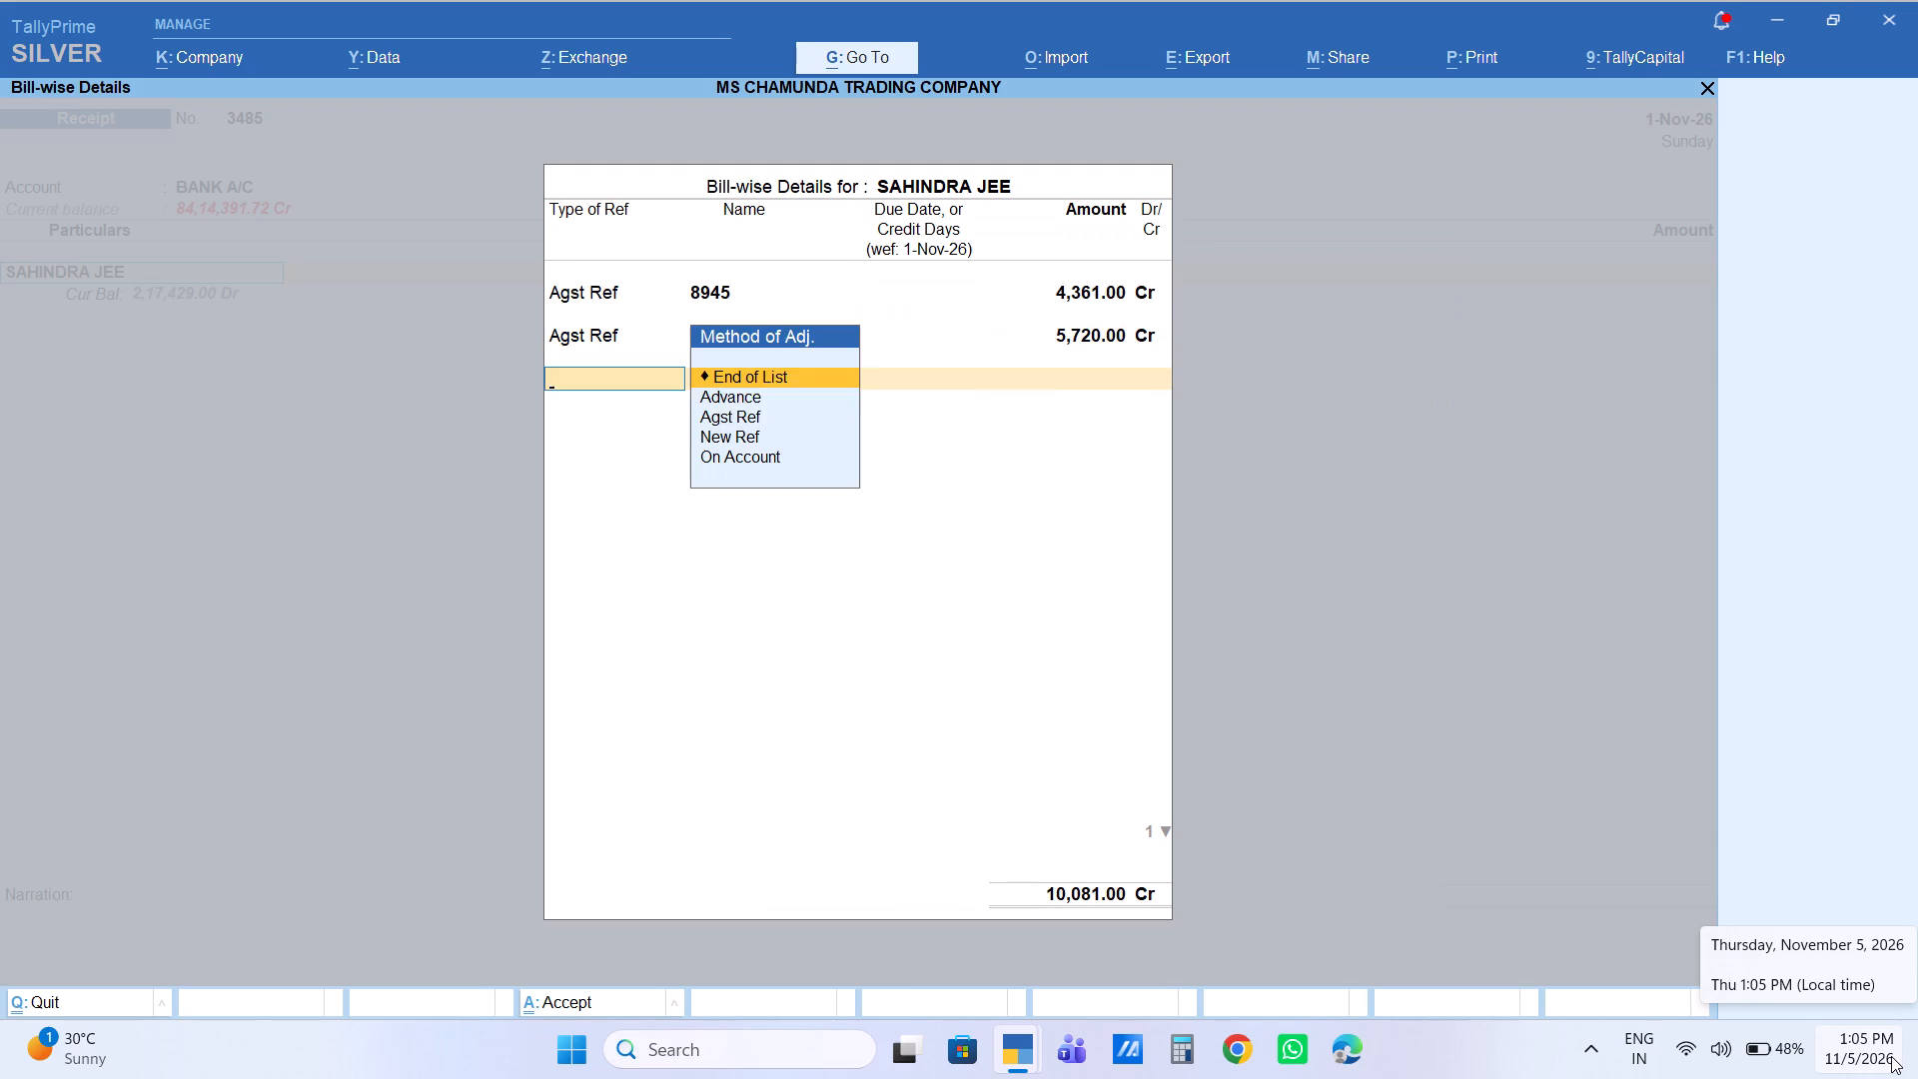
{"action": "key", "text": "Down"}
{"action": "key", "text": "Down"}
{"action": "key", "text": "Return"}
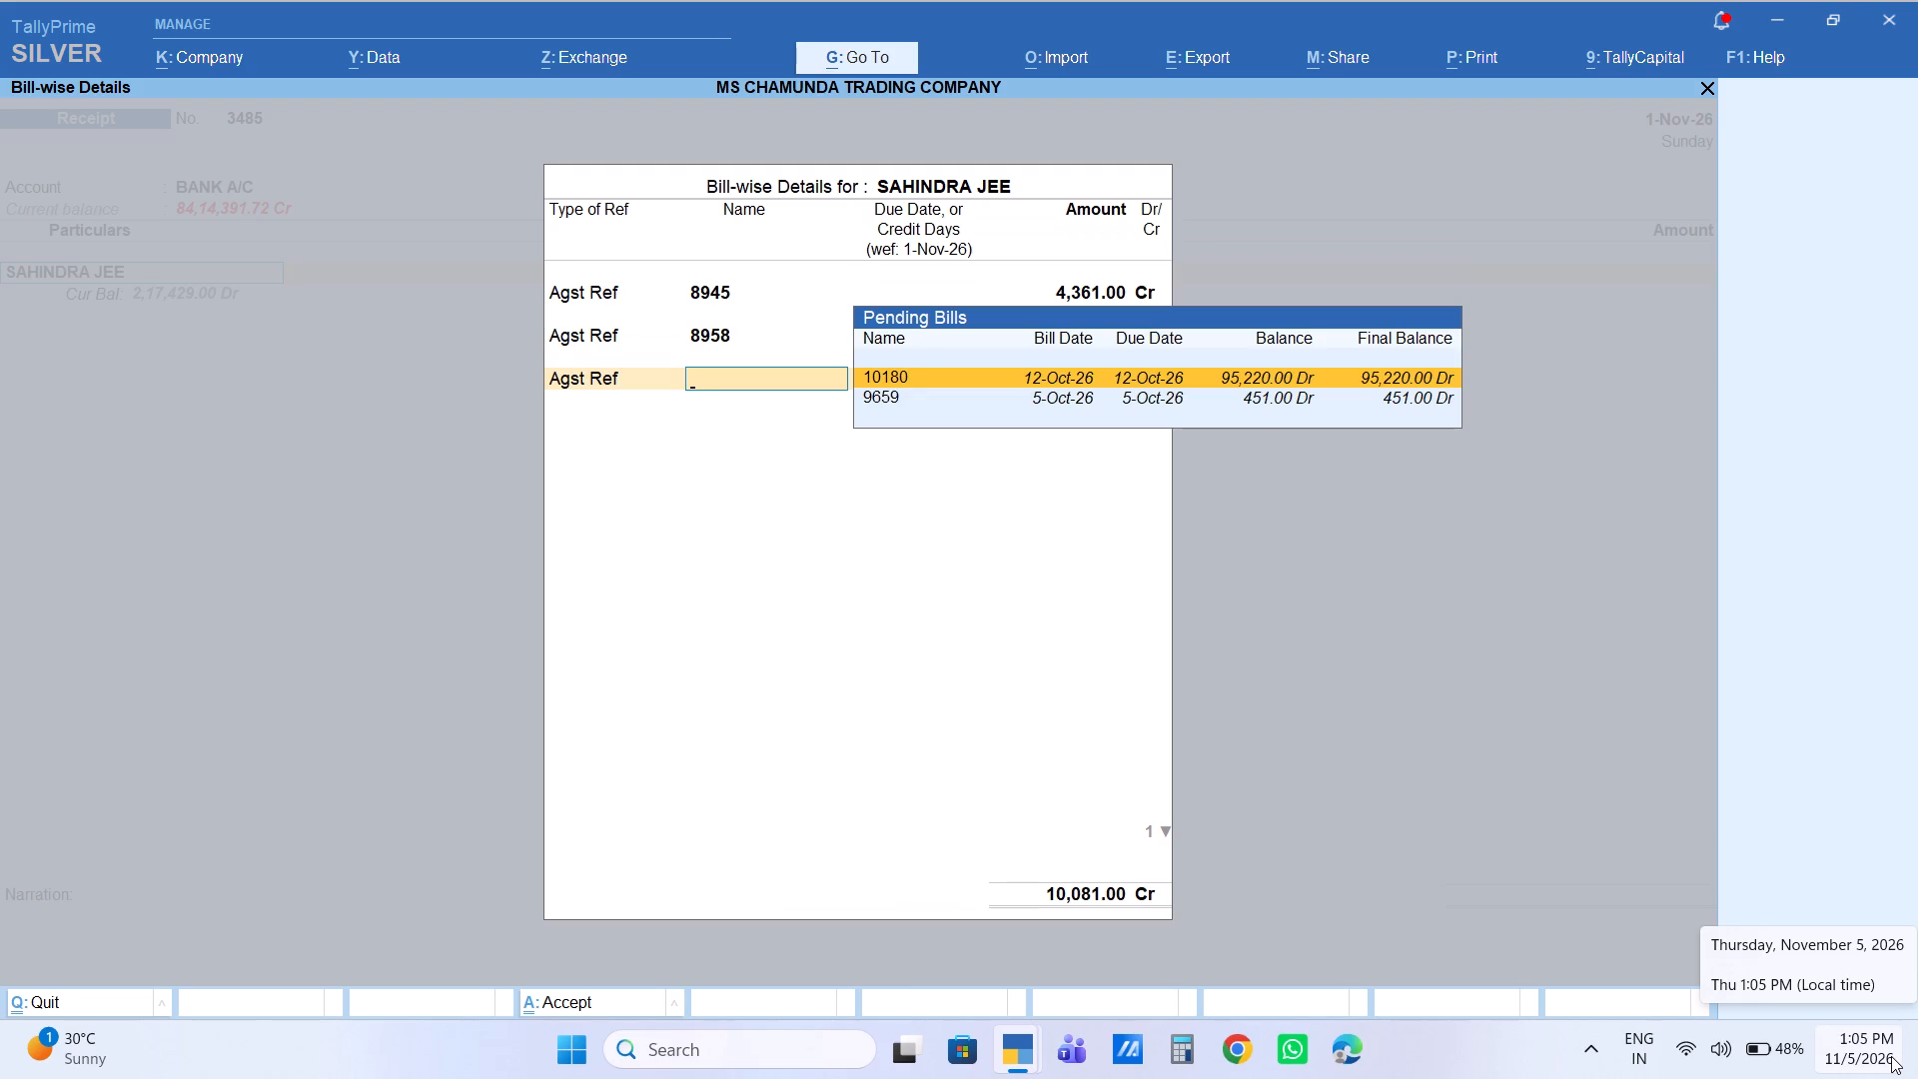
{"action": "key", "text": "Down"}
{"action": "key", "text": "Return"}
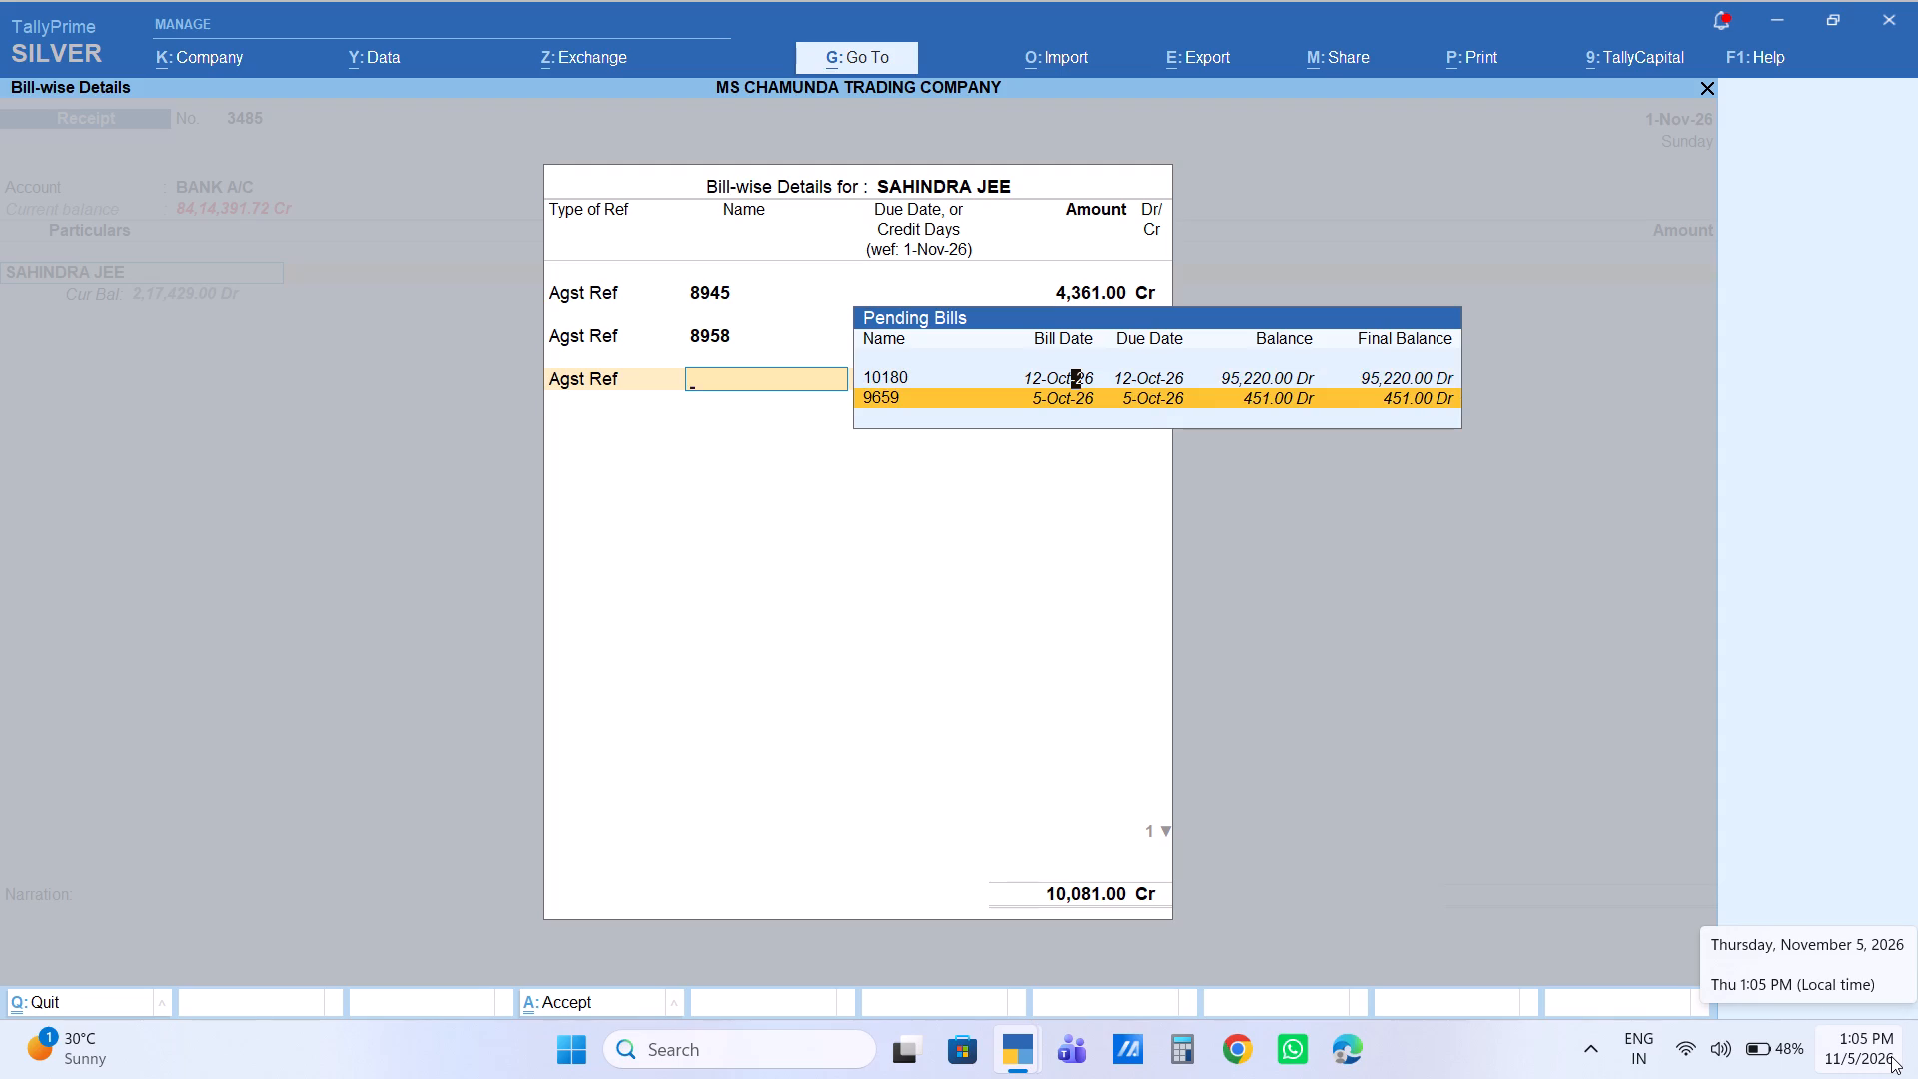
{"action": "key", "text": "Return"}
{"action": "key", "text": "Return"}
Allocate 34,768.00 against pending bill 10180 and finish the bill-wise details.
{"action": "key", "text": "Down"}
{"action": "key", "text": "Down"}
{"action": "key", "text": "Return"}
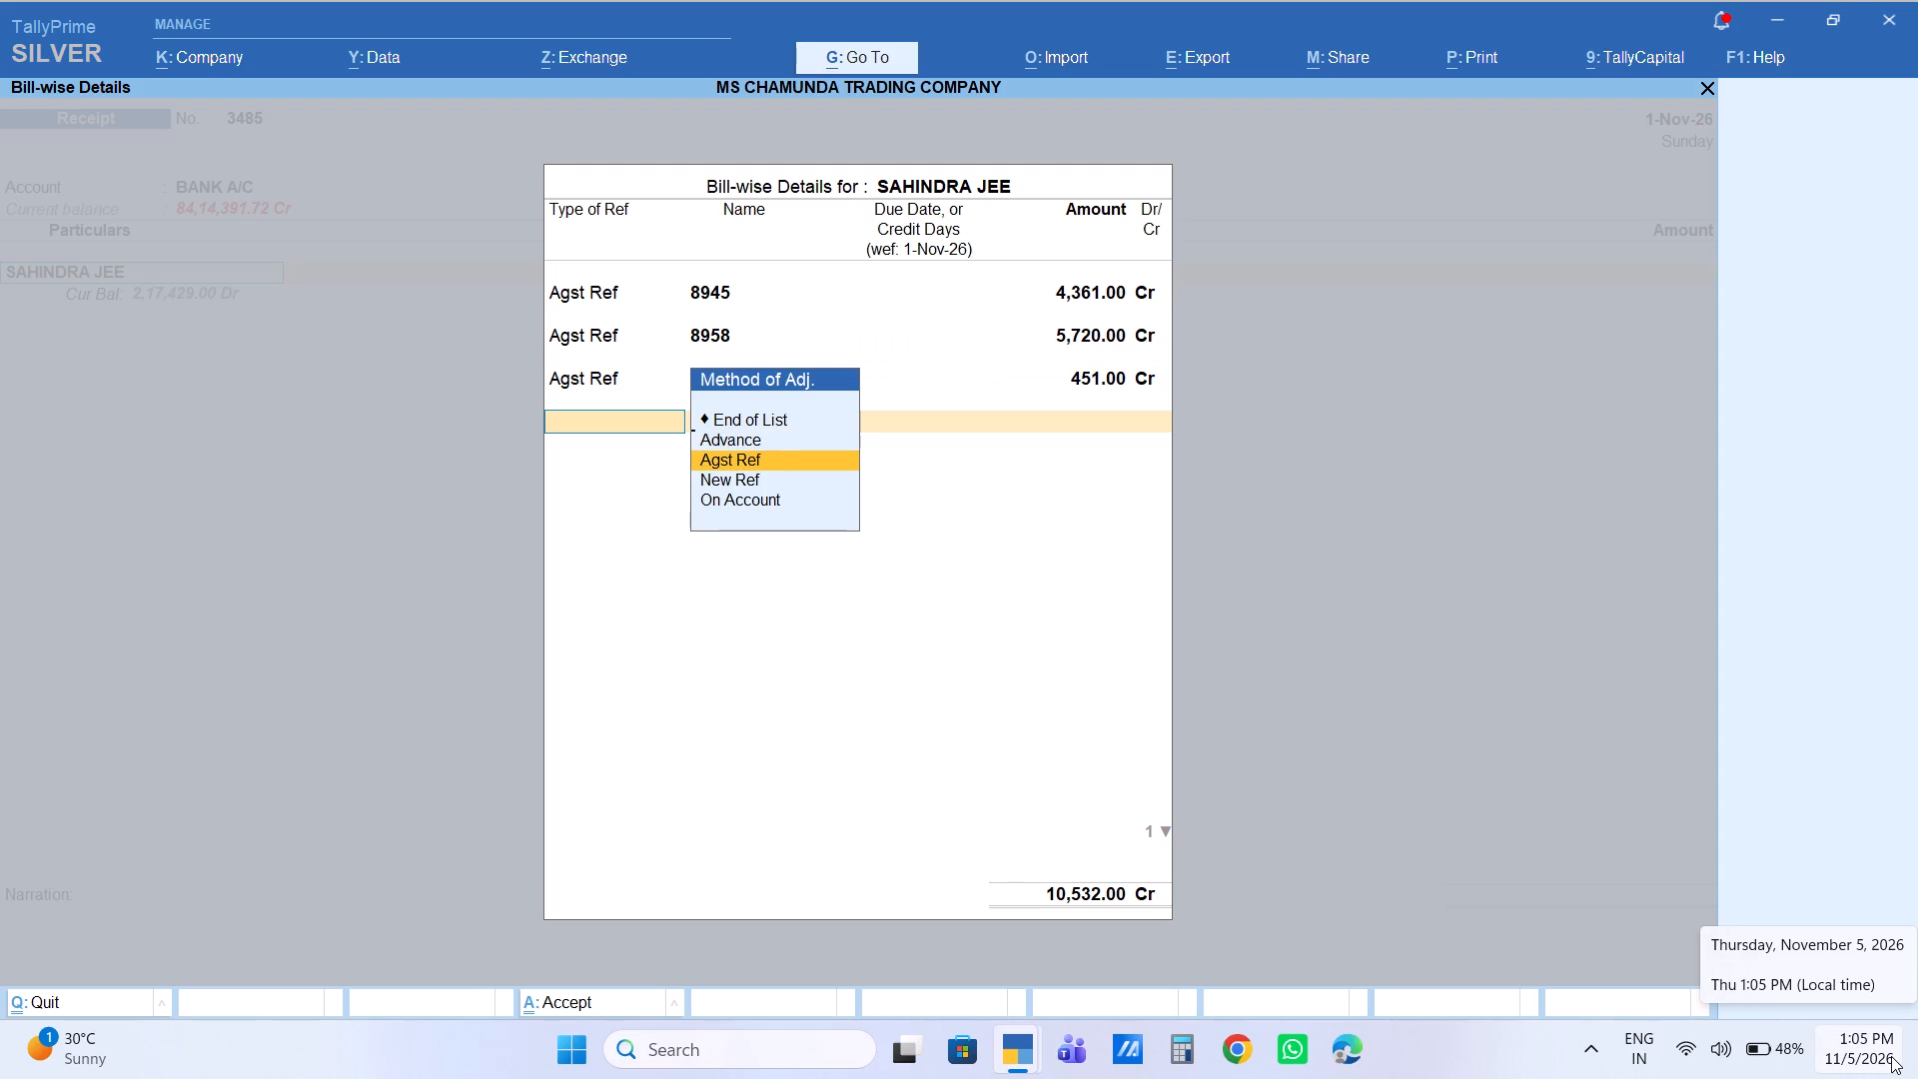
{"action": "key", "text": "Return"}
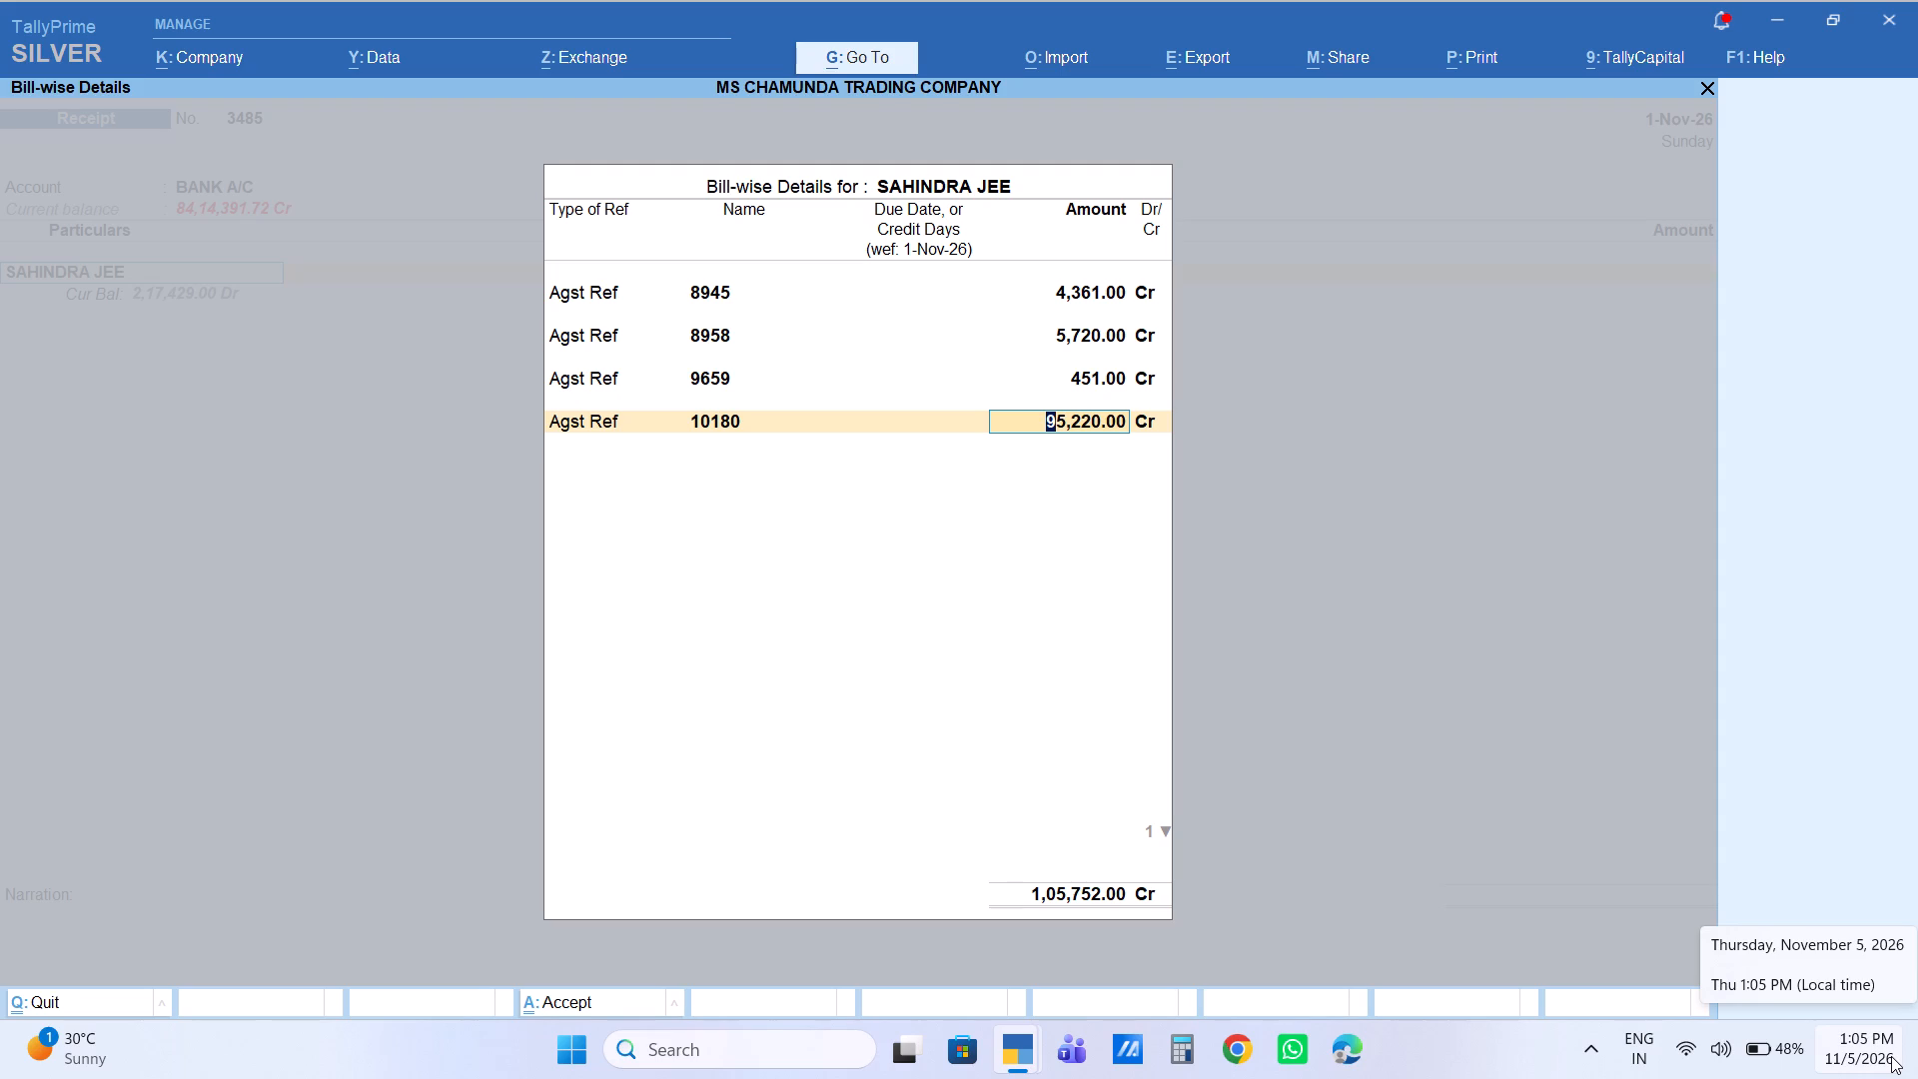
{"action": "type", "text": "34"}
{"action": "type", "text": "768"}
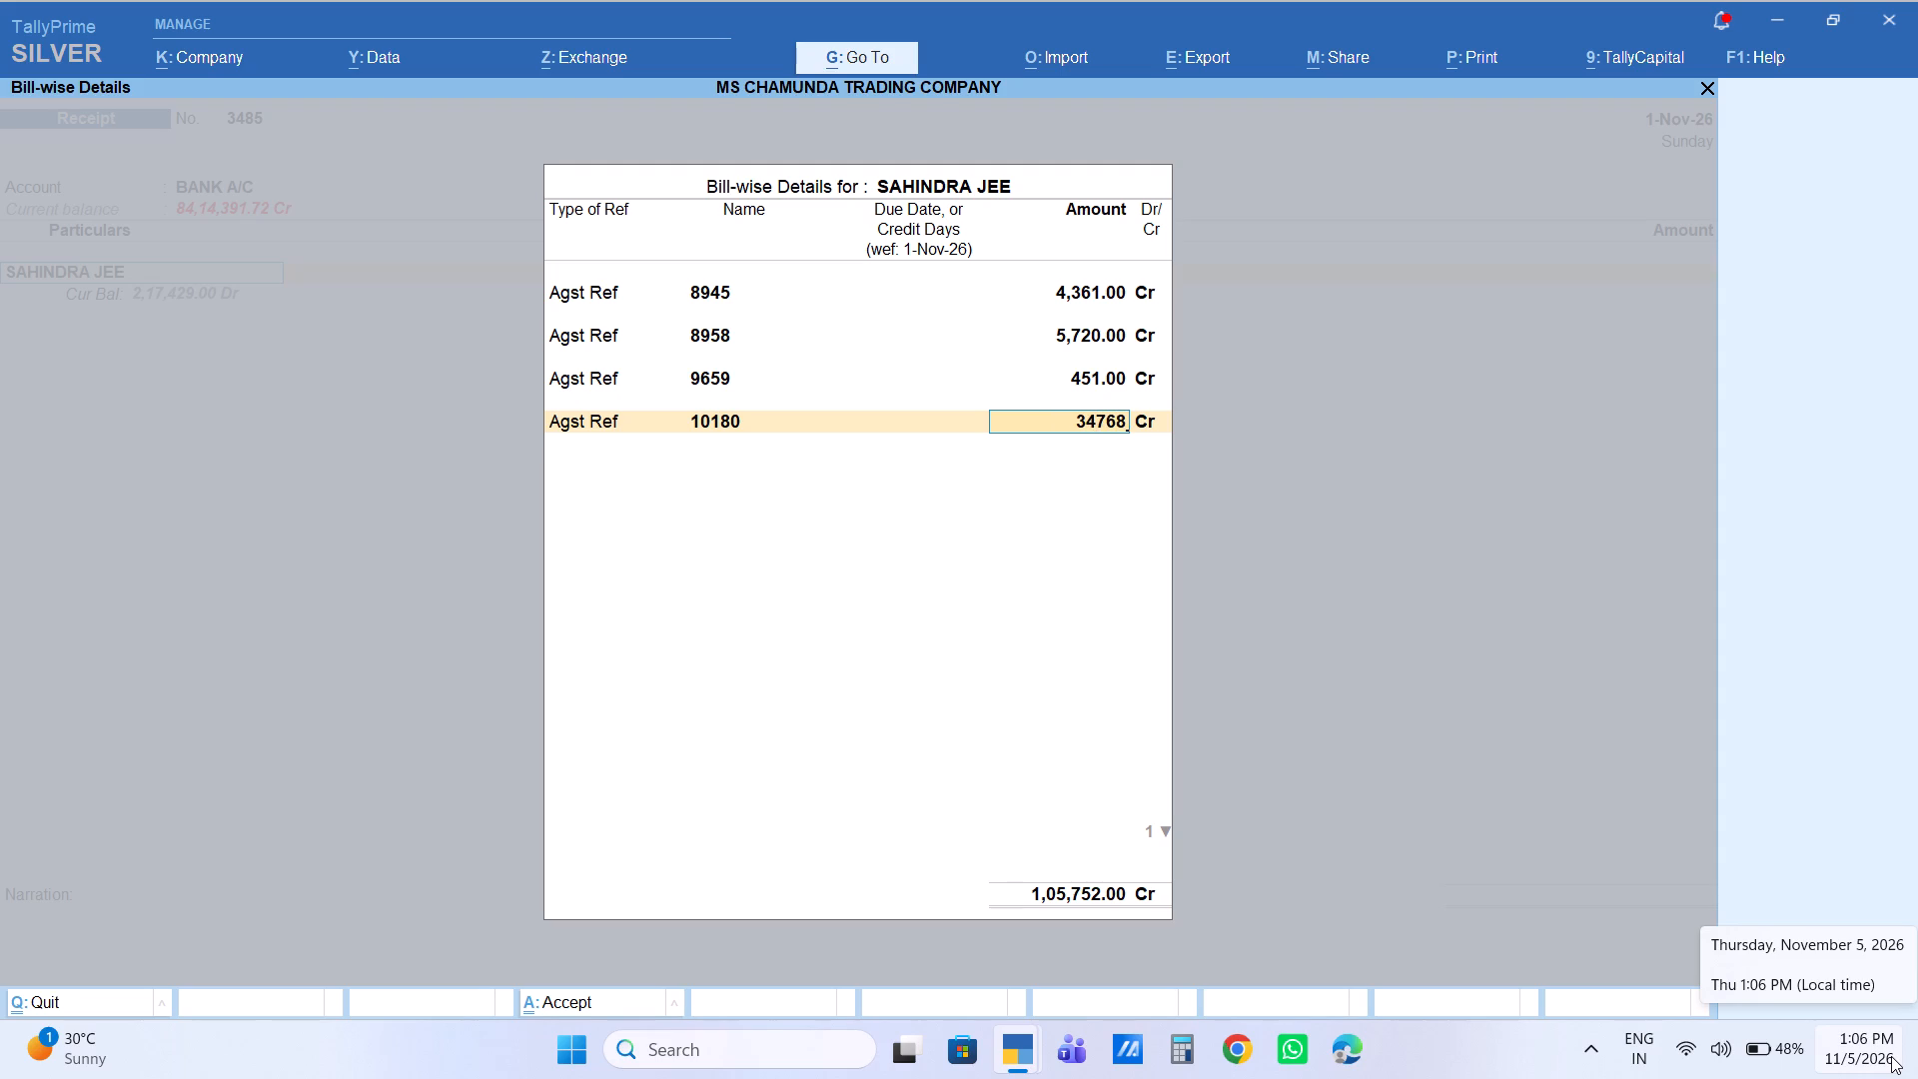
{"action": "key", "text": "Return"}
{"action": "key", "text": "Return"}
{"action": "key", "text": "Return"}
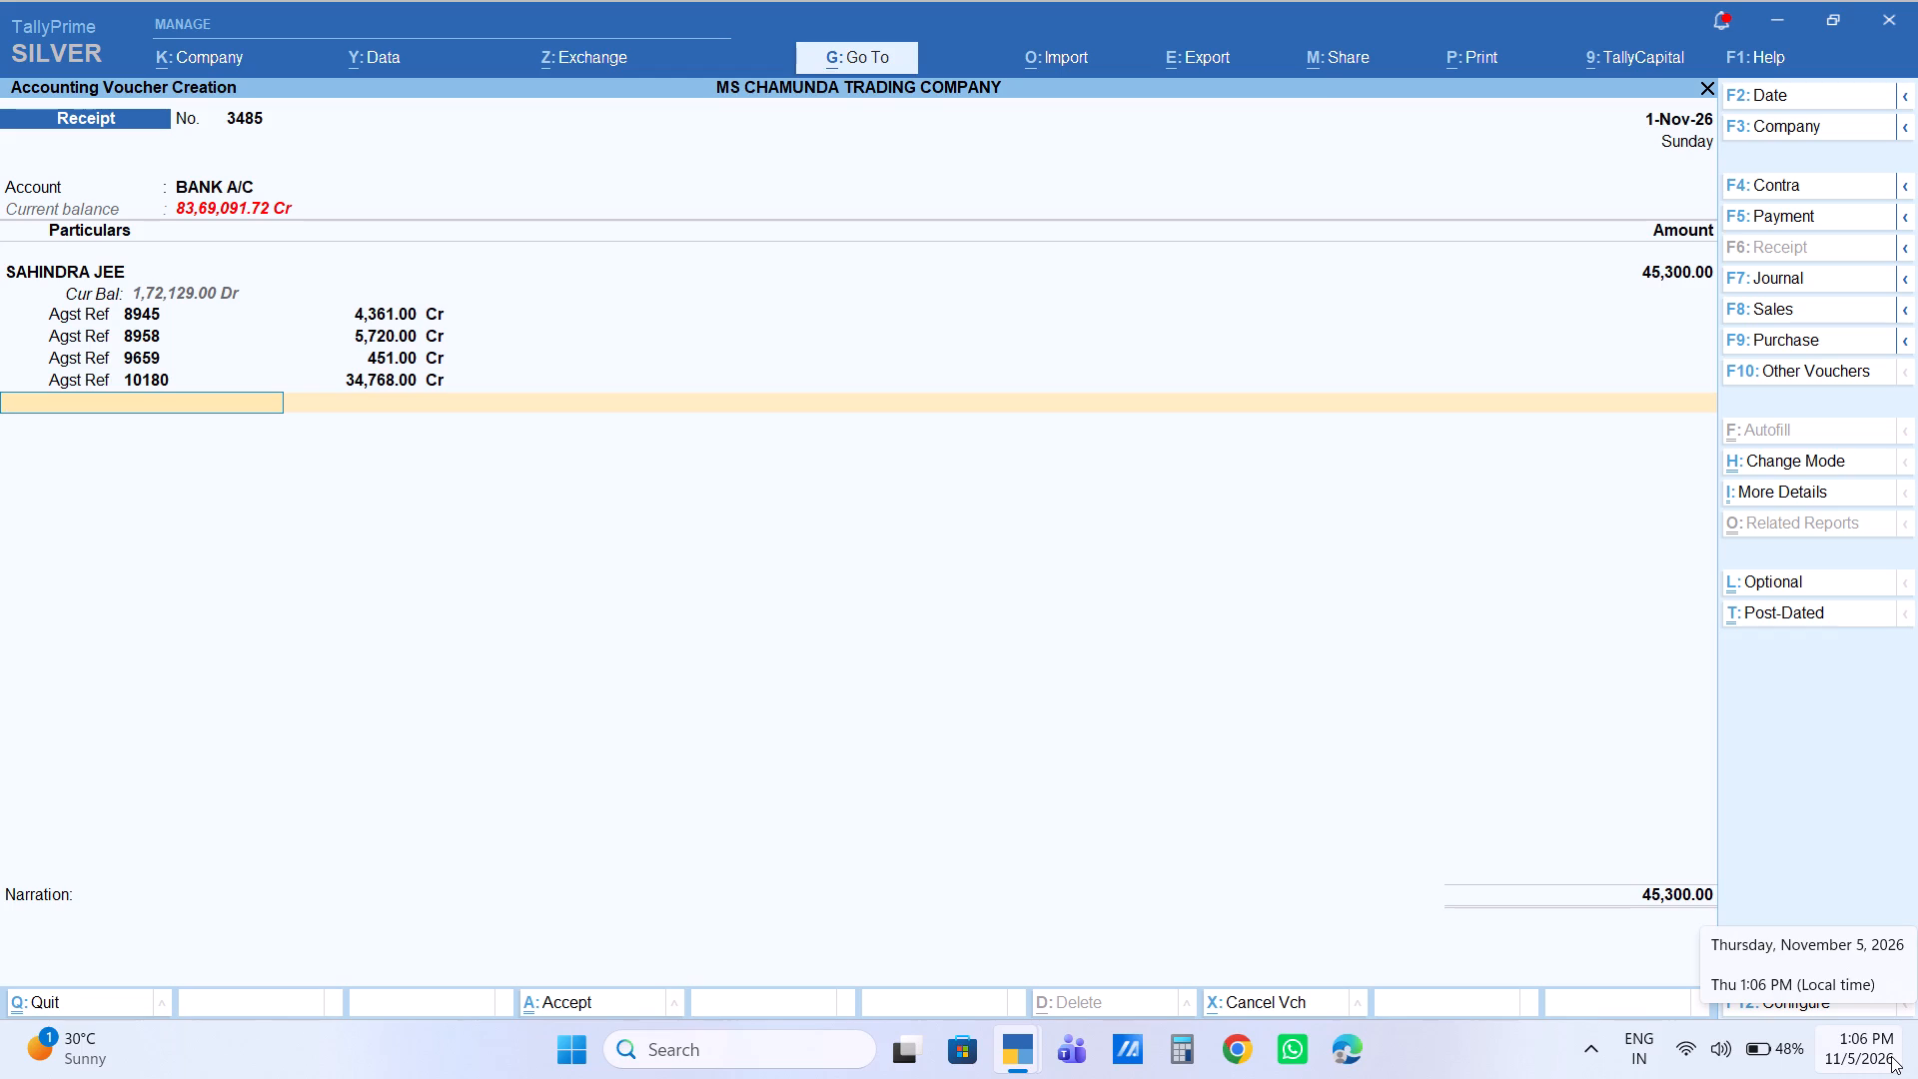
Save the 45,300.00 receipt voucher with the default Cheque/DD bank allocation and a blank narration.
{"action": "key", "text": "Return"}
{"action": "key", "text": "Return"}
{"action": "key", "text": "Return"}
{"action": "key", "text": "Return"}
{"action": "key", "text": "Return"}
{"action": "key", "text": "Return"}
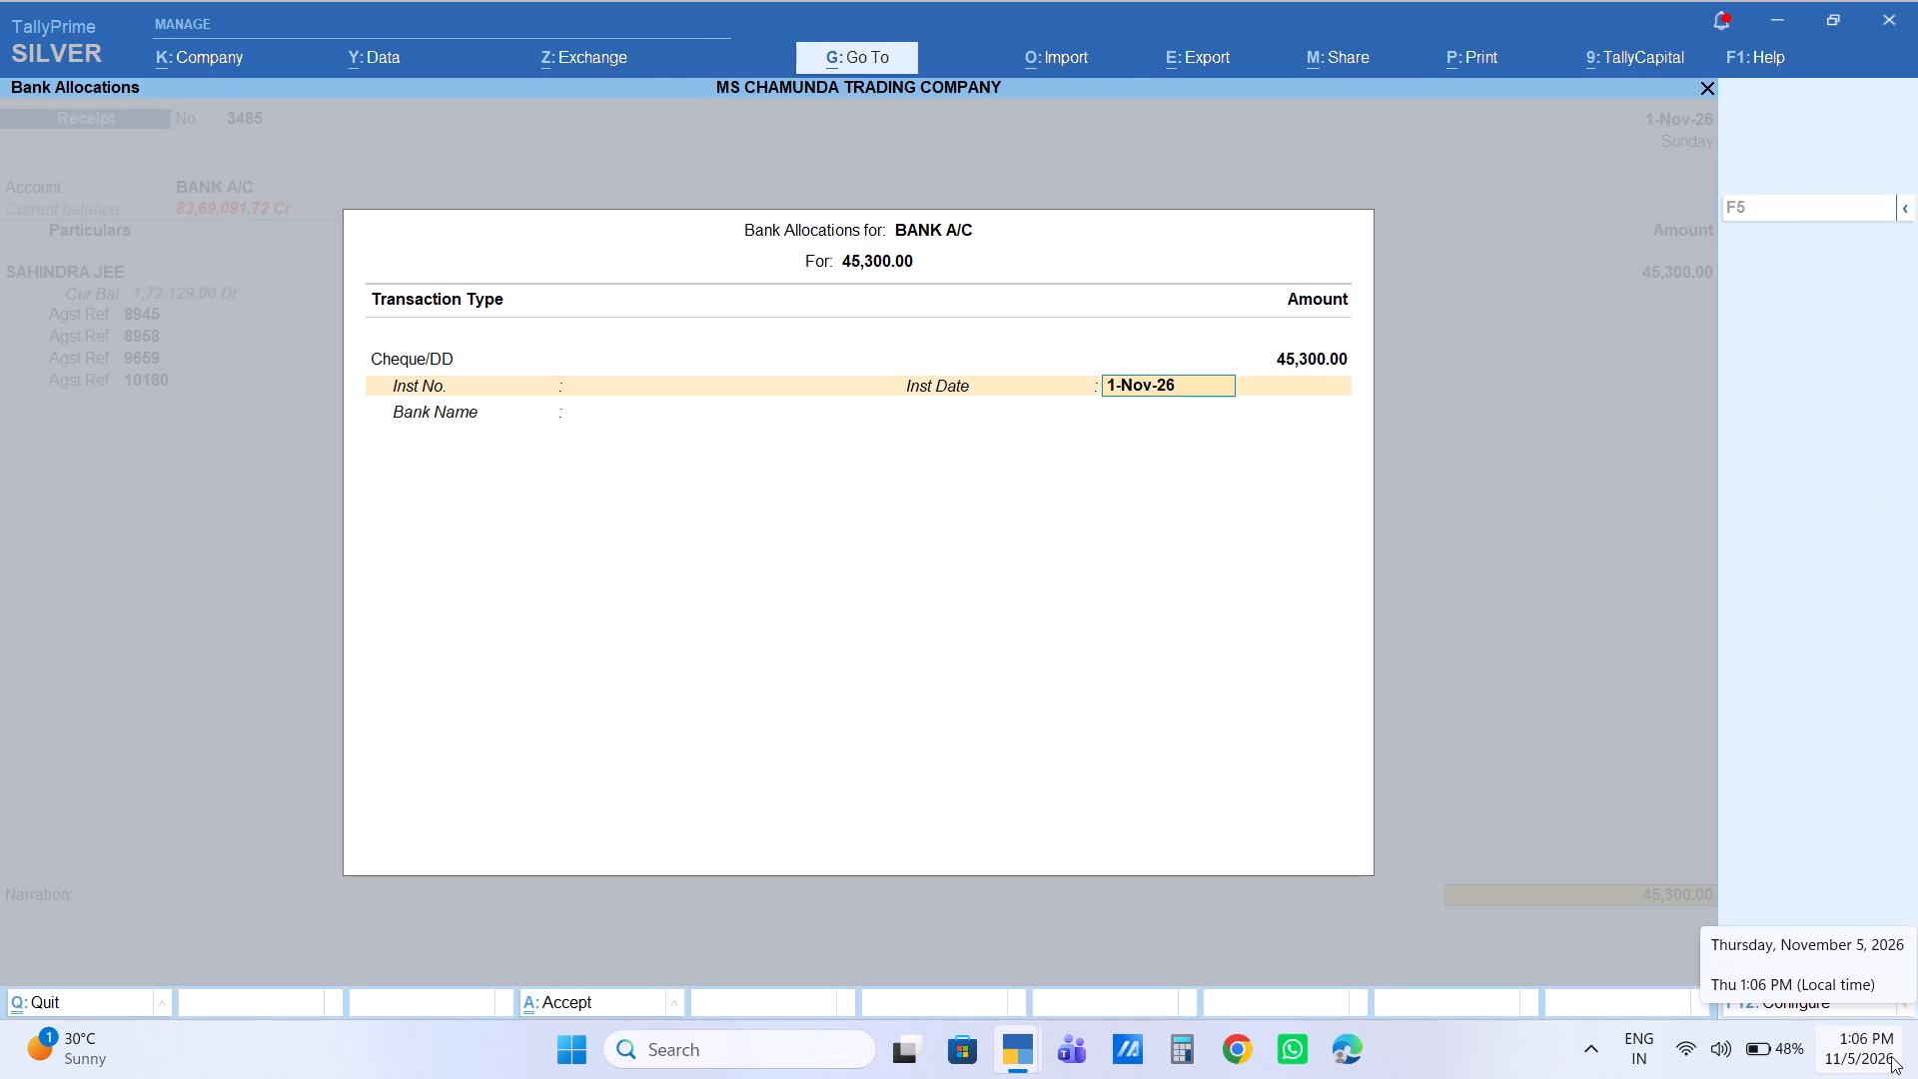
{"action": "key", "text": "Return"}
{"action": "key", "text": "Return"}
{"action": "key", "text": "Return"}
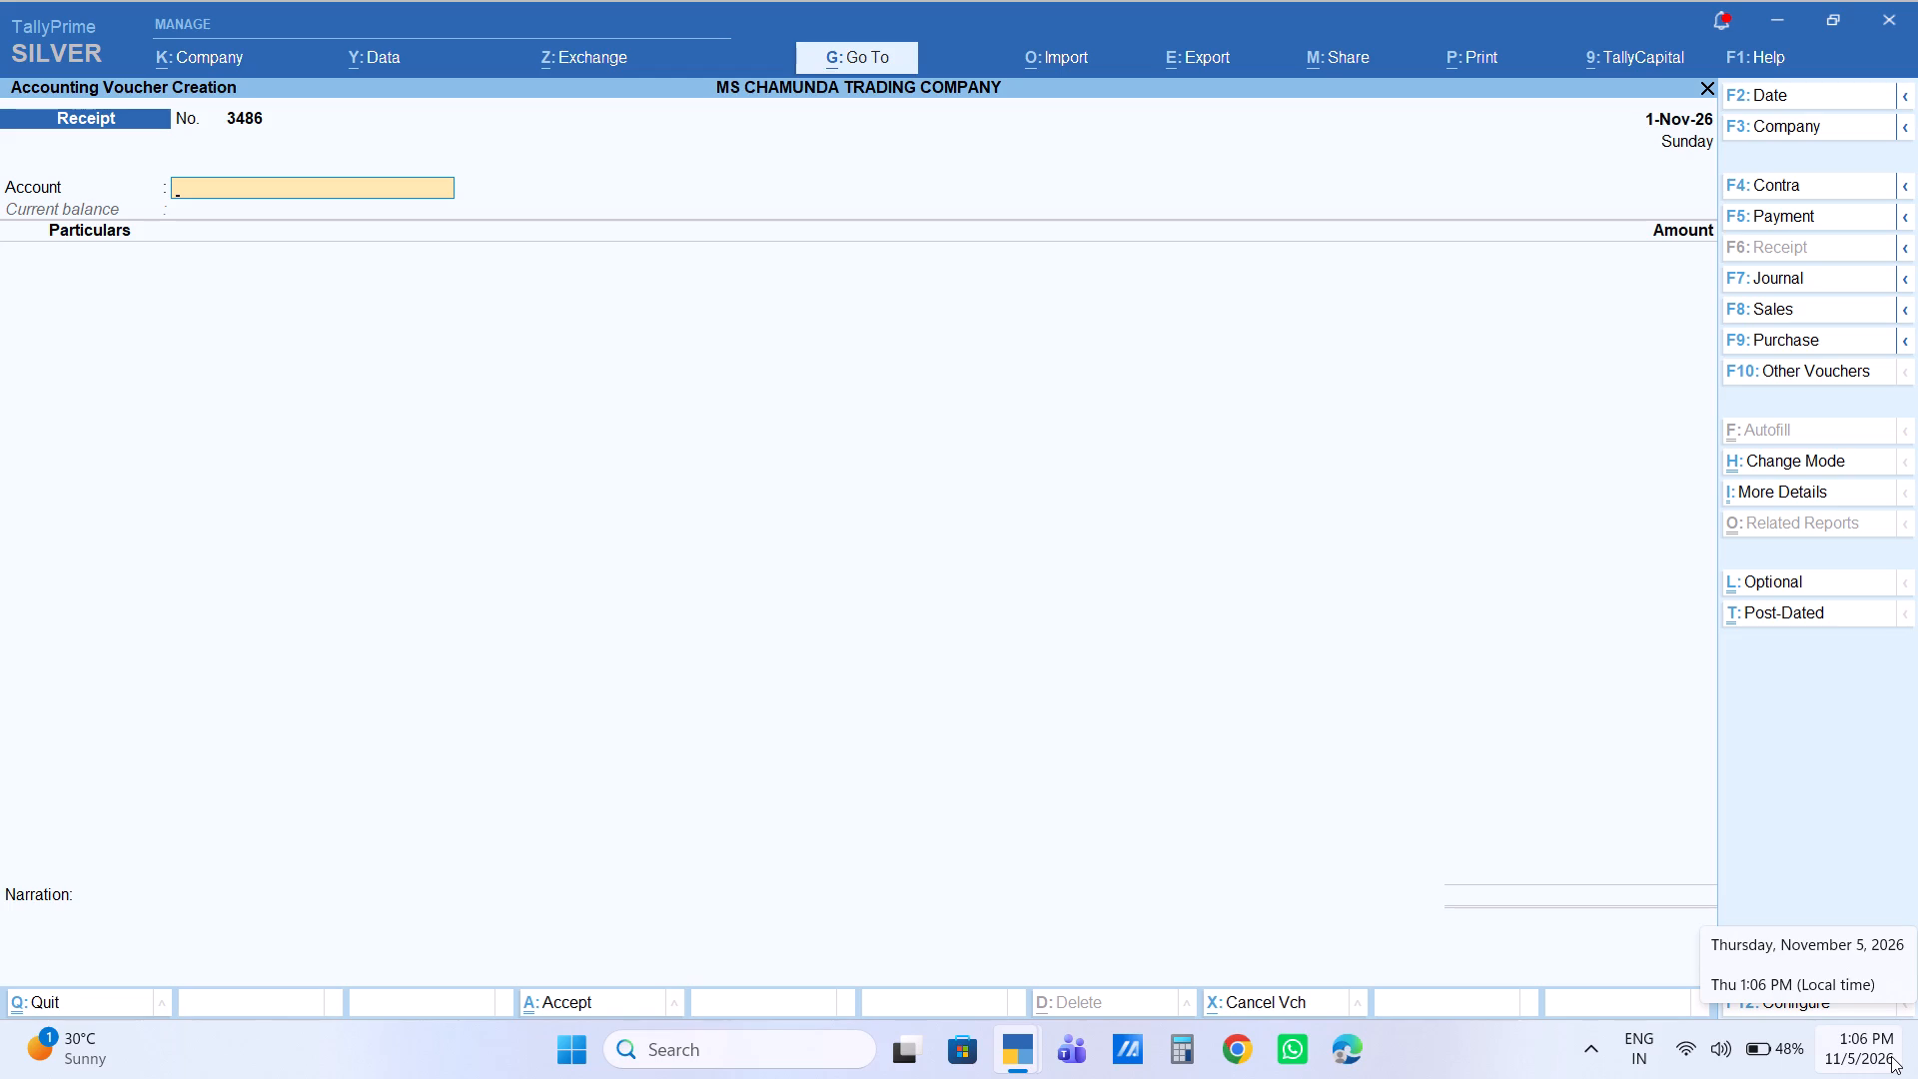
Start a Sales voucher and set its date to 5-Nov-26.
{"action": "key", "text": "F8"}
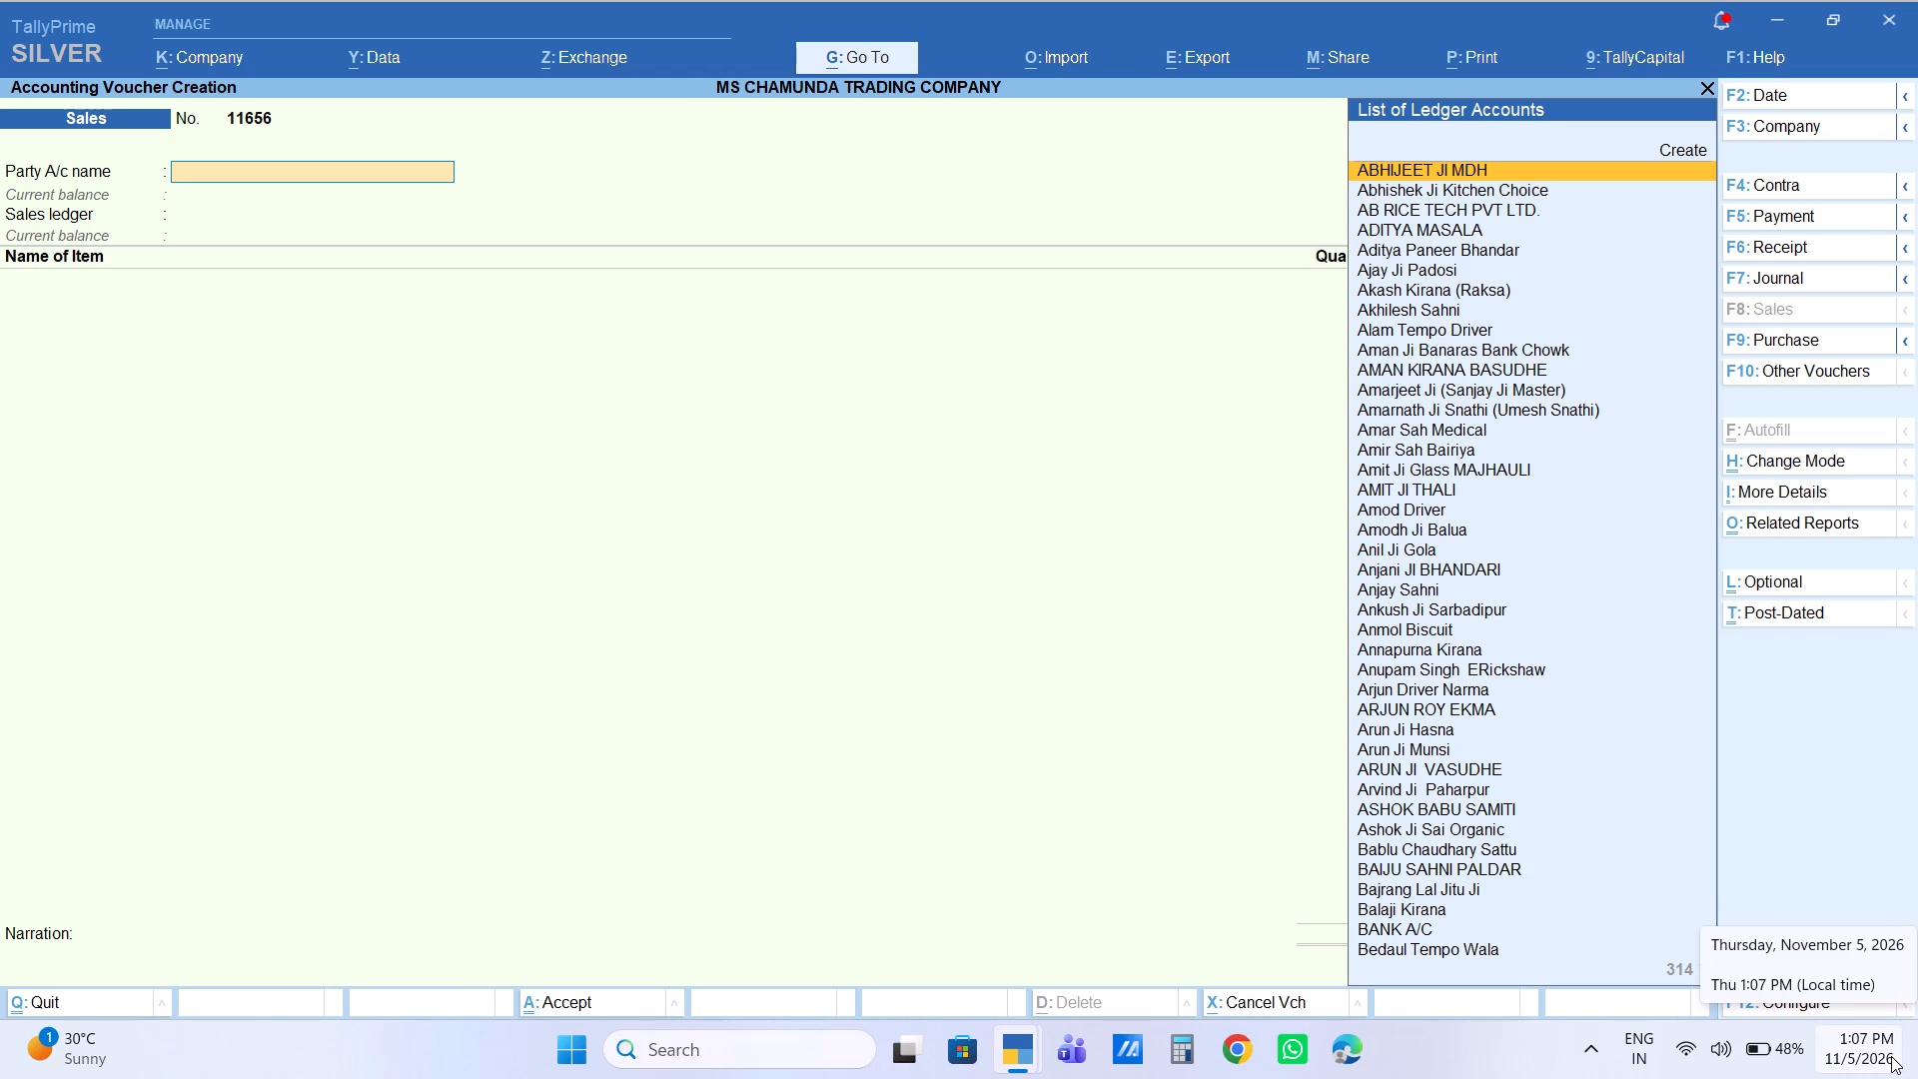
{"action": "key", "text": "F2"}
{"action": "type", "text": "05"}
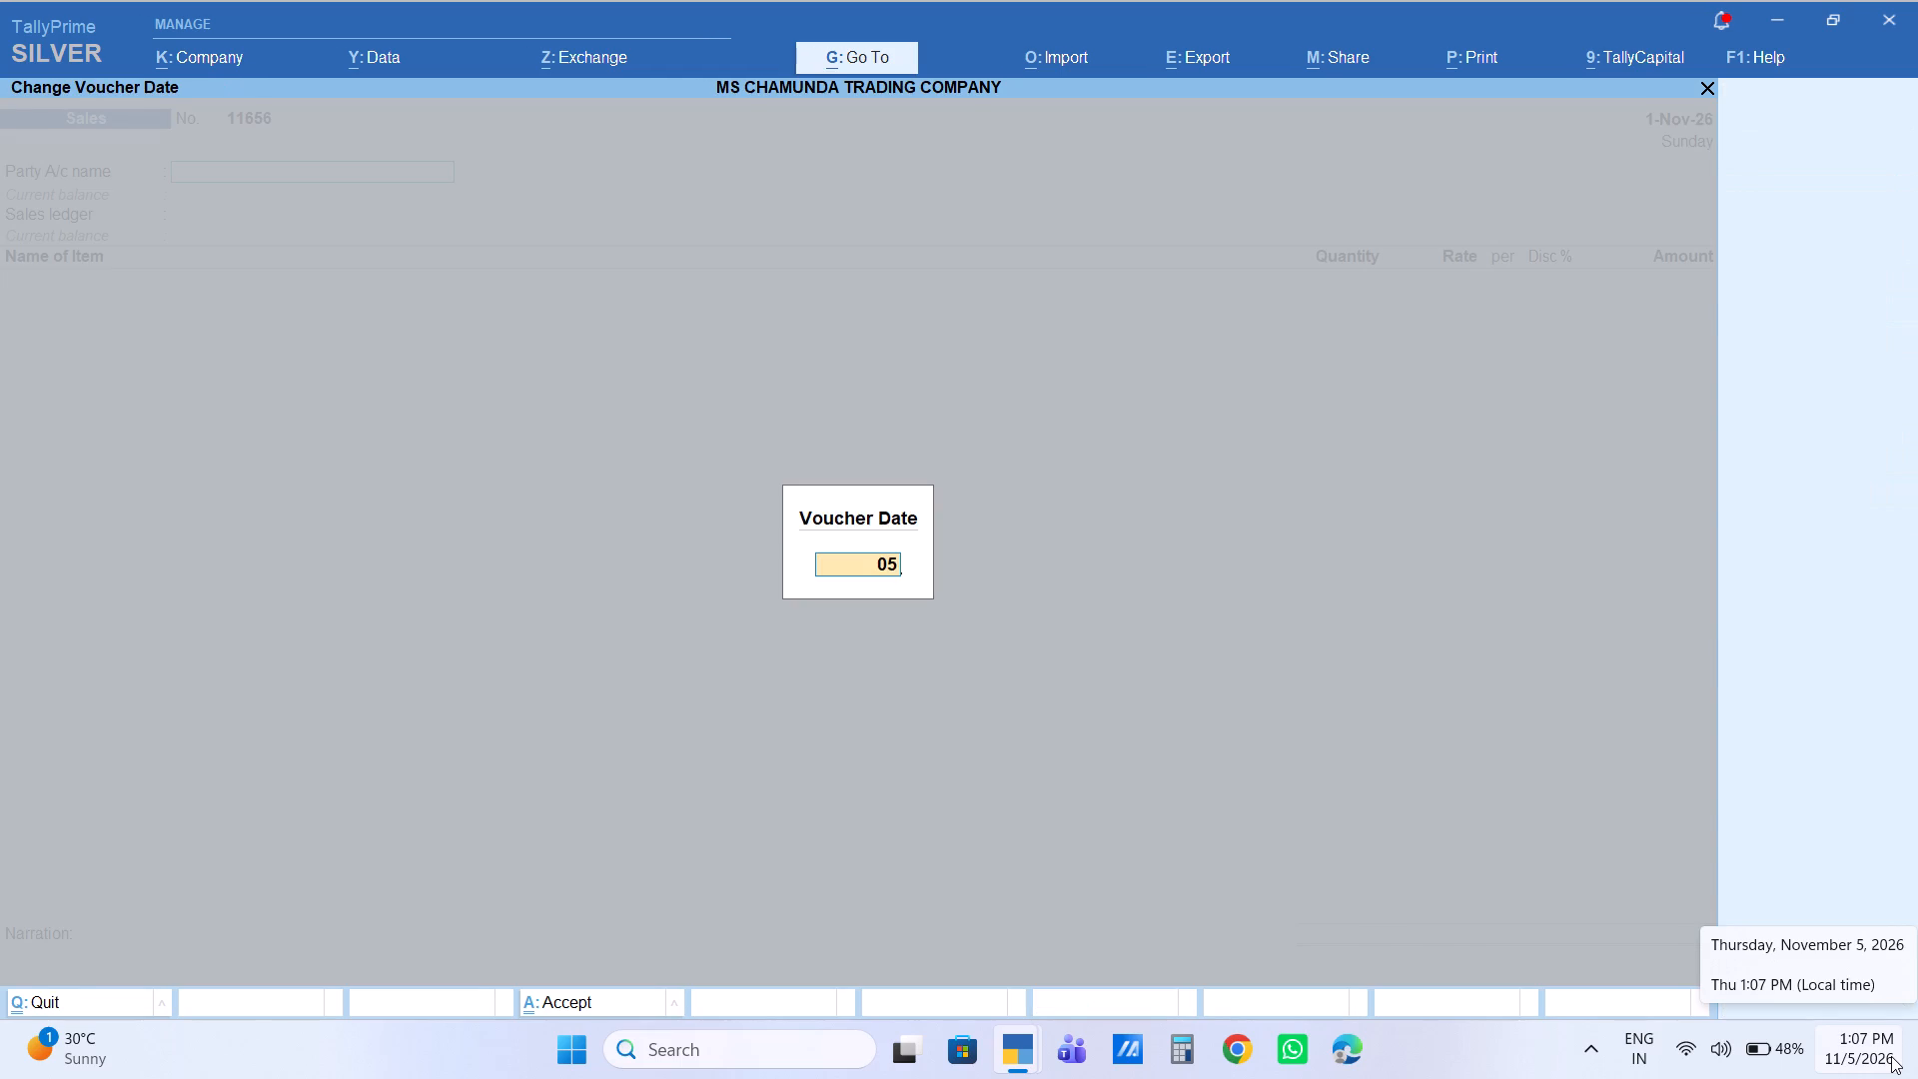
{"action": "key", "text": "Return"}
Set Cash as the party account, enter the Majhauliya buyer's name in the bill-to details, and use the SALES ledger.
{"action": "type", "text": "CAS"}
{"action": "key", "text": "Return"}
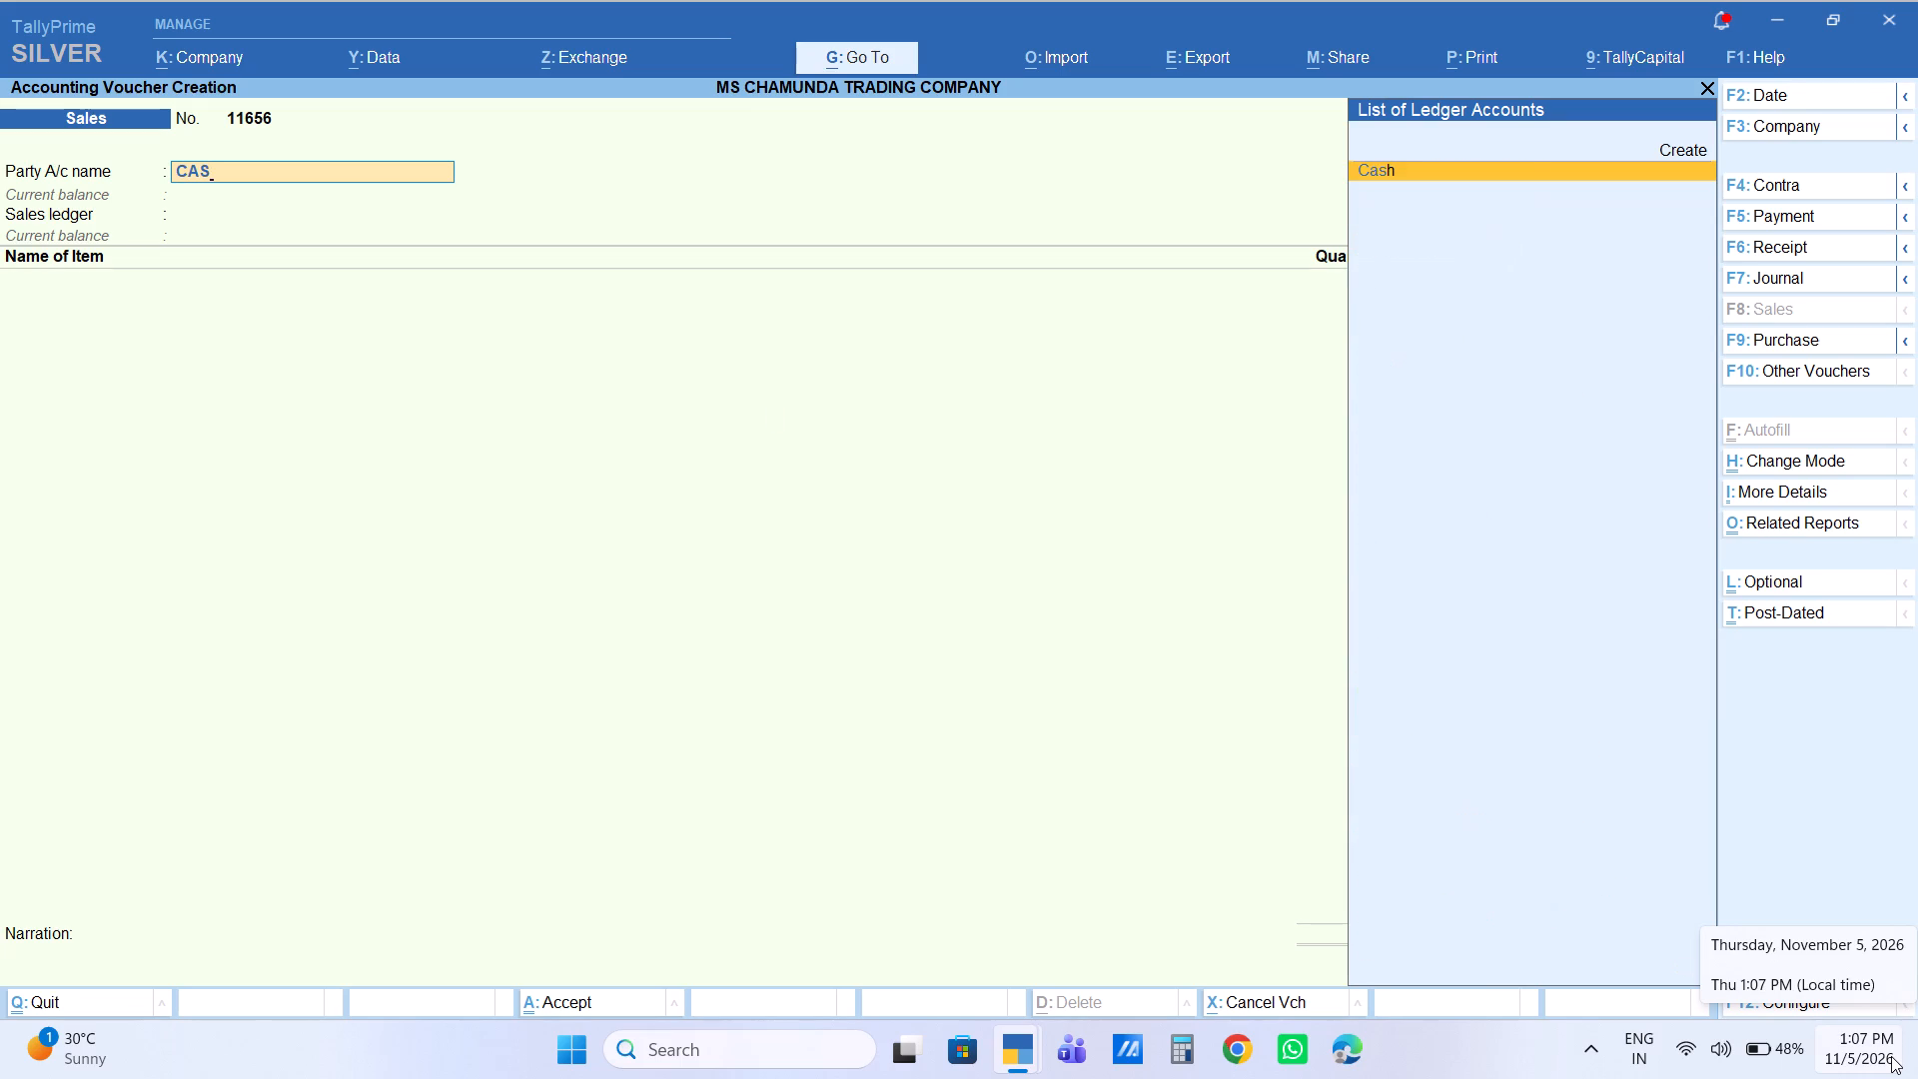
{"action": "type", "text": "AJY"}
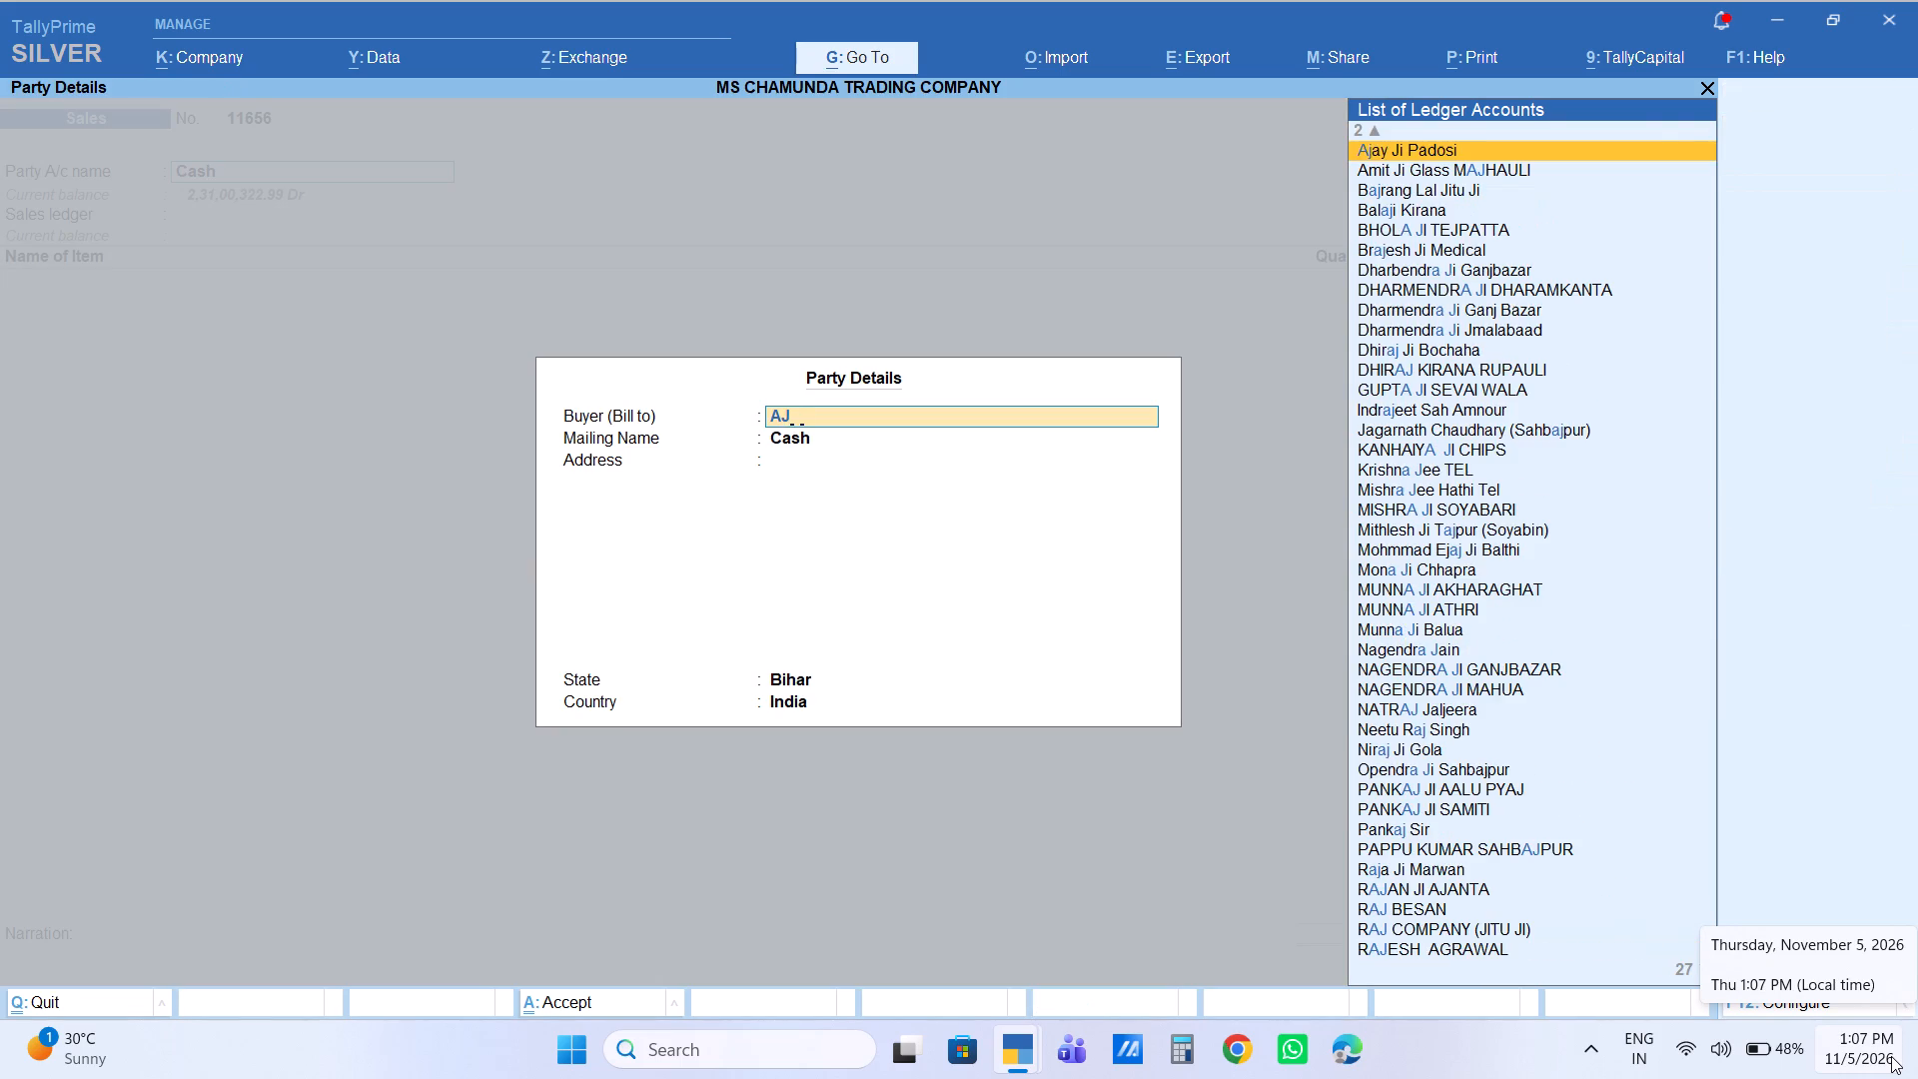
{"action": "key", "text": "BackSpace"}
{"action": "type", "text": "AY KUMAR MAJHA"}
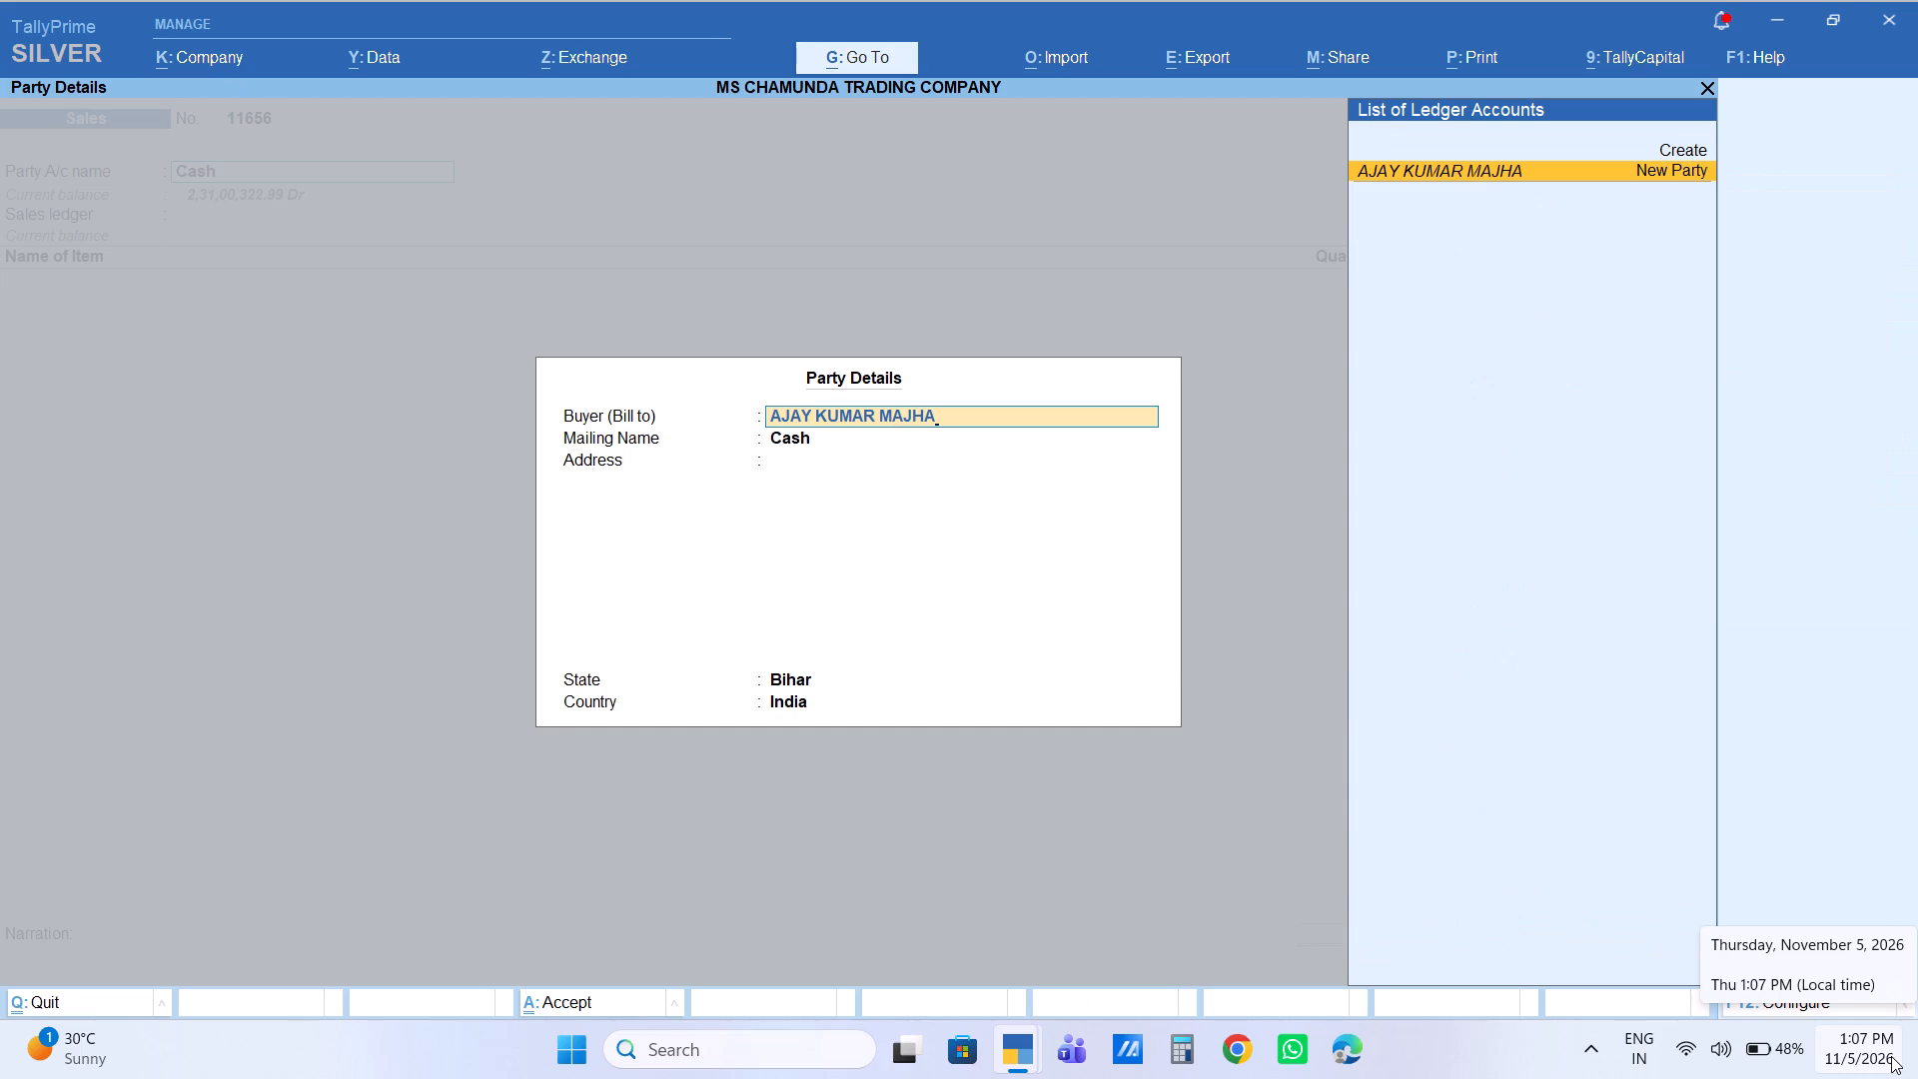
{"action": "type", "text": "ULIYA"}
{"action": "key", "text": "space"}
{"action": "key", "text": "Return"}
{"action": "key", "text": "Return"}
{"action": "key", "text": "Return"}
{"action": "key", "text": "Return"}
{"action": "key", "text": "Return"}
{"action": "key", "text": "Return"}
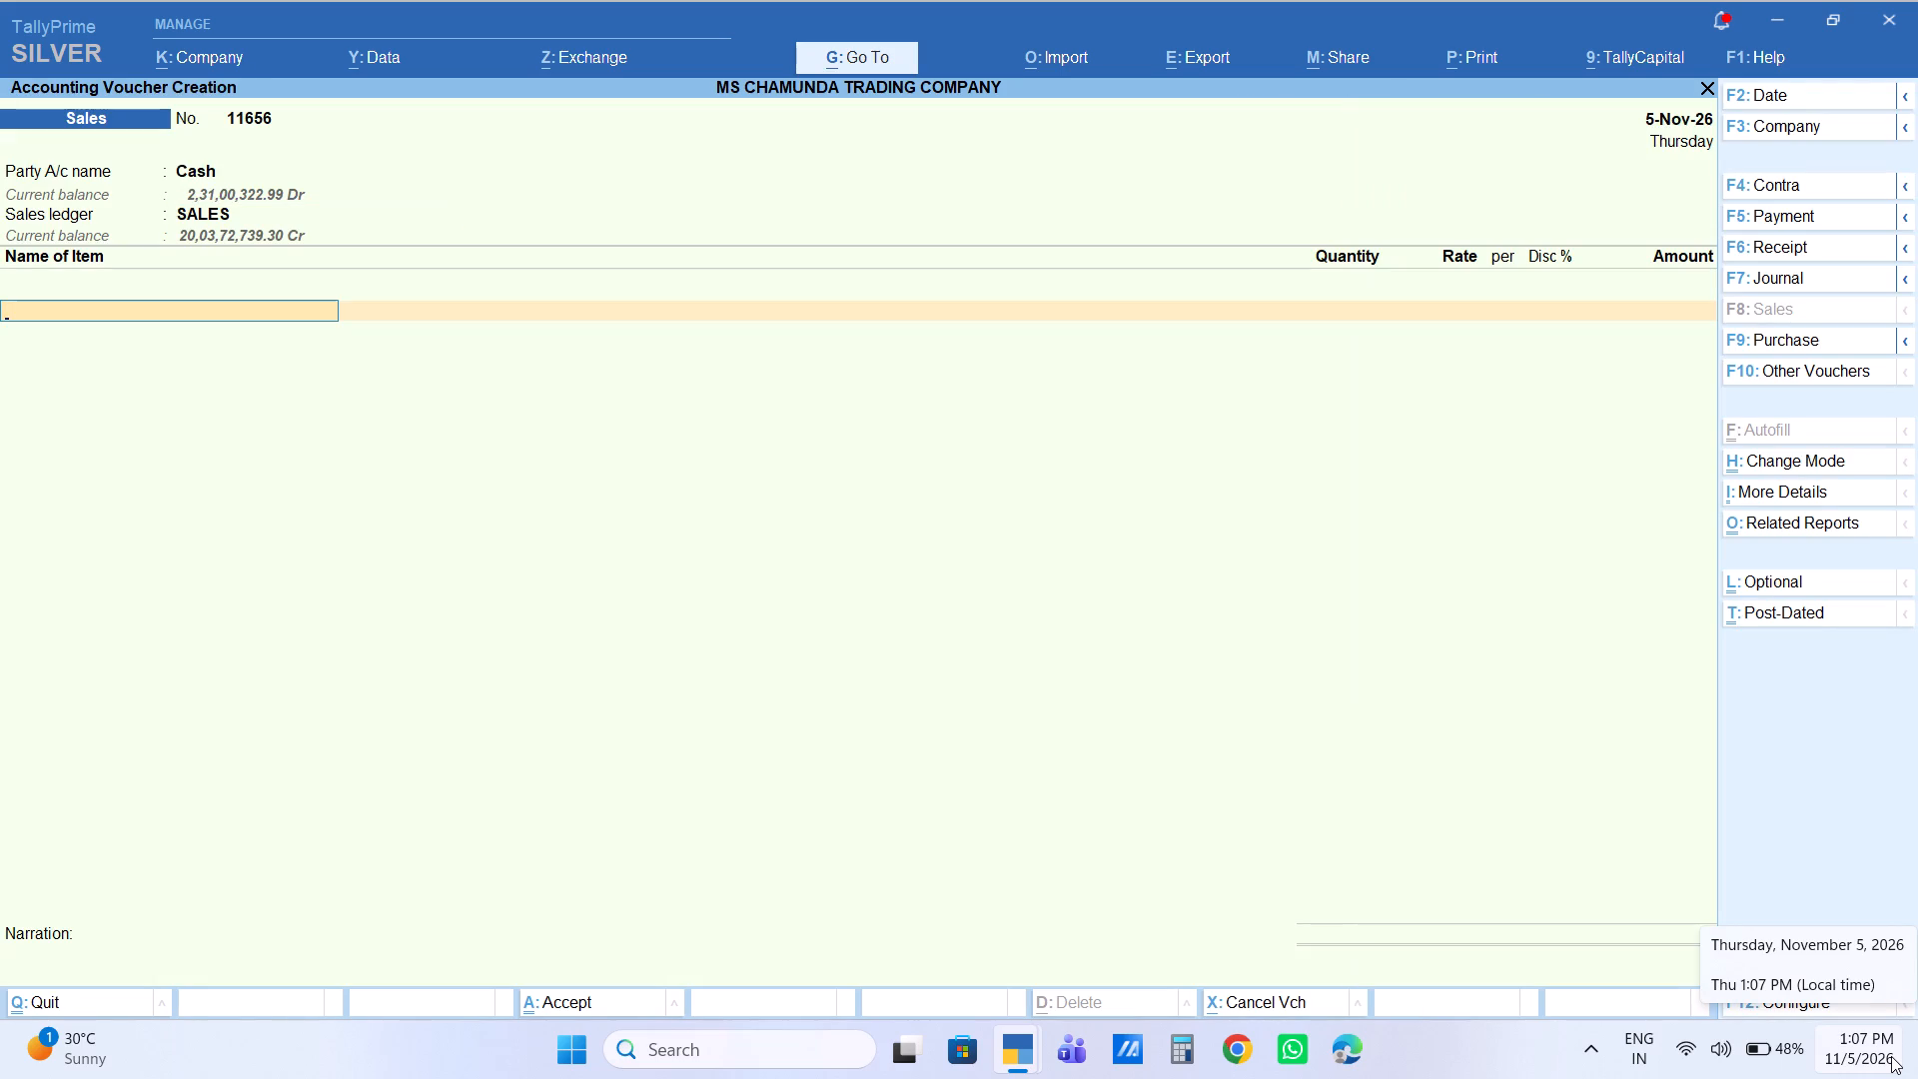
Add 5 KG of Lijjat Papad Kg to the sales voucher at the default rate of 350.00 per KG.
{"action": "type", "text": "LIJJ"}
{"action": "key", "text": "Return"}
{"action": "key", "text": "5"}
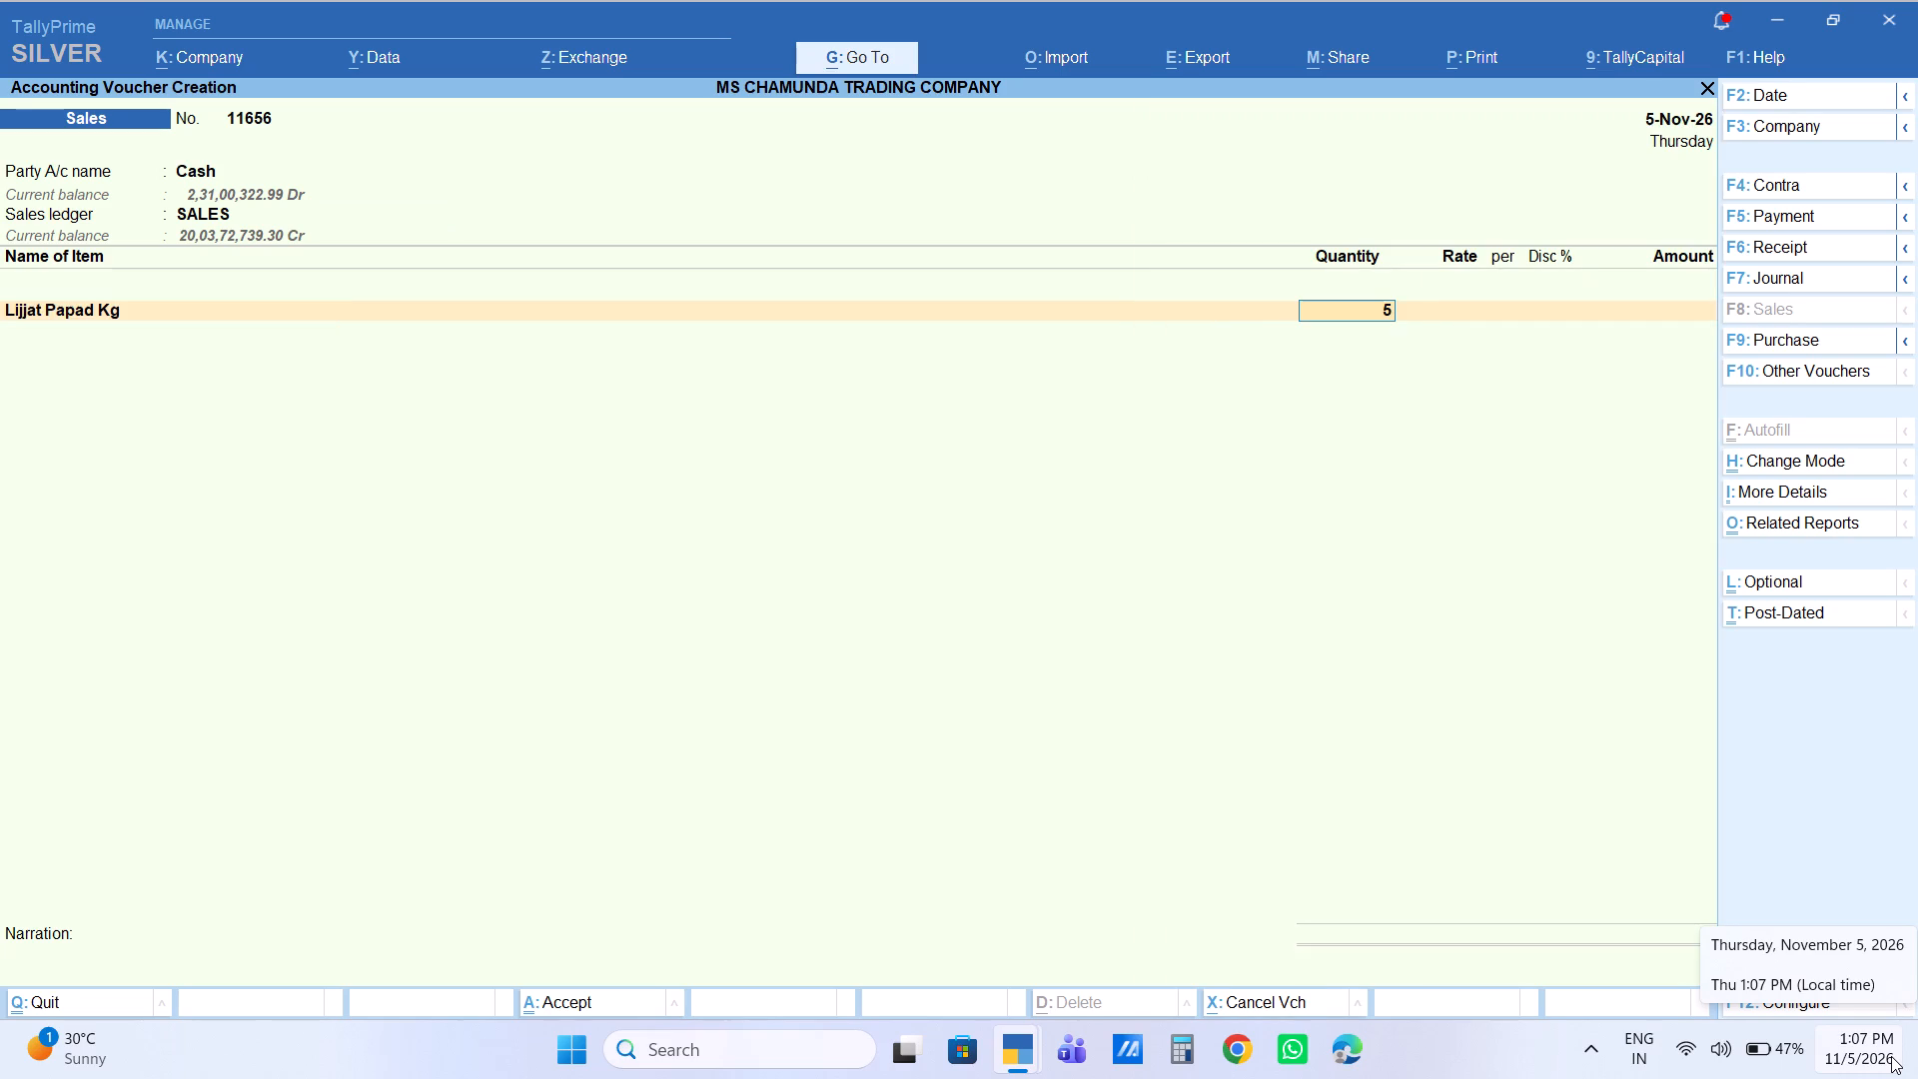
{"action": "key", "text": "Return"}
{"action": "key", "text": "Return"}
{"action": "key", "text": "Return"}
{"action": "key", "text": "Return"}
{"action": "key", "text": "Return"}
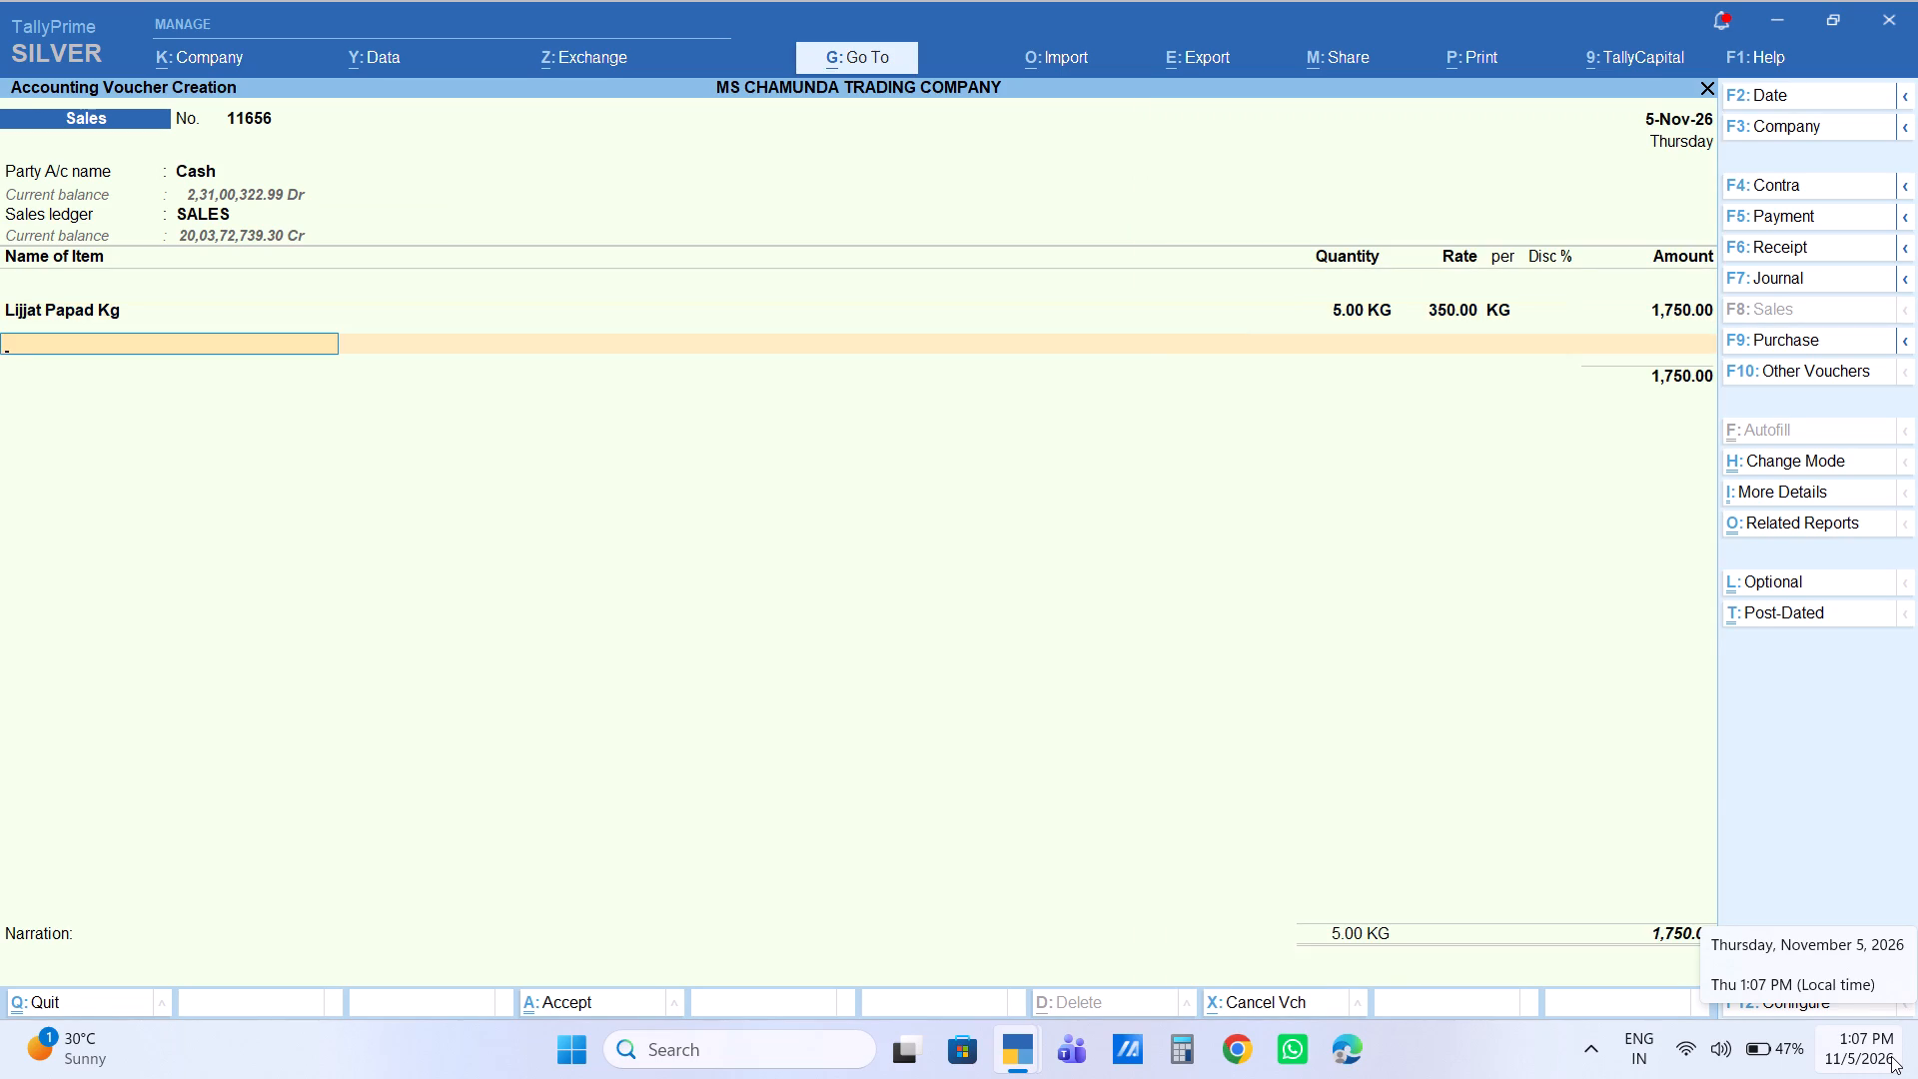
Add 1 BDL of Punjabi Papad BdL to the sales voucher at the default rate of 200.00.
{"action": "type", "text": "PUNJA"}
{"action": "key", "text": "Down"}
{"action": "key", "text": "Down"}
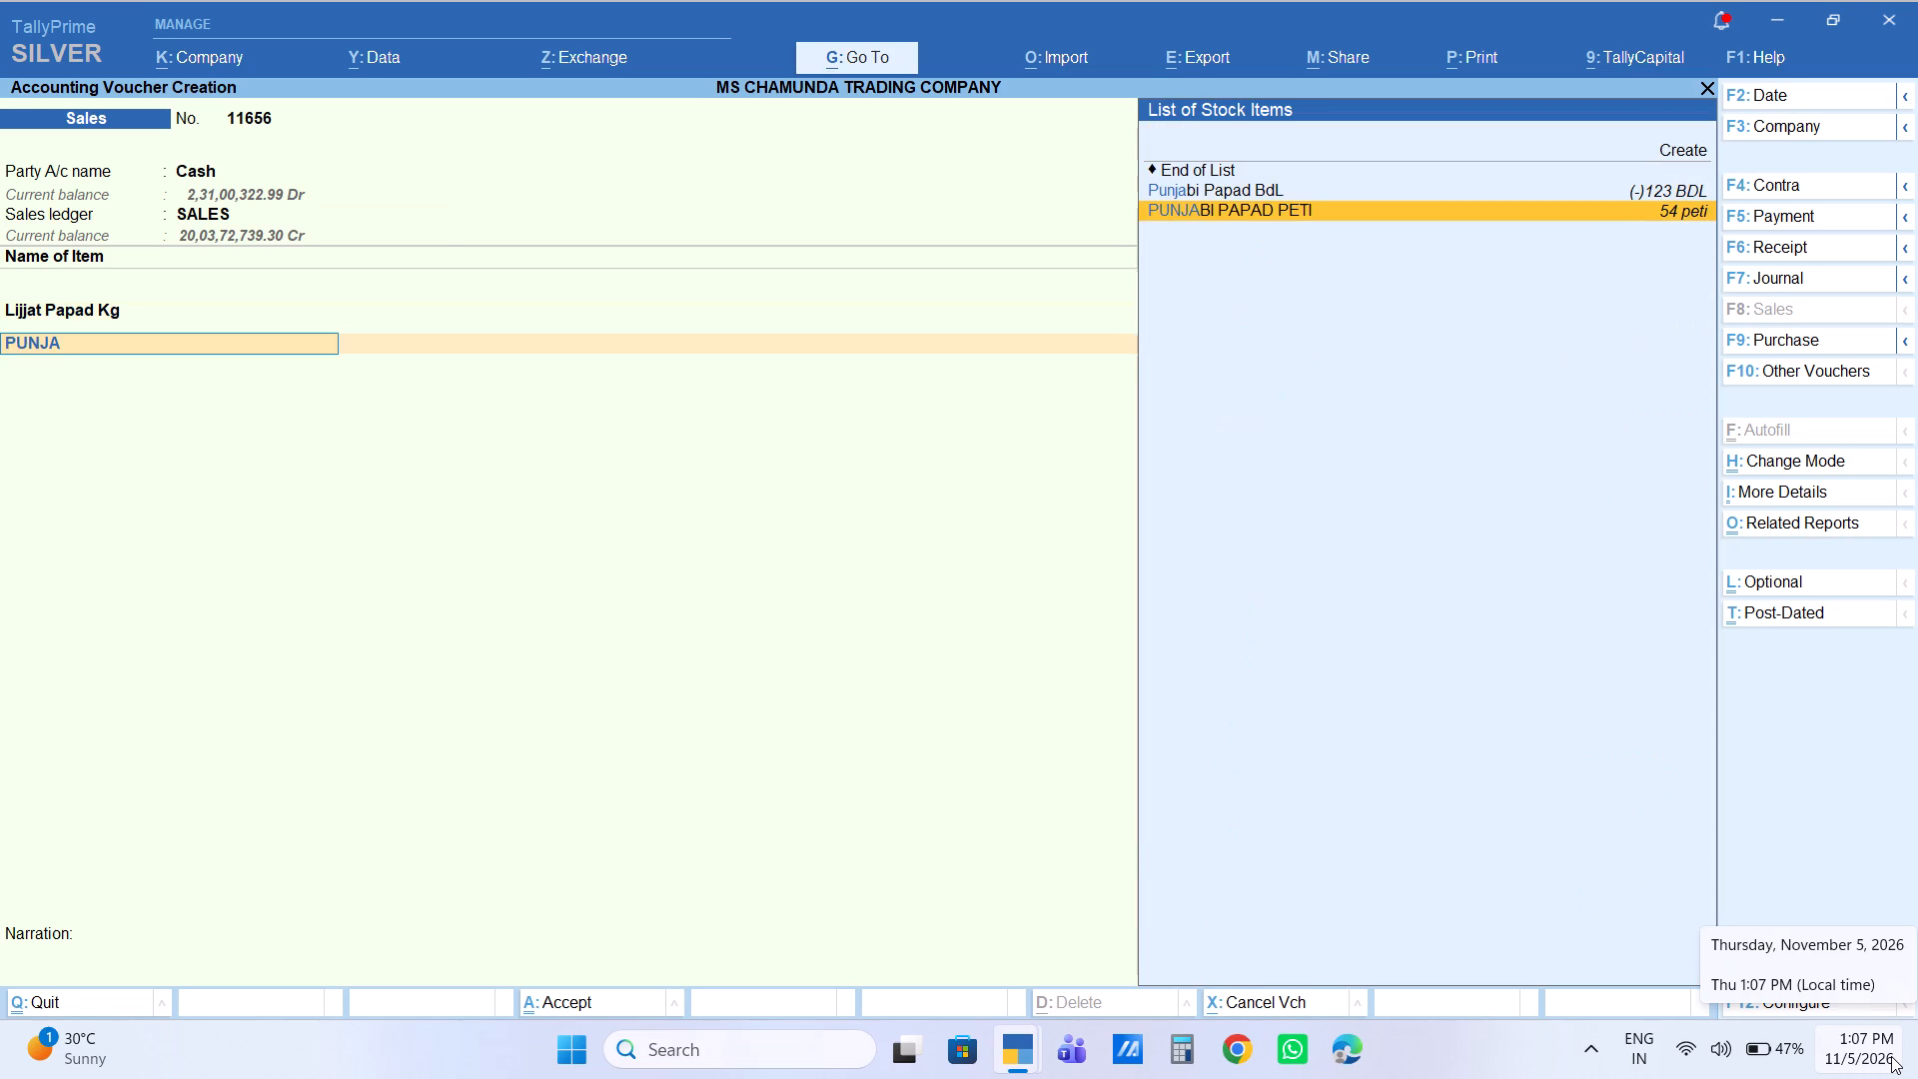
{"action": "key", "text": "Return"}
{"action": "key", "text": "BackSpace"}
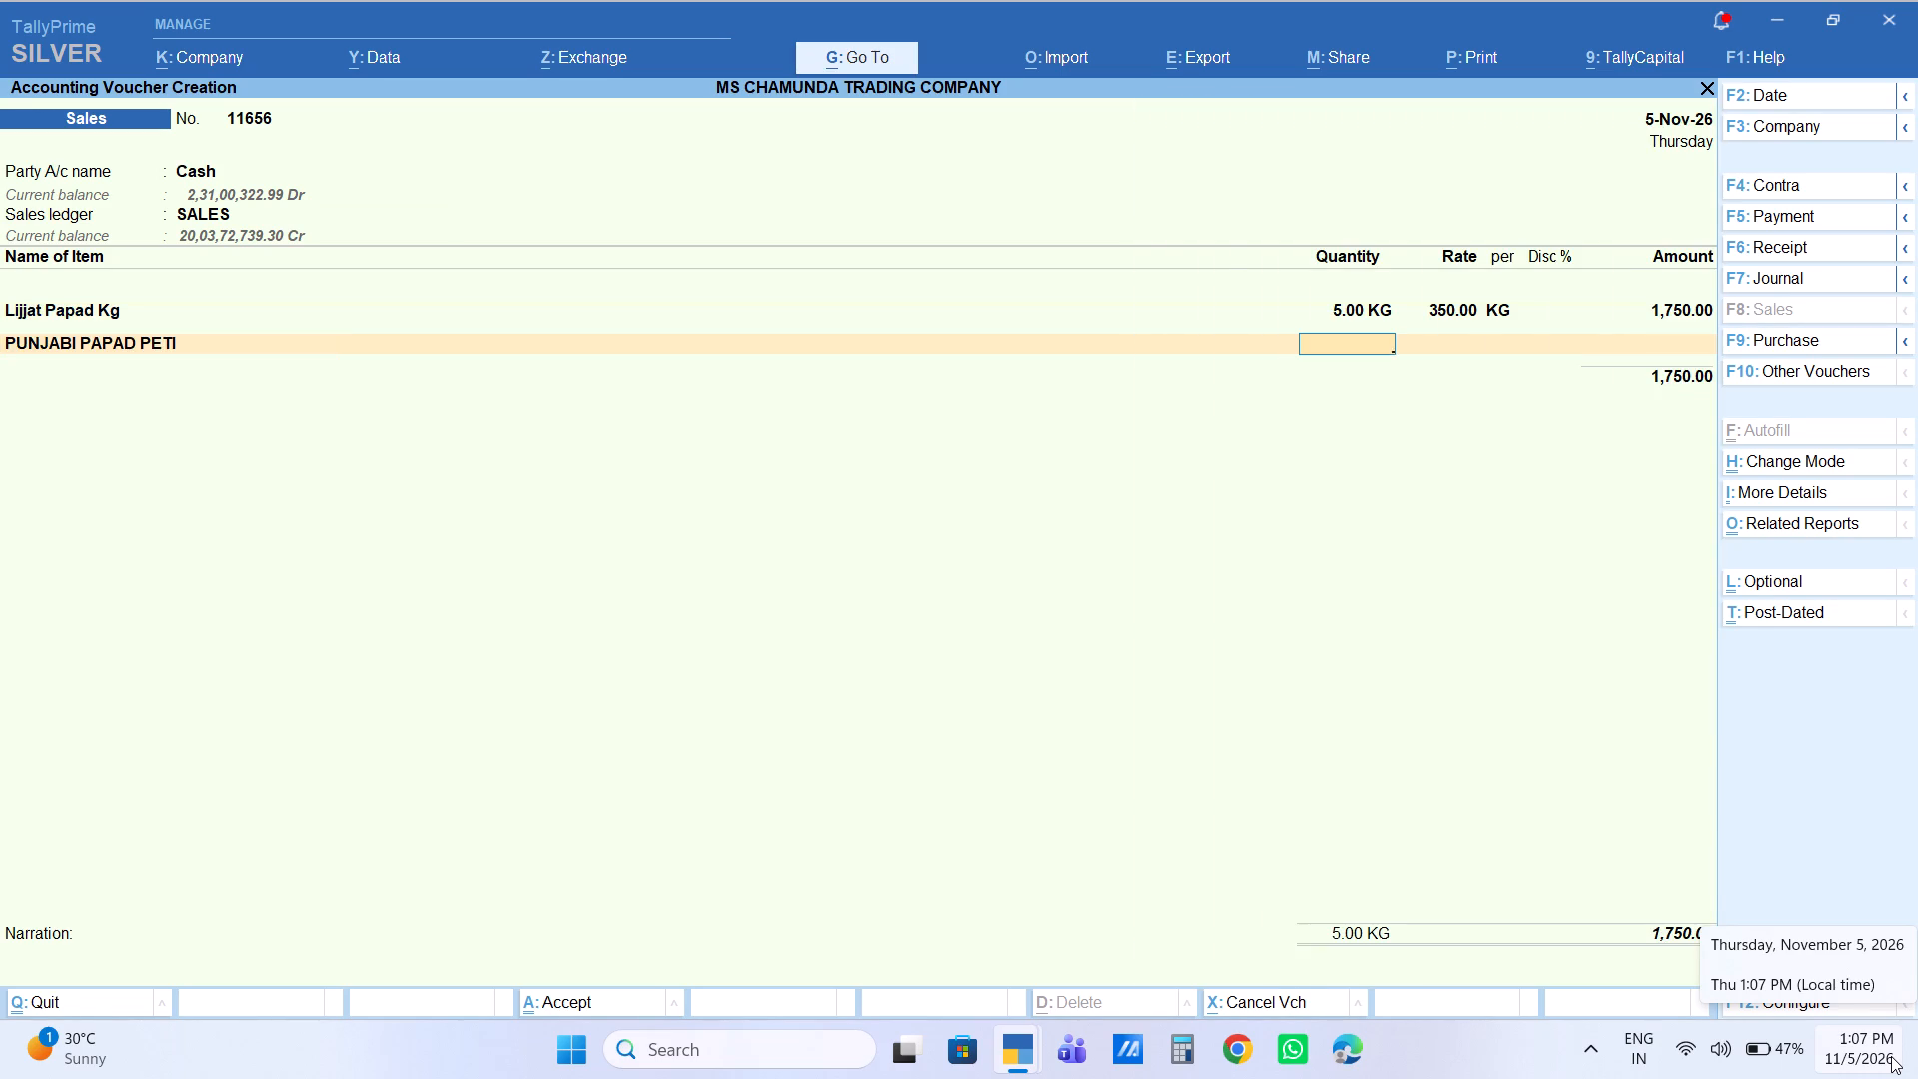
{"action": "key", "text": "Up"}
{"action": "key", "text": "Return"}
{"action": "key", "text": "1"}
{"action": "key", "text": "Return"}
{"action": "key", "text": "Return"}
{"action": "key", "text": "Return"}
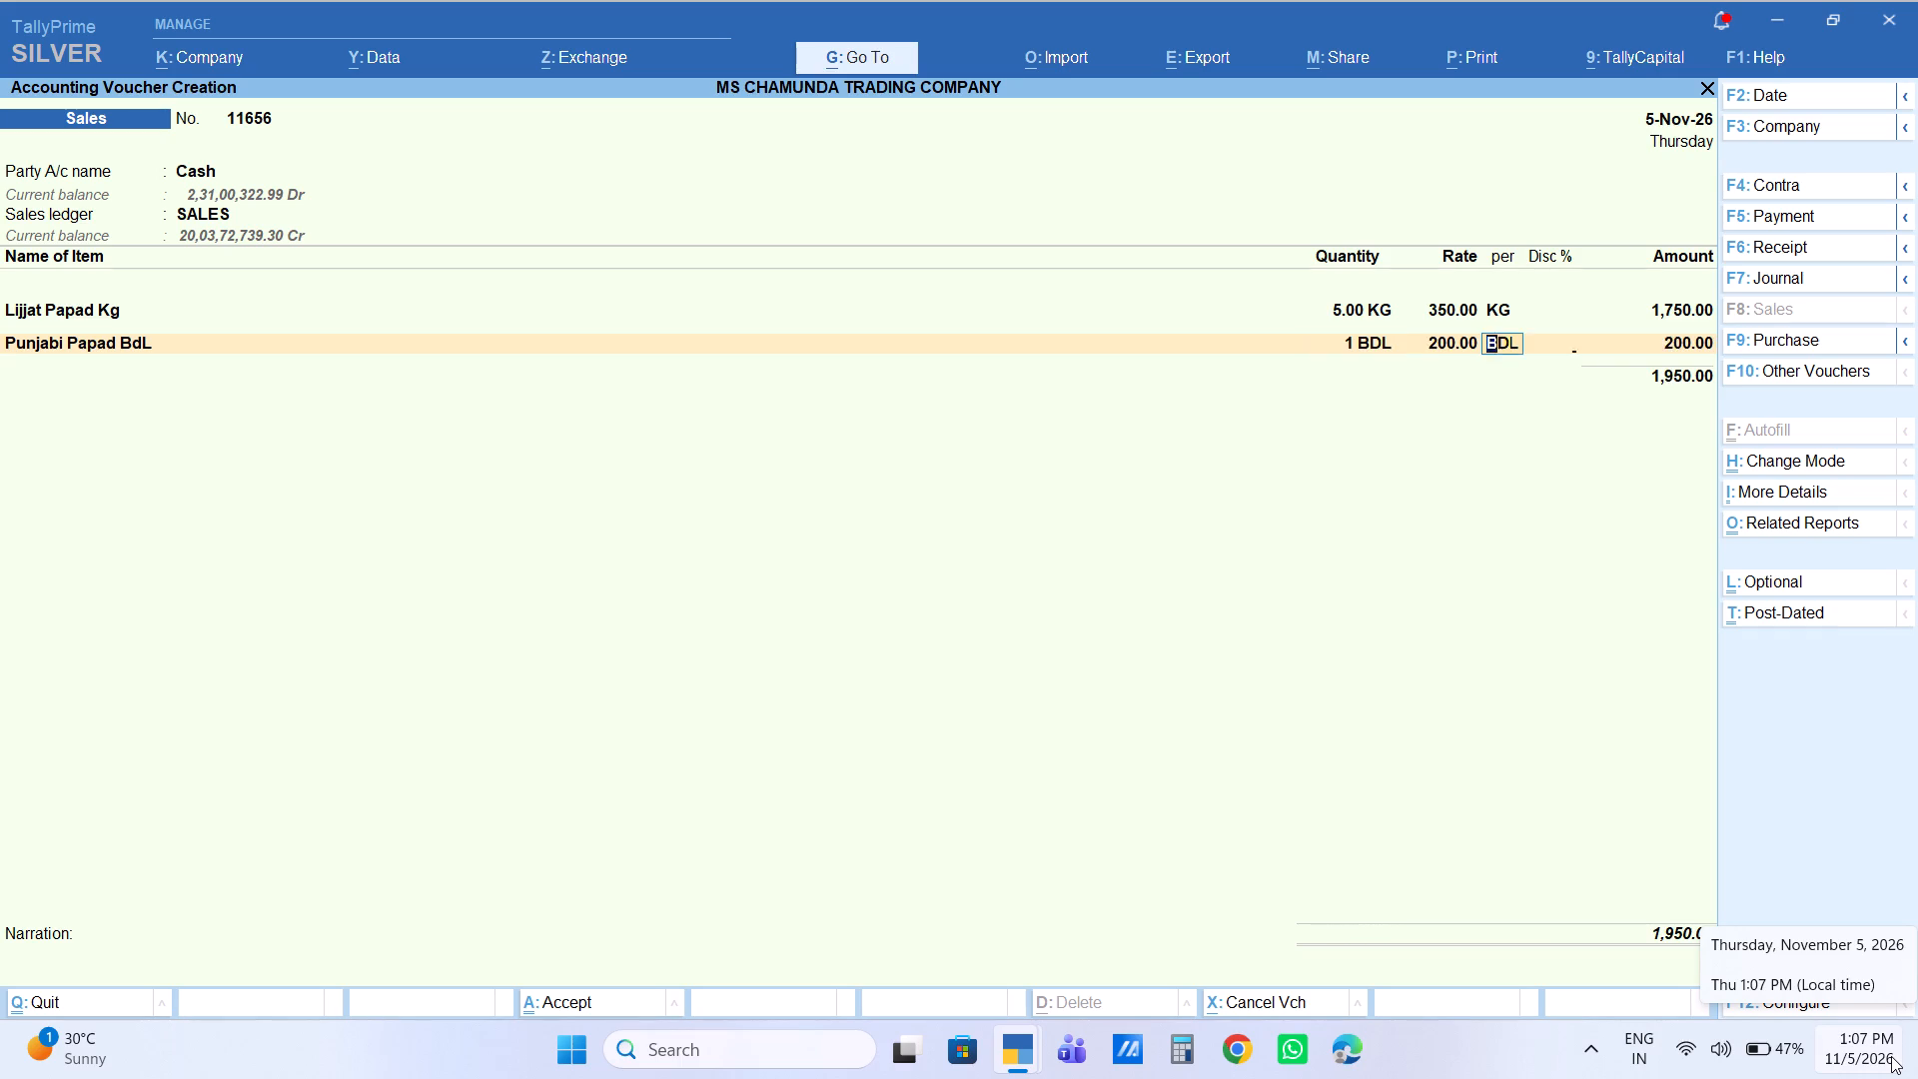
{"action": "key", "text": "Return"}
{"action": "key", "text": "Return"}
Add 1 peti of PARIVAR PAPAD PETI to the sales voucher at the default rate of 2,200.00.
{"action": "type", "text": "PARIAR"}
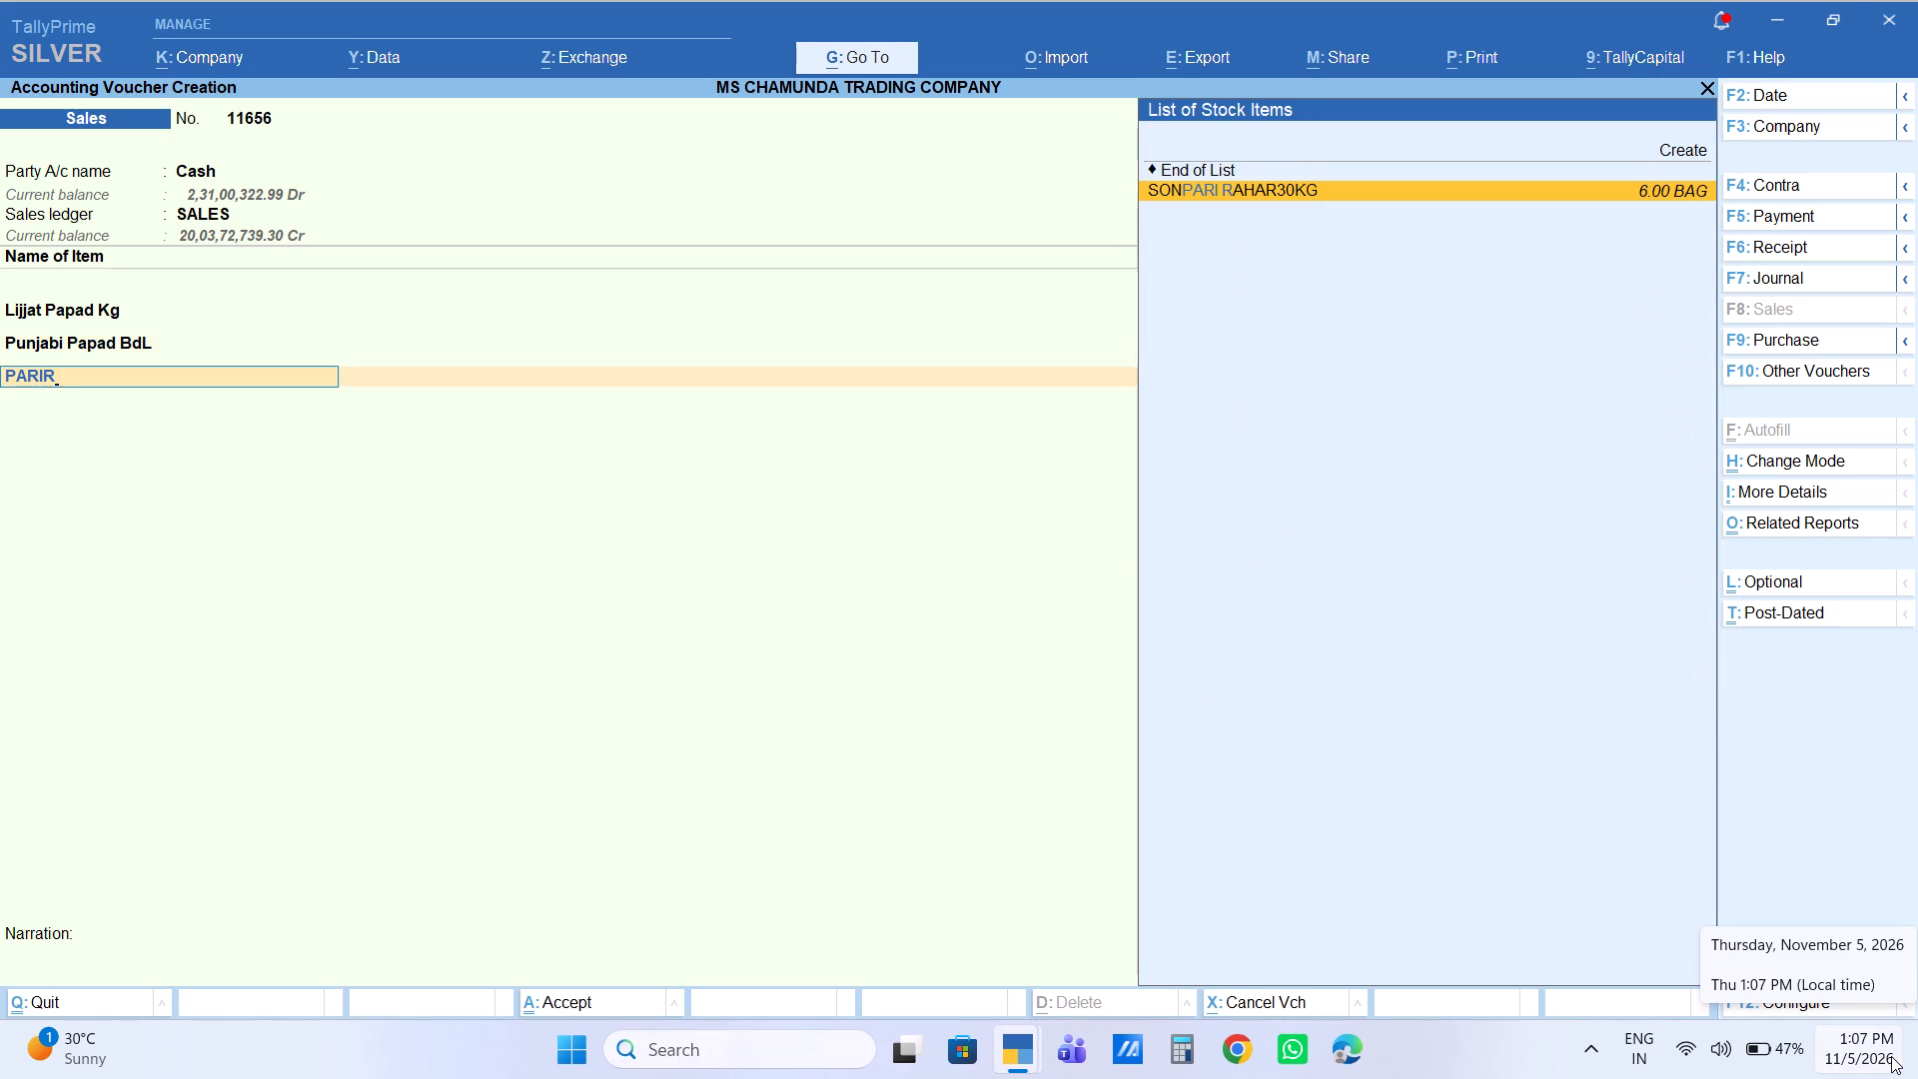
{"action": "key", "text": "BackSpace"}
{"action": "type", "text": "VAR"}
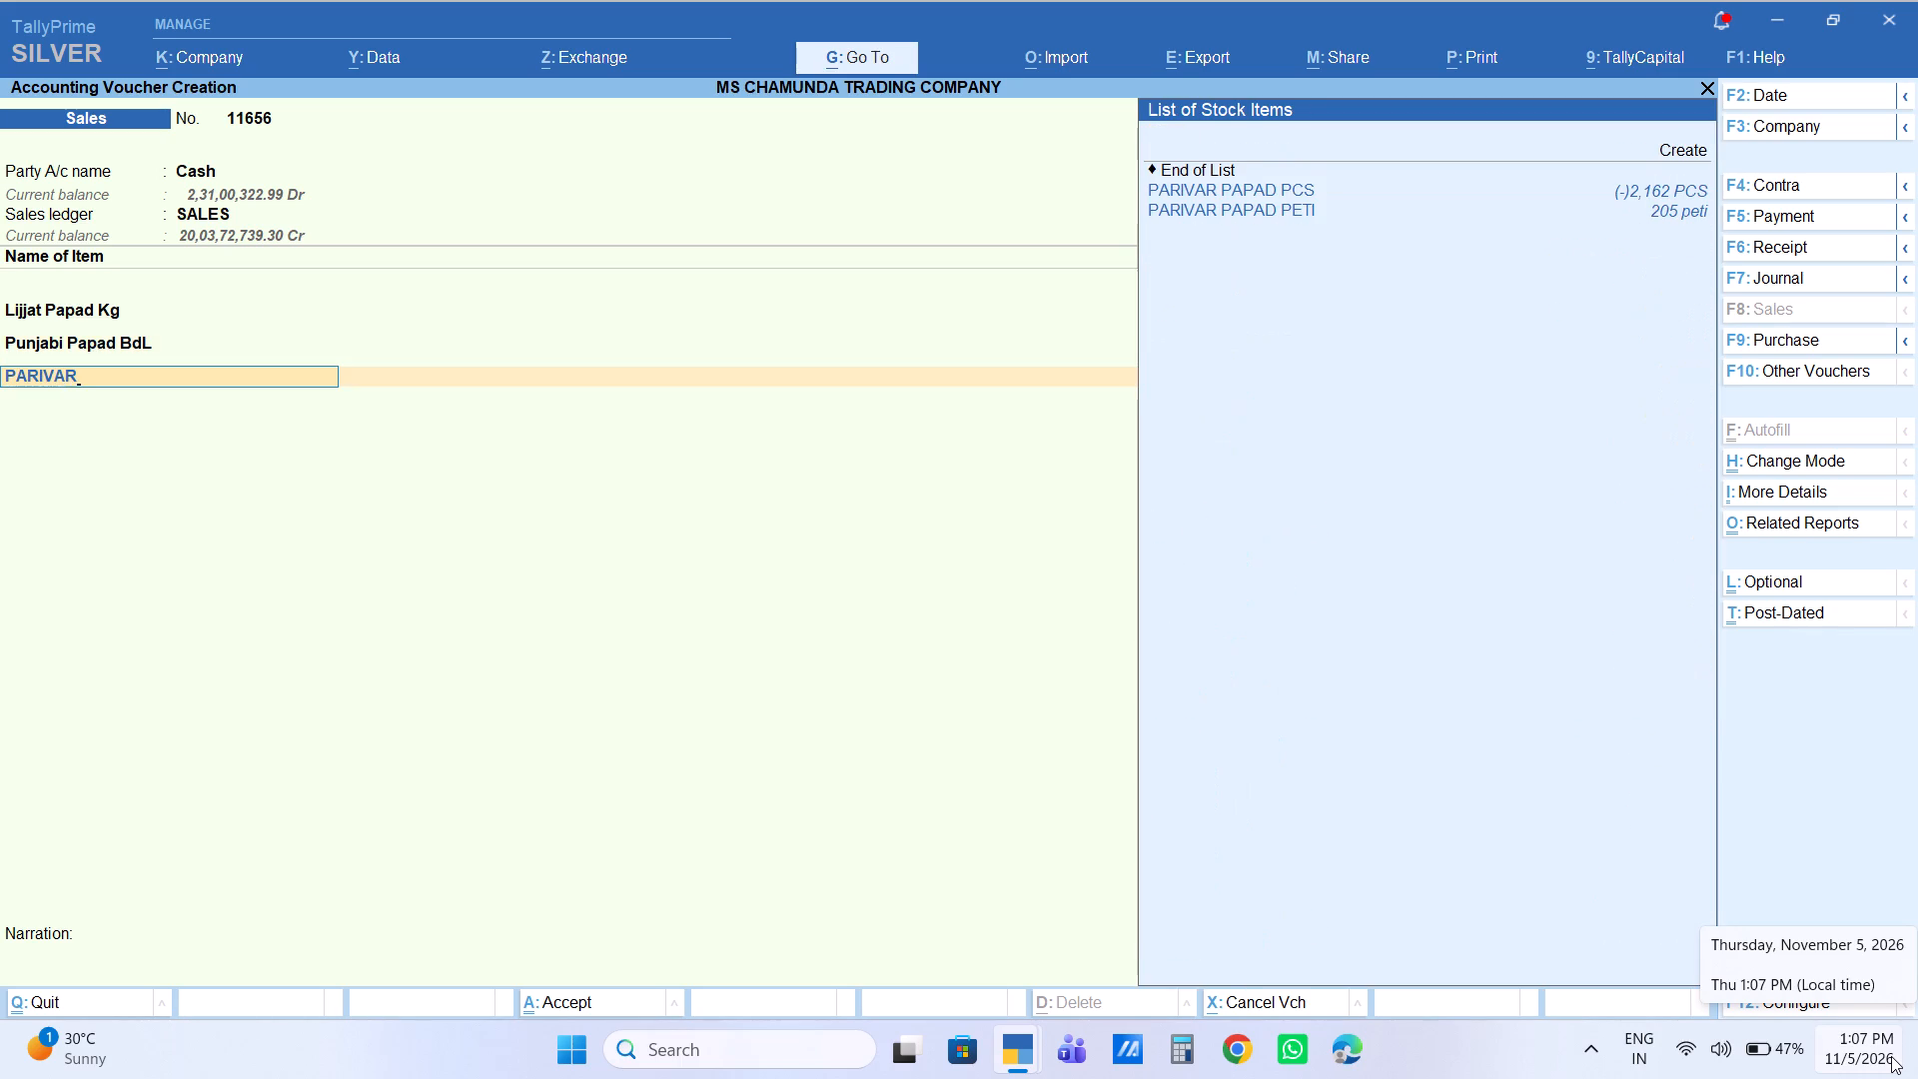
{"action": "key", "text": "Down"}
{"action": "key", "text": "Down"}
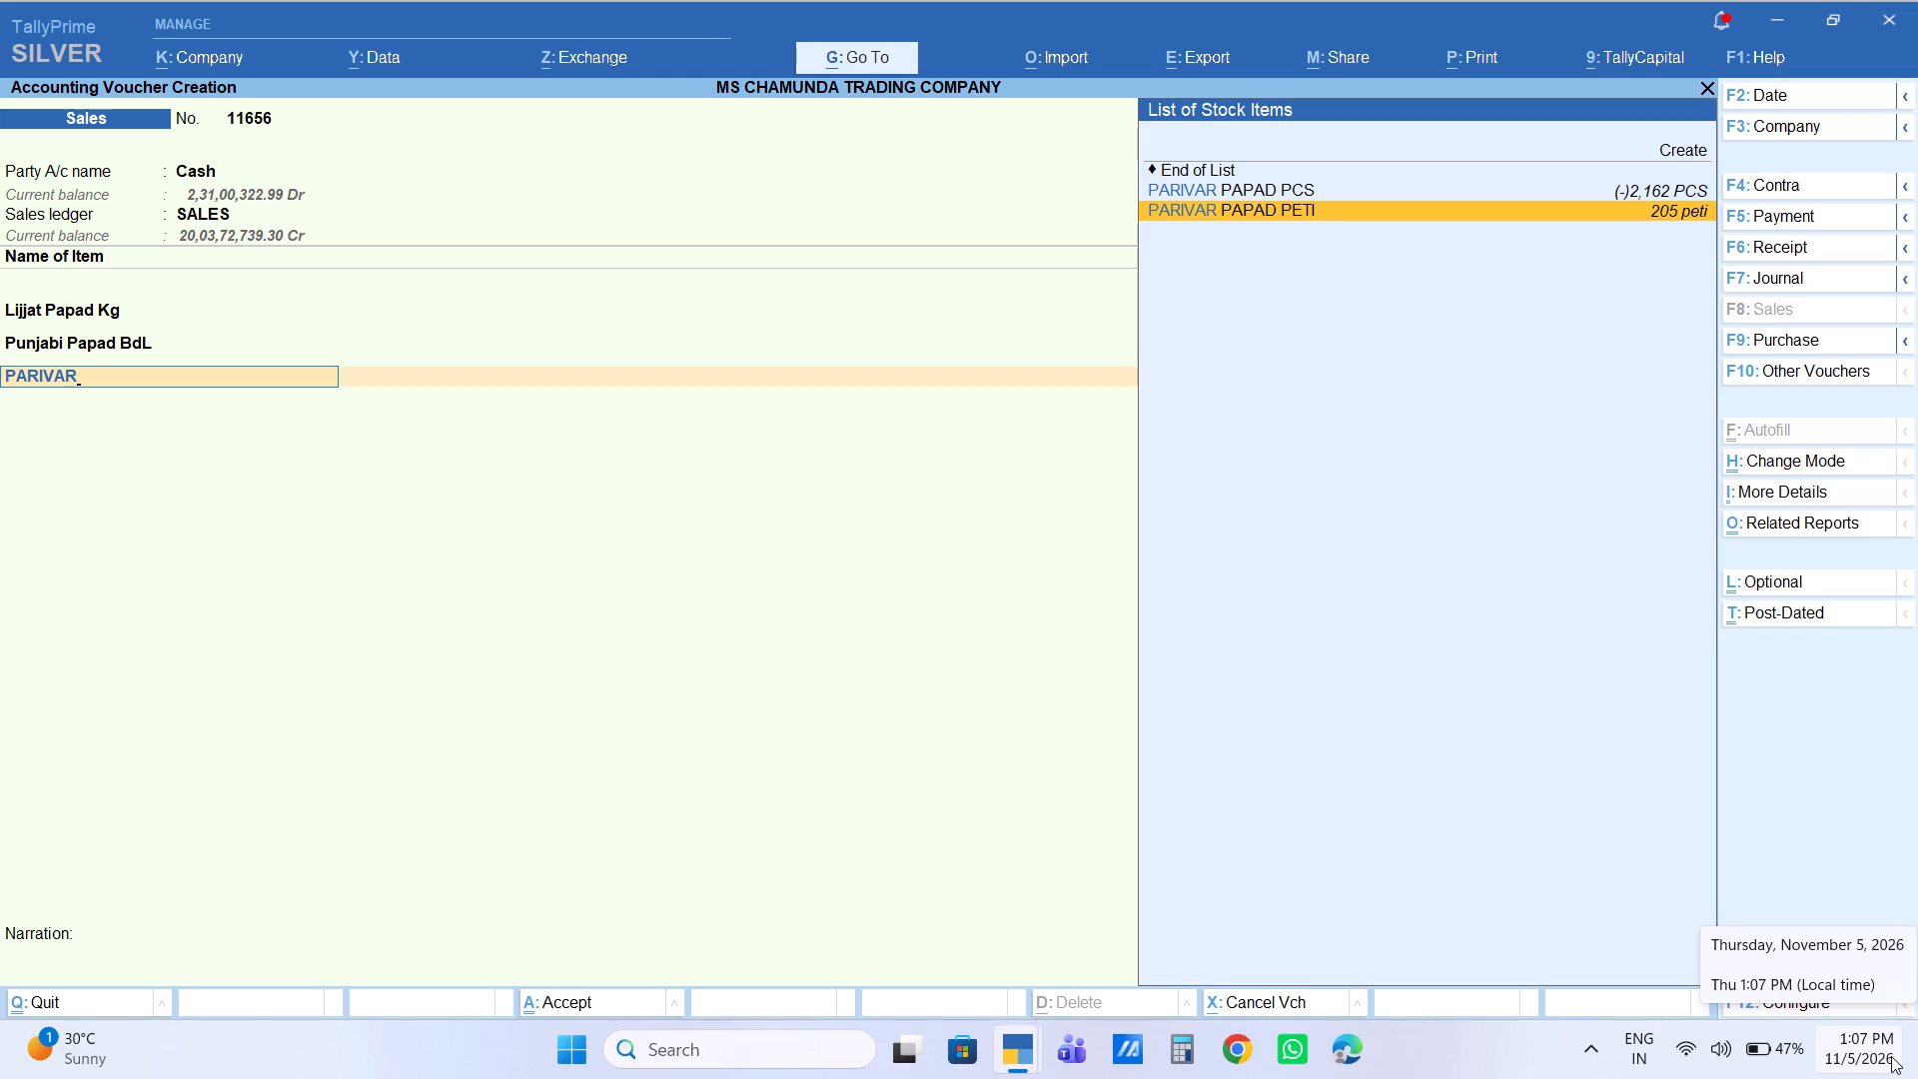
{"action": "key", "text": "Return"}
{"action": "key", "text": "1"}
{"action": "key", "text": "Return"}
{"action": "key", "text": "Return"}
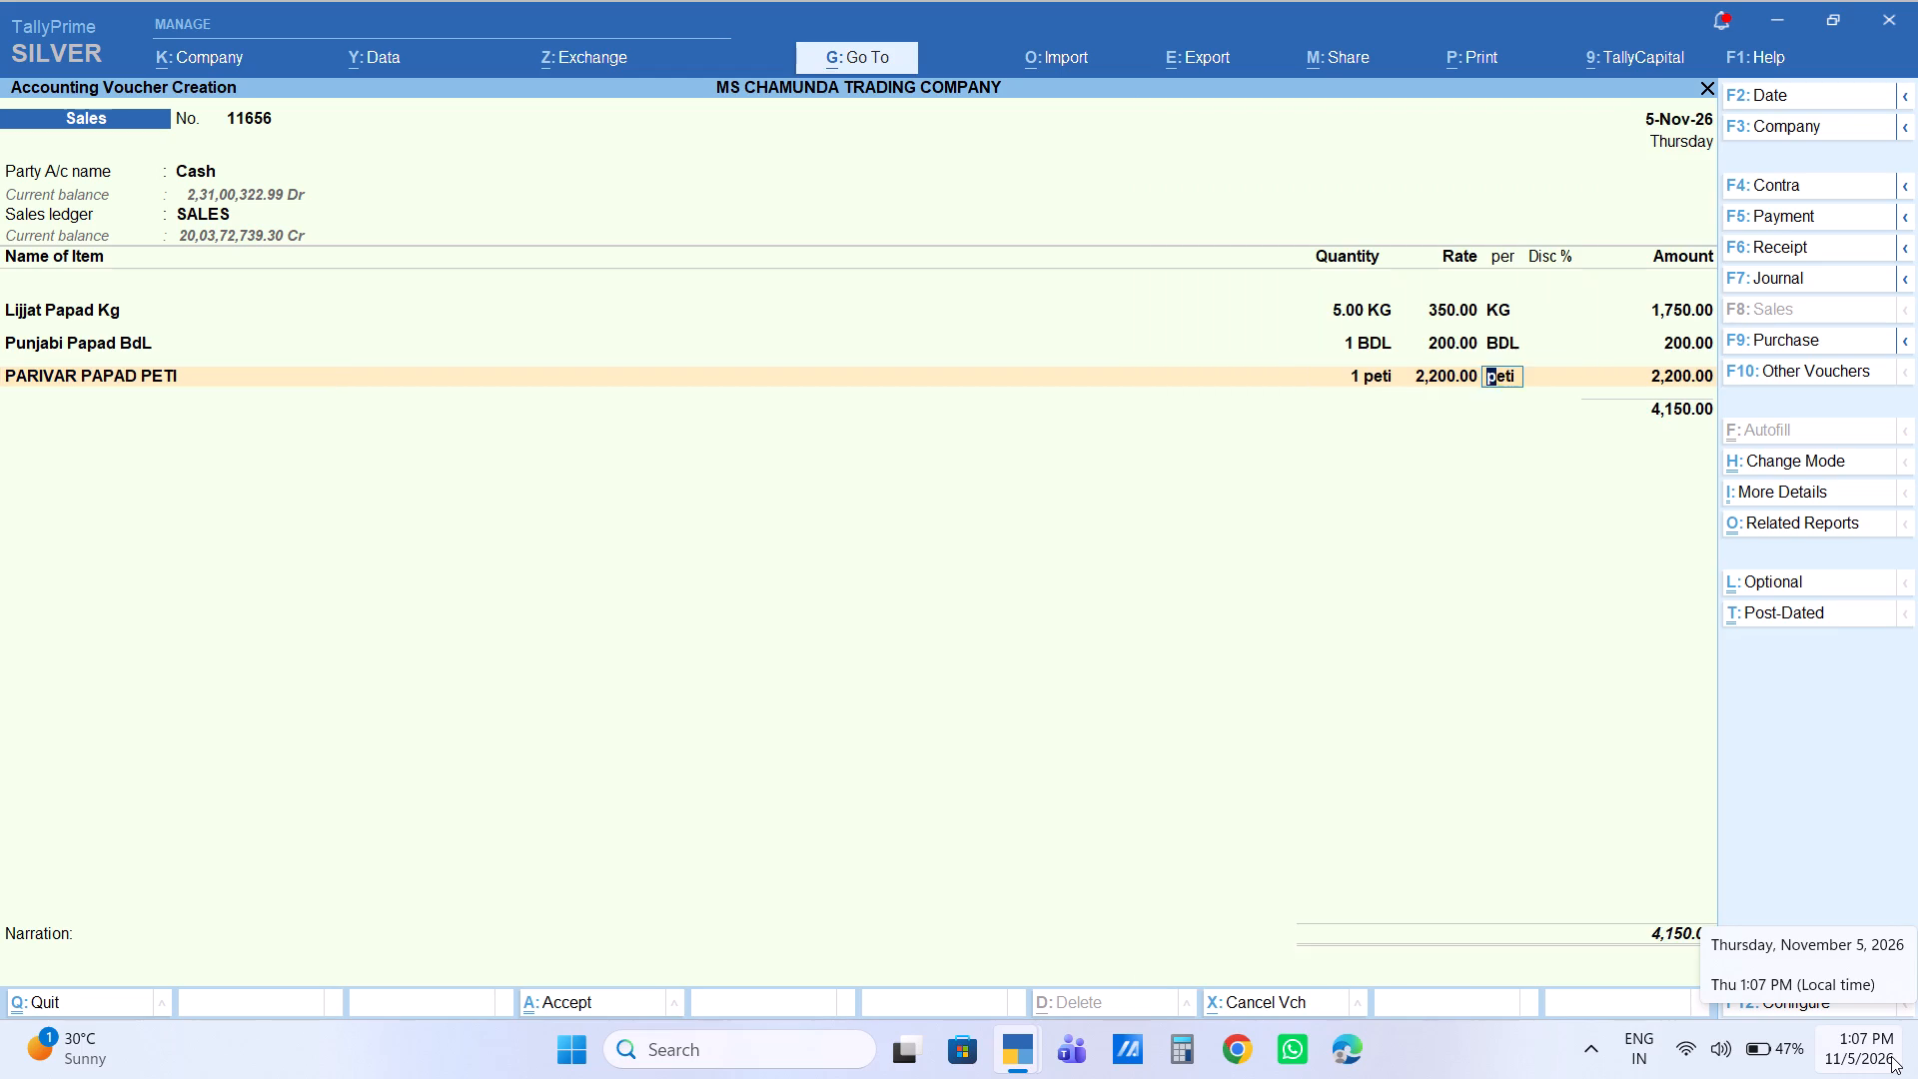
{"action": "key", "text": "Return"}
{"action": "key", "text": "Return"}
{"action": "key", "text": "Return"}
Add 1 jhola of Machli Chips 5kg to the sales voucher at the default rate of 250.00.
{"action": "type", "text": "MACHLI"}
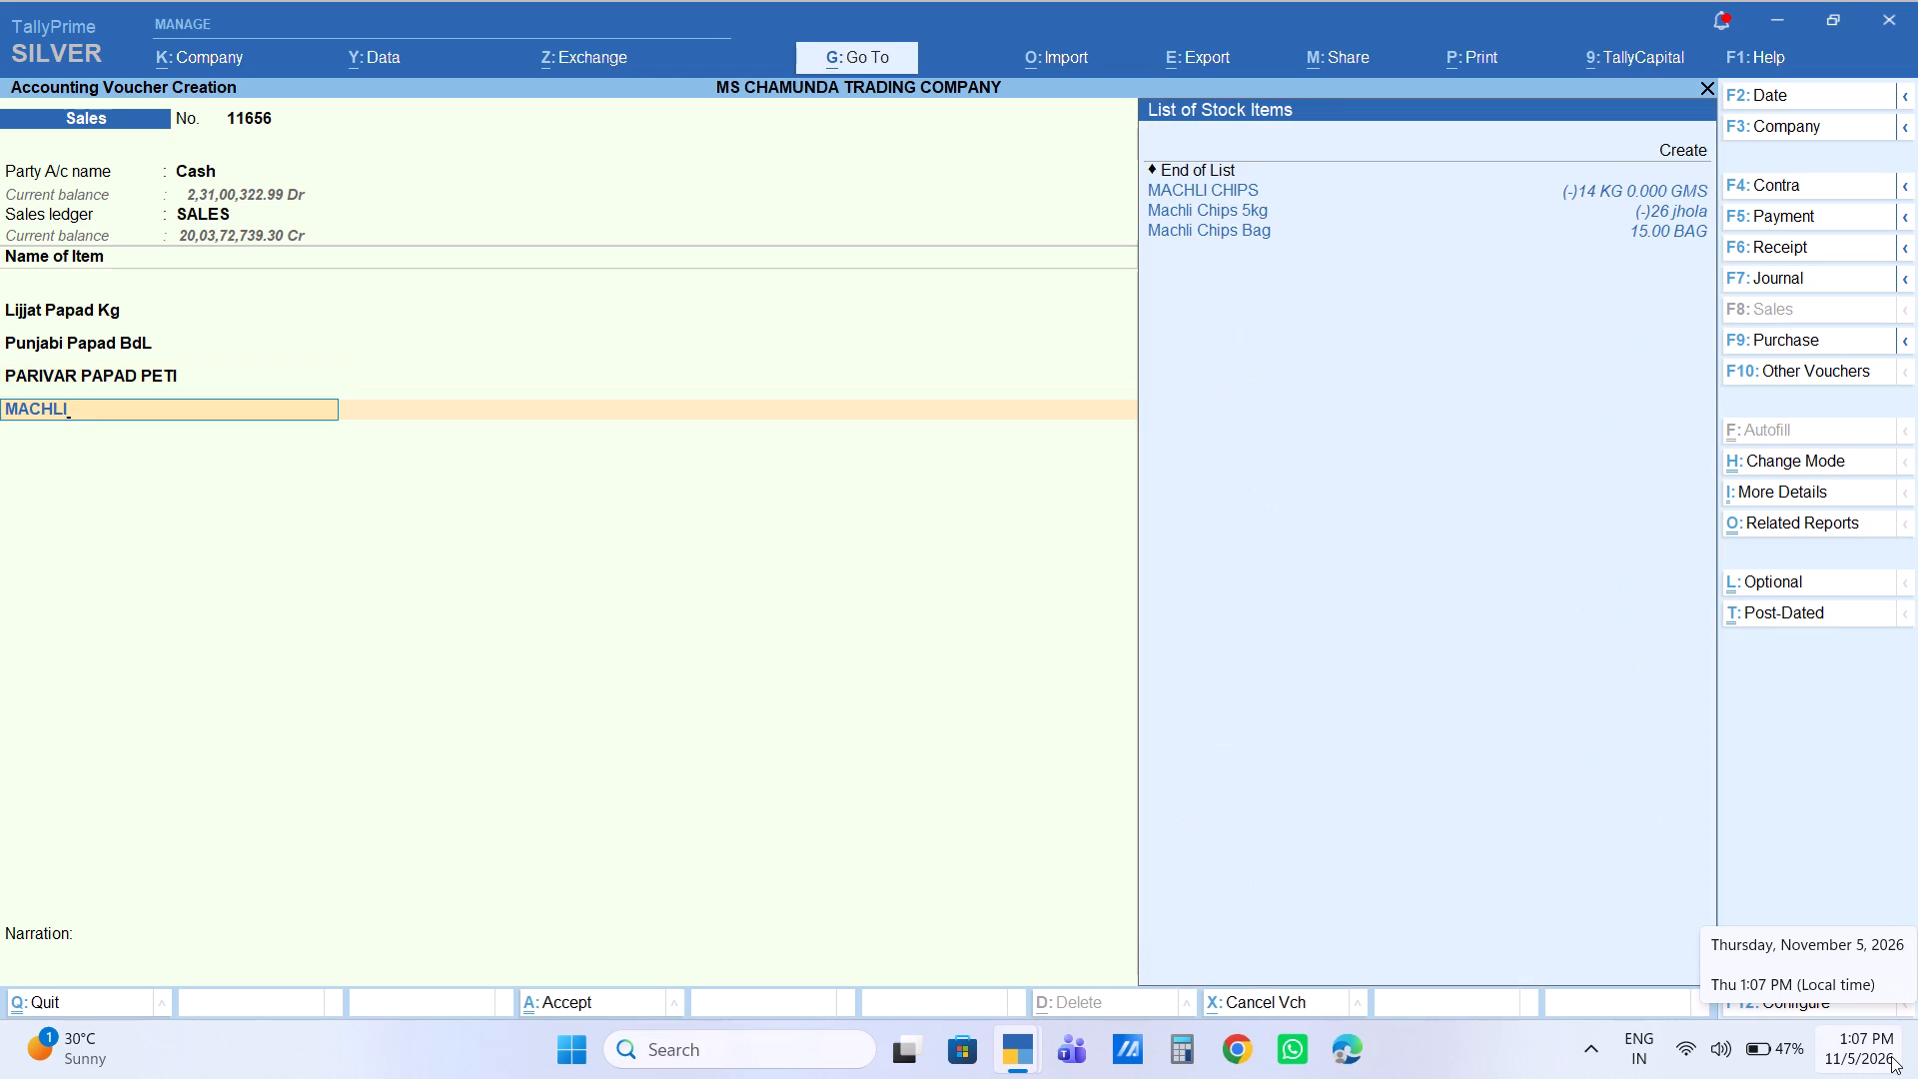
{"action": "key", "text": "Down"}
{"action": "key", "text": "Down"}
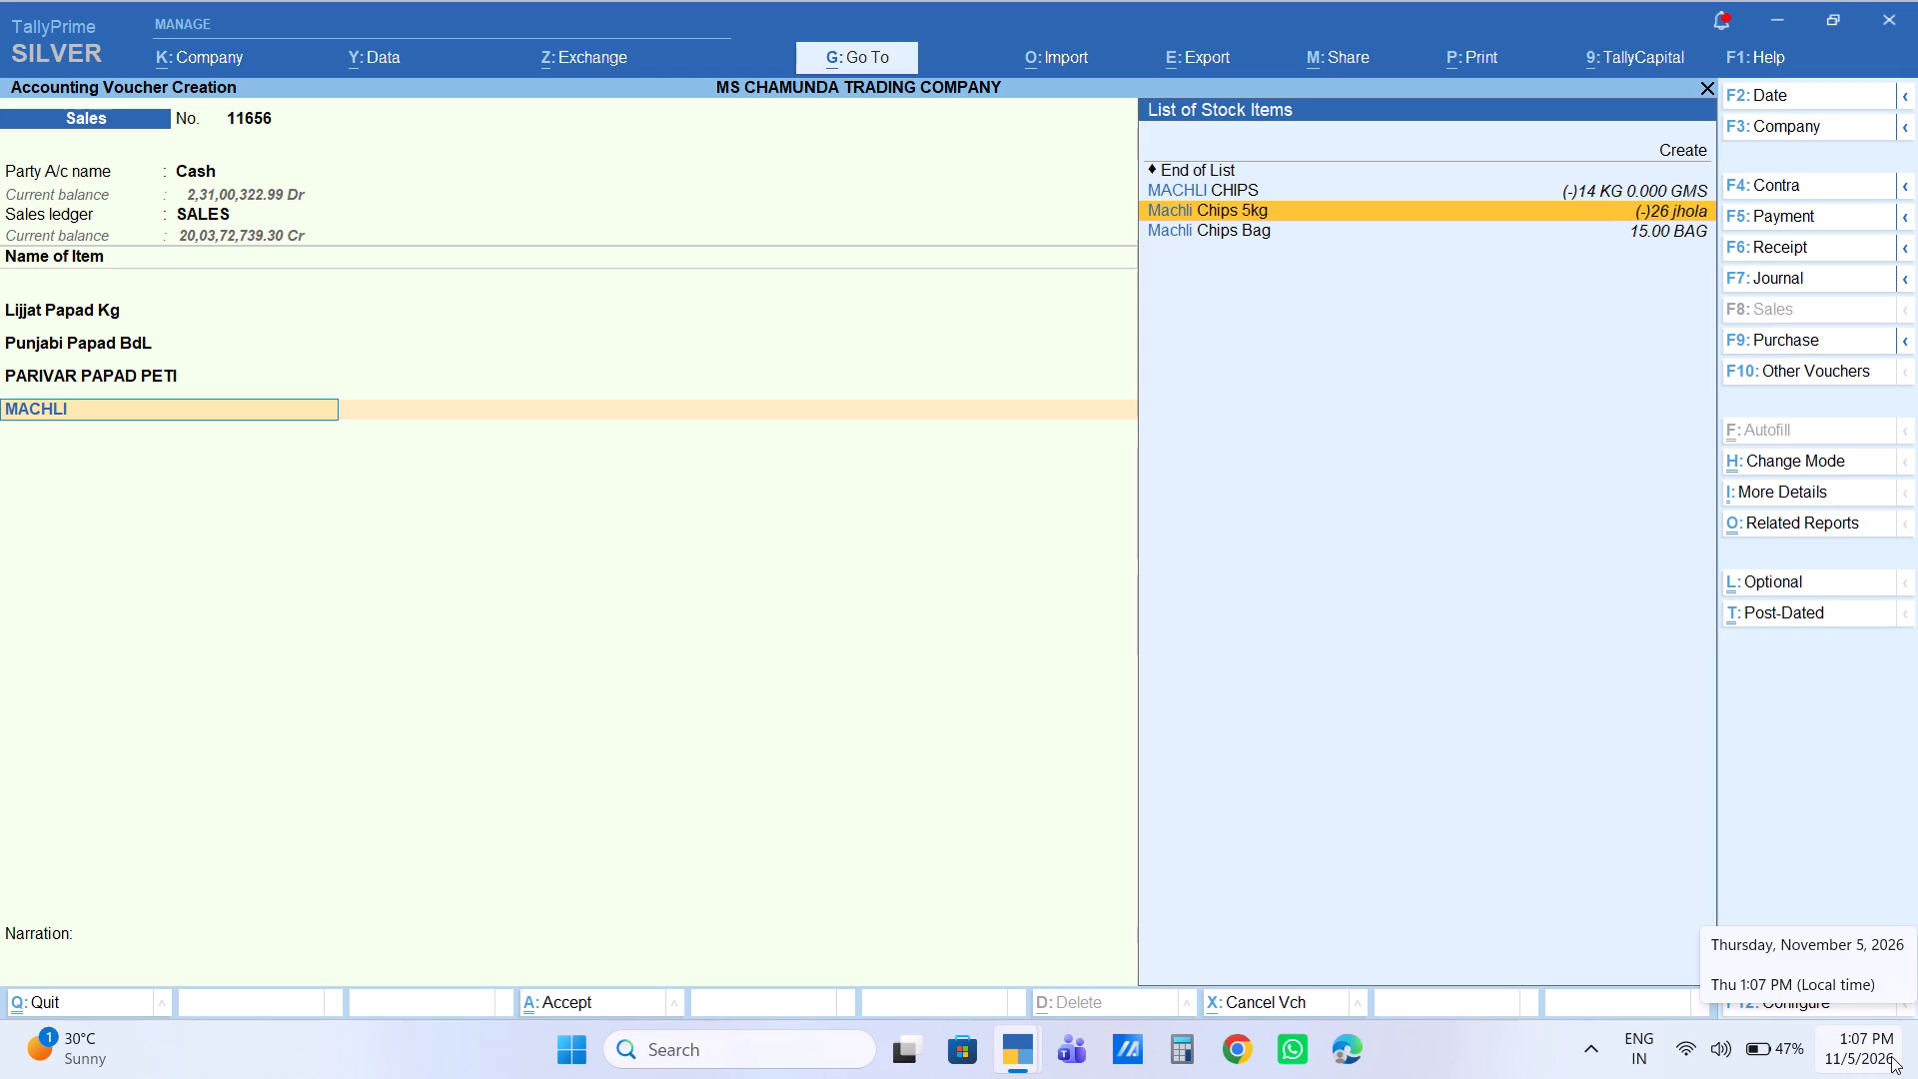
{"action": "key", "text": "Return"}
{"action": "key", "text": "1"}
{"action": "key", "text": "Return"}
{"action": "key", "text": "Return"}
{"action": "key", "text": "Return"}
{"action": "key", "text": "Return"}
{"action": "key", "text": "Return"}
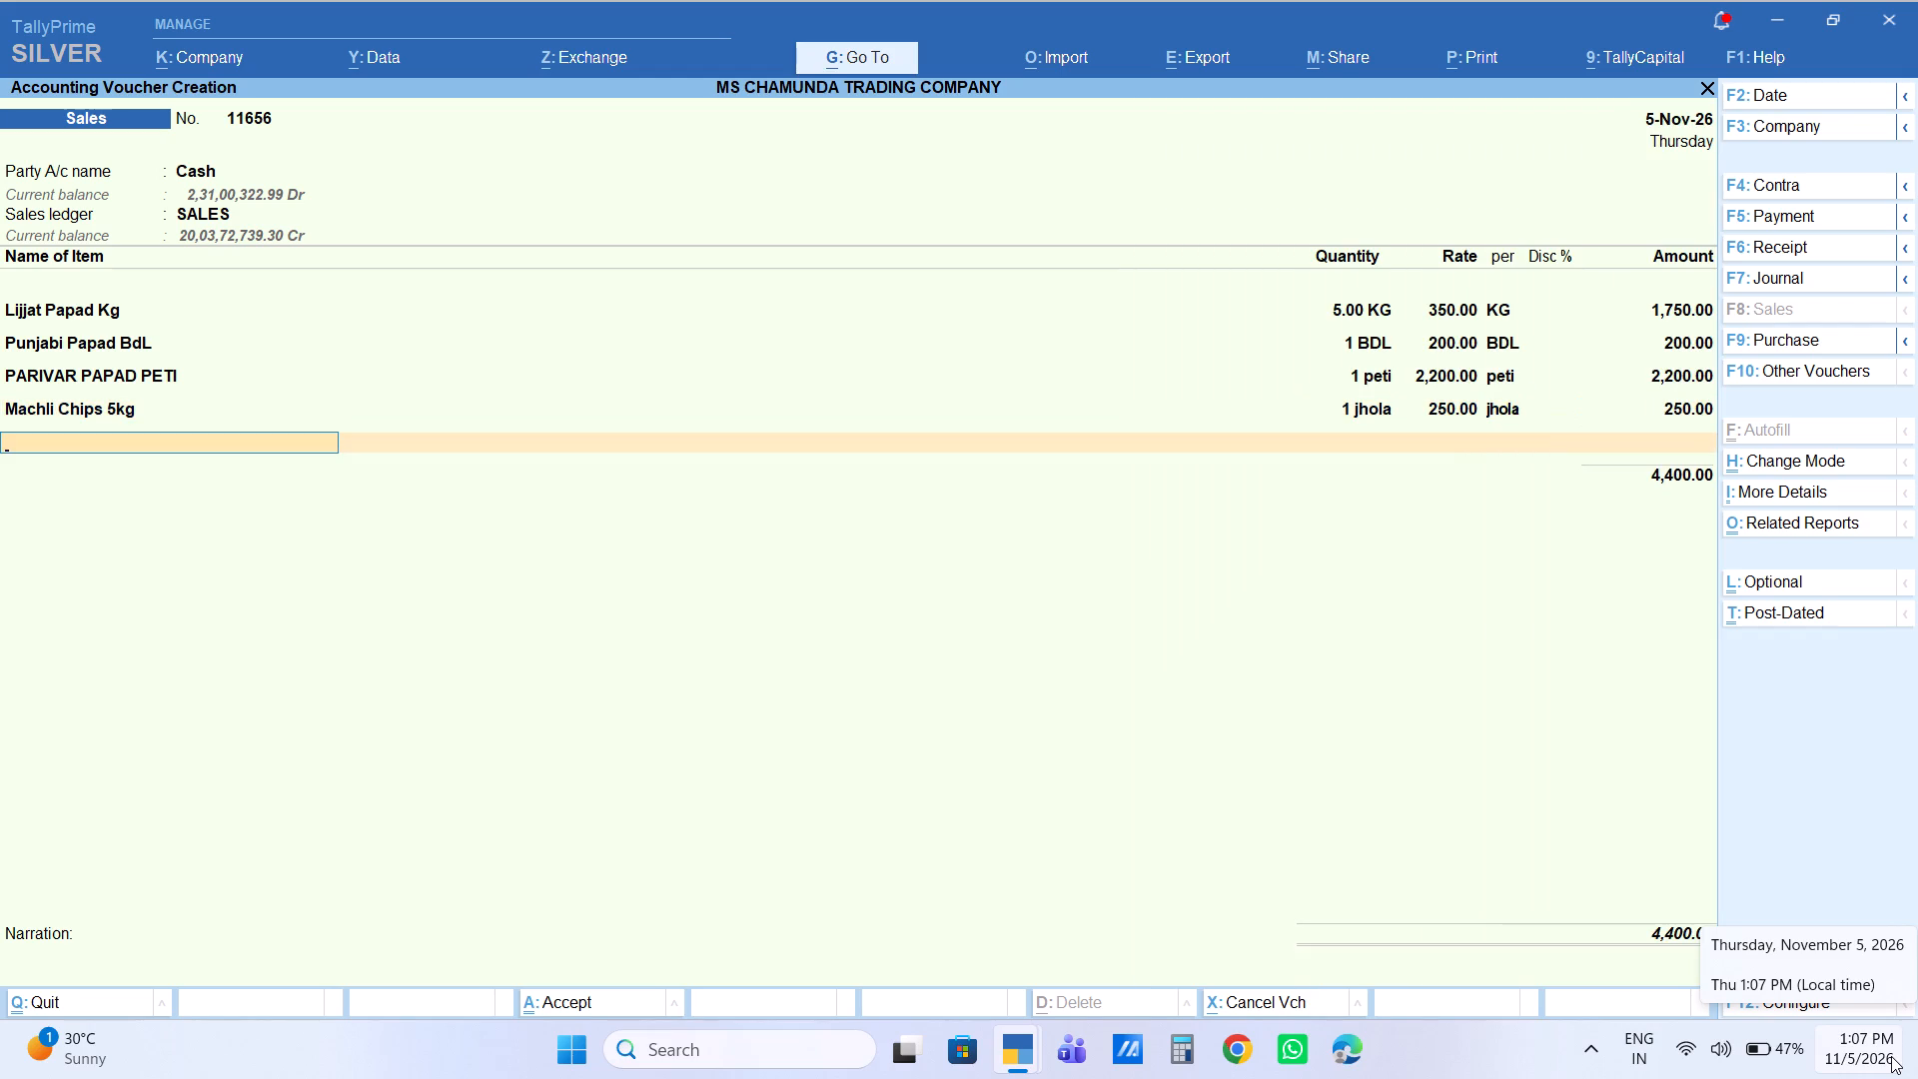
Add 2 KG of R MIRCH 200G at the default rate with a 38 % discount, and round its amount to 818.
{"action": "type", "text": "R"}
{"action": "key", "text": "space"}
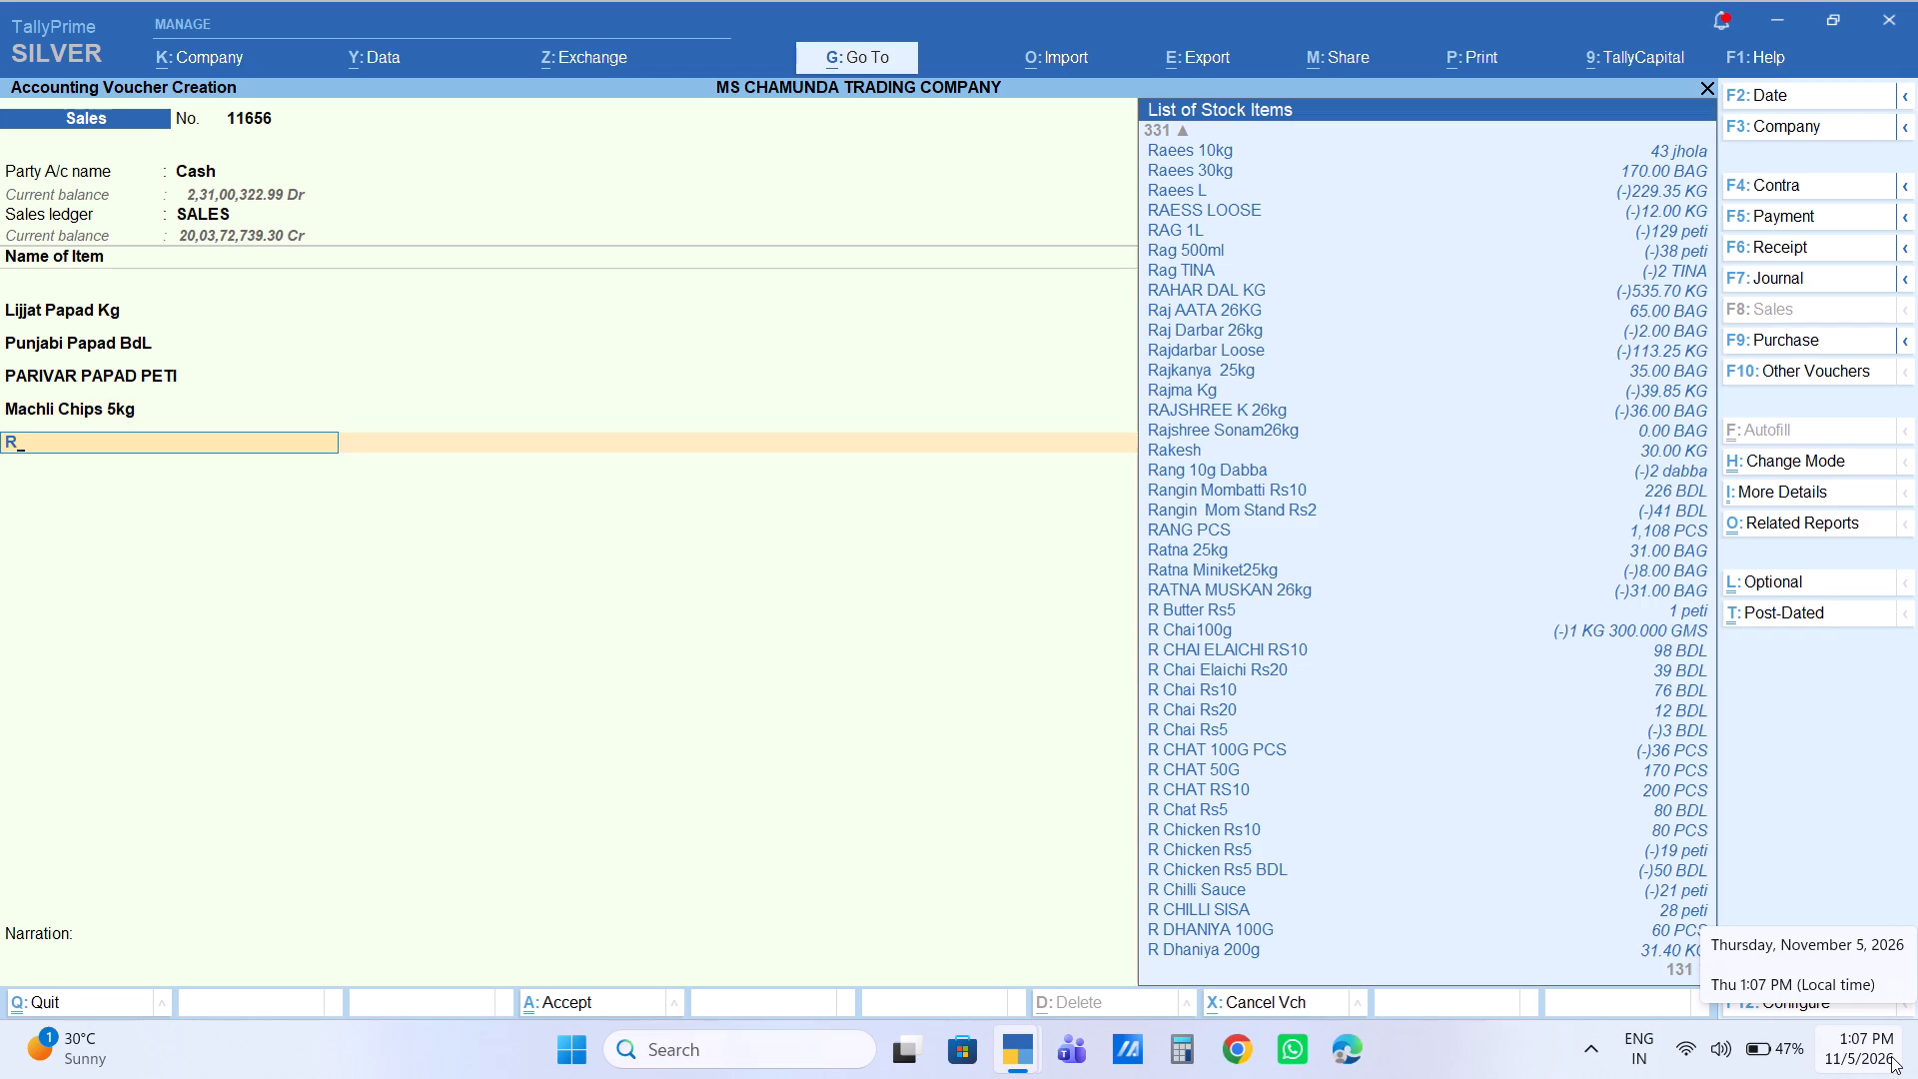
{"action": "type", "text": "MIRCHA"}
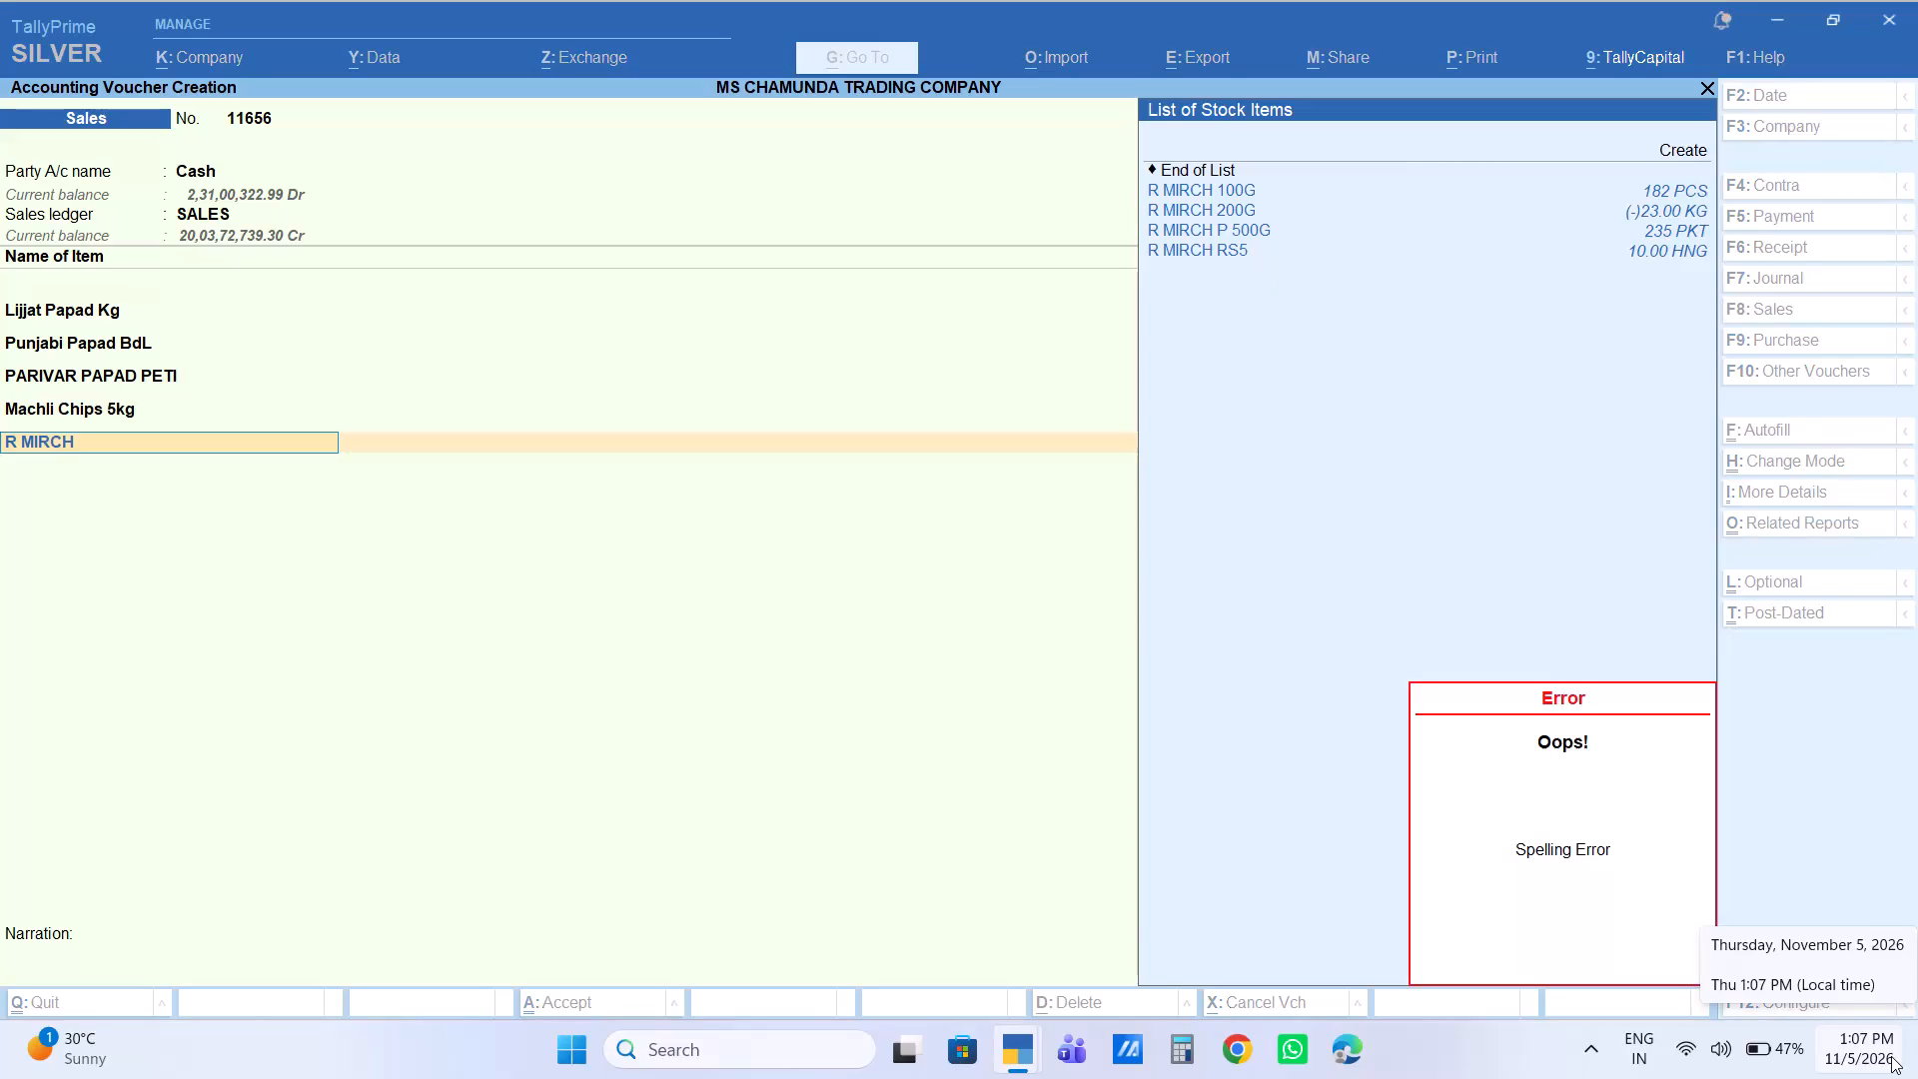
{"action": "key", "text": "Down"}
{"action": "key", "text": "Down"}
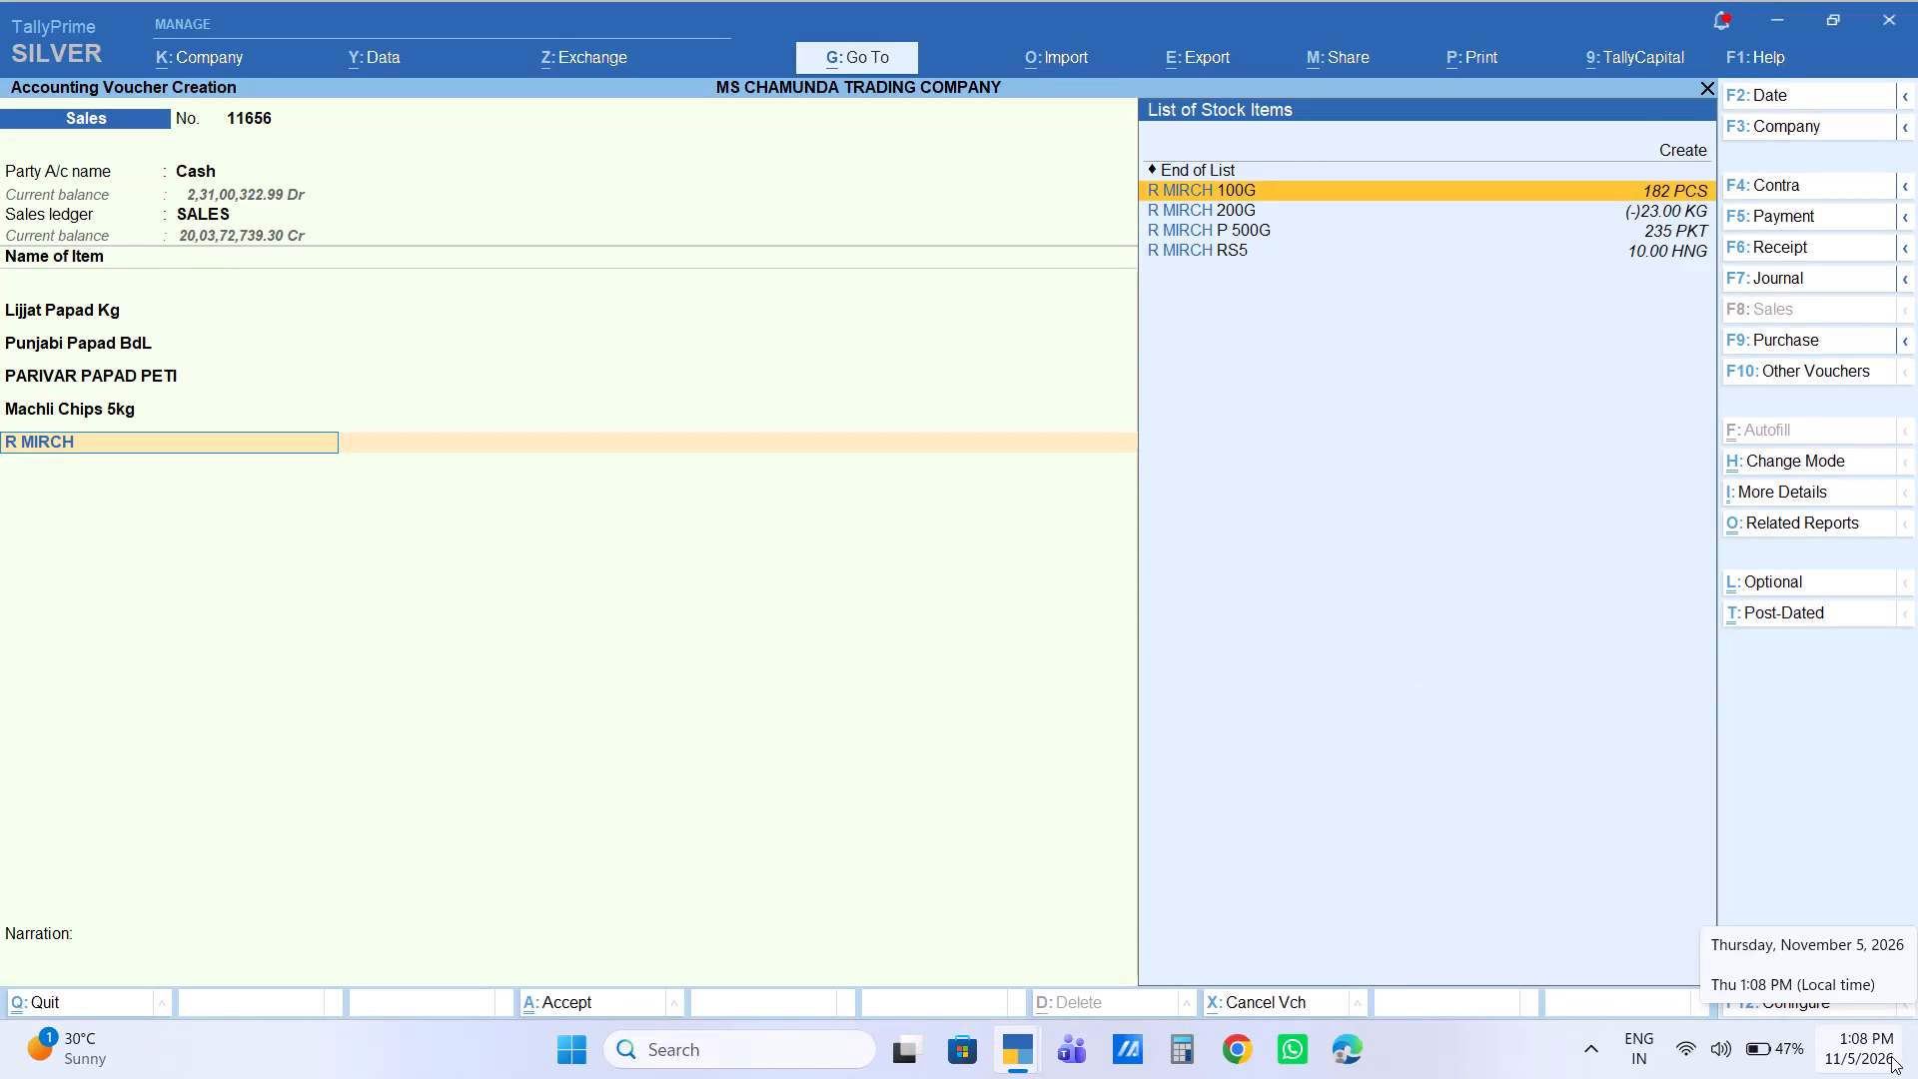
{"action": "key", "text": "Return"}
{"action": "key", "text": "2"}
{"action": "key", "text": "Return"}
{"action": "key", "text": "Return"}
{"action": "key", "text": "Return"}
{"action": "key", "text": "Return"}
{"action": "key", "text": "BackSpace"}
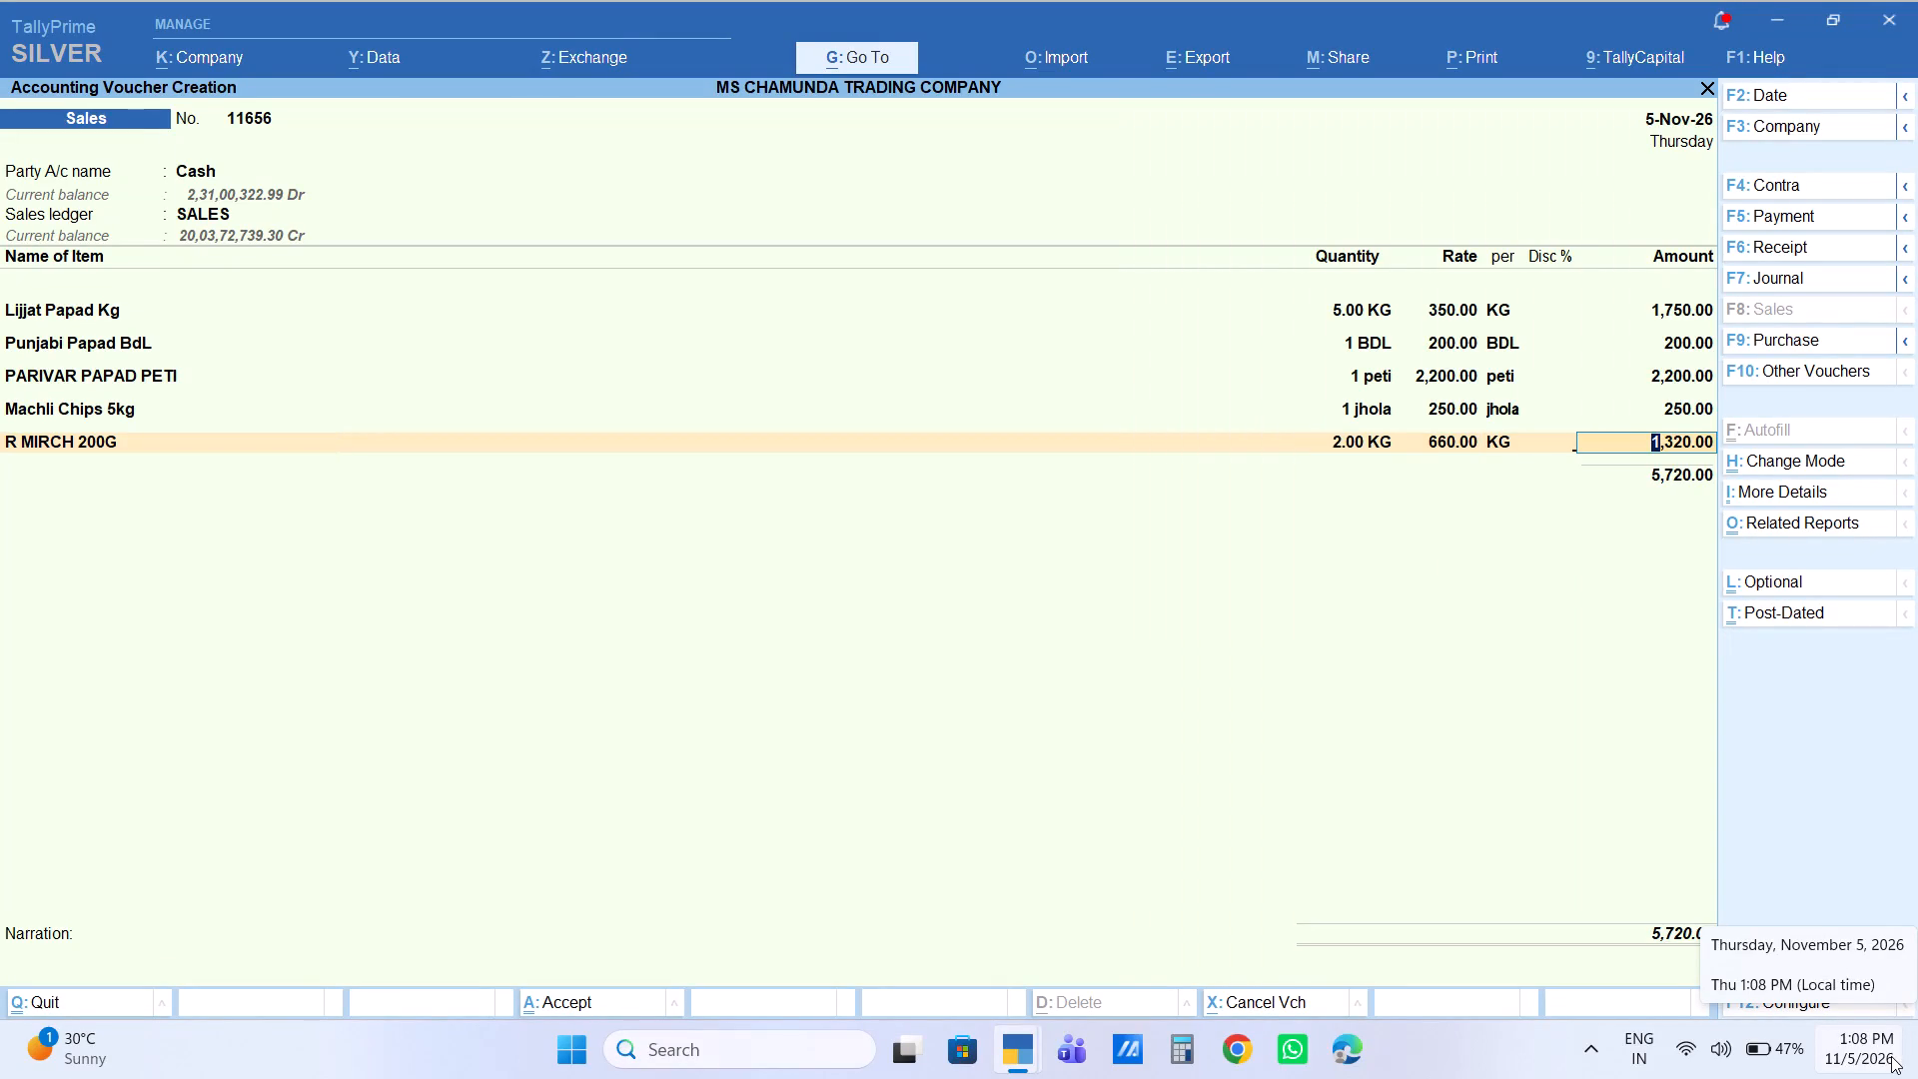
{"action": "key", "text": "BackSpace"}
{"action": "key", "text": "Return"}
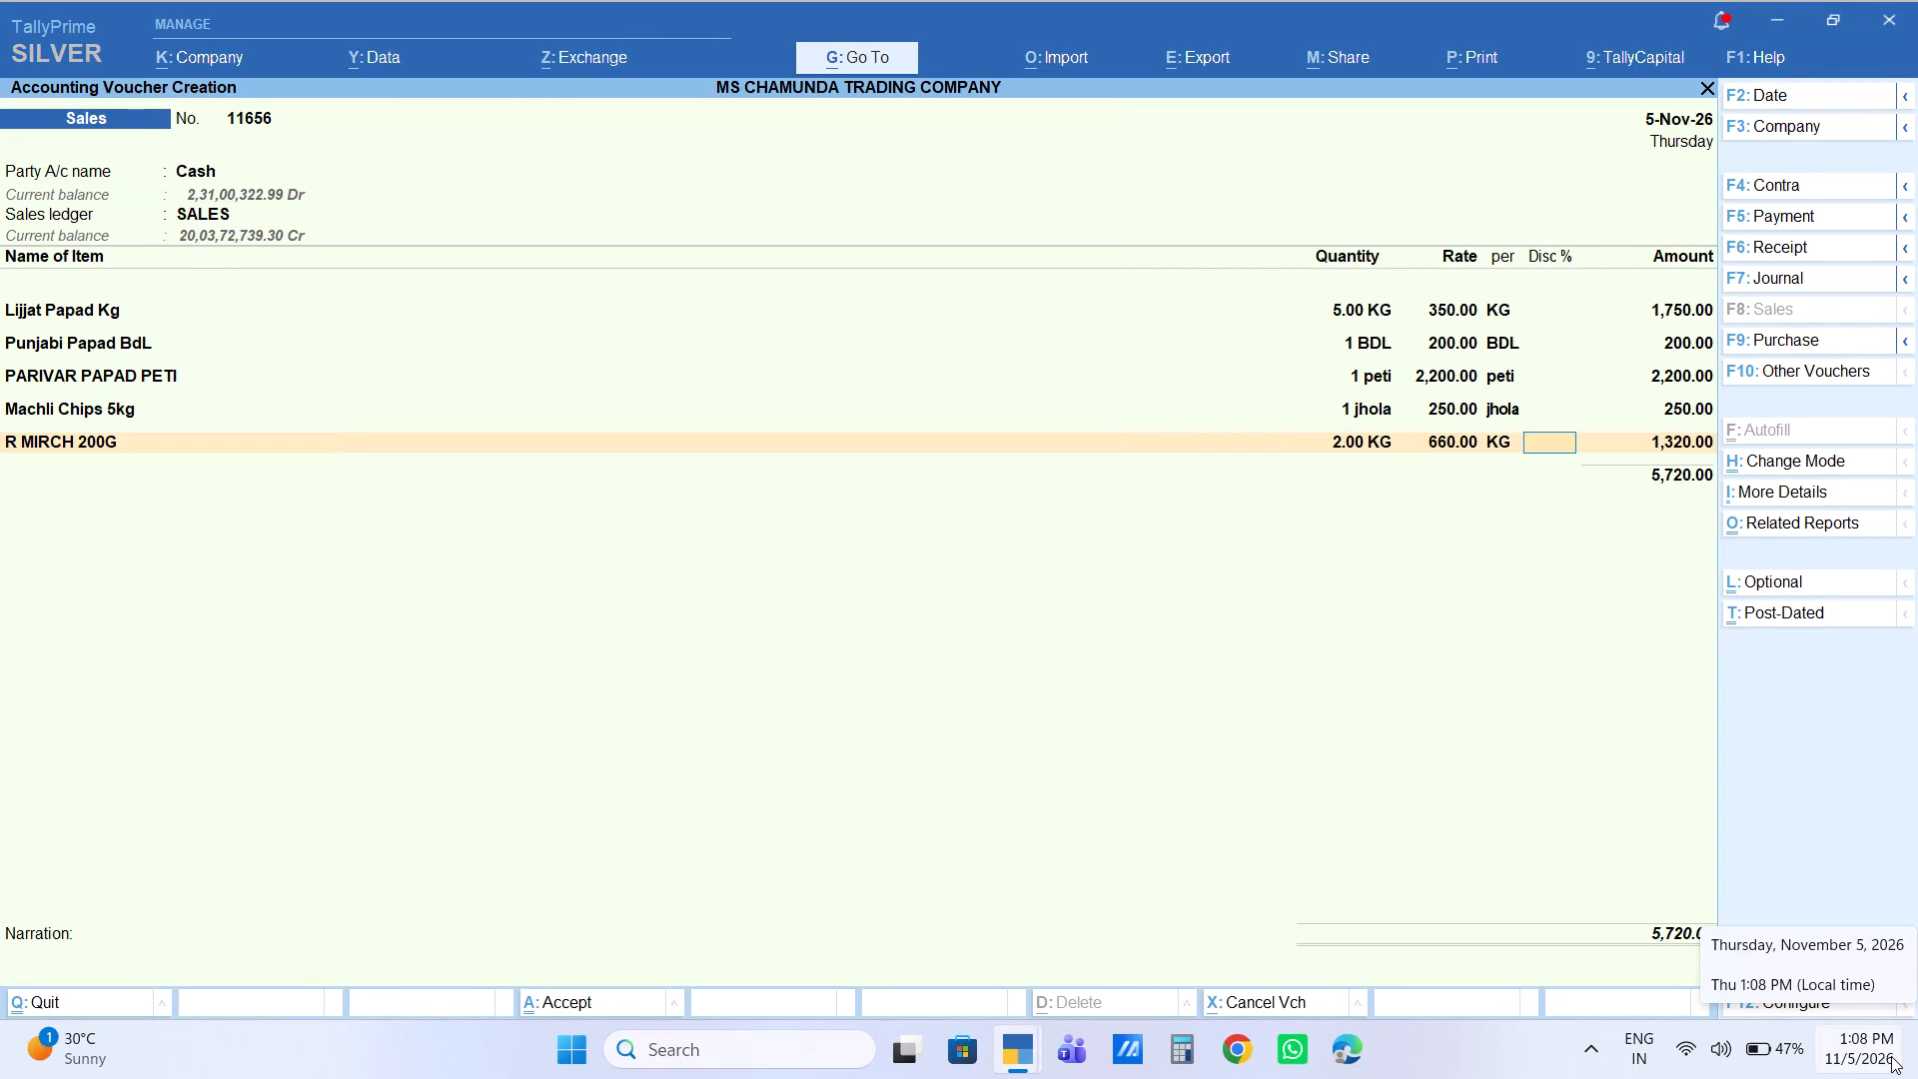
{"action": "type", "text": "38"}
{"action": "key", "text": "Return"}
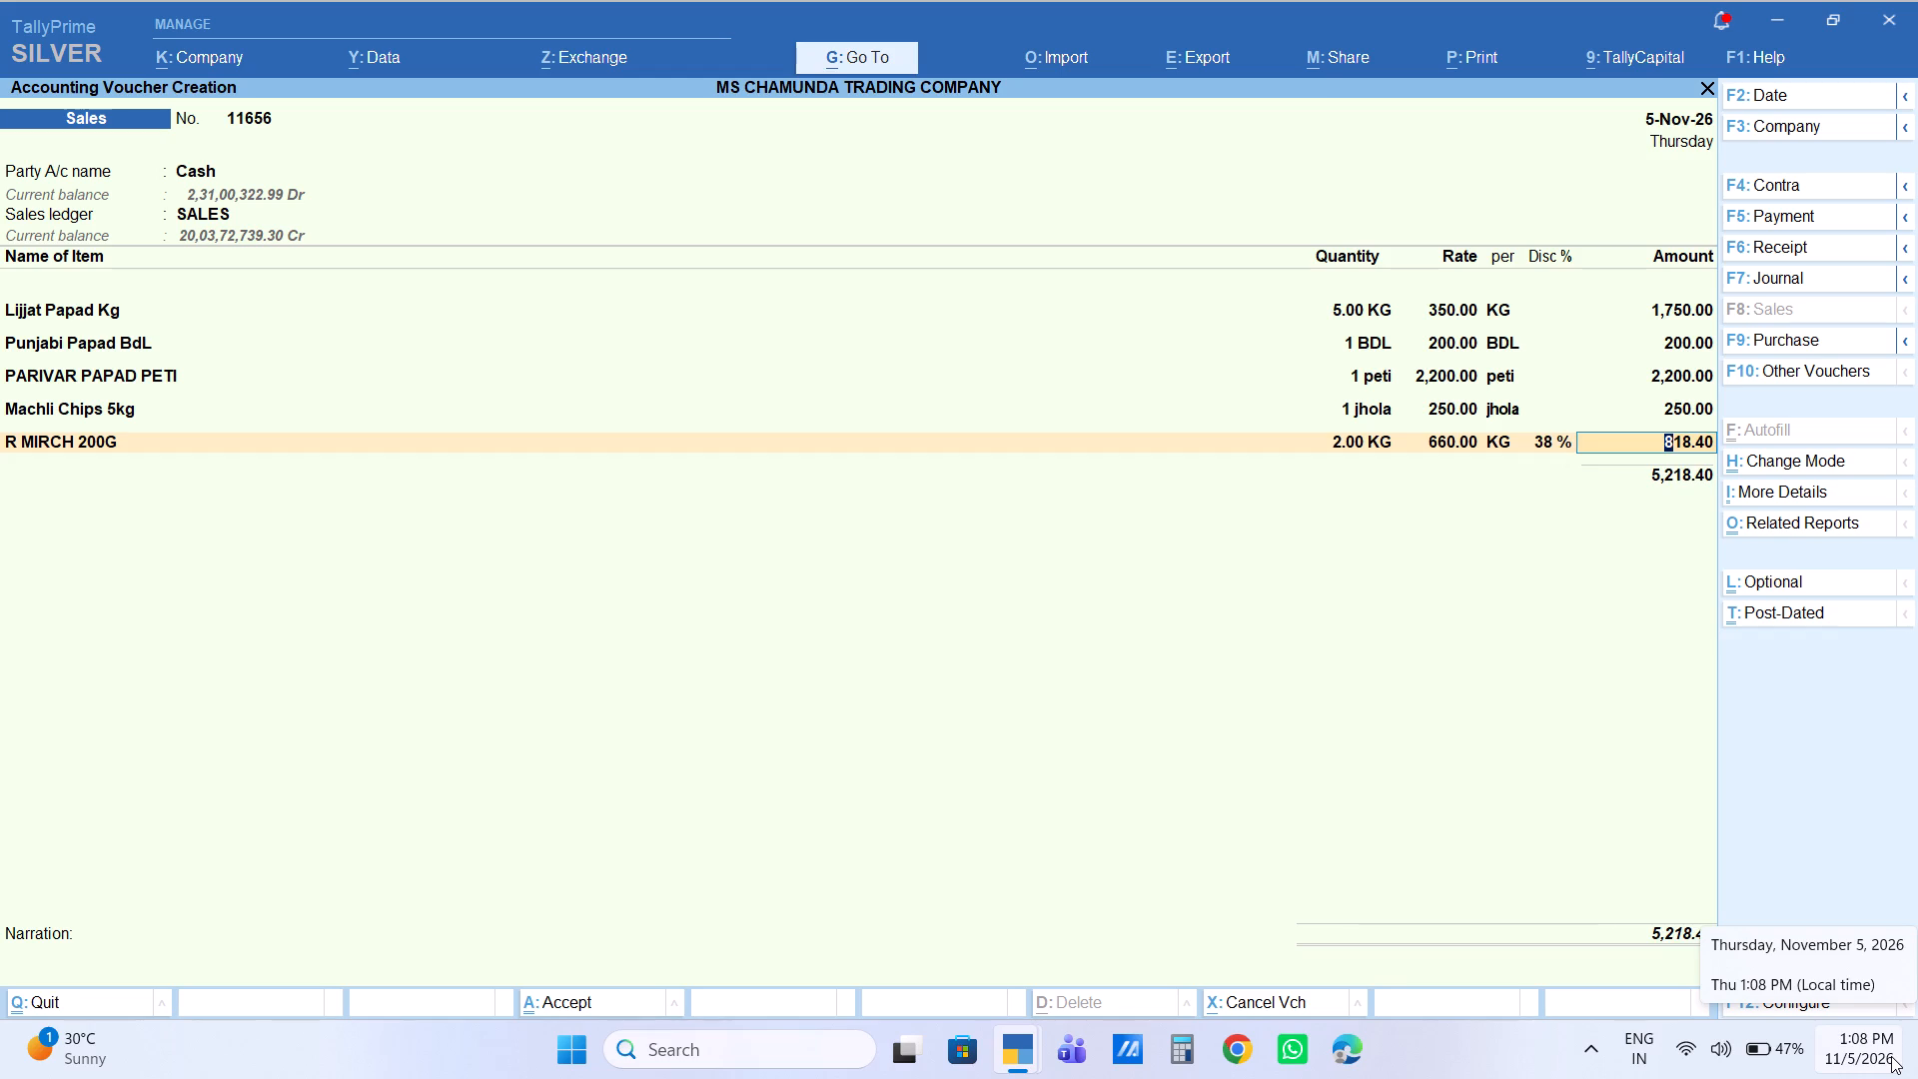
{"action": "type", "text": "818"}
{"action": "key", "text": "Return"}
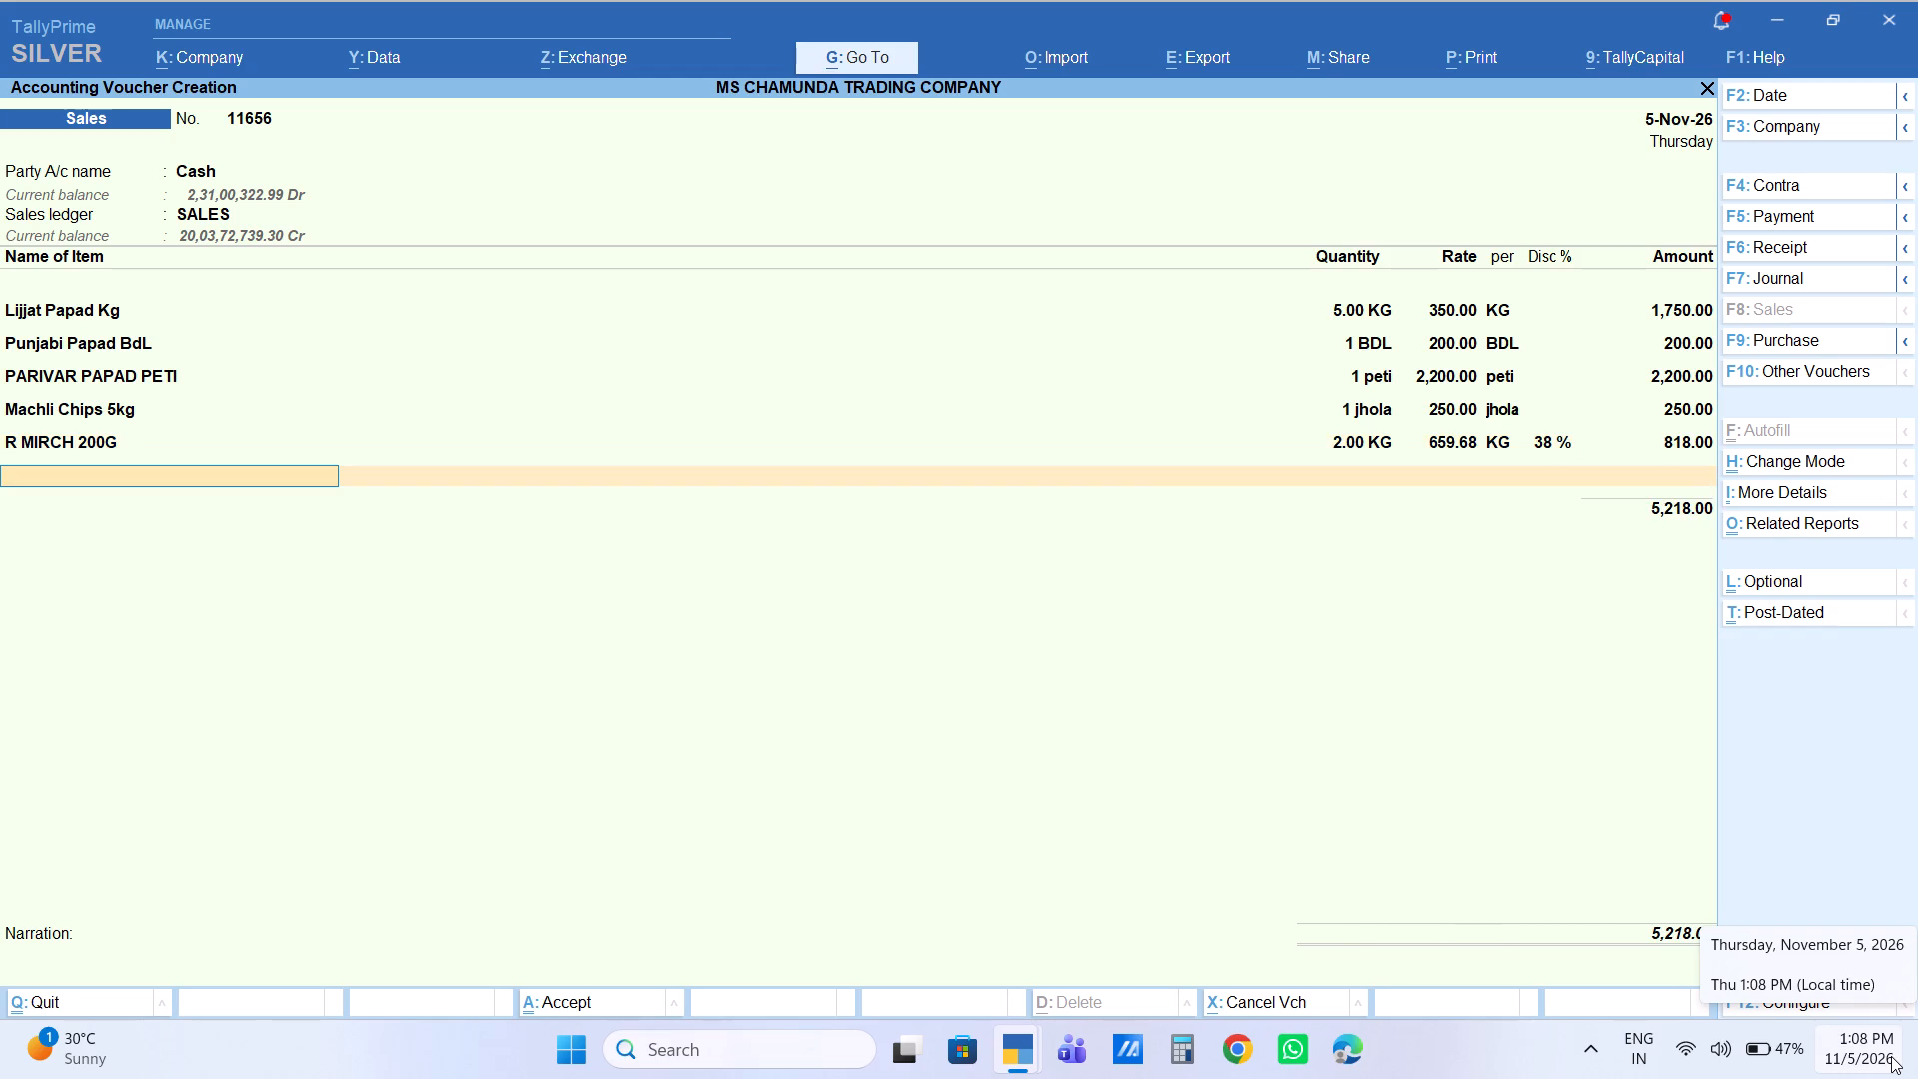
Add 2 KG of R Haldi 200g at a rate of 490 with a 38 % discount, and round its amount to 608.
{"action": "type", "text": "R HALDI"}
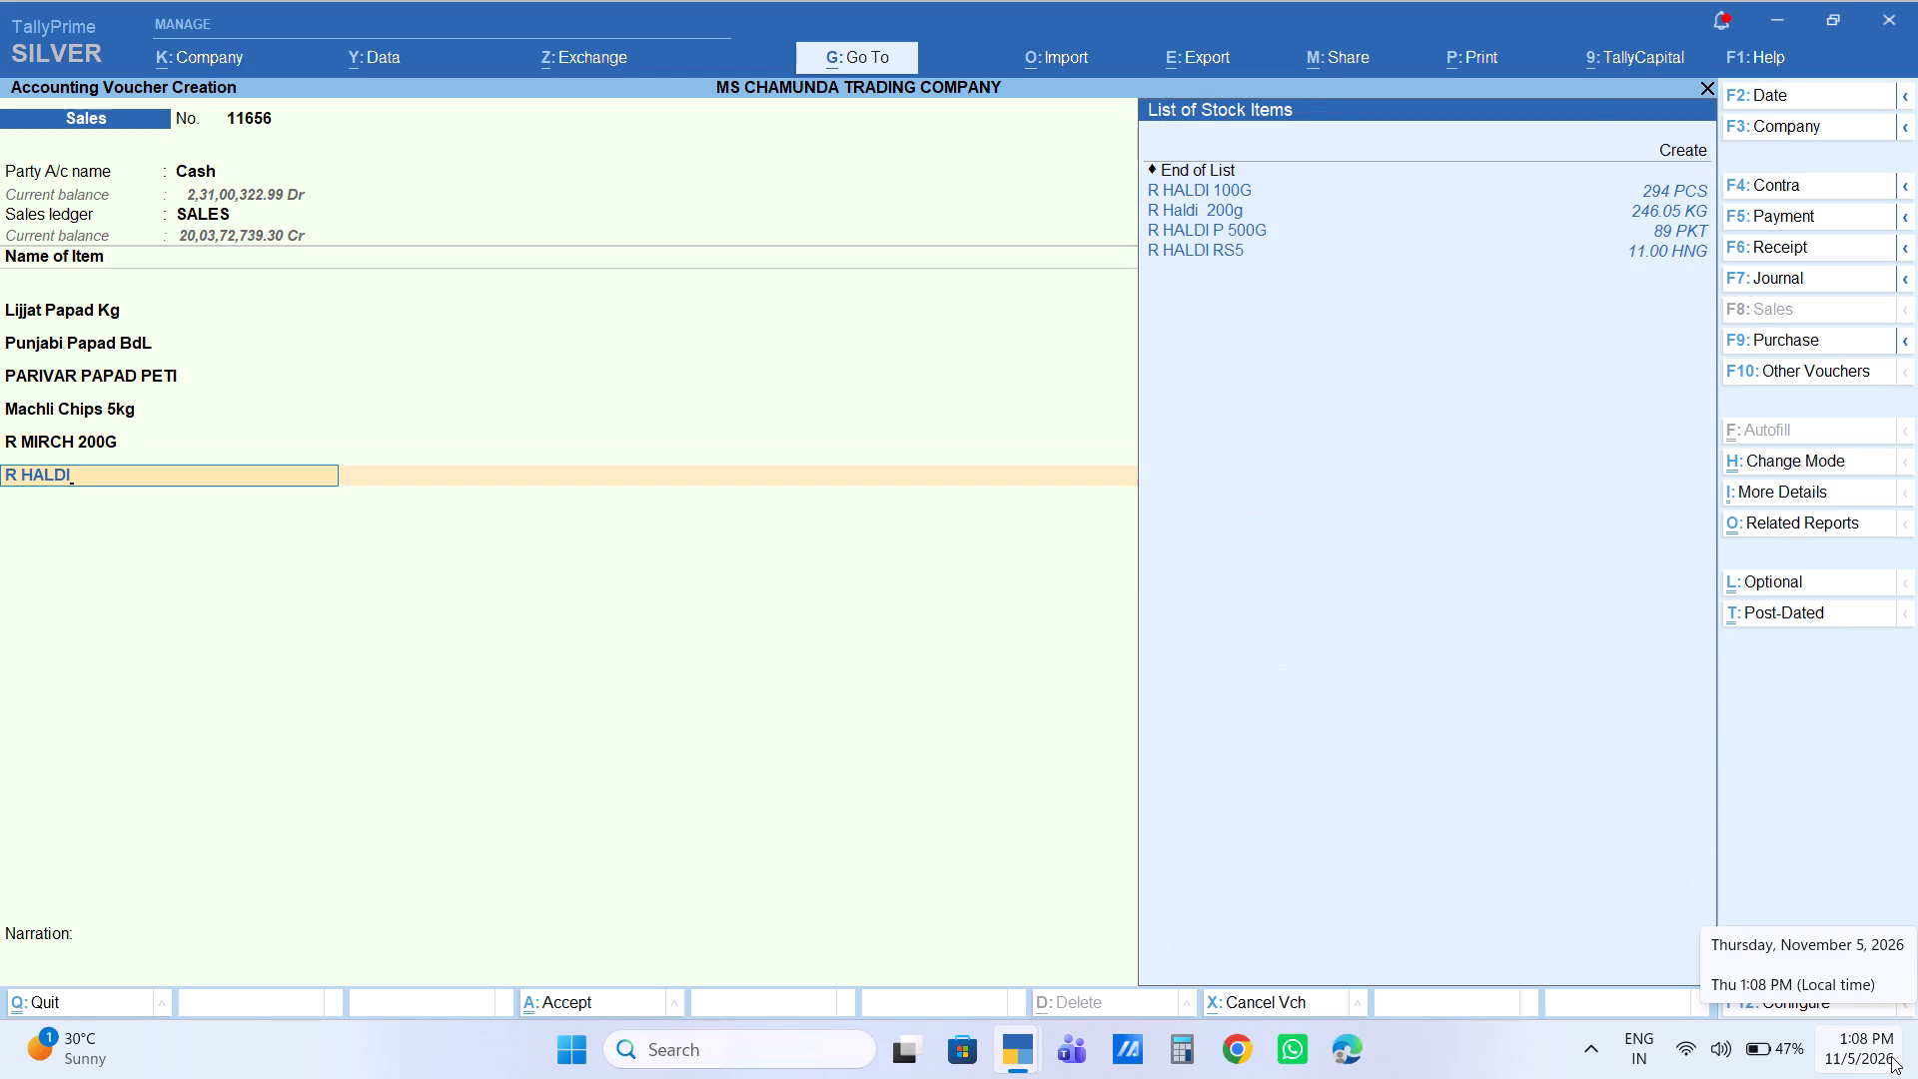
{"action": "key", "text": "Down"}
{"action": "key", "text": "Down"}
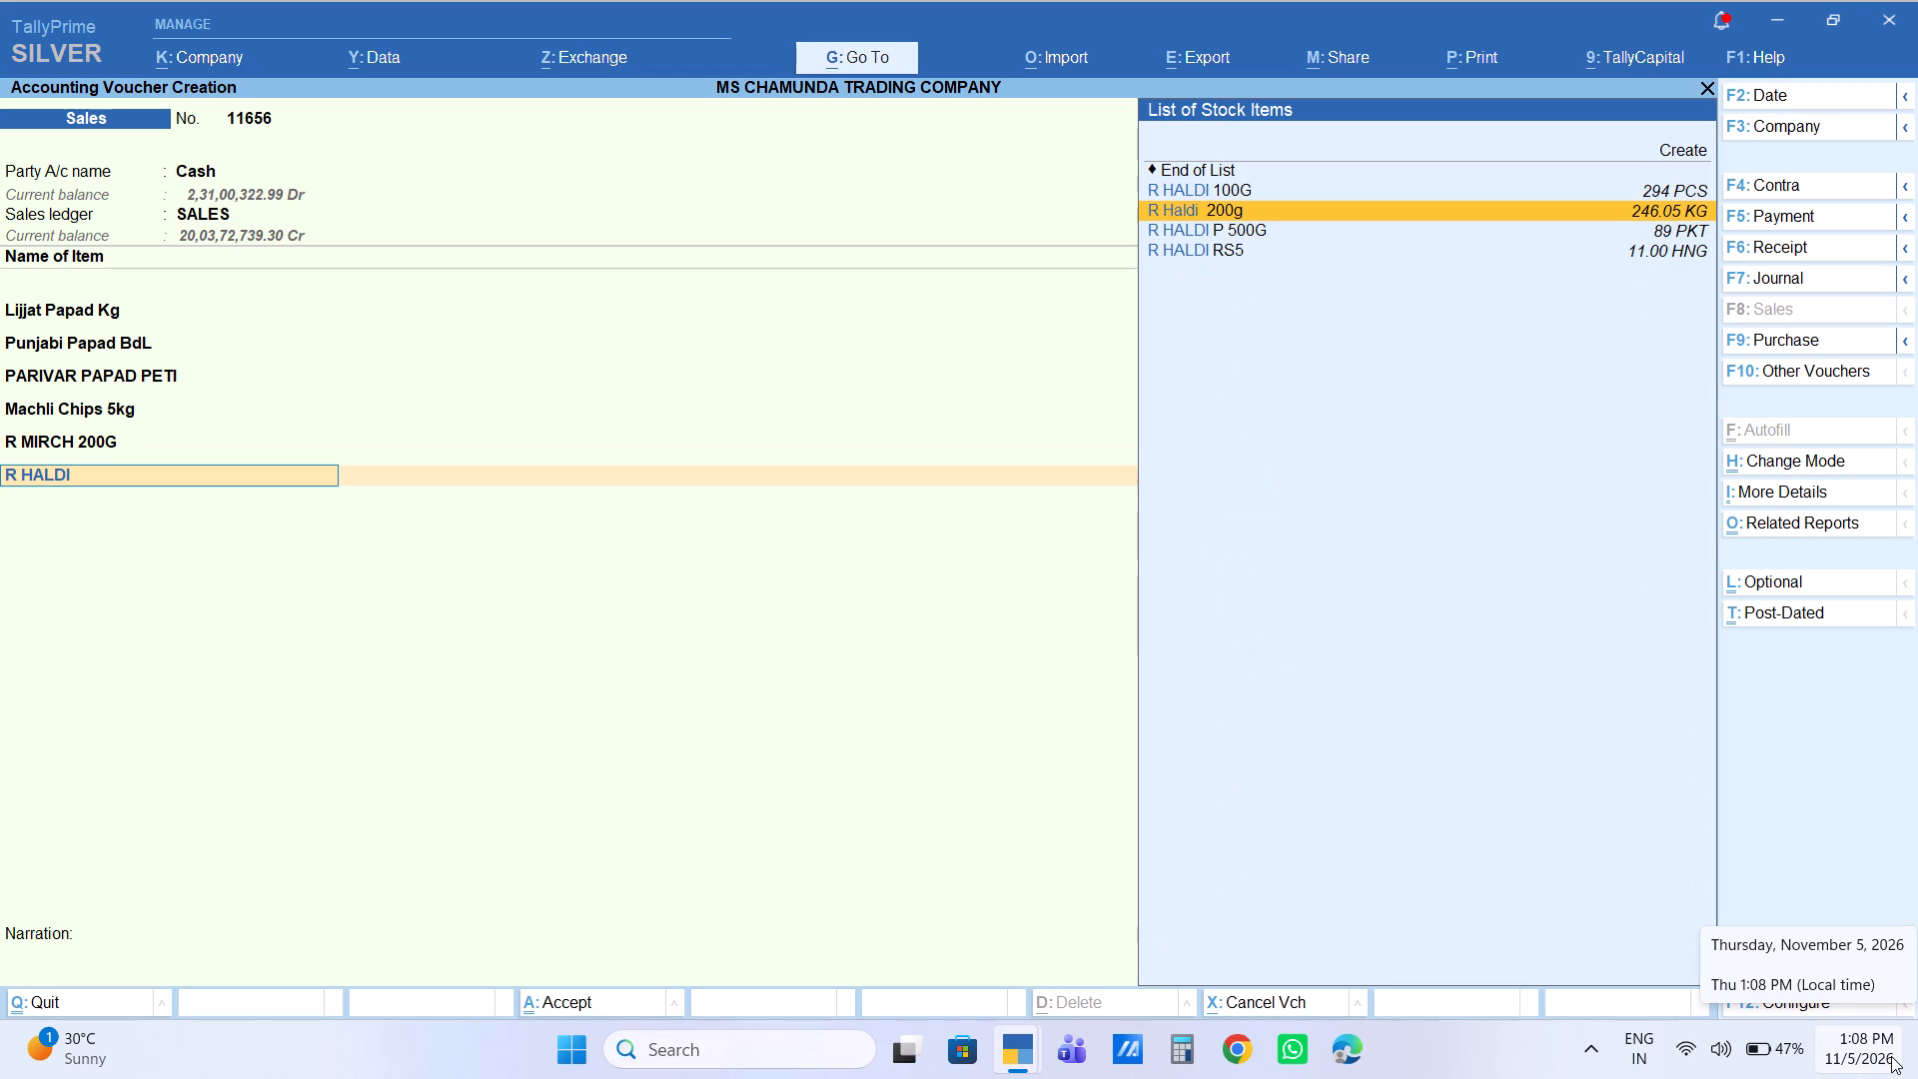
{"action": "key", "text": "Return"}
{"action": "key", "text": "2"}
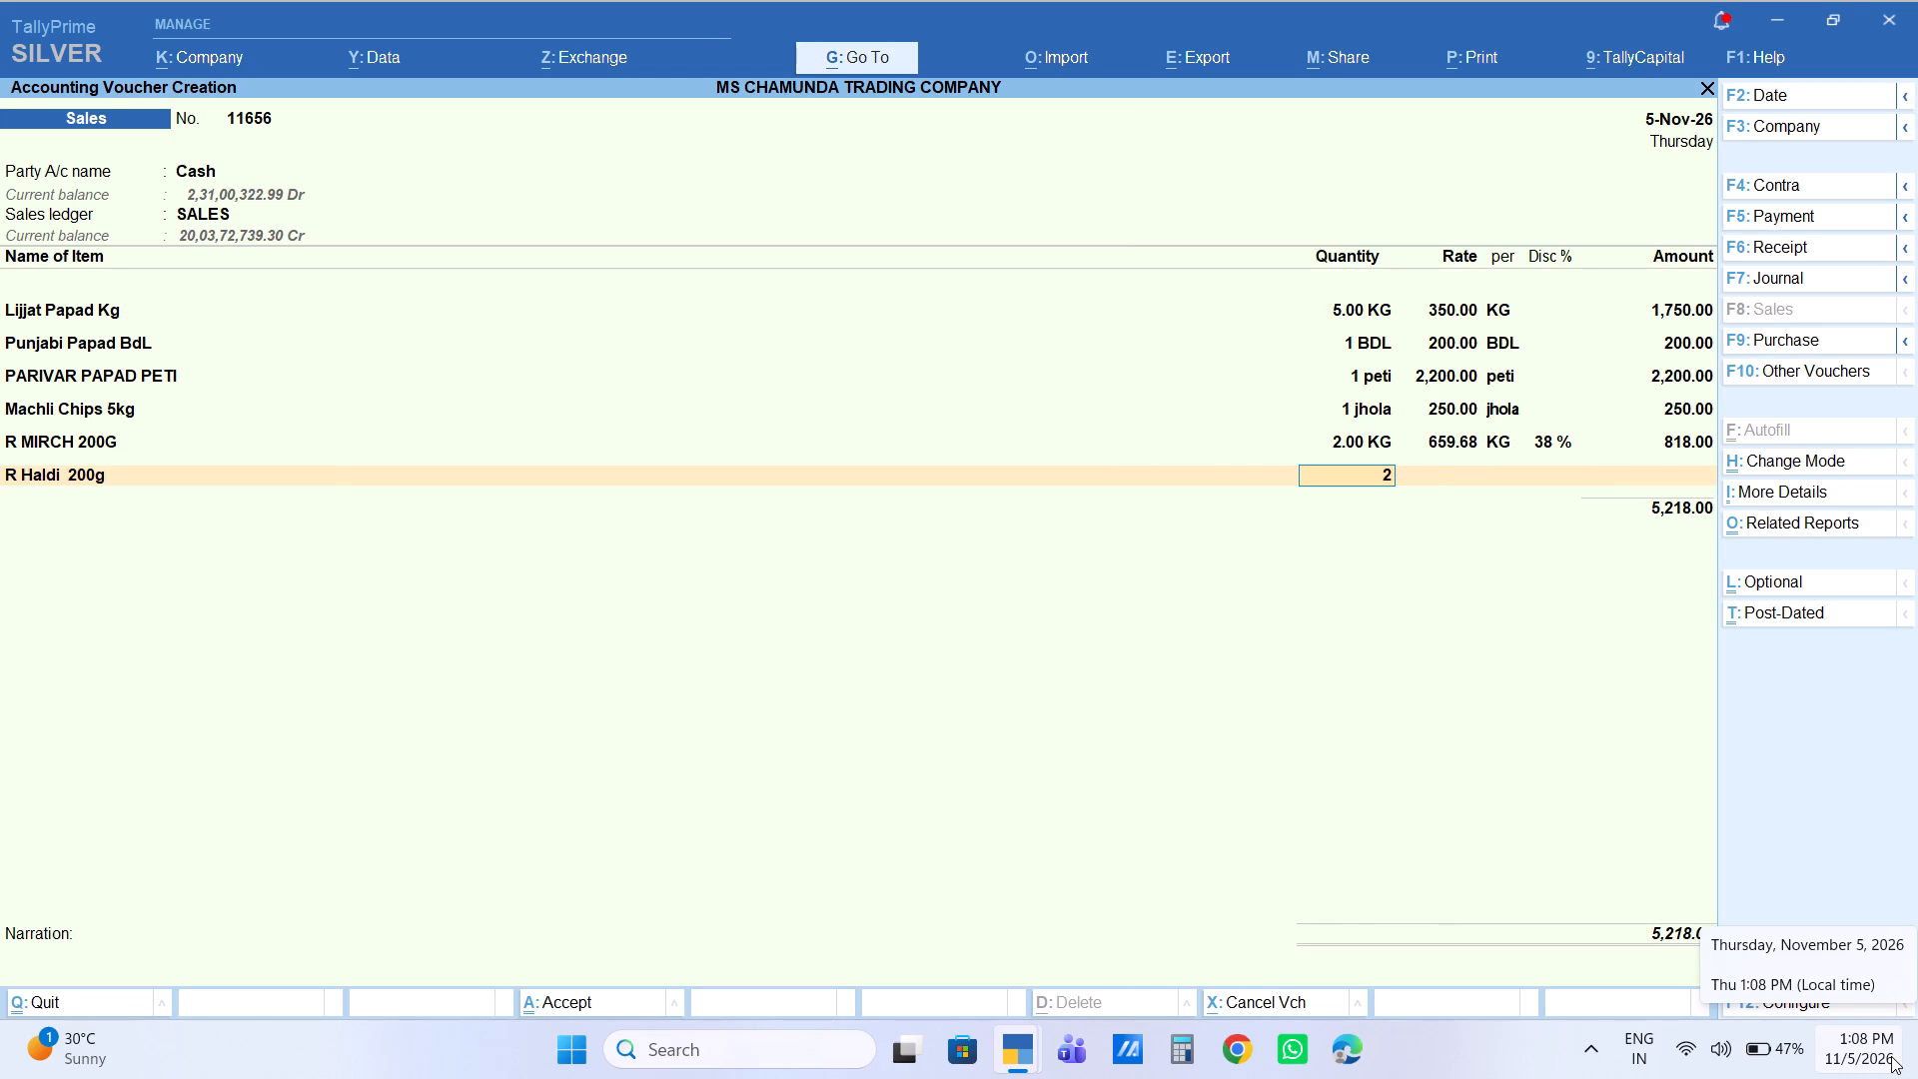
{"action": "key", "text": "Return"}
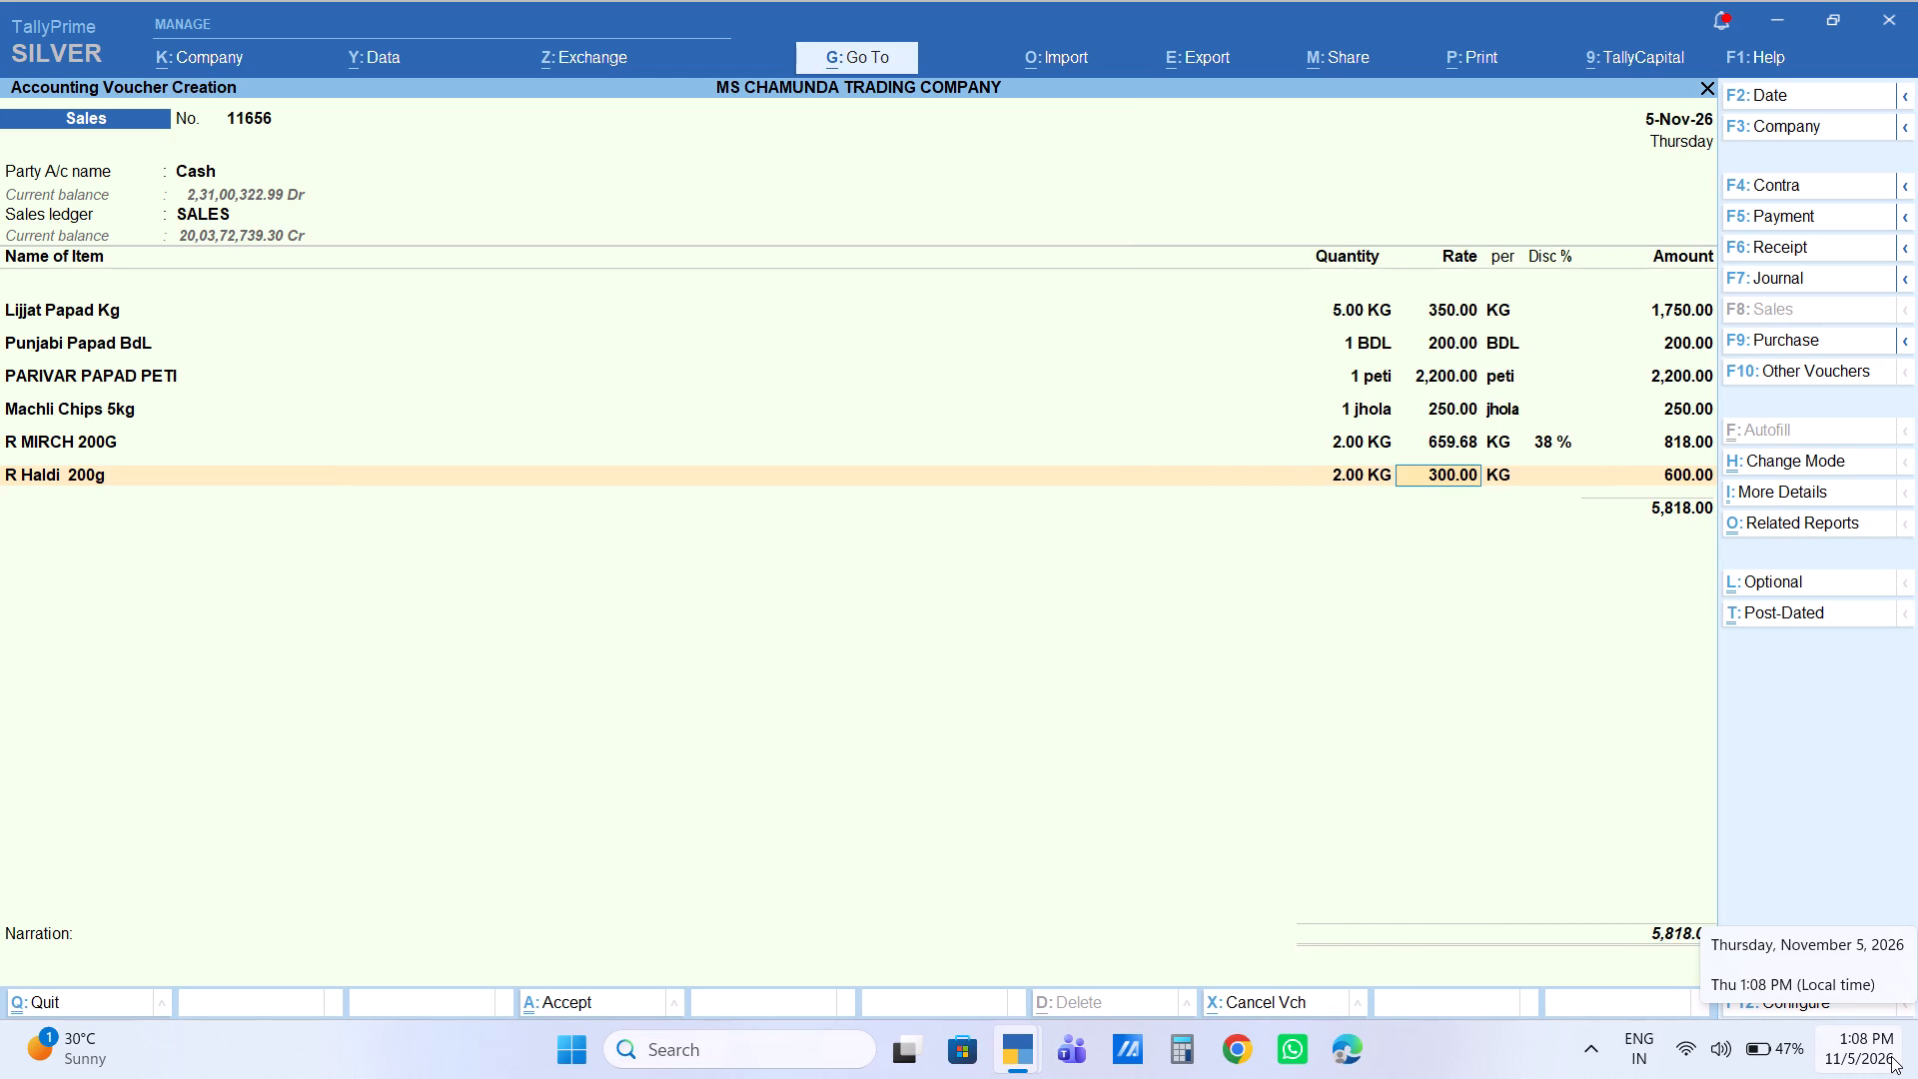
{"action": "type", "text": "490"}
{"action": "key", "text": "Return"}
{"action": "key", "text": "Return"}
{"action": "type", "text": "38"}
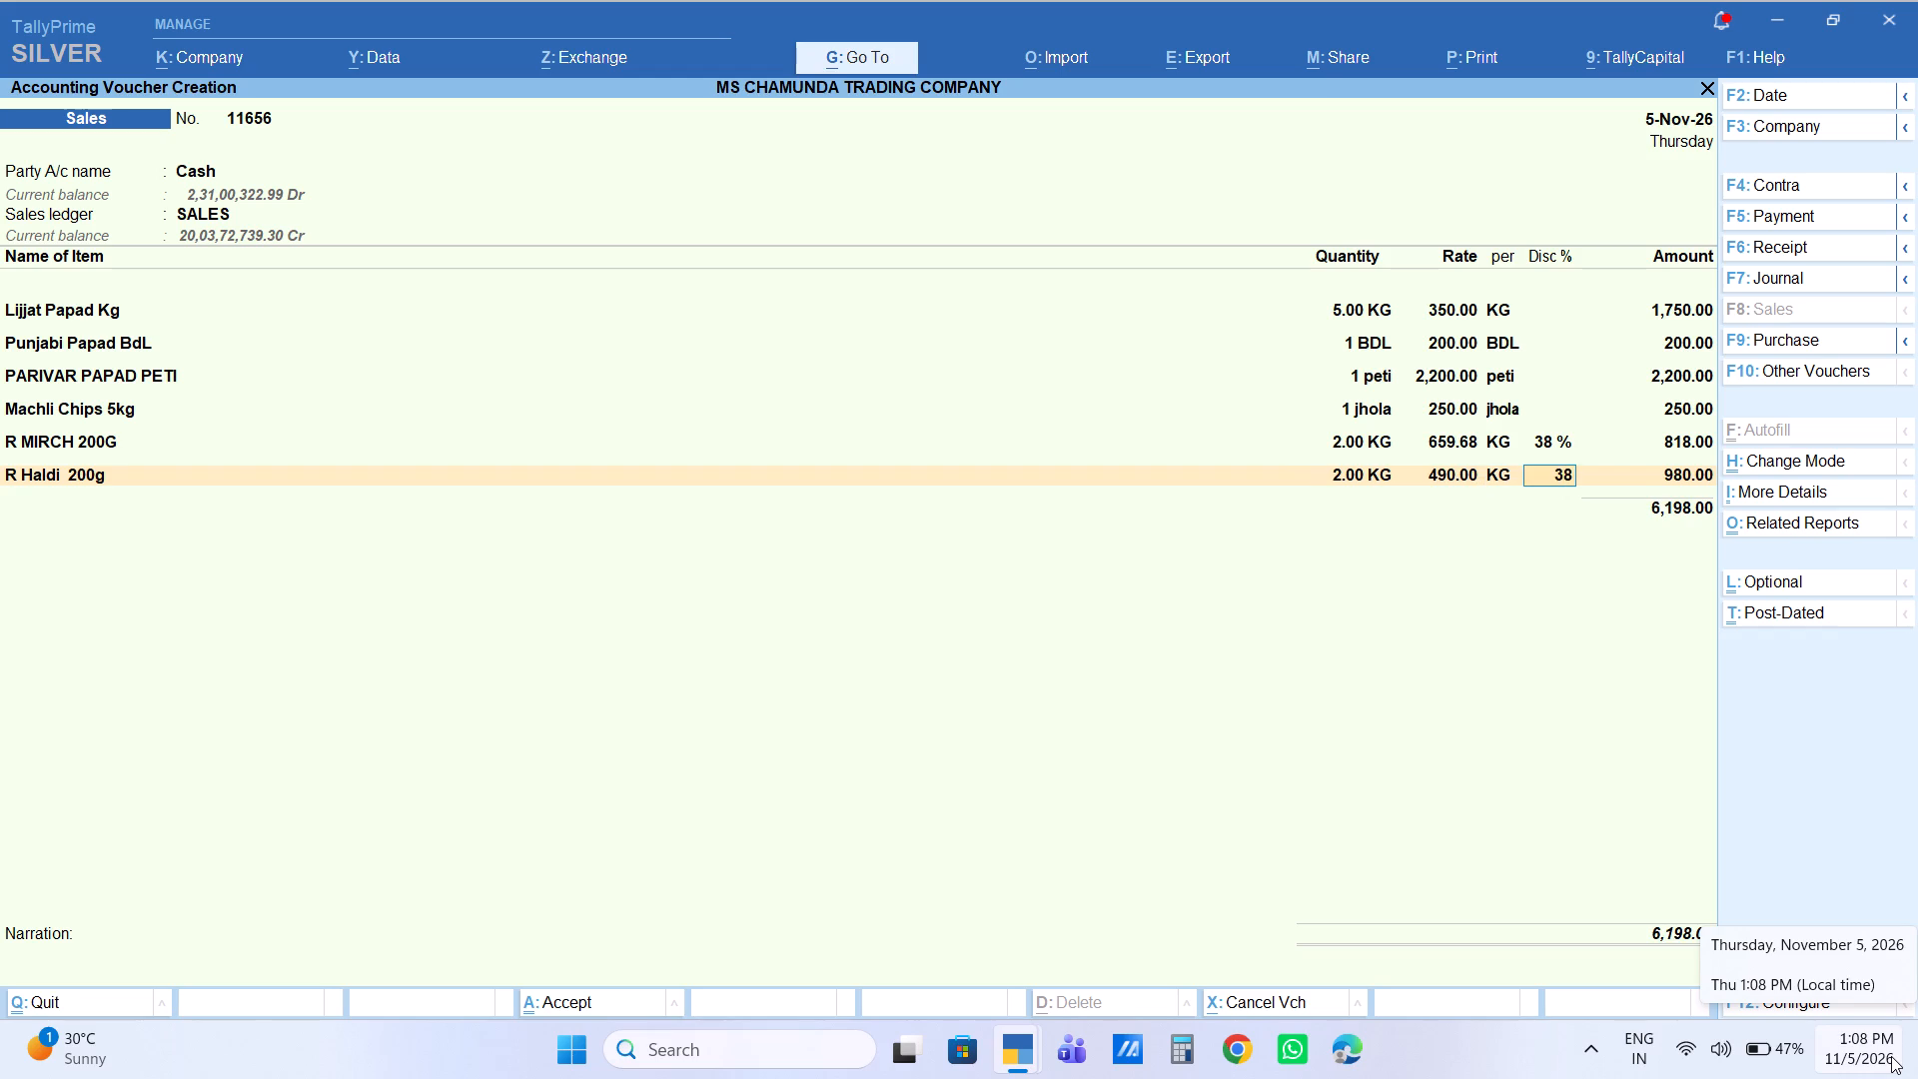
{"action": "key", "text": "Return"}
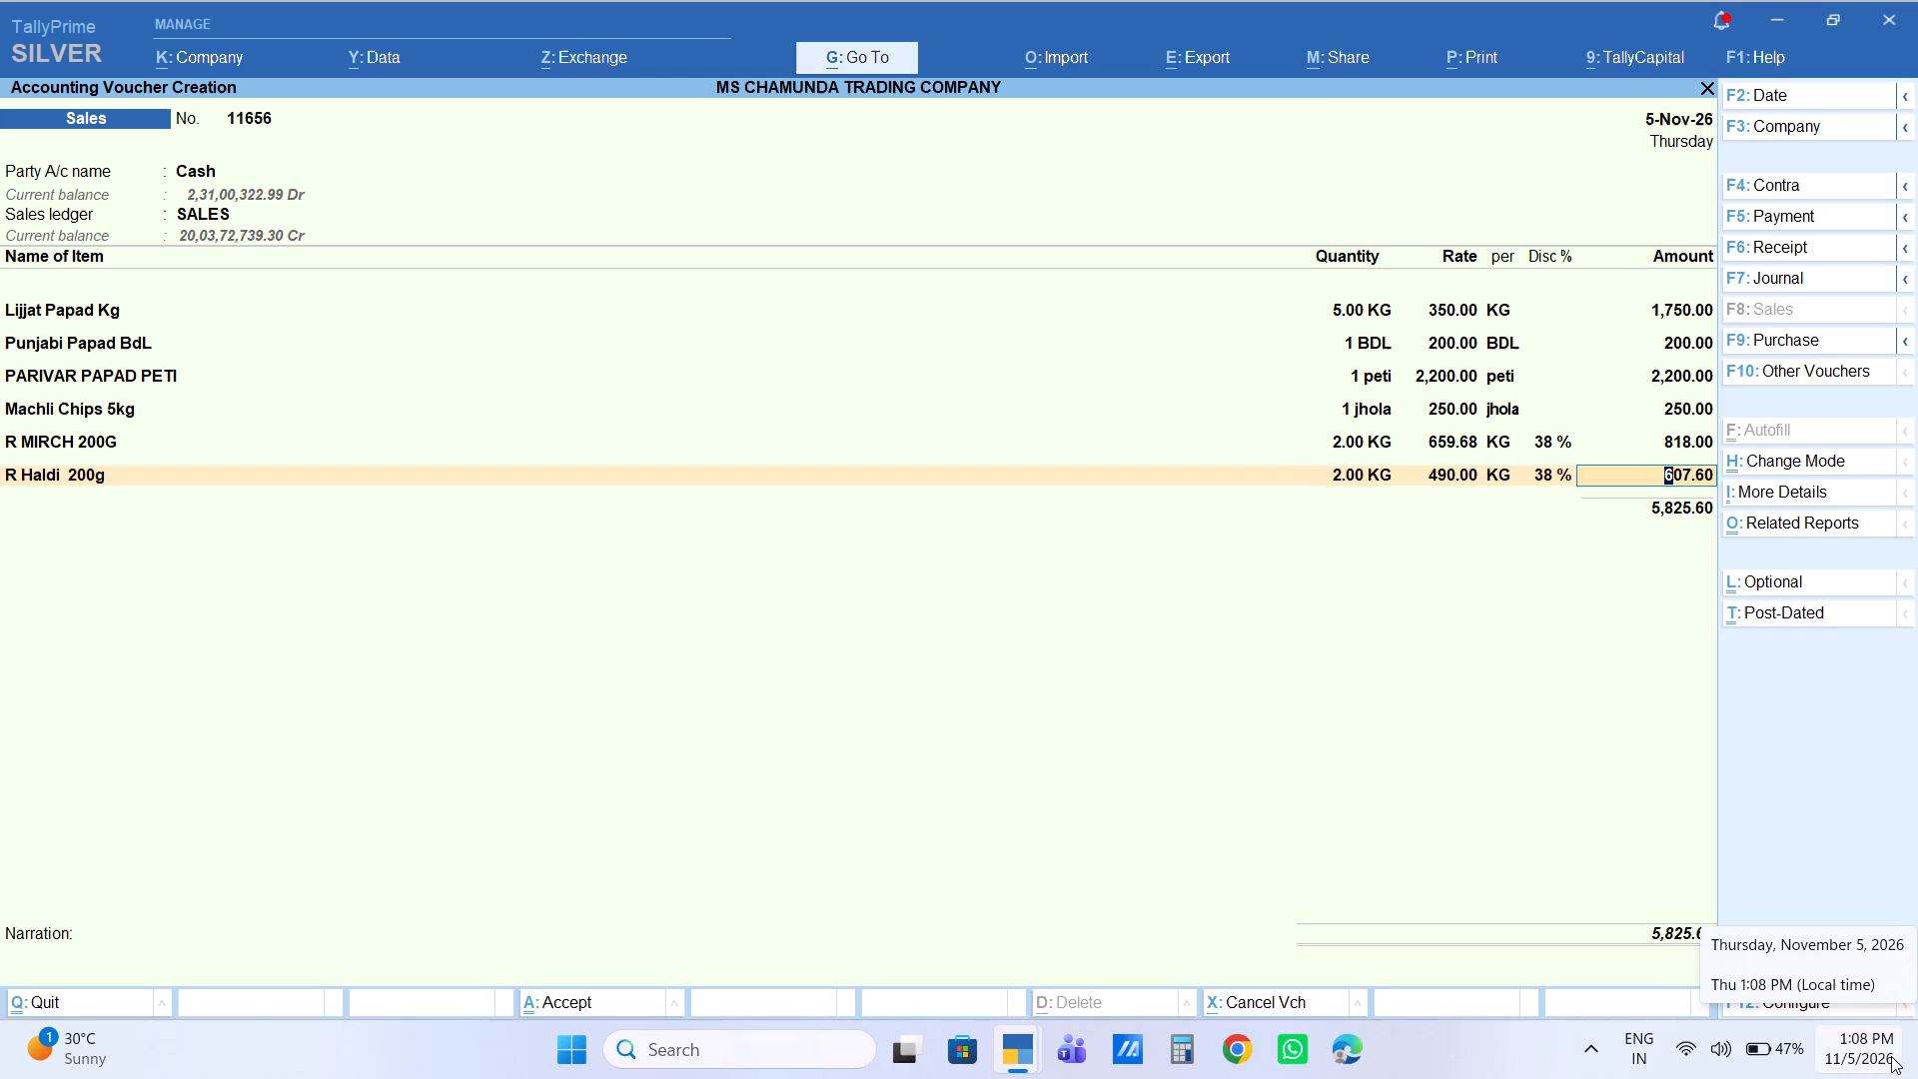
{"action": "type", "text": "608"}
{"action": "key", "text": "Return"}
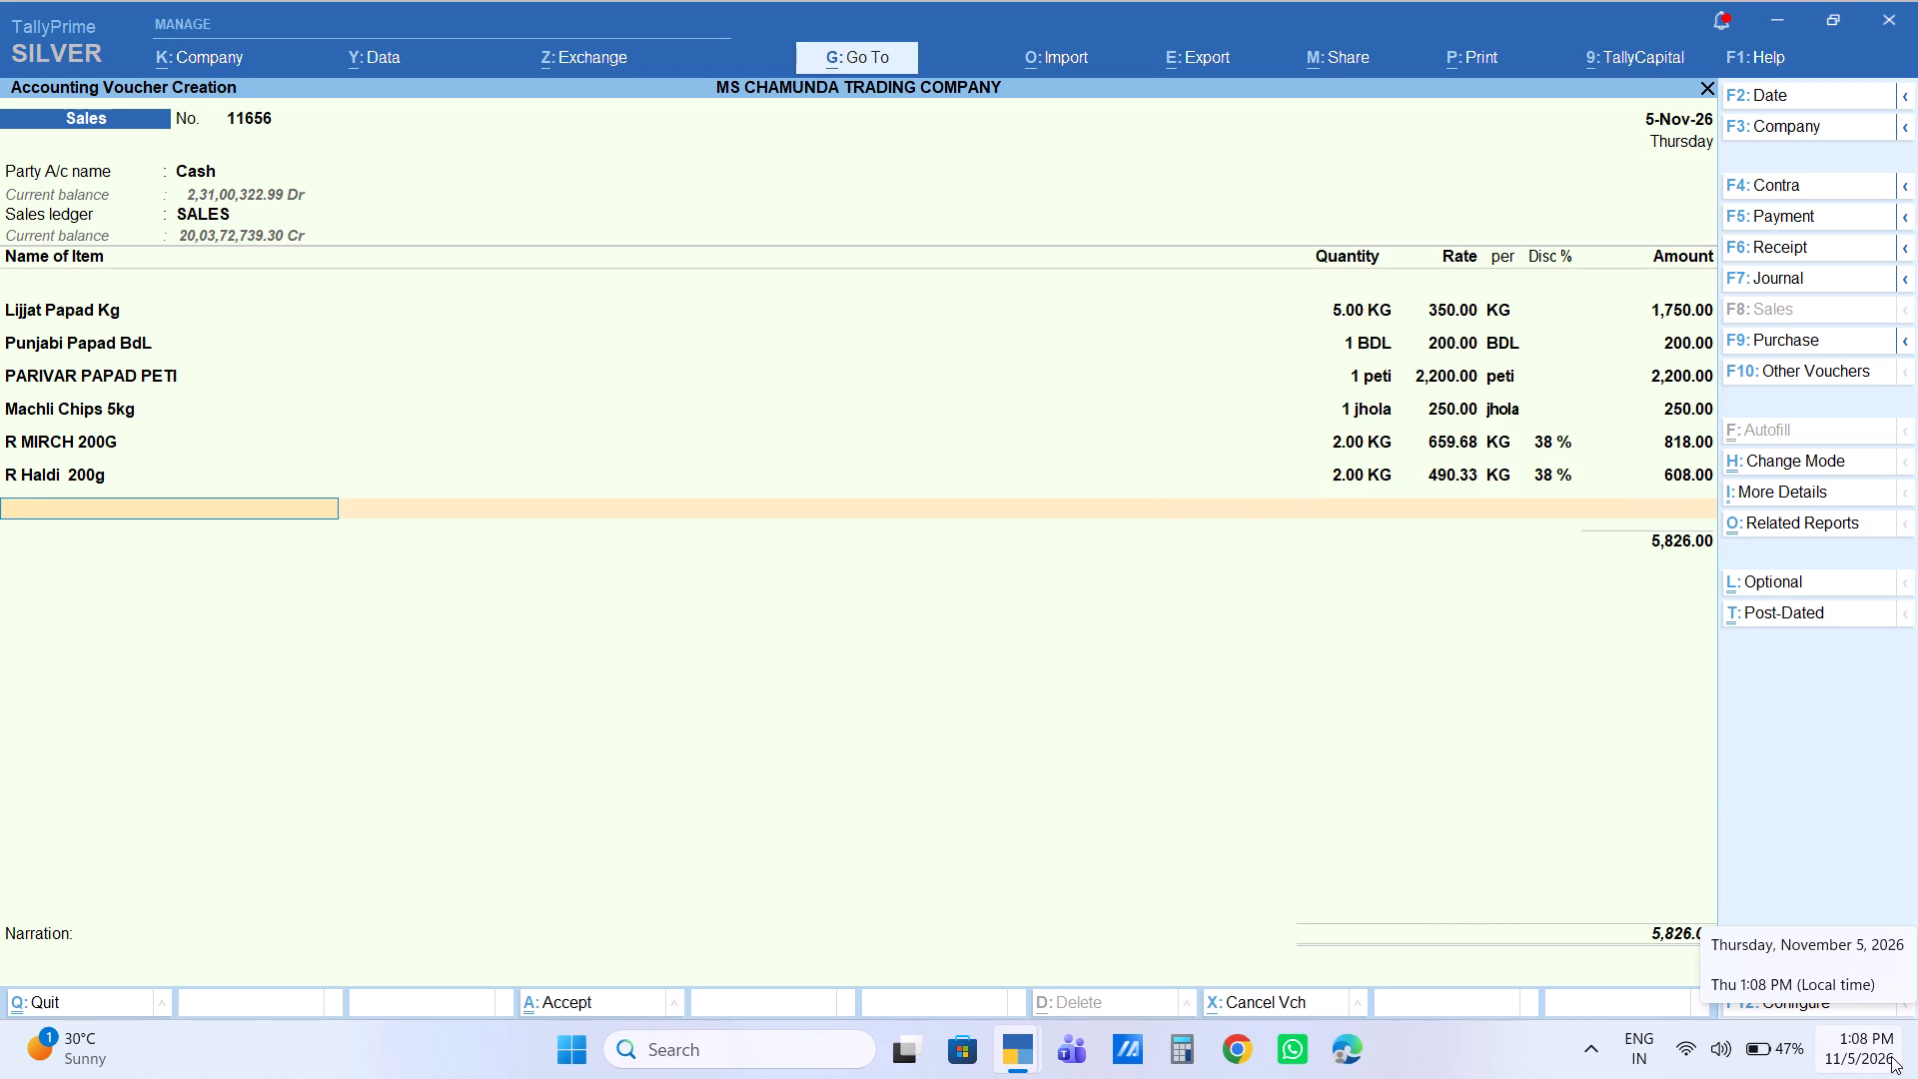
Add 1 peti of P Namkin Rs5 to the sales voucher at the default rate of 620.00.
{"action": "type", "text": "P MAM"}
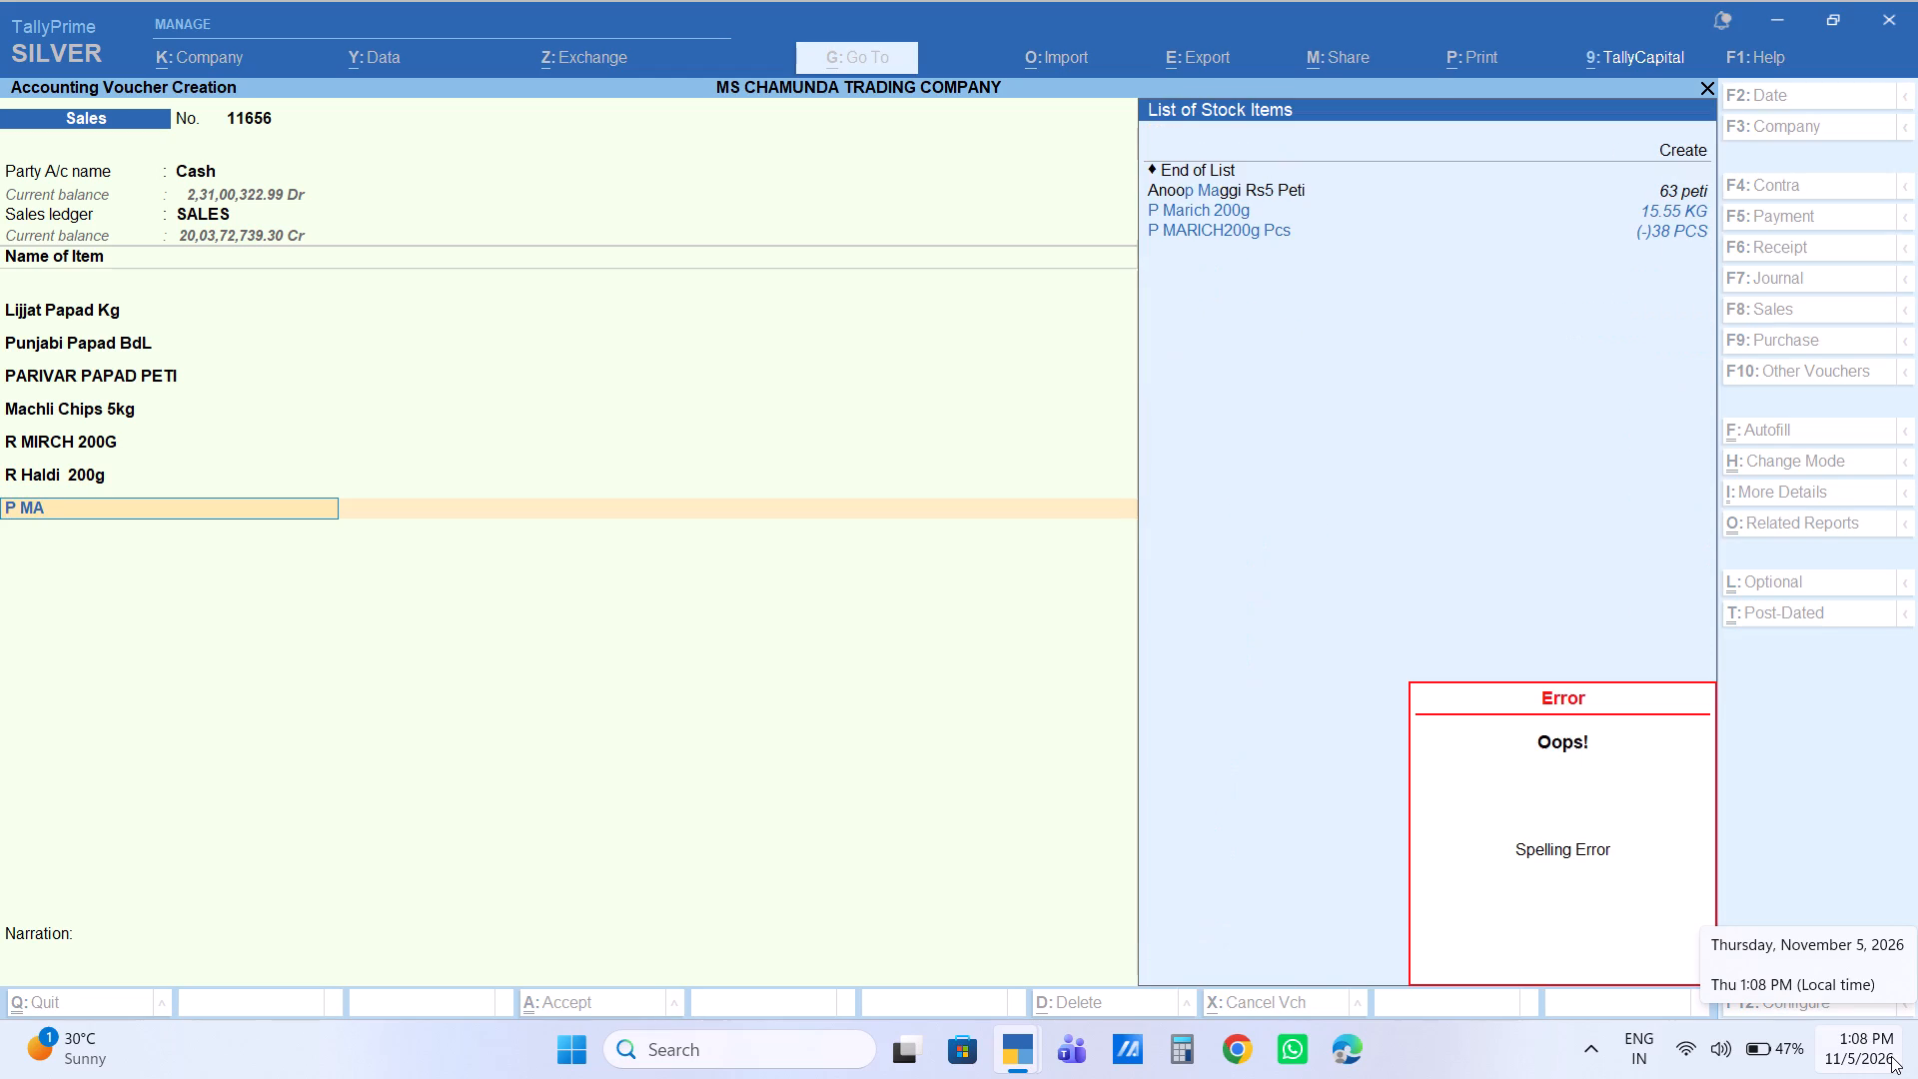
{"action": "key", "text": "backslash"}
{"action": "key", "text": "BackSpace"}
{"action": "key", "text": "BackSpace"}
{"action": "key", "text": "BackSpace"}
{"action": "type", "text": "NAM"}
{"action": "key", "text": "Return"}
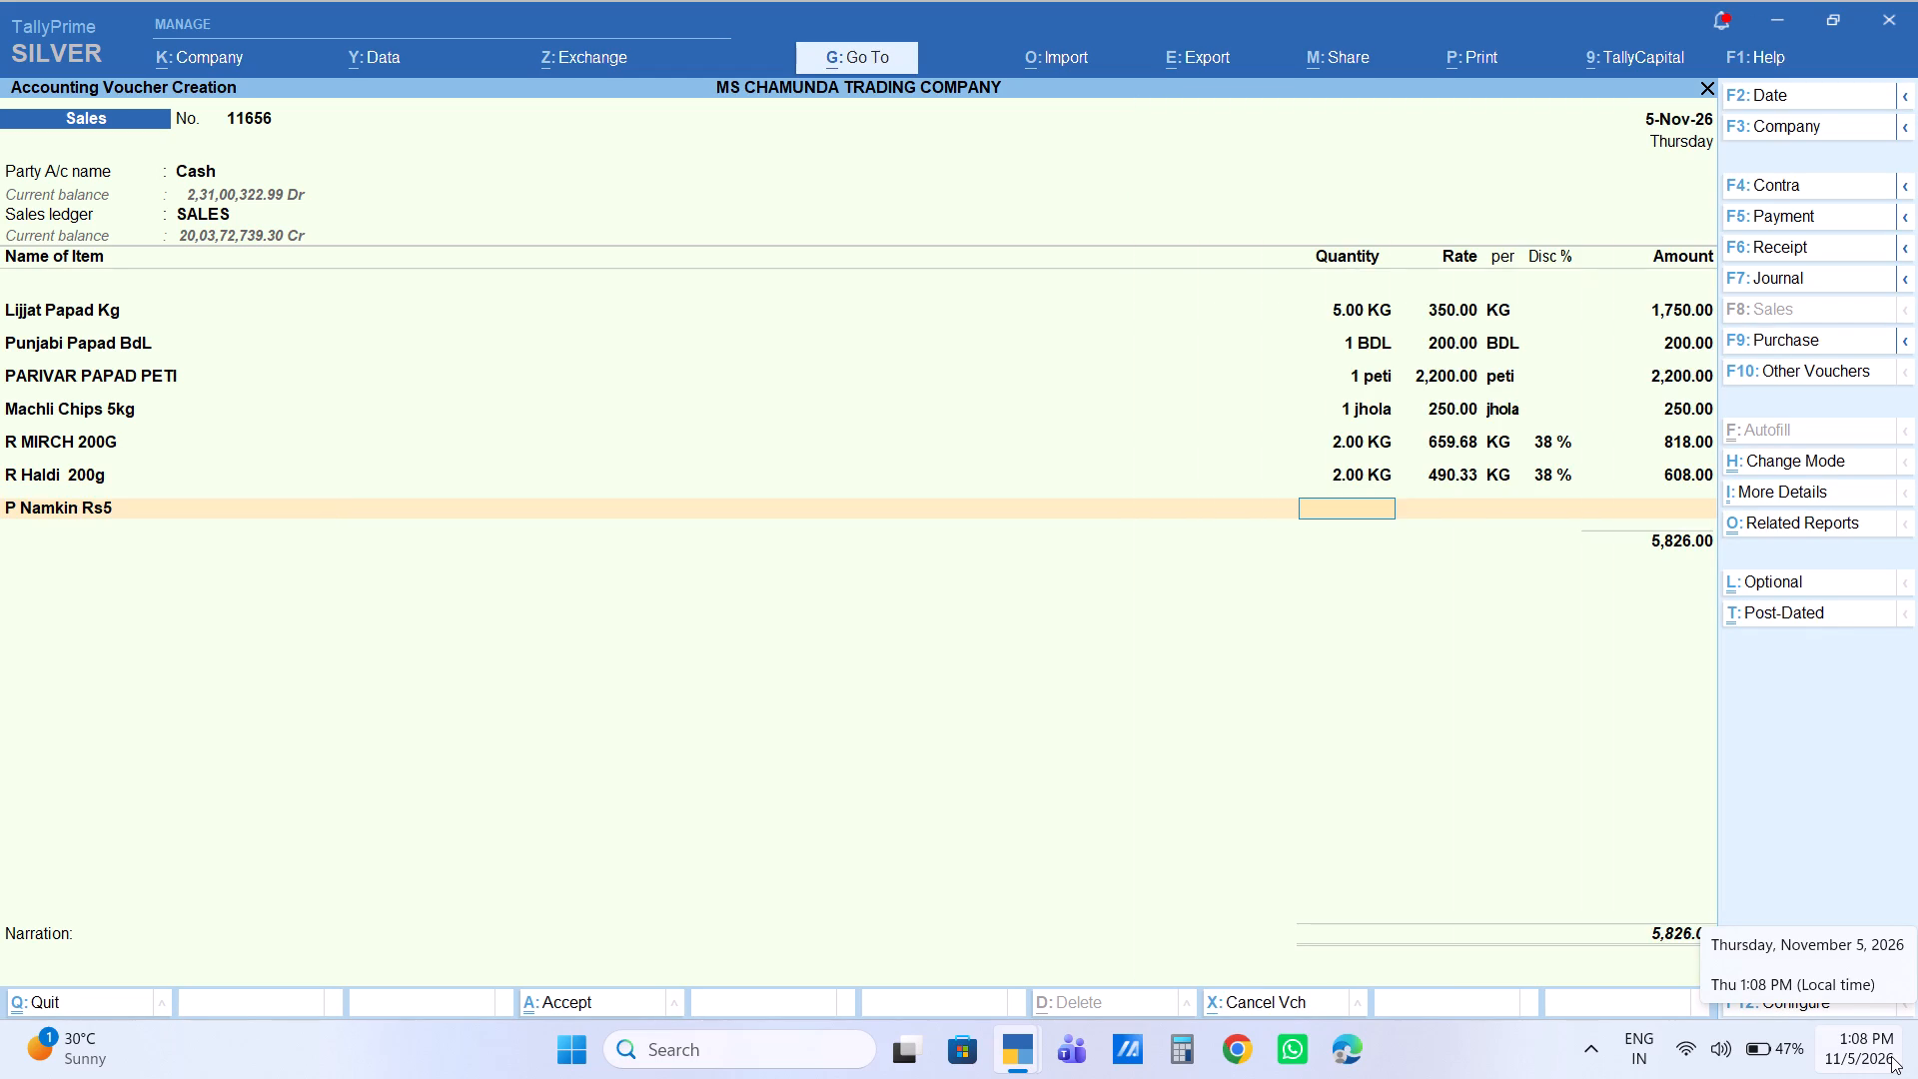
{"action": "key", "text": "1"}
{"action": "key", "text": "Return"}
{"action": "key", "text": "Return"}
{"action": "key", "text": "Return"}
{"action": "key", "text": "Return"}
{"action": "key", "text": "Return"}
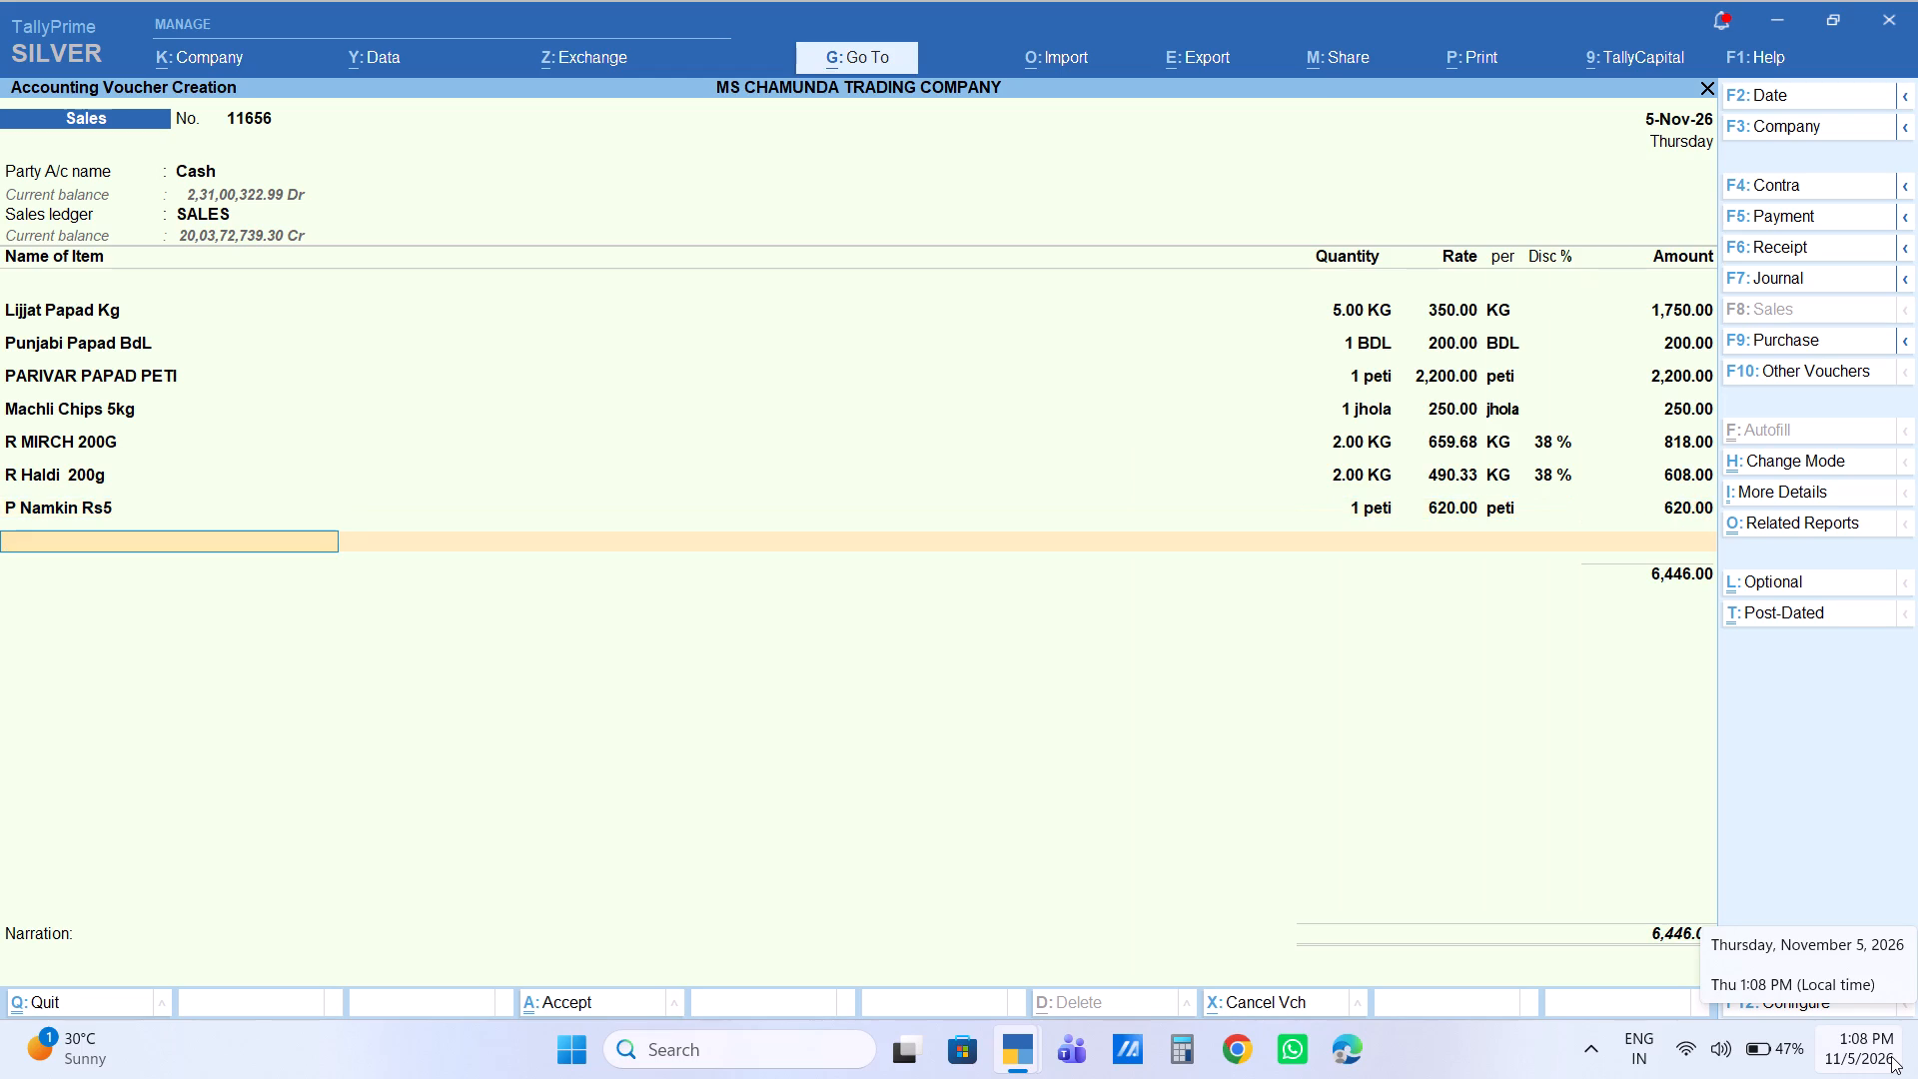
Add 1 peti of Lux to the sales voucher at the default rate of 1,860.00.
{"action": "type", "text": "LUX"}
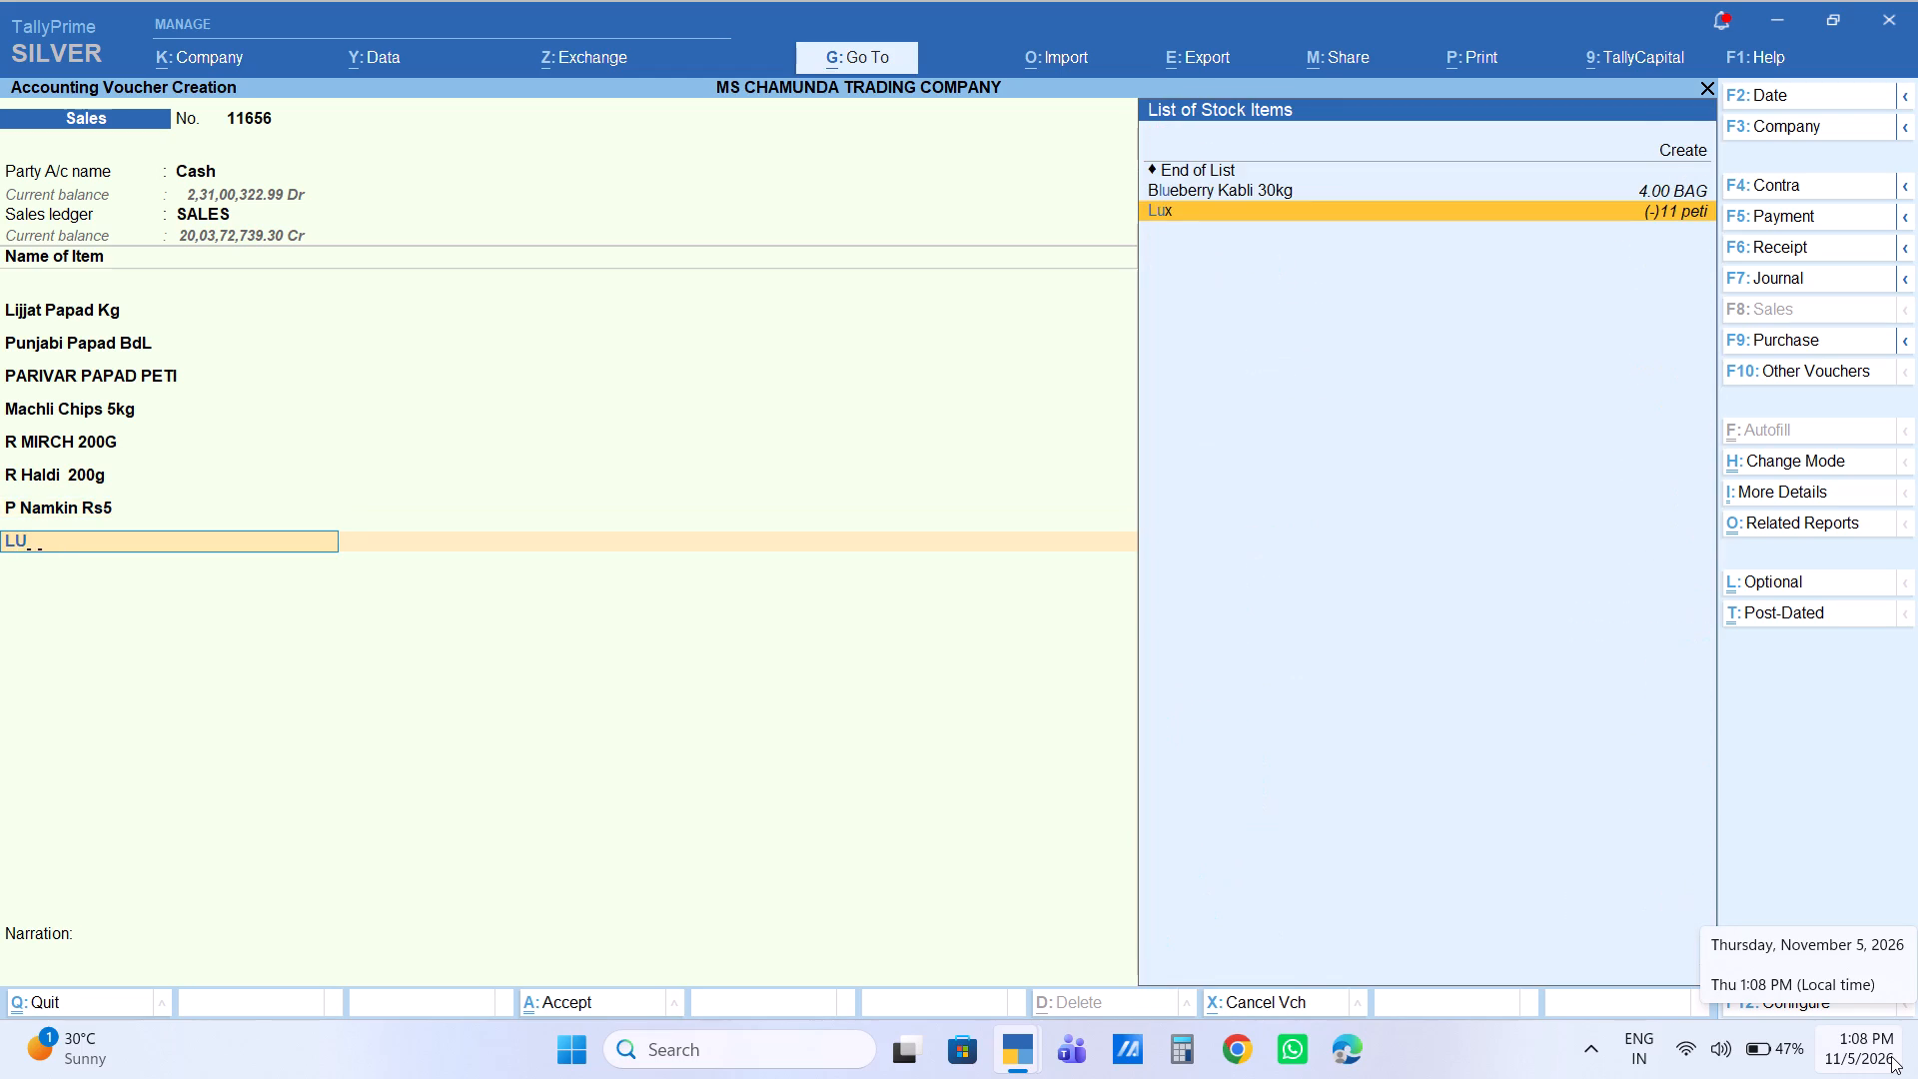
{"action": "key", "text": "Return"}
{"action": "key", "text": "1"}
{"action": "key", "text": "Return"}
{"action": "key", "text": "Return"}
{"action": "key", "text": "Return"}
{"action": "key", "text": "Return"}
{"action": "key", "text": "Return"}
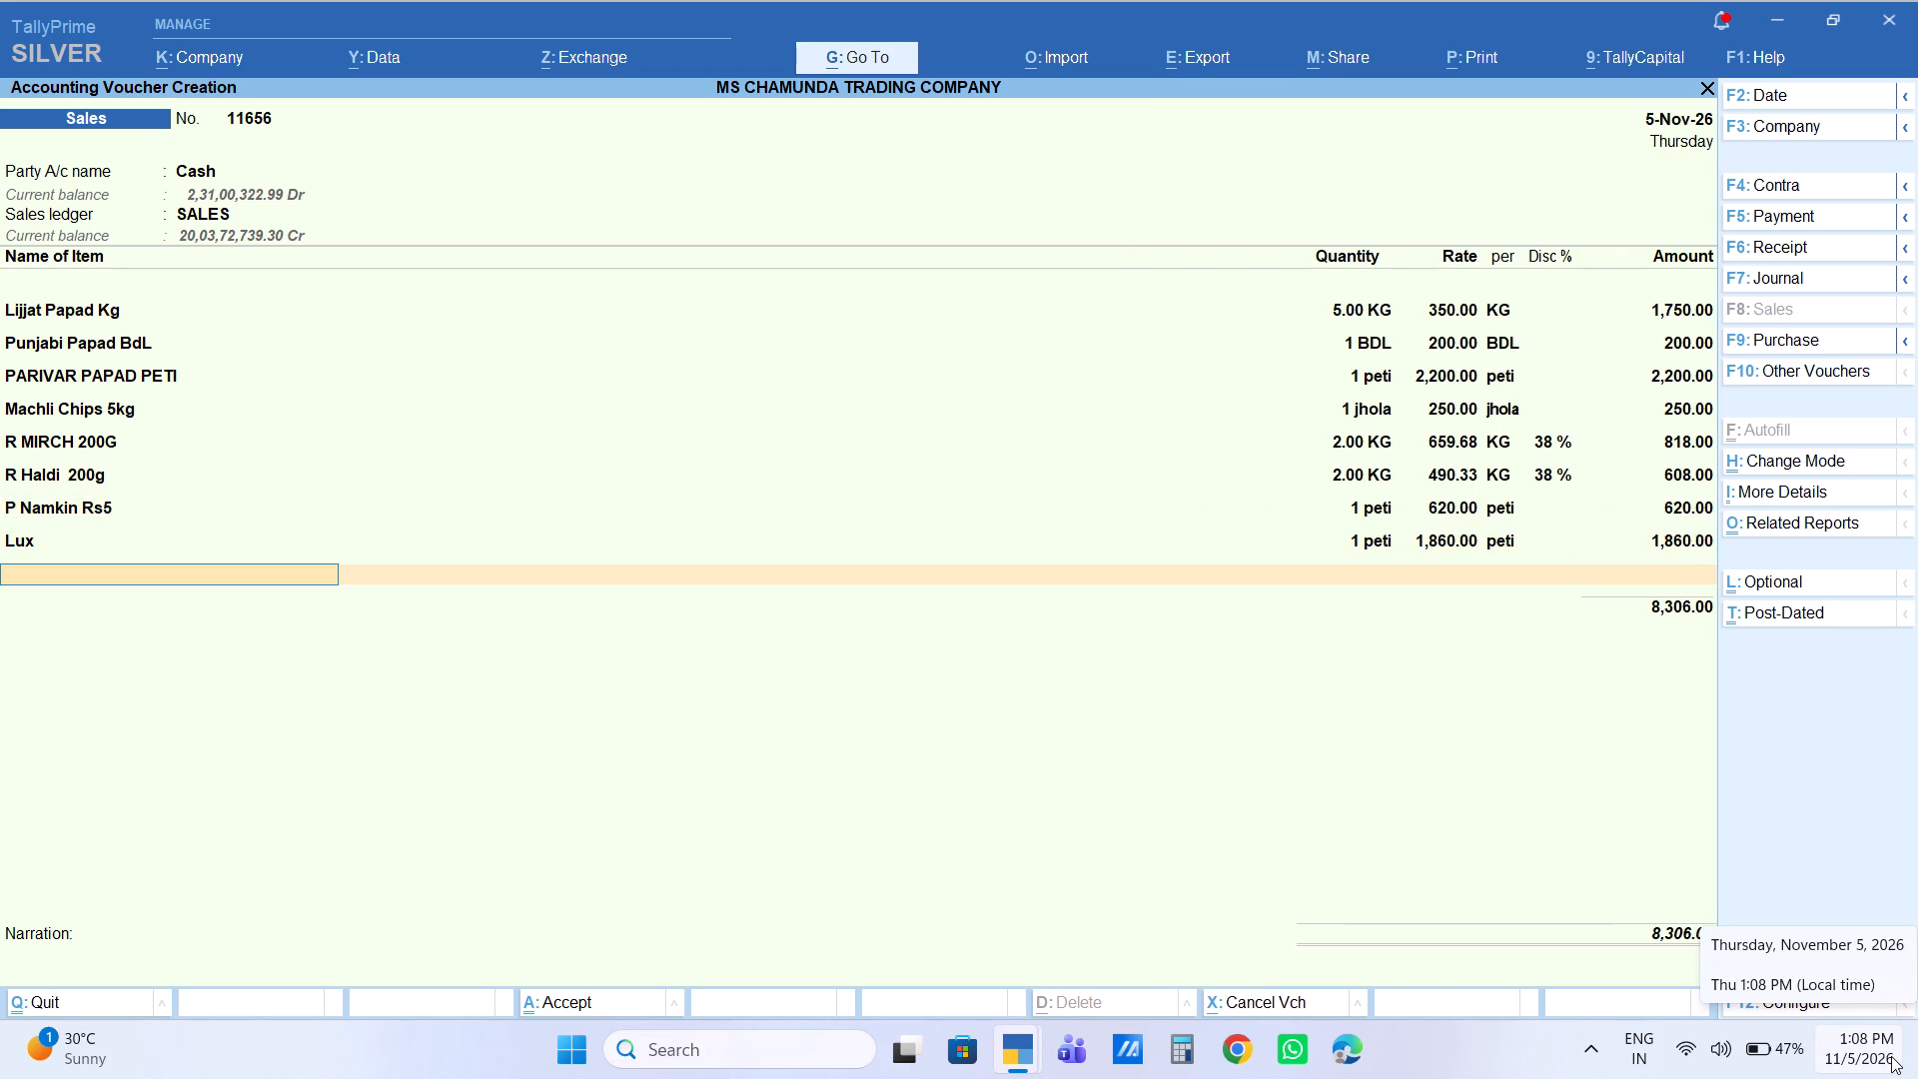
Add 1 peti of LB to the sales voucher at the default rate of 1,860.00.
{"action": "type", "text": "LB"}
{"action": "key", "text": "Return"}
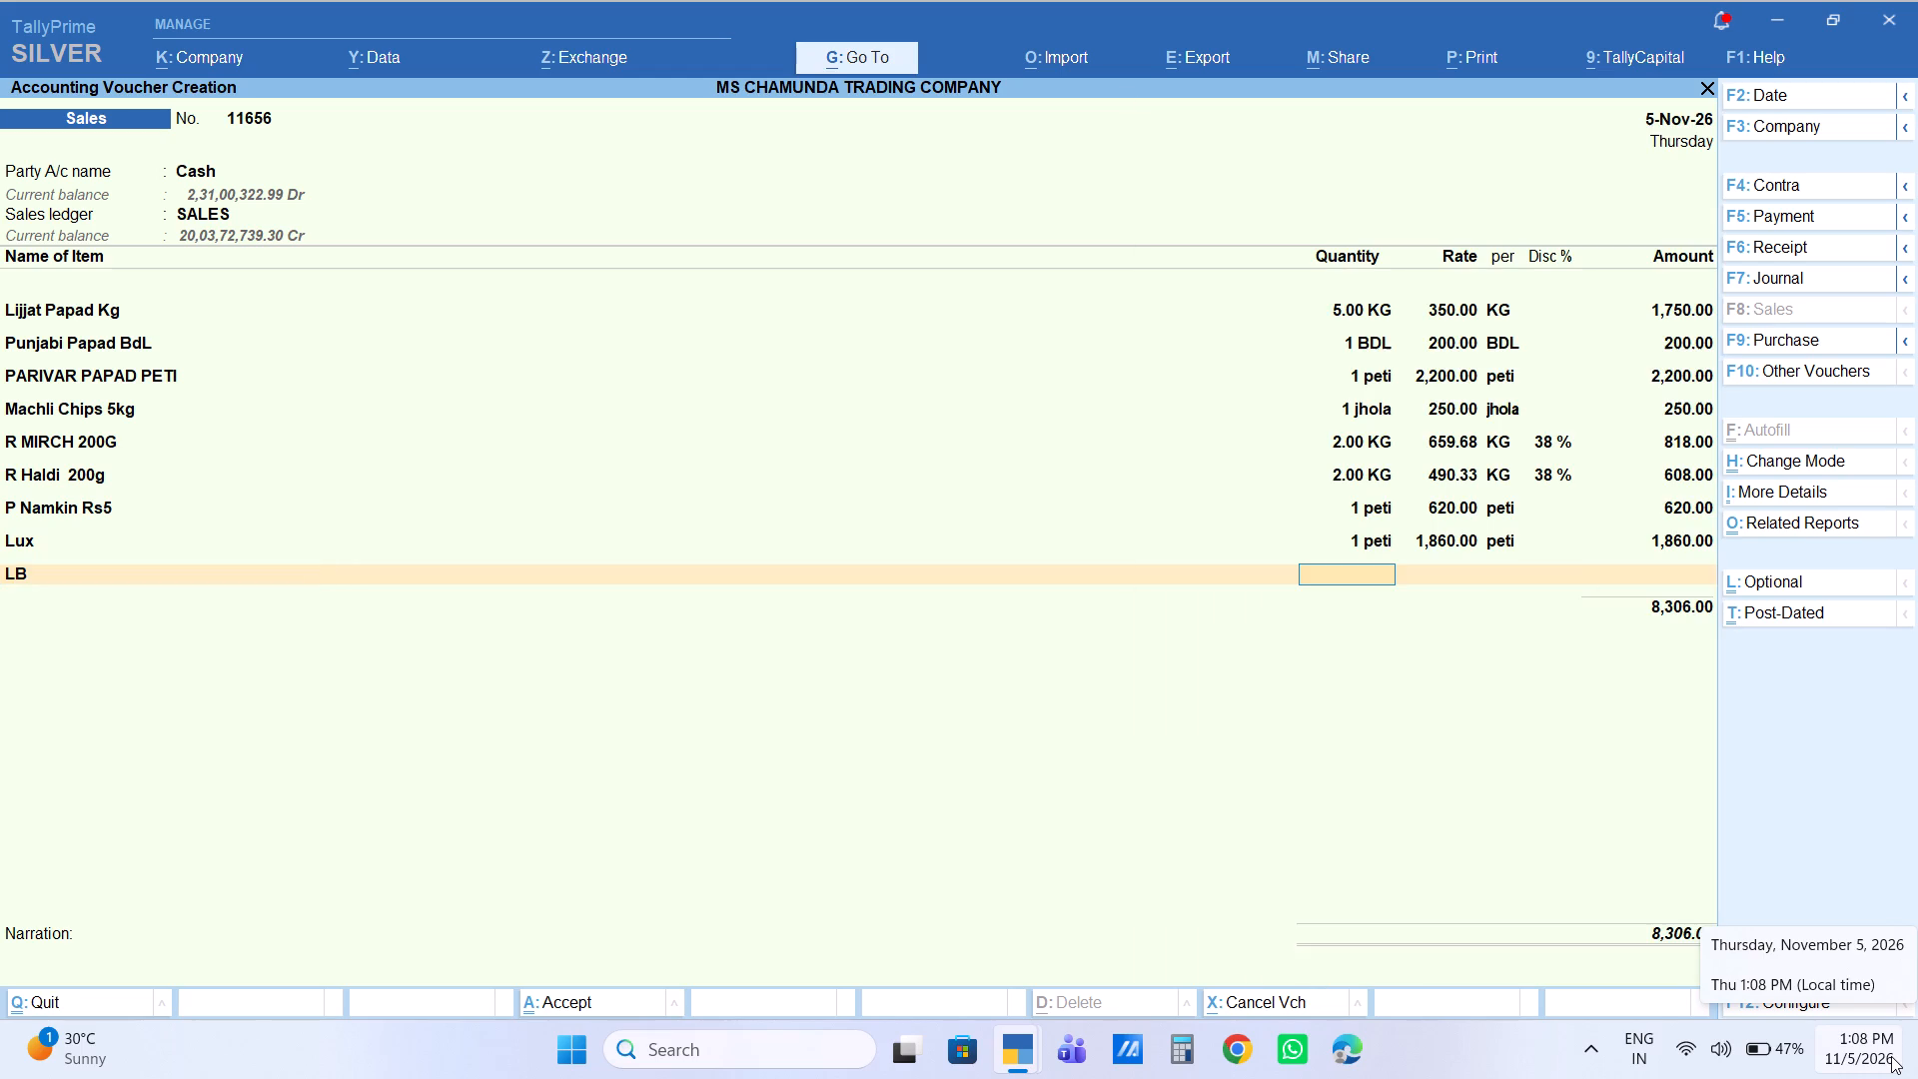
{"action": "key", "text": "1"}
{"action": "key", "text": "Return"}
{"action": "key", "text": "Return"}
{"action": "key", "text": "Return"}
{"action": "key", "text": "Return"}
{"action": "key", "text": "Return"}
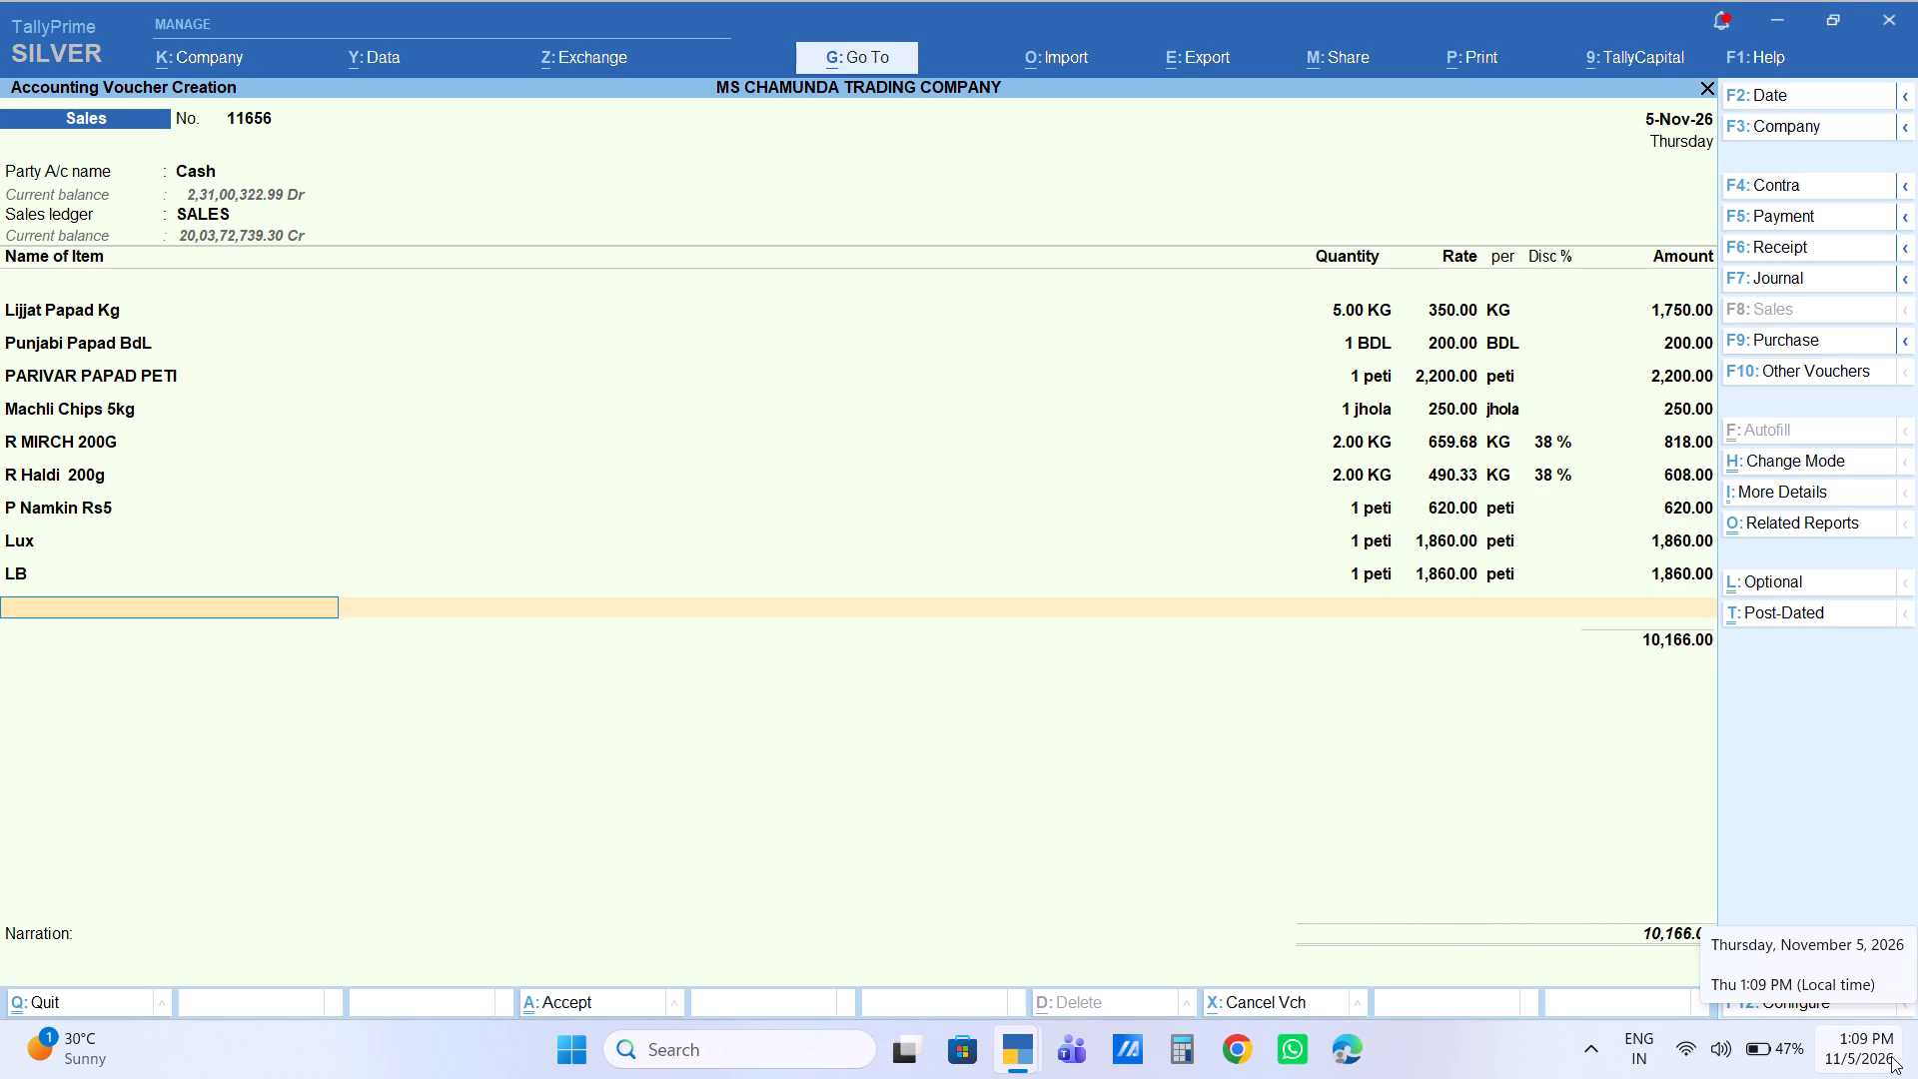
Add 1 peti of Excel Sabun Rs10 to the sales voucher at the default rate of 1,275.00.
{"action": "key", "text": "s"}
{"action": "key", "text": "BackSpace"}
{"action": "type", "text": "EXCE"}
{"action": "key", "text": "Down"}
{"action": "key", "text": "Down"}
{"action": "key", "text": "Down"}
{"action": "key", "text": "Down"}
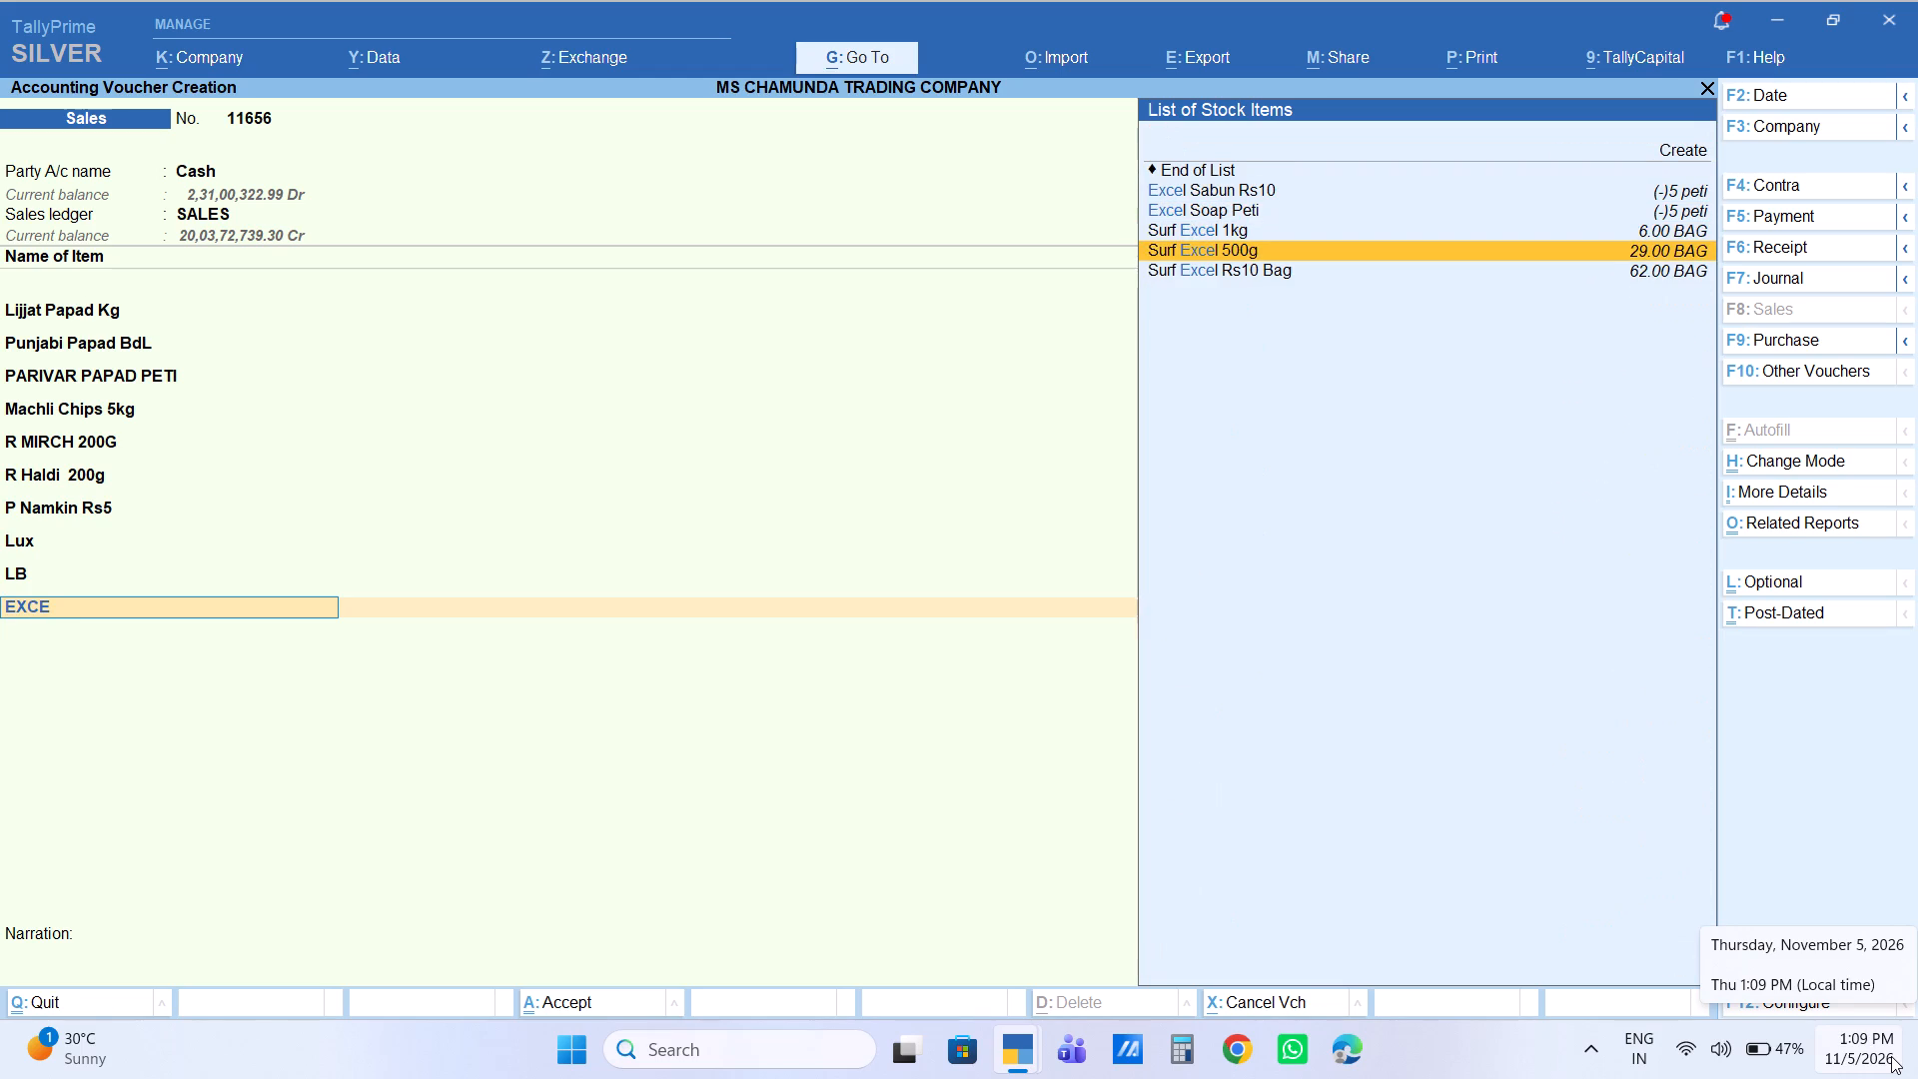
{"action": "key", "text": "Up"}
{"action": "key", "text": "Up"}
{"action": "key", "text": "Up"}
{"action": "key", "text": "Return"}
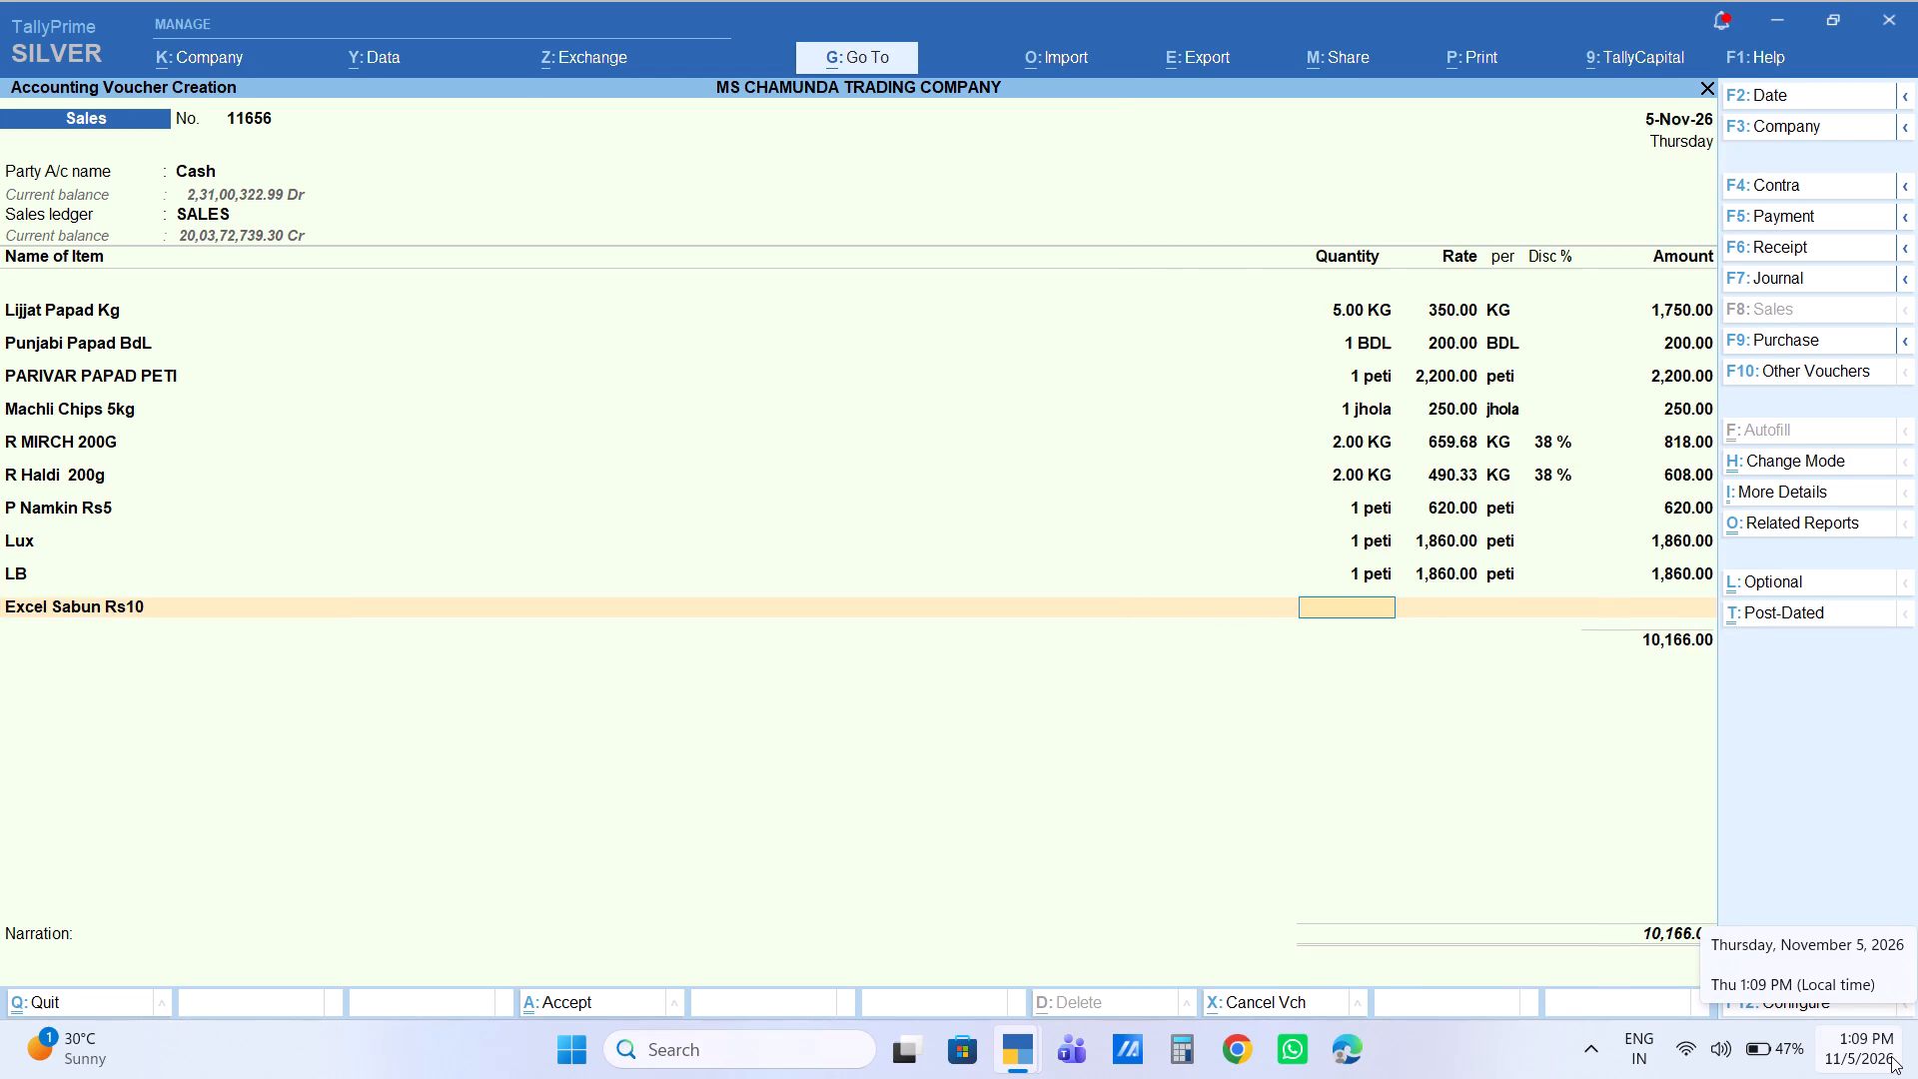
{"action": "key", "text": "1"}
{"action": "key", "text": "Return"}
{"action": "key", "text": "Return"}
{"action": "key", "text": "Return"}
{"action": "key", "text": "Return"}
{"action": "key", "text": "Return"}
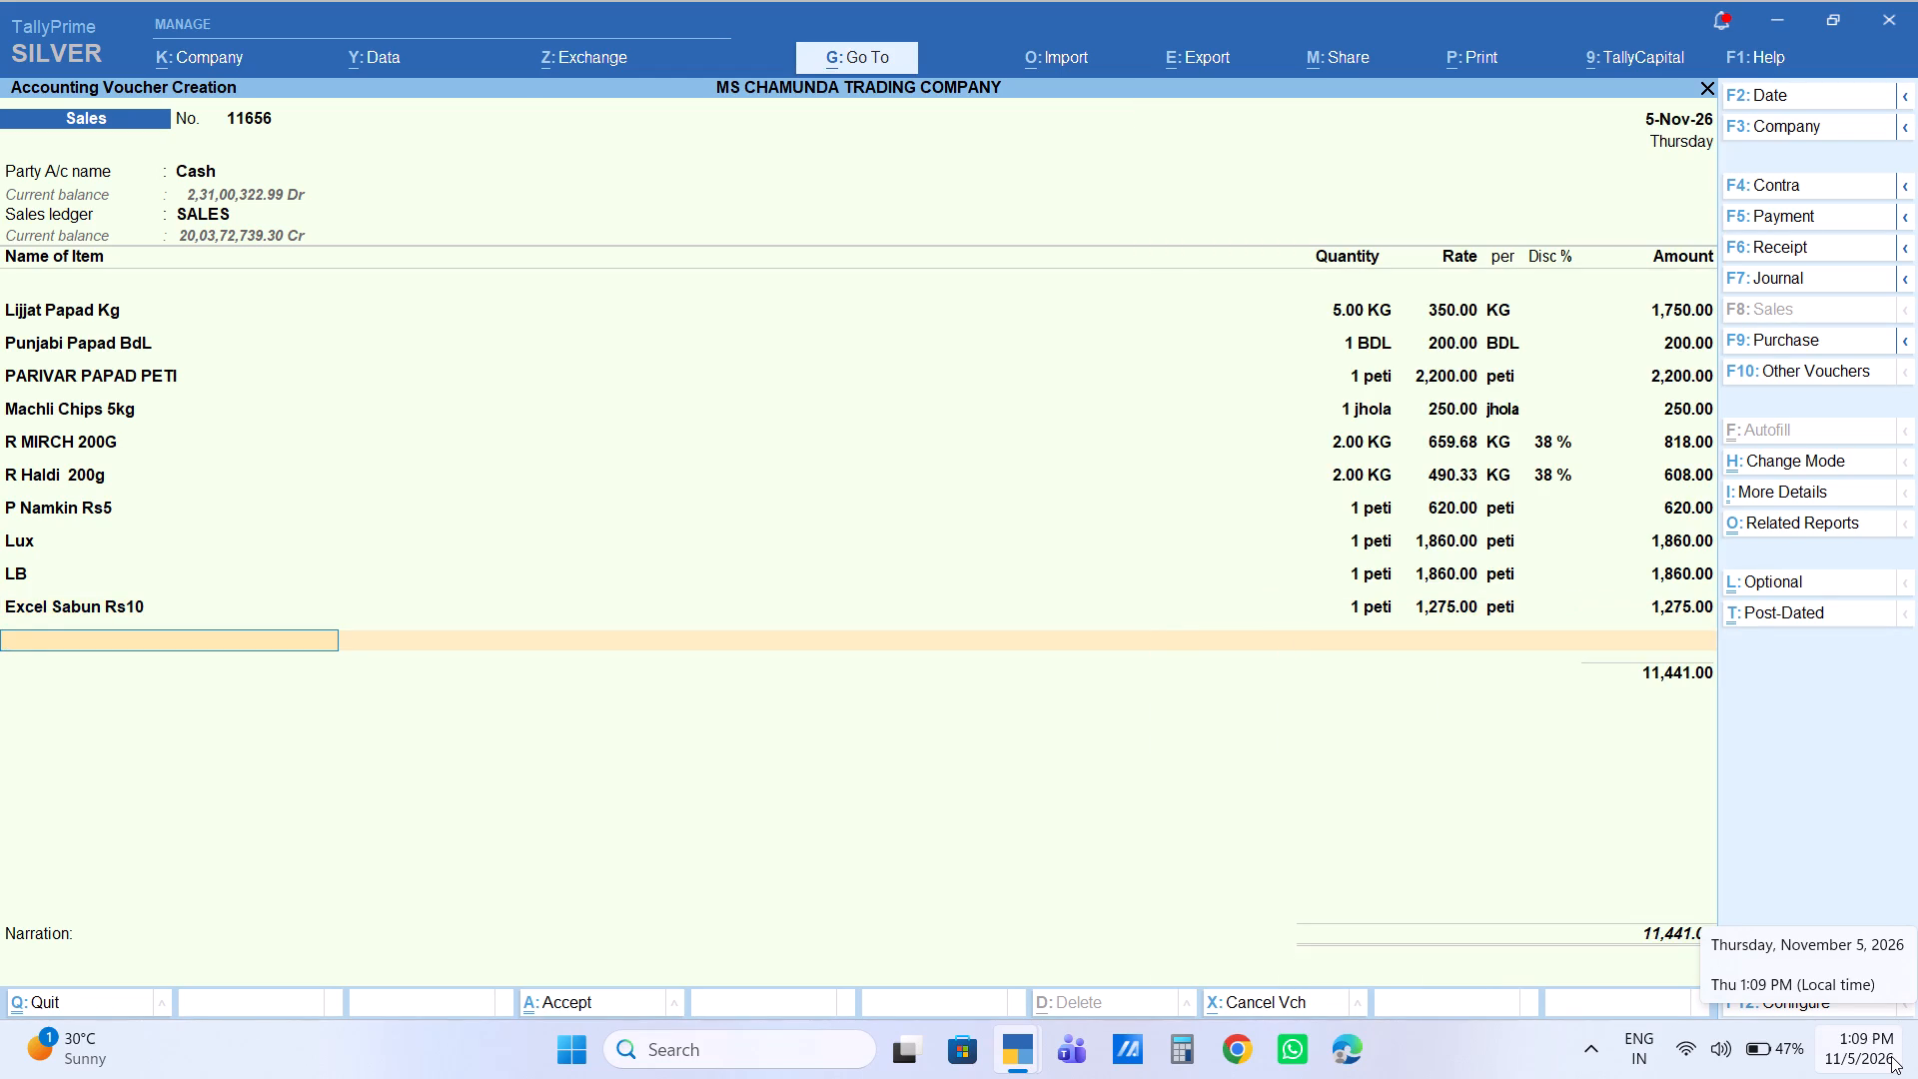
Add 4 BAG of RATNA MUSKAN 26kg to the sales voucher at the default rate of 975.00.
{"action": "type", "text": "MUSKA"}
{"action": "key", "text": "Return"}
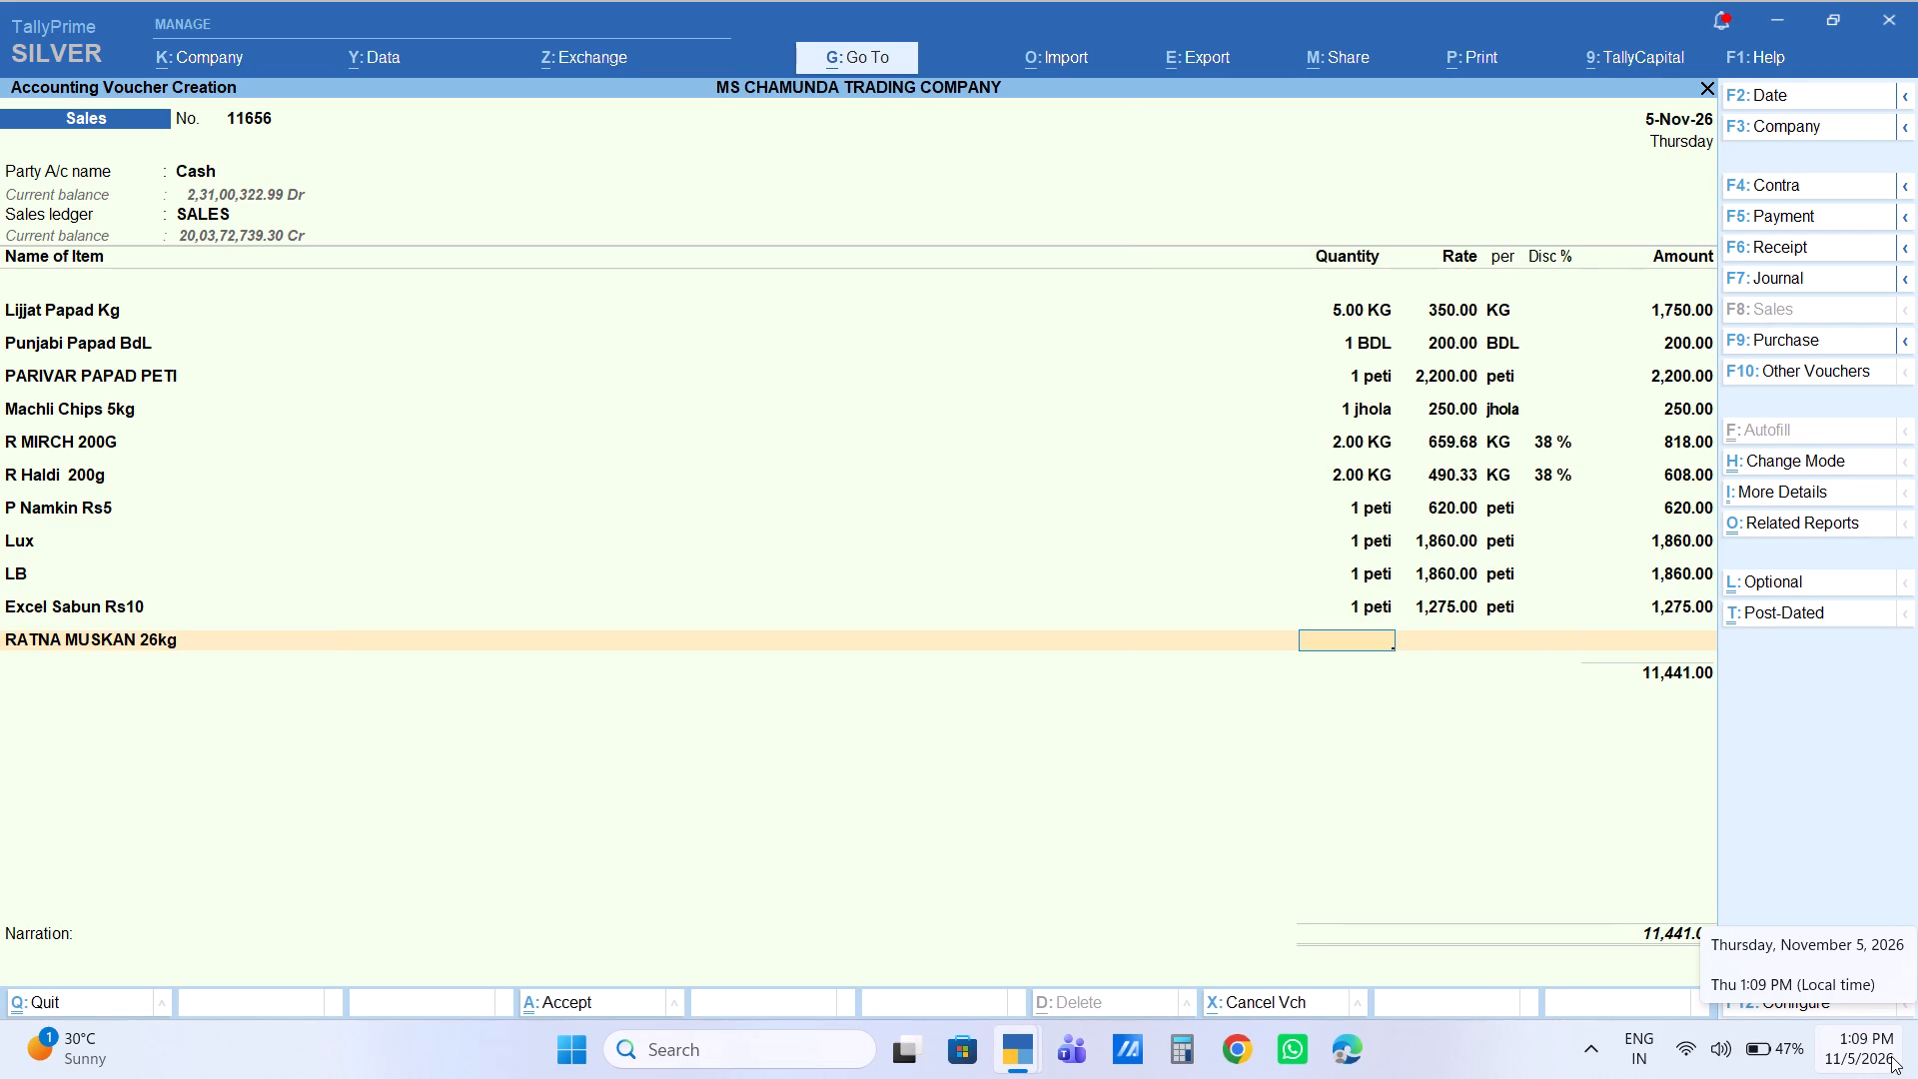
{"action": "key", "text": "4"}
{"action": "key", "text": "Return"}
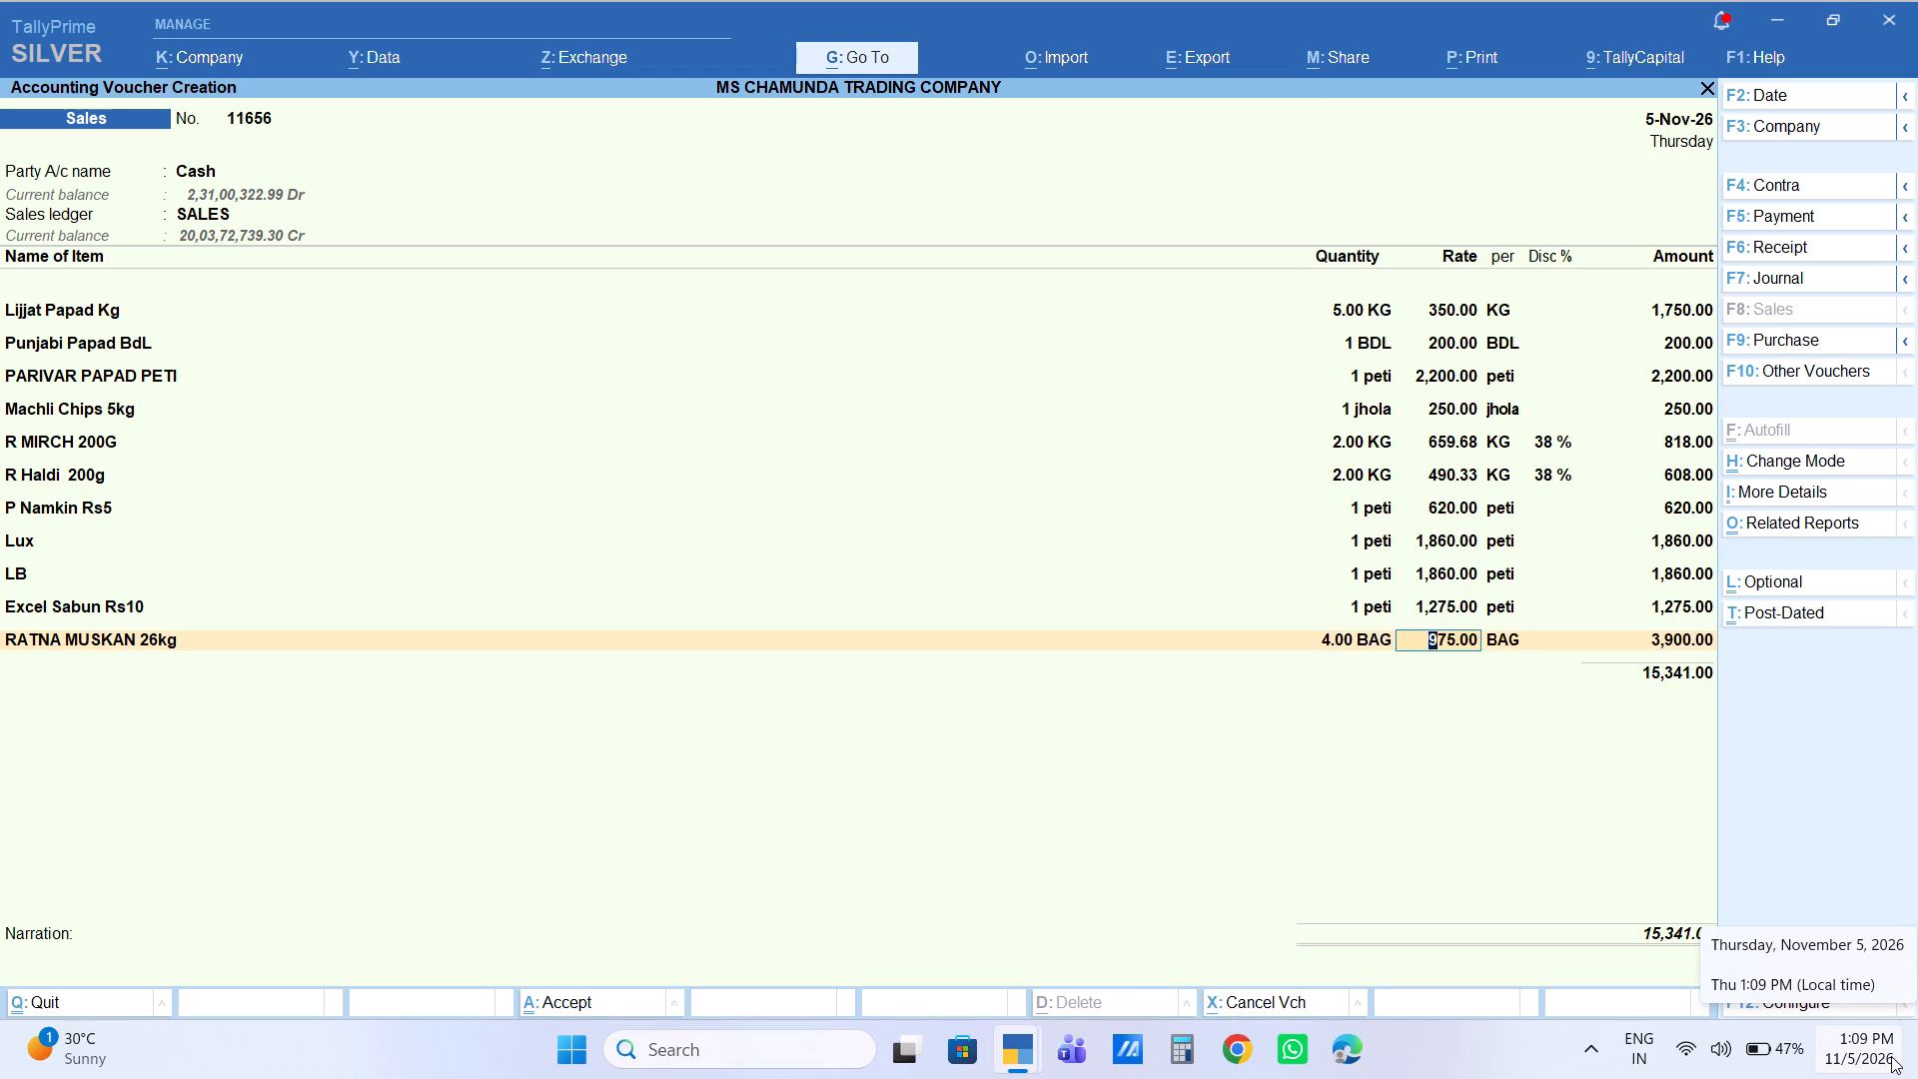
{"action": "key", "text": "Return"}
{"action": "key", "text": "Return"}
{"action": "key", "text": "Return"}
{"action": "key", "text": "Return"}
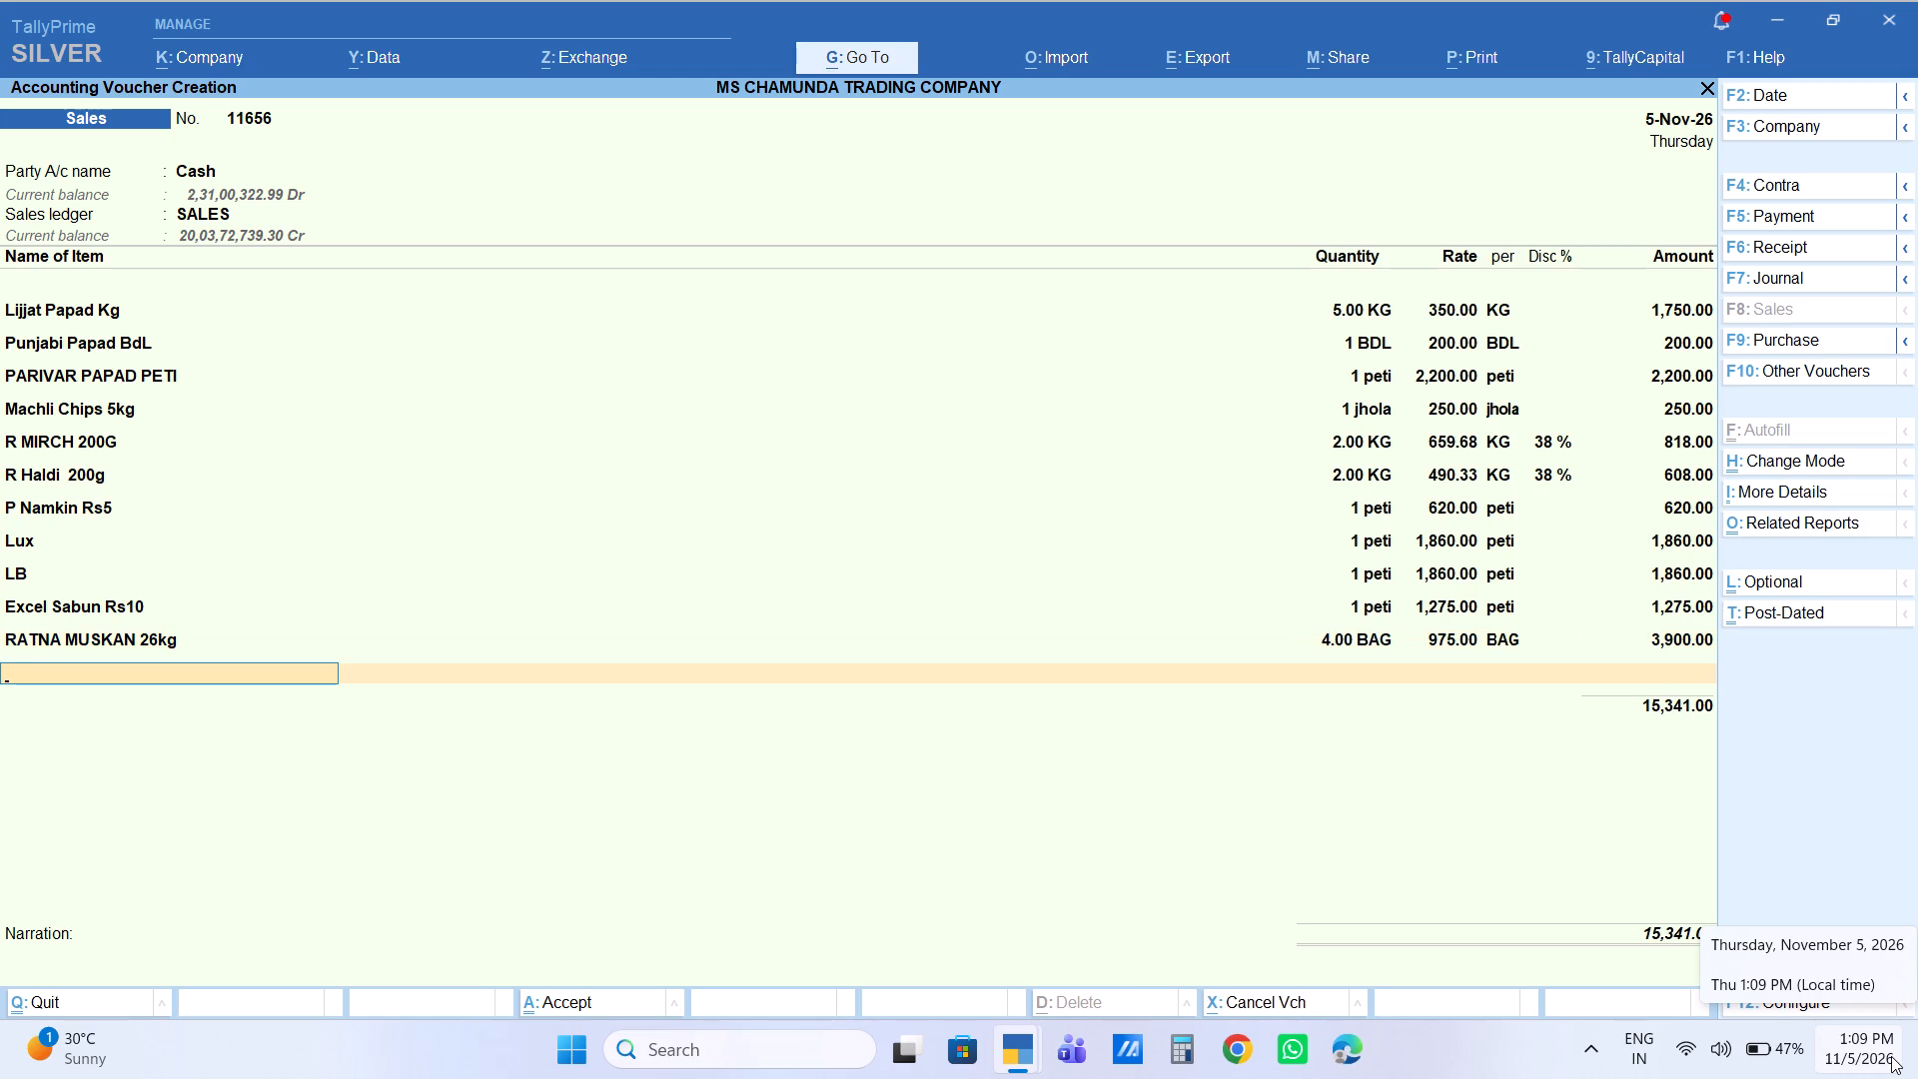
Add 4 BAG of GORANGA GOLD 26kg to the sales voucher at the default rate of 1,300.00.
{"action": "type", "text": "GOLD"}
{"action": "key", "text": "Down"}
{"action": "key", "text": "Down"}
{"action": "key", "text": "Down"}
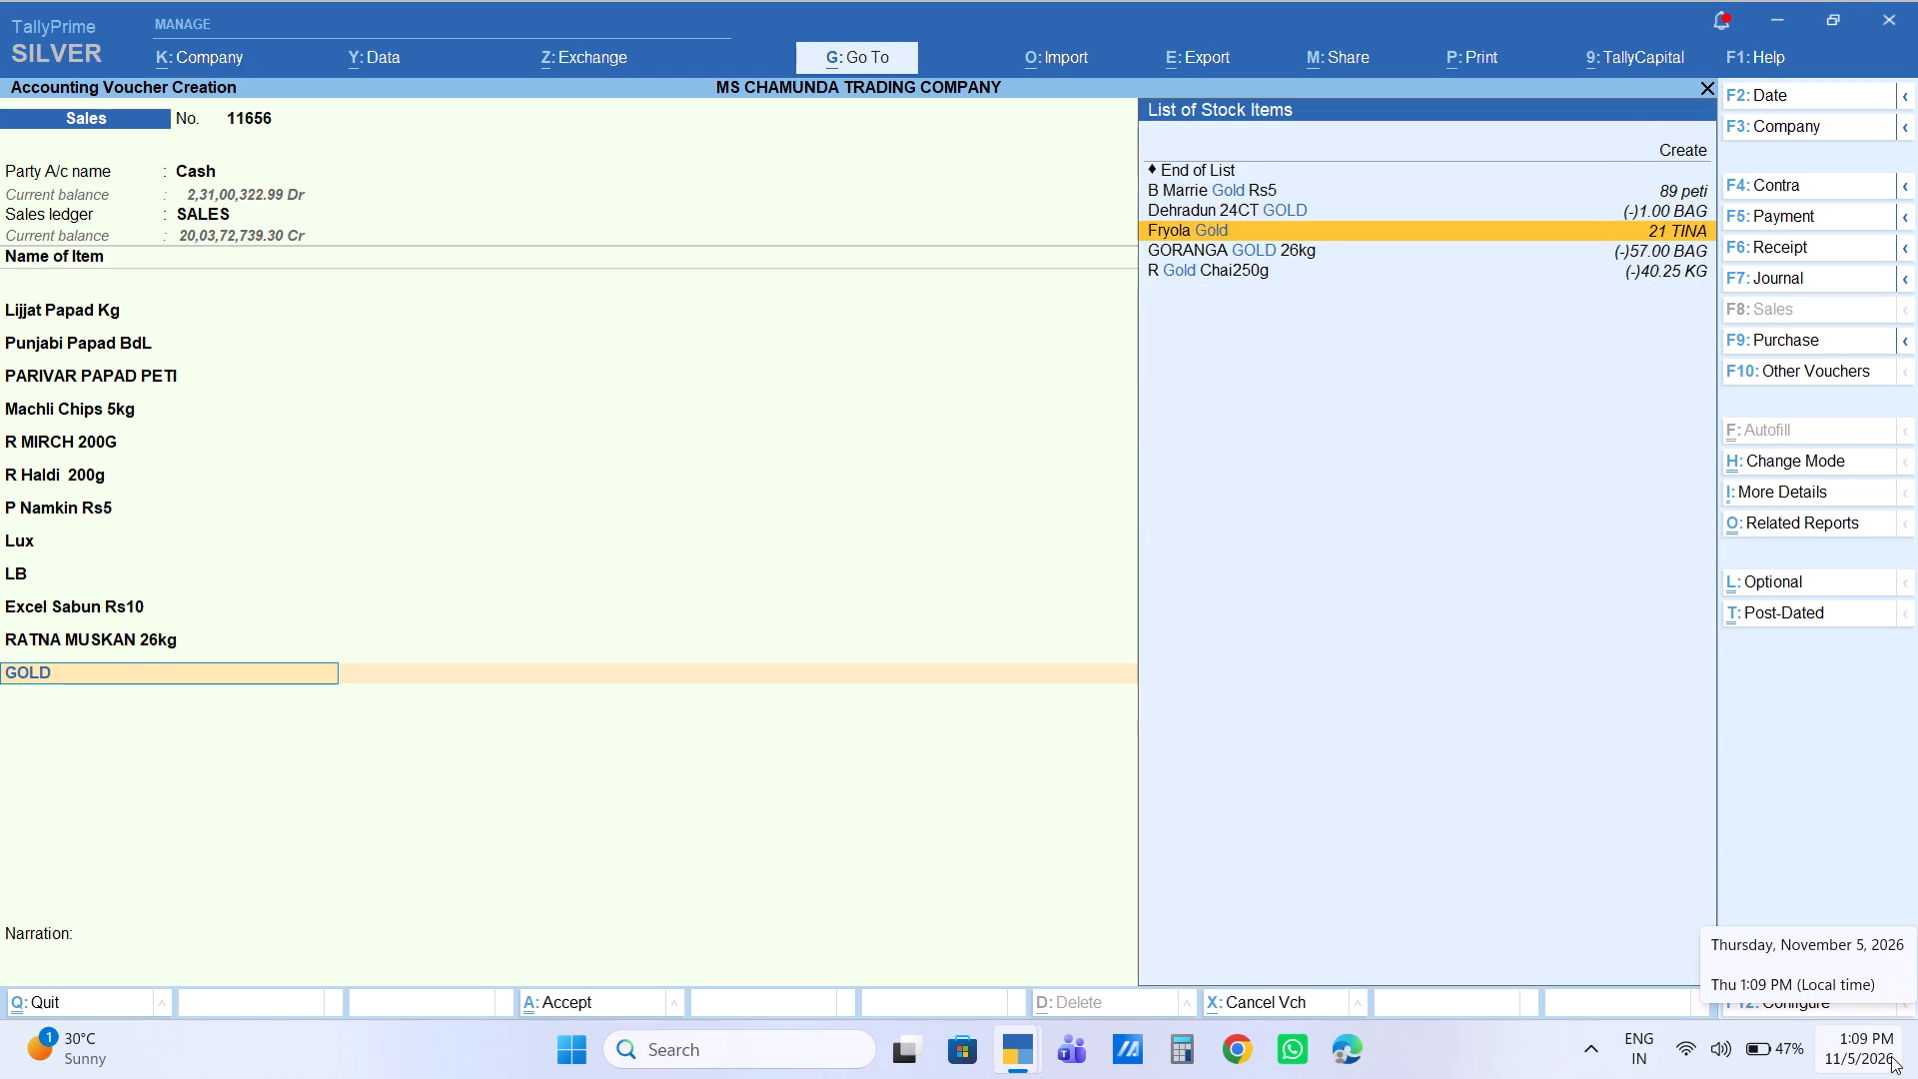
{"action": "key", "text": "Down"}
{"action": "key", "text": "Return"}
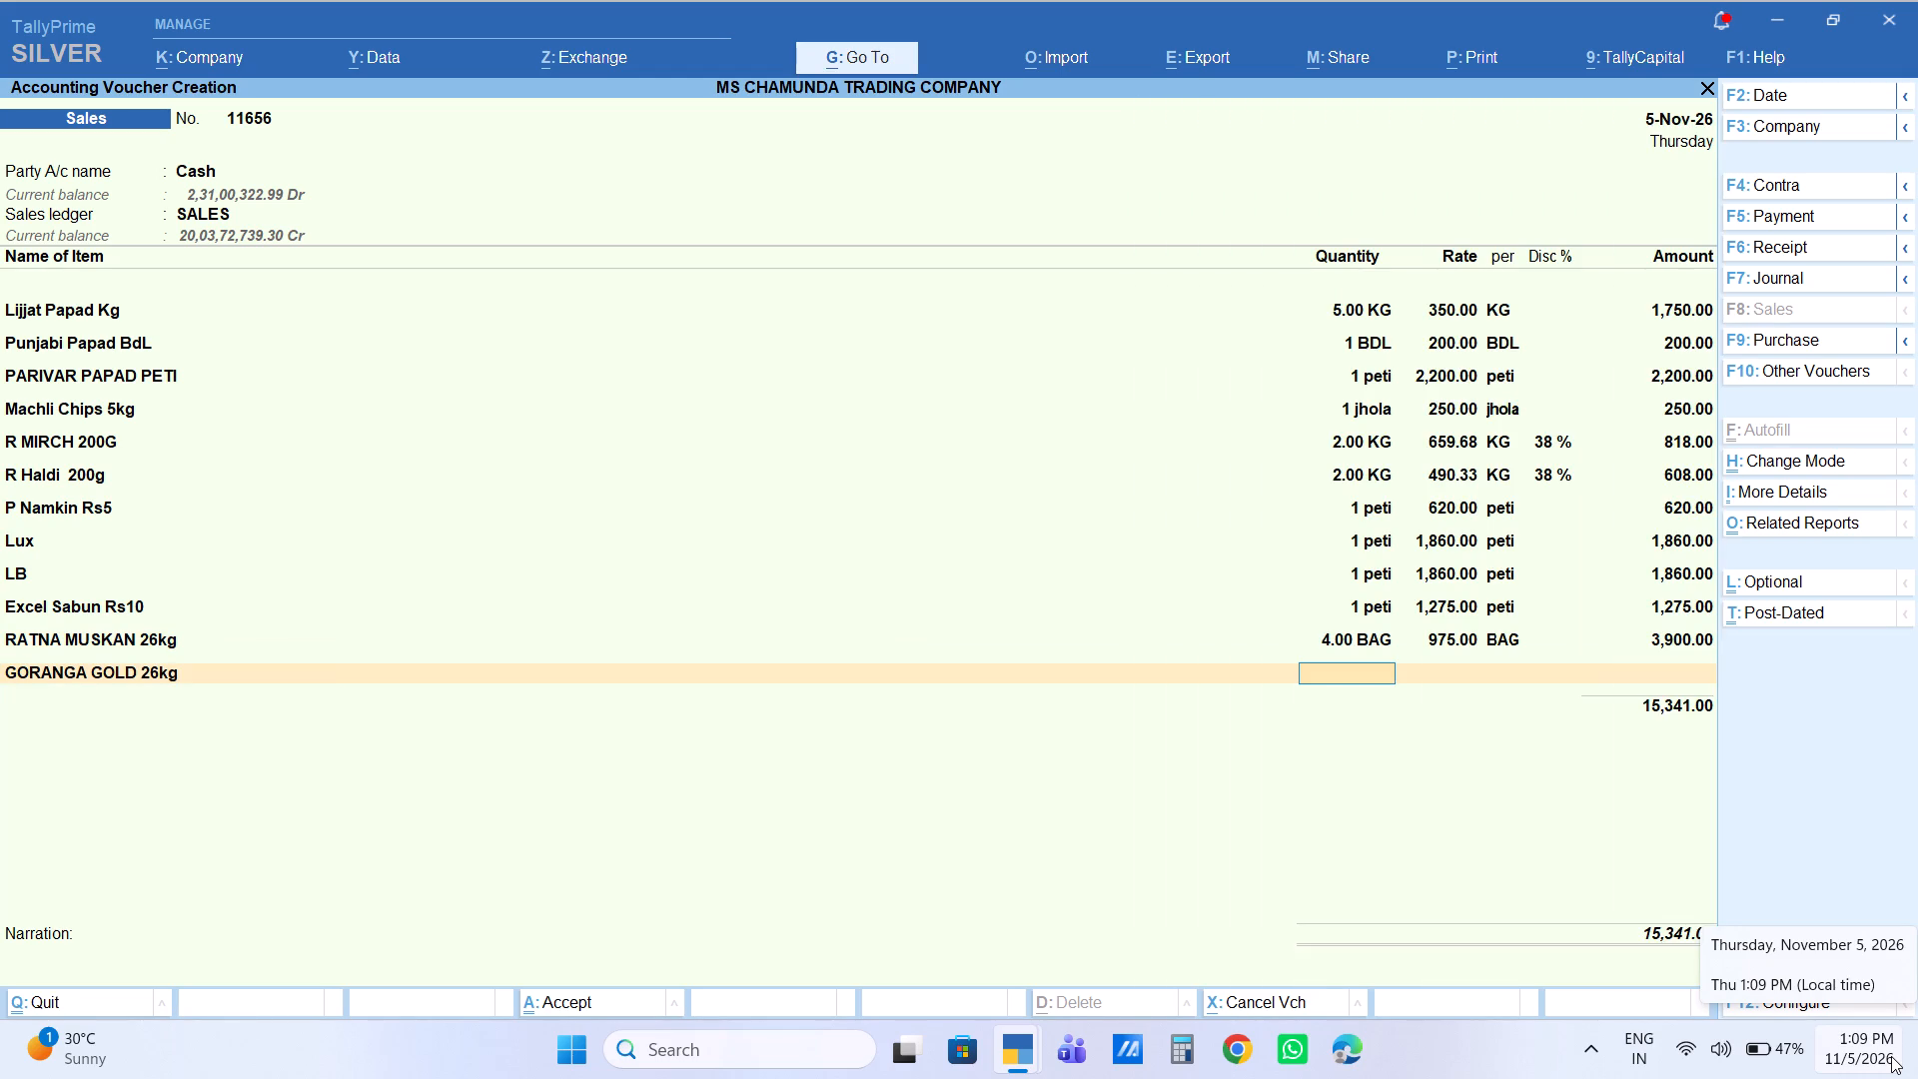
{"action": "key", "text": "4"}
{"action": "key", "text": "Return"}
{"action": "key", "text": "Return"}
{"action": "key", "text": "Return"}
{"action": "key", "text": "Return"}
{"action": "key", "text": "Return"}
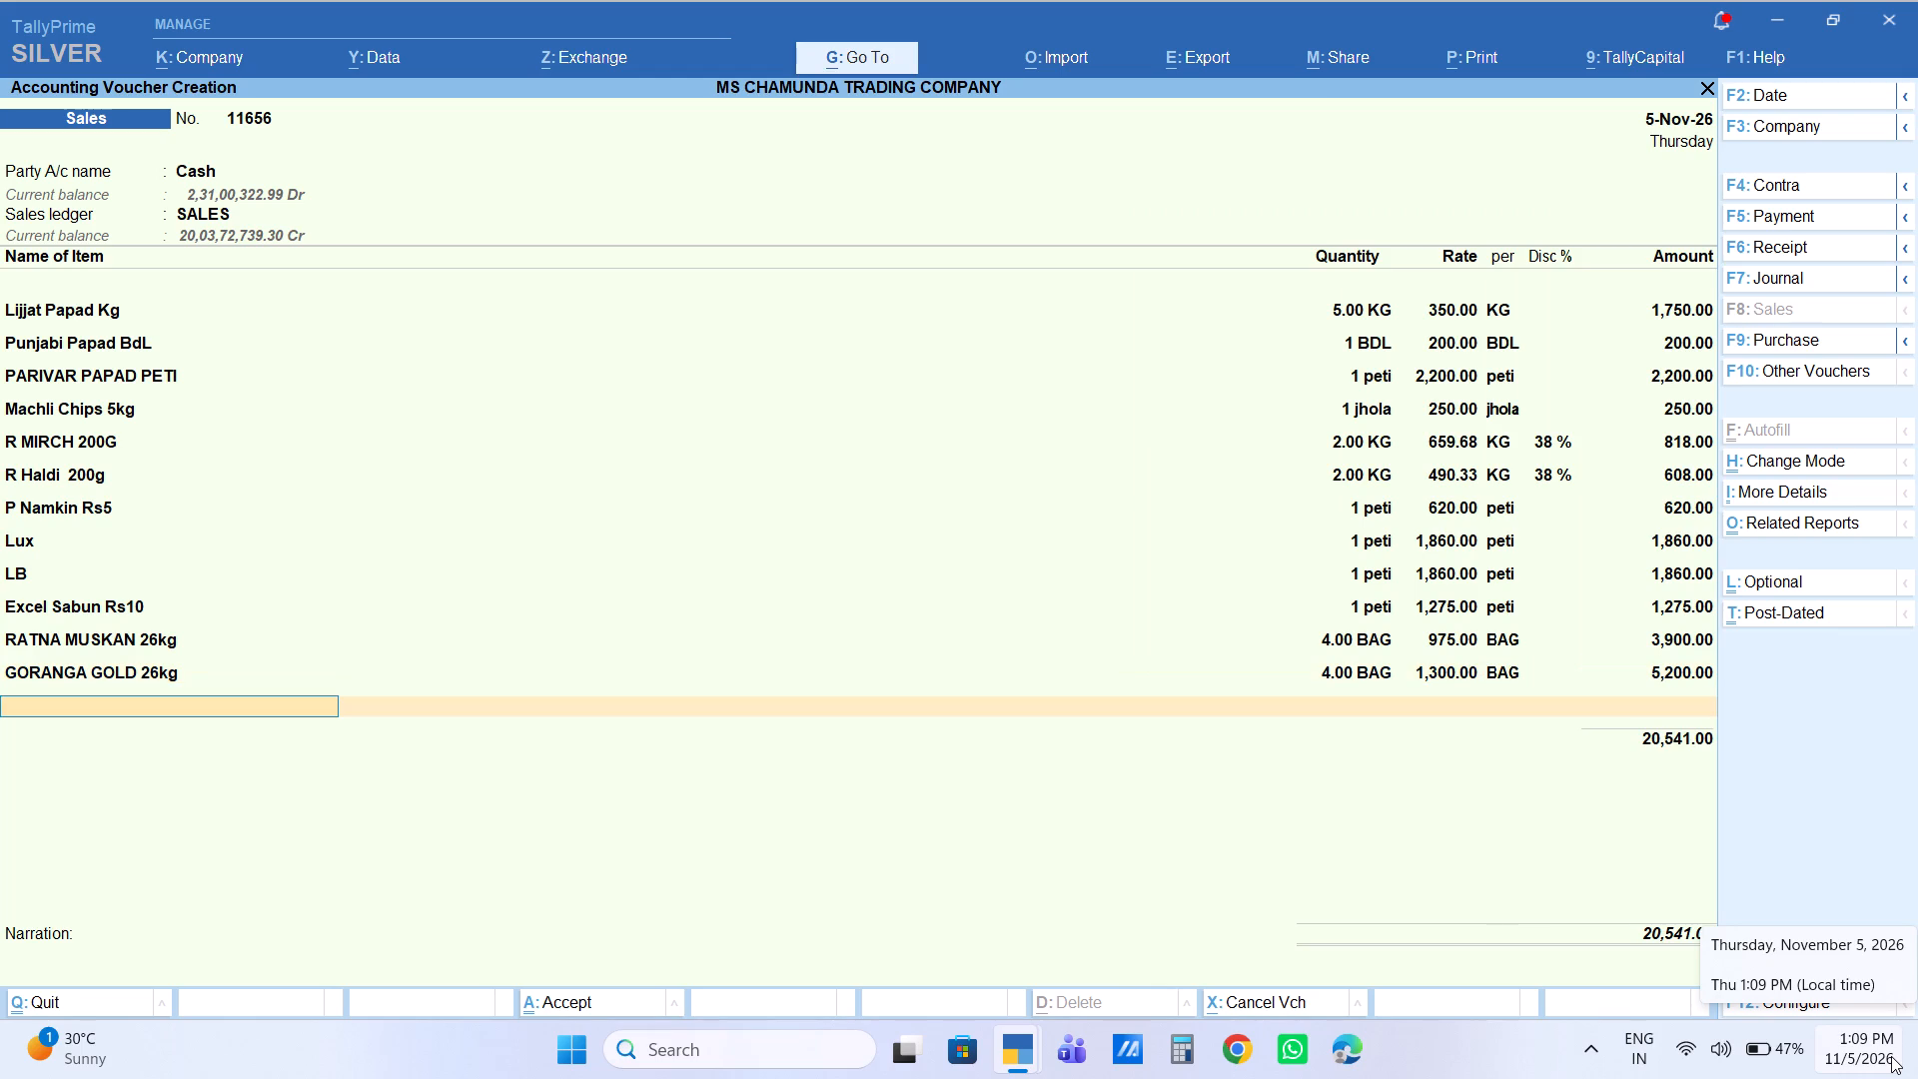
Add 4 BAG of KAMDHENU 25KG to the sales voucher at the default rate of 875.00.
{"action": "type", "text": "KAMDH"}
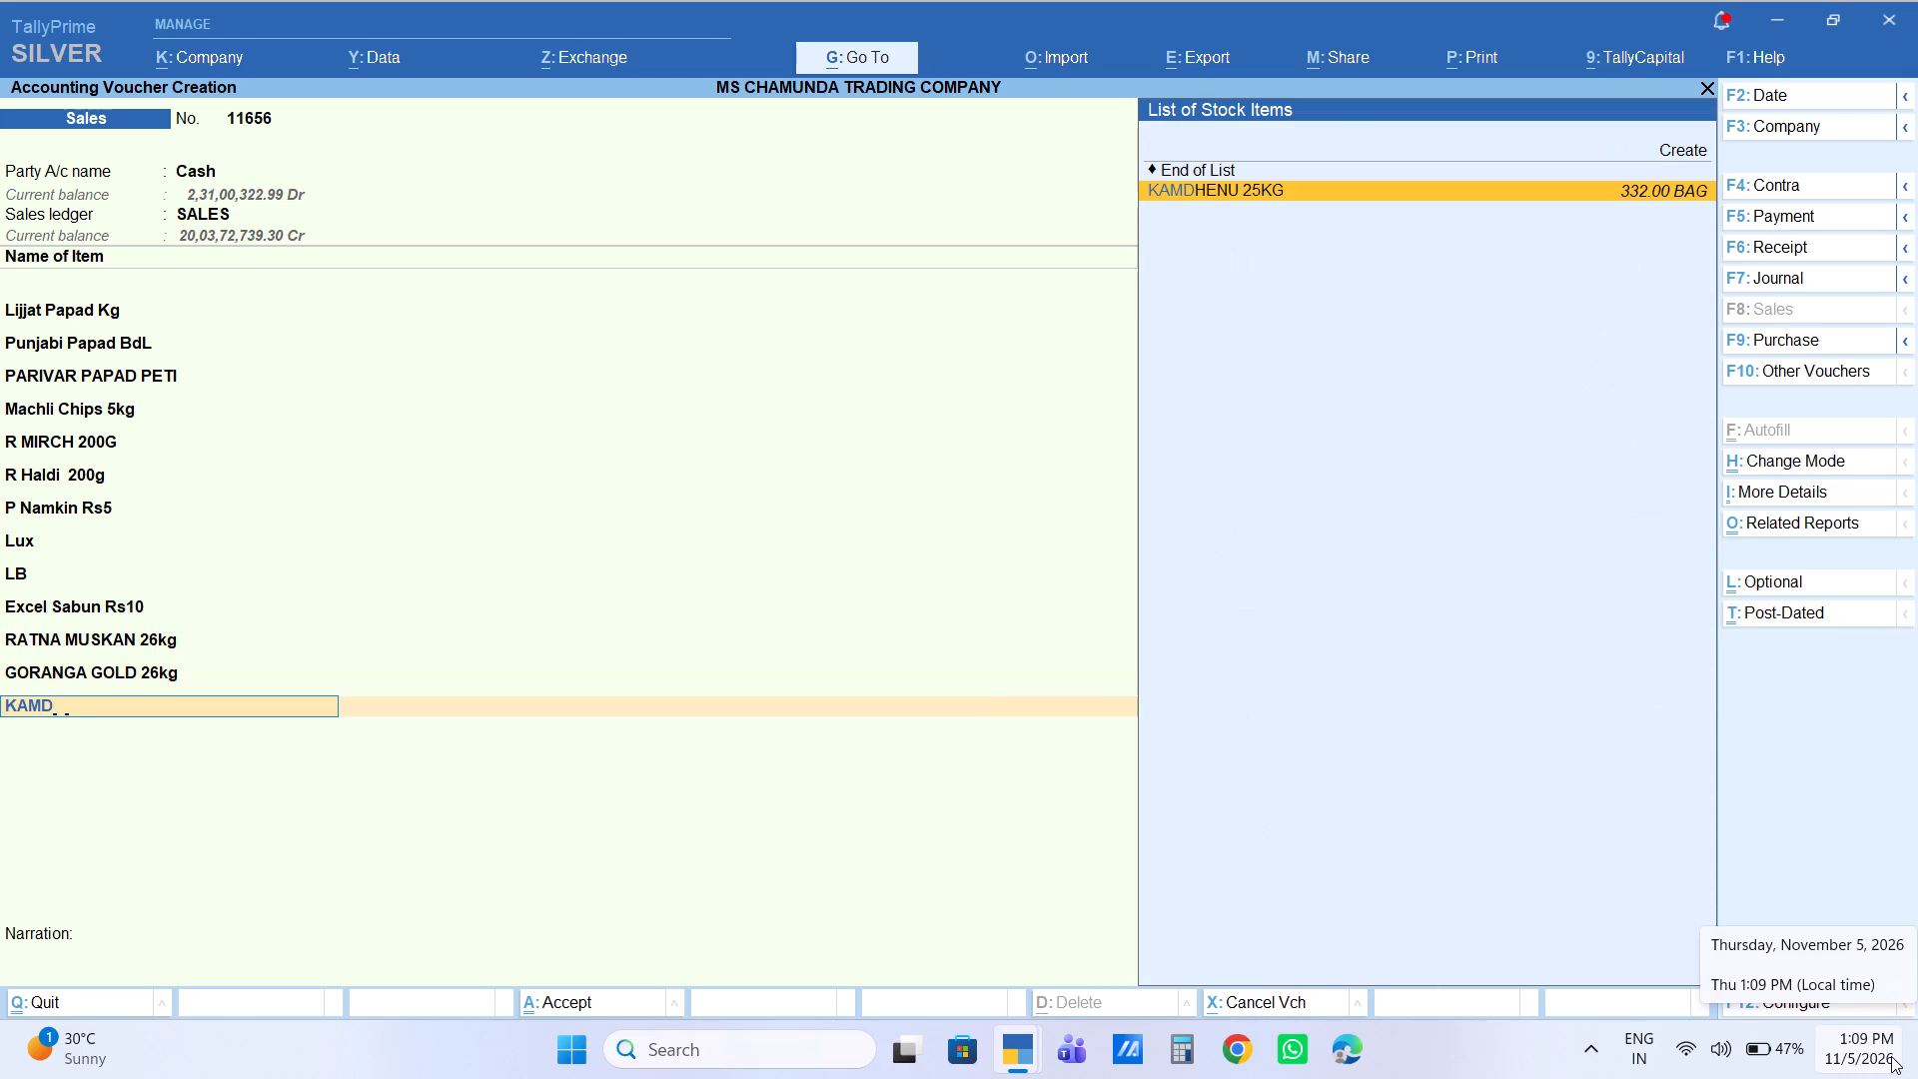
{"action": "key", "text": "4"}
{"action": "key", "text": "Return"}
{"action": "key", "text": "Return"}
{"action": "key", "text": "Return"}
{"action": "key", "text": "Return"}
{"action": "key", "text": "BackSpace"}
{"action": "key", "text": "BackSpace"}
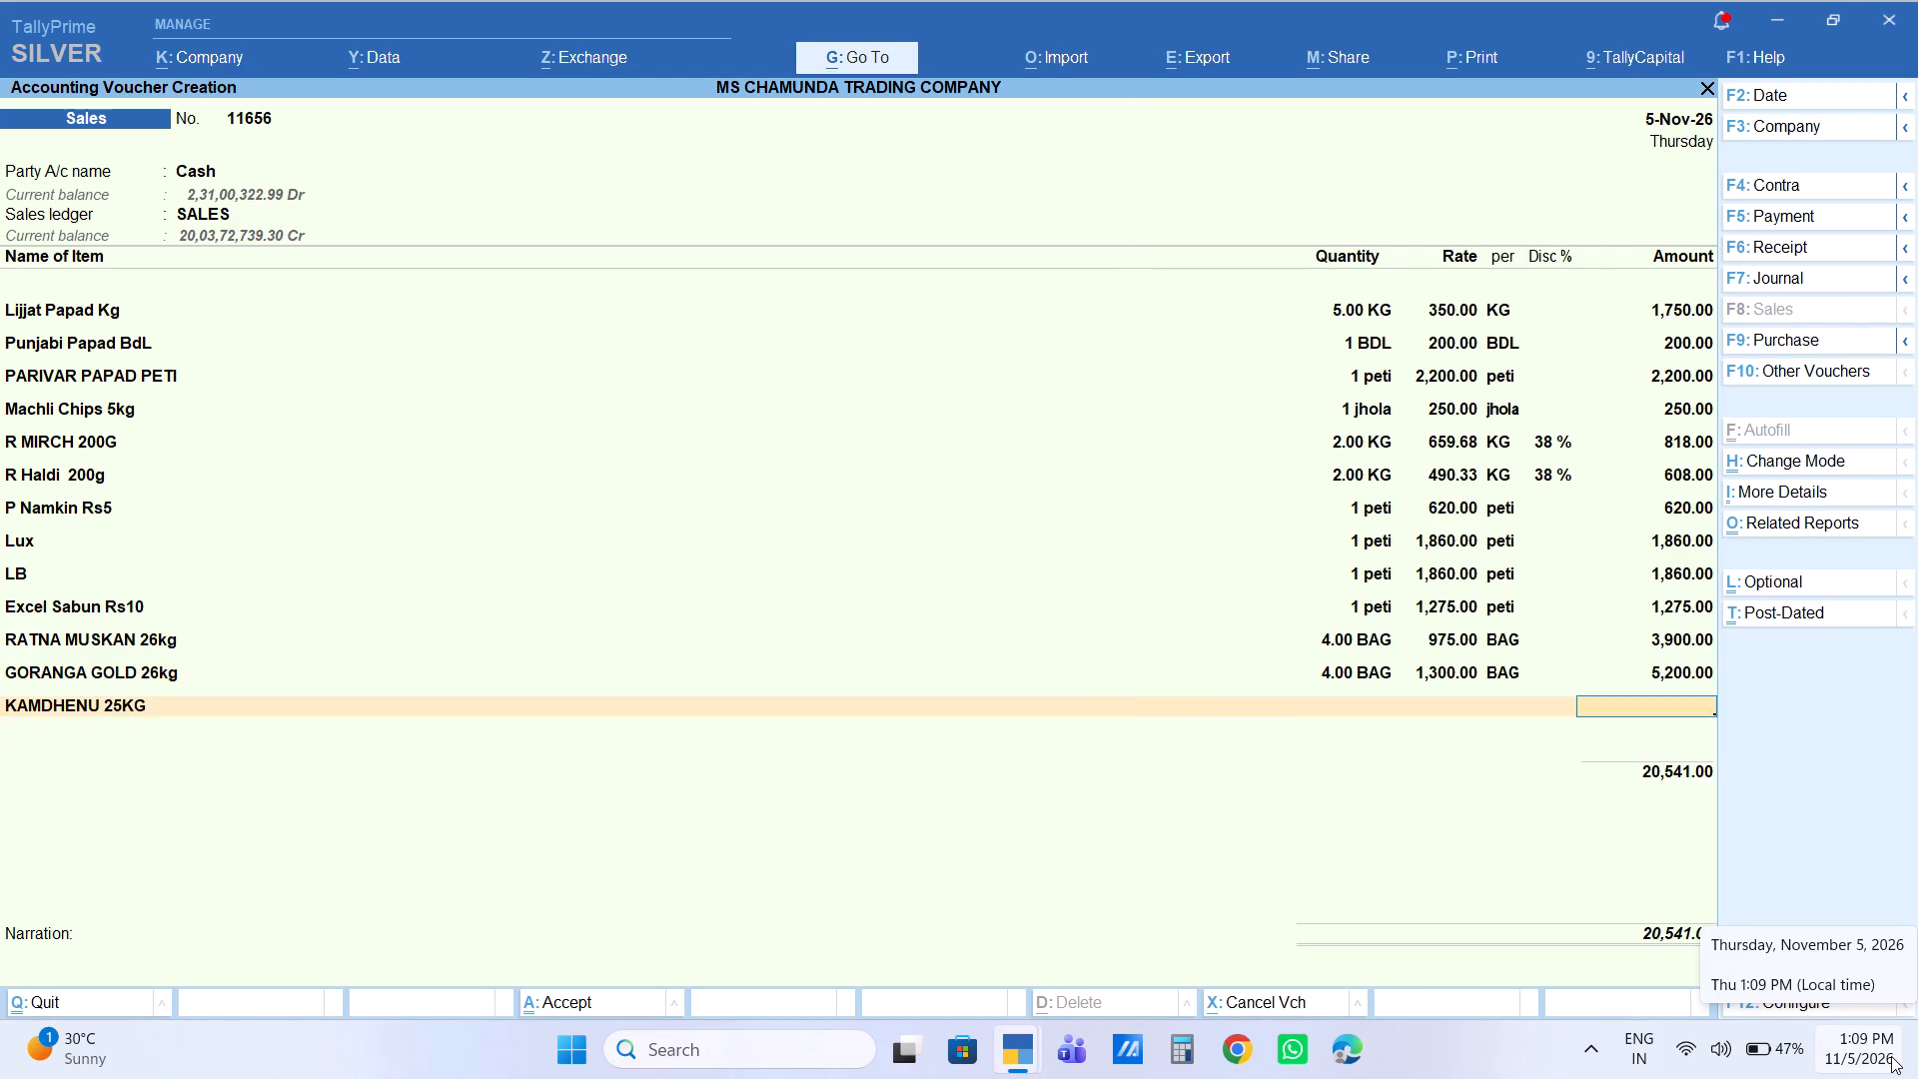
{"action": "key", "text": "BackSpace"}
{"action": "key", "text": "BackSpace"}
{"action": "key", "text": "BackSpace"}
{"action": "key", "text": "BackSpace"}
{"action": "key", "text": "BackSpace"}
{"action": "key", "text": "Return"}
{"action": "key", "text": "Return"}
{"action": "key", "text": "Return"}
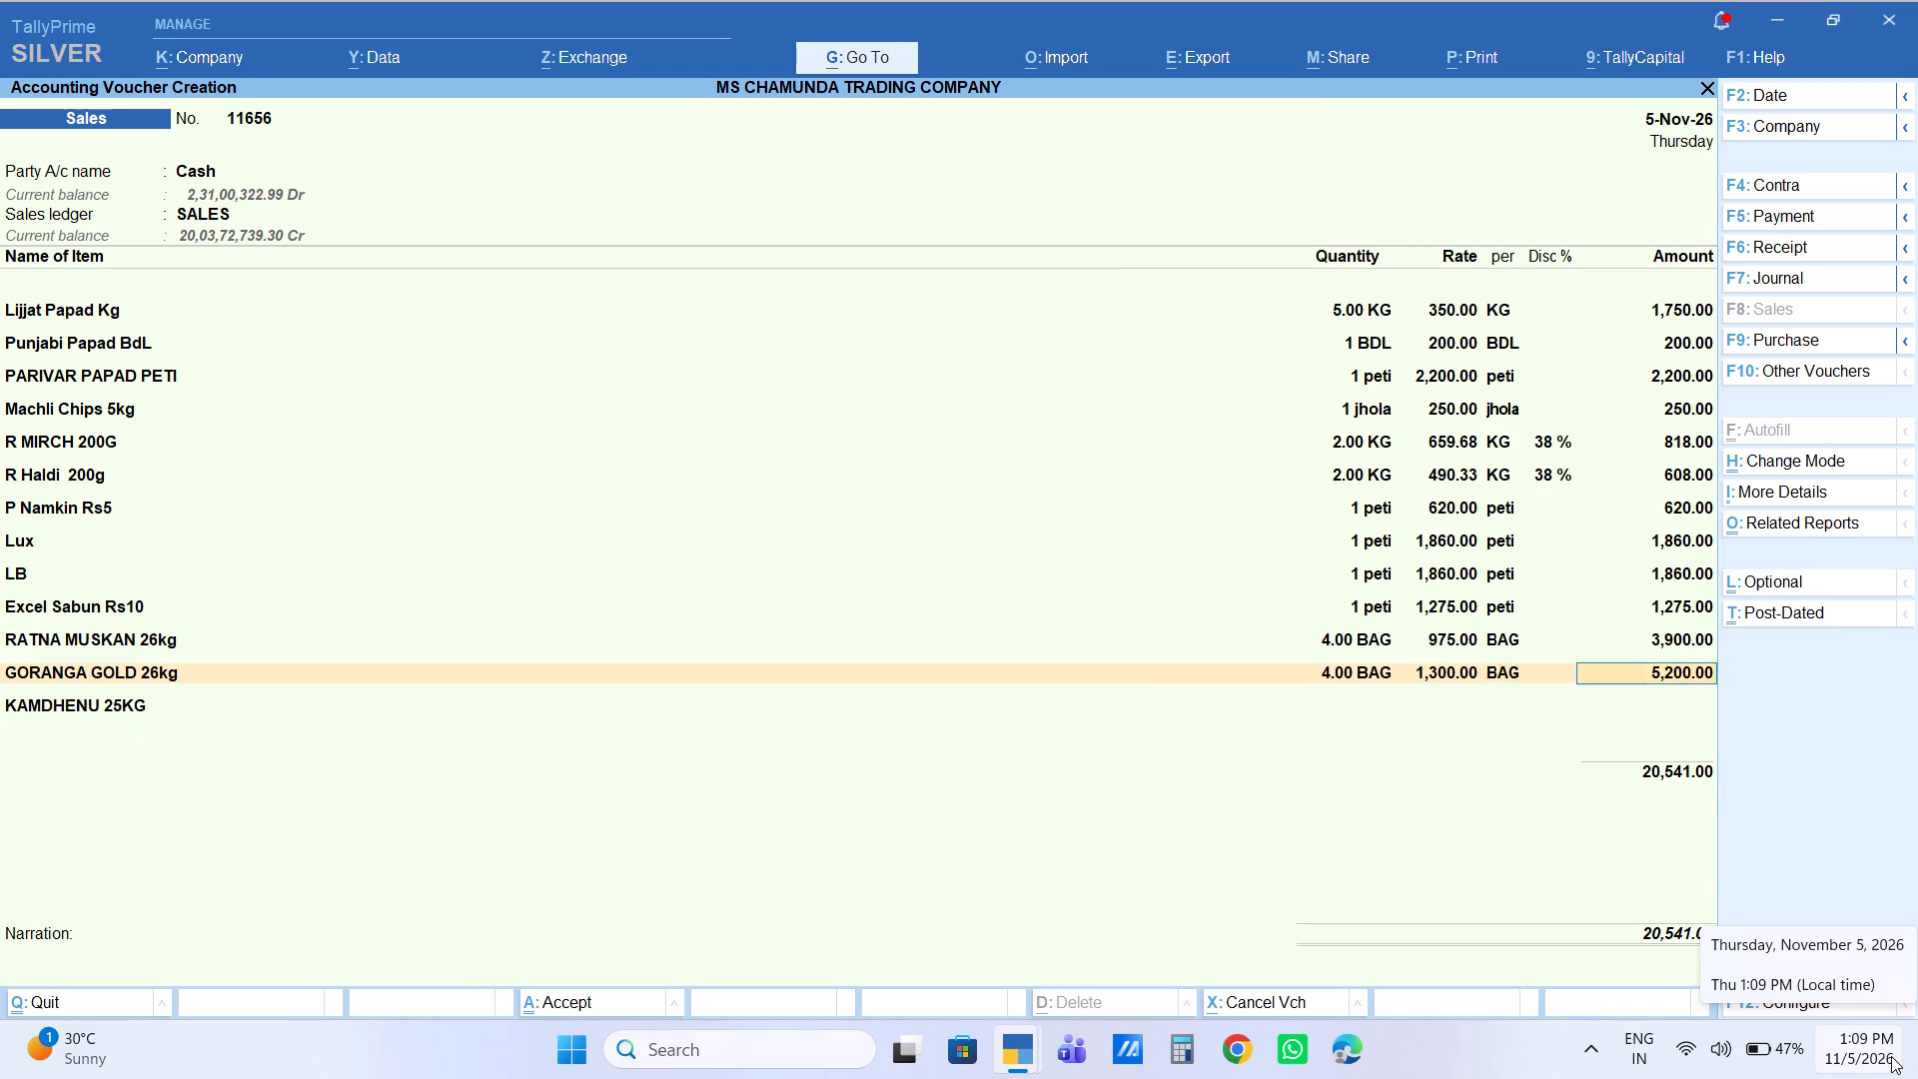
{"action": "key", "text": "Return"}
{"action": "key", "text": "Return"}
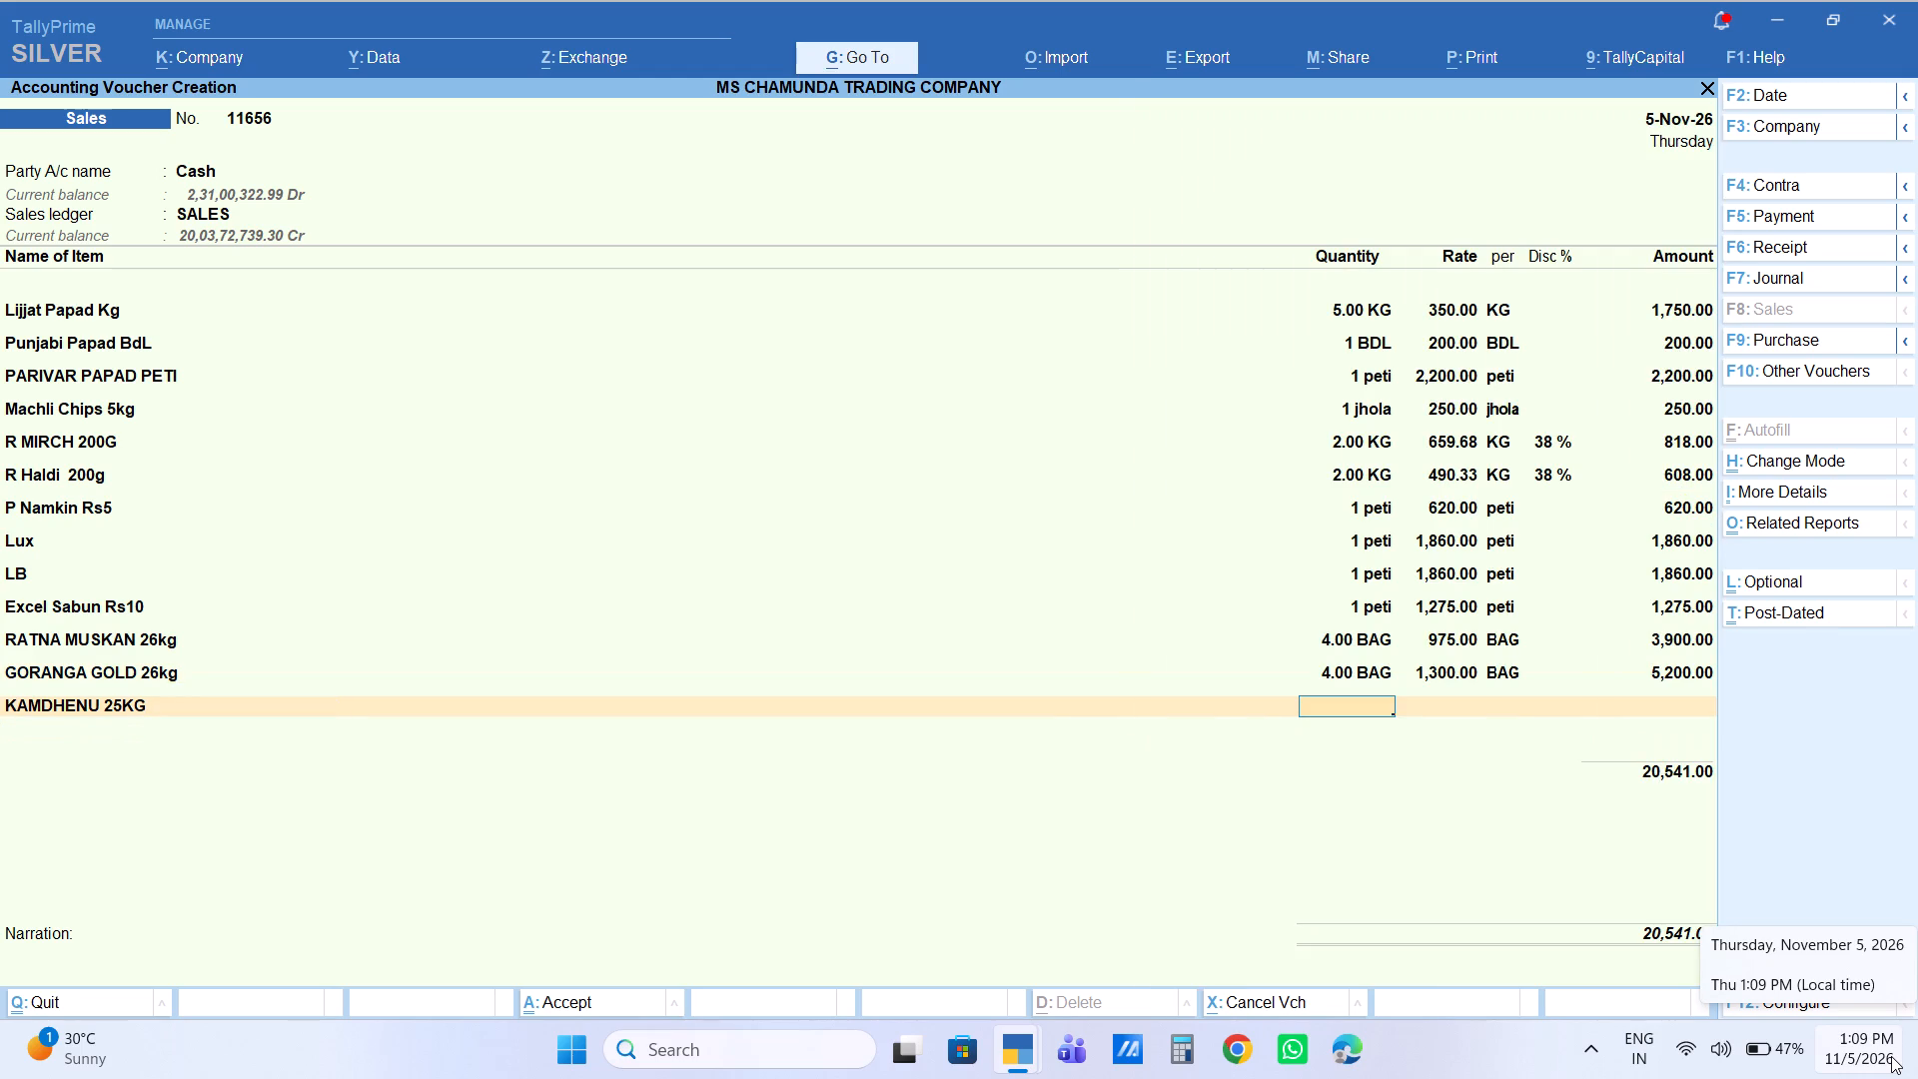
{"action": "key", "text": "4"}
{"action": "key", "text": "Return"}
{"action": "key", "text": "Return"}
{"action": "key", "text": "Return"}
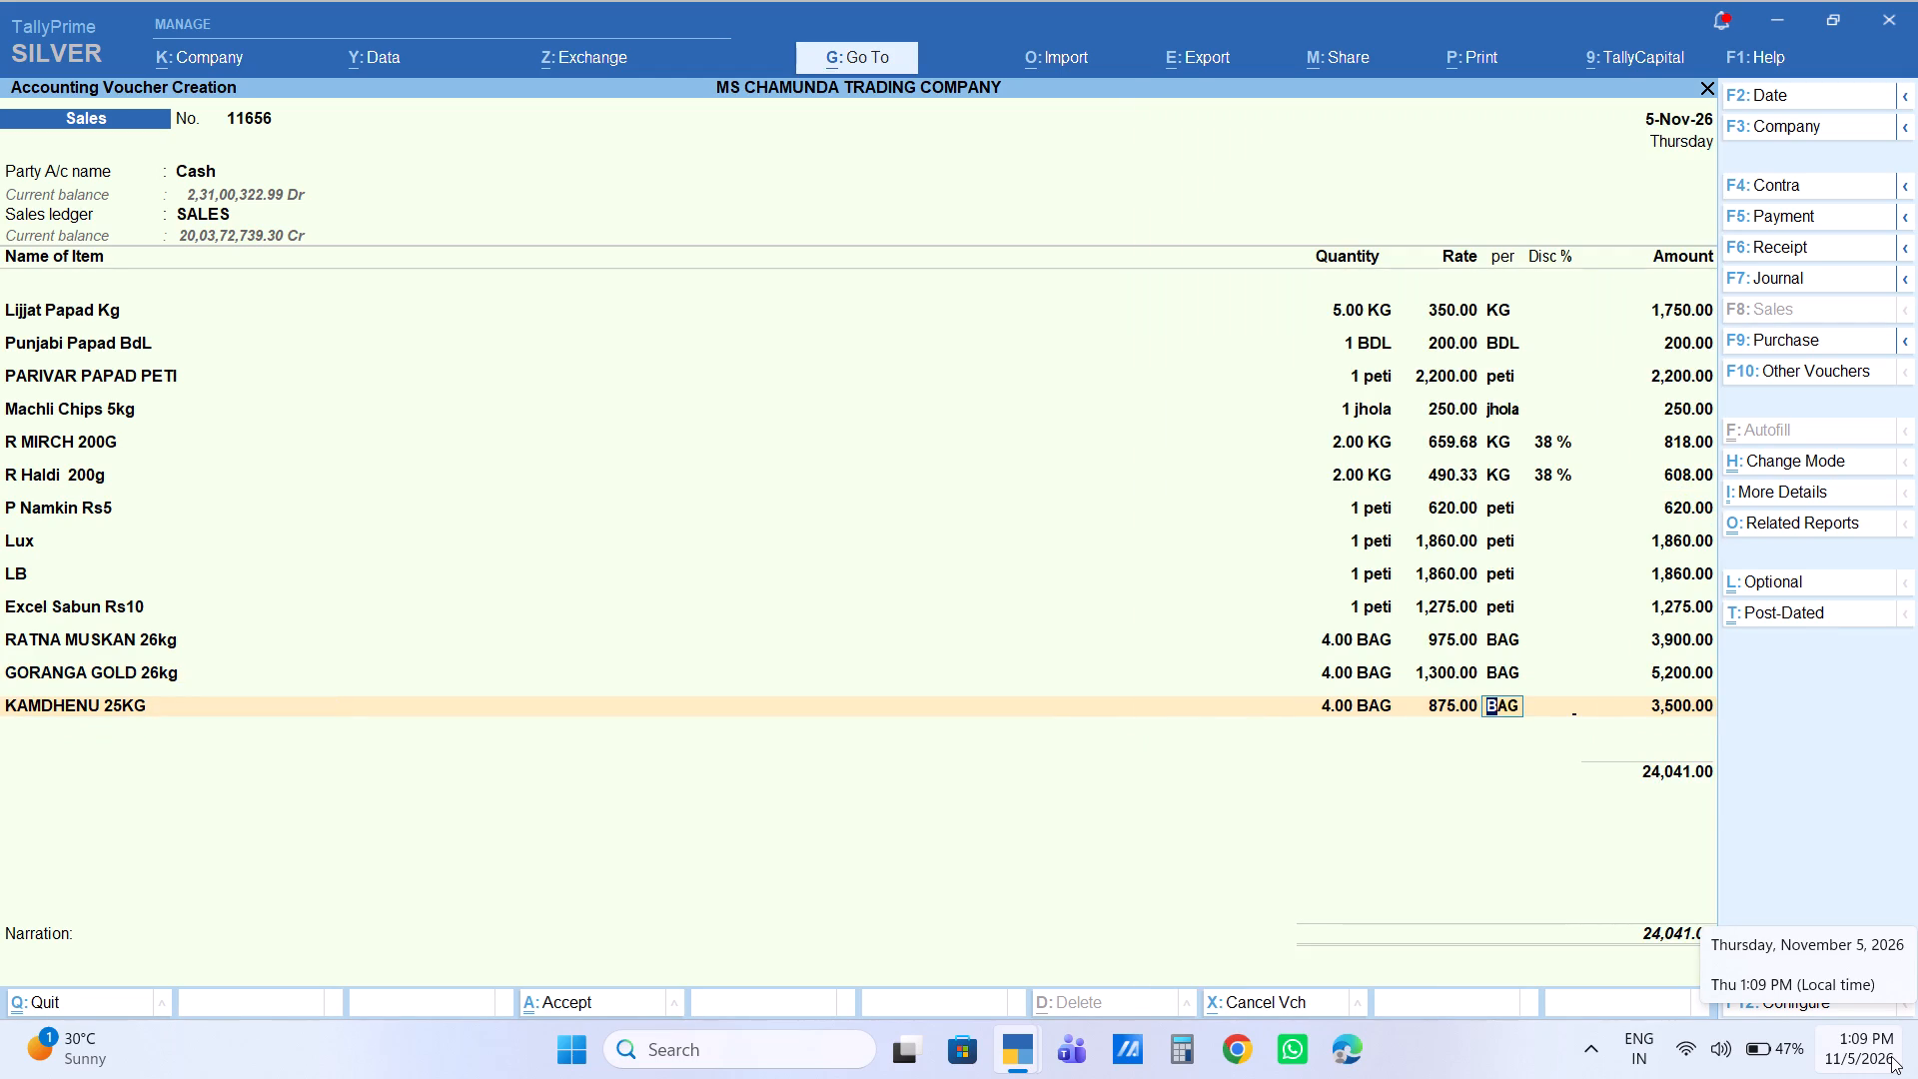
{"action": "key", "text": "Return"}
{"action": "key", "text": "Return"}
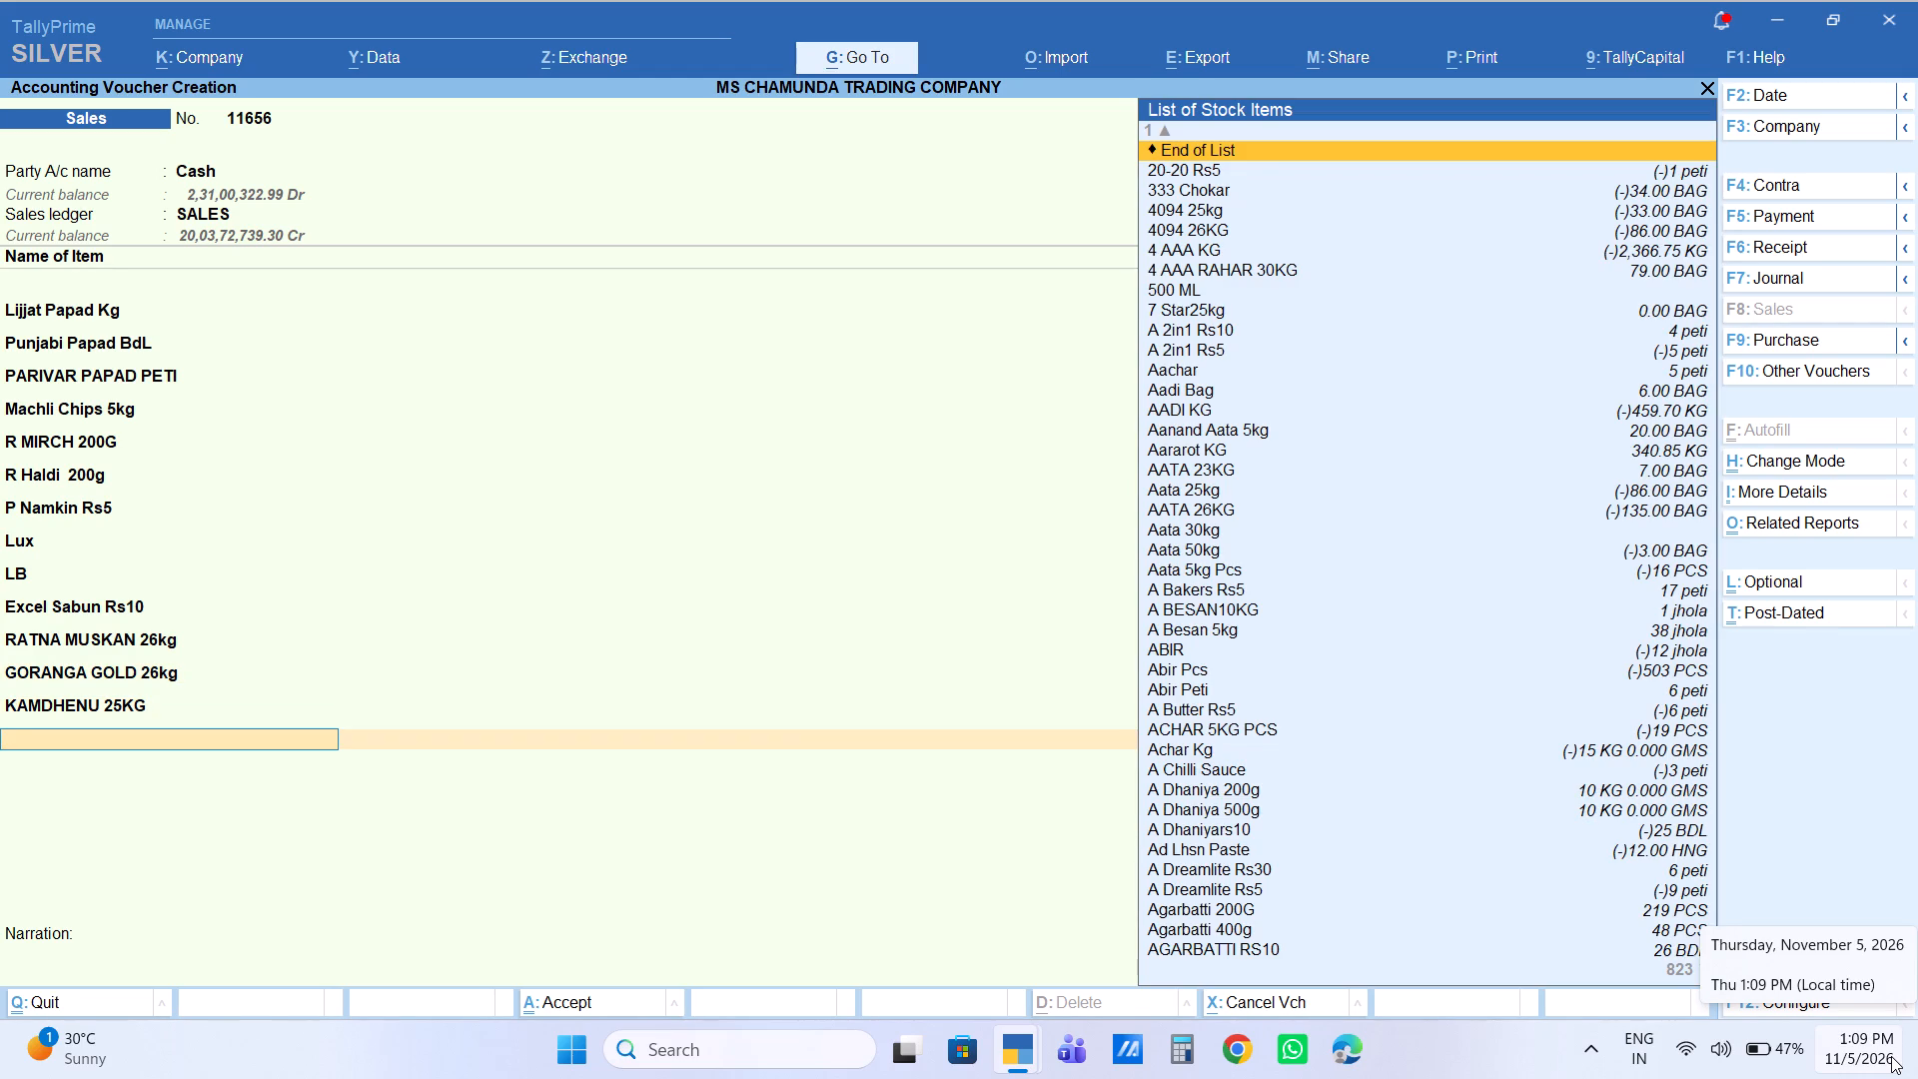
Add 2 BAG of SIXER 26kg to the sales voucher with the line amount set to 3,172.
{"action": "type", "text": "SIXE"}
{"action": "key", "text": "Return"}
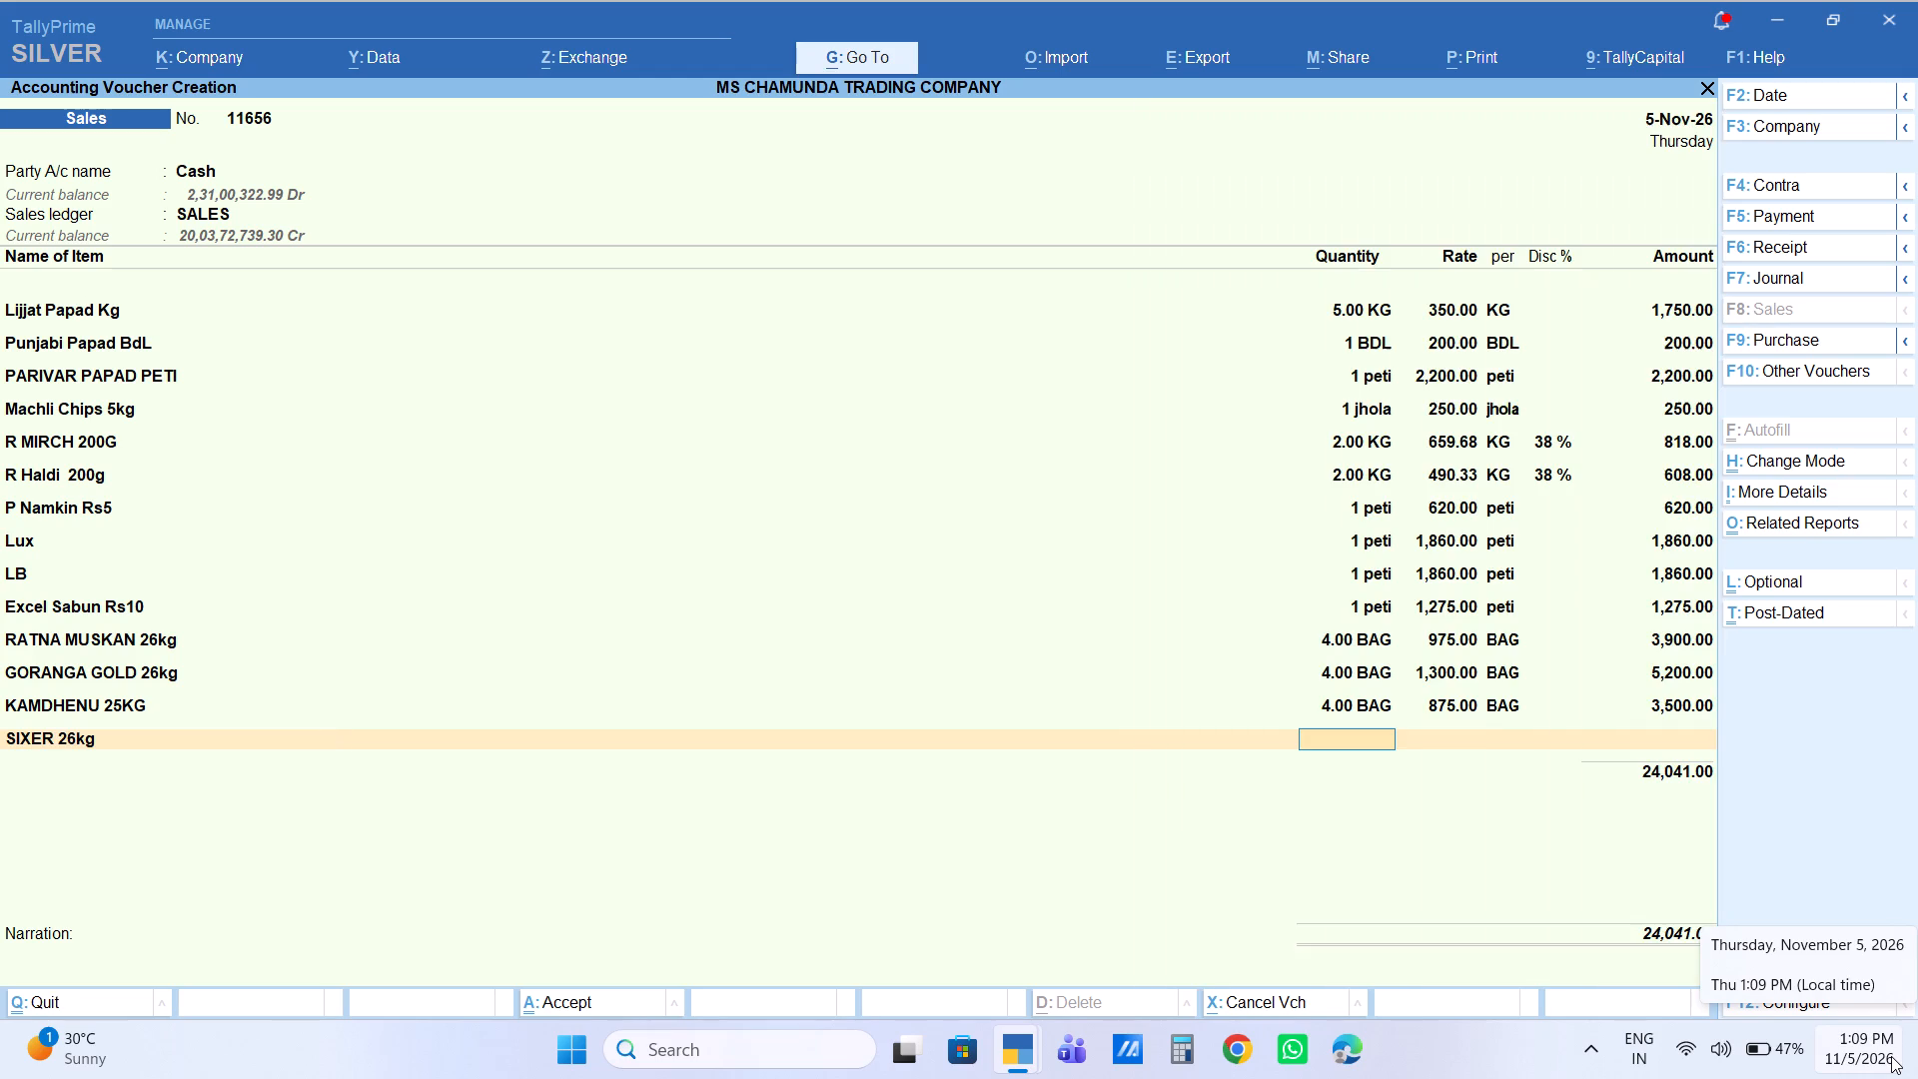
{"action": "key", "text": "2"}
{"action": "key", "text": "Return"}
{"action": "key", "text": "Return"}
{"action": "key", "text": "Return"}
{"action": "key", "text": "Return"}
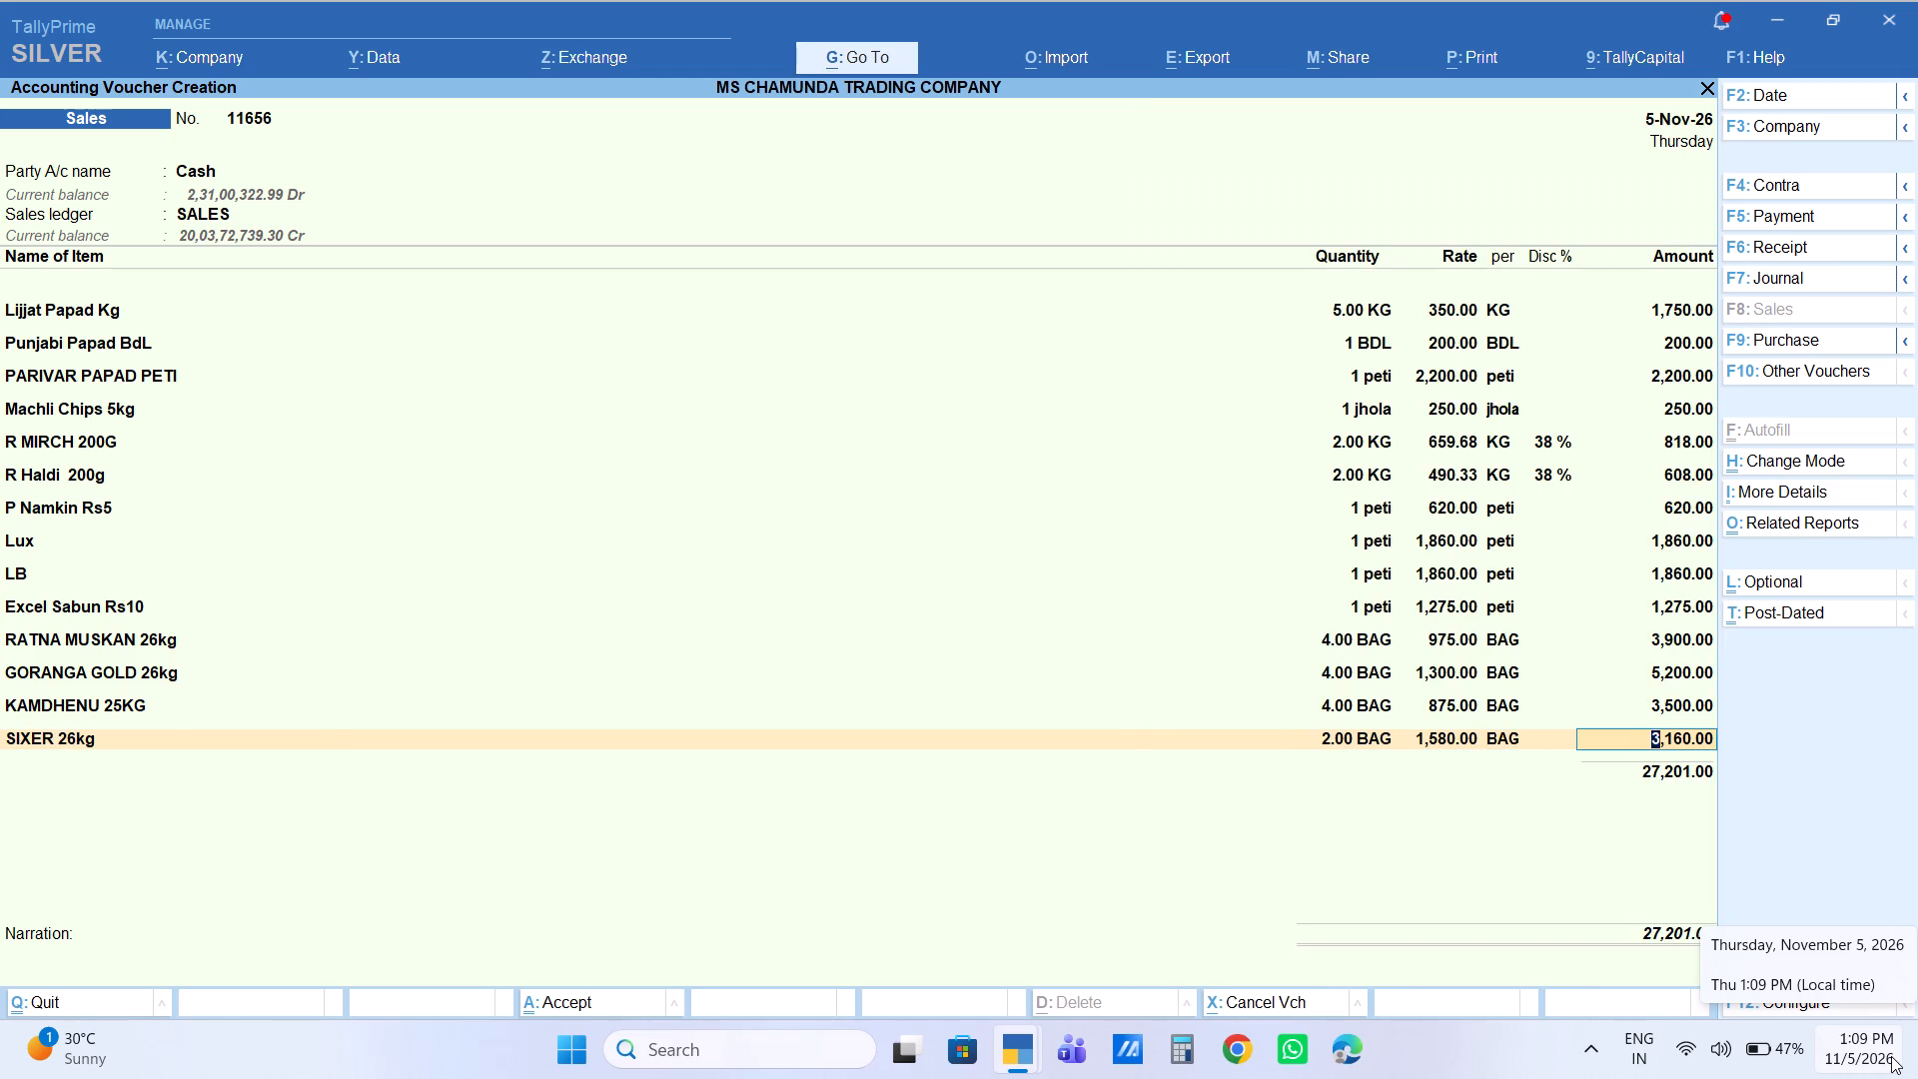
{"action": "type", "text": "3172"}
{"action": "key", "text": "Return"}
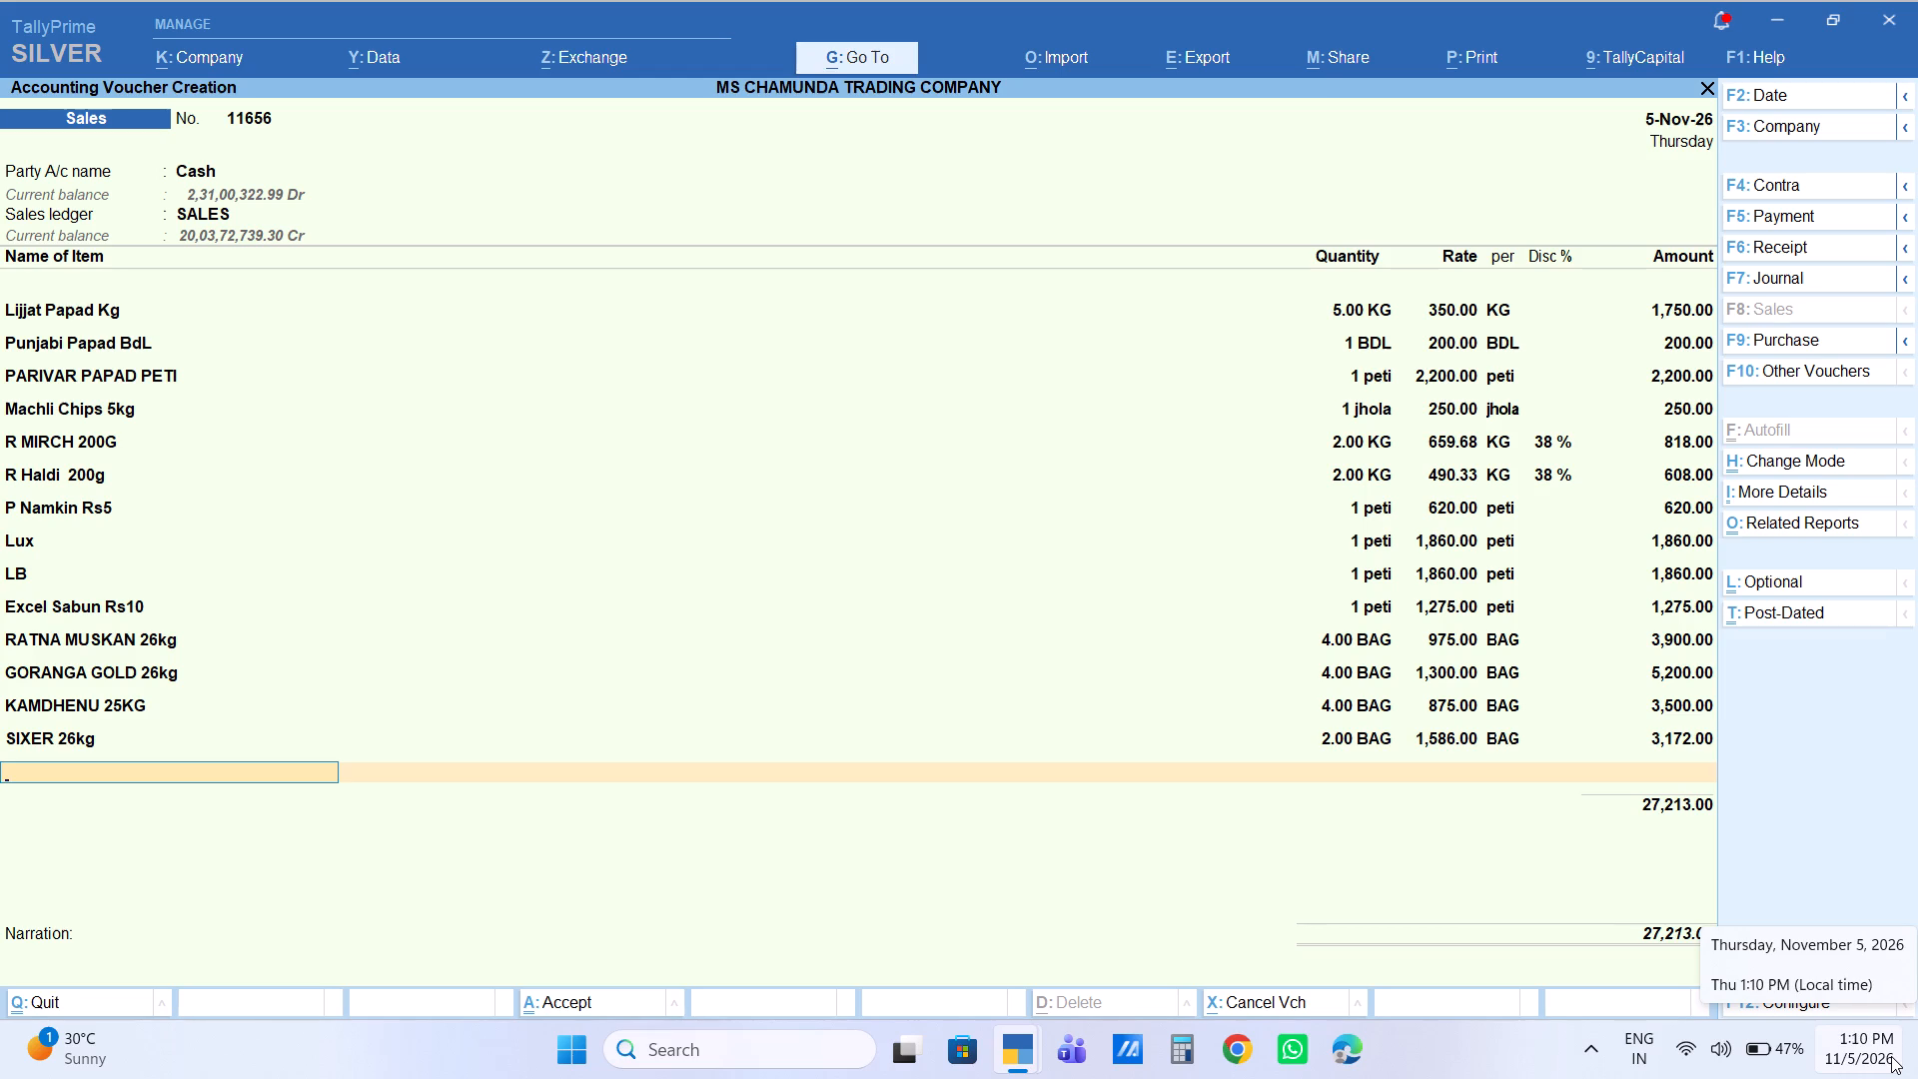
Add 2 BAG of WHITE TIGER 26kg to the sales voucher at the default rate of 1,600.00.
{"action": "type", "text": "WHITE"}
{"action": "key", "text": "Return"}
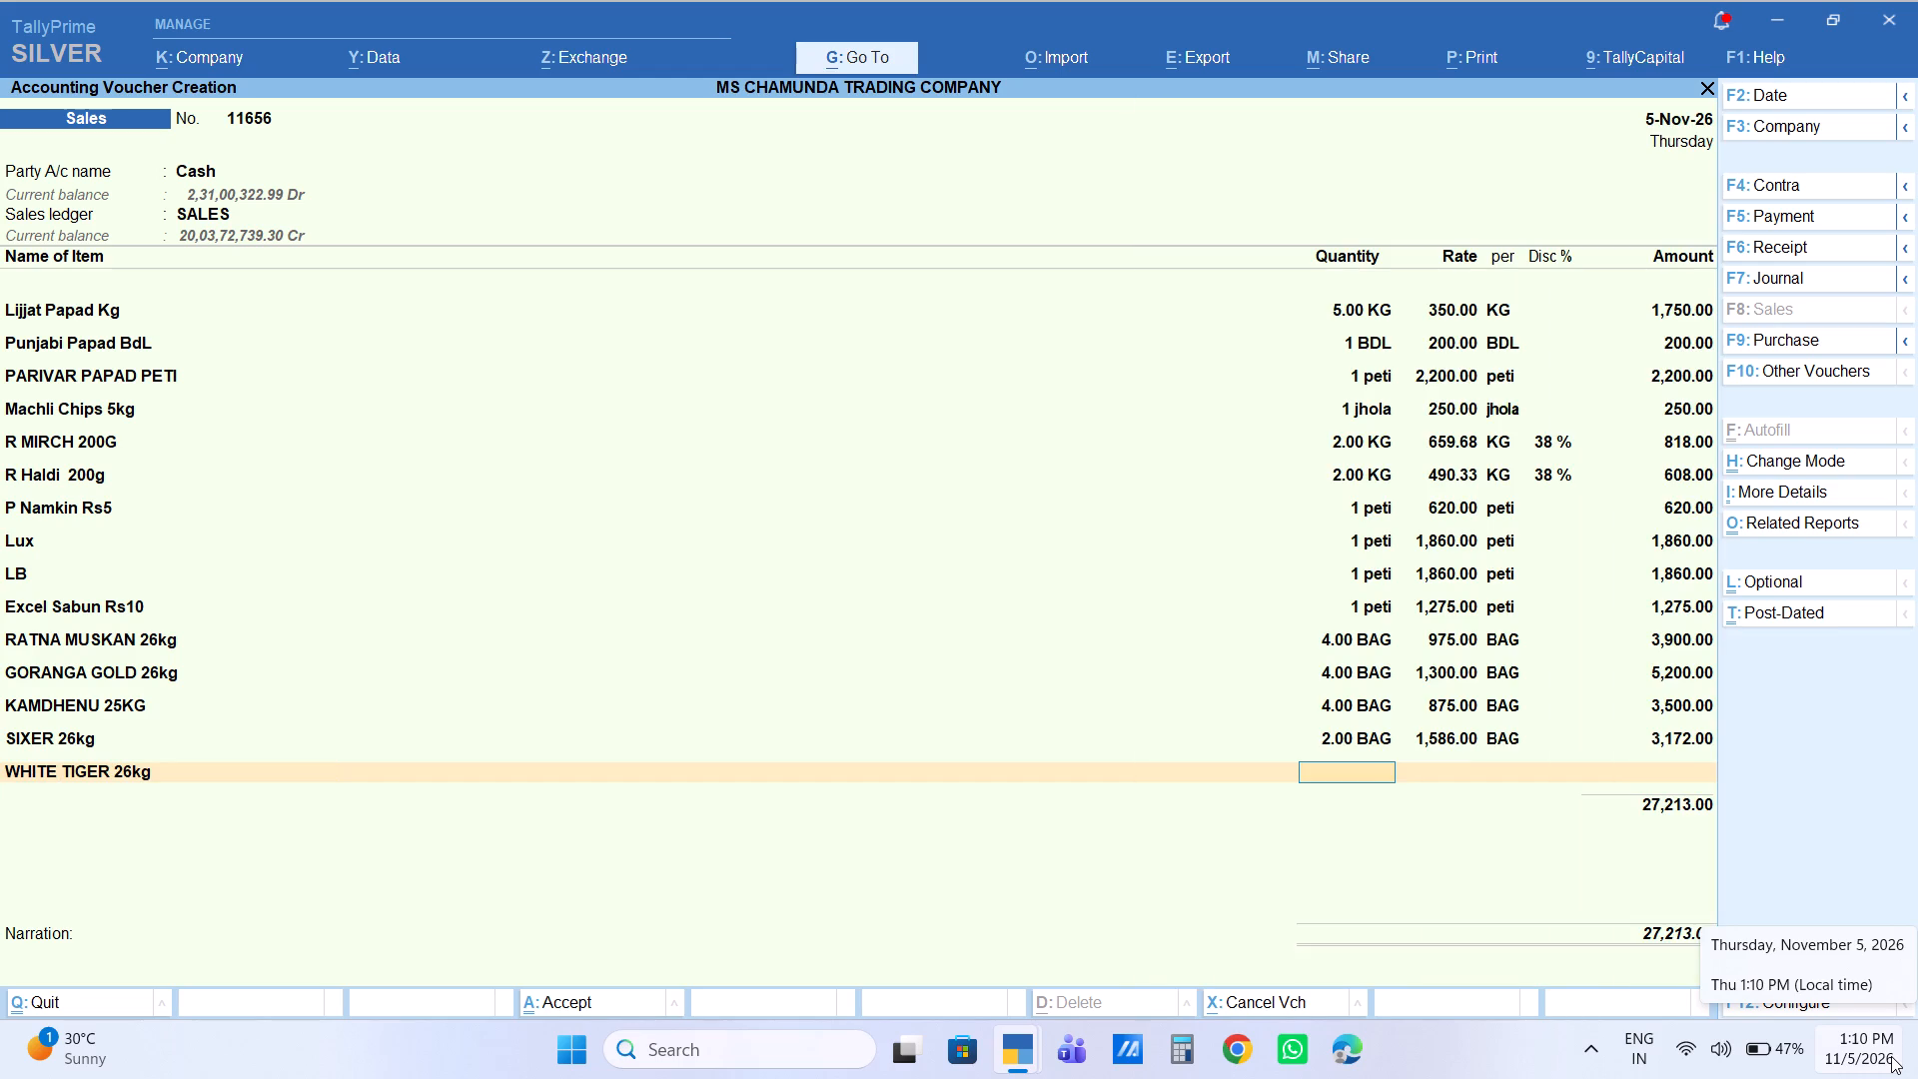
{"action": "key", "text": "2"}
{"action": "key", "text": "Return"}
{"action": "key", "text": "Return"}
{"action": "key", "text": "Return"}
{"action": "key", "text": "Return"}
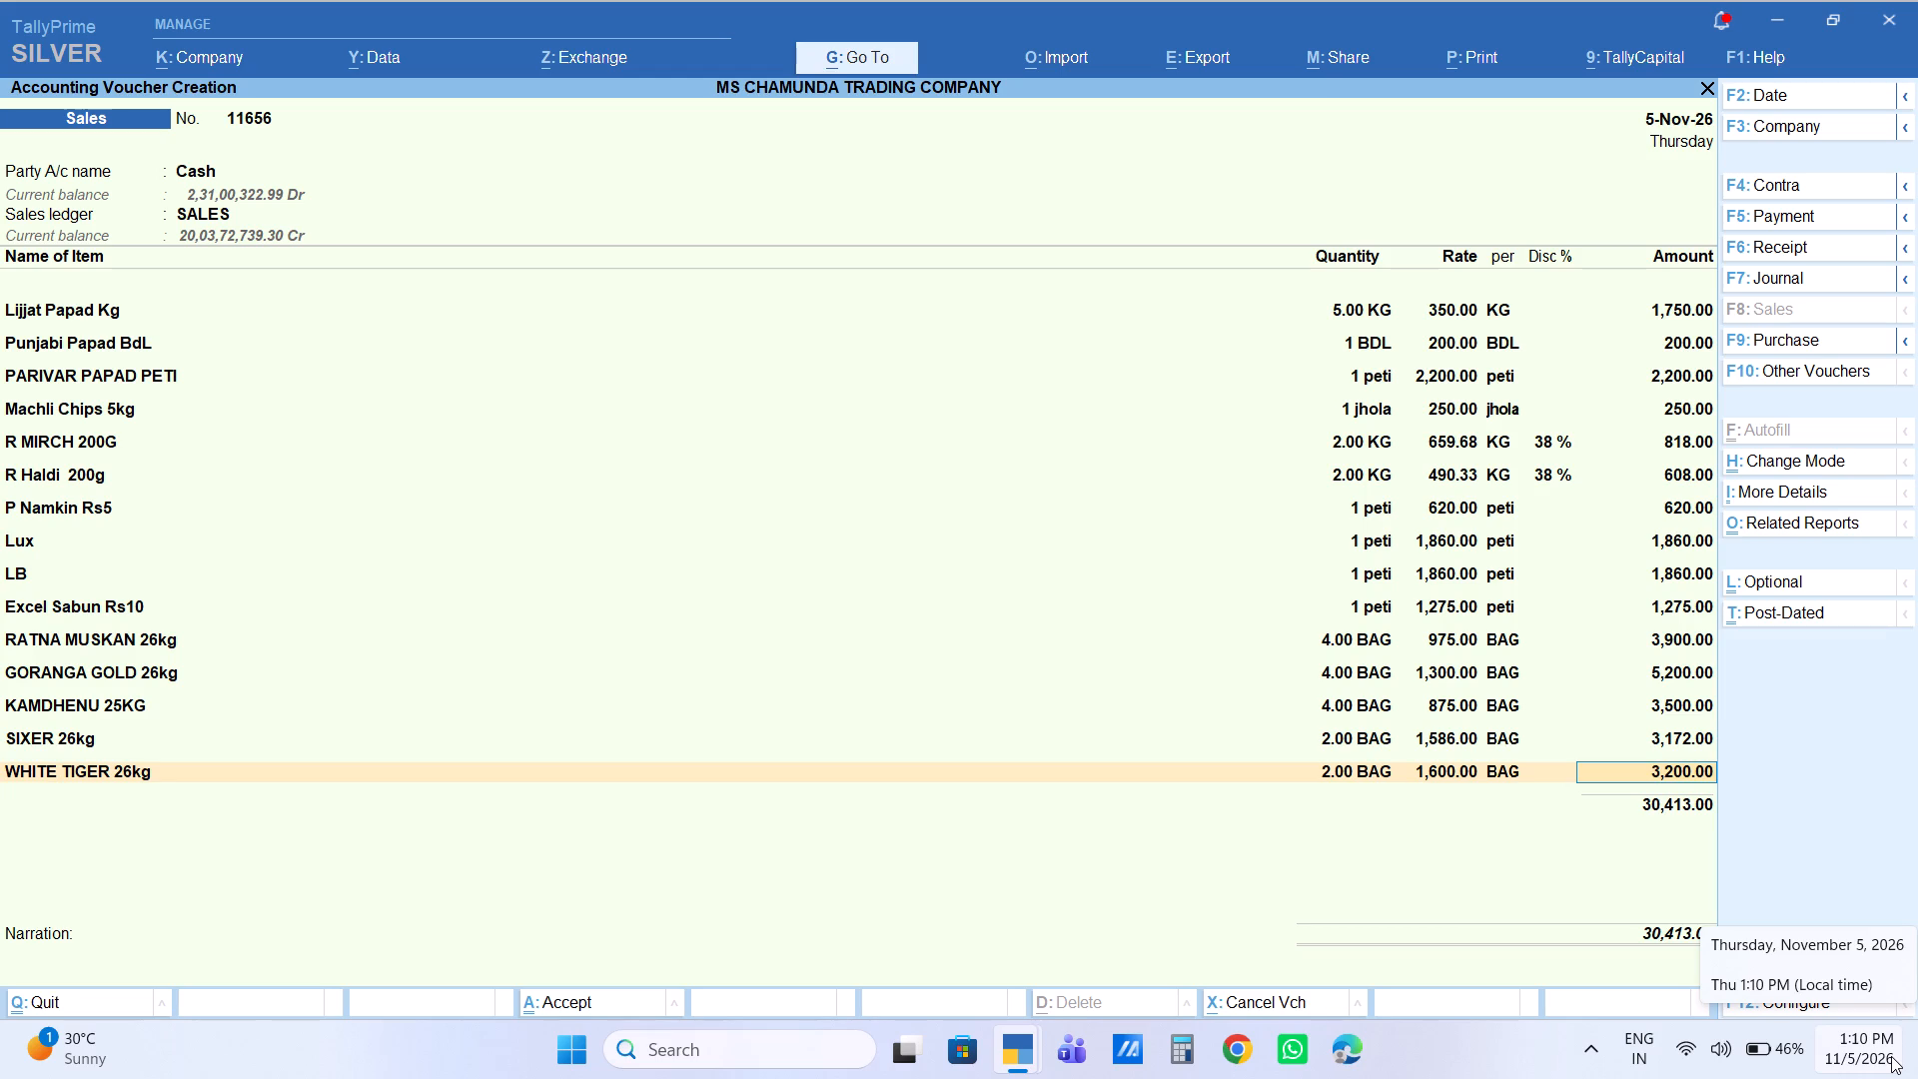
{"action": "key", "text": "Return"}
Add 4 BAG of Rajkanya 25kg to the sales voucher at the default rate of 1,120.00.
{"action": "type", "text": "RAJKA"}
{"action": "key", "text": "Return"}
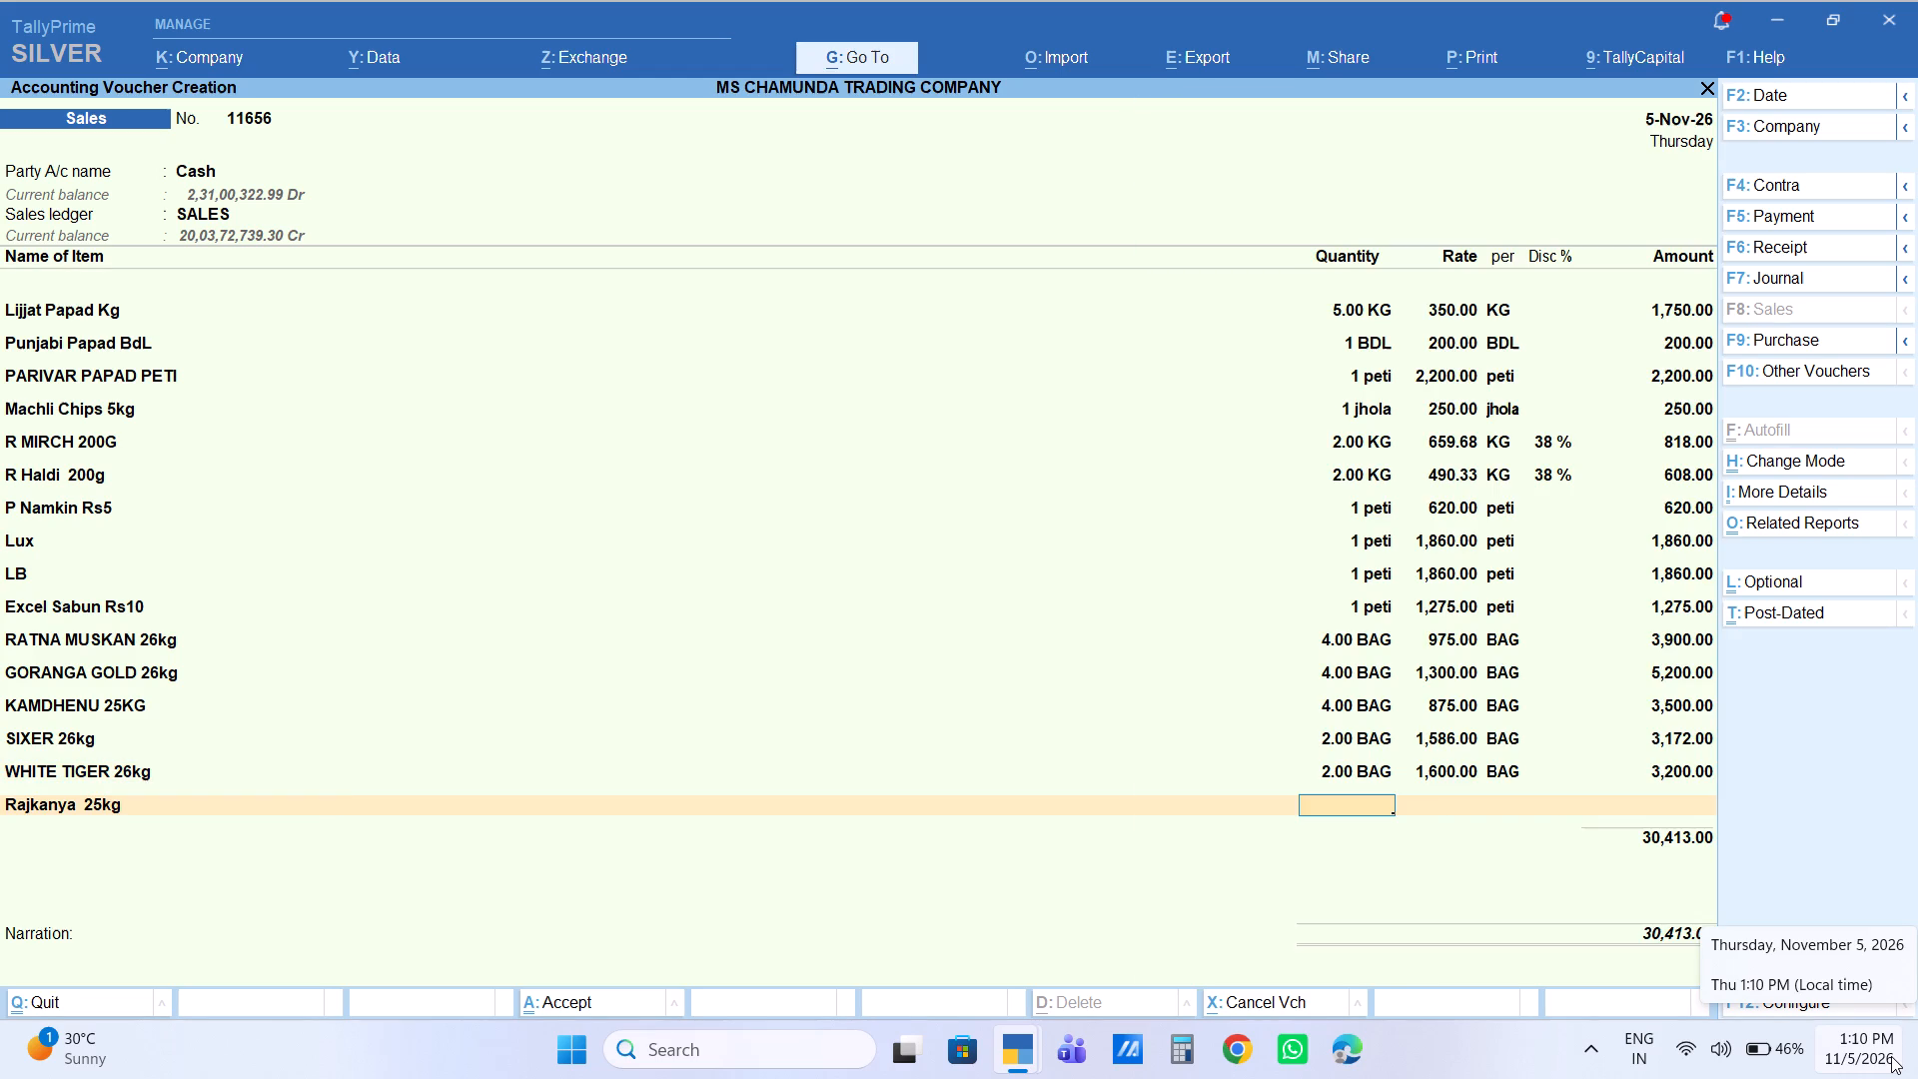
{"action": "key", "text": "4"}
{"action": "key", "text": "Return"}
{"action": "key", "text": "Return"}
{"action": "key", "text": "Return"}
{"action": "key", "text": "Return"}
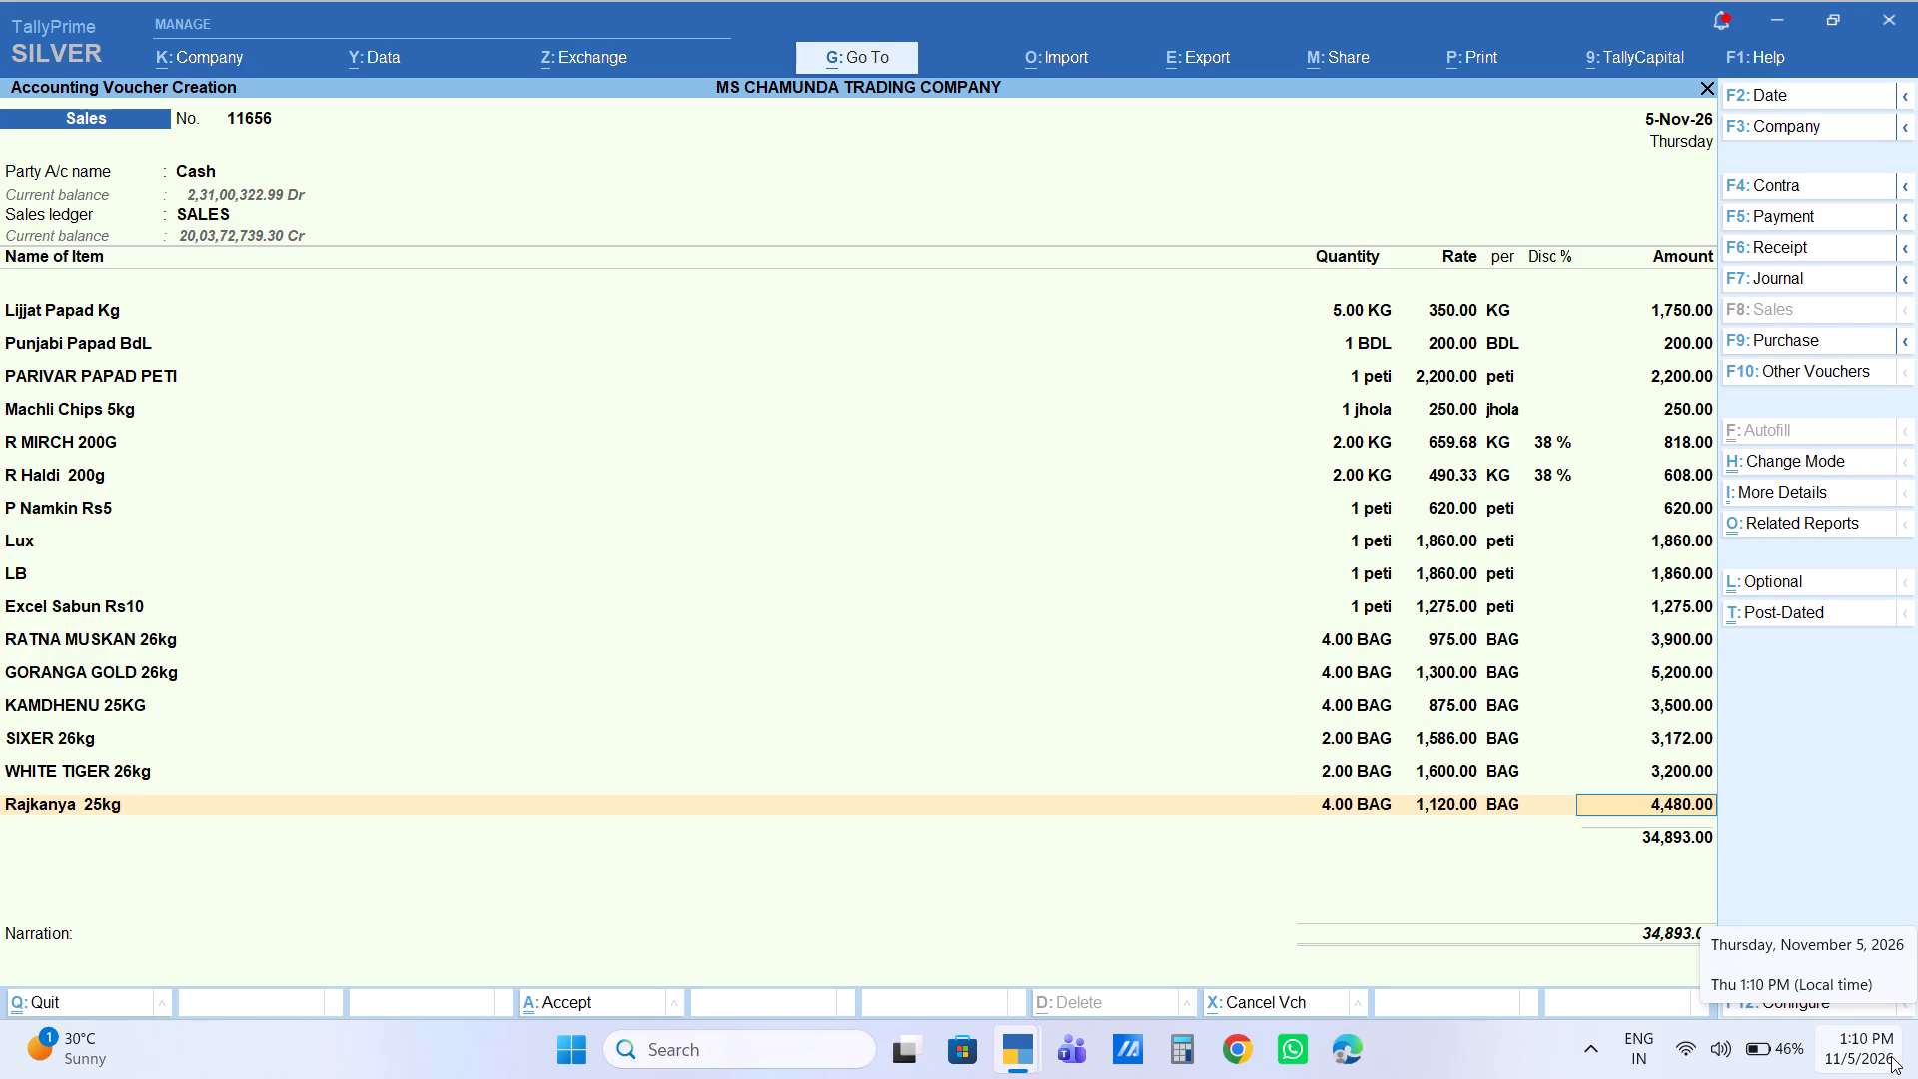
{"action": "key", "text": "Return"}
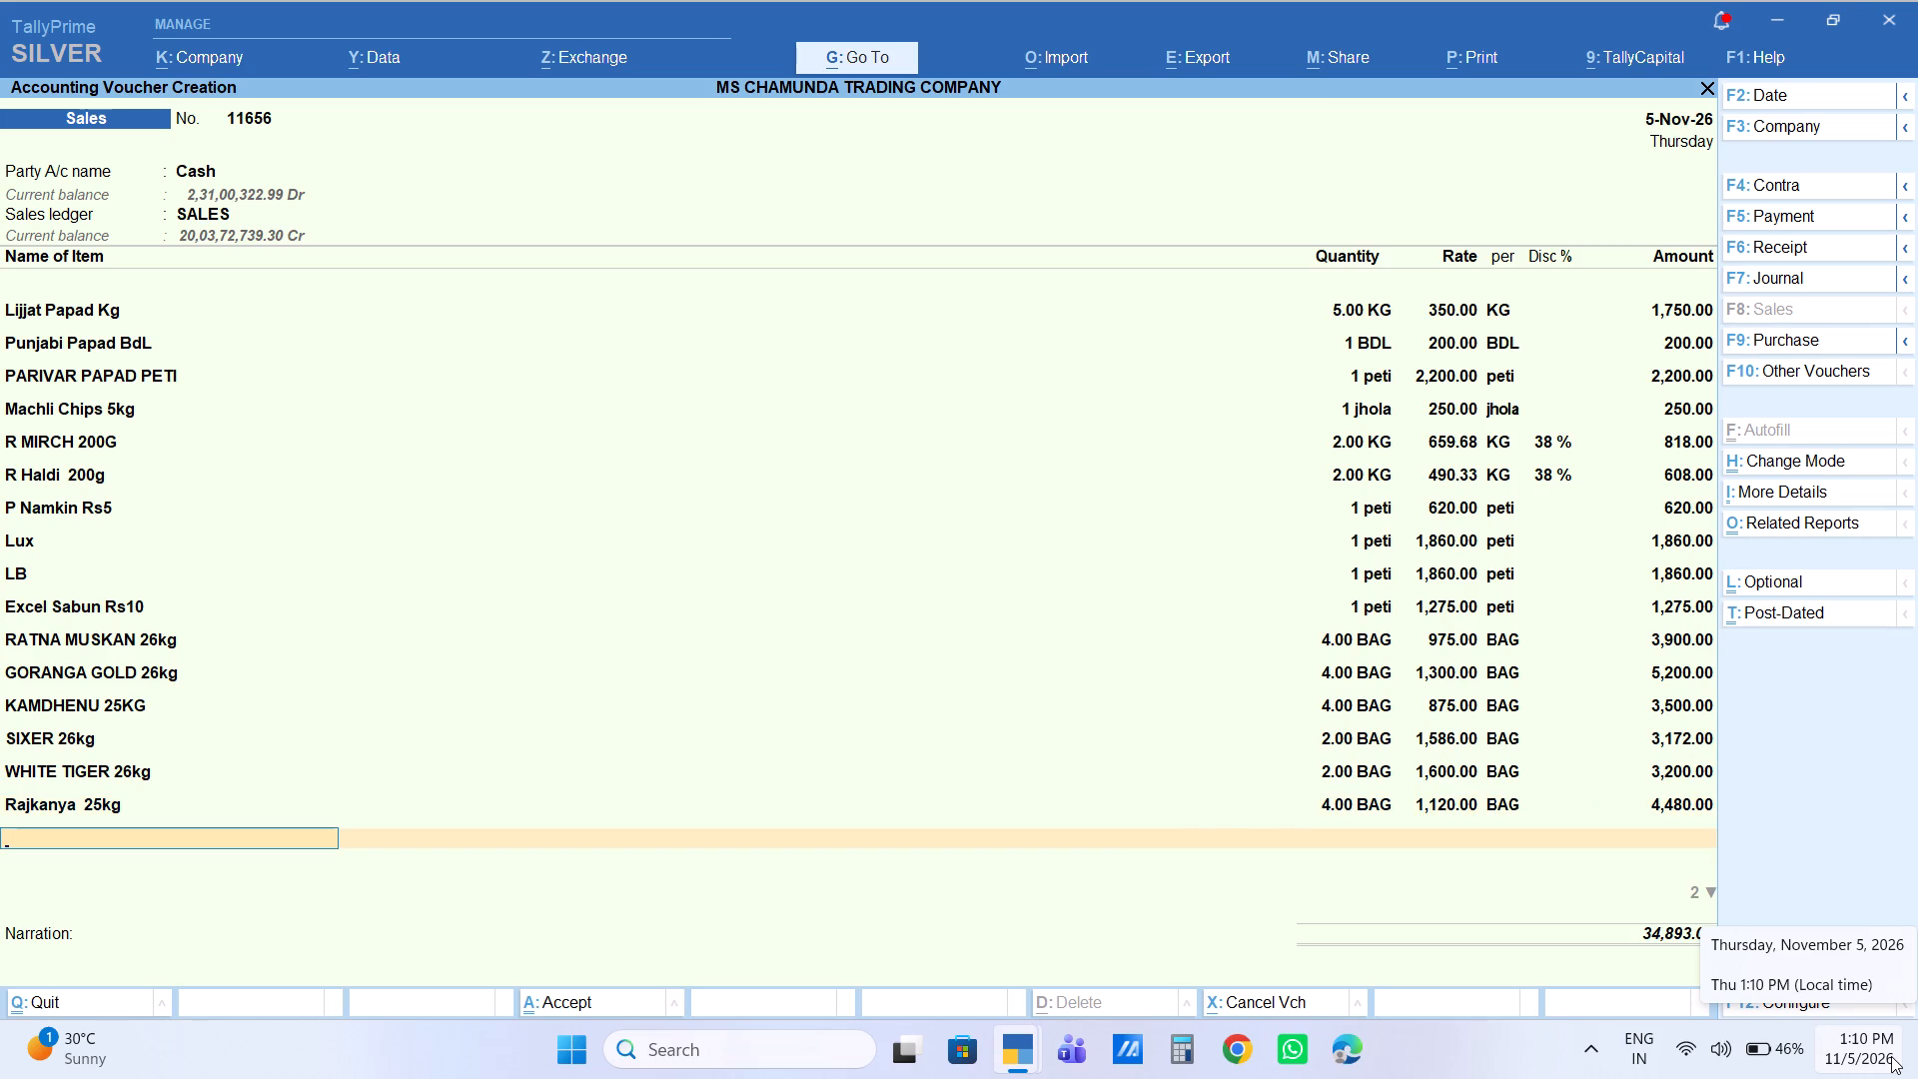
Add 2 BAG of DANDIYA 24ct 26kg to the sales voucher at the default rate of 1,560.00.
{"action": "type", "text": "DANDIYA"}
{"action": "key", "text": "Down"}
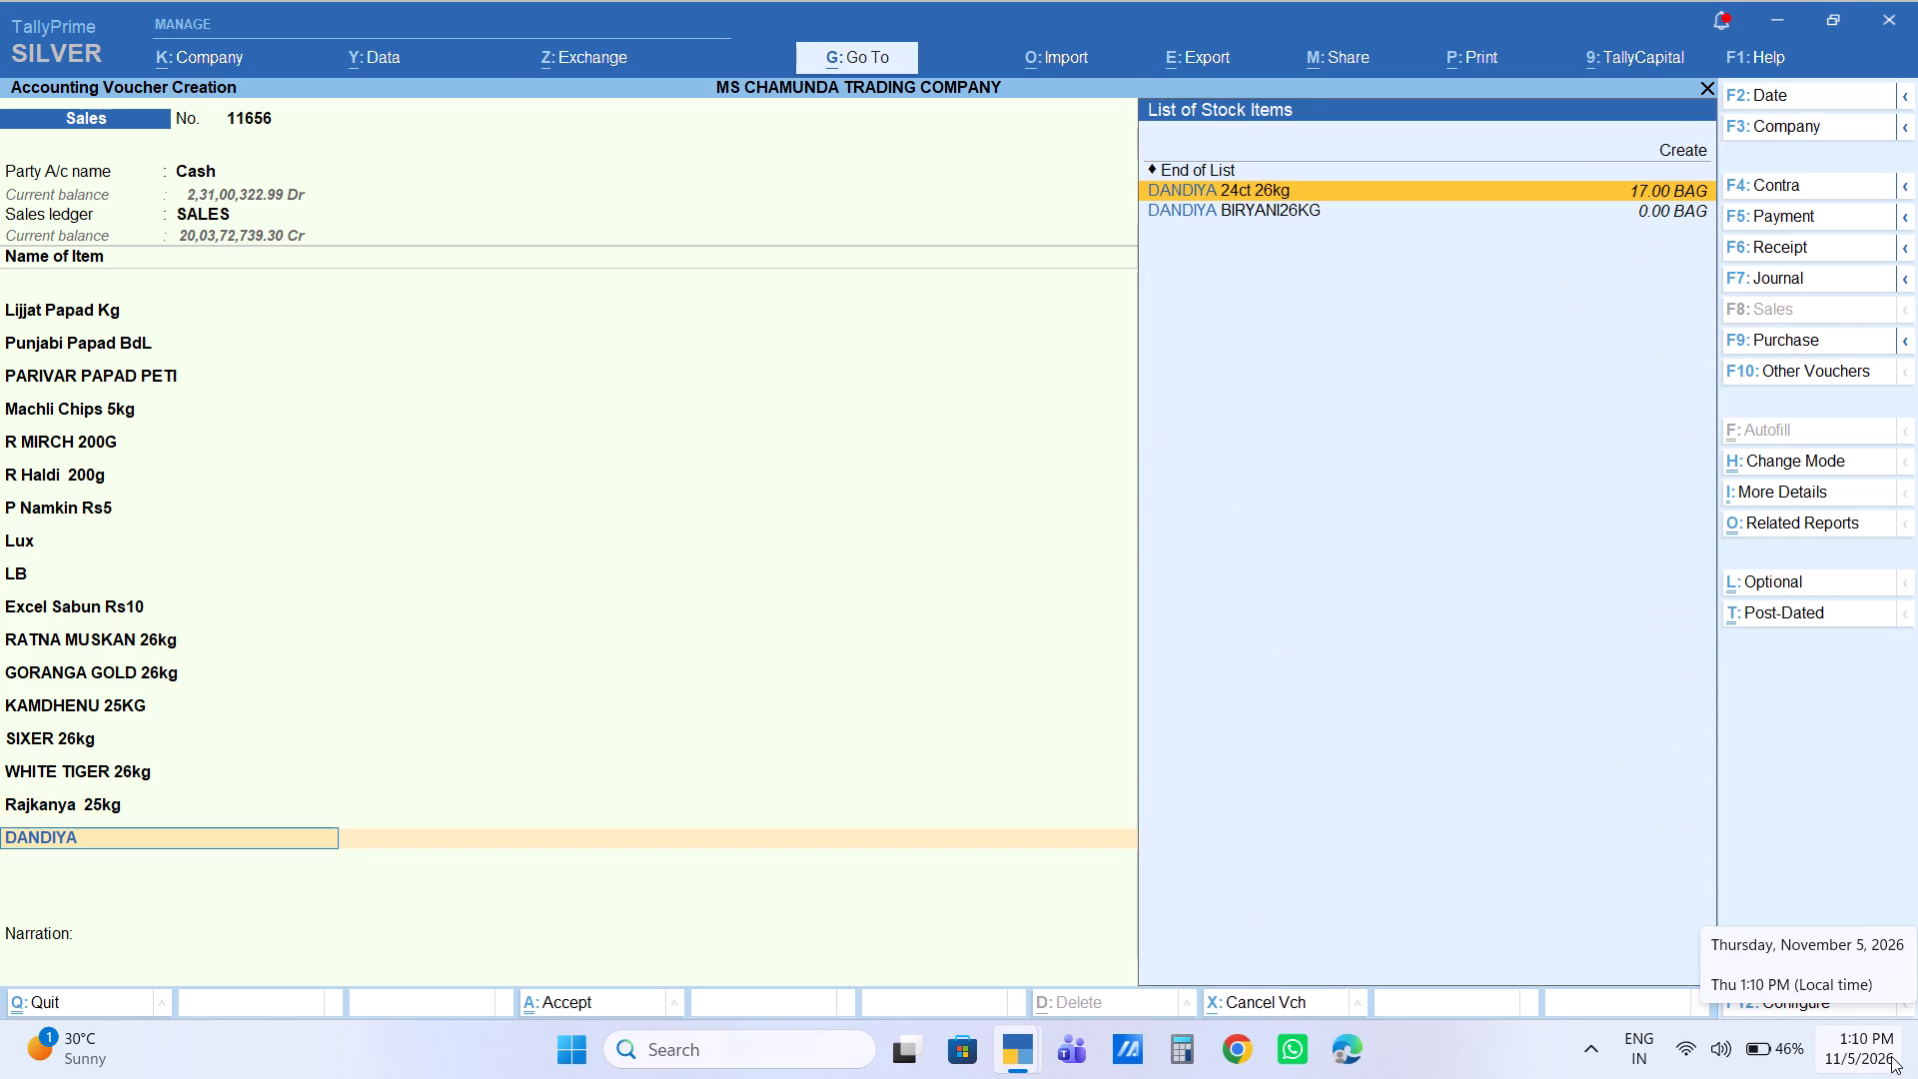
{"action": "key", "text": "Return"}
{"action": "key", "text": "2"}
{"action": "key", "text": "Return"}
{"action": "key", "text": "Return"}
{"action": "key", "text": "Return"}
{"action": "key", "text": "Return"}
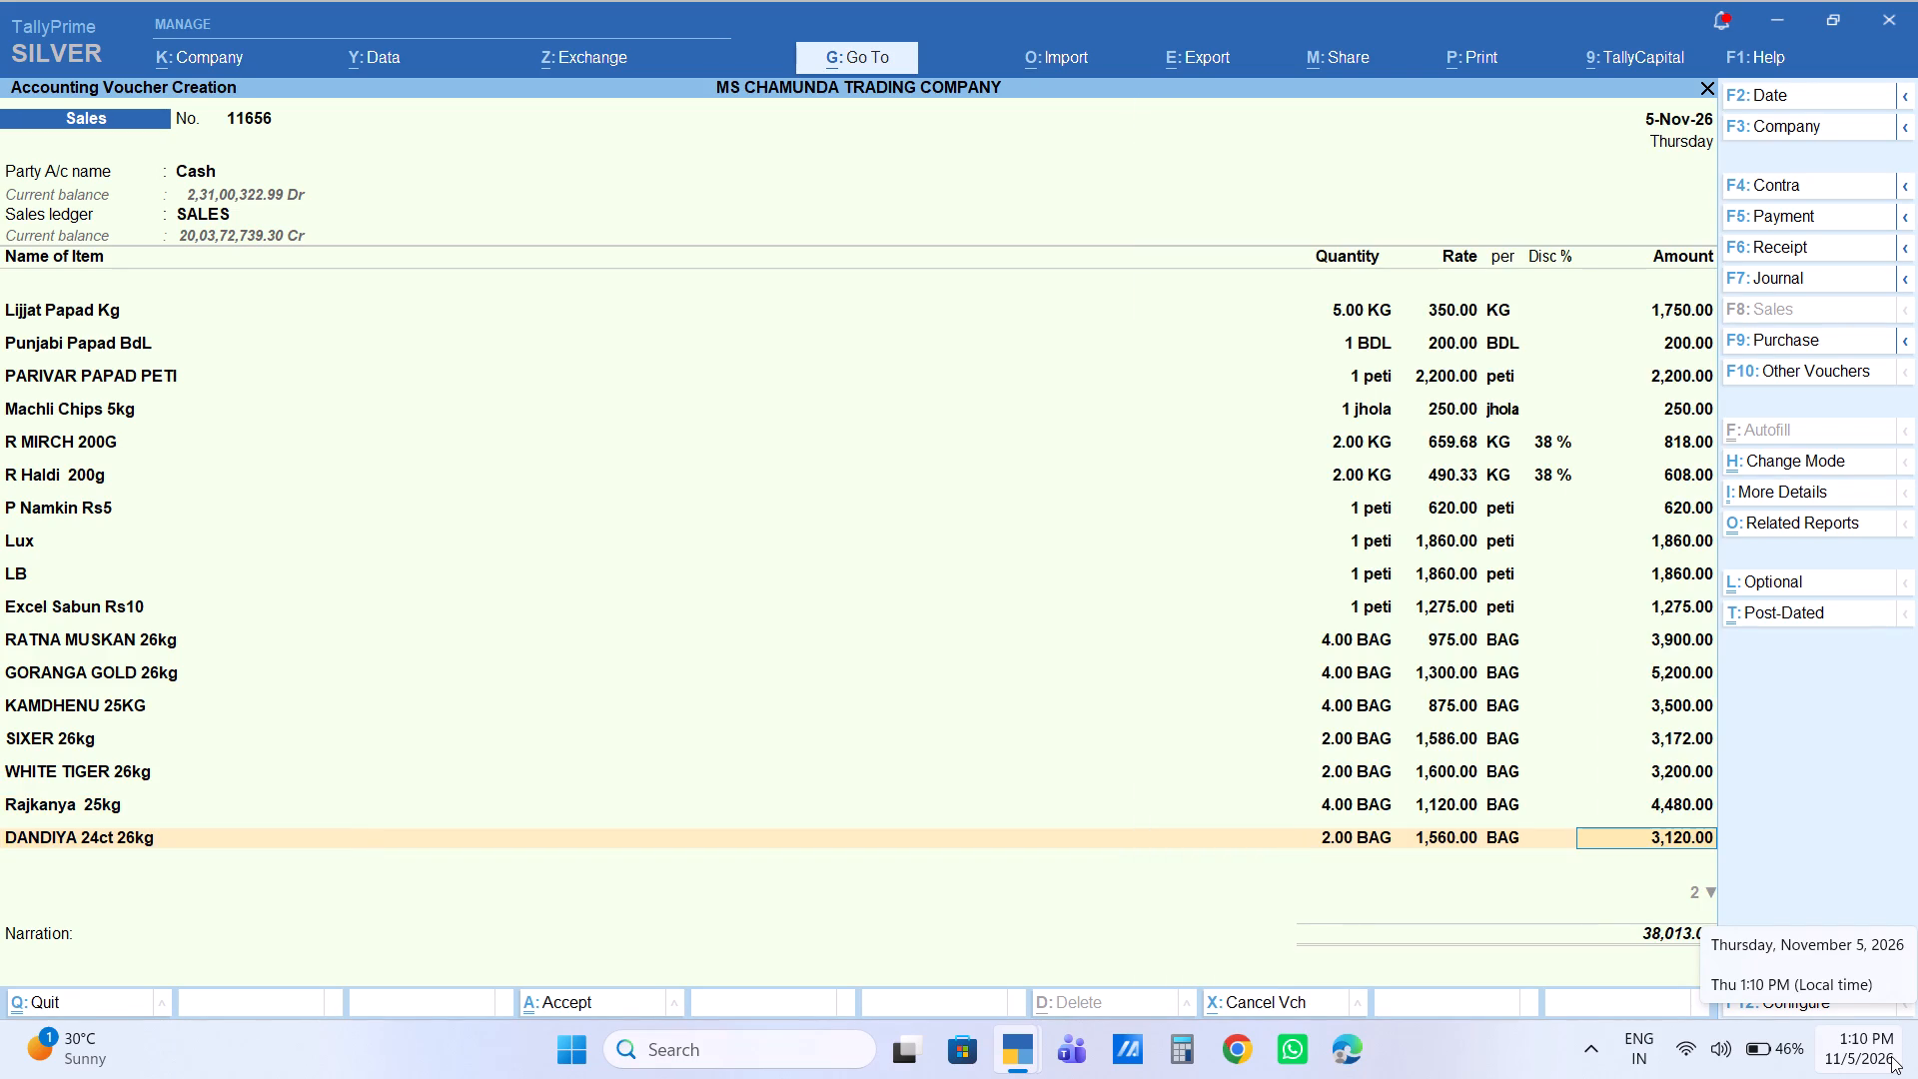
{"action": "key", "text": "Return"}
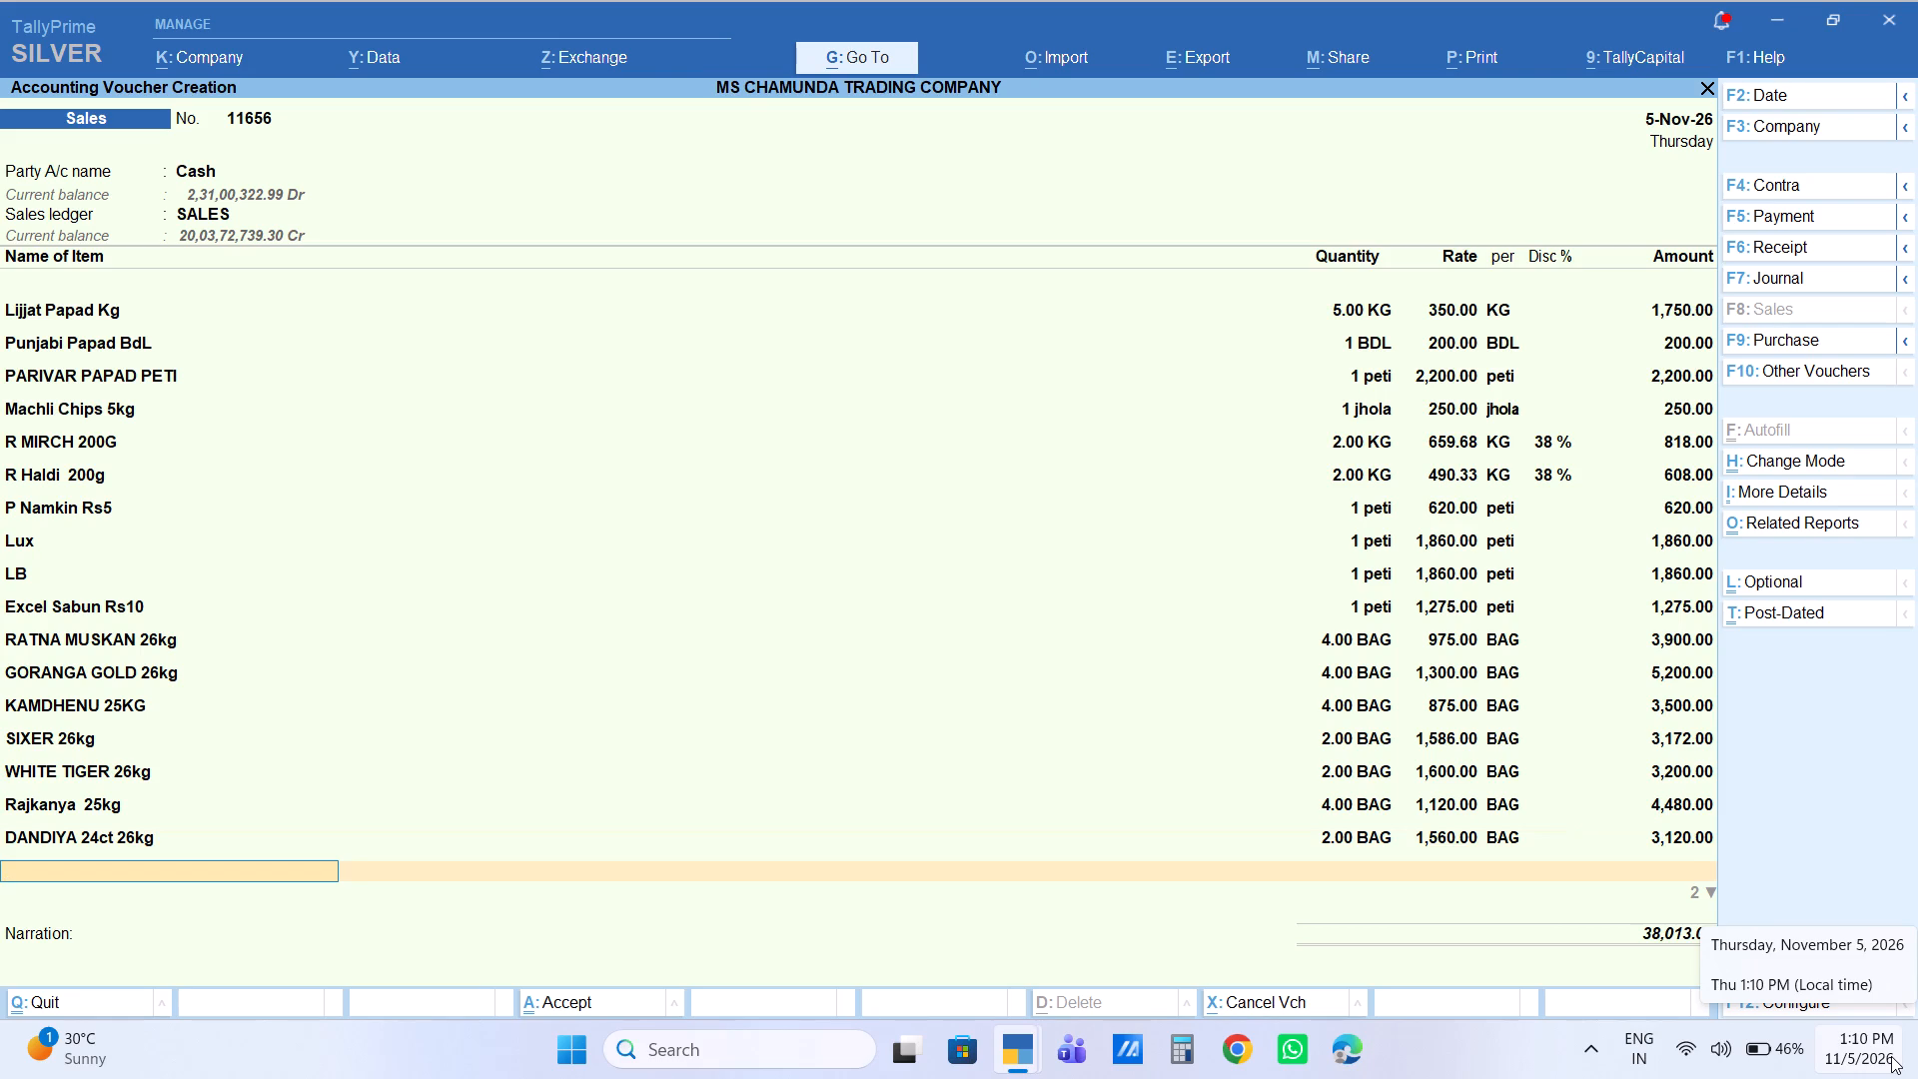
Add 2 BAG of SOOJI 26KG to the sales voucher with the line amount set to 1,700.
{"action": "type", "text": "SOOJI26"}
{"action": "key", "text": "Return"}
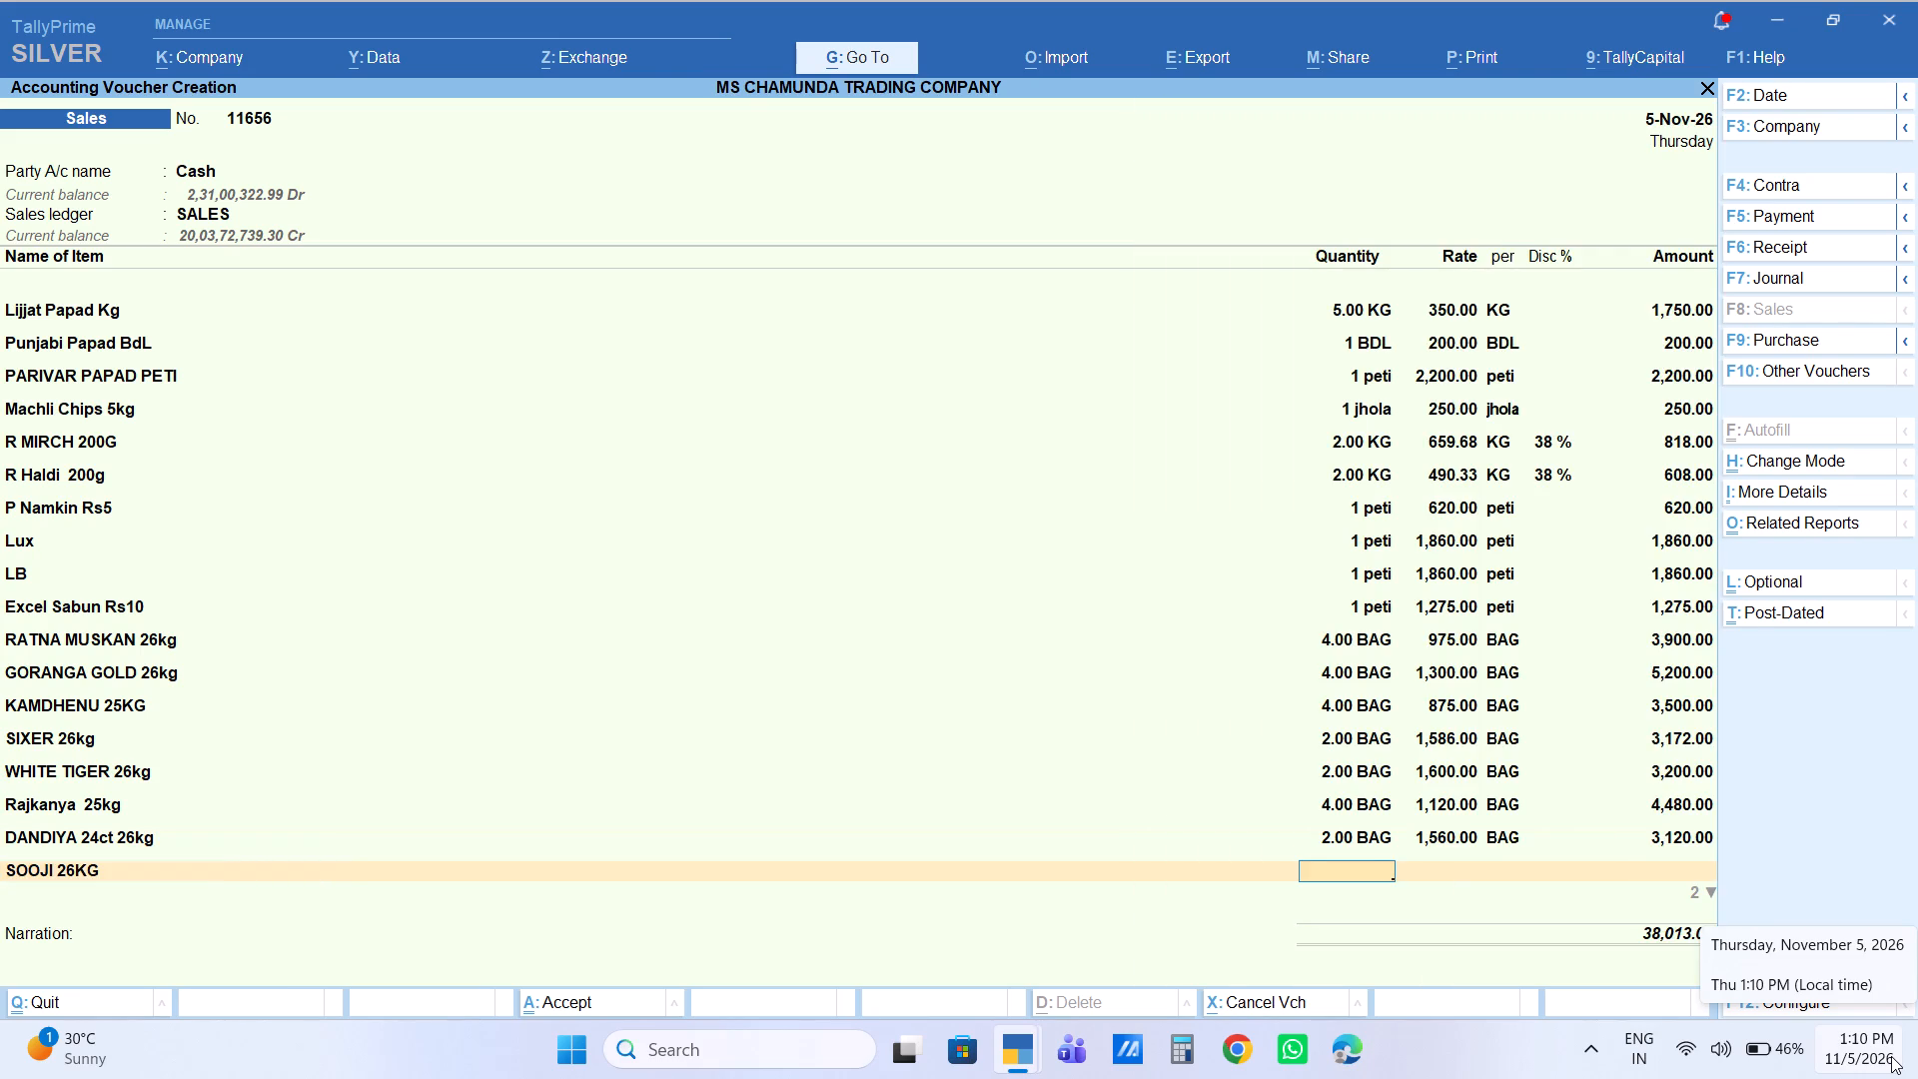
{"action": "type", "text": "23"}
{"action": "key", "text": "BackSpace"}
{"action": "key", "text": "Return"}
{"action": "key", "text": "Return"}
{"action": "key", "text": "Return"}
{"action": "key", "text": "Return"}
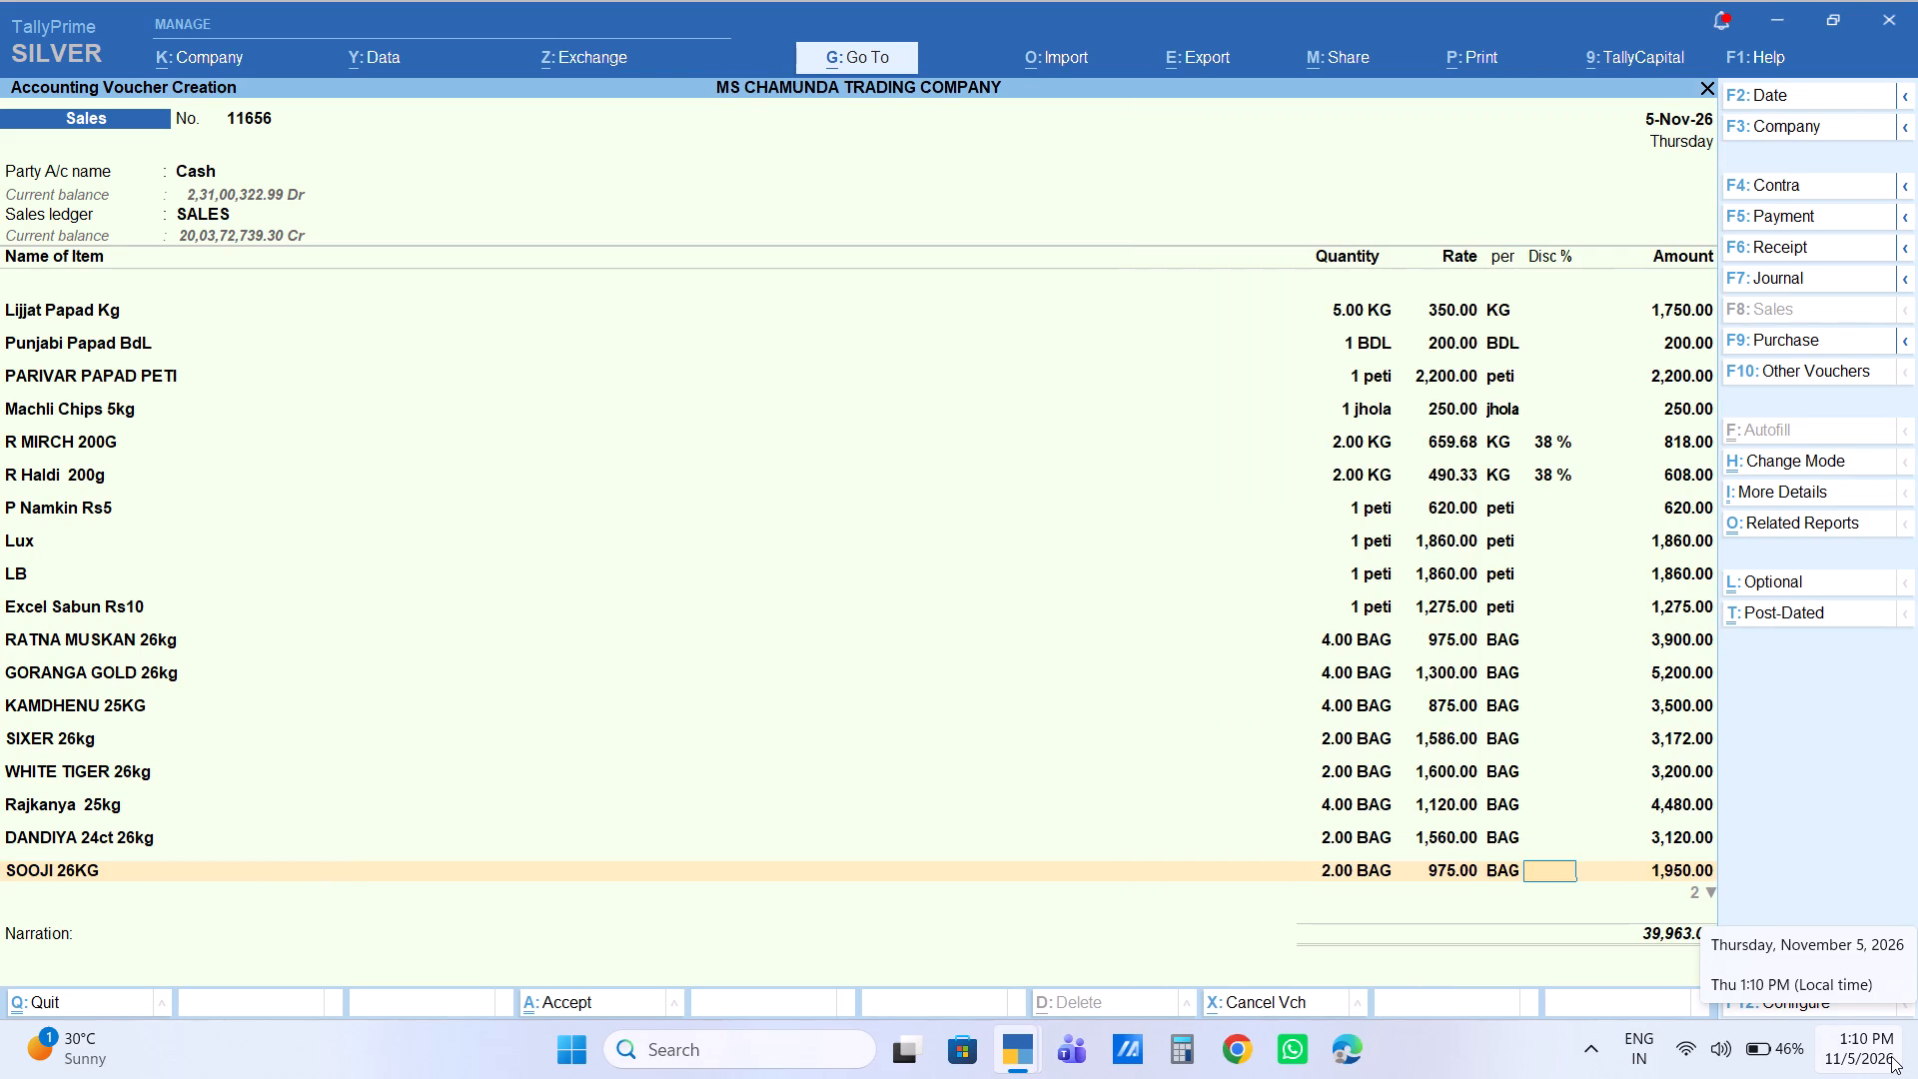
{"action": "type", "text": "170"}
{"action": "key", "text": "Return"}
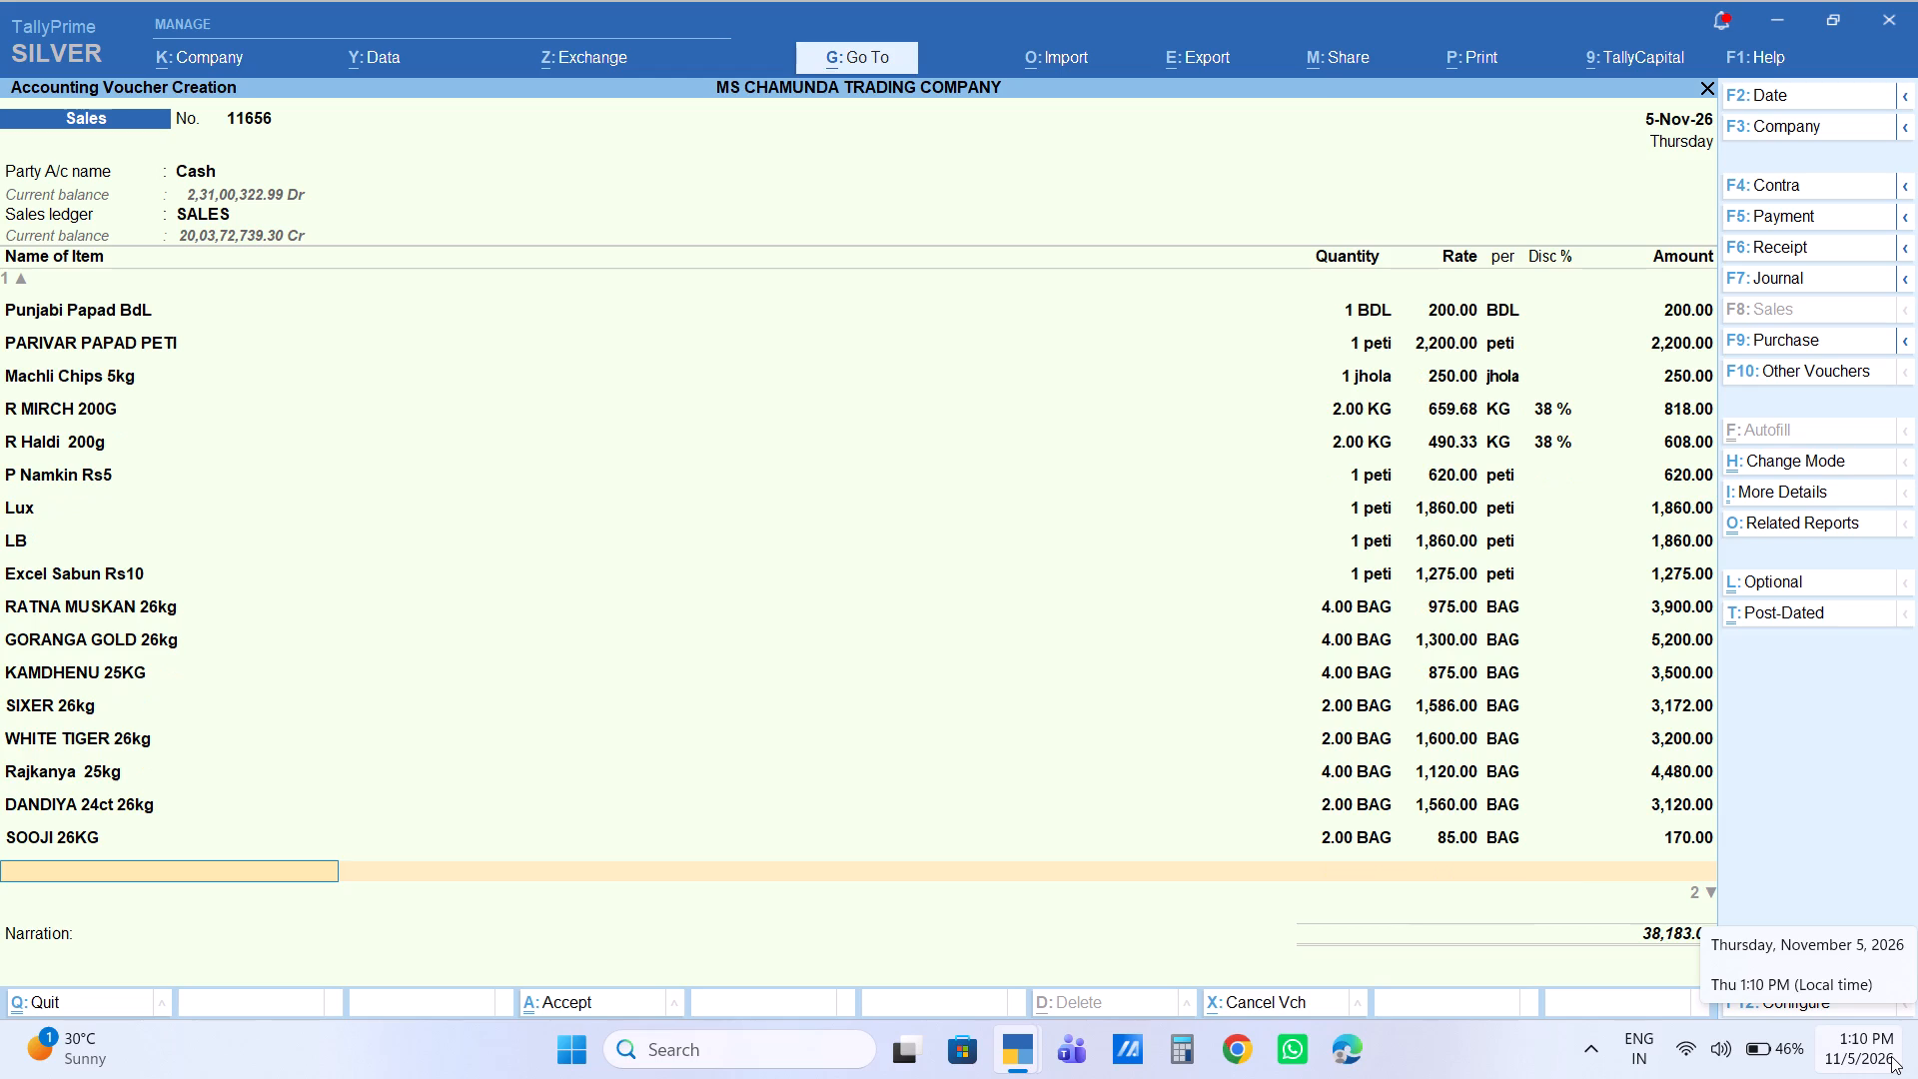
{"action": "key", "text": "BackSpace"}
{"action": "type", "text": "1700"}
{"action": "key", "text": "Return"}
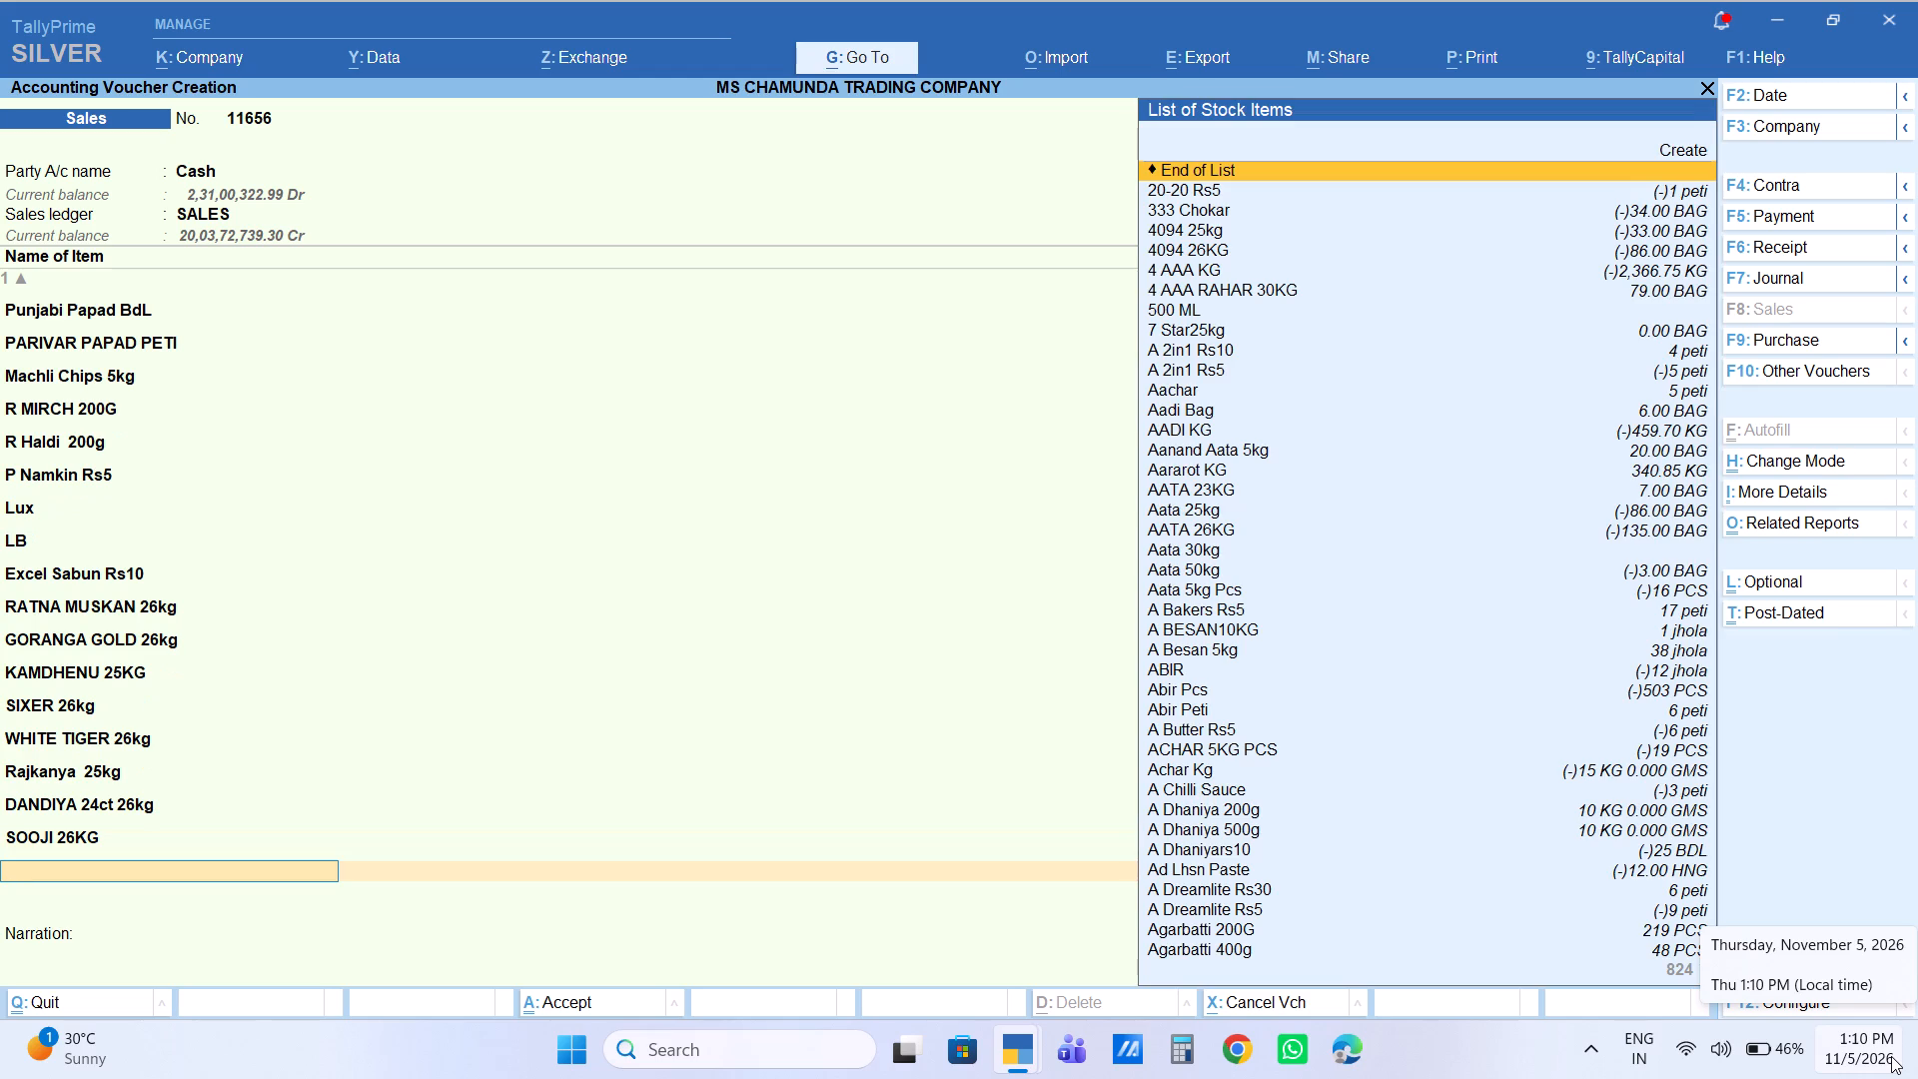
Correct the SOOJI 26KG line to a quantity of 1 BAG and an amount of 975.
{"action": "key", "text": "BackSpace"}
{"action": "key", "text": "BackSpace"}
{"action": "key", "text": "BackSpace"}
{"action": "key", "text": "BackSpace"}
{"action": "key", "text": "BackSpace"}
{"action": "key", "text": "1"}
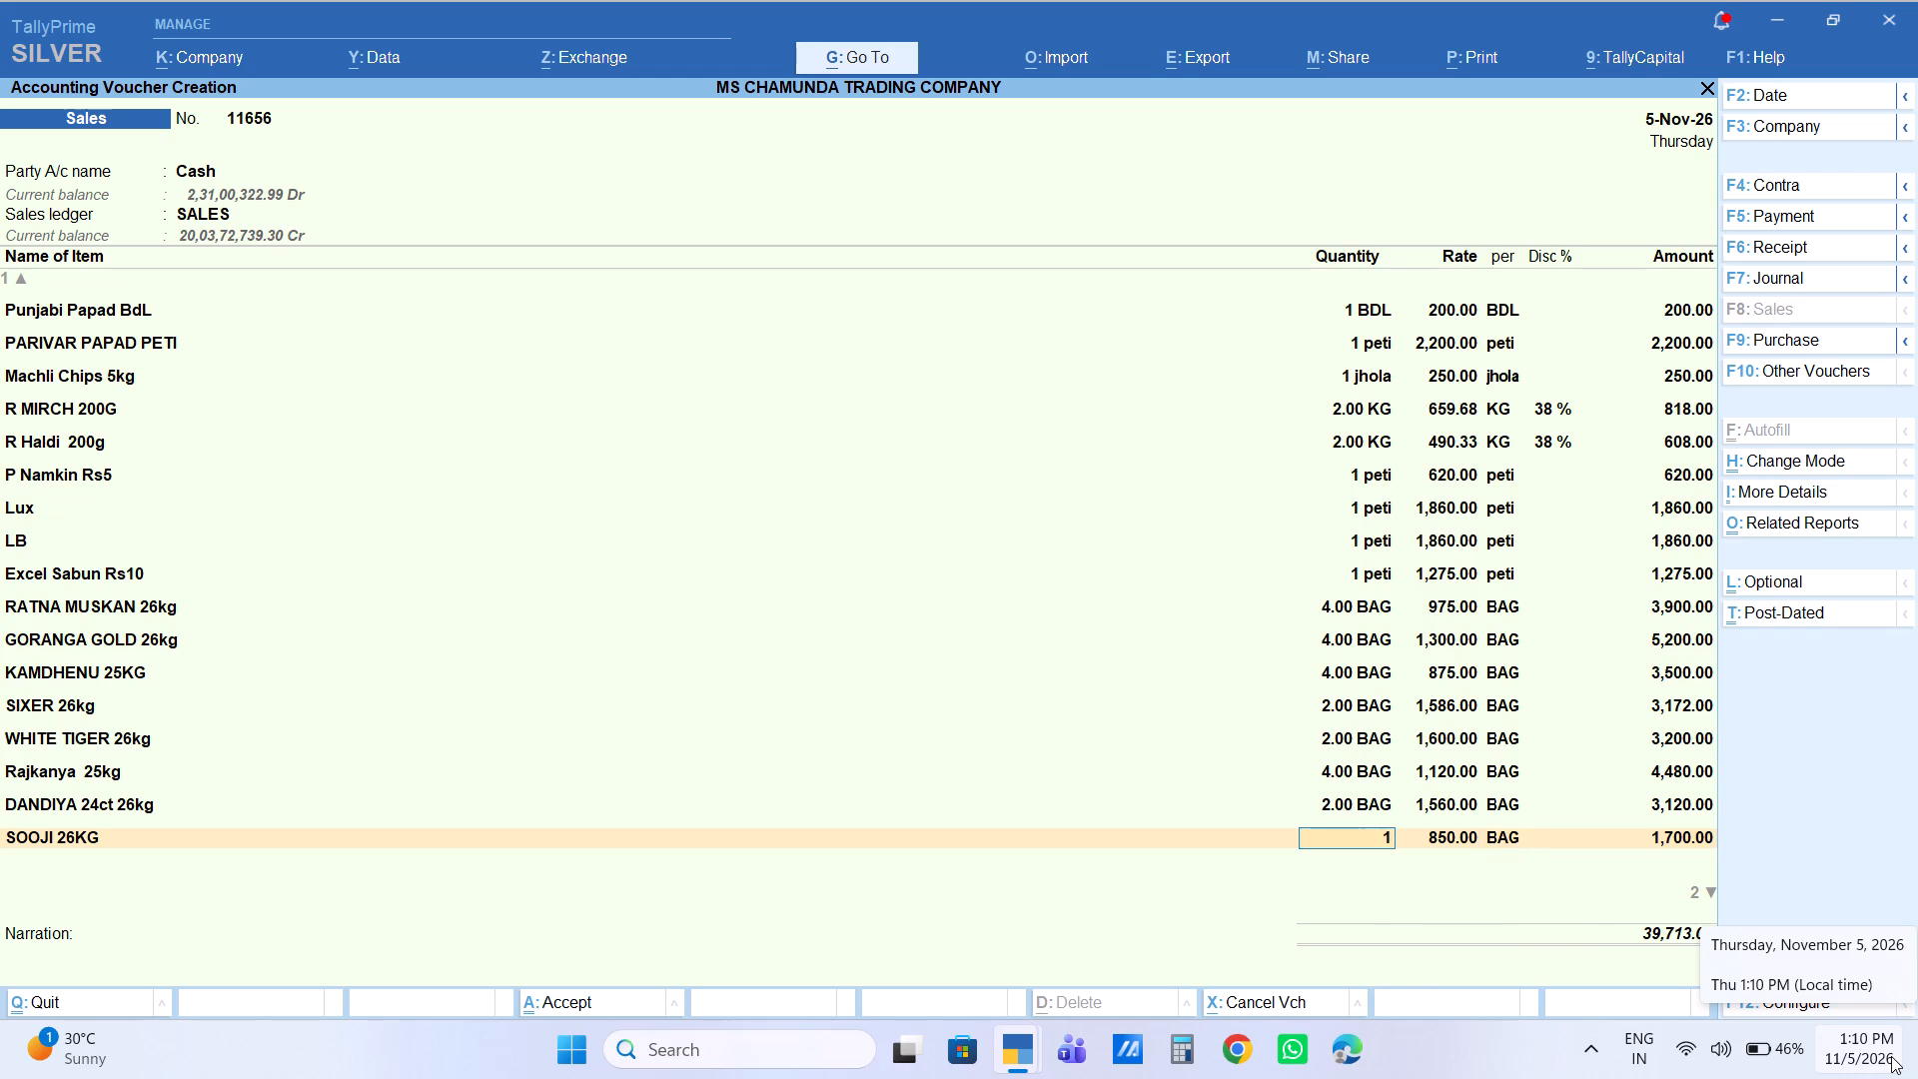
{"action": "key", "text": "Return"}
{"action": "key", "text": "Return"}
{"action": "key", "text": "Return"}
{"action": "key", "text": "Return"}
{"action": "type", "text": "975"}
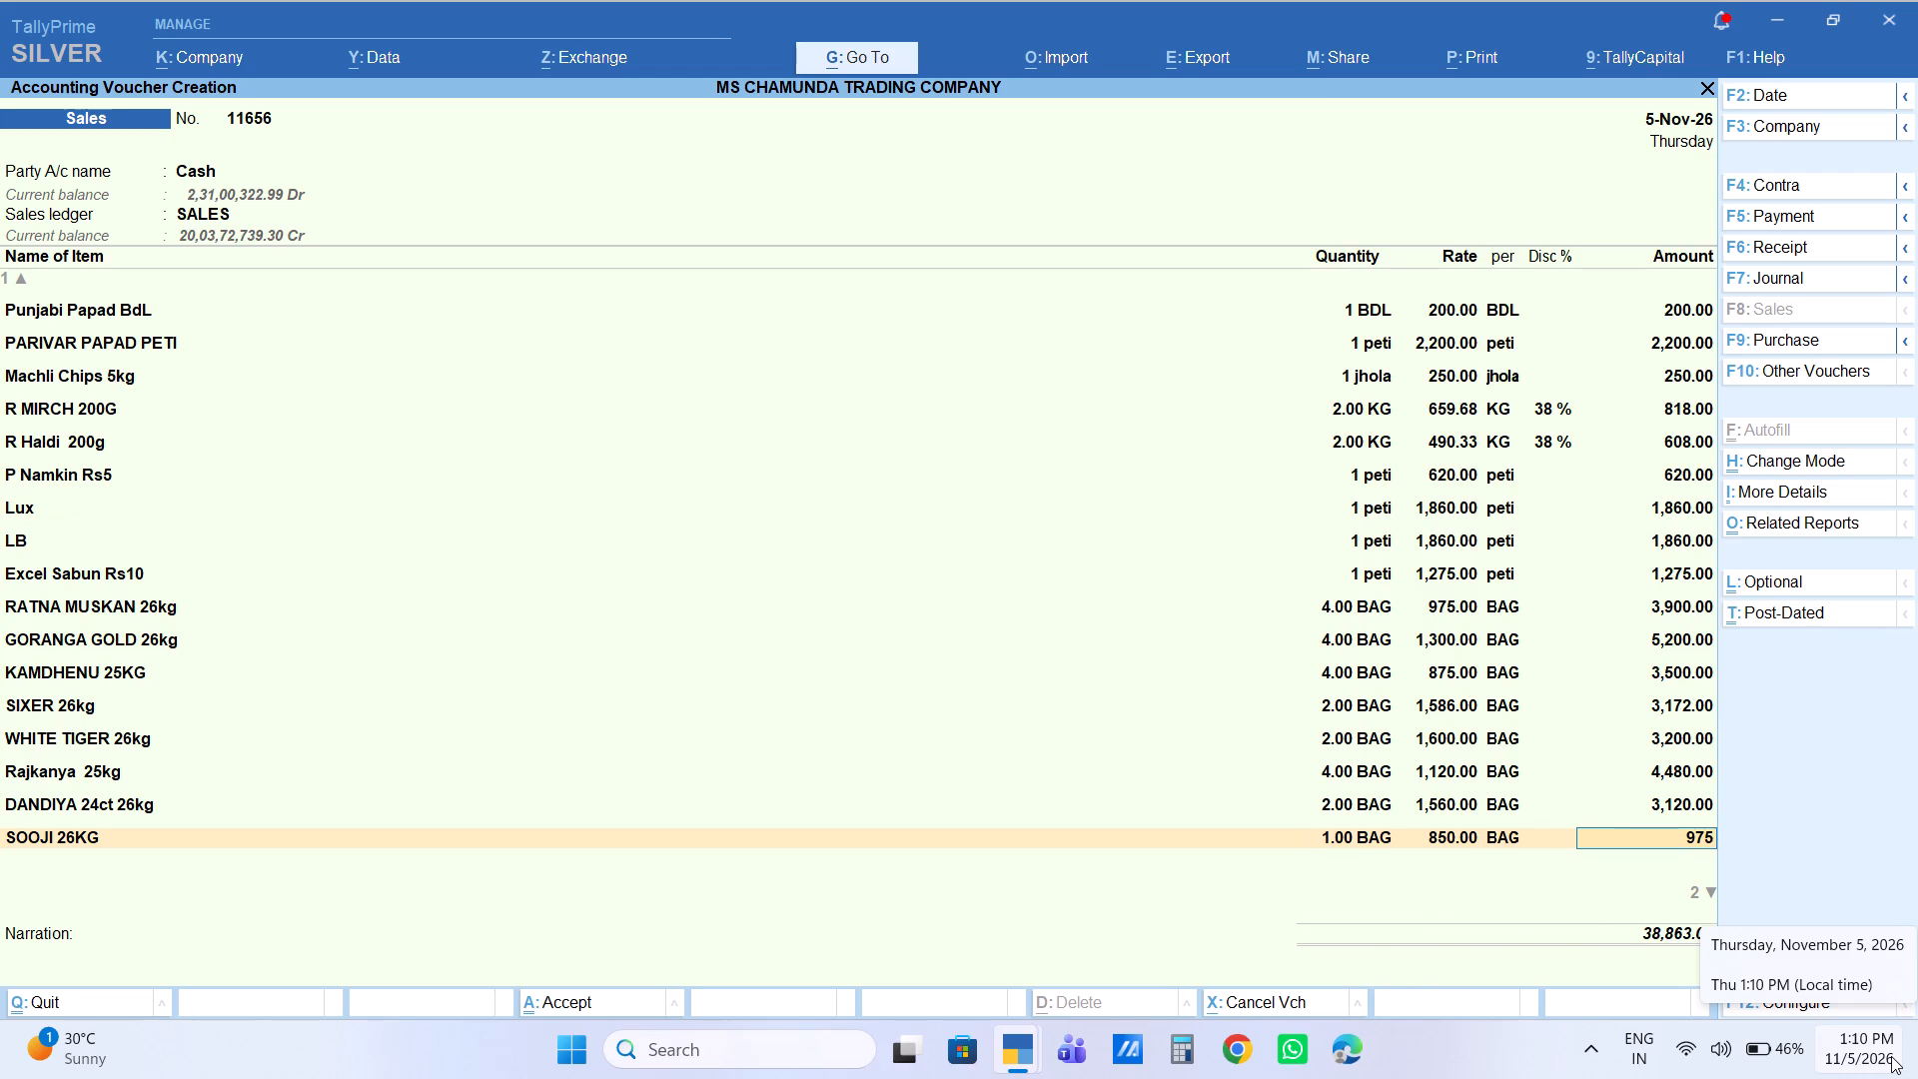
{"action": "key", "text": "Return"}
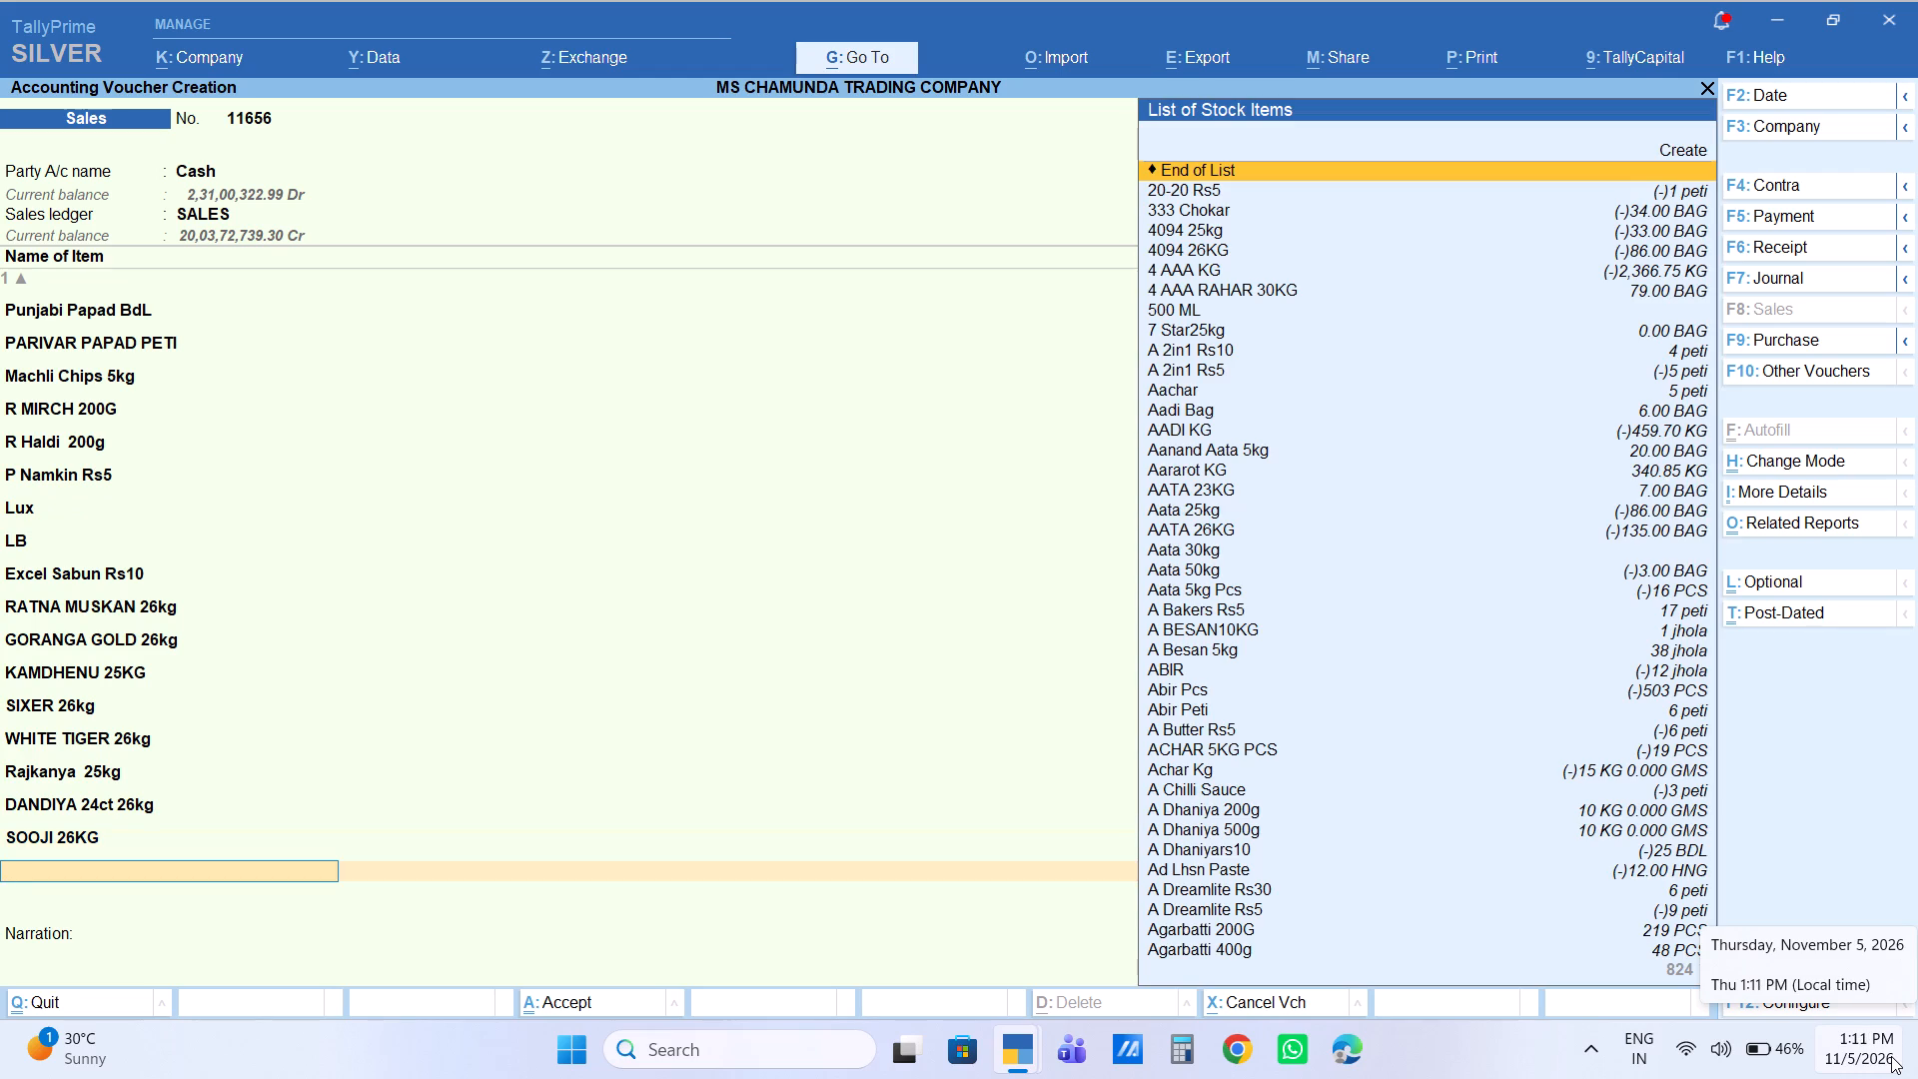
Add 2 BAG of Raj AATA 26KG to the sales voucher at the default rate of 850.00.
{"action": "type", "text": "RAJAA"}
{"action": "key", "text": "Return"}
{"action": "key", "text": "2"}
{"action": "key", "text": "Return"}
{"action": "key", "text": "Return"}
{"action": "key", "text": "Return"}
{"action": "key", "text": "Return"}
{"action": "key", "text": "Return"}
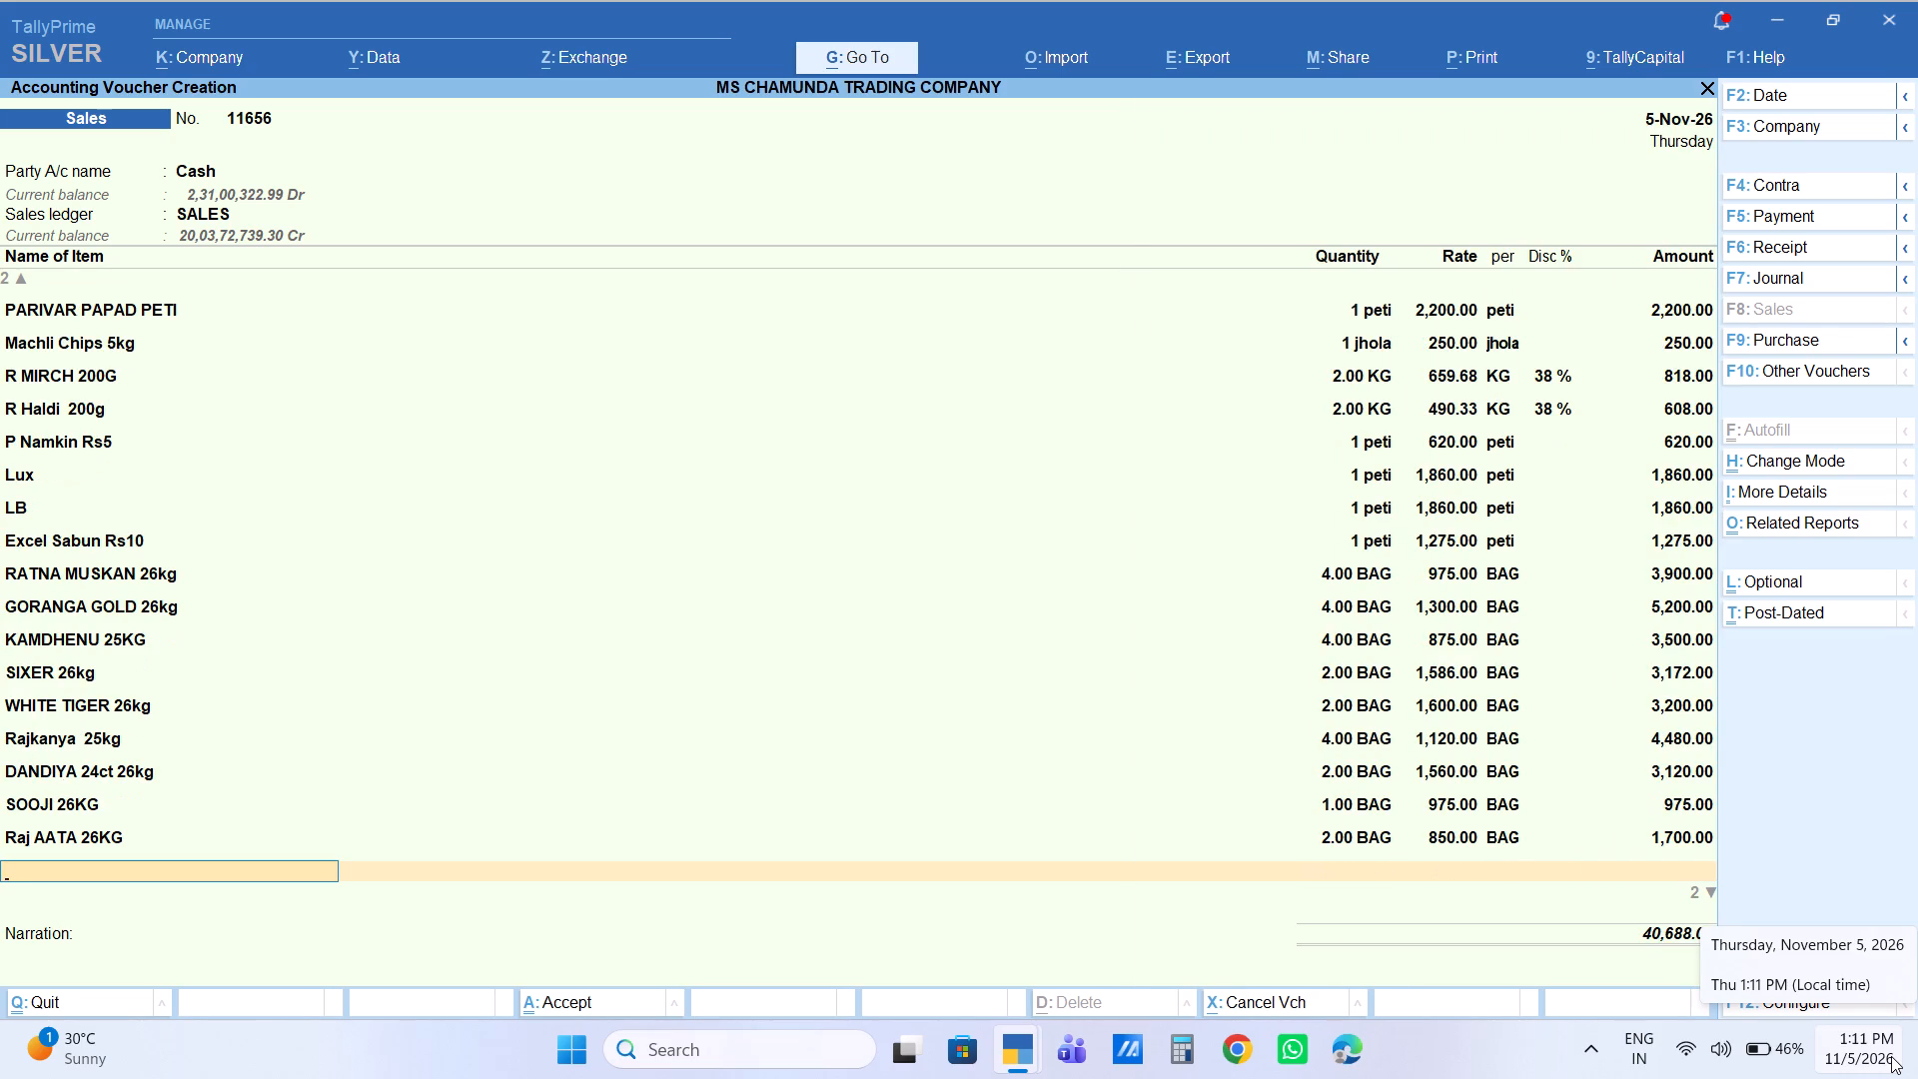
Add 2 BAG of MAIDA LV to the sales voucher with the line amount set to 3,160.
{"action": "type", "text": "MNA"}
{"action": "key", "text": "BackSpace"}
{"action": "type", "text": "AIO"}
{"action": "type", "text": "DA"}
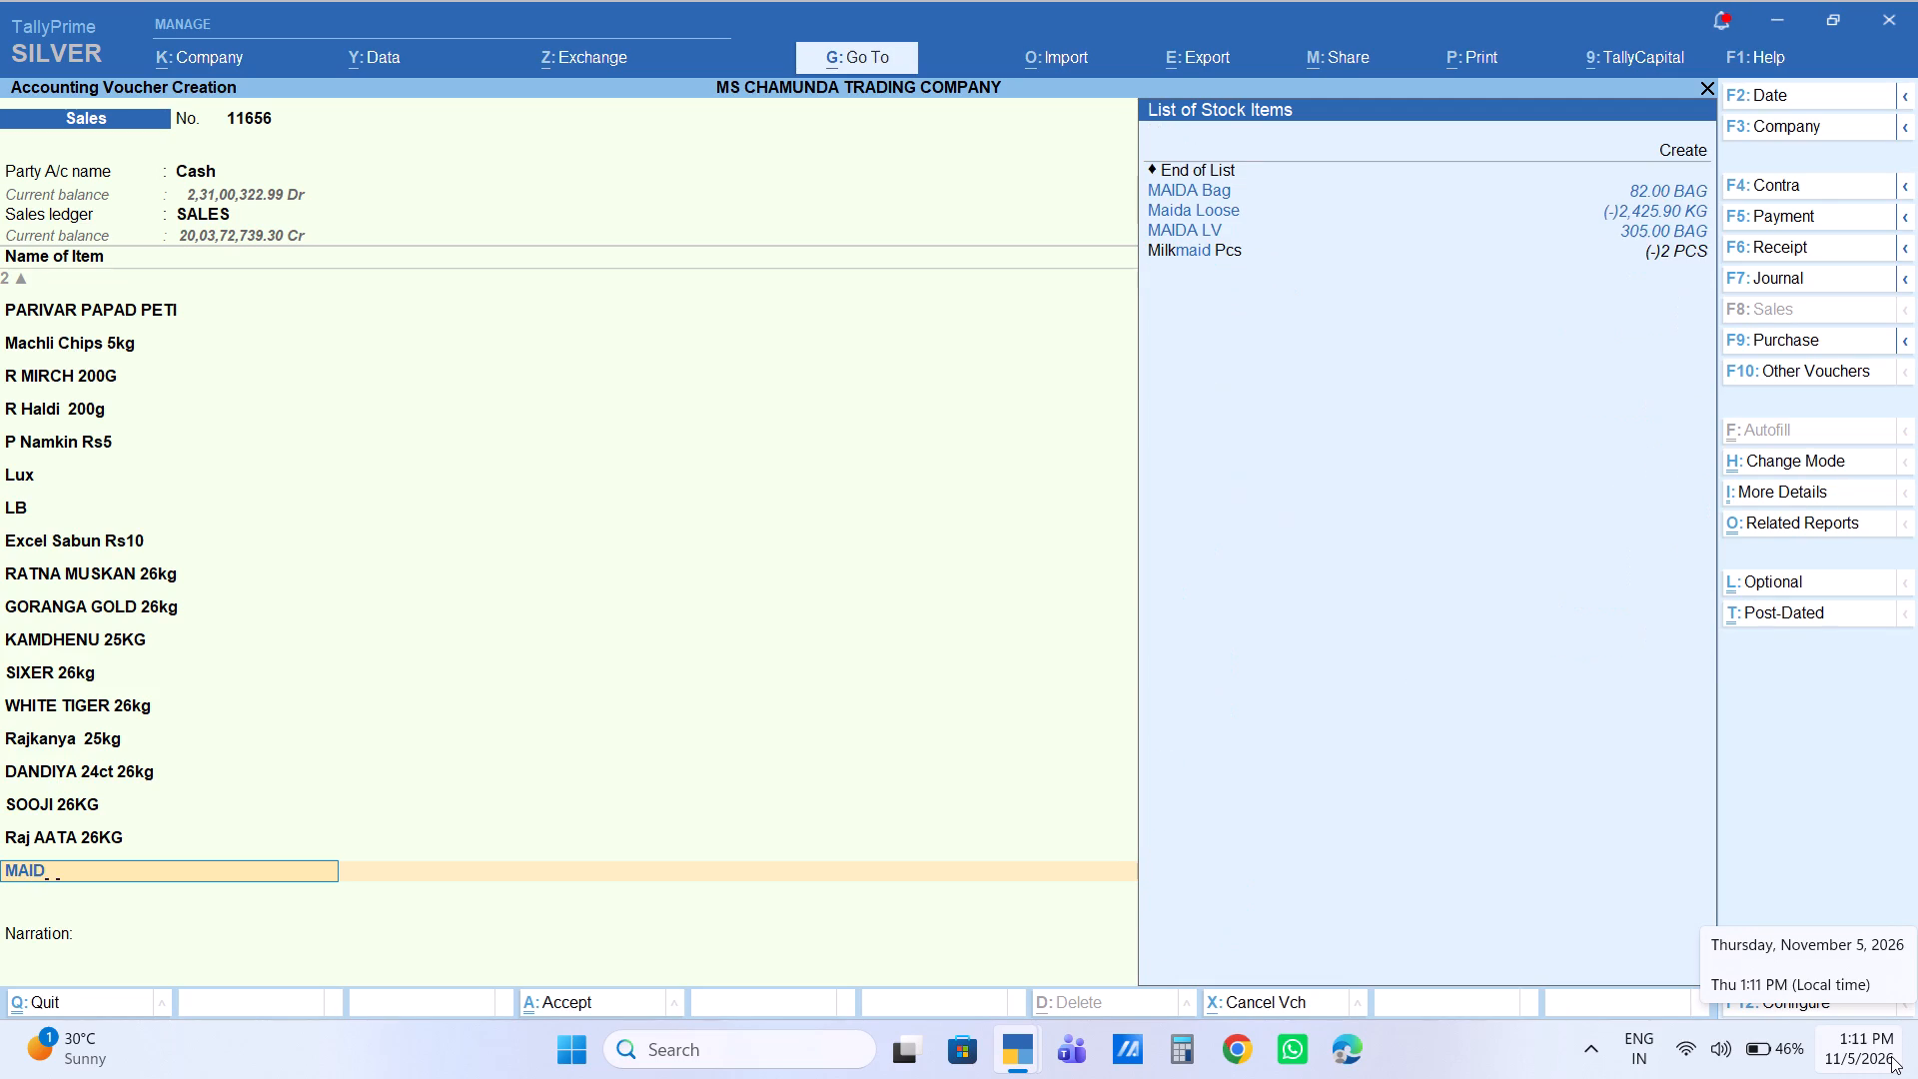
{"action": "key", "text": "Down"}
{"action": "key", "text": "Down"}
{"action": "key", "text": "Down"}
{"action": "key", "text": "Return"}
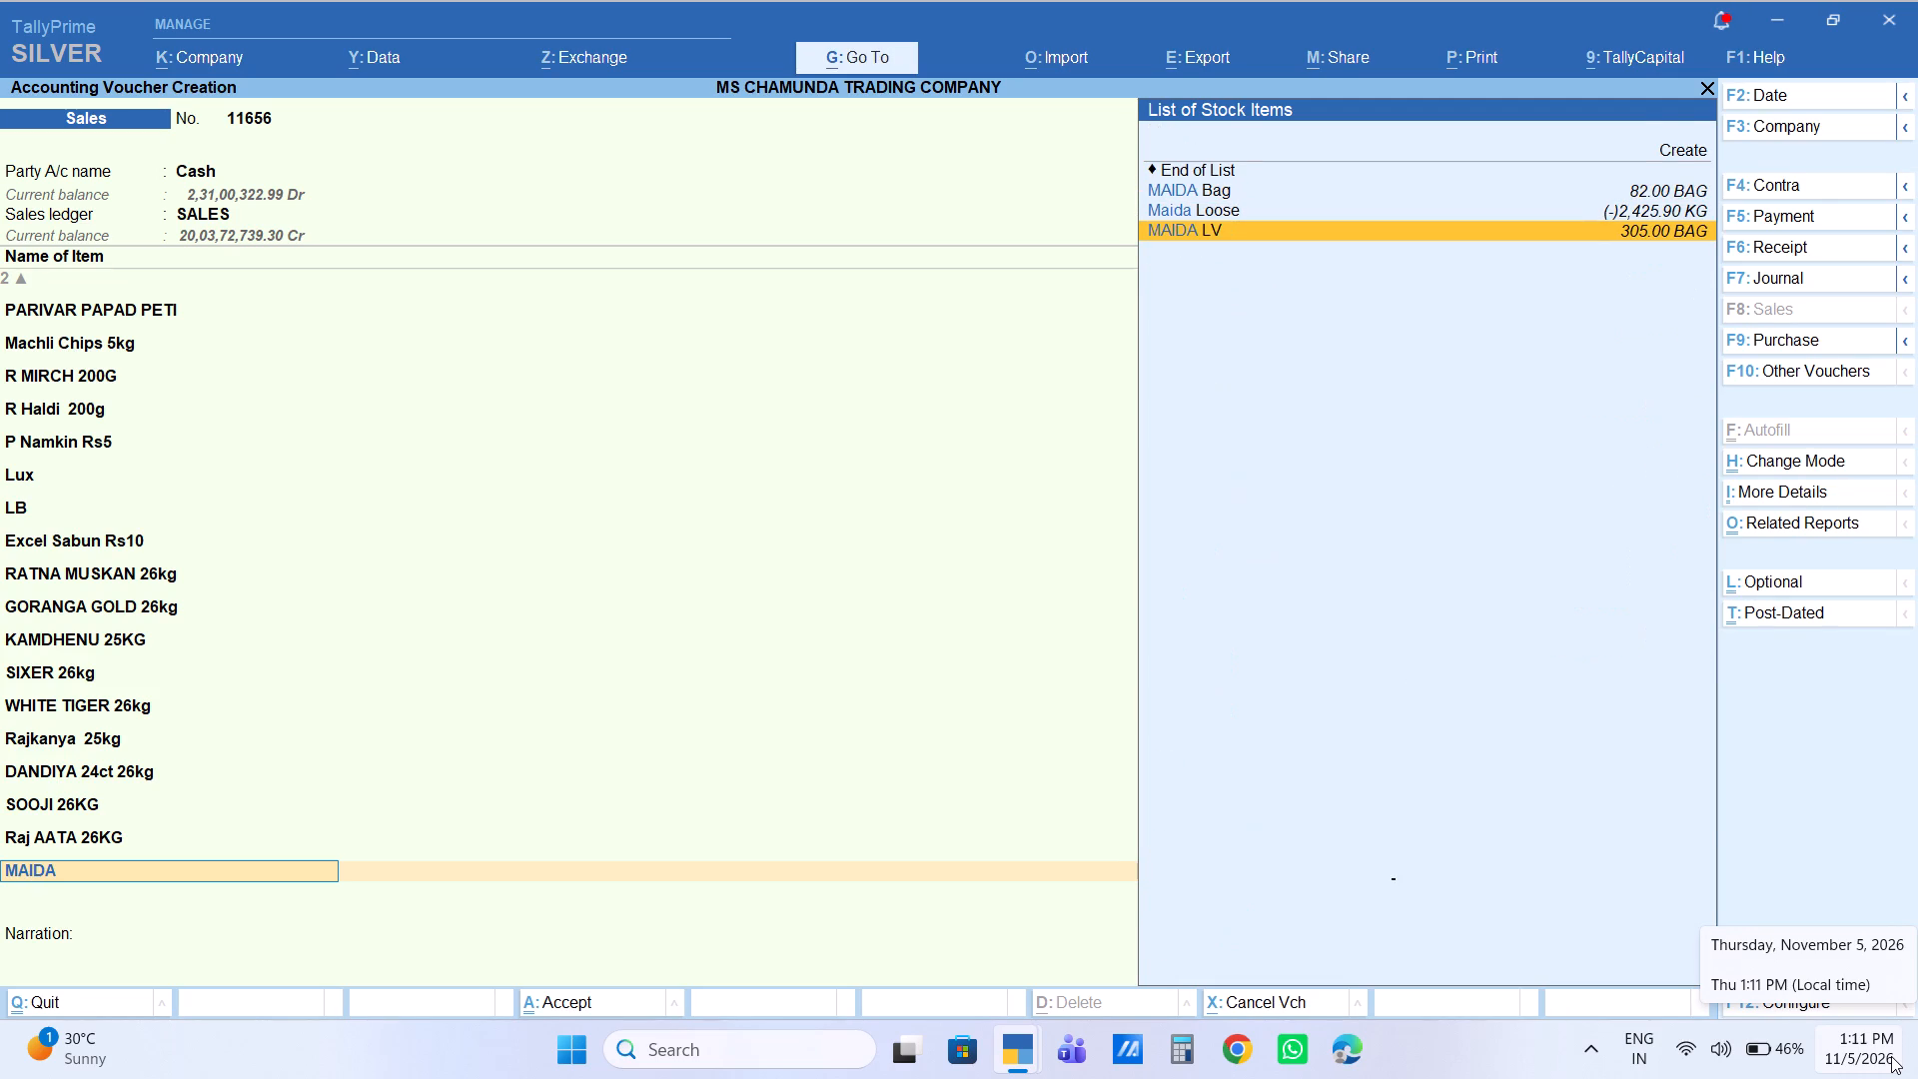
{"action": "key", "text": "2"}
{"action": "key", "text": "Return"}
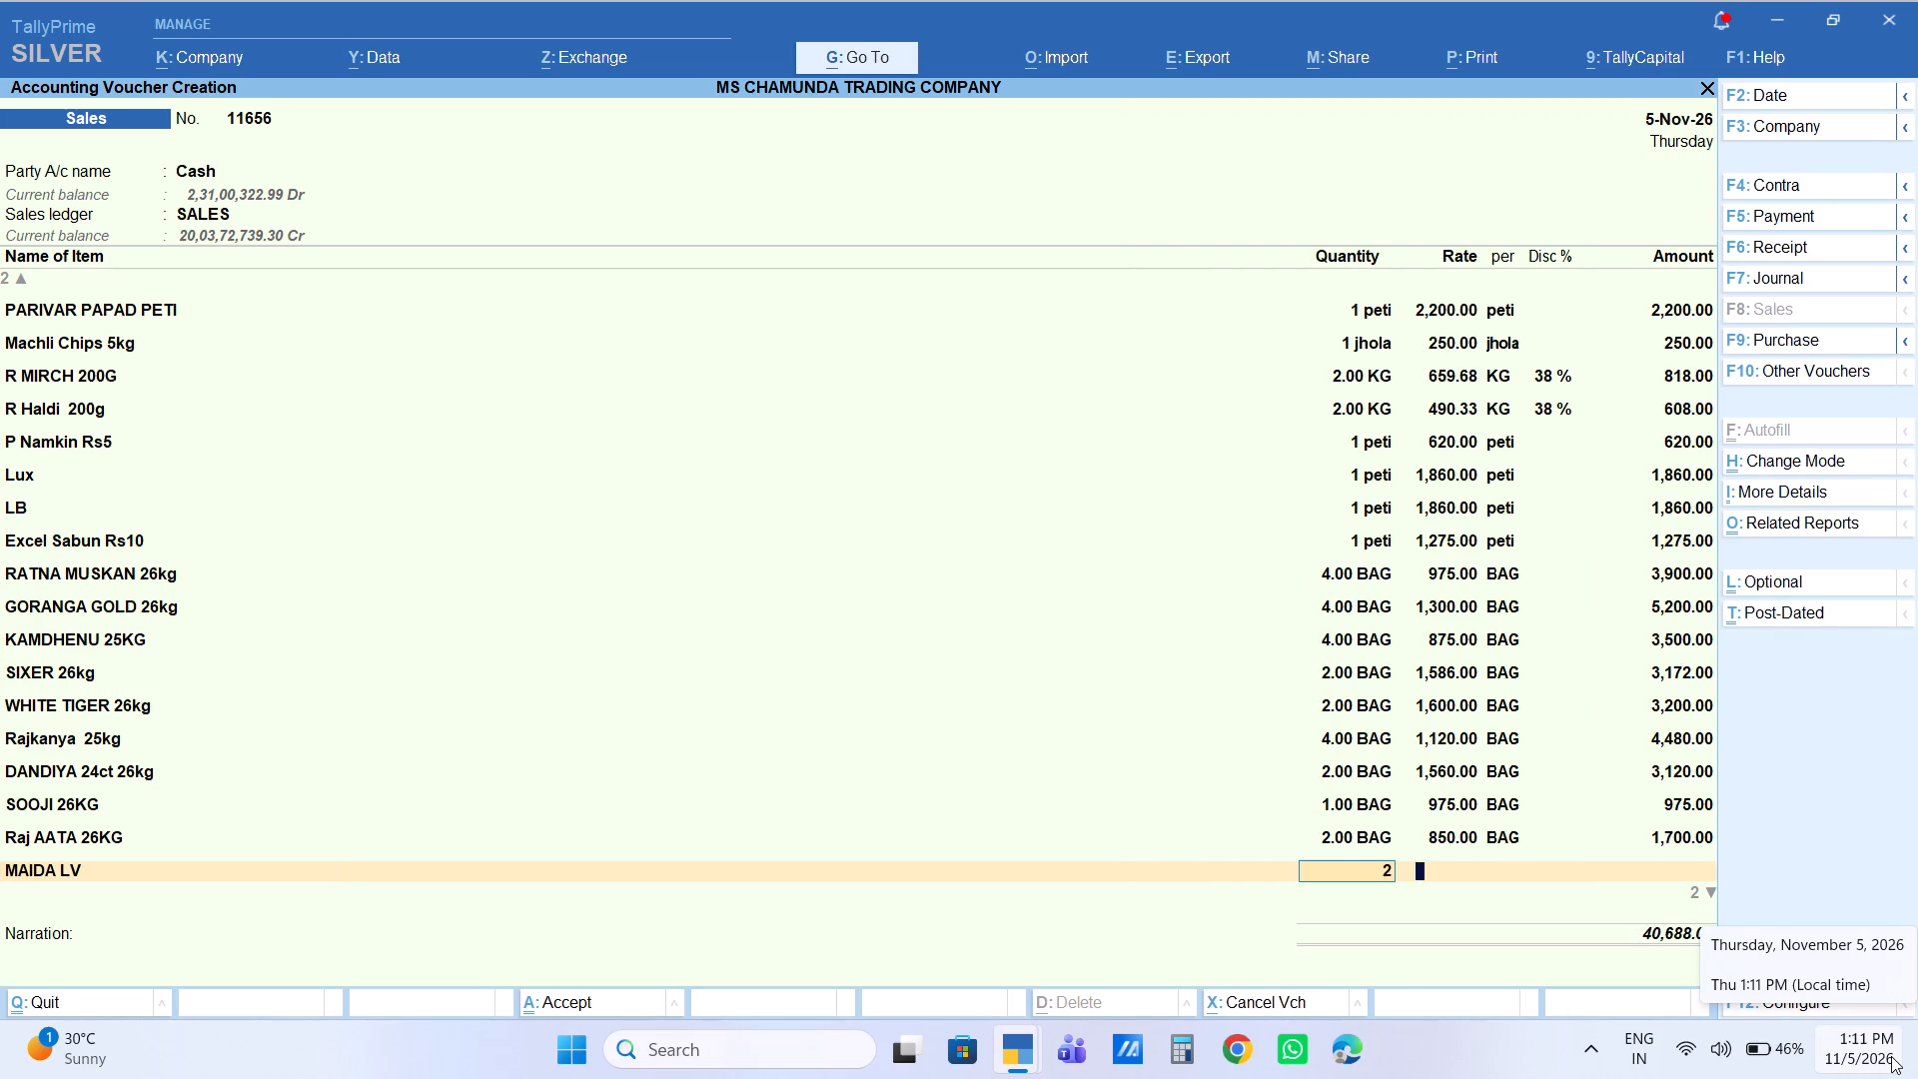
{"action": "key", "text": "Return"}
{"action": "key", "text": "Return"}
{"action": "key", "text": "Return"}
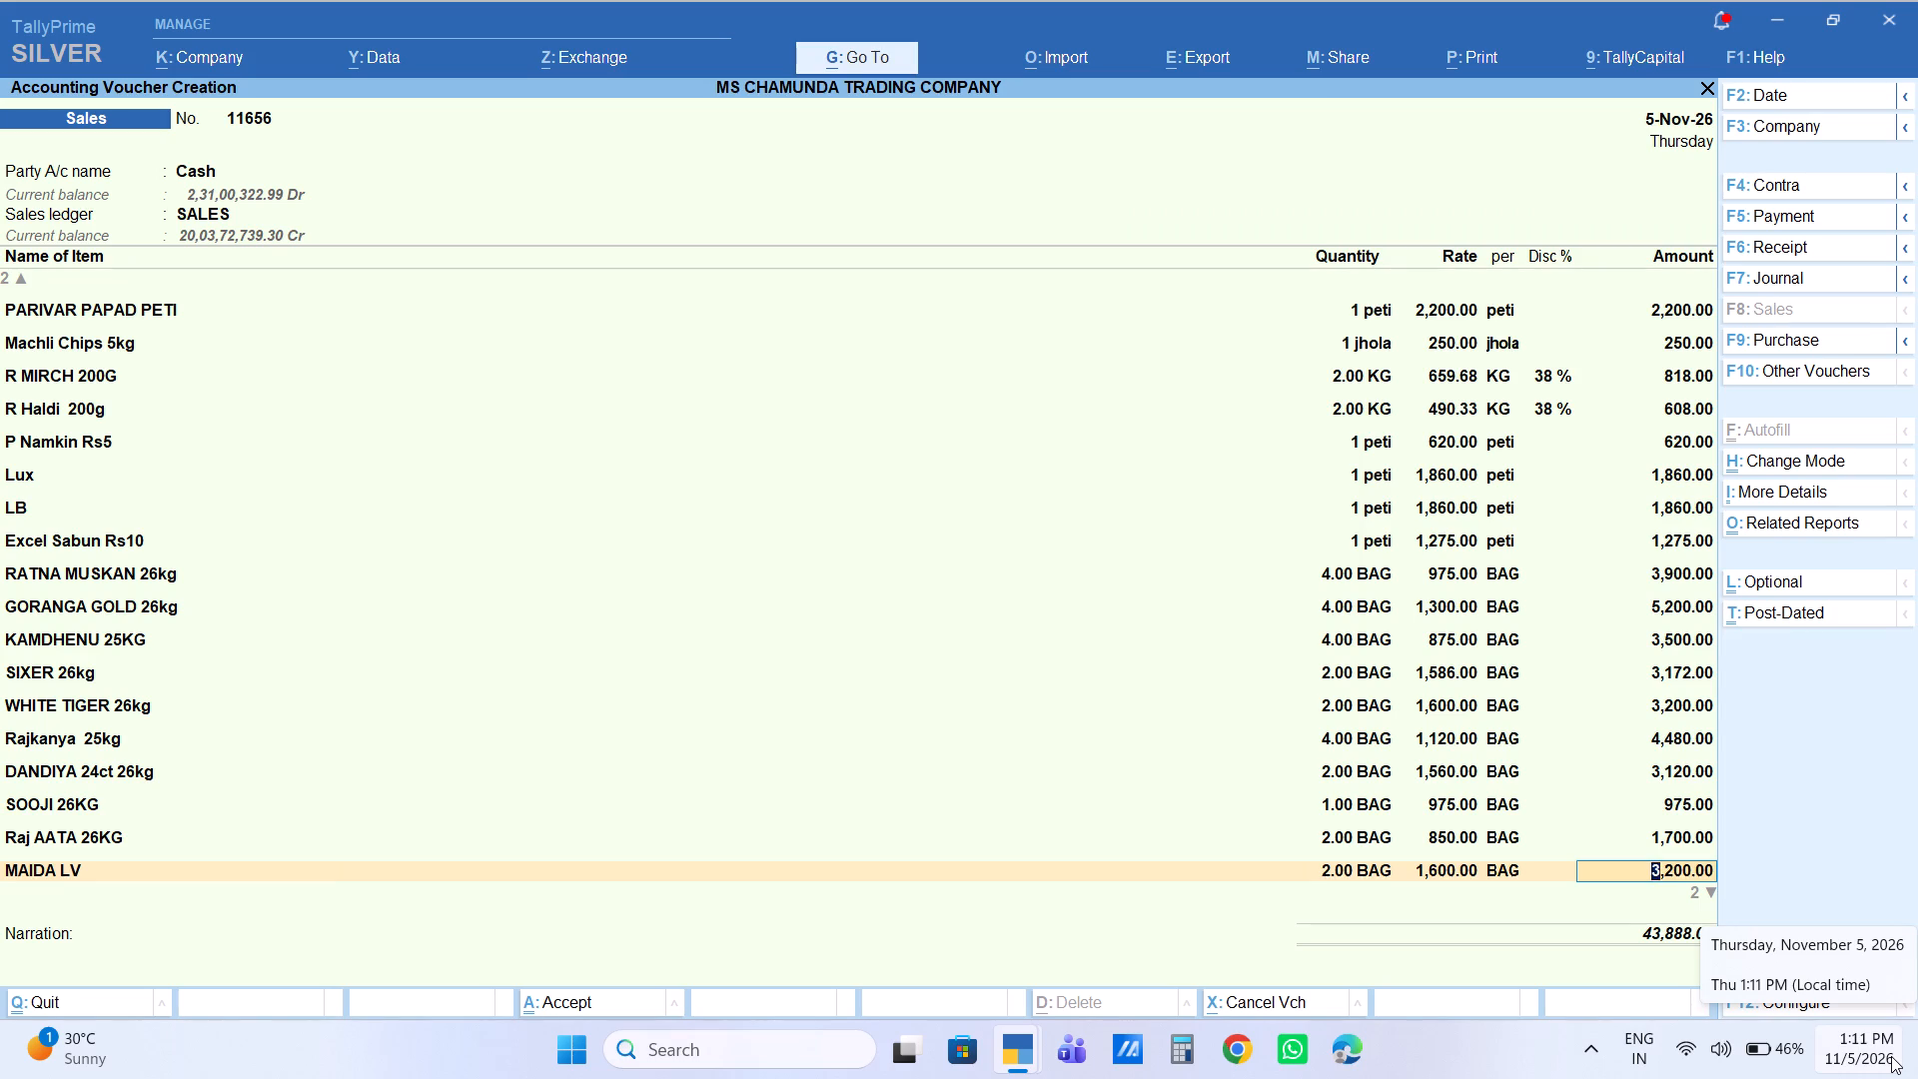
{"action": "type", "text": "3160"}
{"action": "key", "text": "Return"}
Correct the MAIDA LV line's amount to 3,160 for its 2 BAG quantity.
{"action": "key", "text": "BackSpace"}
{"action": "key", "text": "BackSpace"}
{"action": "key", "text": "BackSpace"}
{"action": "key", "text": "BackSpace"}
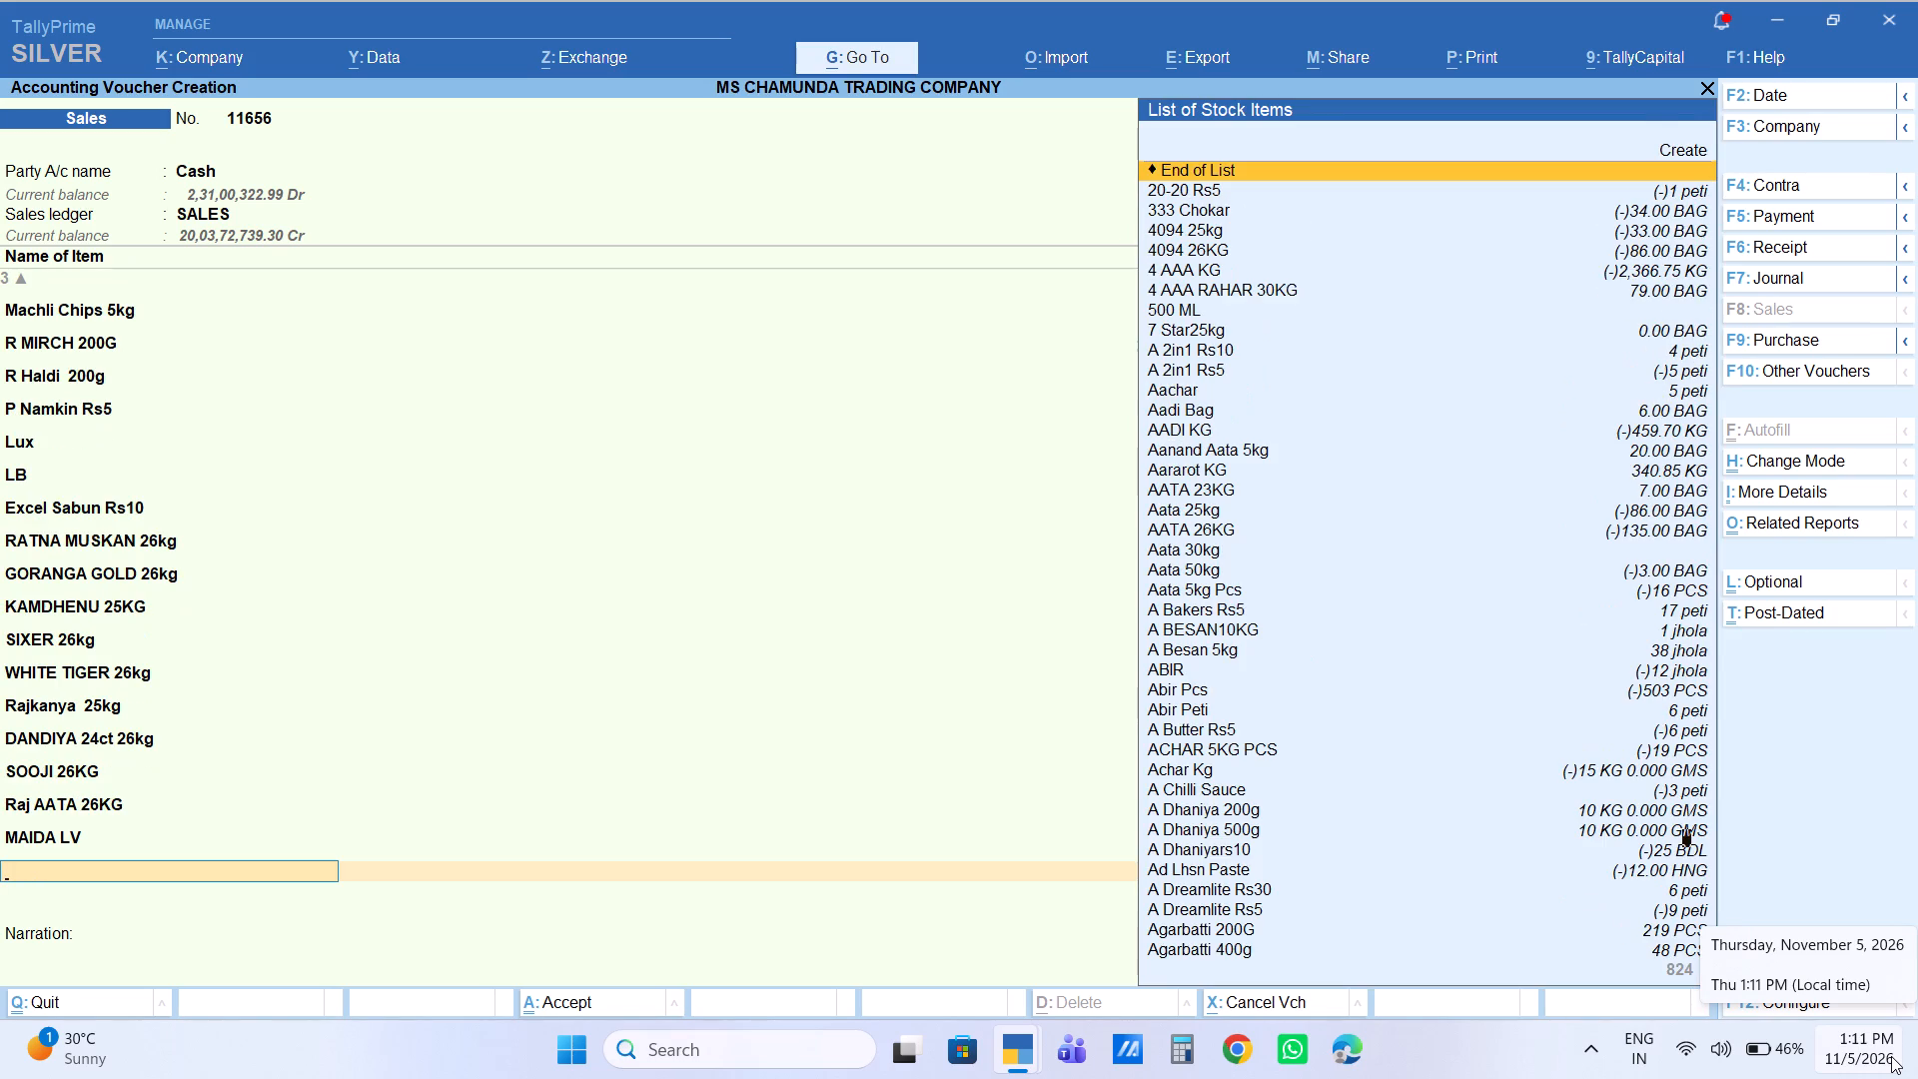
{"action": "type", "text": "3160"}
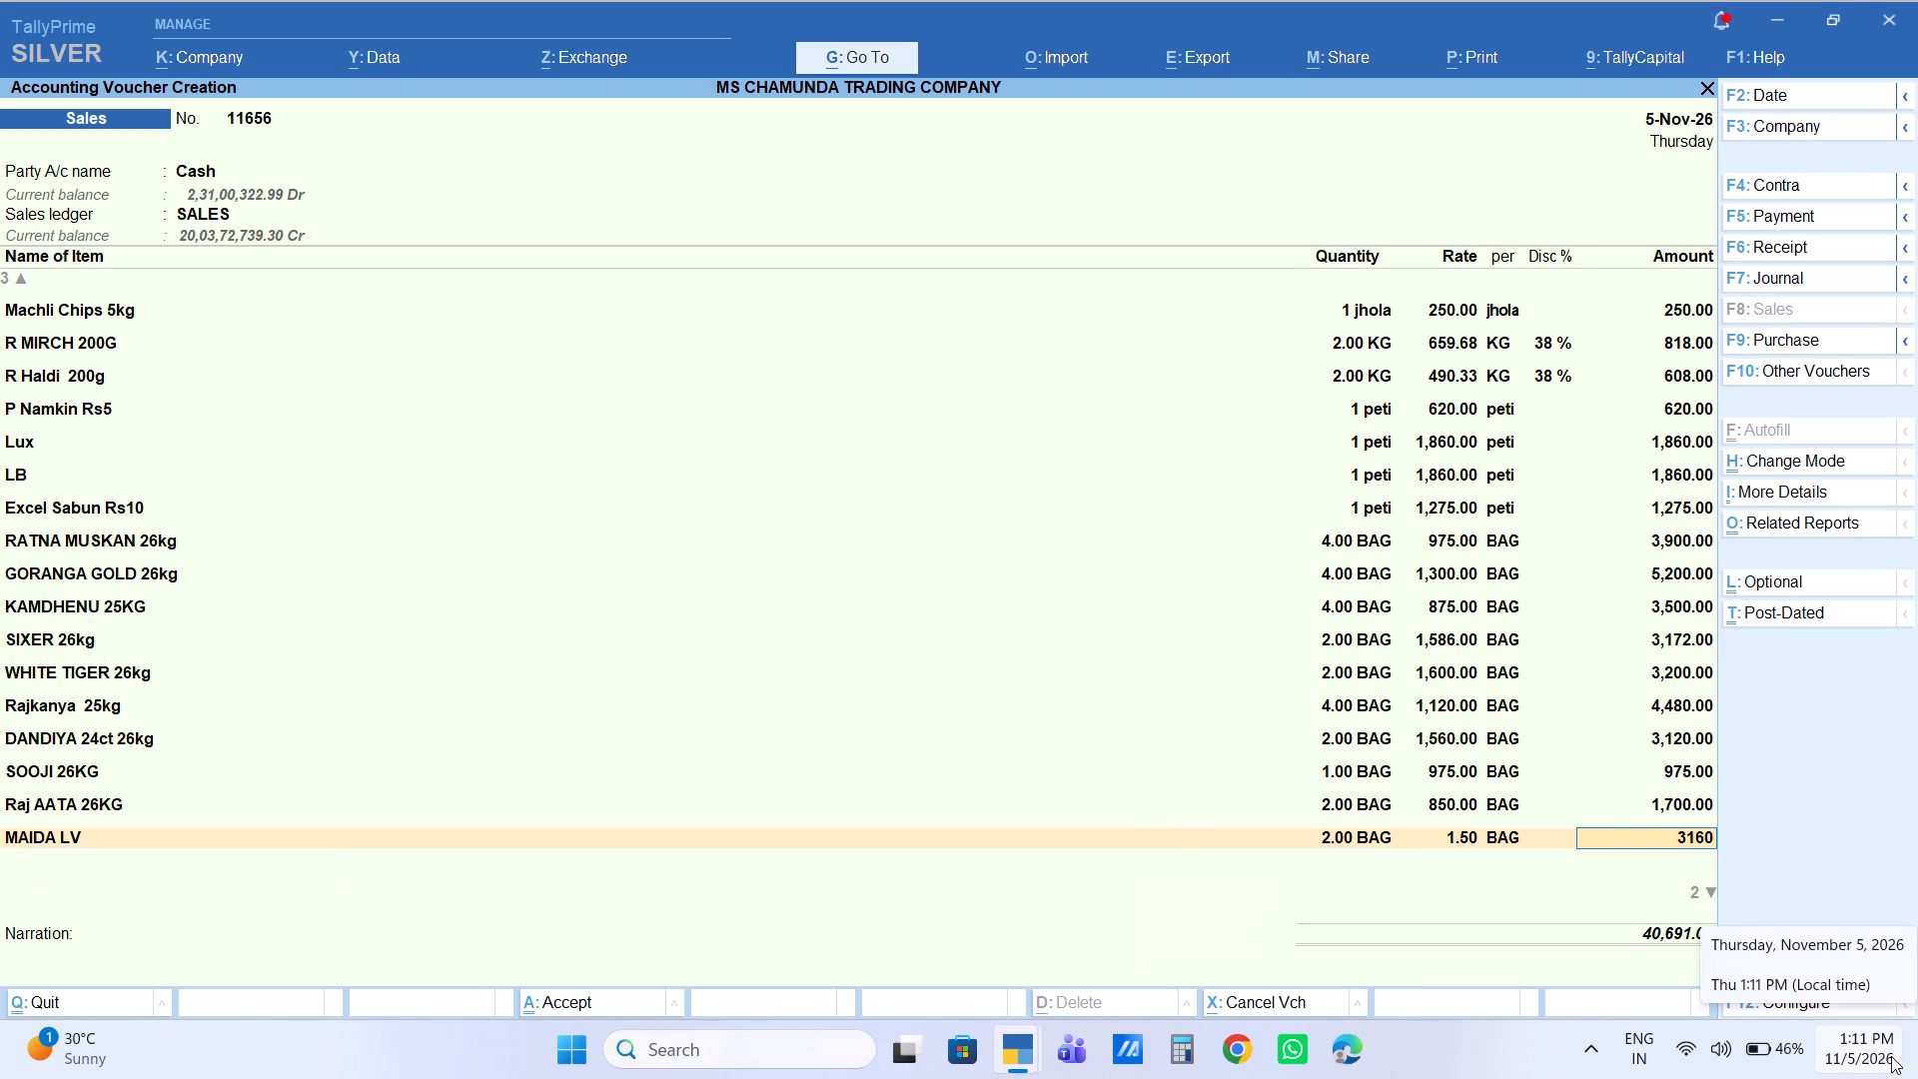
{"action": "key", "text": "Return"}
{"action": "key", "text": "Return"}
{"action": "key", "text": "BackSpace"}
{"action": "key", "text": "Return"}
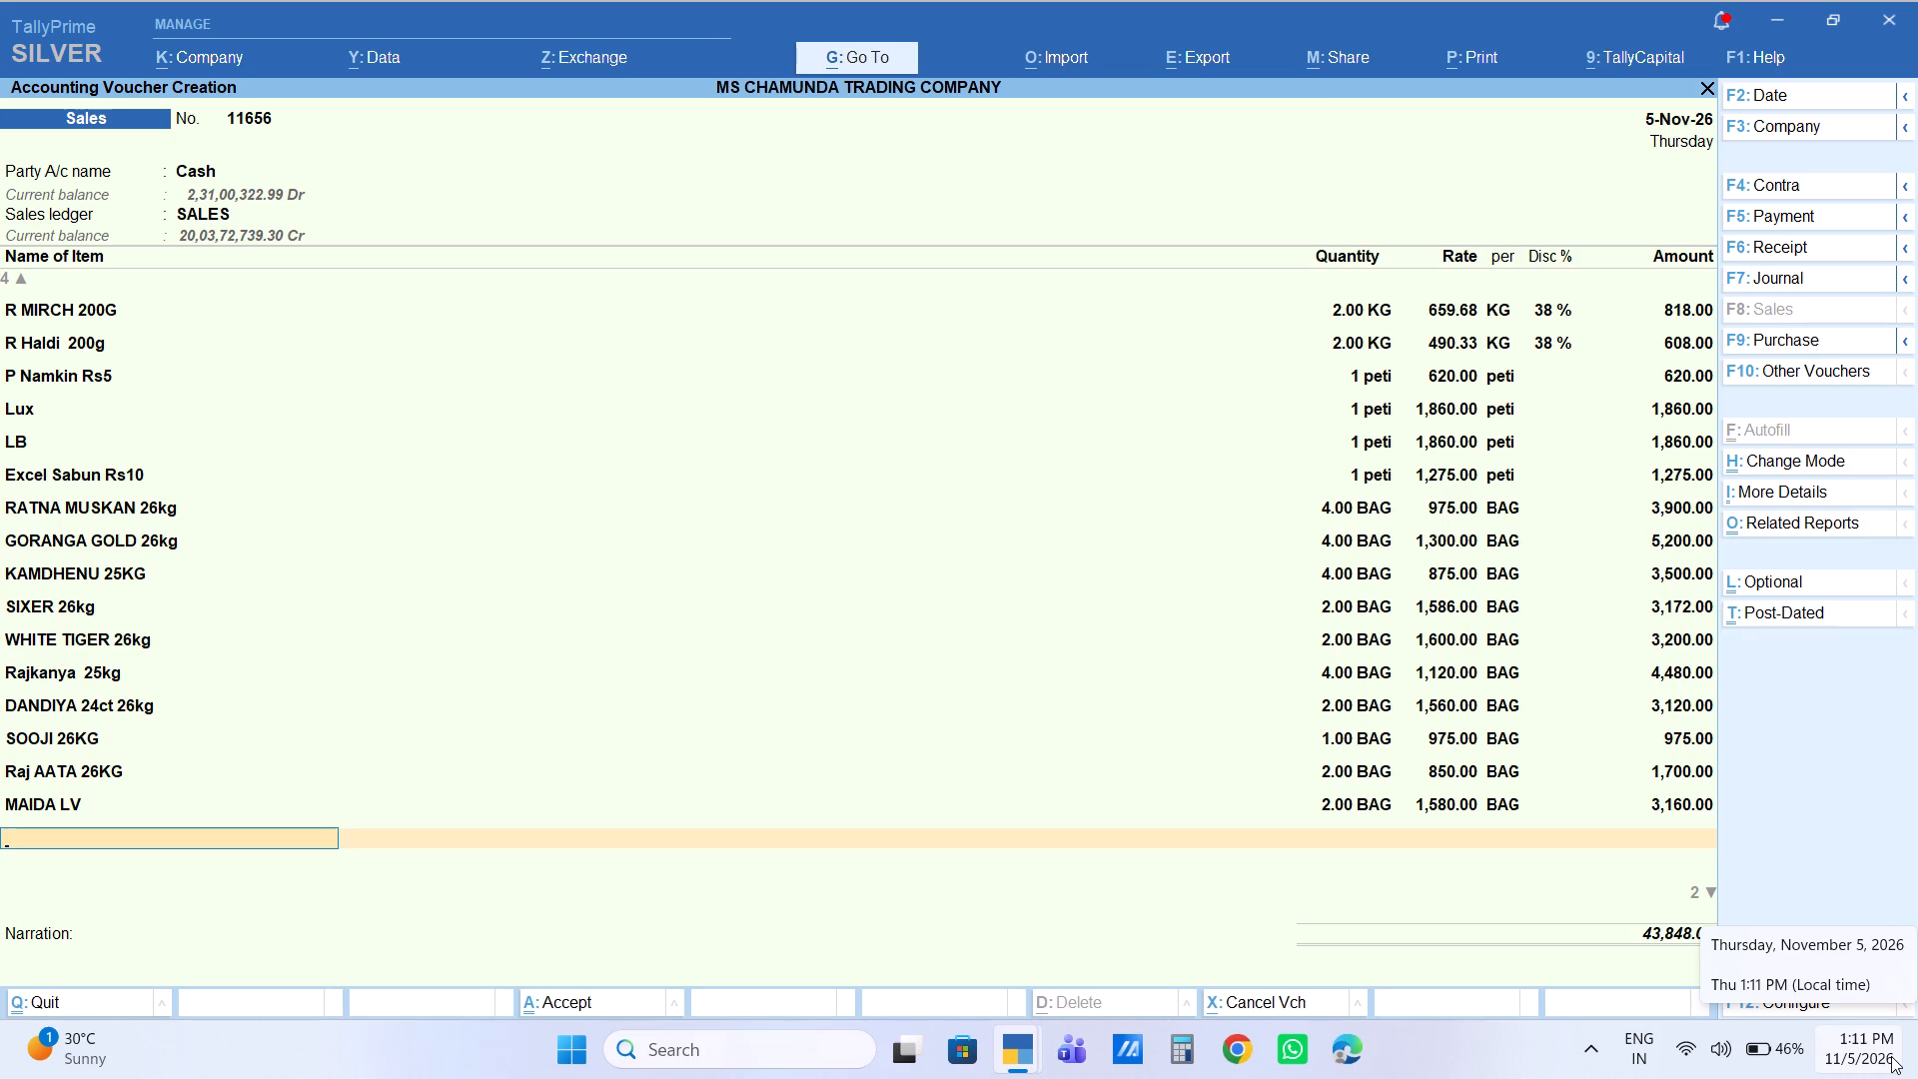
Add 1 BAG of LAJWAB BESAN26KG to the sales voucher at the default rate of 1,300.00.
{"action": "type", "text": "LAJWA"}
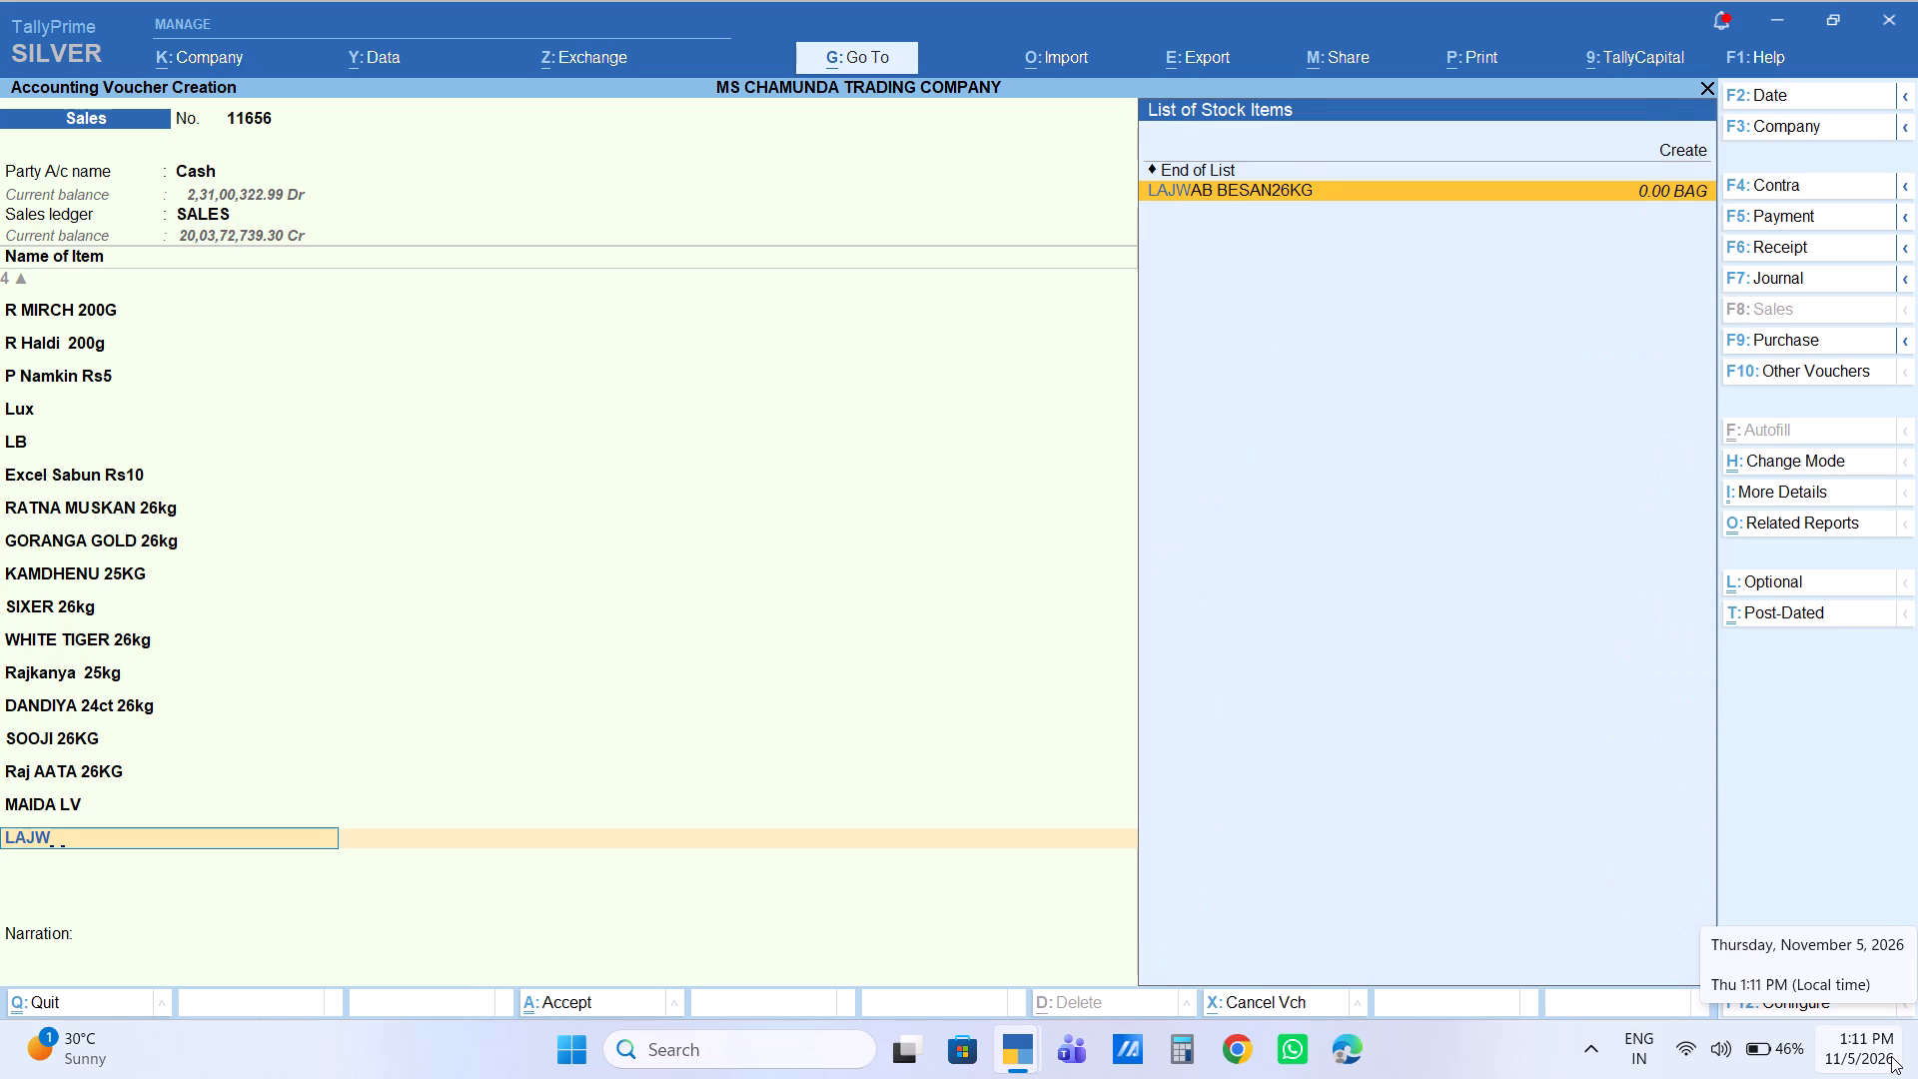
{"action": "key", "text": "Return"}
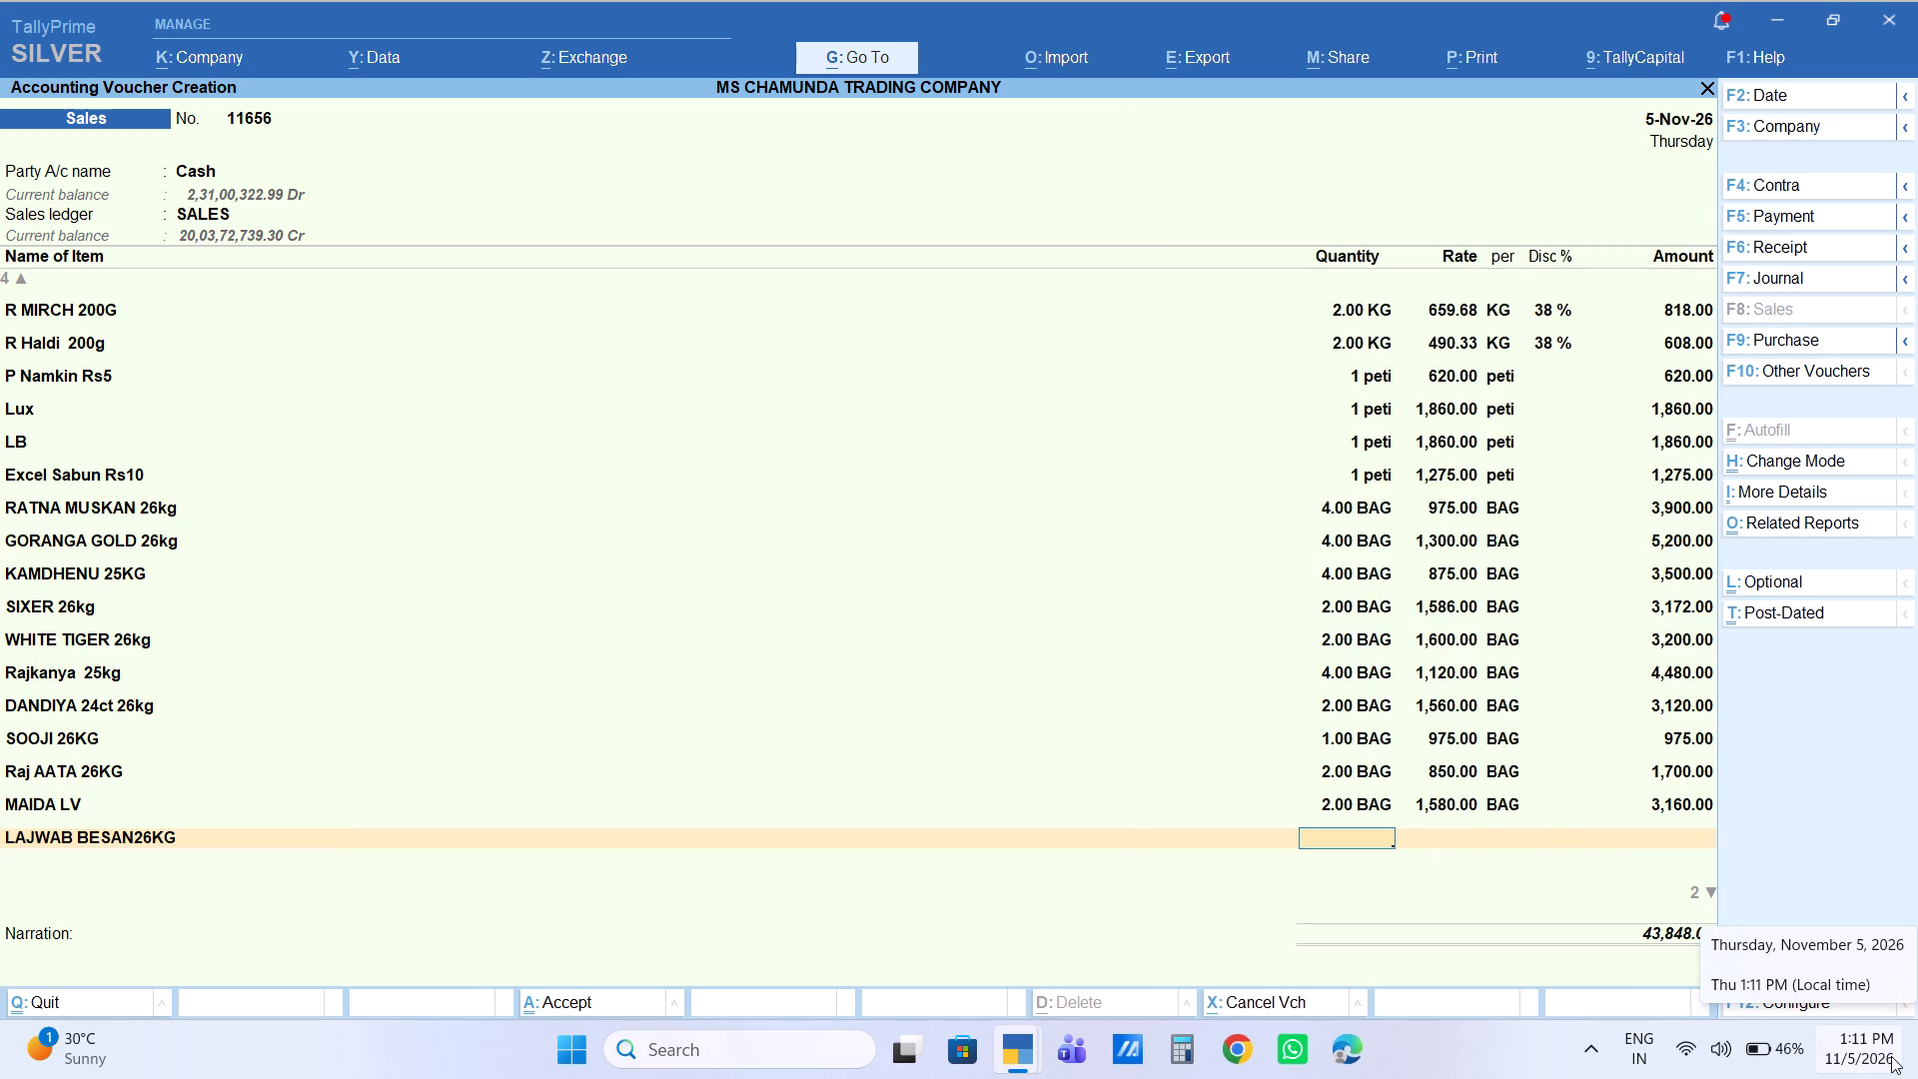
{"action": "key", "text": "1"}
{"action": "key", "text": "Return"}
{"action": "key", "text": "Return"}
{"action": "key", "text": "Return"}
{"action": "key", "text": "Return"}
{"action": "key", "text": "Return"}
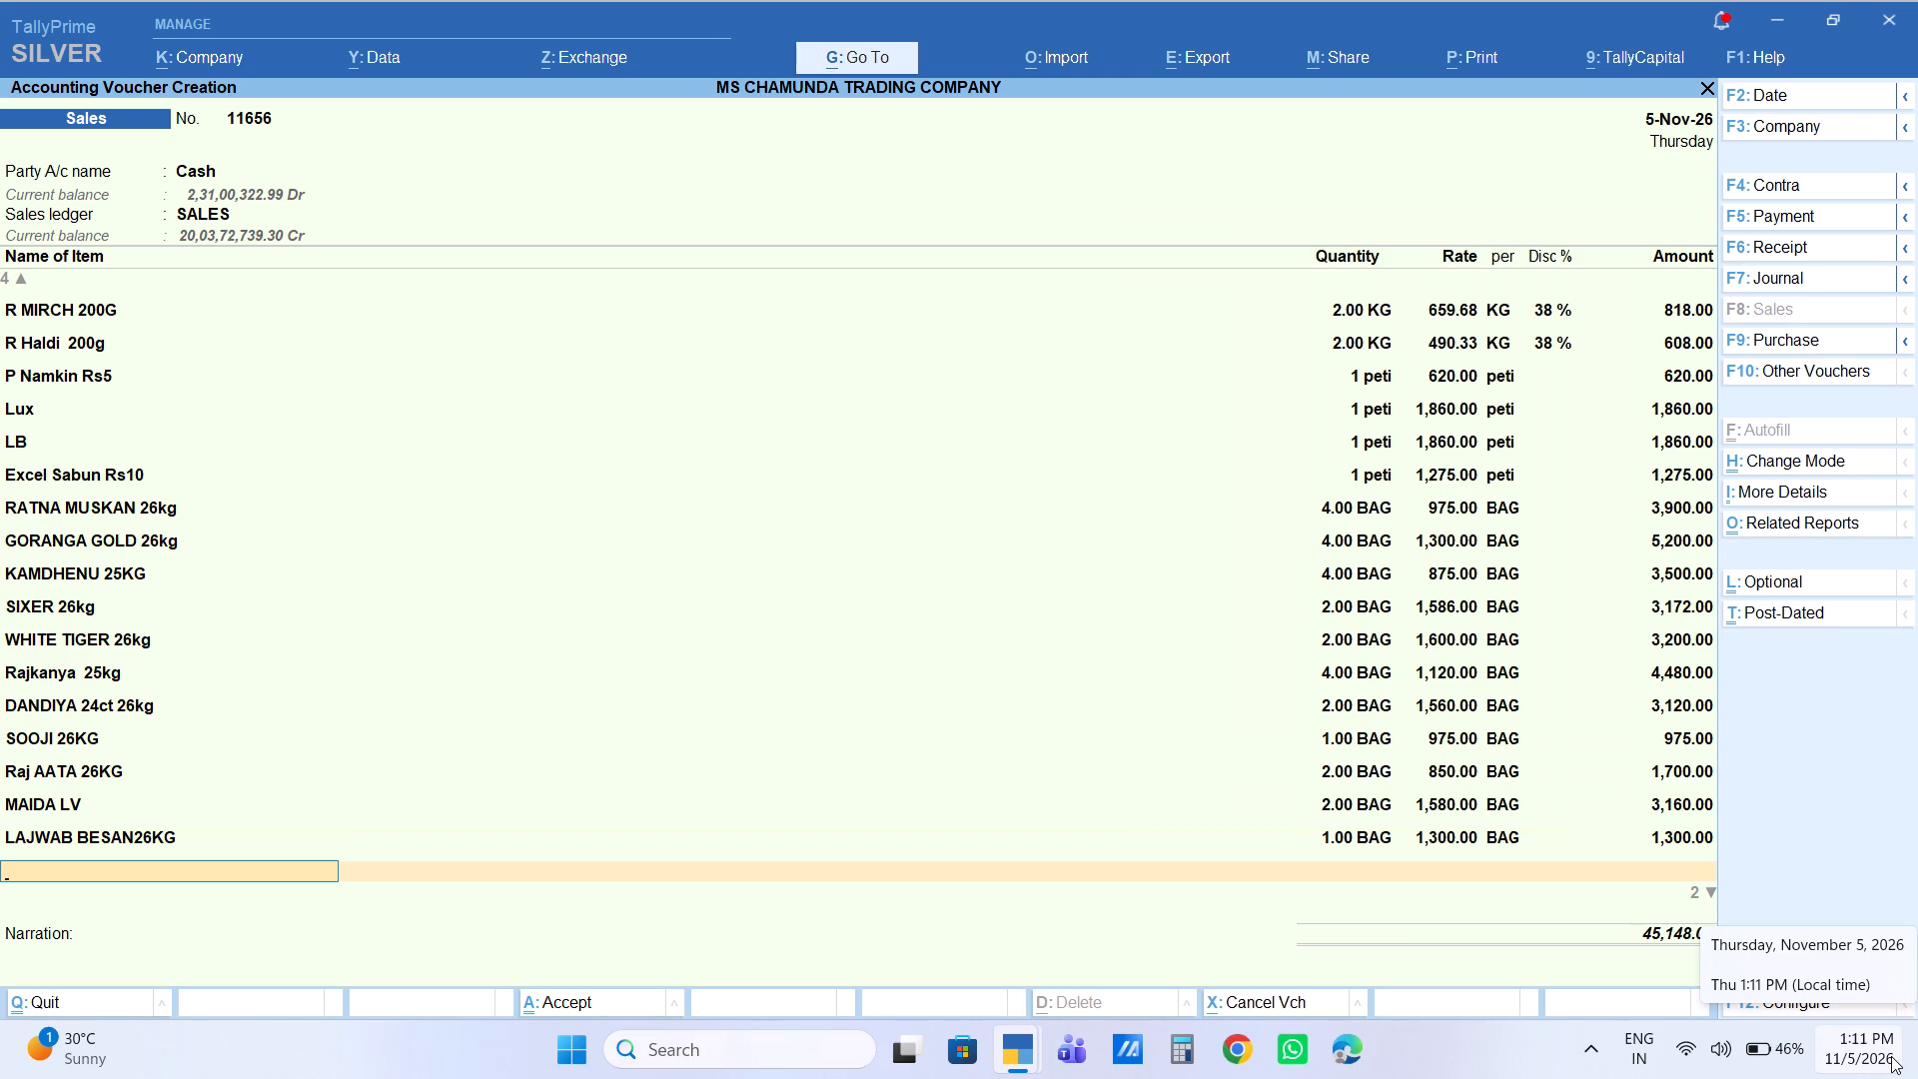
Add 1 BAG of MASOOR DAL 30kg to the sales voucher at the default rate of 2,130.00.
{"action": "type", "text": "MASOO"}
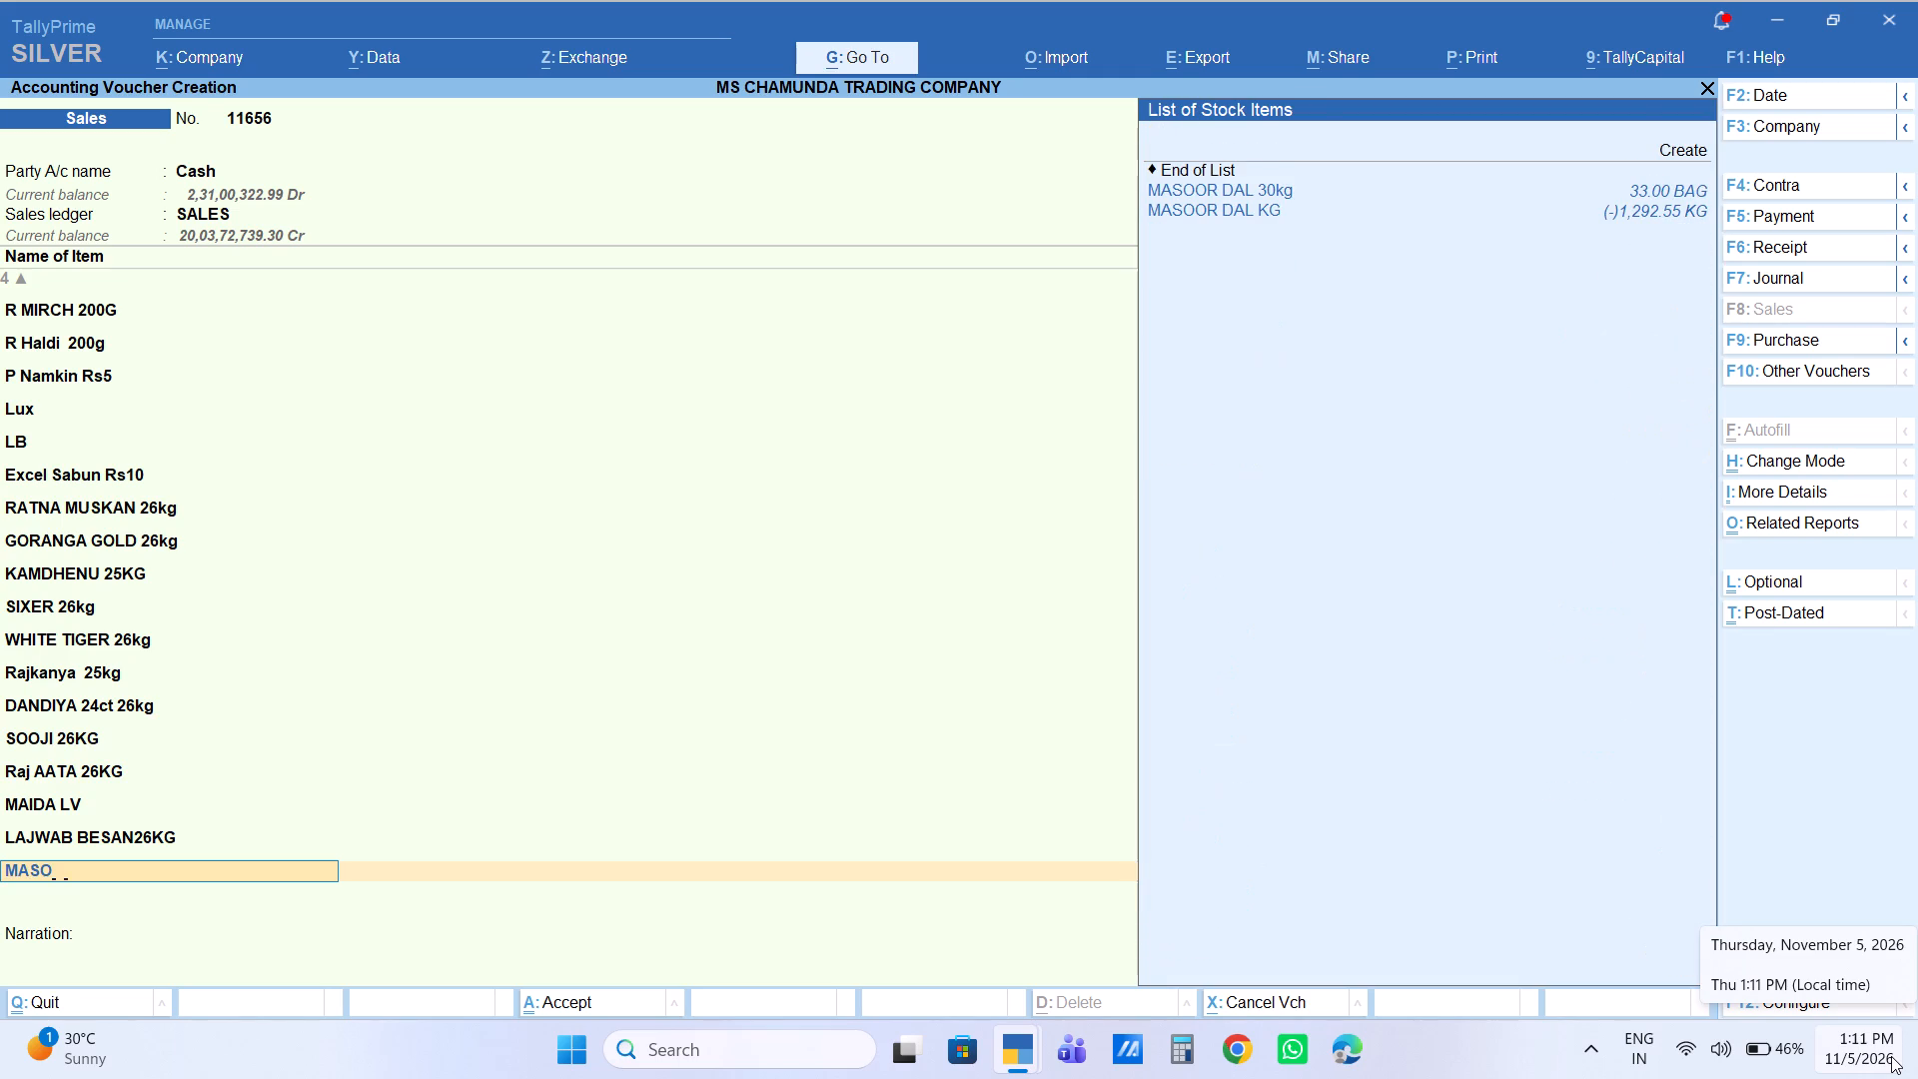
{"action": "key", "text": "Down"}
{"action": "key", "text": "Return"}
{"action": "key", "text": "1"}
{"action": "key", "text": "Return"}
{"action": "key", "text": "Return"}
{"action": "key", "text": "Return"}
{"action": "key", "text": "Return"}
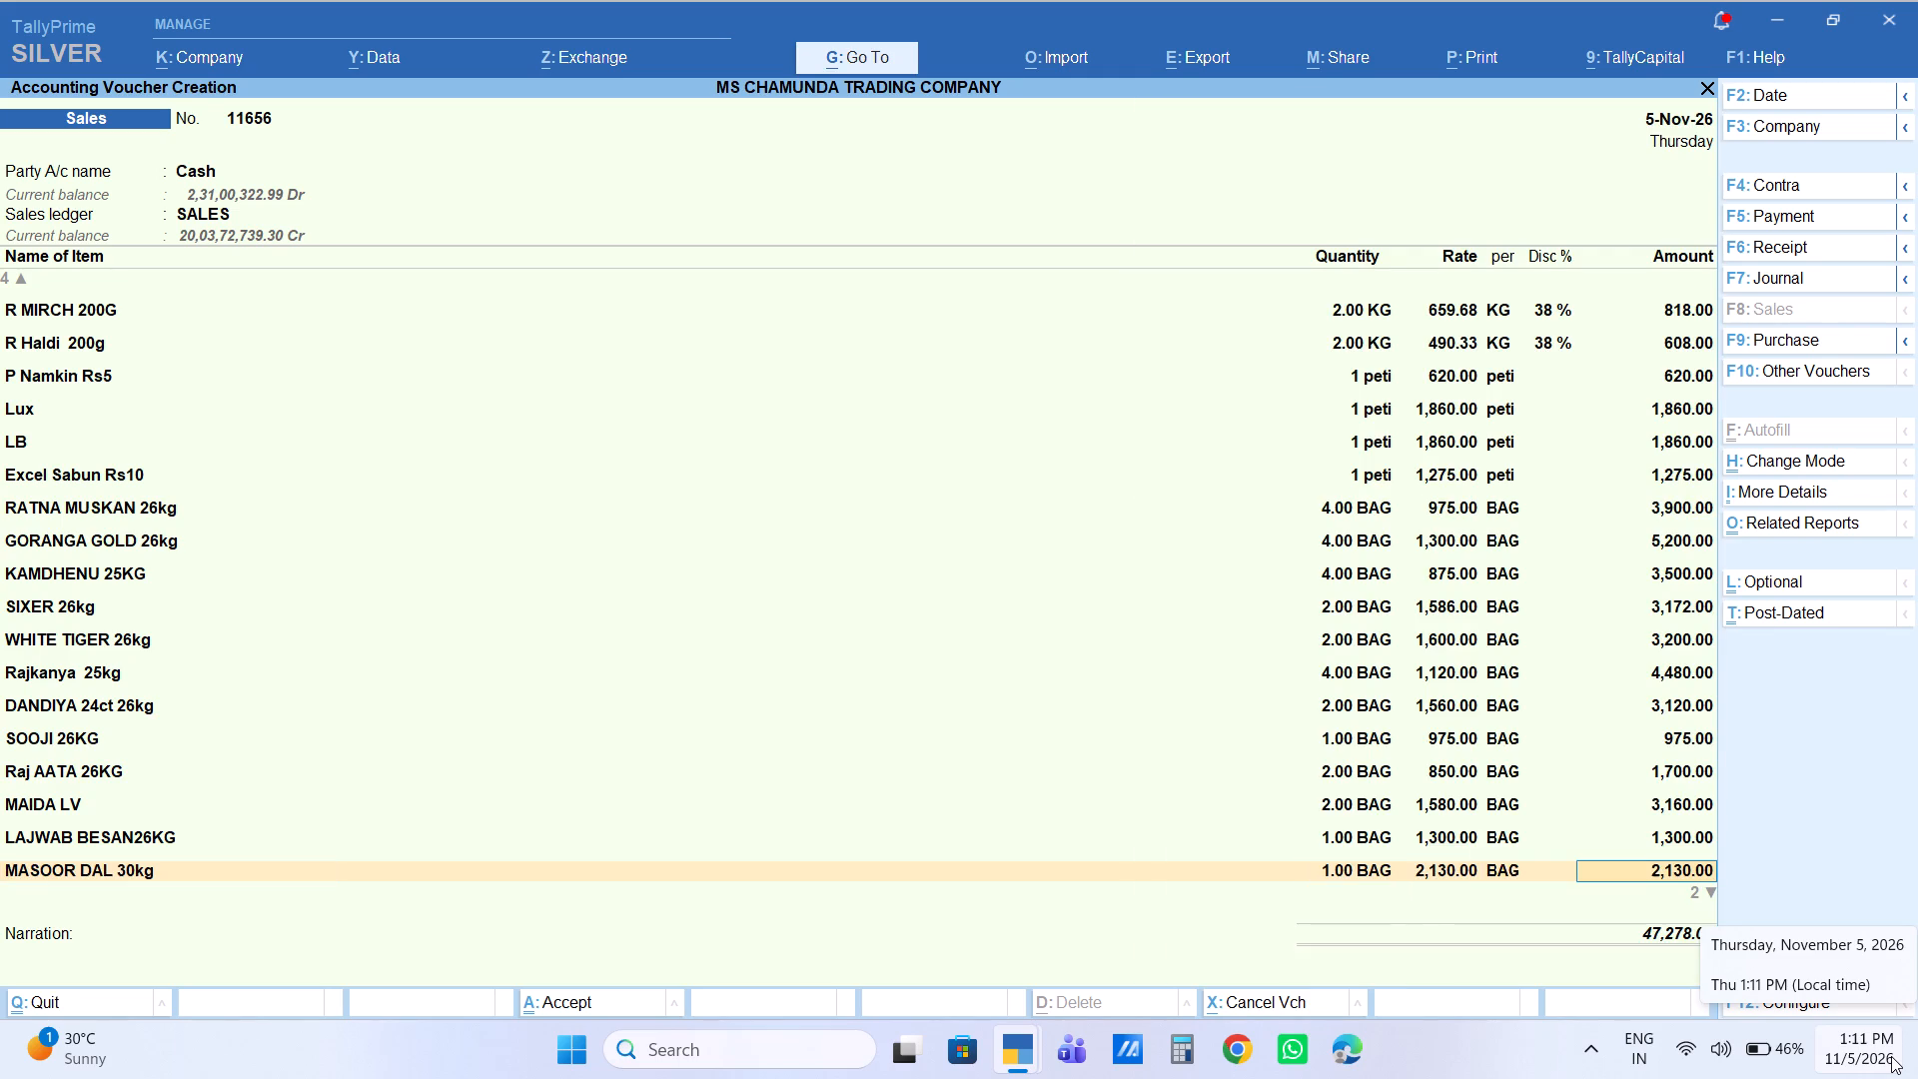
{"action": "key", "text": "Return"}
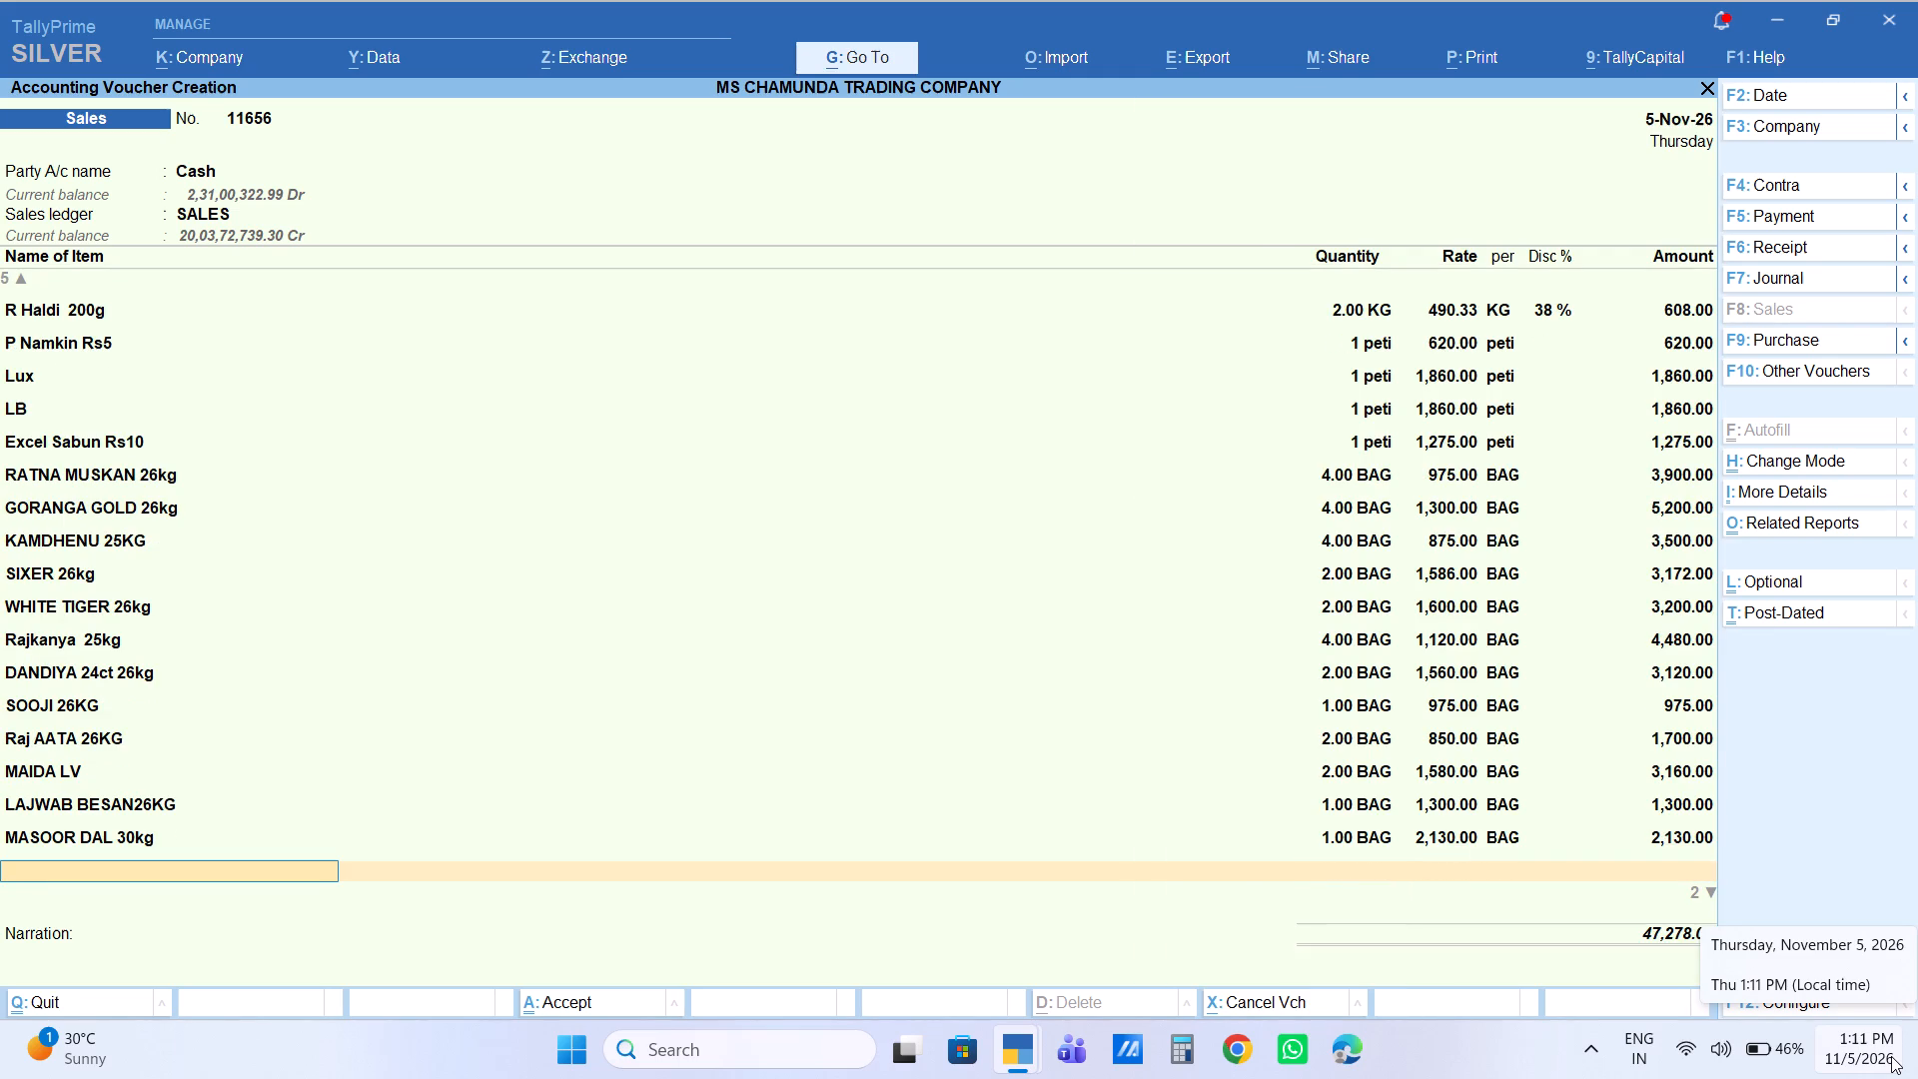
Add 1 BAG of Kasturi Rahar30kg to the sales voucher with the line amount set to 4,140.
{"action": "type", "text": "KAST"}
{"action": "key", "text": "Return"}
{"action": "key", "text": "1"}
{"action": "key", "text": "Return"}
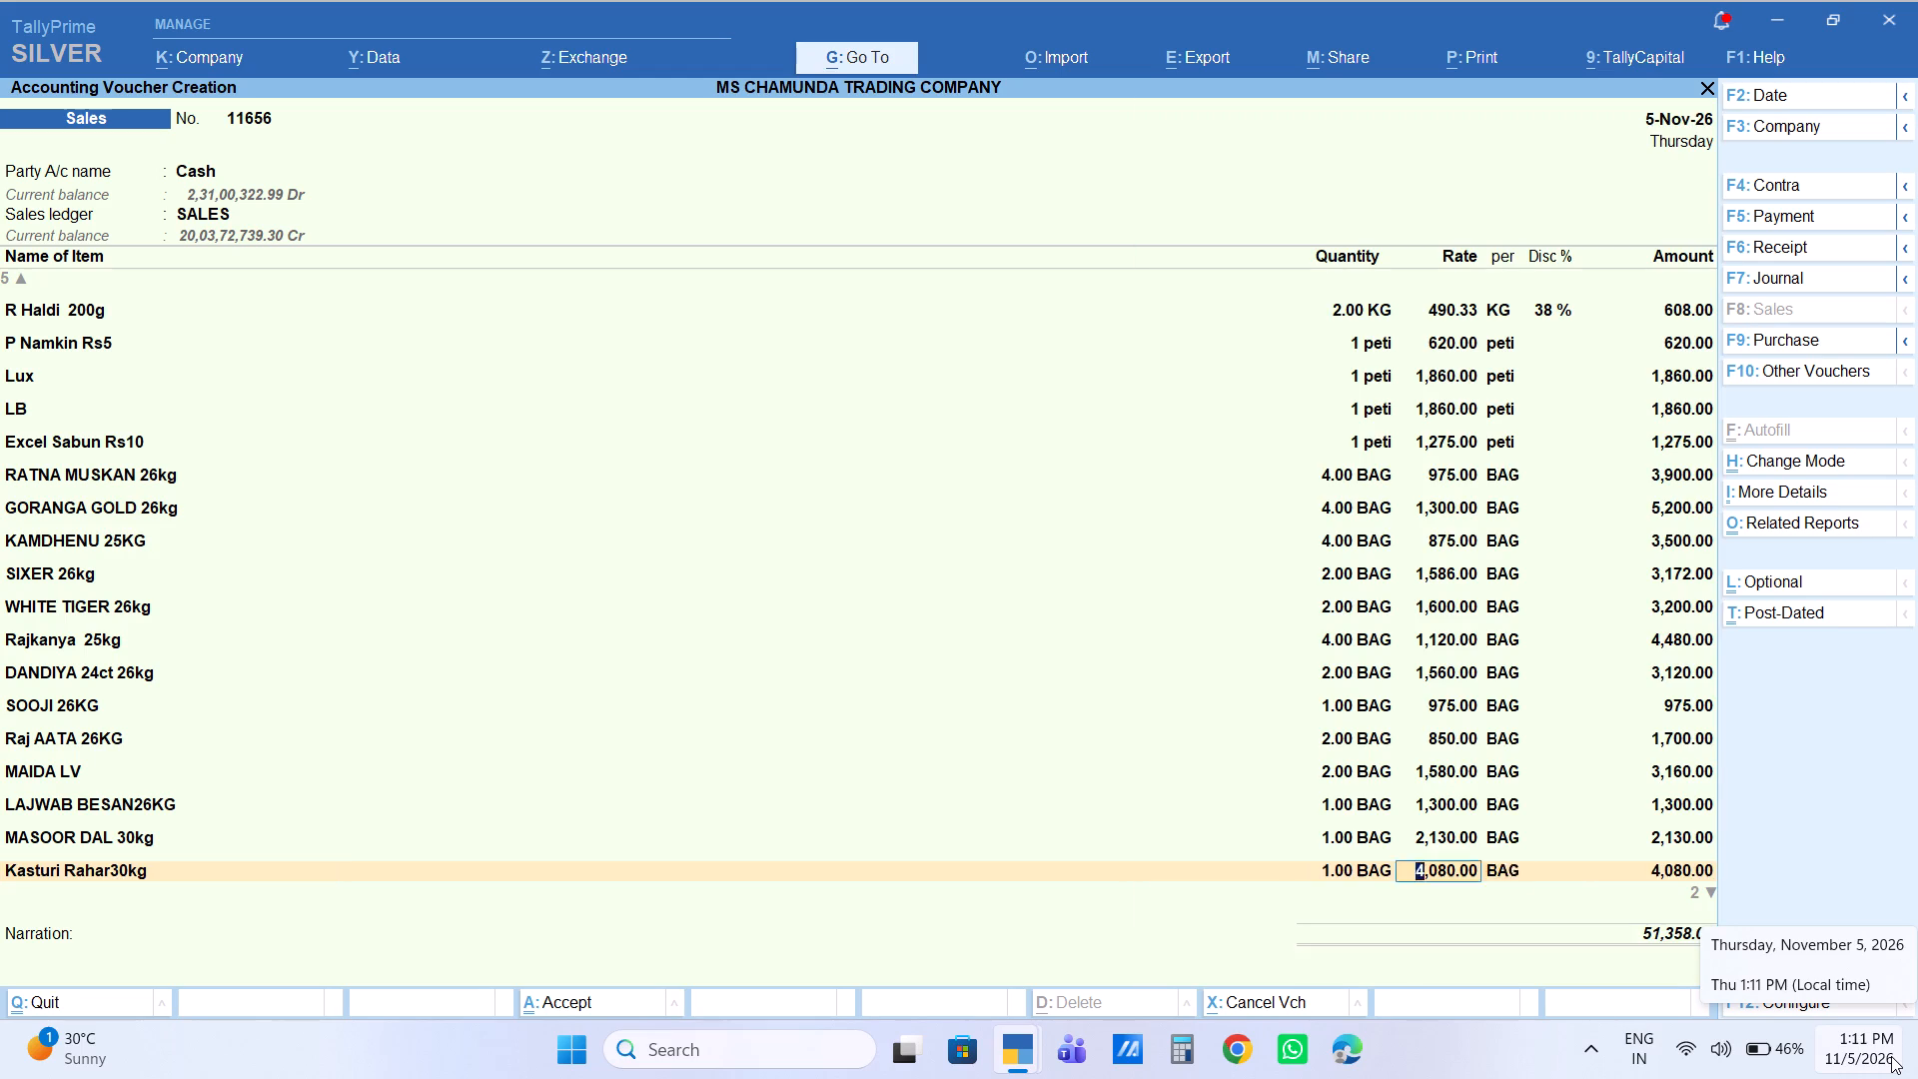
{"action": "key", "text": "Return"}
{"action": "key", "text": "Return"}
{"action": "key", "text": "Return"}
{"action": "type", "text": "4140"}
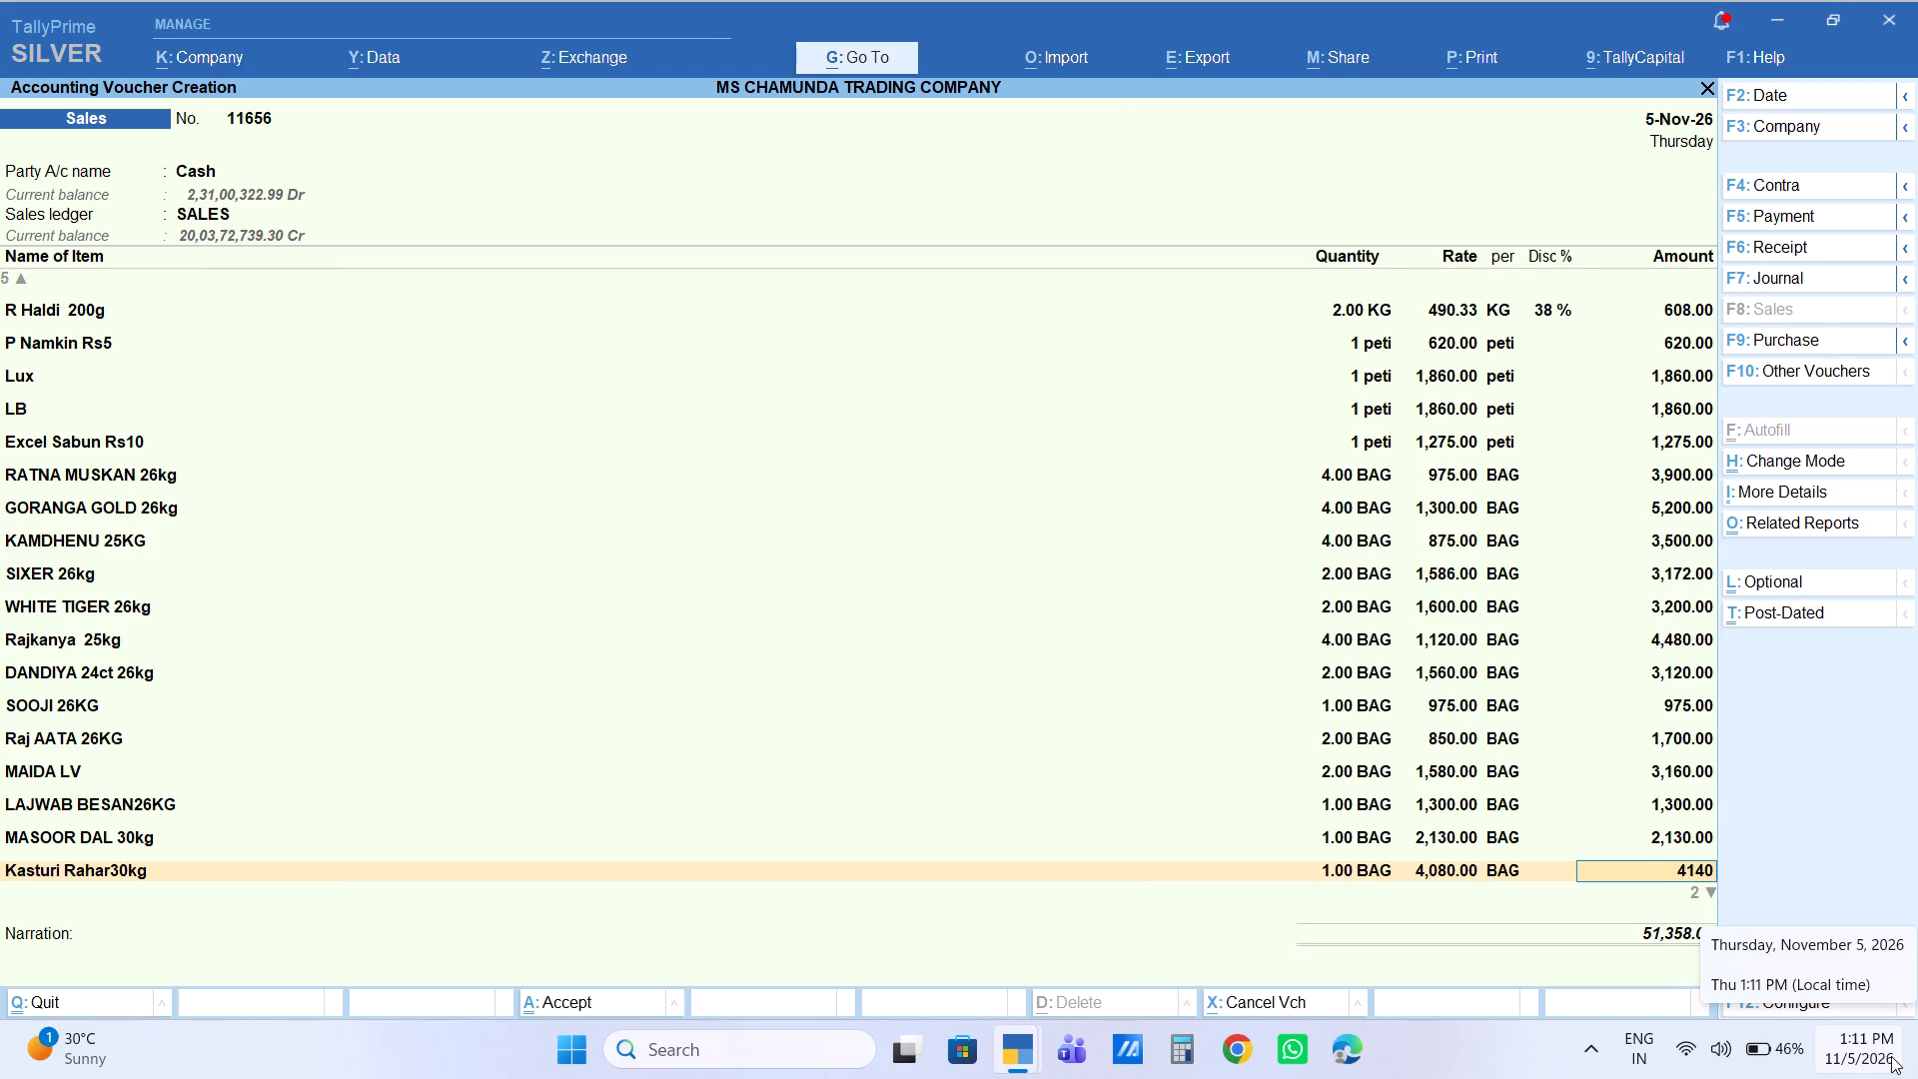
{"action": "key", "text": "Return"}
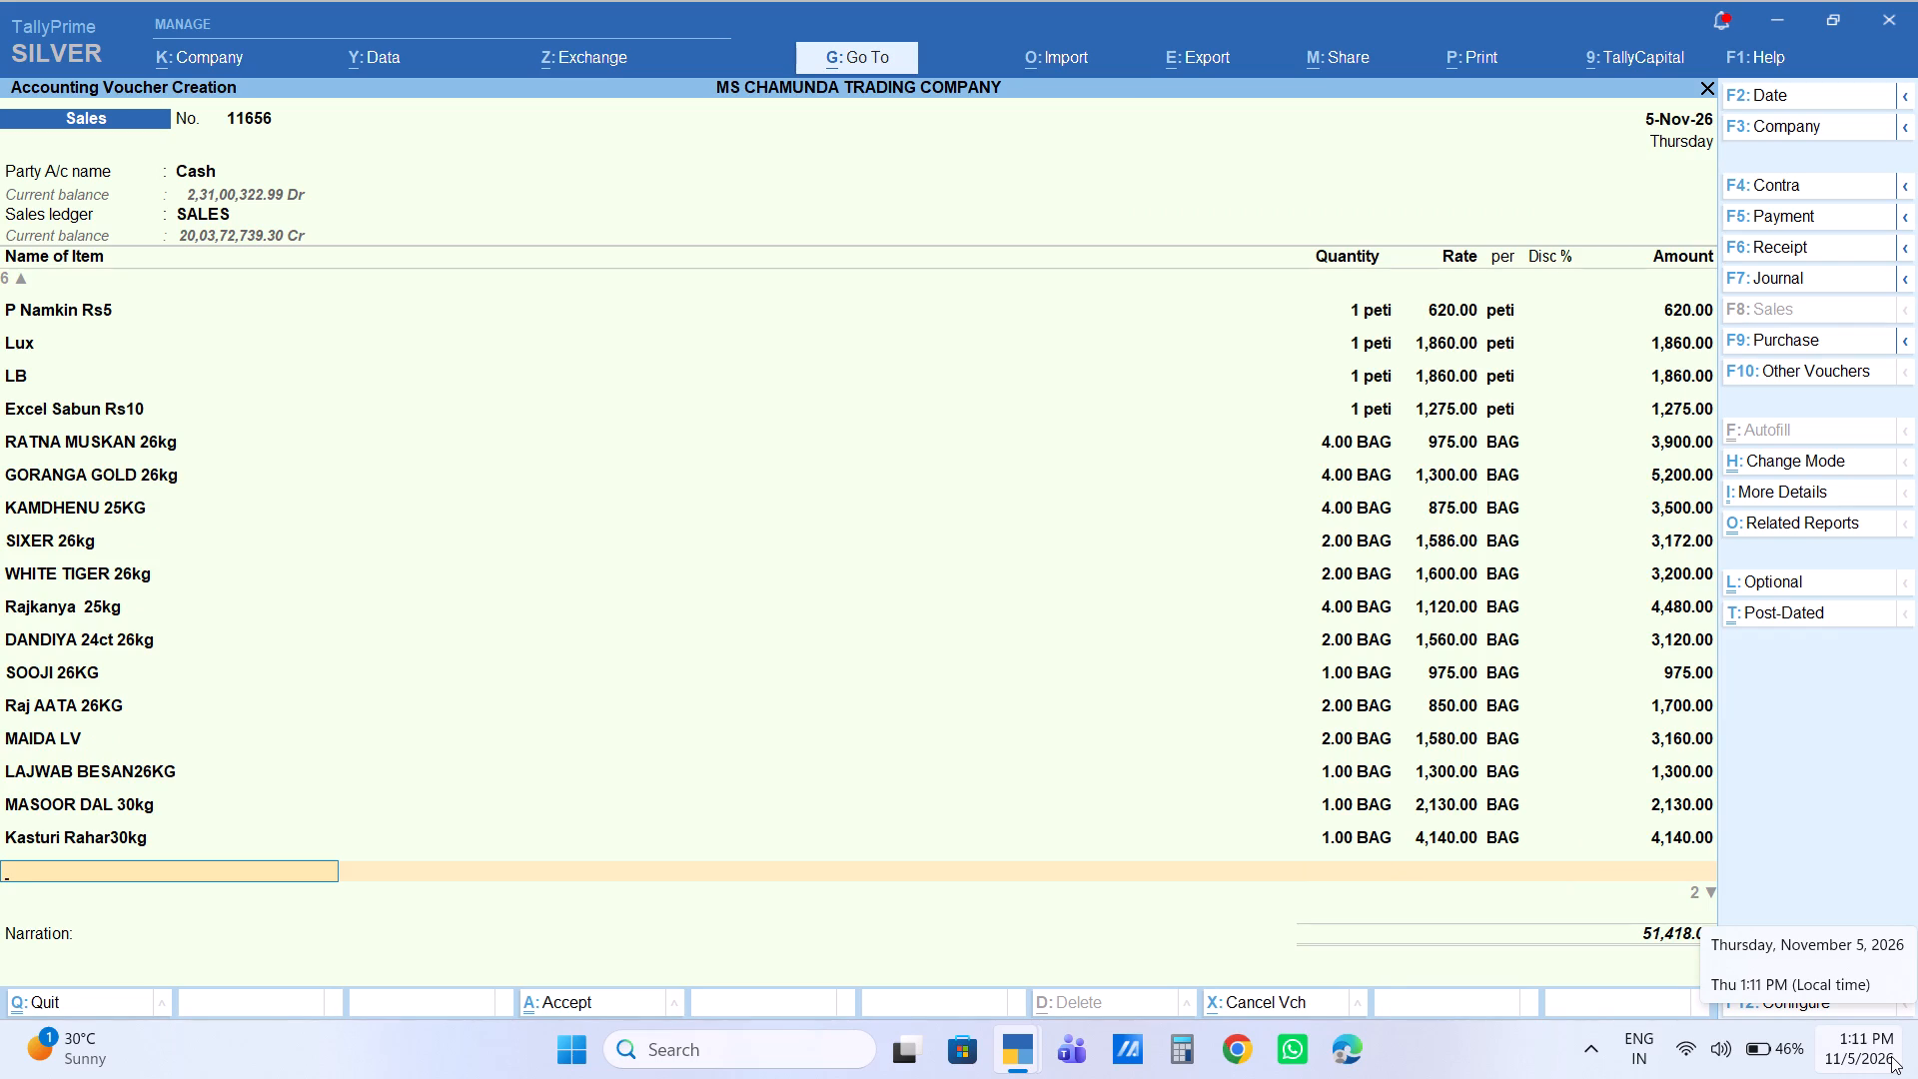
Add 1 BAG of Khesari Dal 30kg to the sales voucher with the line amount set to 1,560.
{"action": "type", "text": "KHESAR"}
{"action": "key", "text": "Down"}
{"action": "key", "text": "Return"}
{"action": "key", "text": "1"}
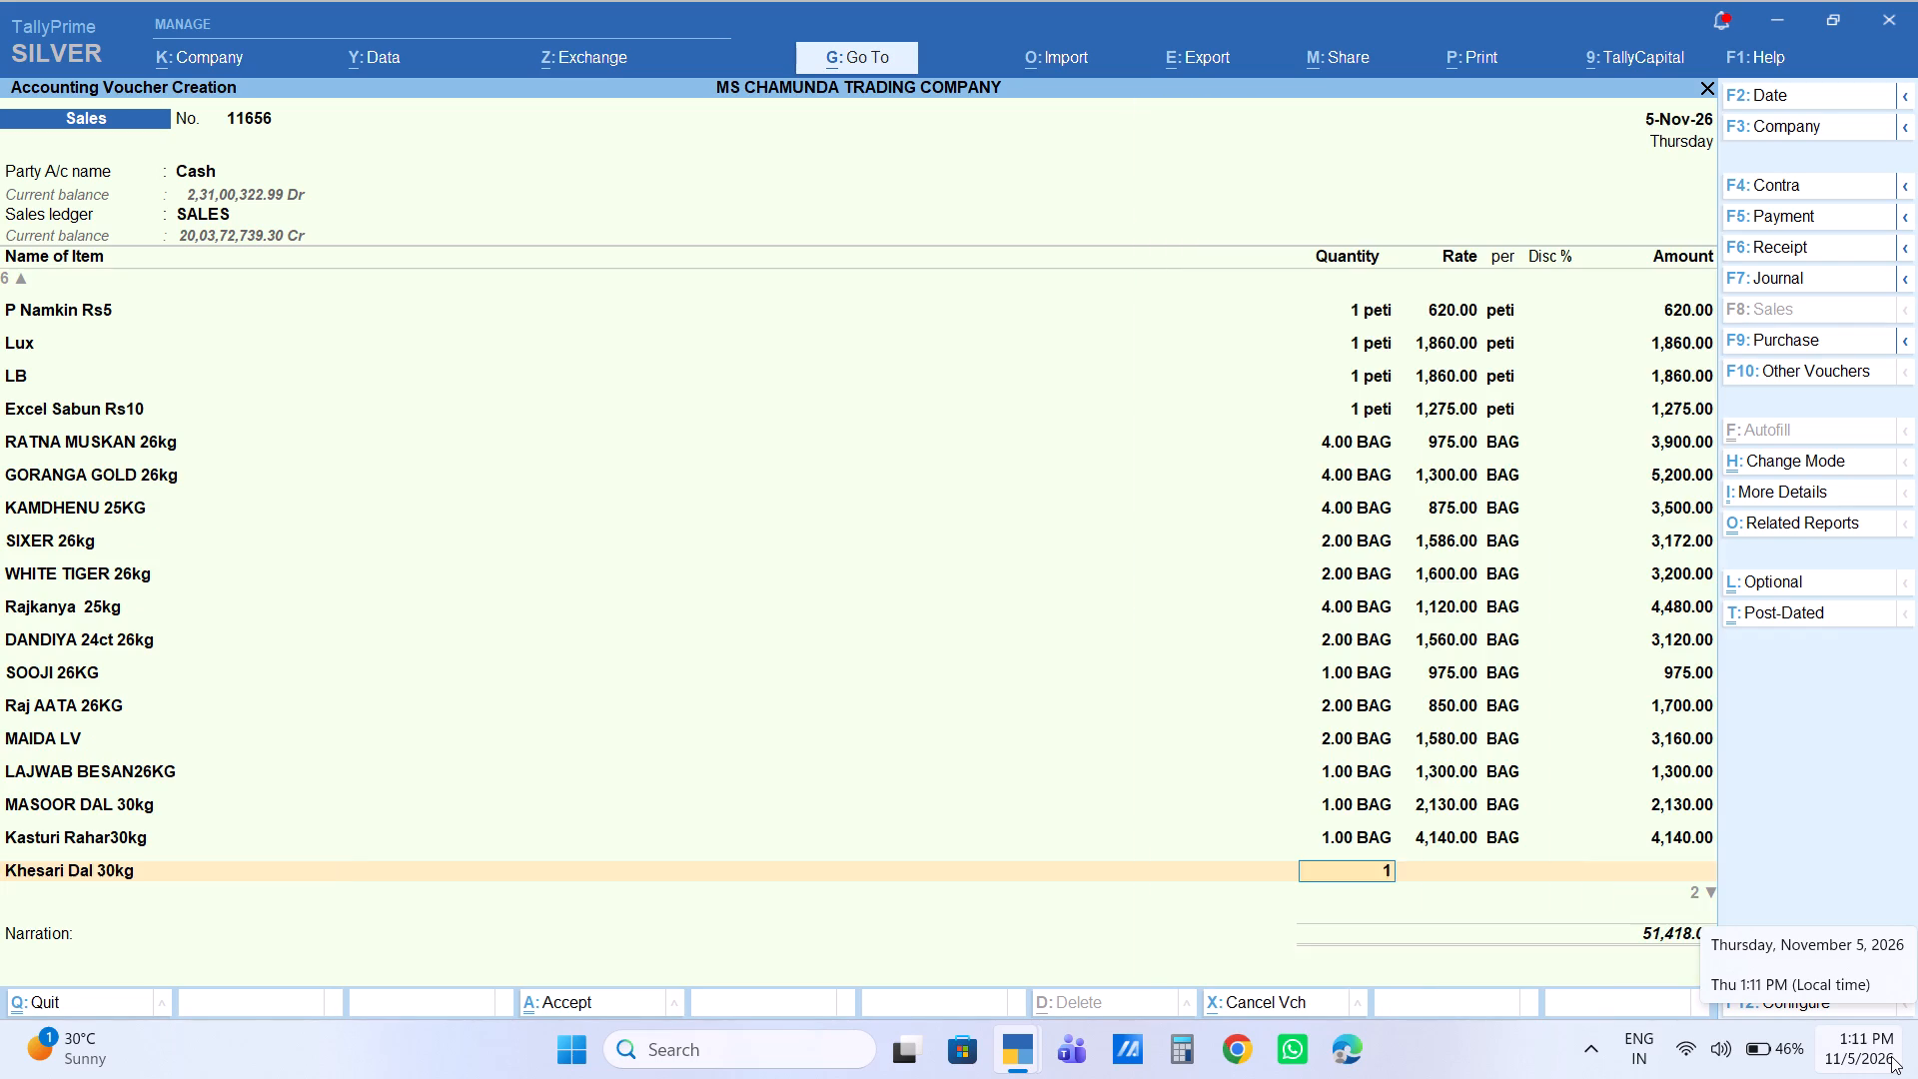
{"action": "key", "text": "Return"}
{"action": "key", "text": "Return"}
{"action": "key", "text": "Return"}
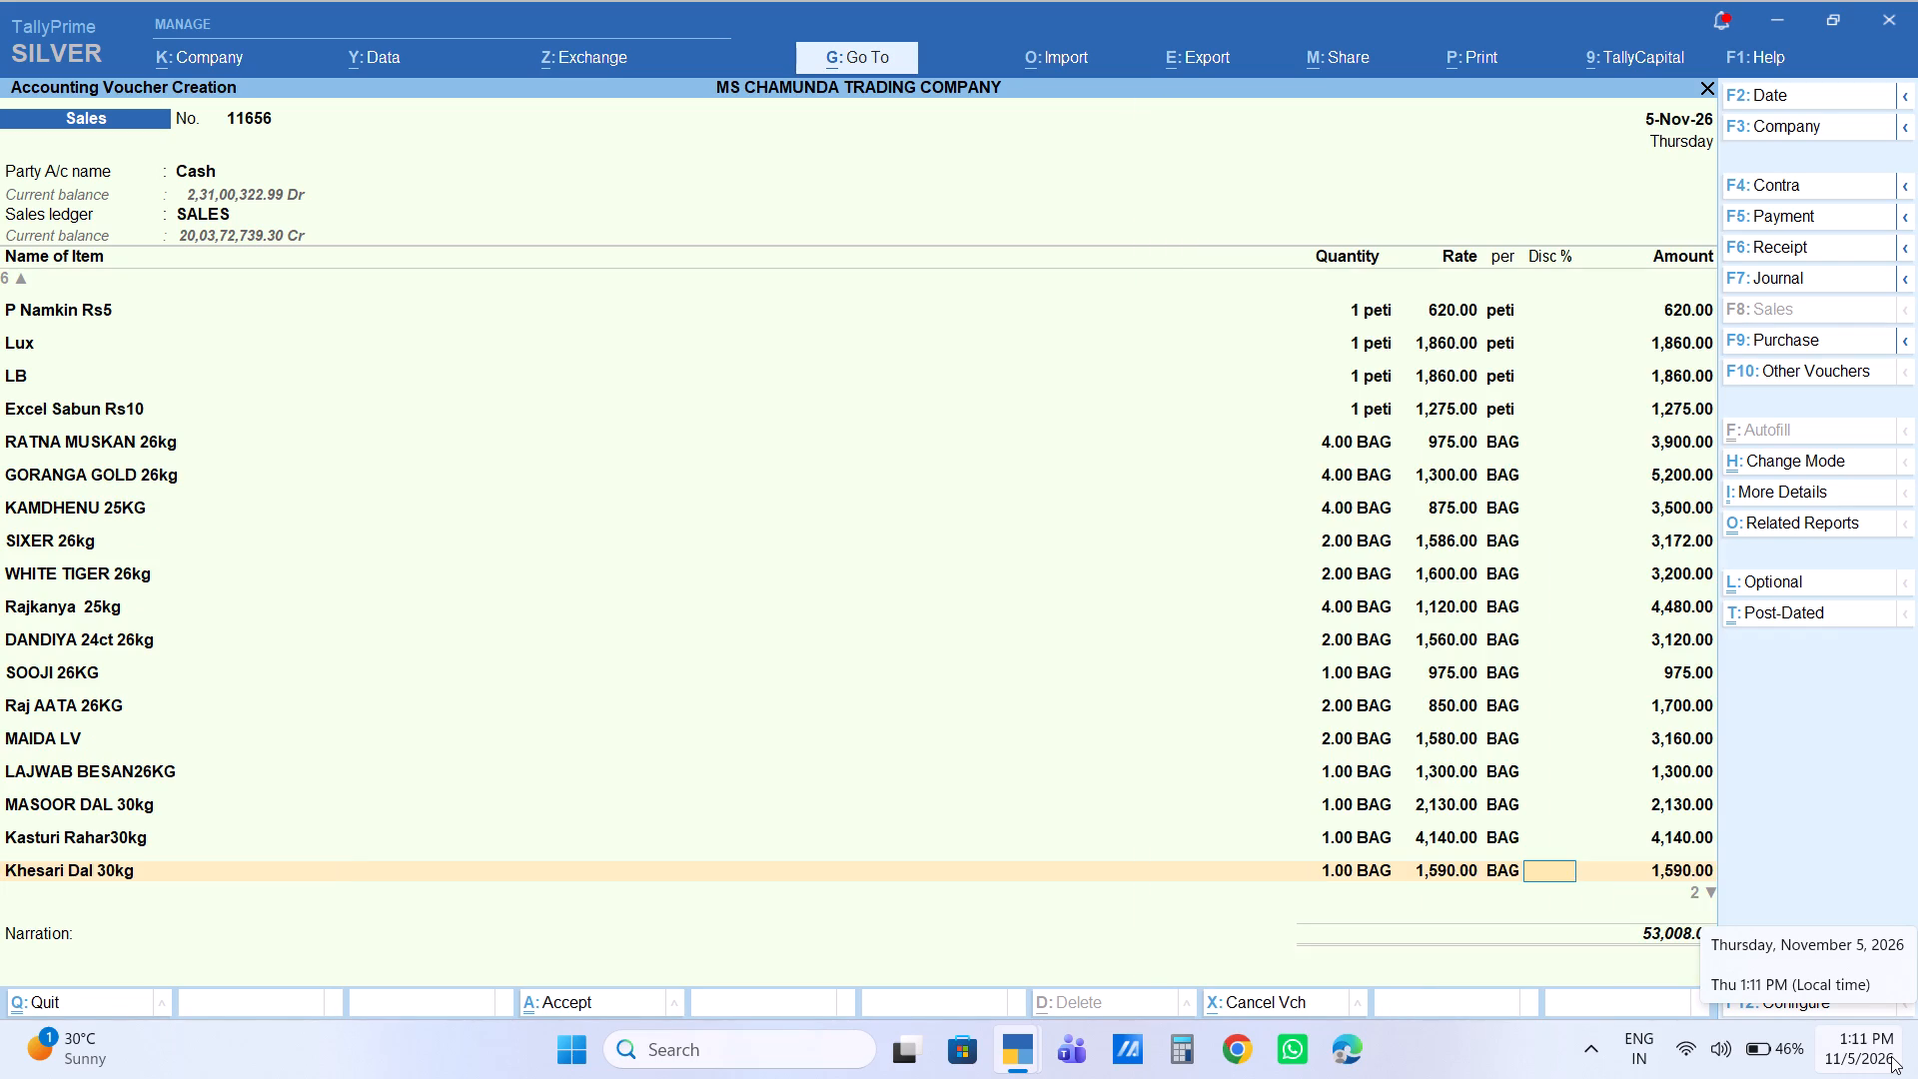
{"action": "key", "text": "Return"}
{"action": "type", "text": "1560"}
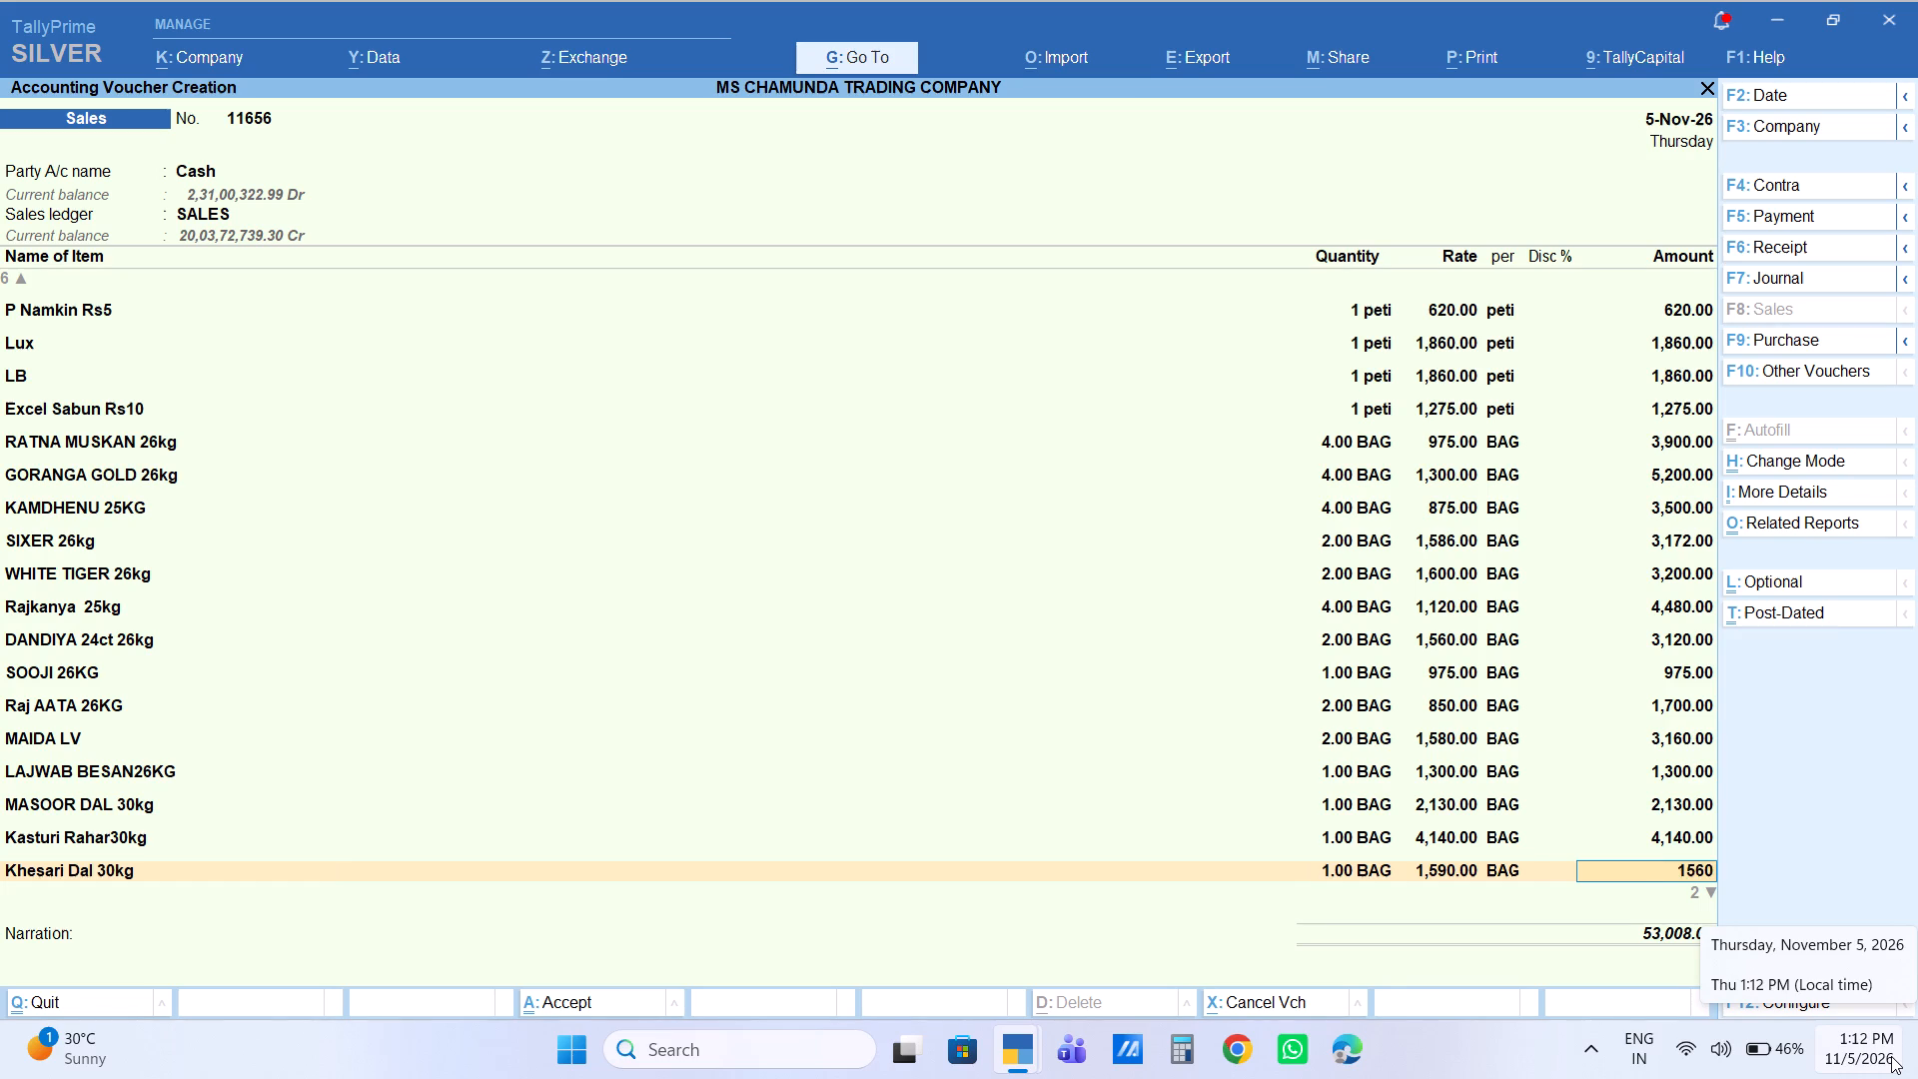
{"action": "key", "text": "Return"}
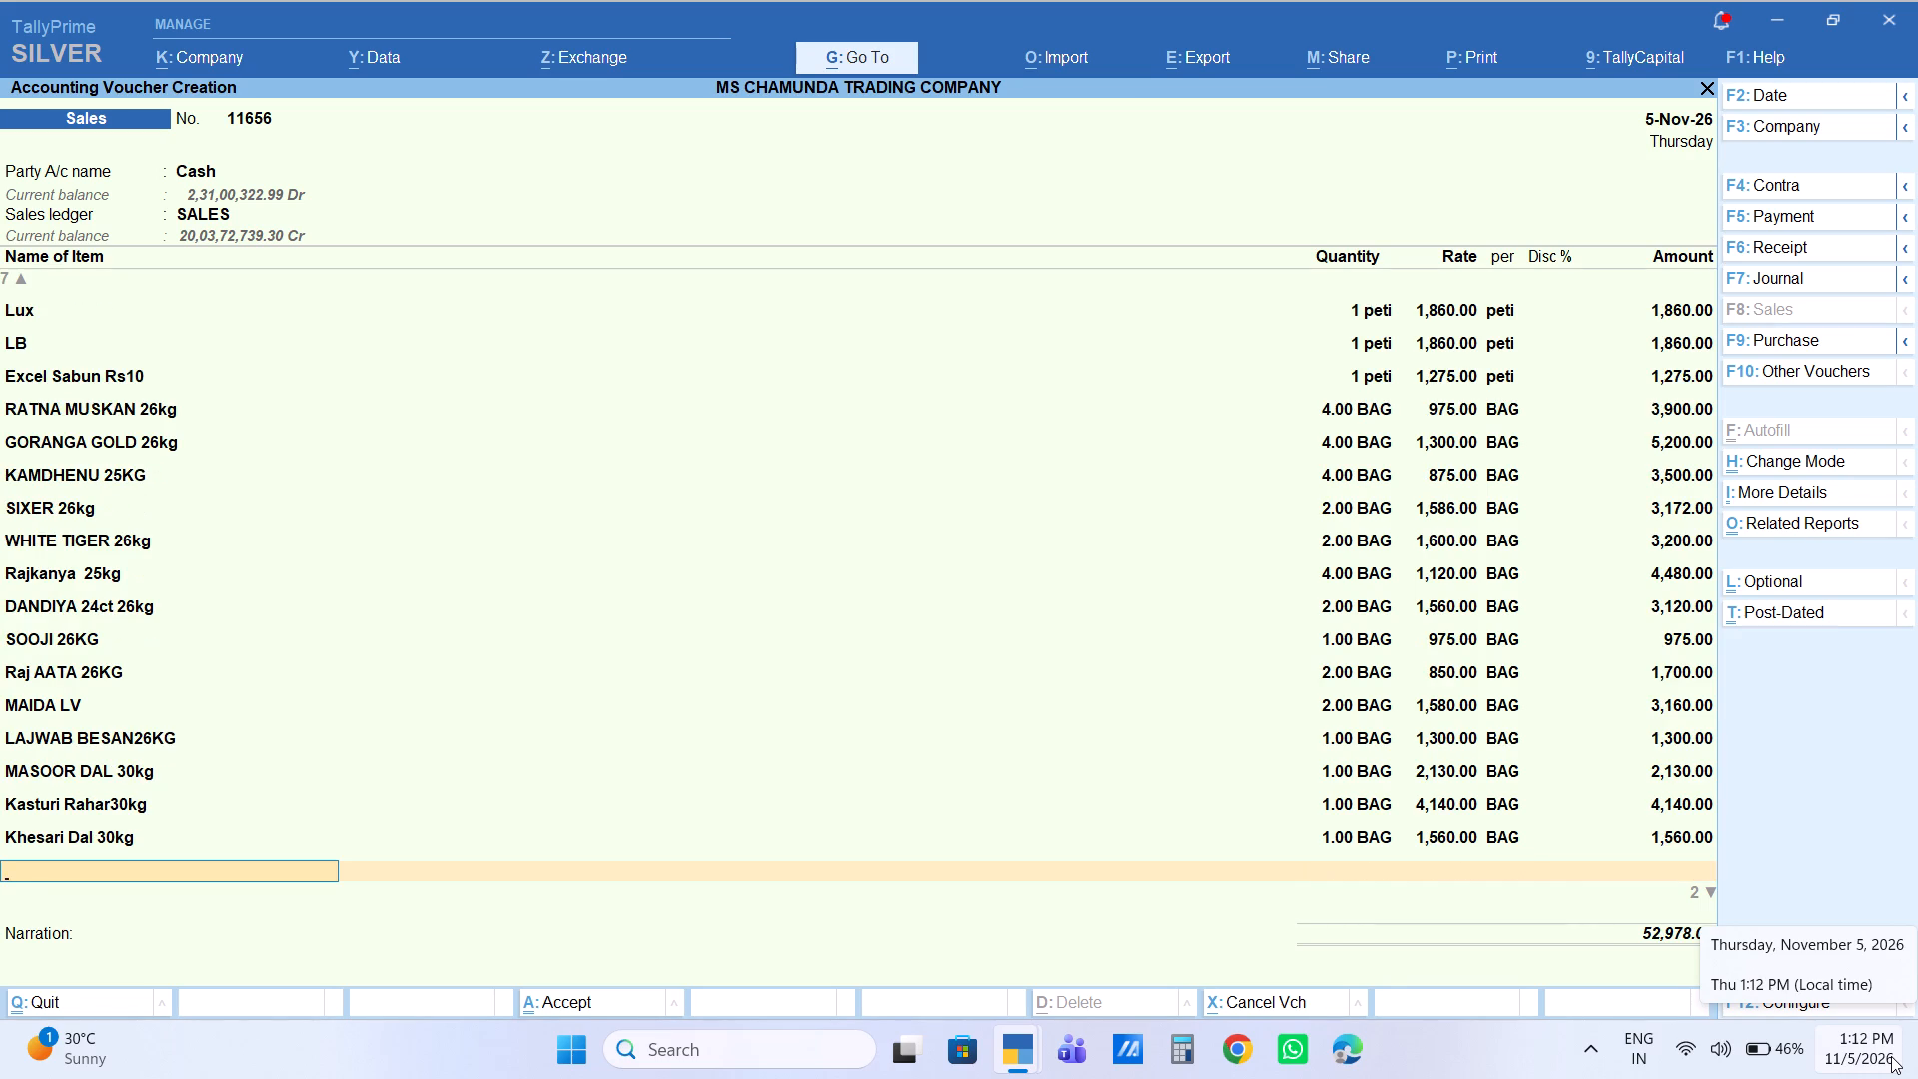
Add 1 BAG of Bokla Dal 30KG to the sales voucher at the default rate of 1,740.00.
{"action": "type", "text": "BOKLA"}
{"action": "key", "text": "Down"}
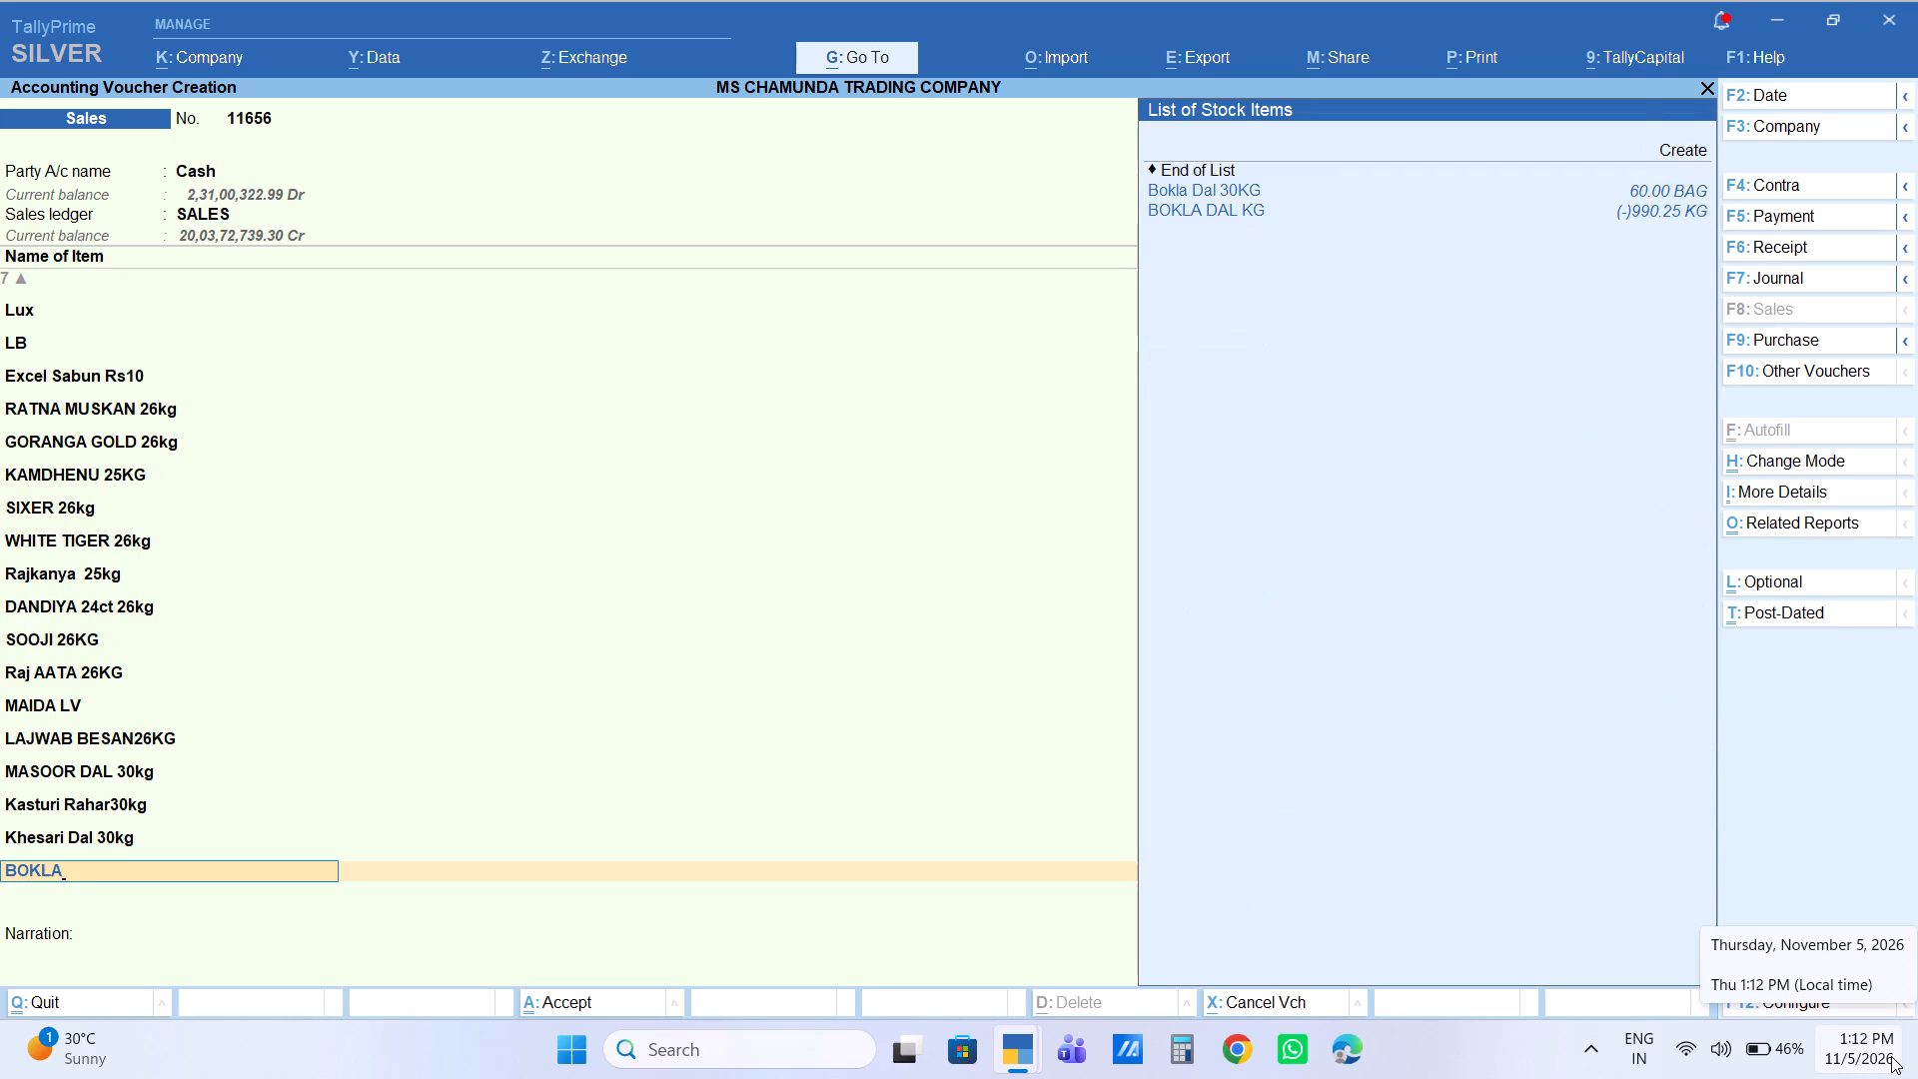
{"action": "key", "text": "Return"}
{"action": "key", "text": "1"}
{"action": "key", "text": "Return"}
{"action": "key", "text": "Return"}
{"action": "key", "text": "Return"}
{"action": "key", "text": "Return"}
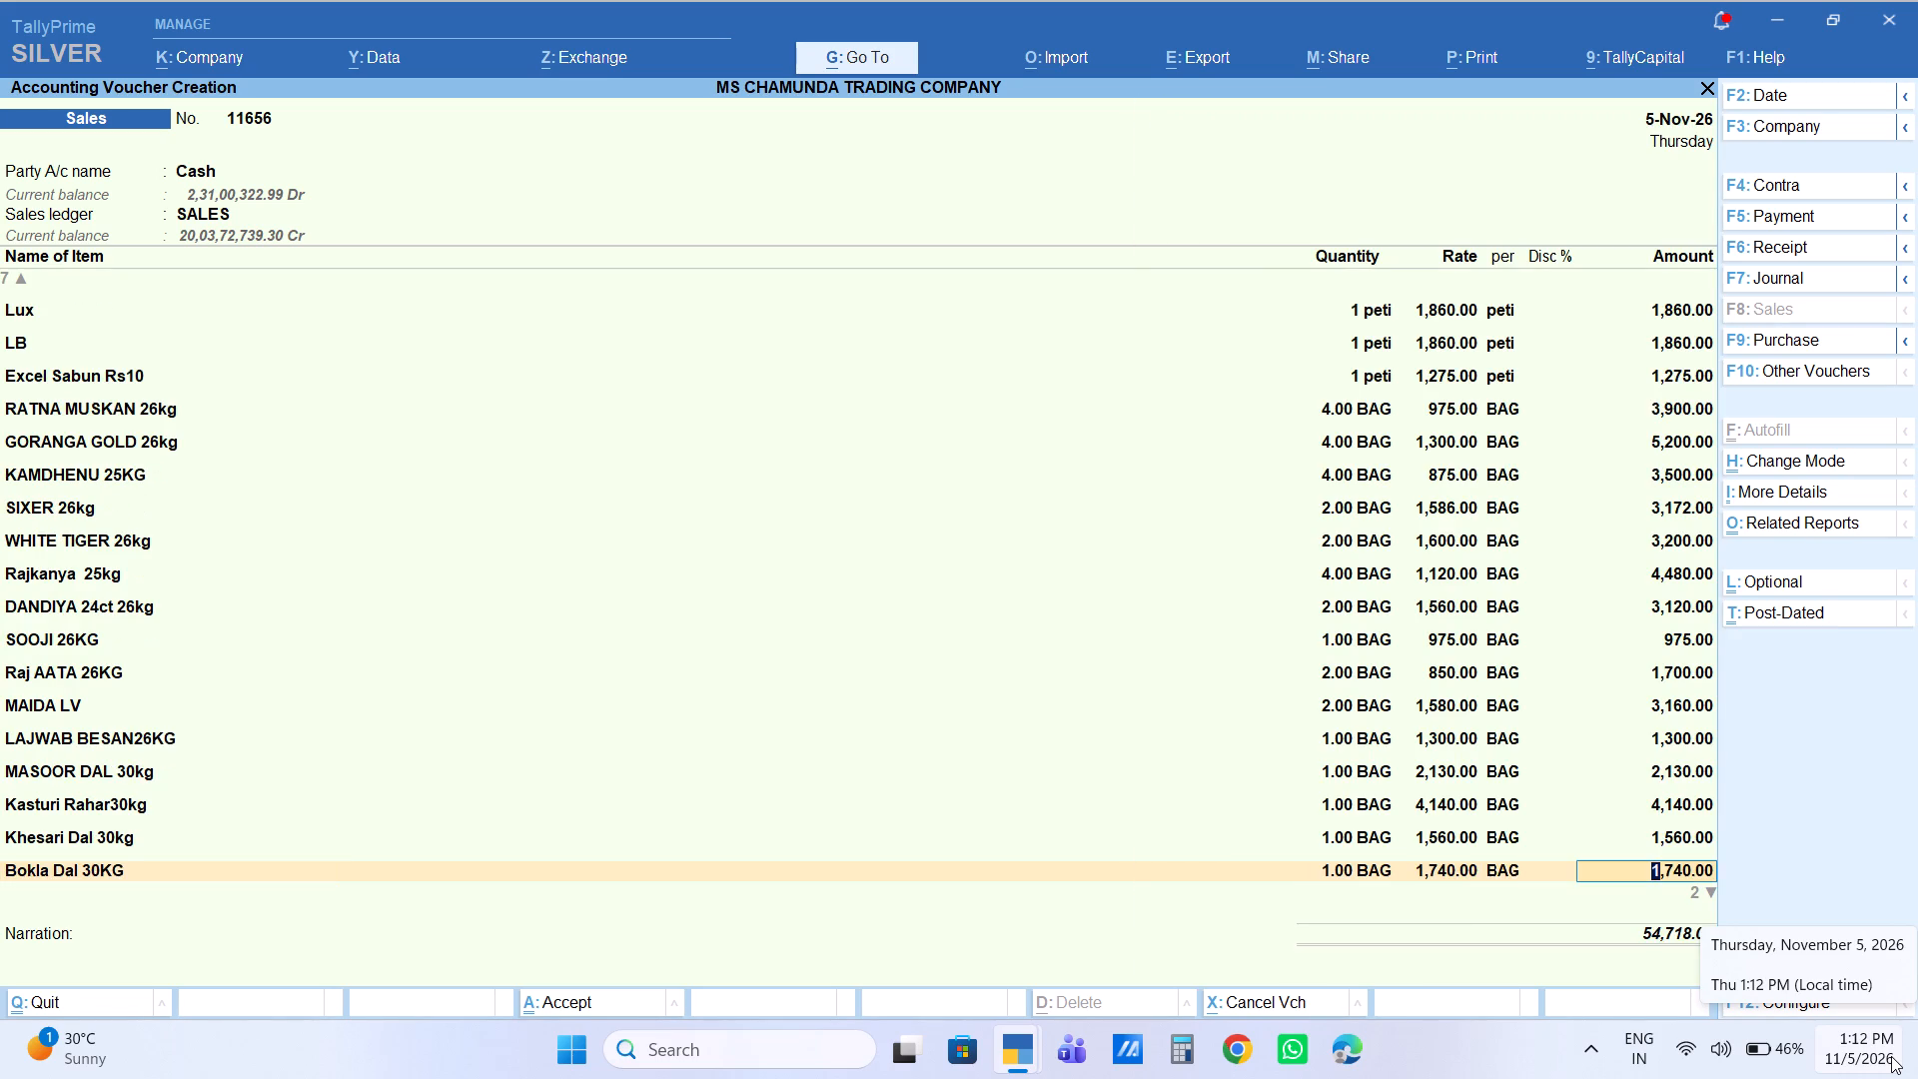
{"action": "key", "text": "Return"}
Add 10 KG of MOONG DAL LOOSE to the sales voucher at the default rate of 112.00.
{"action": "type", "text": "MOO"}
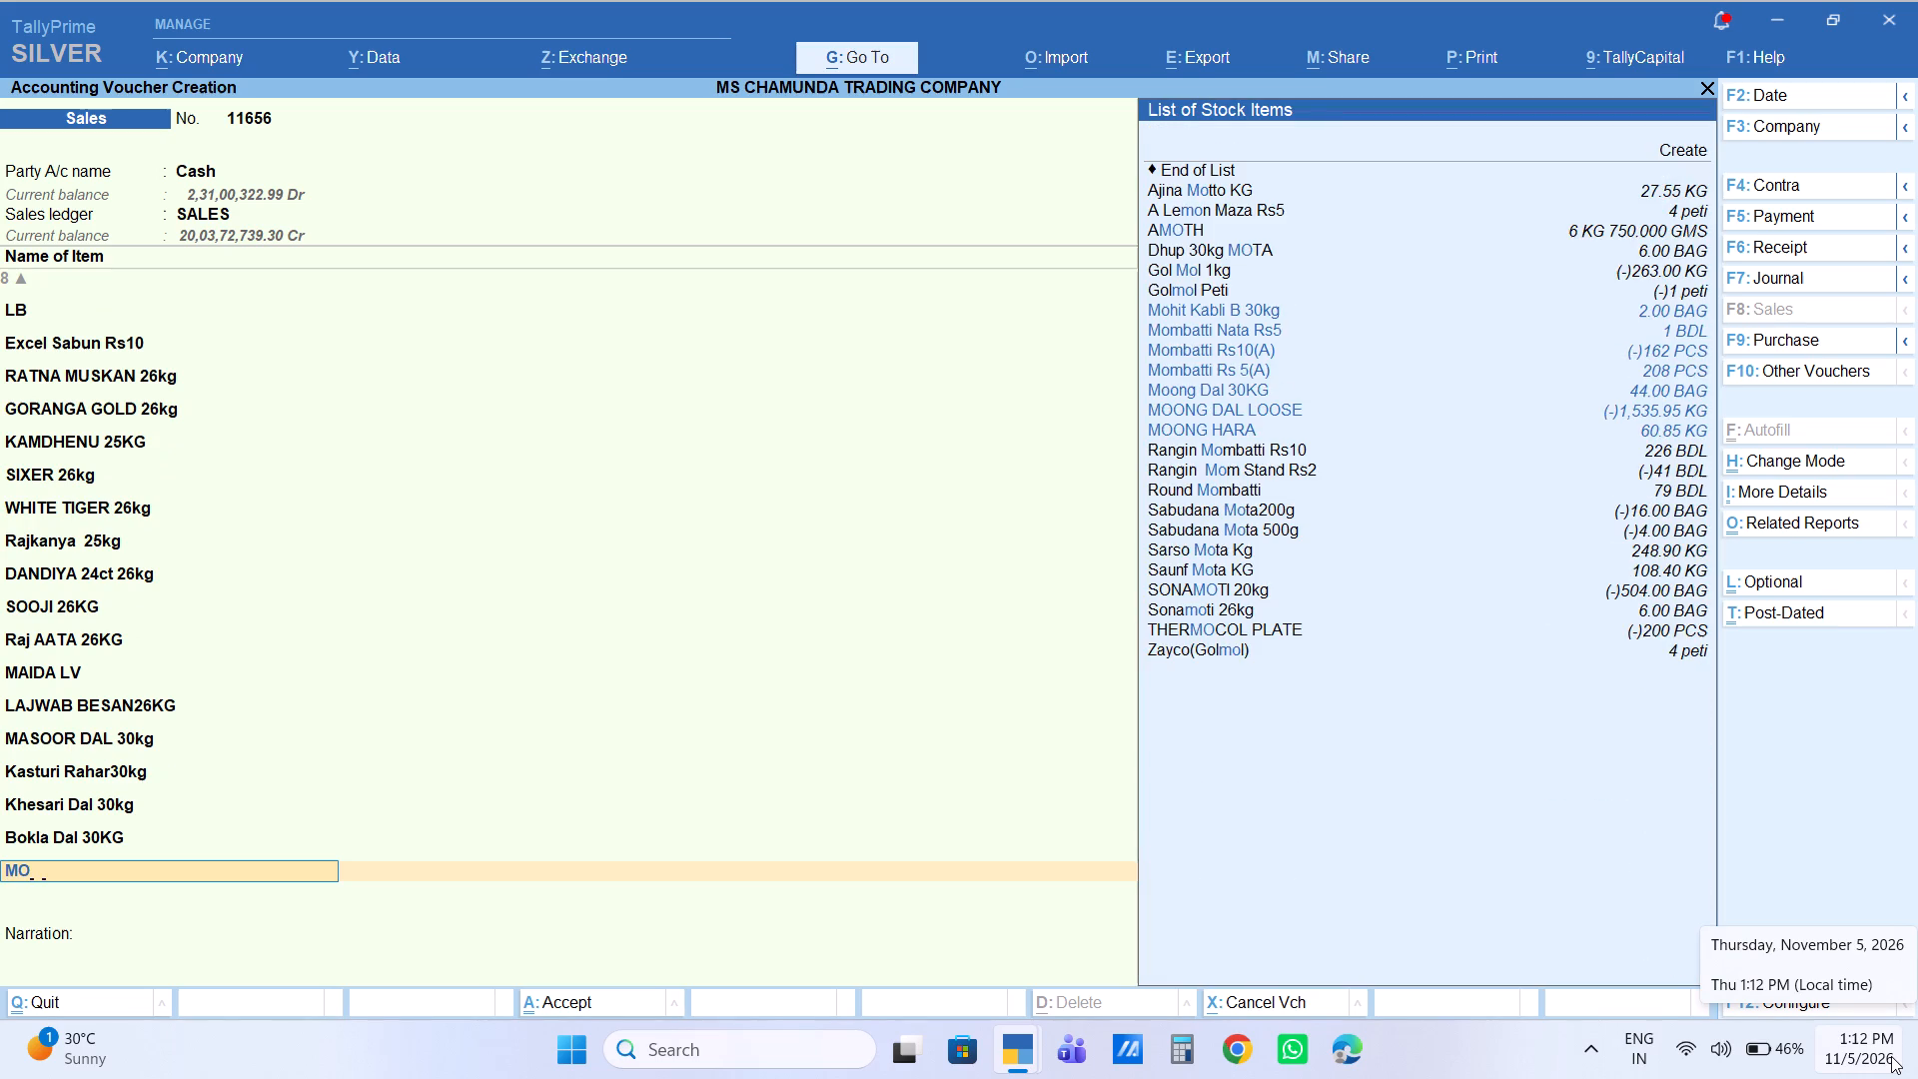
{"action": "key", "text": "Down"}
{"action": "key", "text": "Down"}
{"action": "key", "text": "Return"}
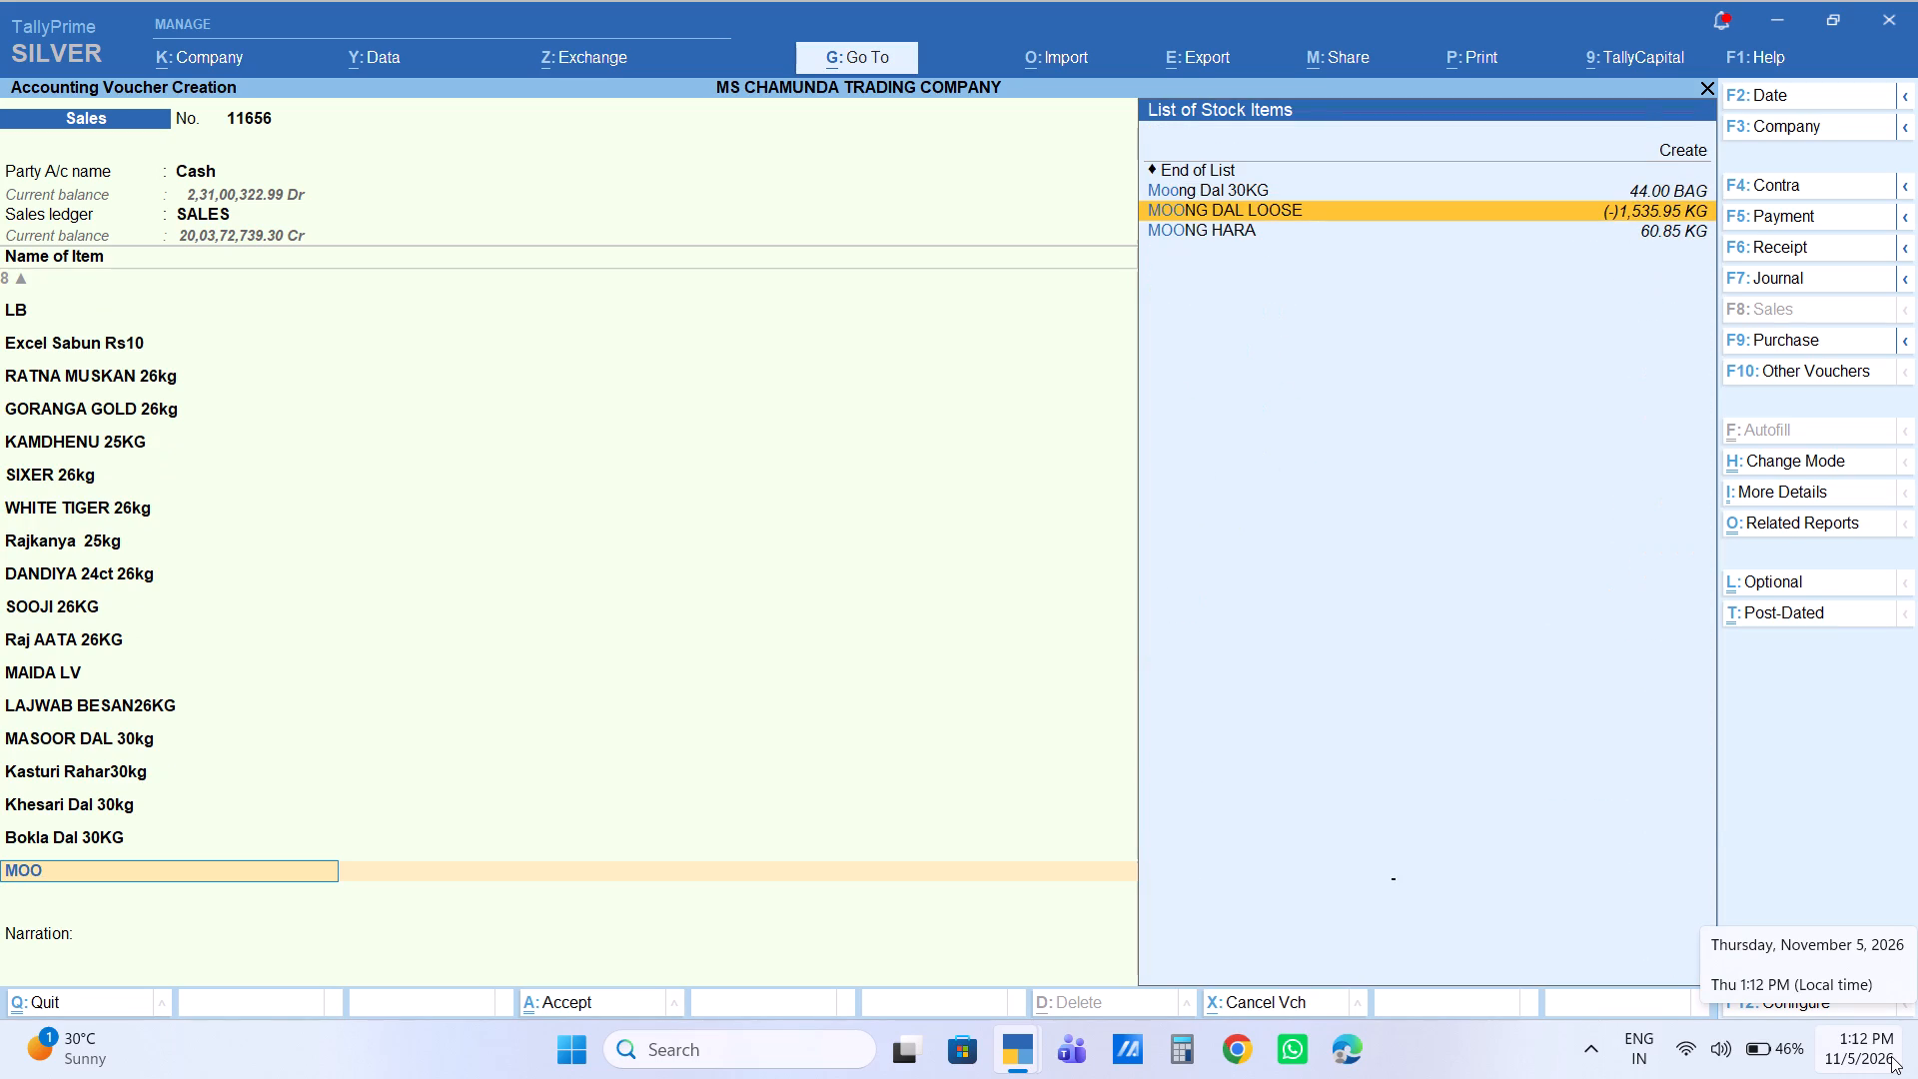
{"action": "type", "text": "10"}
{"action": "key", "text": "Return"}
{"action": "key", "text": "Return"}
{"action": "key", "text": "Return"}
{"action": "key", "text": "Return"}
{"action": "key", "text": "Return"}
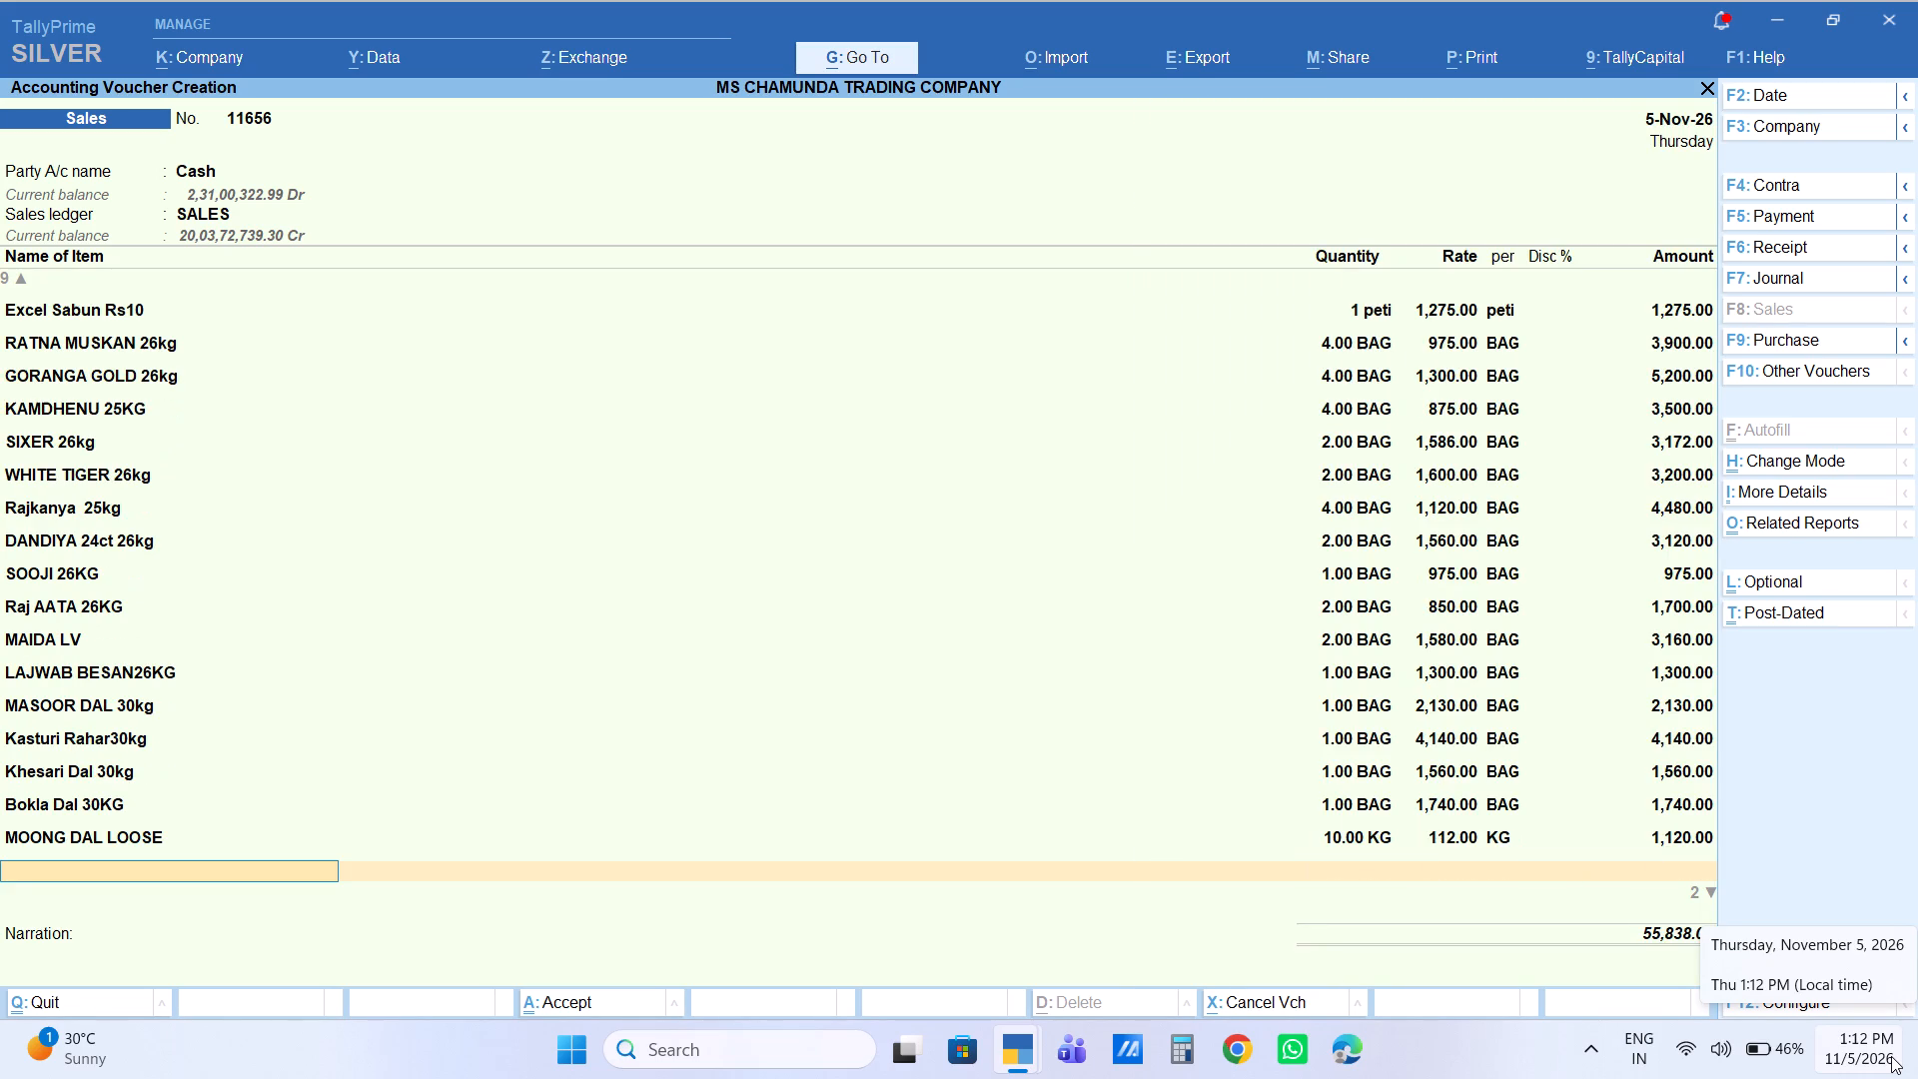
Add 3 KG of Dhaniya Gota Kg to the sales voucher at the default rate of 190.00.
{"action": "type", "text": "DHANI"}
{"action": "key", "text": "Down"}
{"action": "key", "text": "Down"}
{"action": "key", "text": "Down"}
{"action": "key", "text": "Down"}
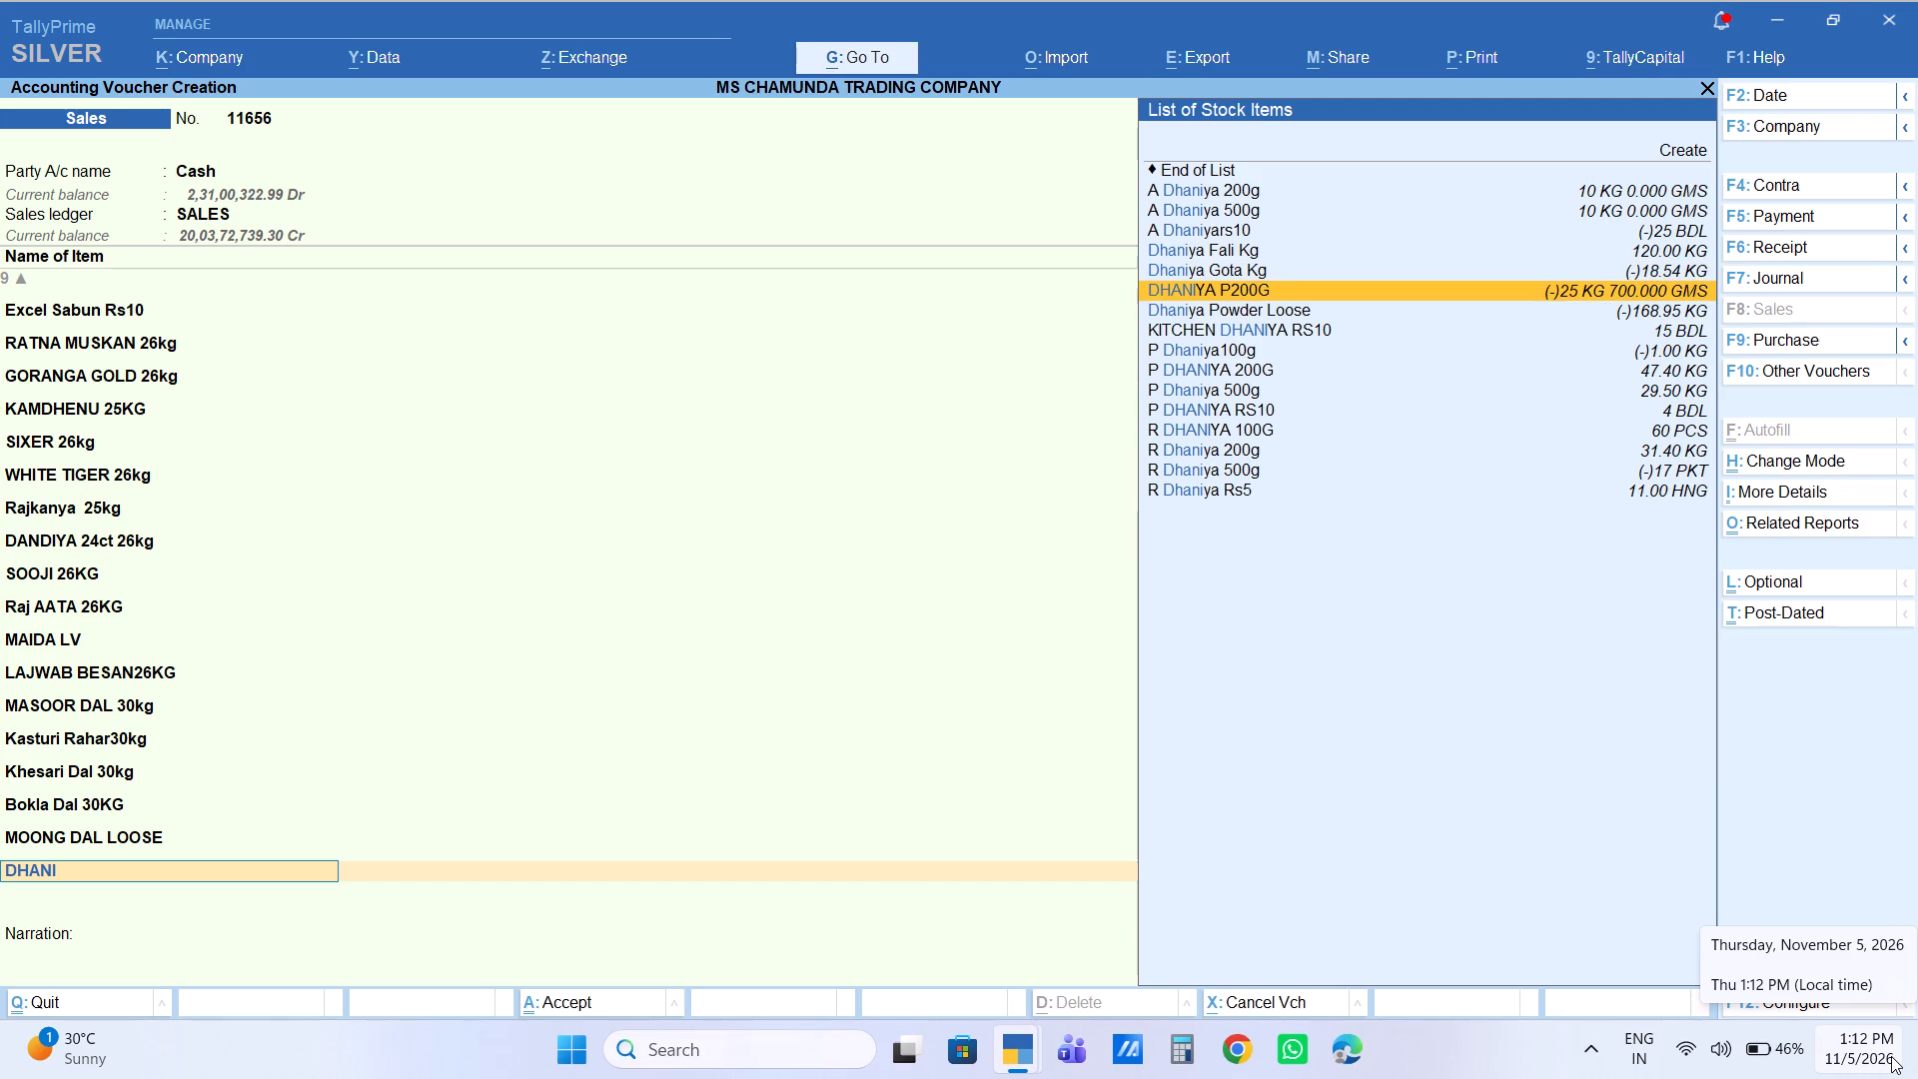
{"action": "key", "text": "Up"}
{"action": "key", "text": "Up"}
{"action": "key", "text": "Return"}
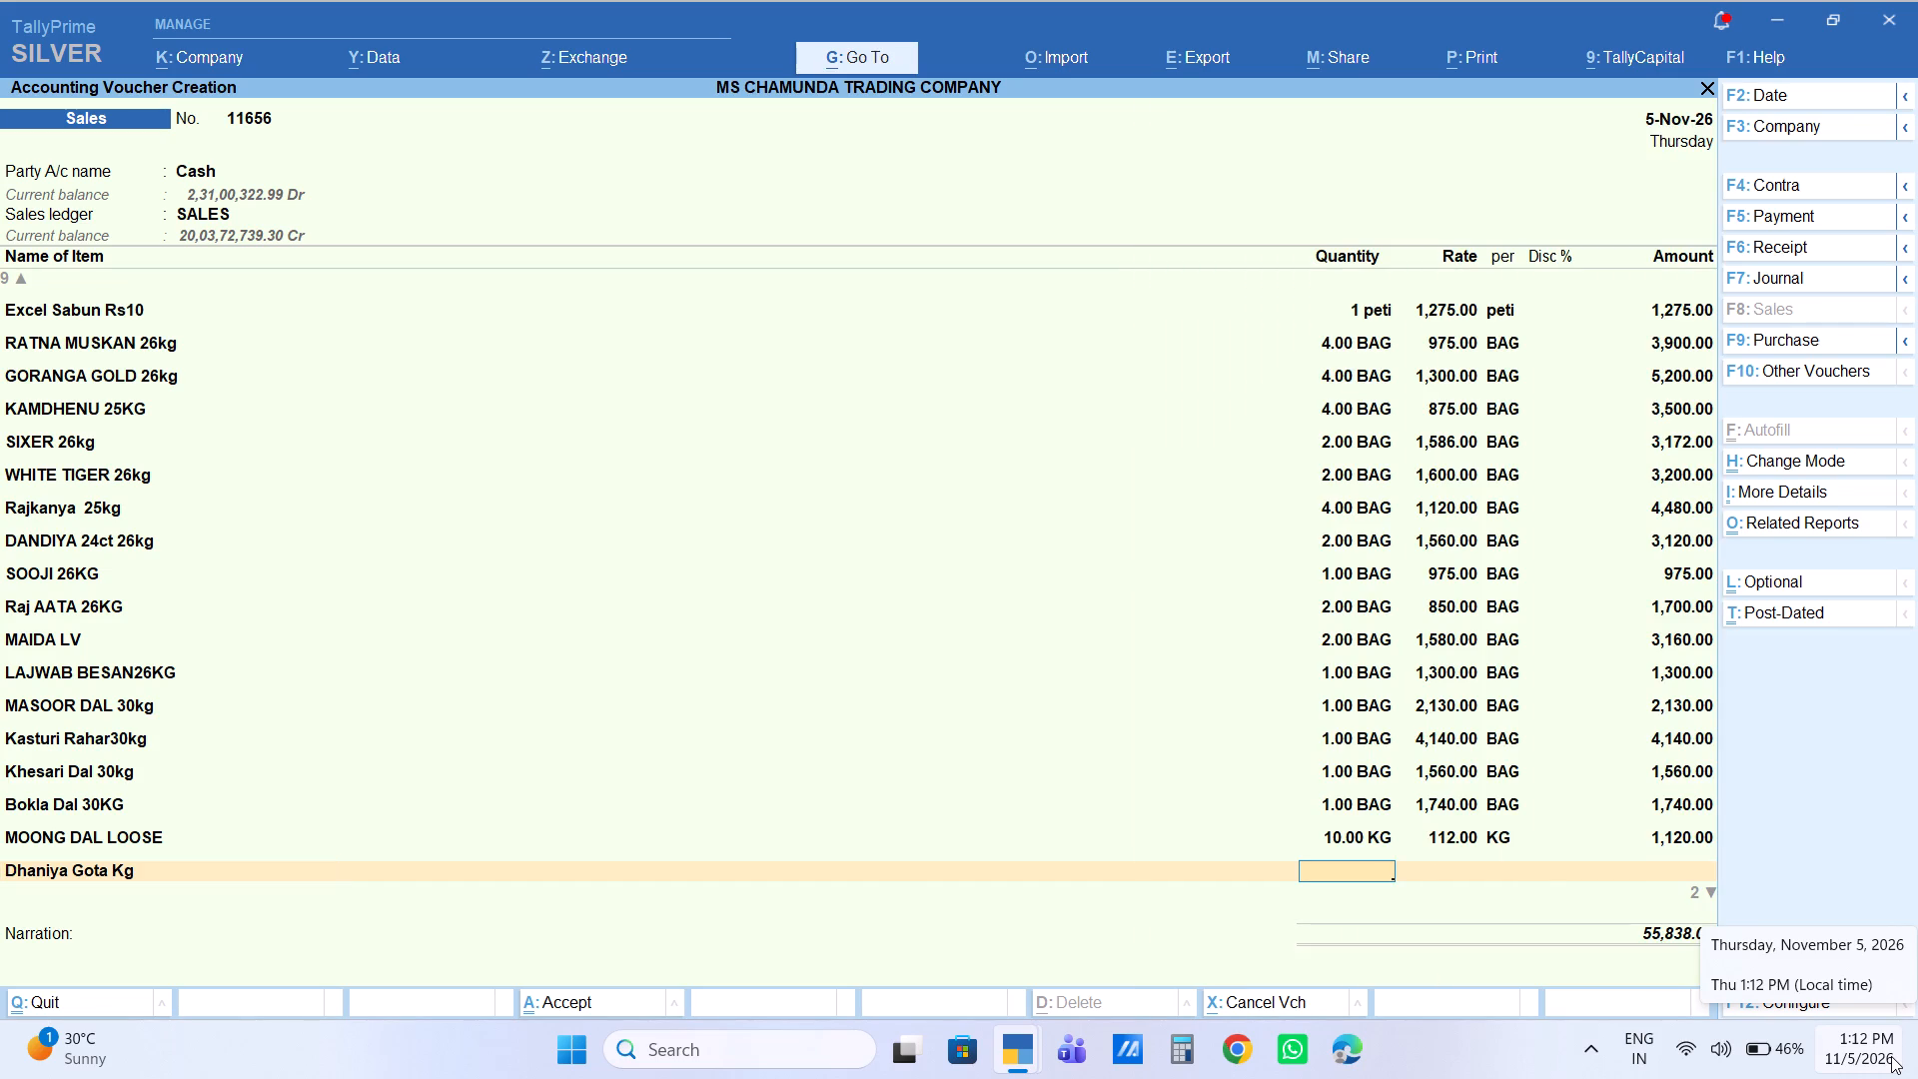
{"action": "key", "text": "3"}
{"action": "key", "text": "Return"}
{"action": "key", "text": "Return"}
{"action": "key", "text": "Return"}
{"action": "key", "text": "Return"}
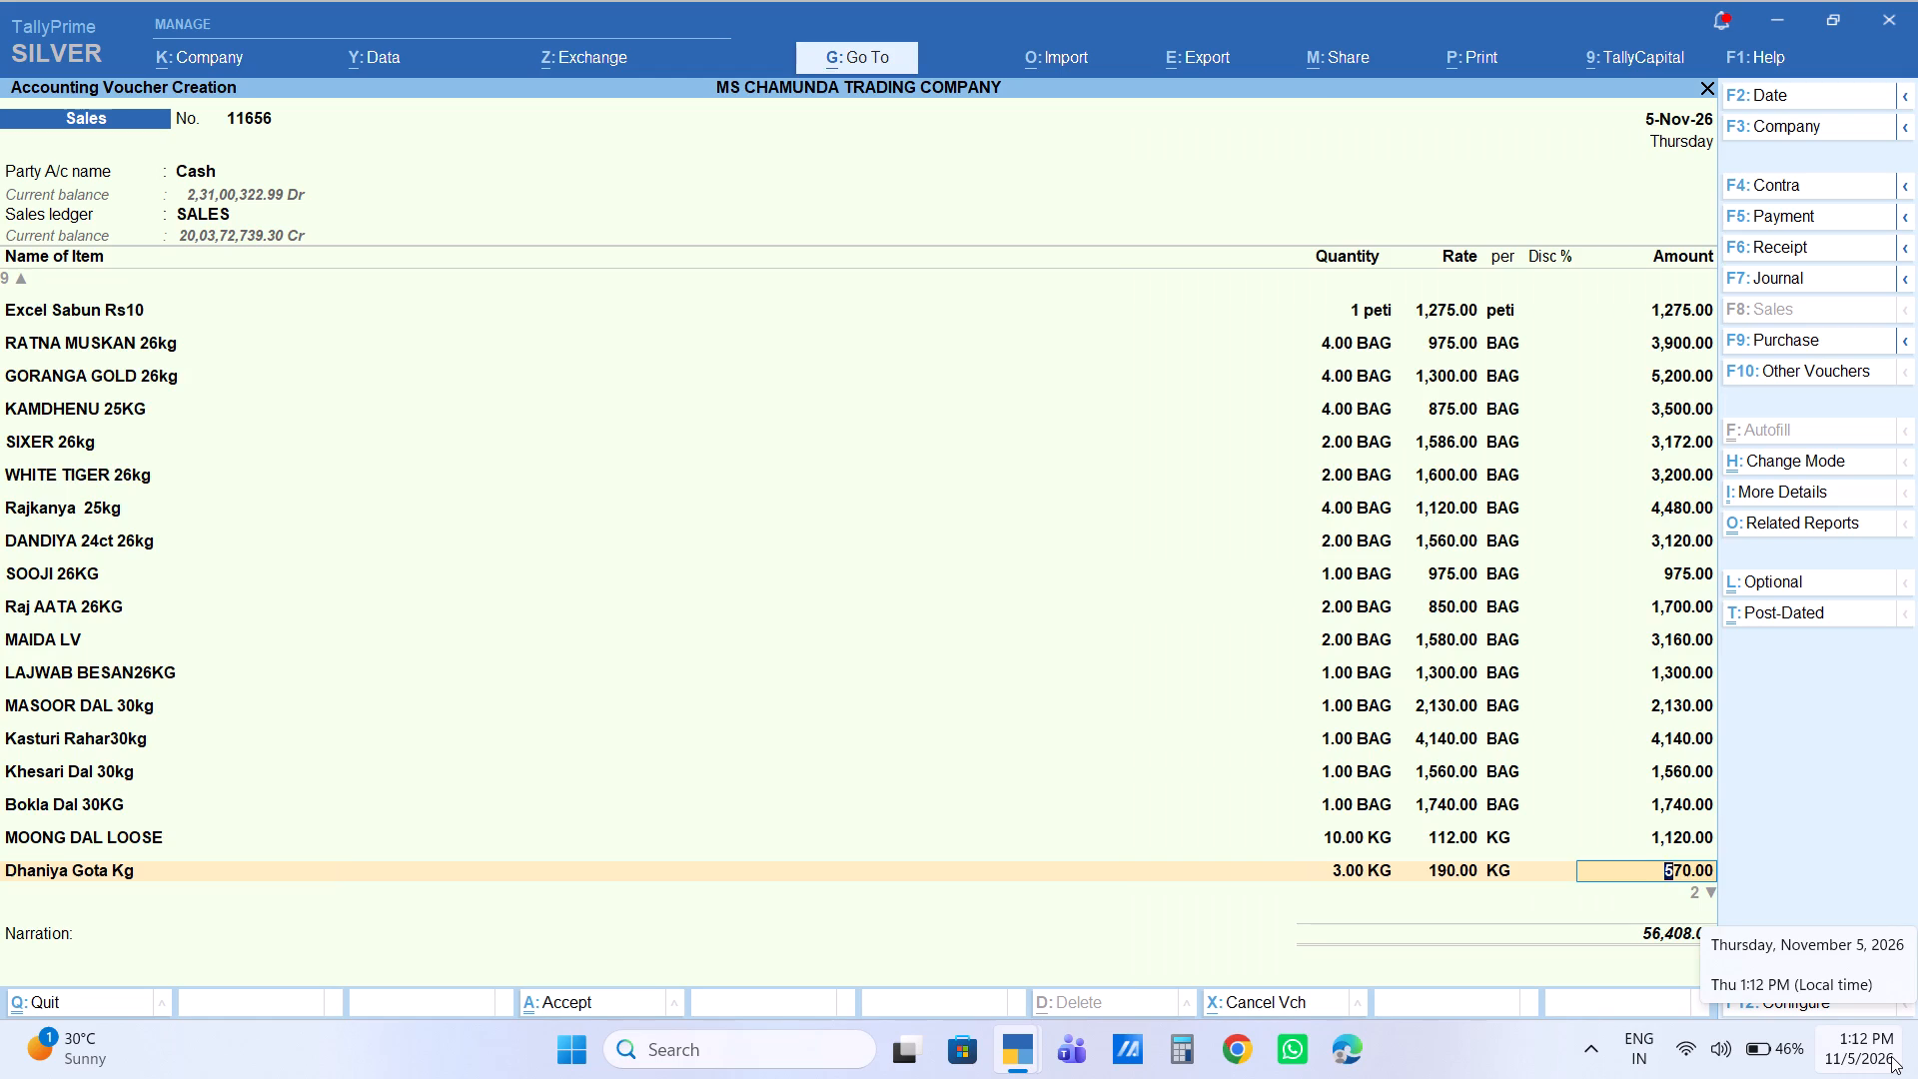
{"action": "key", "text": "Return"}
Add 30 BDL of Rangin Mom Stand Rs2 to the sales voucher at the default rate of 120.00.
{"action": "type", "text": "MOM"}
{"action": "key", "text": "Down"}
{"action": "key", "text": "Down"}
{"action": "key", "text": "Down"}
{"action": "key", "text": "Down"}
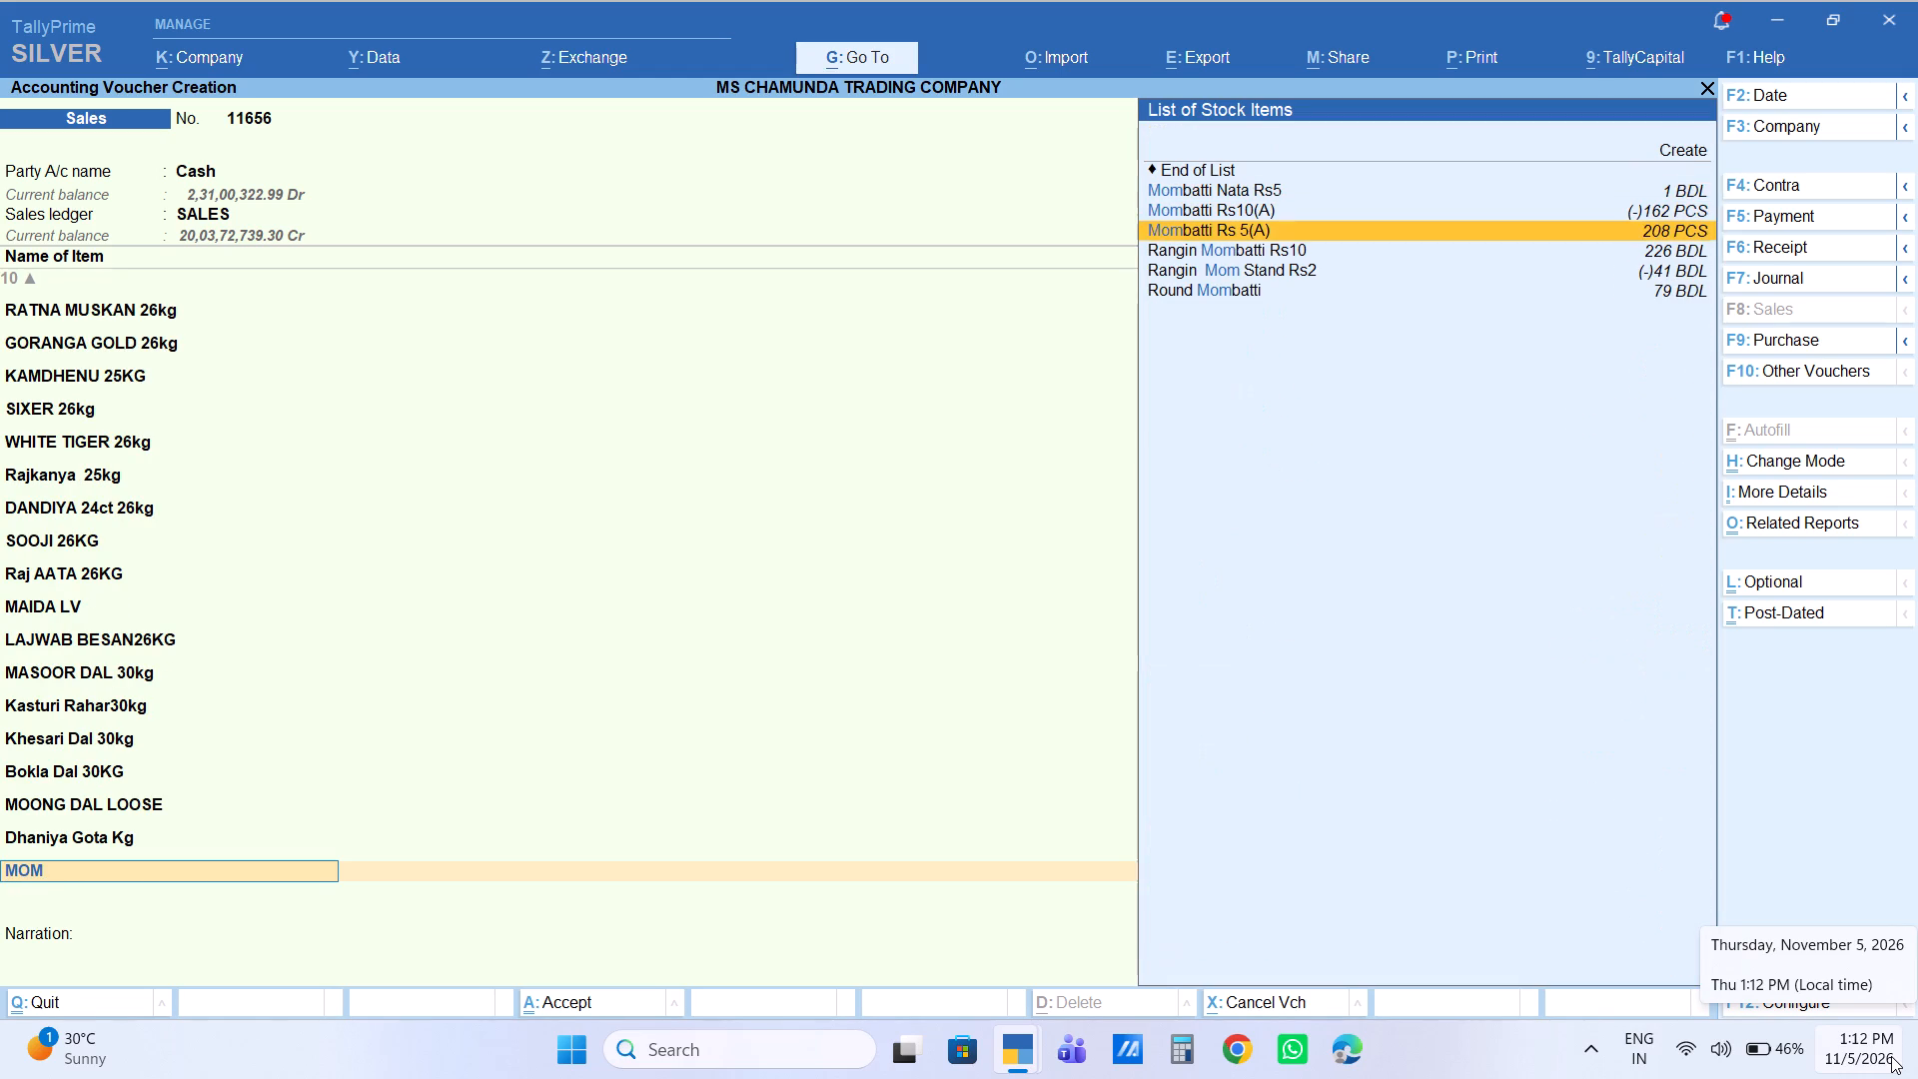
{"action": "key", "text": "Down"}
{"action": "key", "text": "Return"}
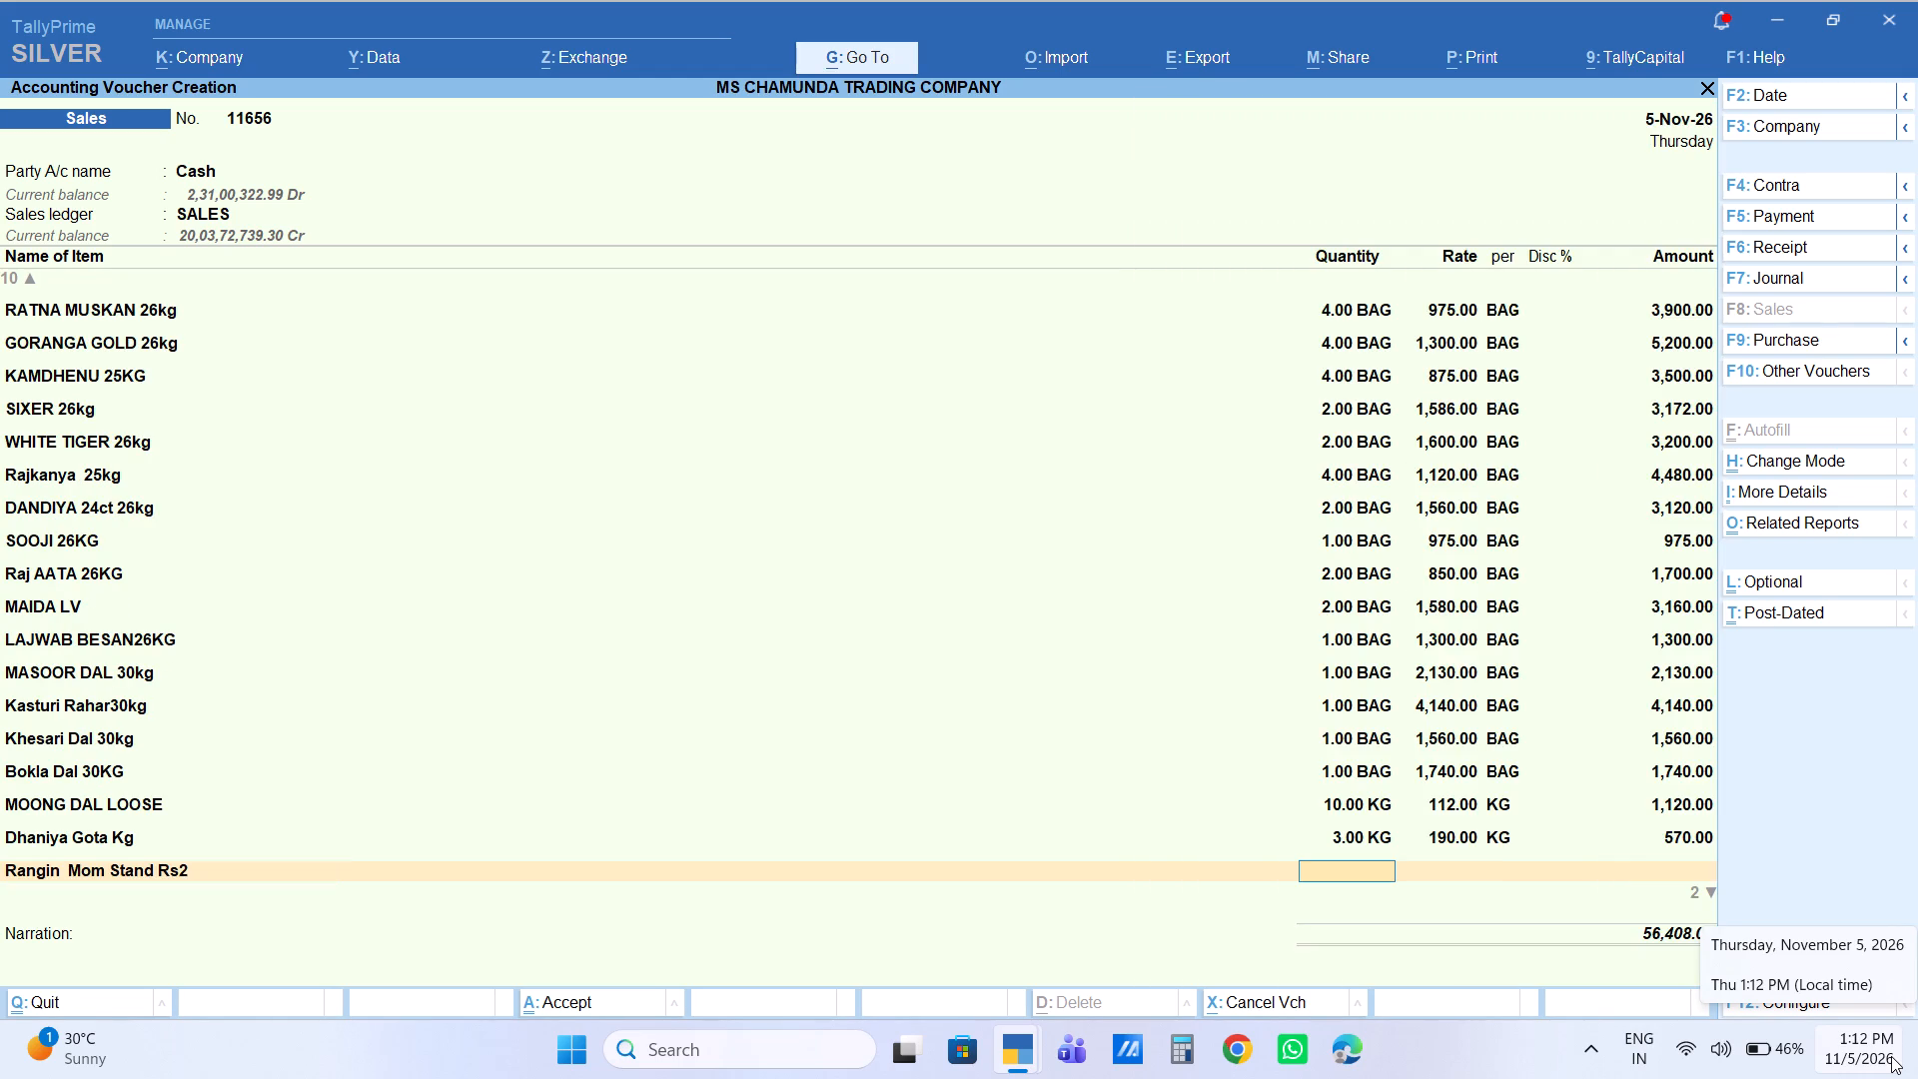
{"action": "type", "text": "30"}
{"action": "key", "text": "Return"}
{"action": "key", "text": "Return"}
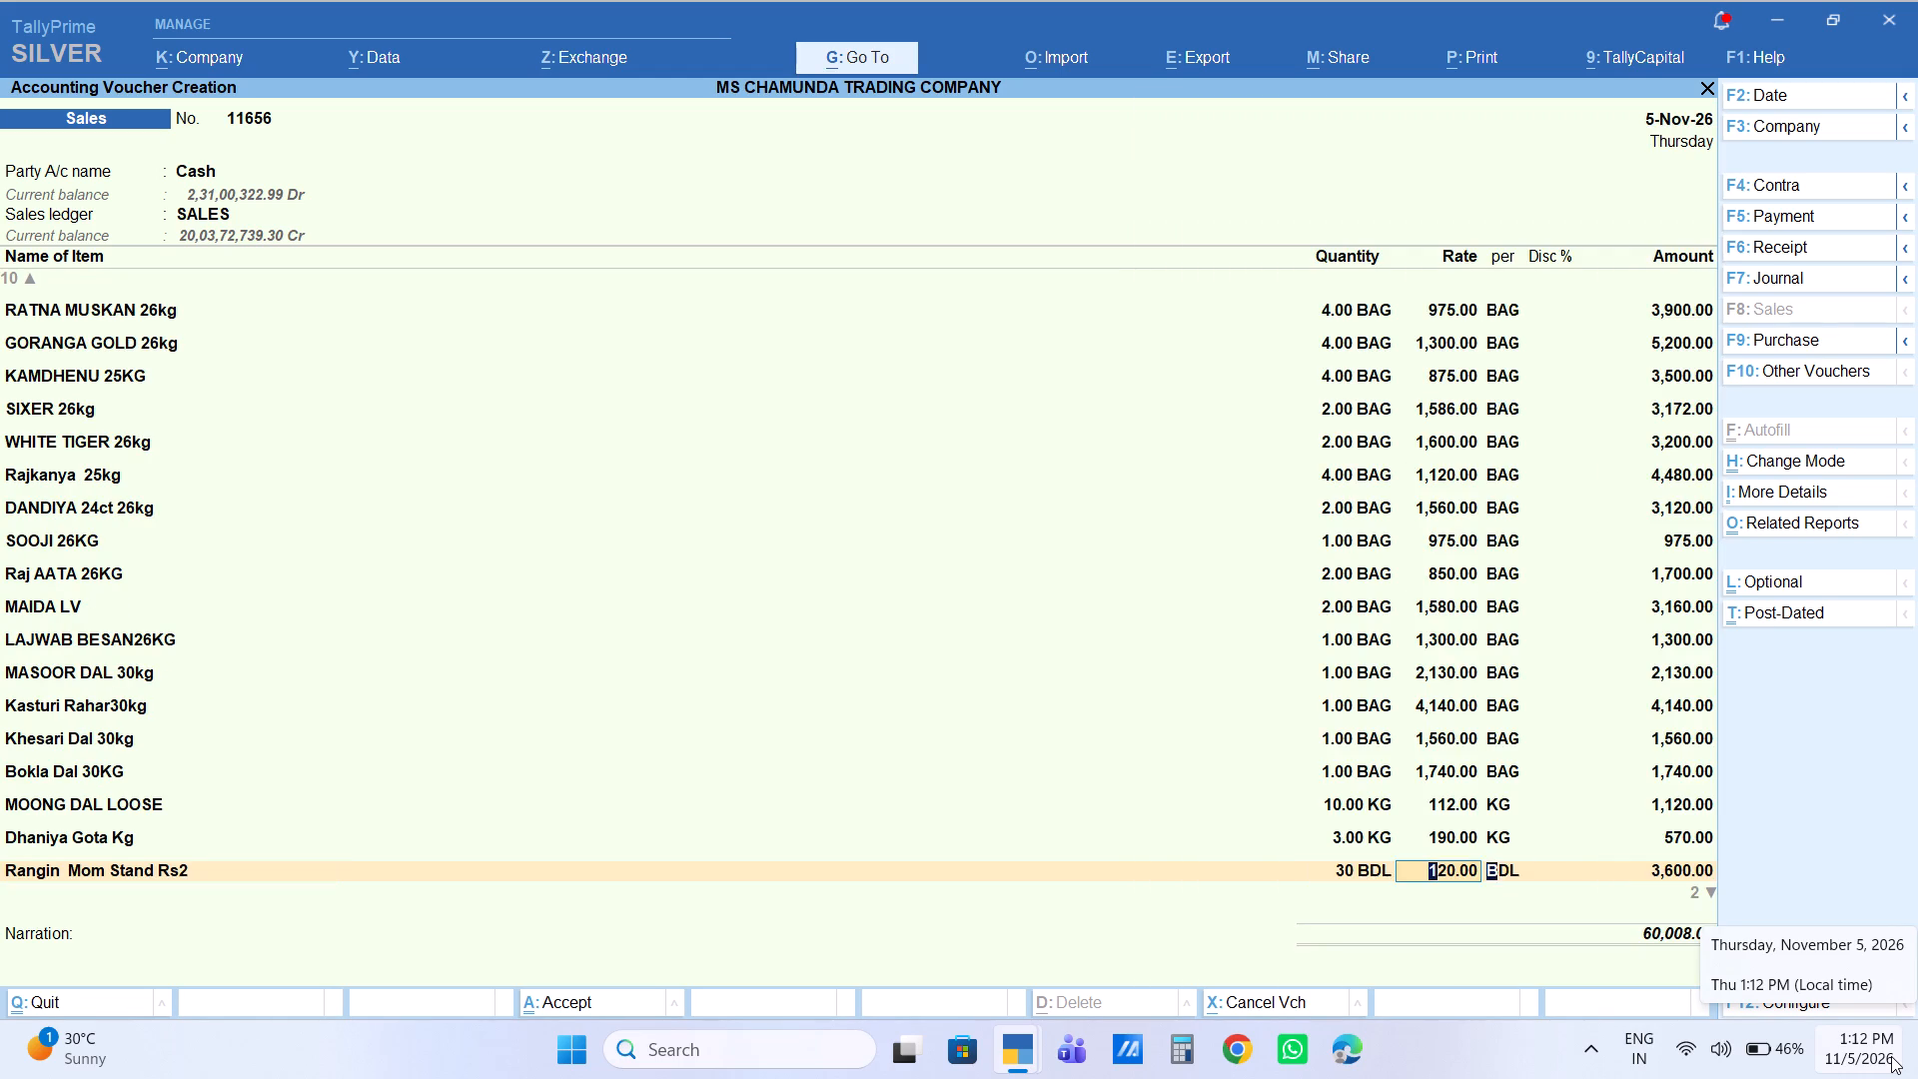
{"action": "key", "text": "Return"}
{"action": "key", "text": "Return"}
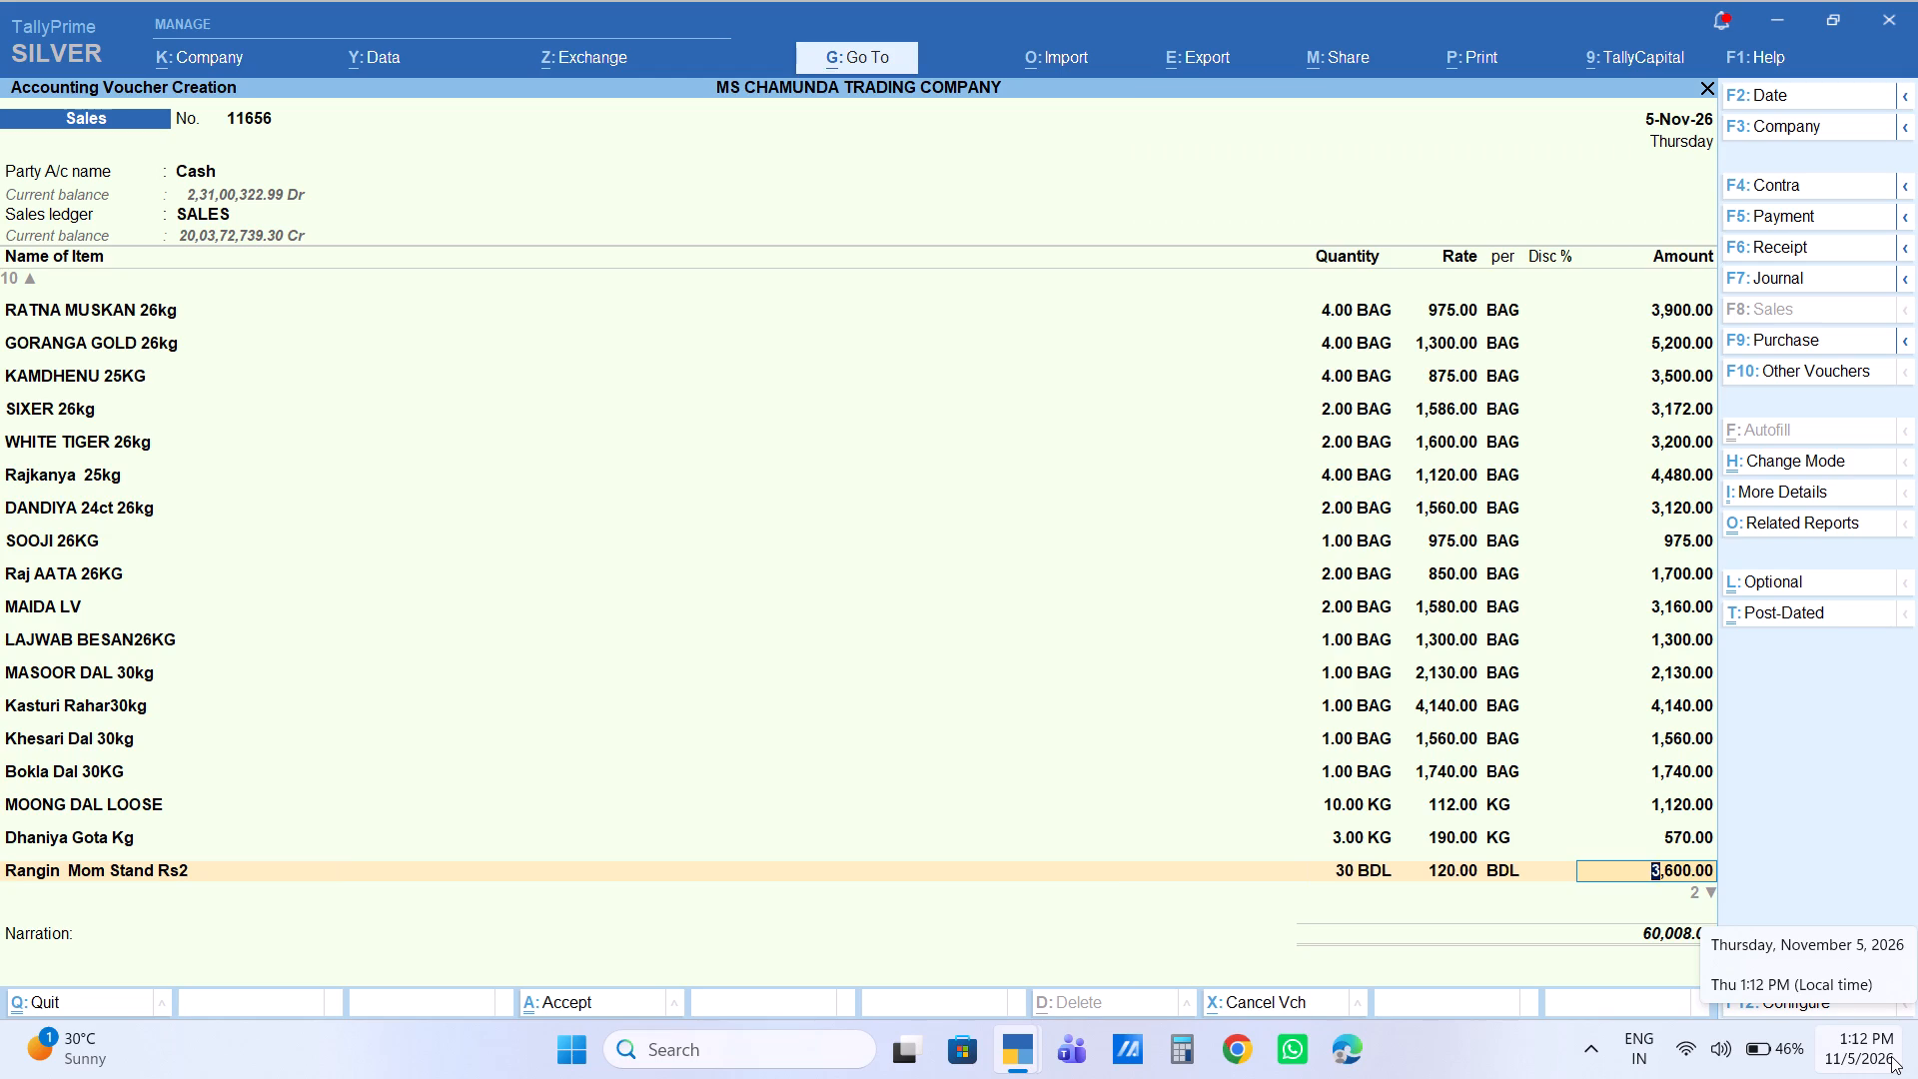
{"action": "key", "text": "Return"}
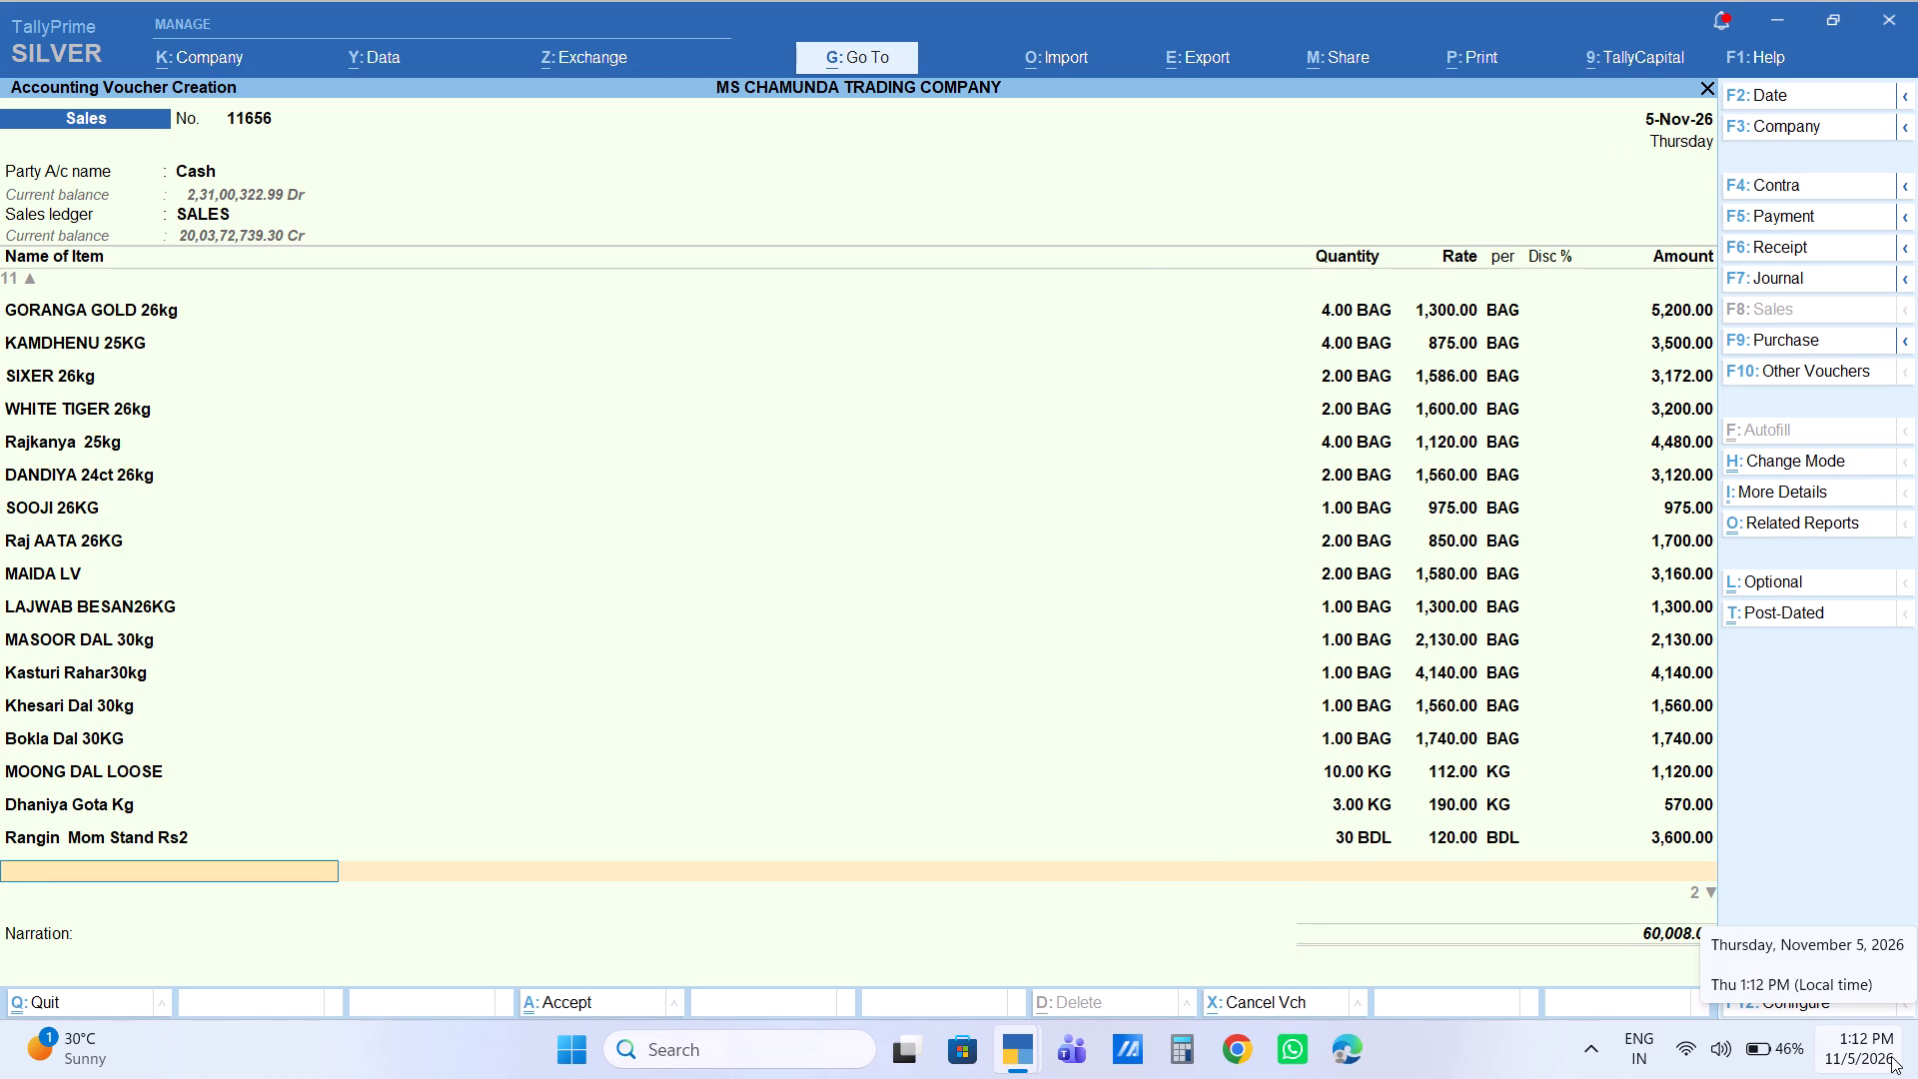
Add 2 KG of the plain MARICH item to the sales voucher at the default rate of 850.00.
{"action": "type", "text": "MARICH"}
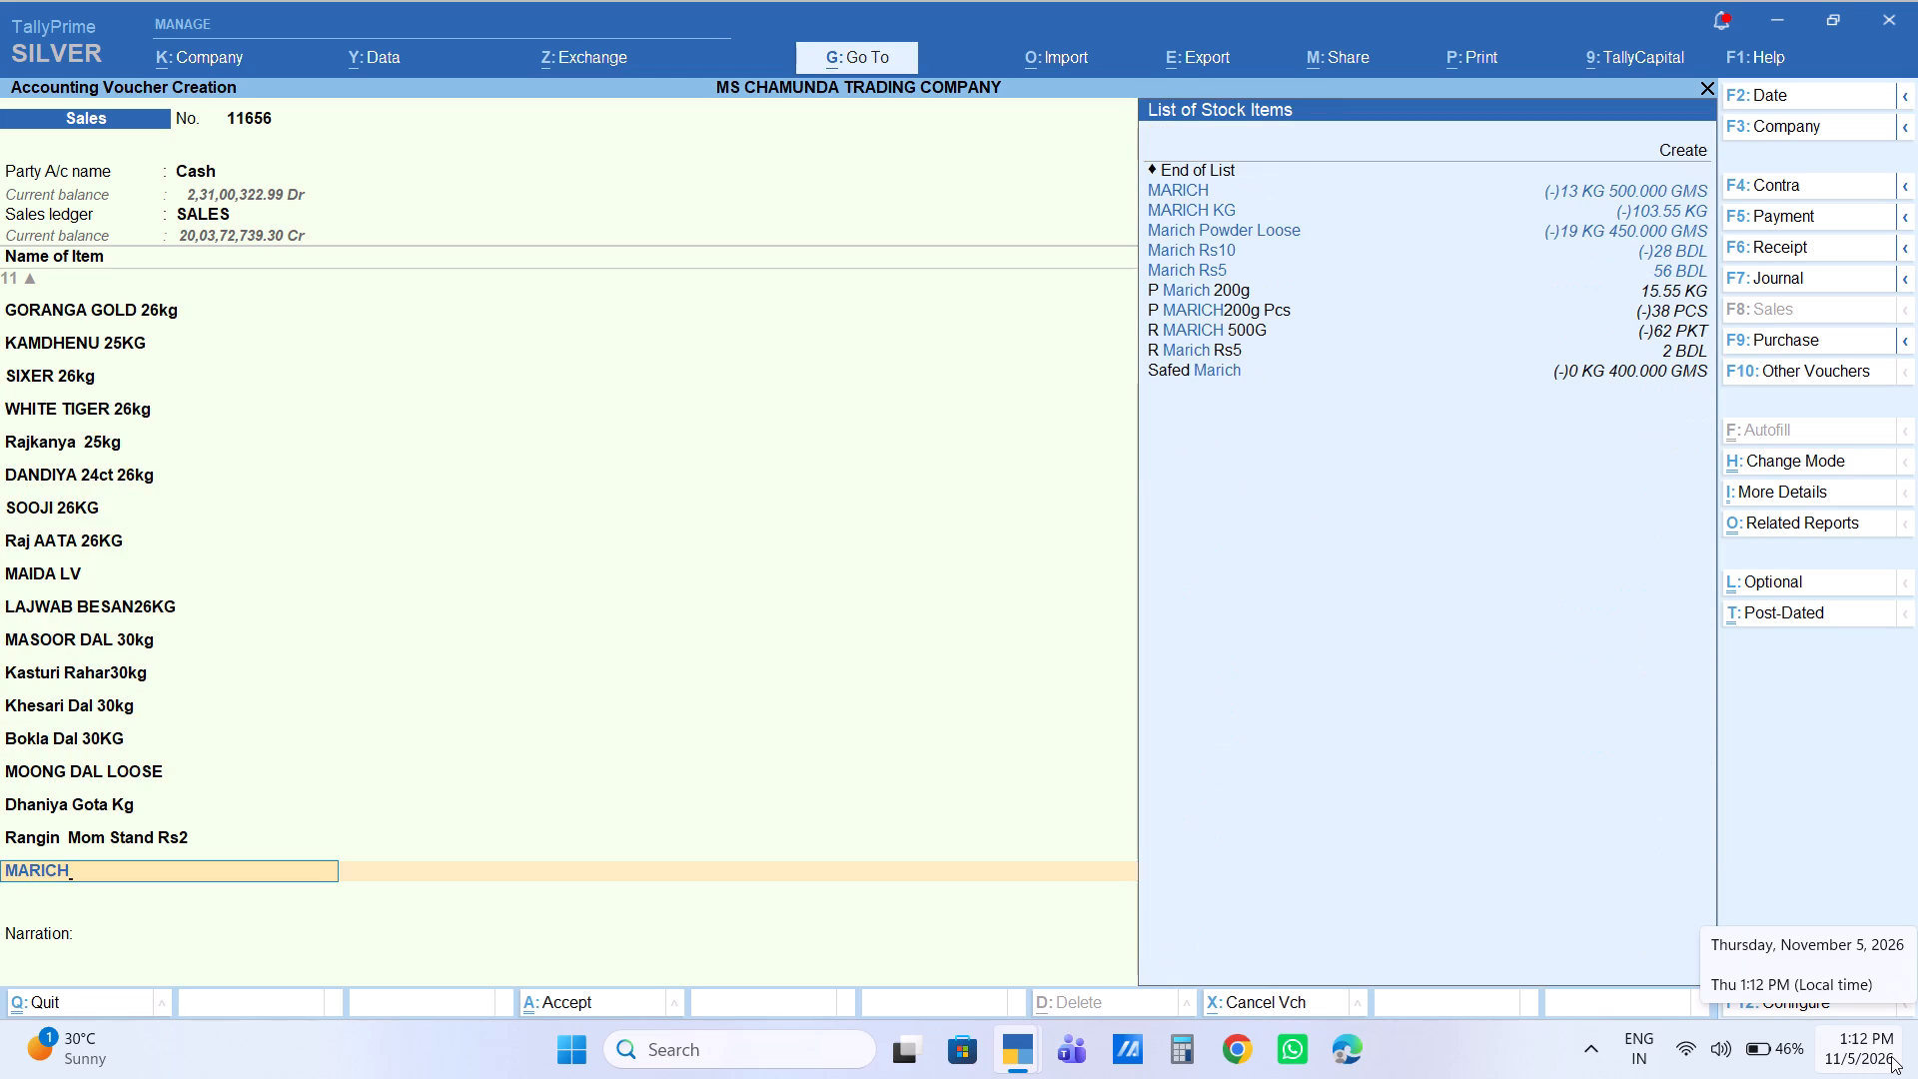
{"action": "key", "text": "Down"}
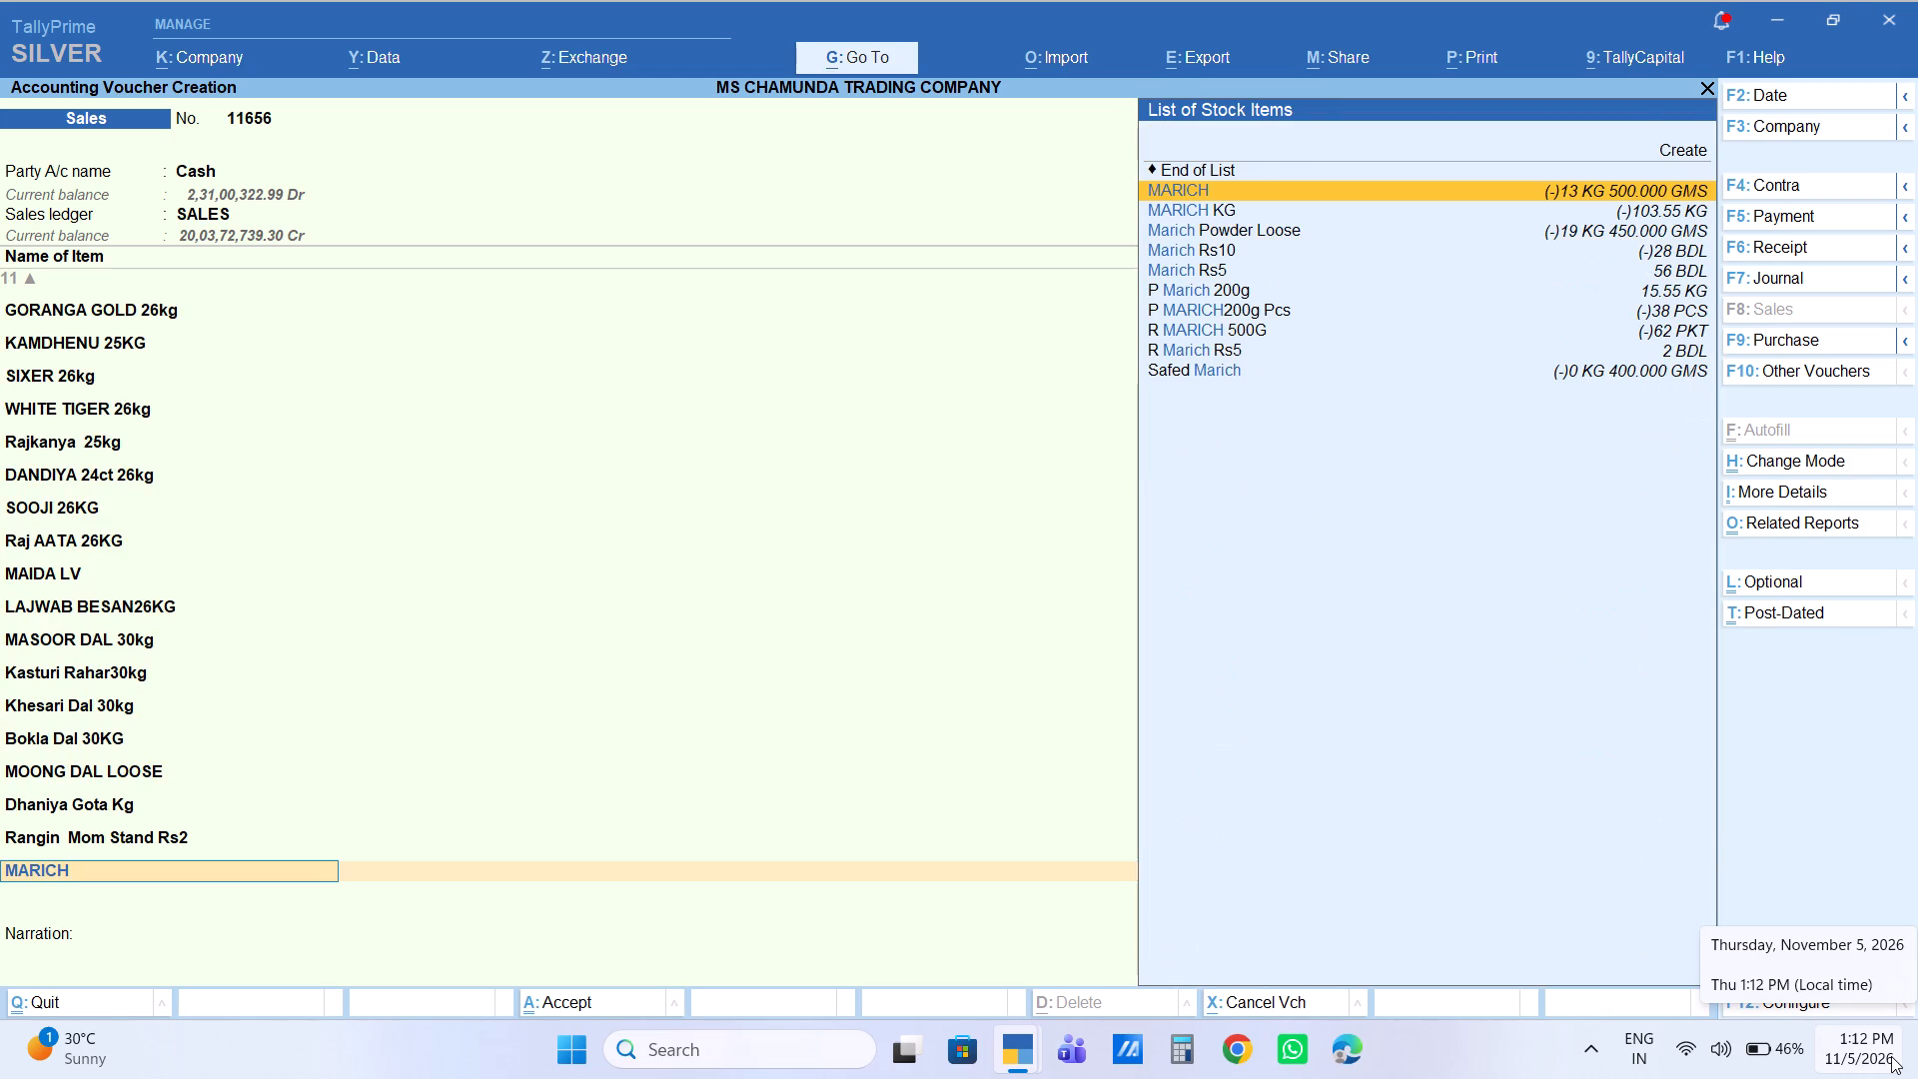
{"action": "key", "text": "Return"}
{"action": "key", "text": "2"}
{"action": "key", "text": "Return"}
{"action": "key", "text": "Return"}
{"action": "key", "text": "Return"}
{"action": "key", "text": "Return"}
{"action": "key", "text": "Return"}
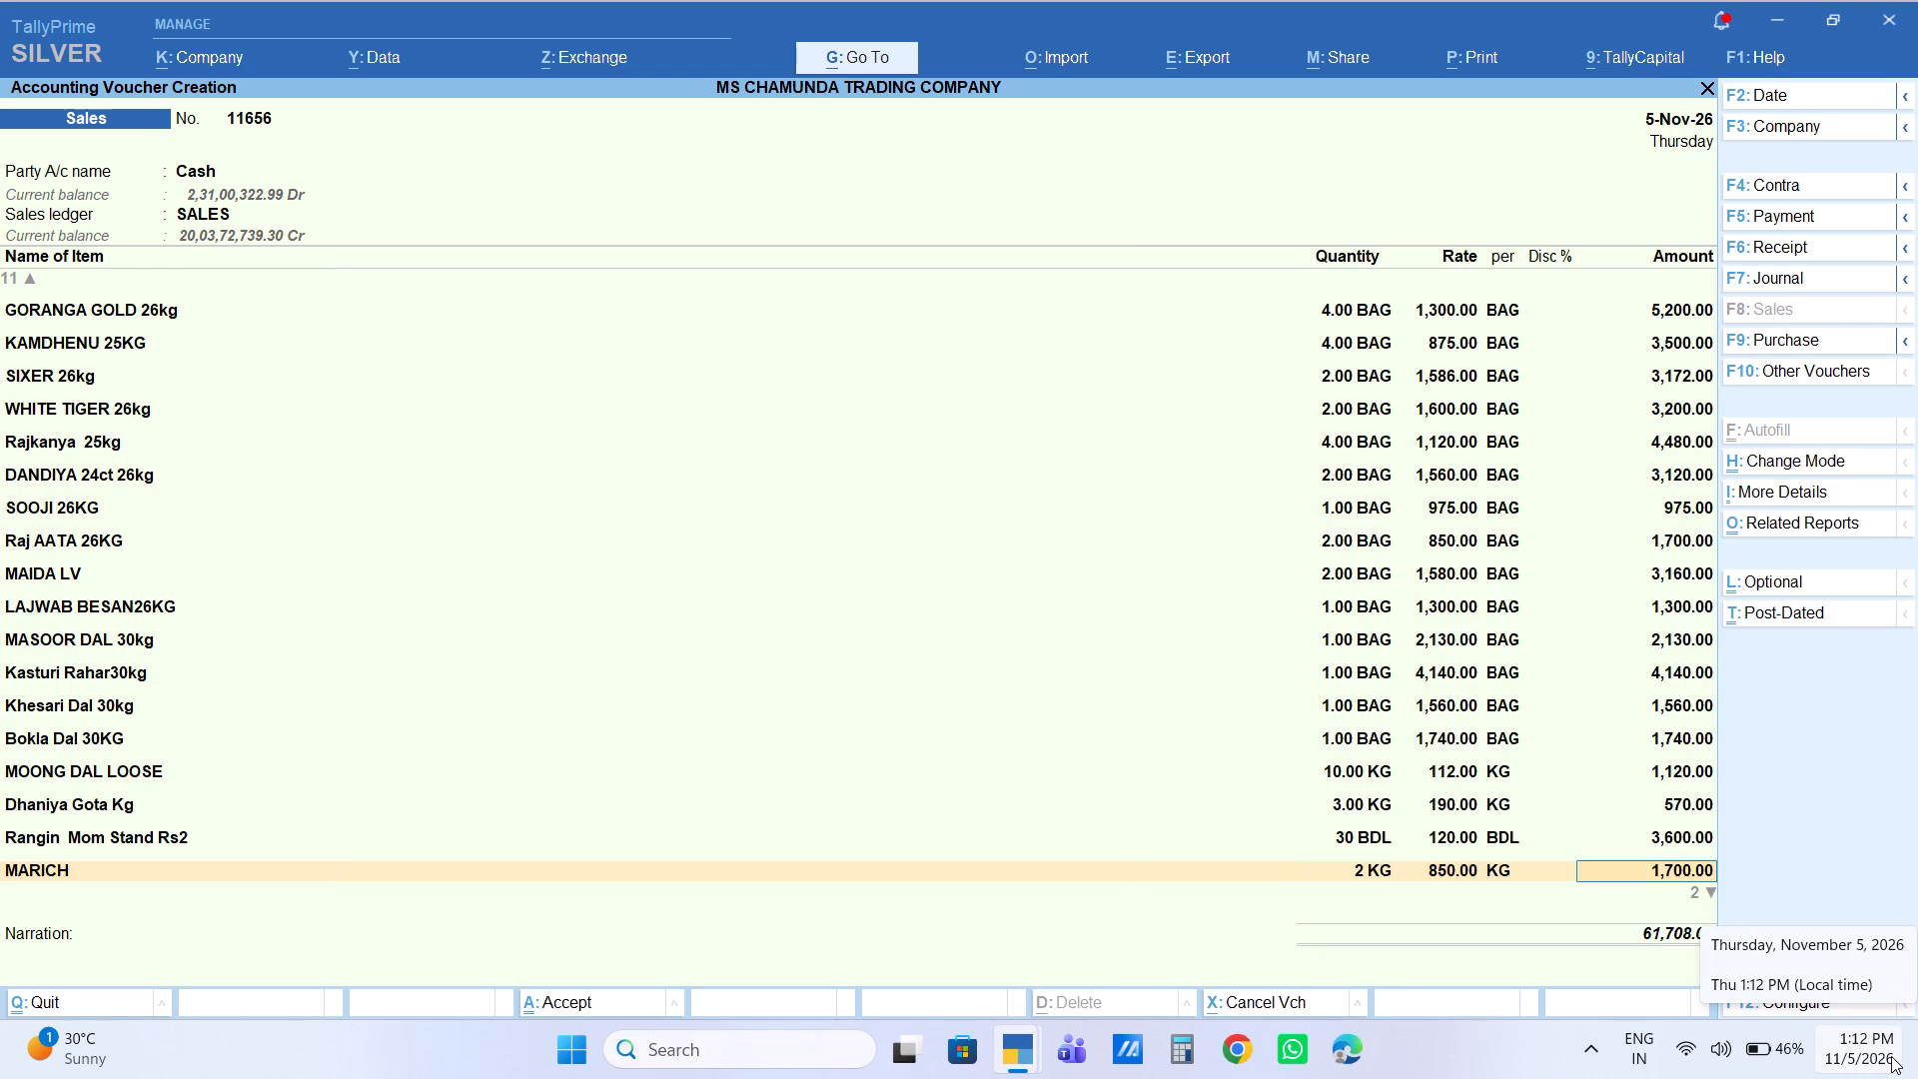
Add 2 KG of Jeera KG to the sales voucher at the default rate of 320.00.
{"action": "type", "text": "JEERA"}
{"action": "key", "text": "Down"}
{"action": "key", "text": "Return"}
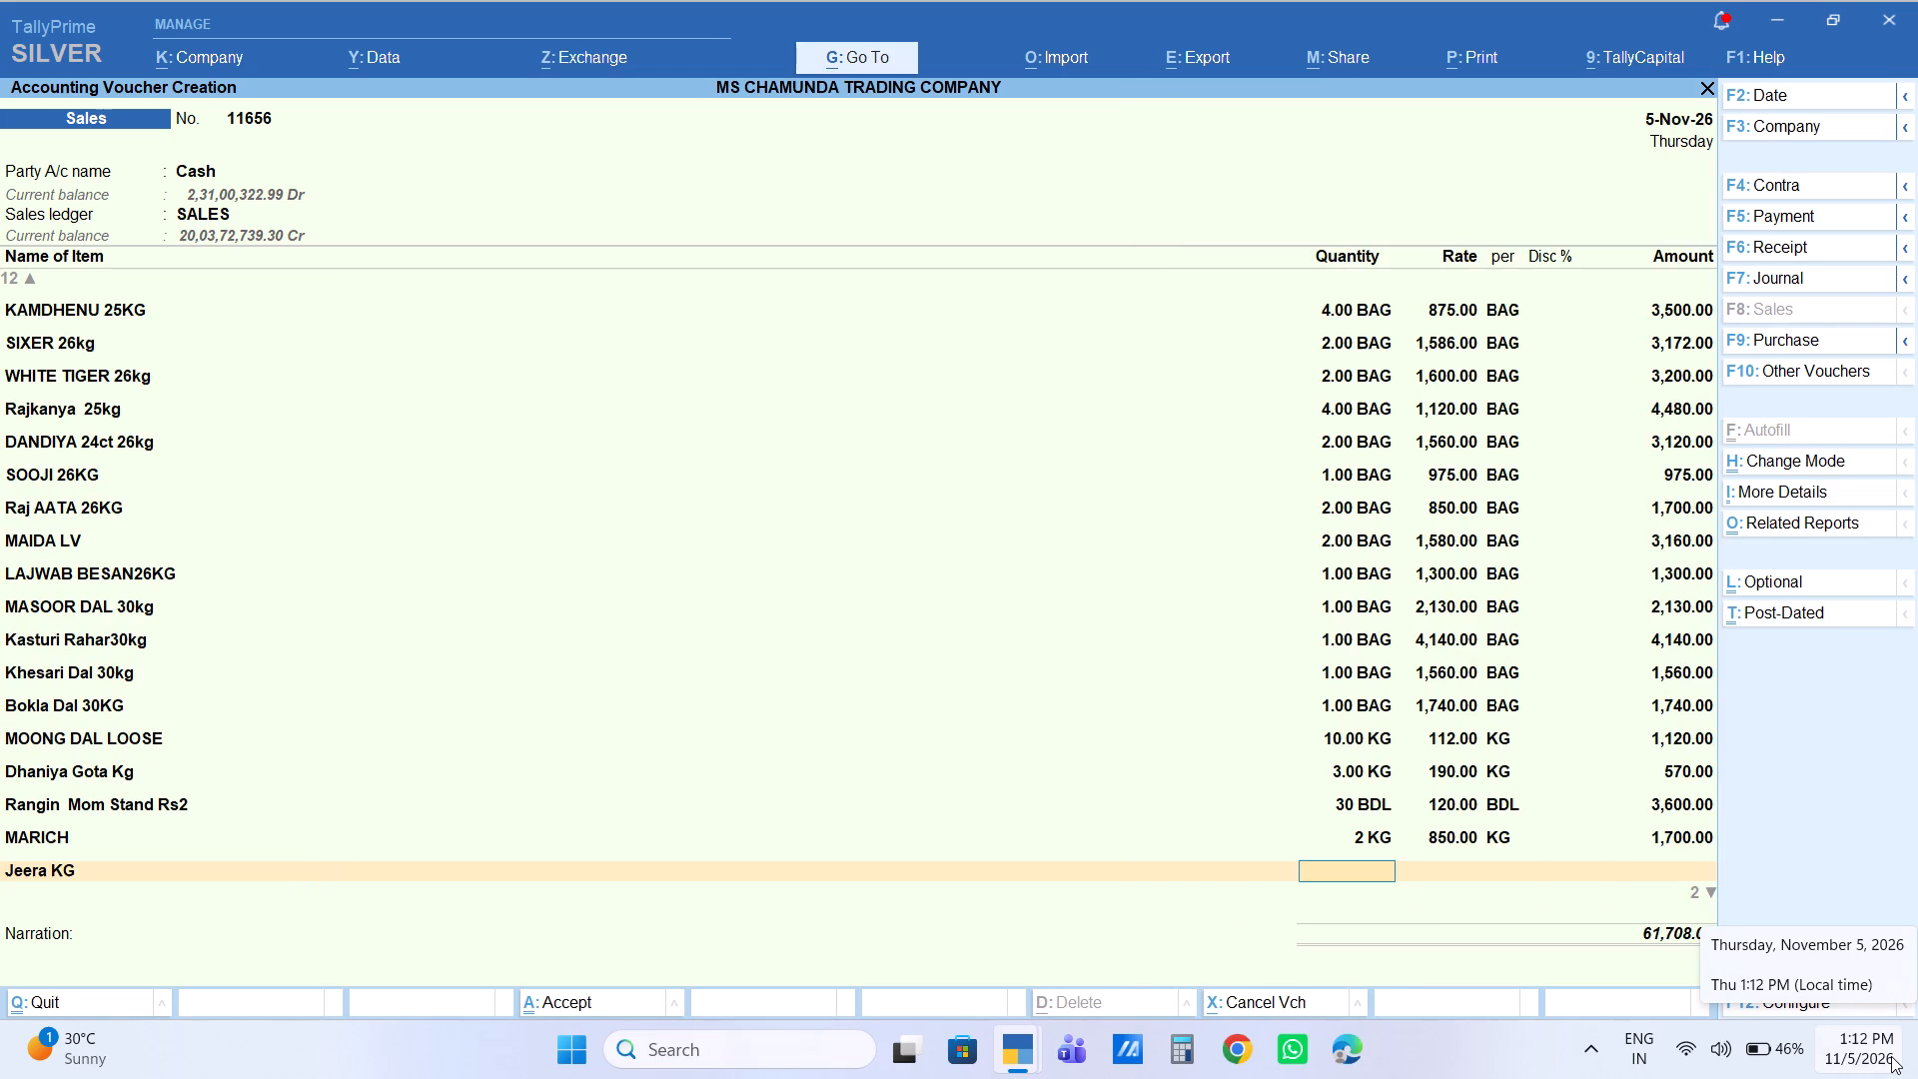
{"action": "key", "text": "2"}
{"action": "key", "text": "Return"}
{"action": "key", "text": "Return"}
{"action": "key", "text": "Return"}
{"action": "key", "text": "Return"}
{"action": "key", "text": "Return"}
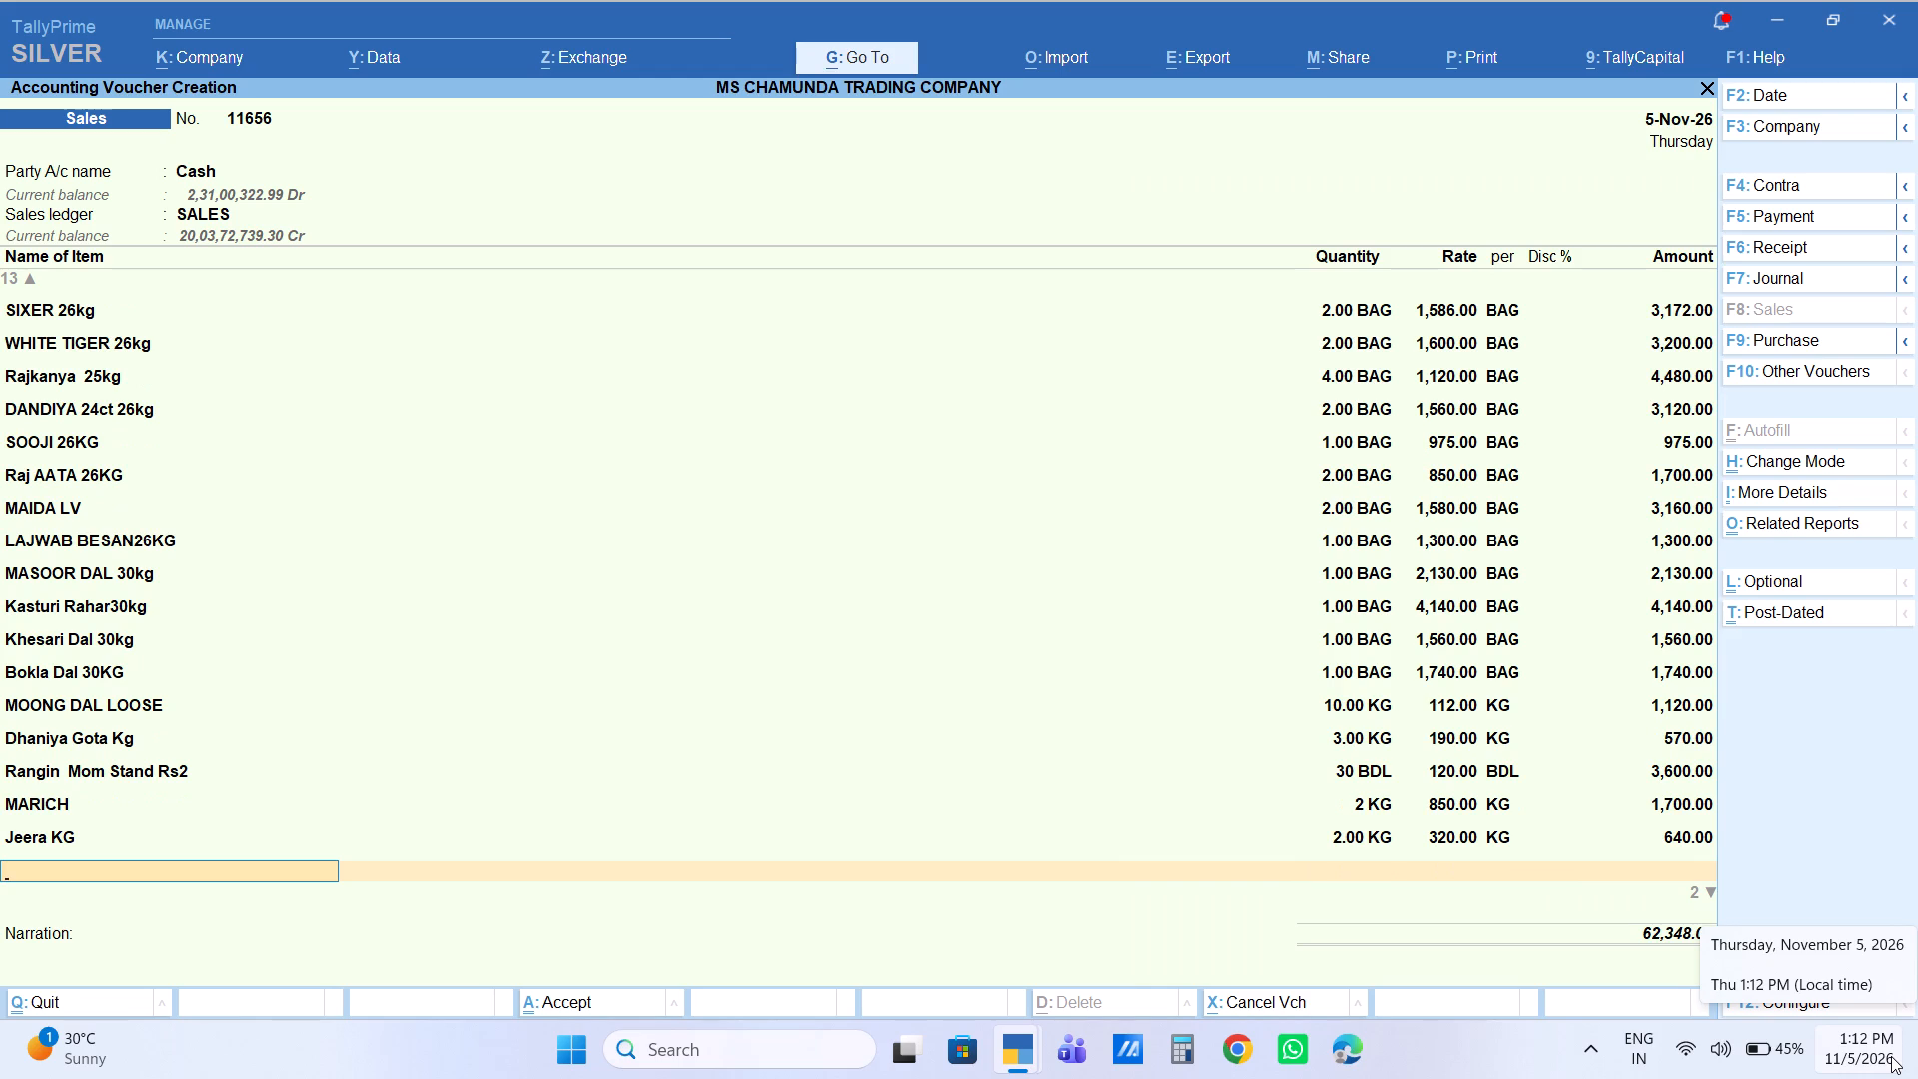
Add 5 KG of Badam Bhakar Kg to the sales voucher at the default rate of 140.00.
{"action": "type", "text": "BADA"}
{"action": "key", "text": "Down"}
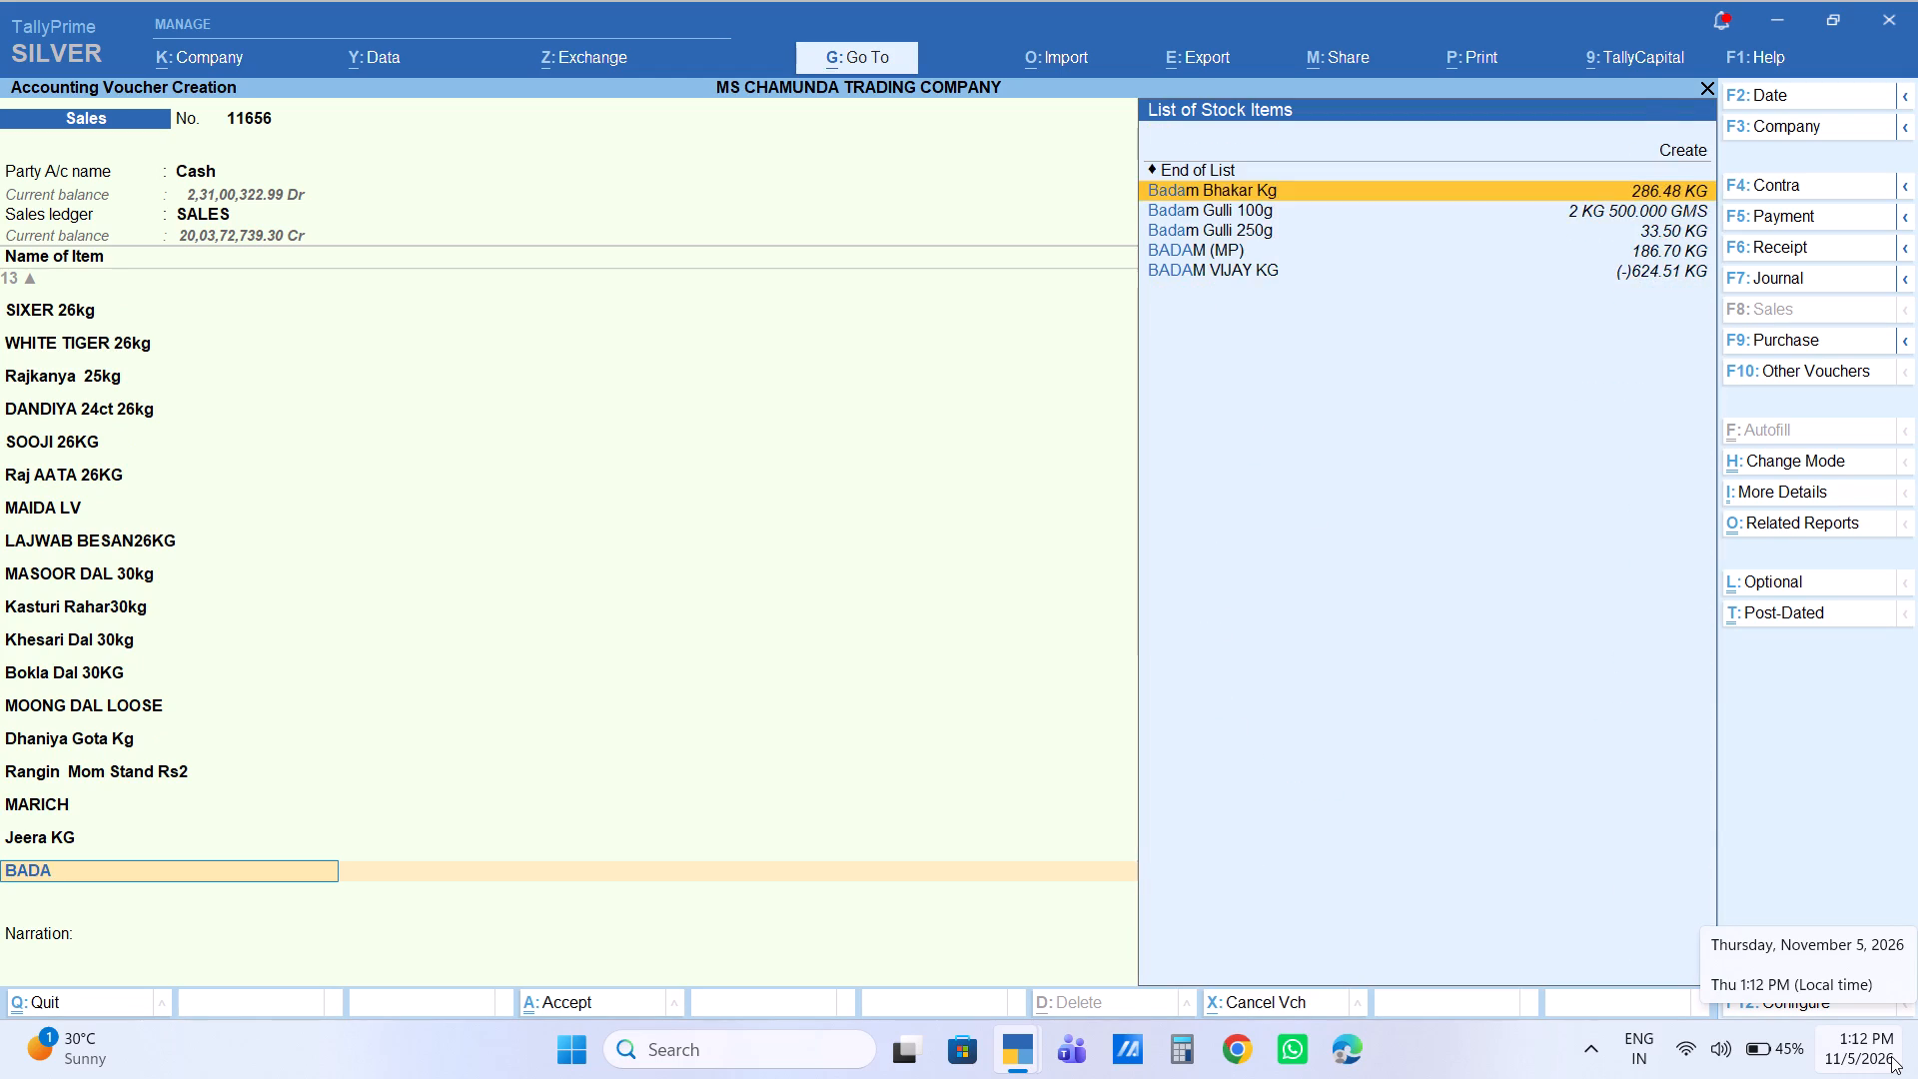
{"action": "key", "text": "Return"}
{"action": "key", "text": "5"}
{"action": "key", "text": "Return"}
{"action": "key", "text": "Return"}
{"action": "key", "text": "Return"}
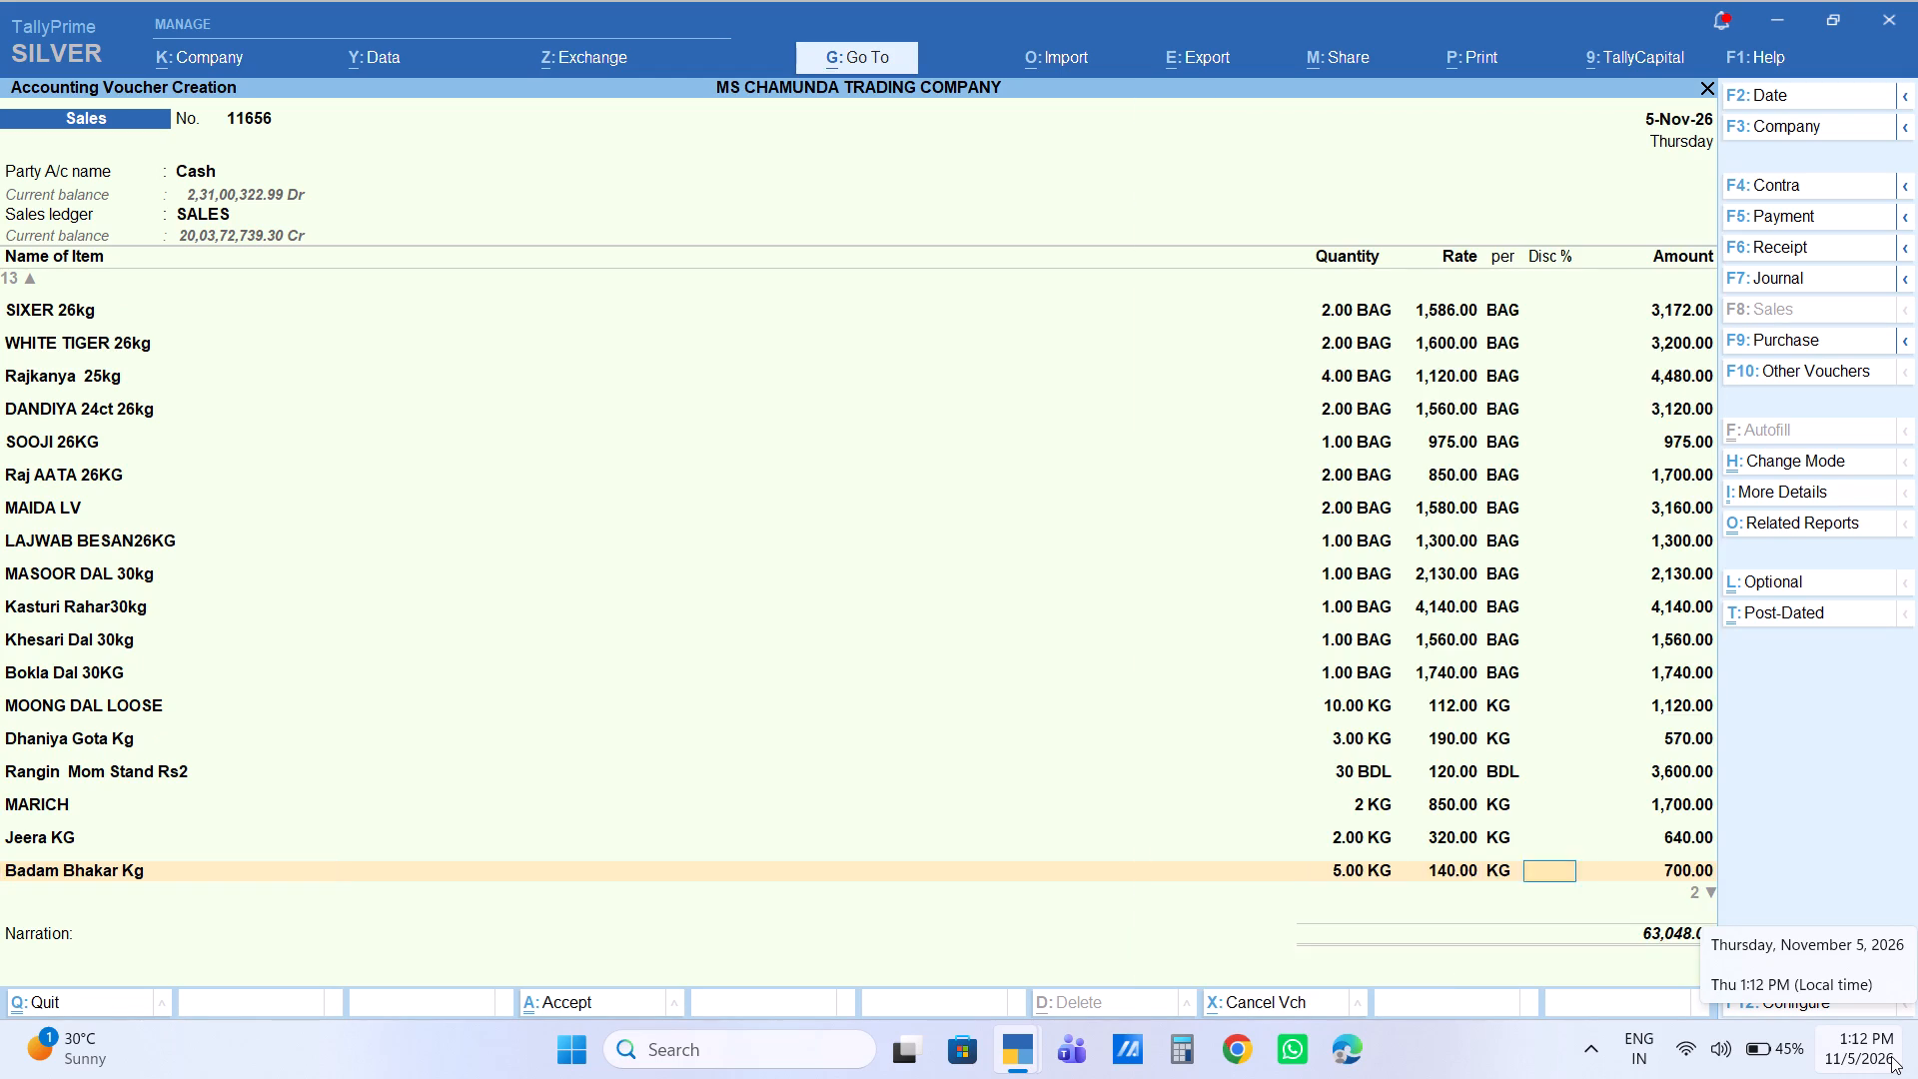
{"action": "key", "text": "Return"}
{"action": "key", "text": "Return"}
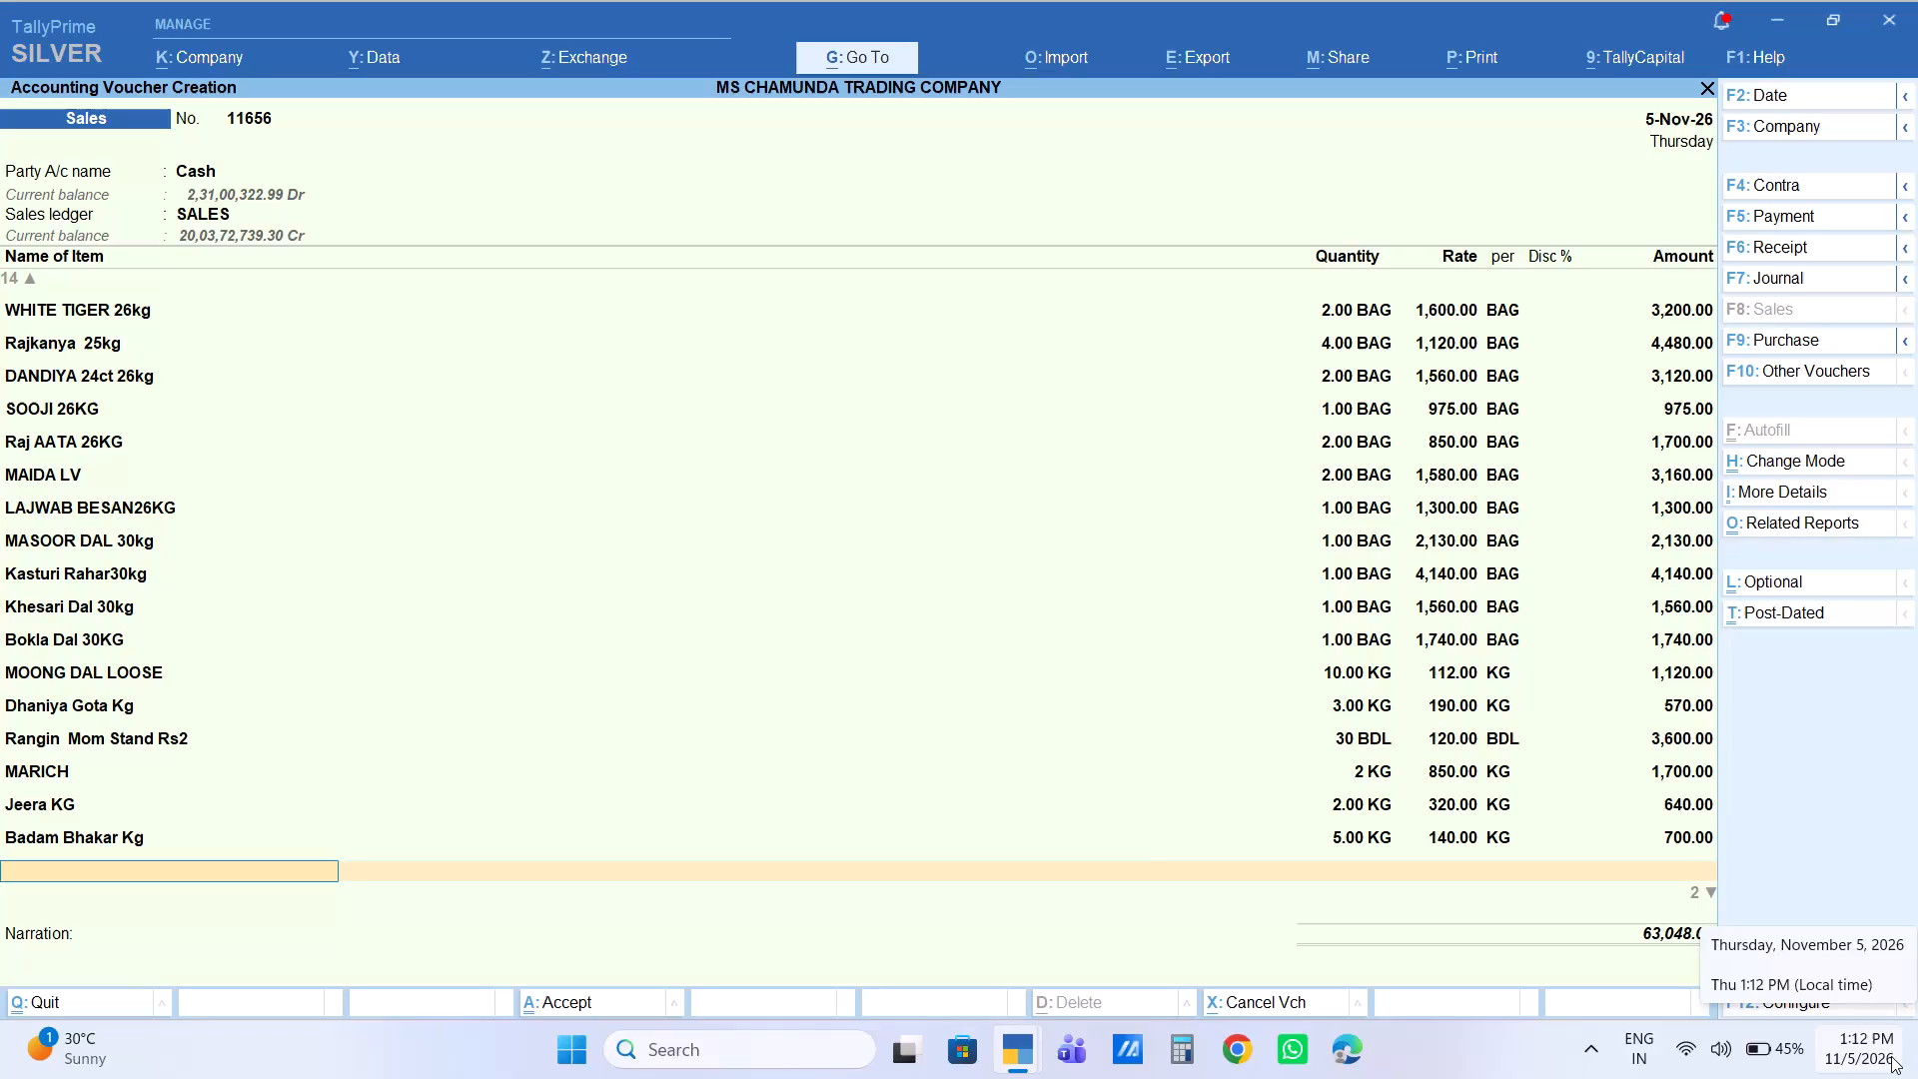
Add 5 KG of L MISHRI Cutting to the sales voucher at the default rate of 70.00.
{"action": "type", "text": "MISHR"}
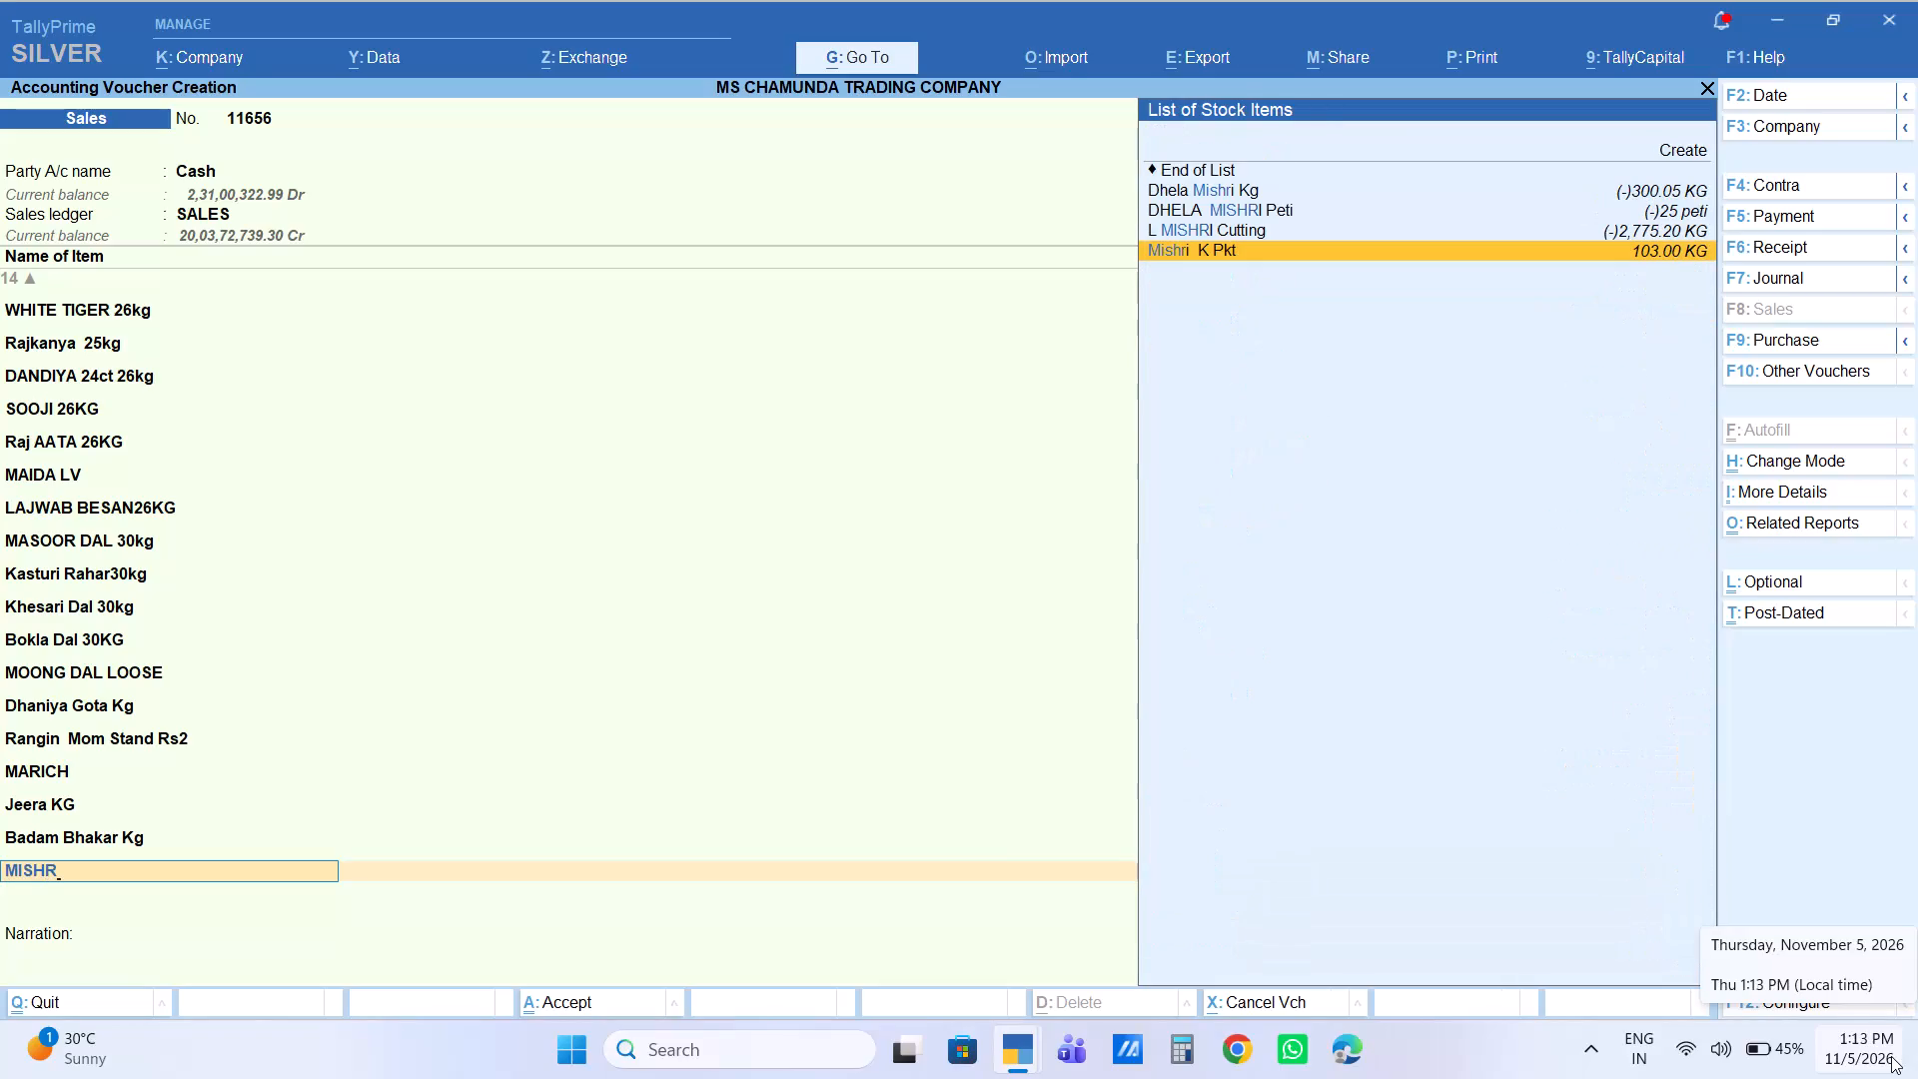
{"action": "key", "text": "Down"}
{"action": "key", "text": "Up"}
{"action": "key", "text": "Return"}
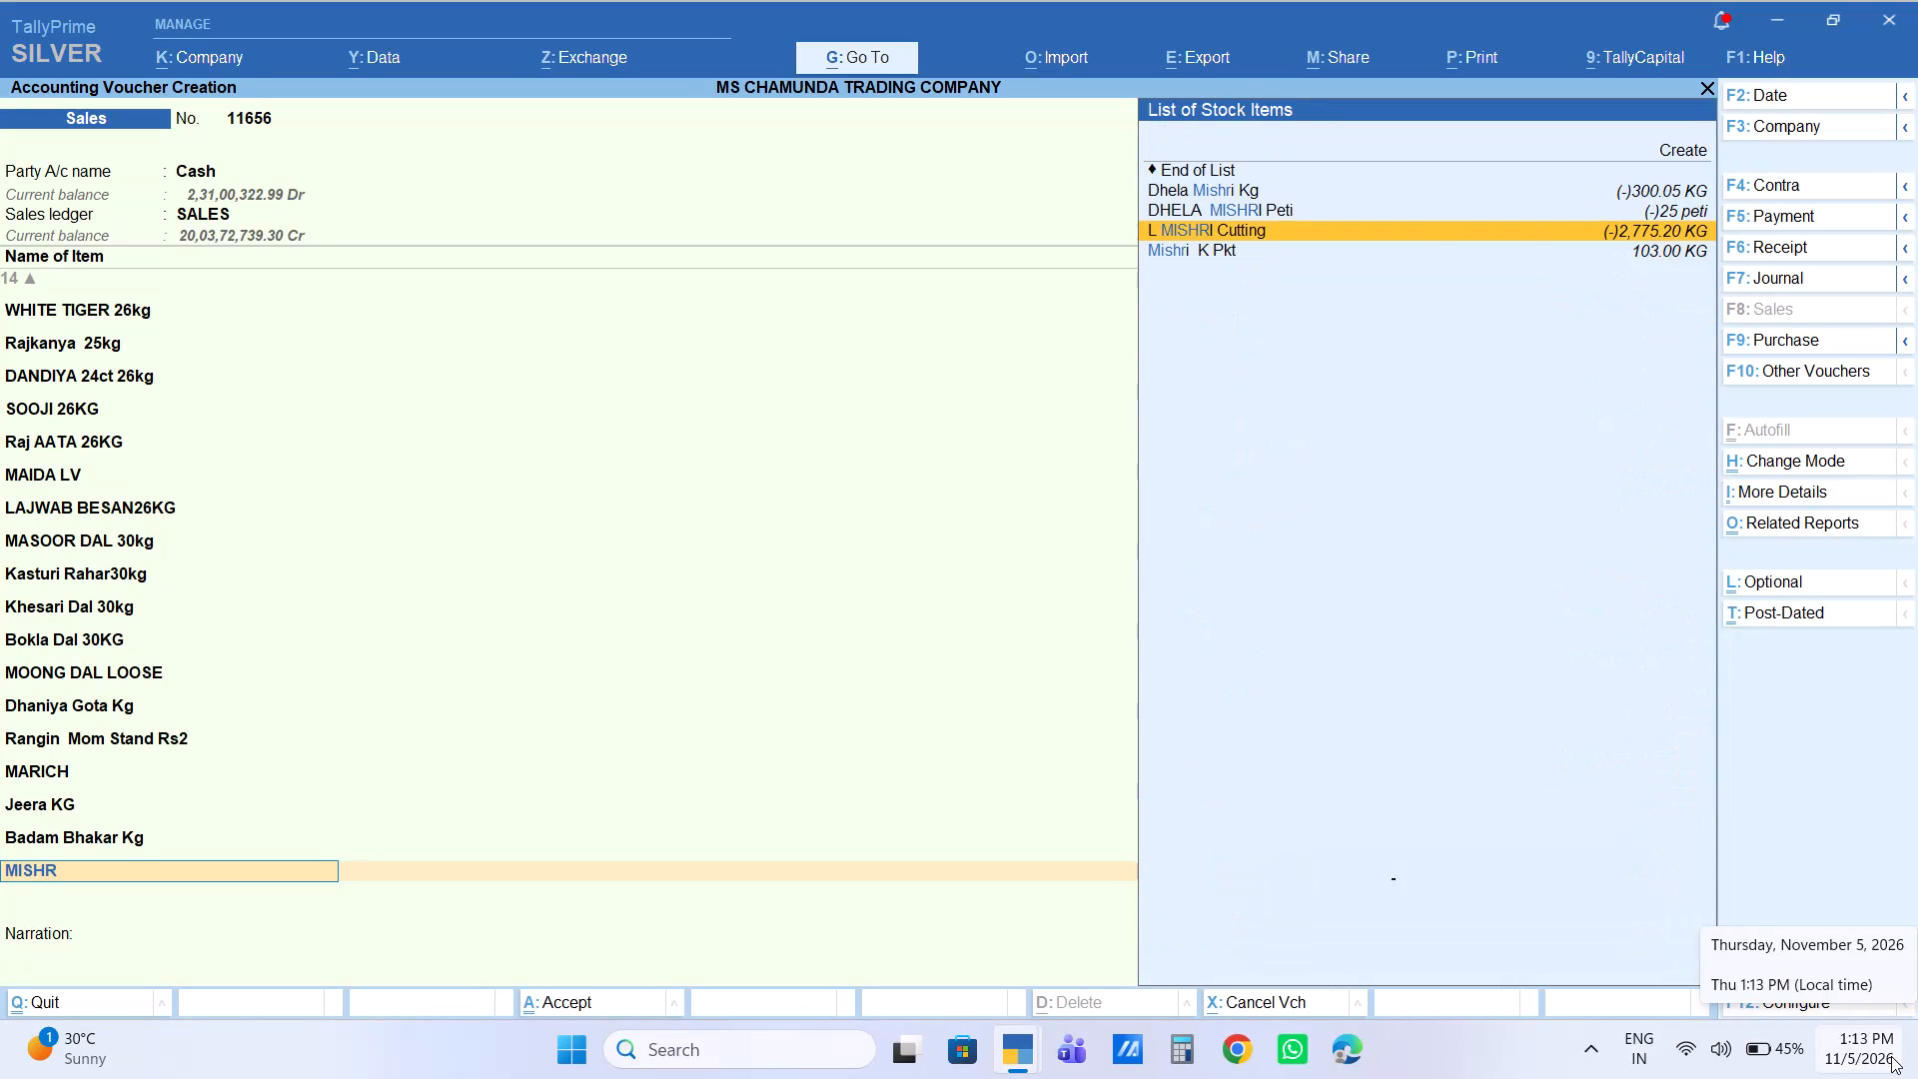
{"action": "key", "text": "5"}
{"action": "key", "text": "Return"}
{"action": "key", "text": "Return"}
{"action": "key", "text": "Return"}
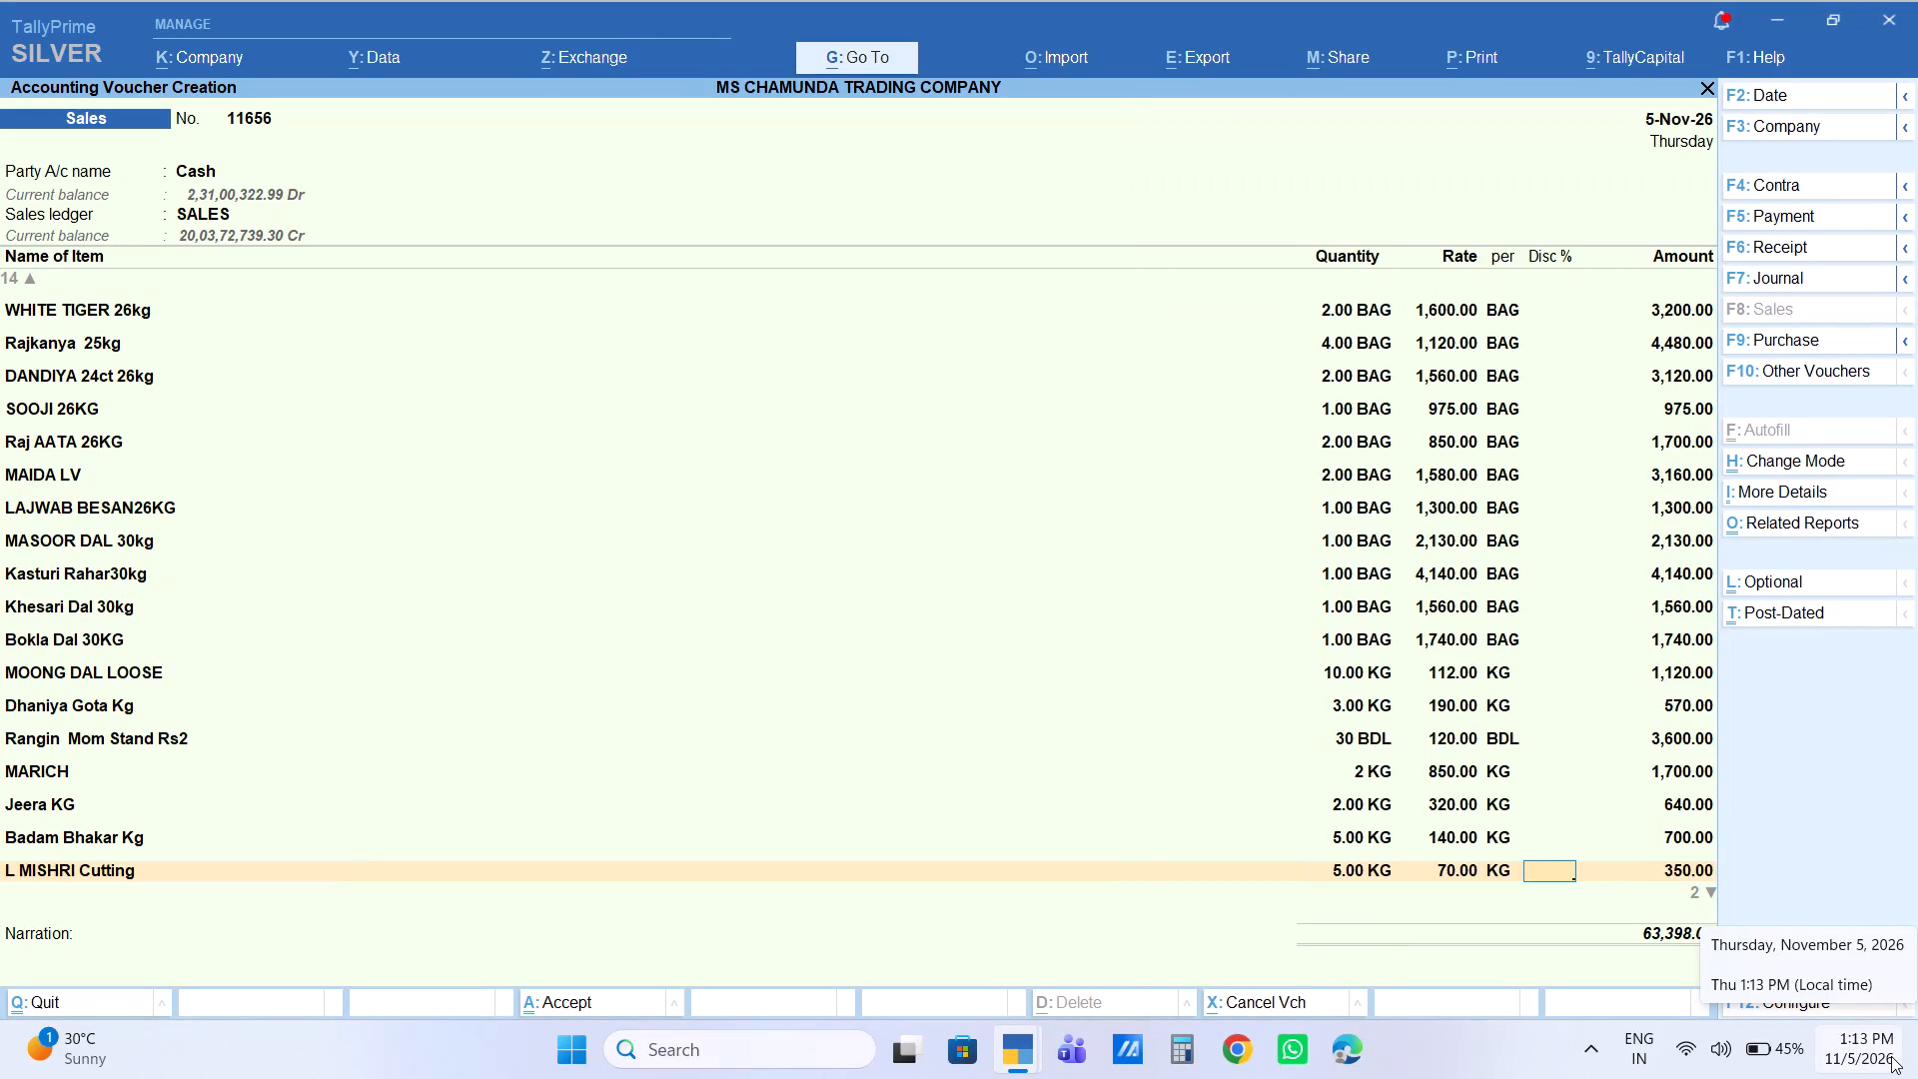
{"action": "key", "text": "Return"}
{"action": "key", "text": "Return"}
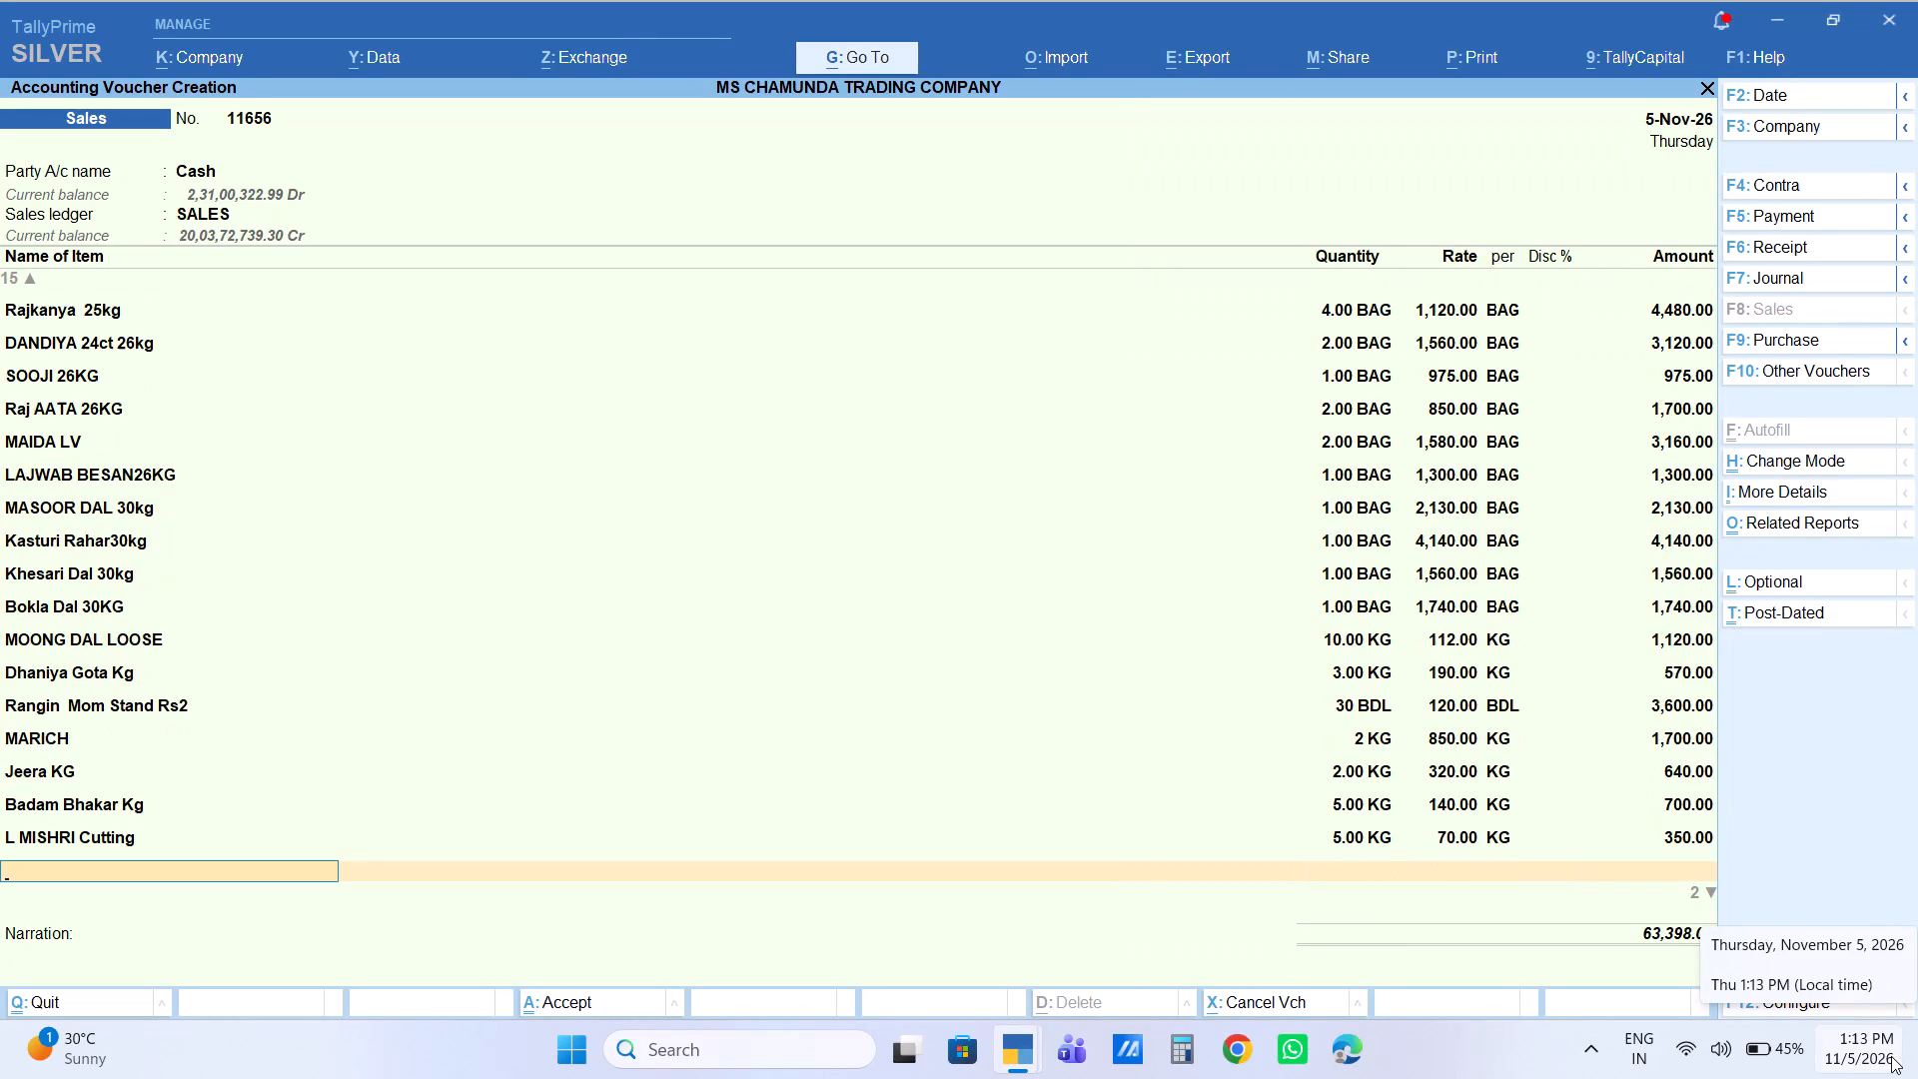
Add 2 KG of Gari Gola KG to the sales voucher with the amount set to 900.
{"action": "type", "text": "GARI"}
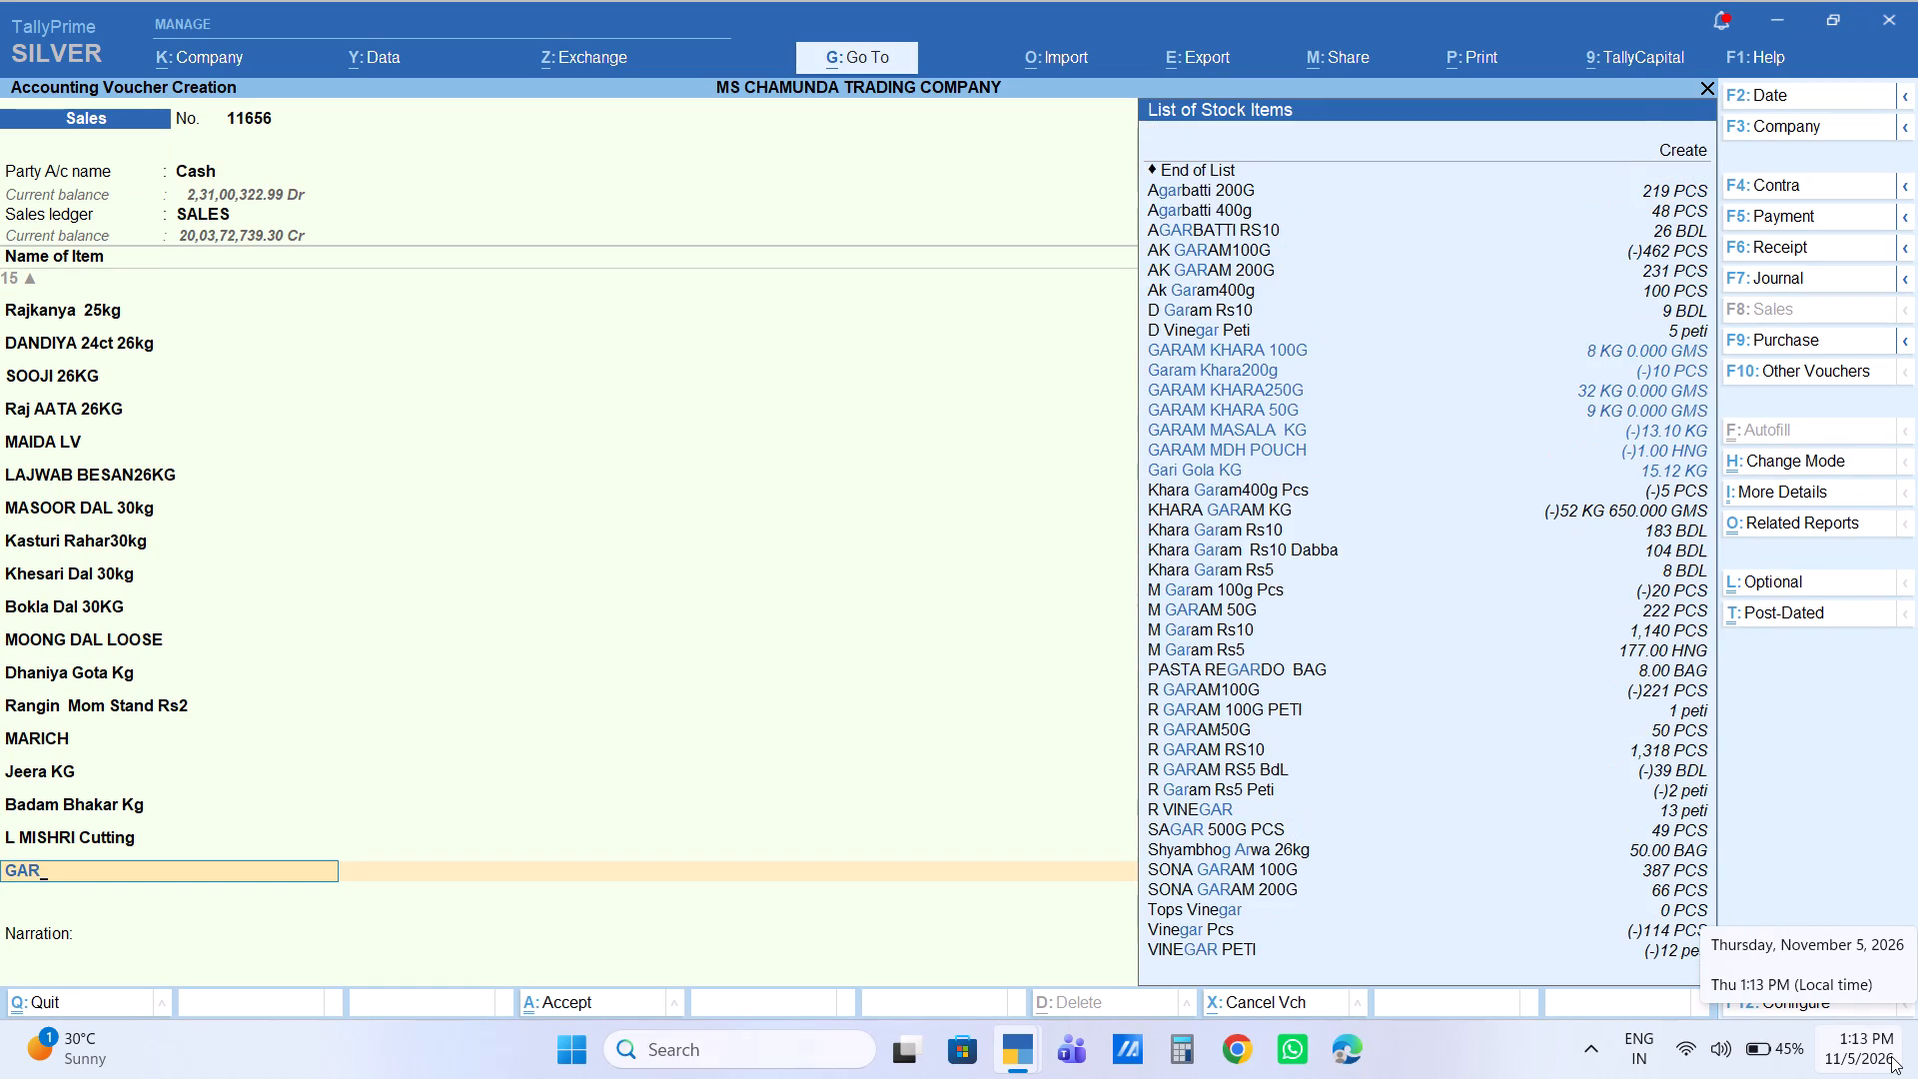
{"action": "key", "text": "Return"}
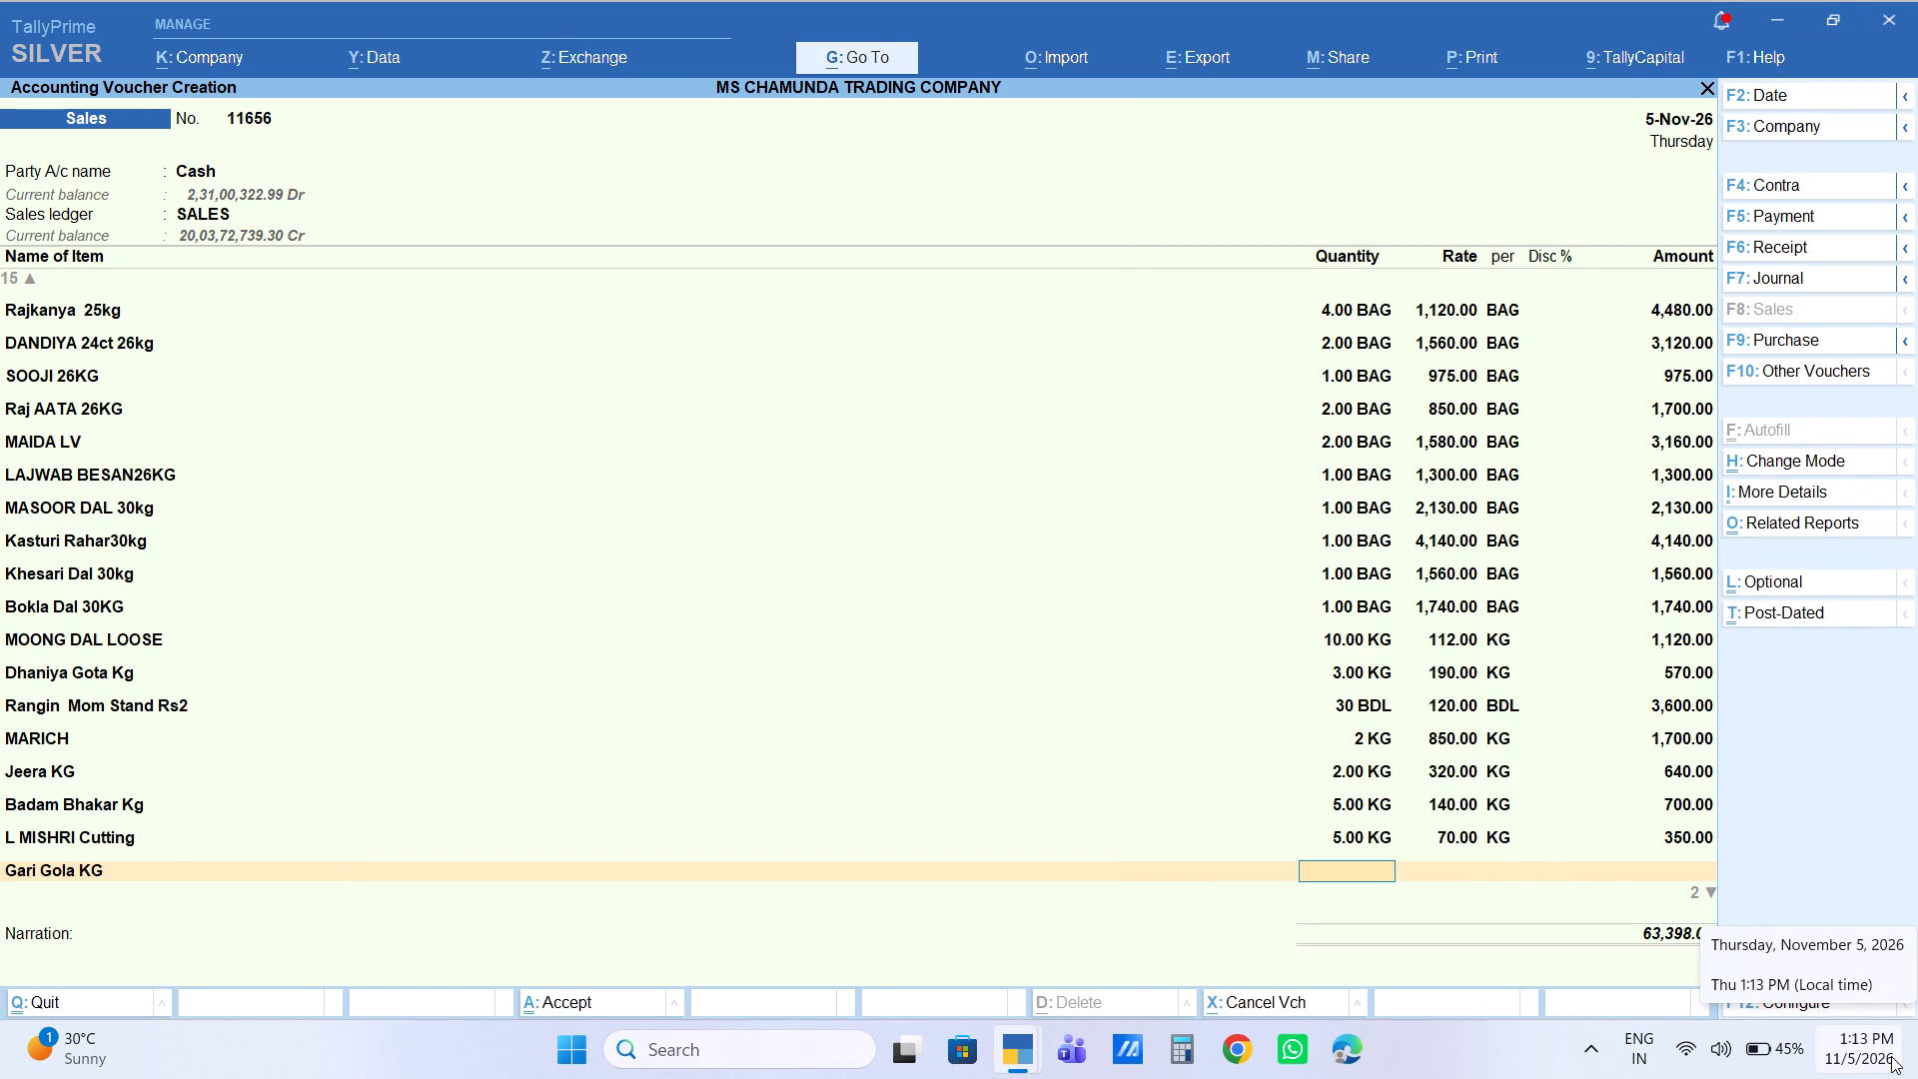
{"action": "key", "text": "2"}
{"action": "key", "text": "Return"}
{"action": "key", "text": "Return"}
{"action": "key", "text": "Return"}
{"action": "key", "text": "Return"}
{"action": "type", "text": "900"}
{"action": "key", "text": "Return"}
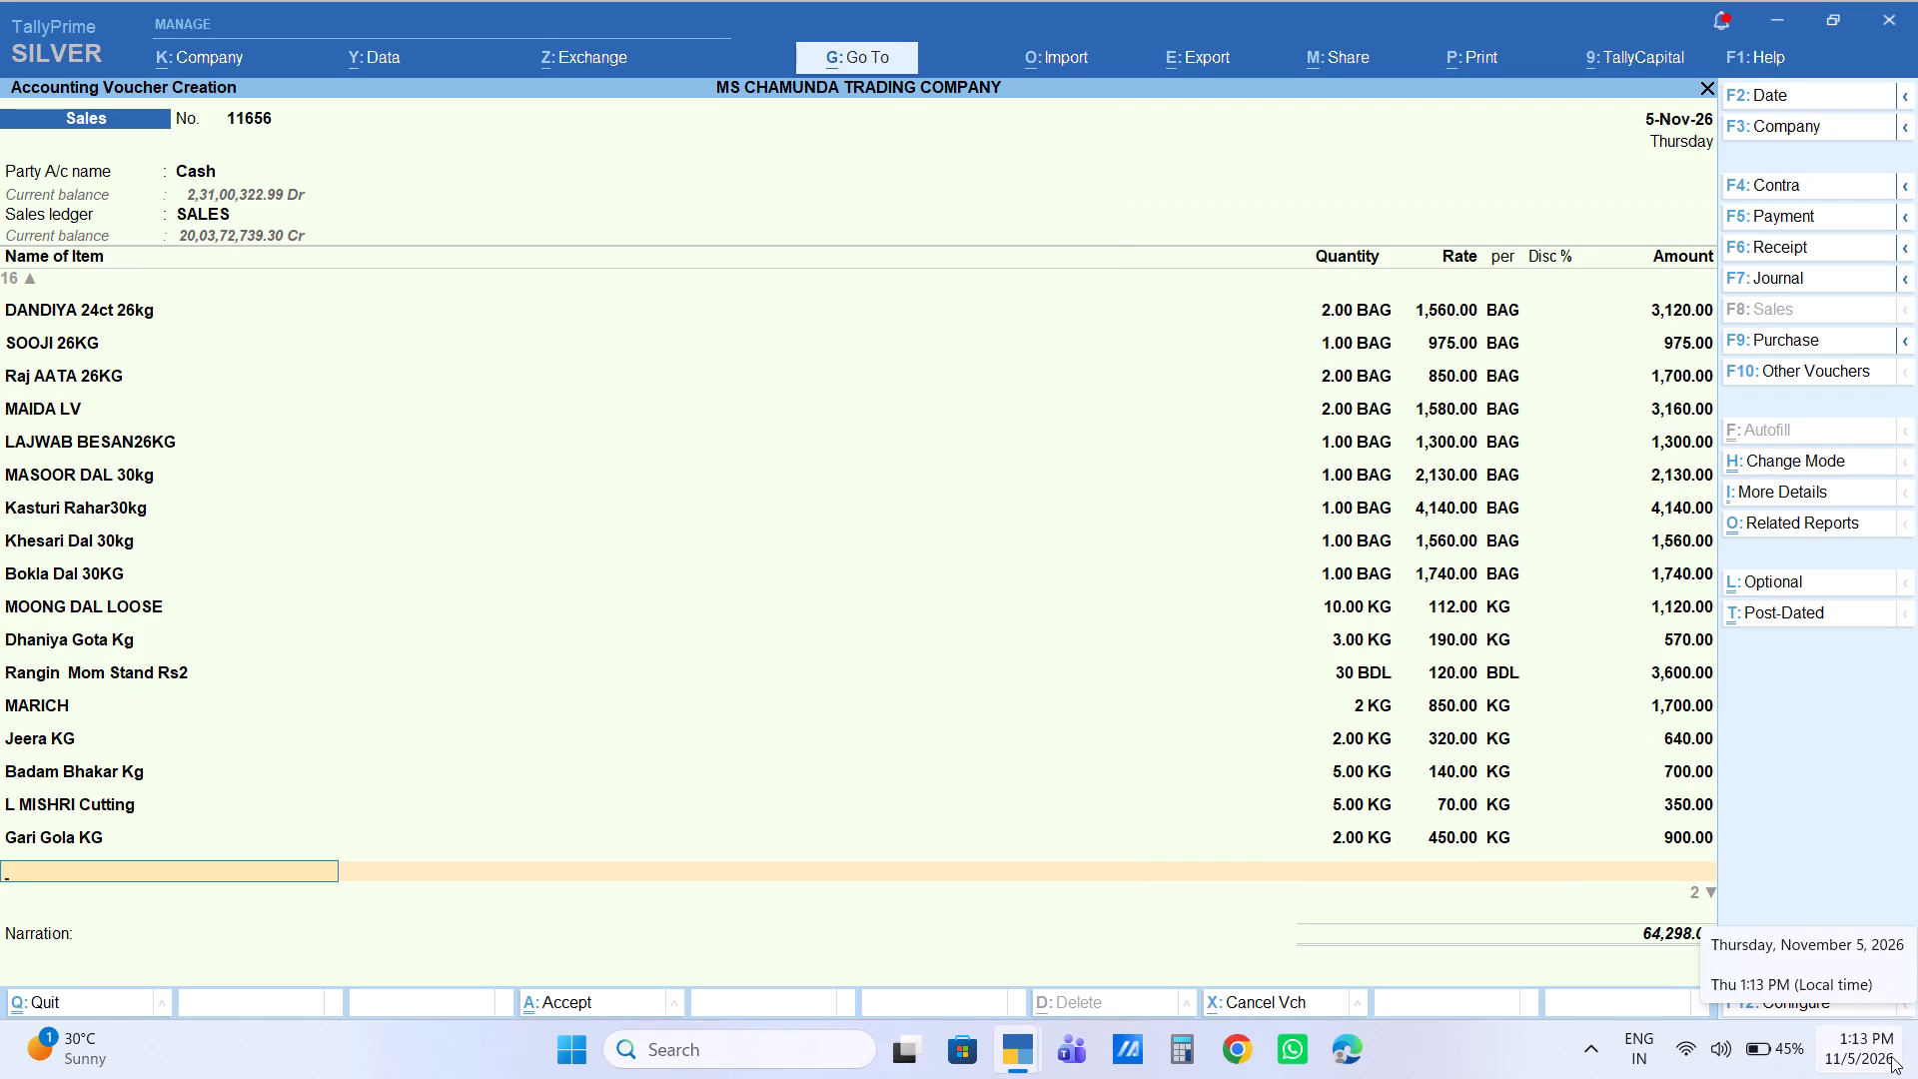
Add 3 TINA of Sahnai Tina to the sales voucher at the default rate of 2,160.00.
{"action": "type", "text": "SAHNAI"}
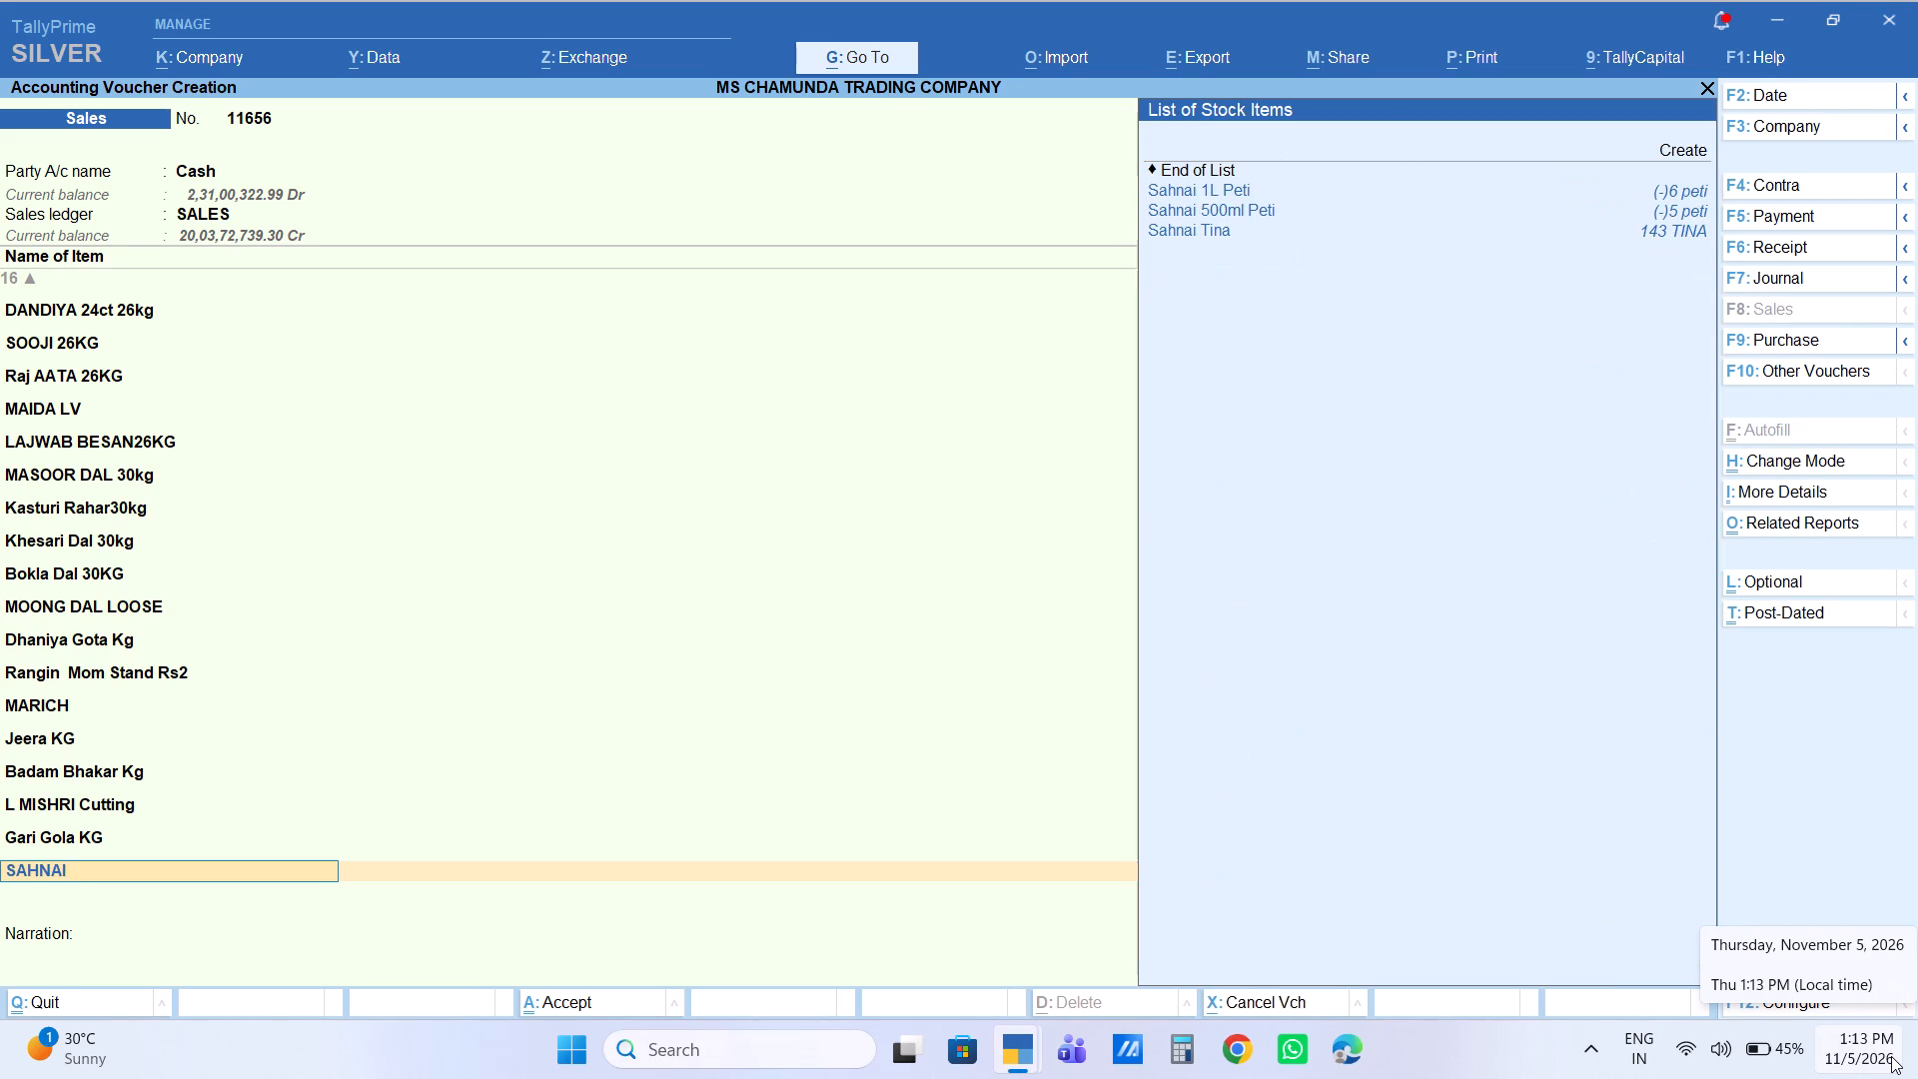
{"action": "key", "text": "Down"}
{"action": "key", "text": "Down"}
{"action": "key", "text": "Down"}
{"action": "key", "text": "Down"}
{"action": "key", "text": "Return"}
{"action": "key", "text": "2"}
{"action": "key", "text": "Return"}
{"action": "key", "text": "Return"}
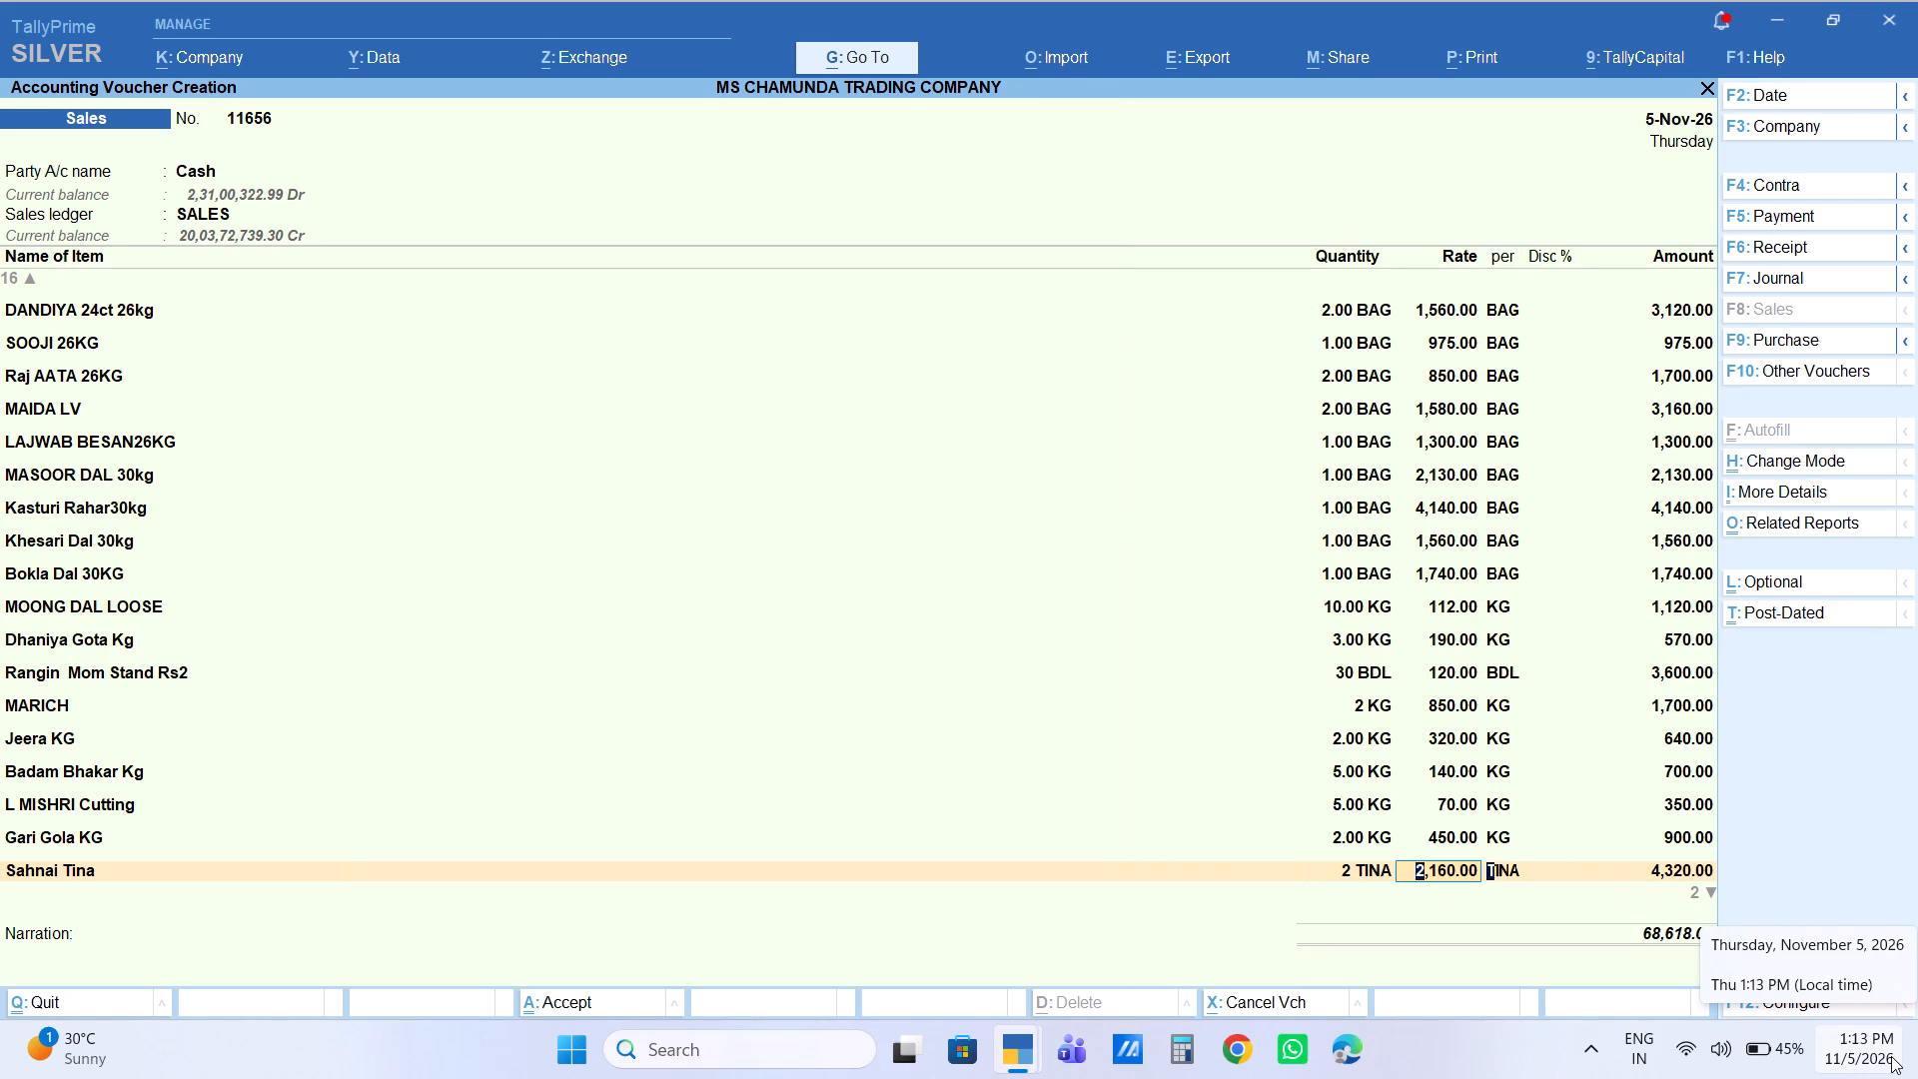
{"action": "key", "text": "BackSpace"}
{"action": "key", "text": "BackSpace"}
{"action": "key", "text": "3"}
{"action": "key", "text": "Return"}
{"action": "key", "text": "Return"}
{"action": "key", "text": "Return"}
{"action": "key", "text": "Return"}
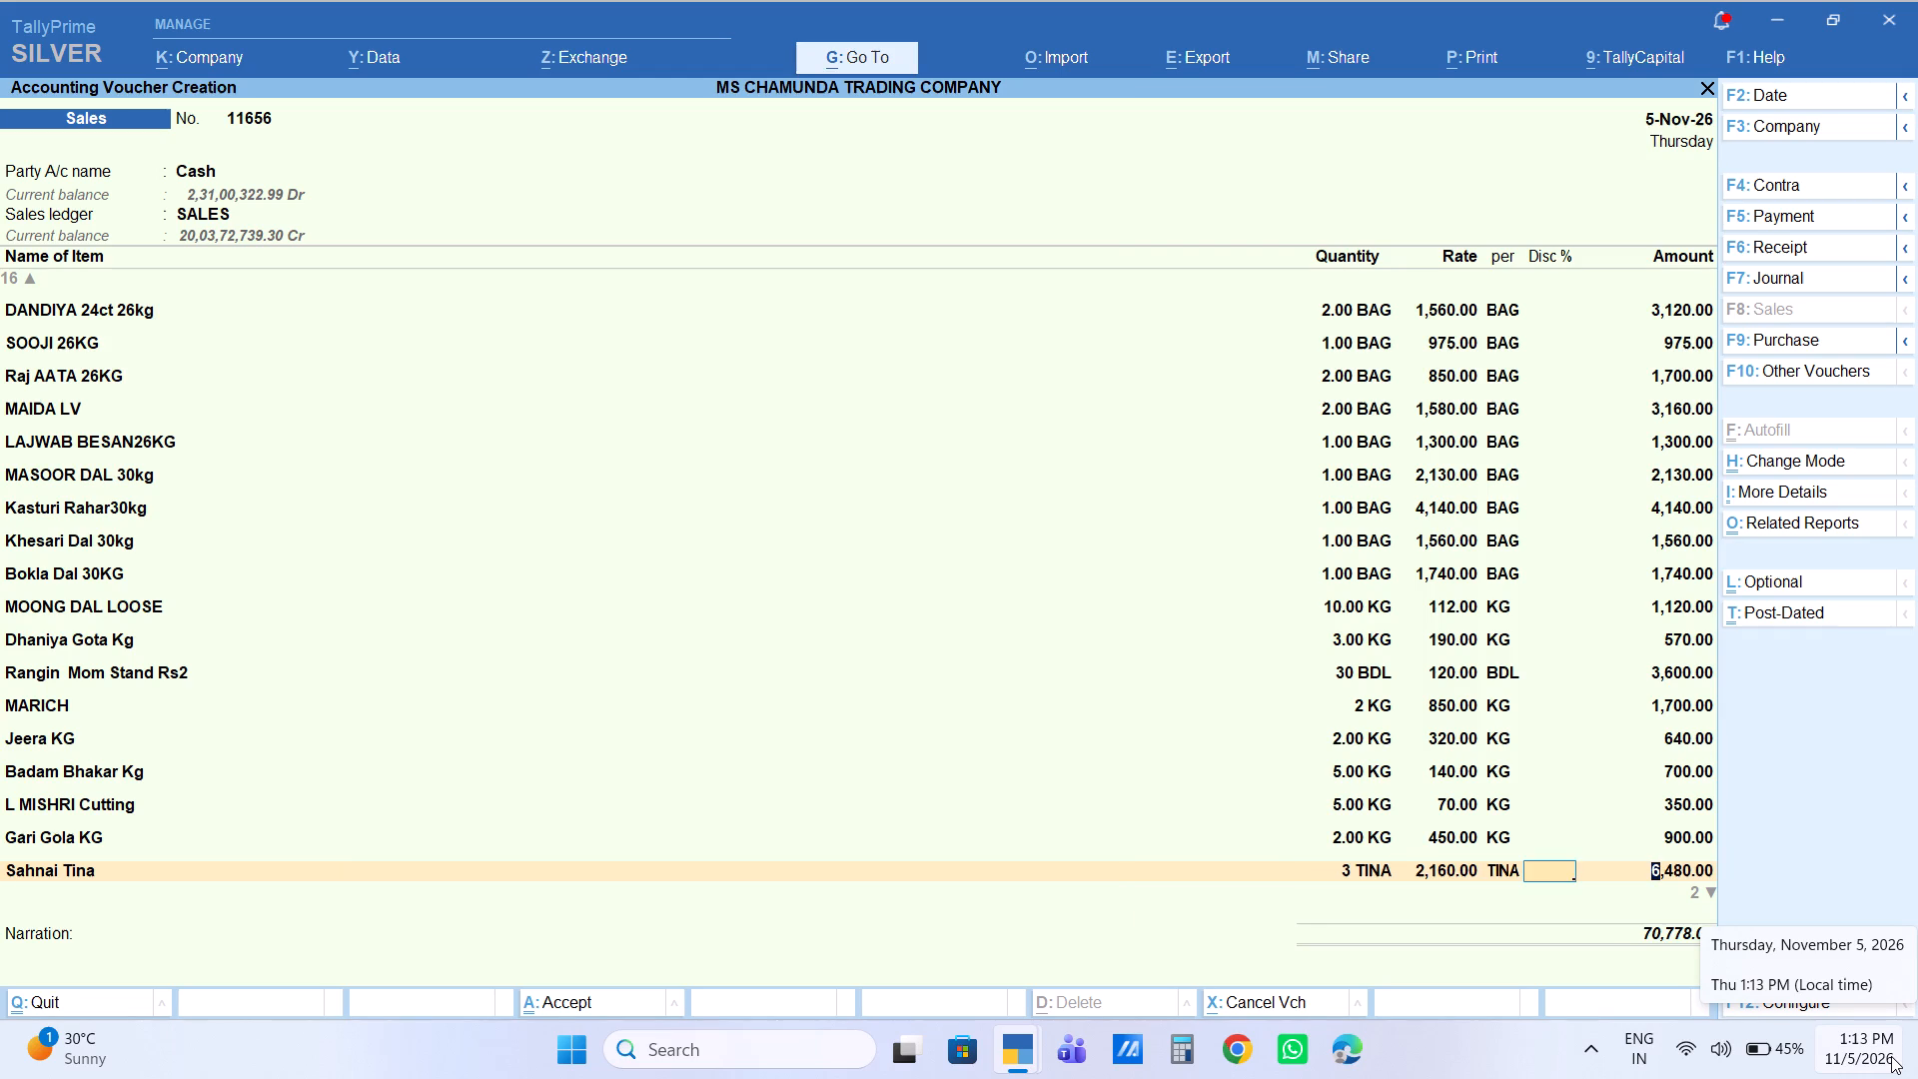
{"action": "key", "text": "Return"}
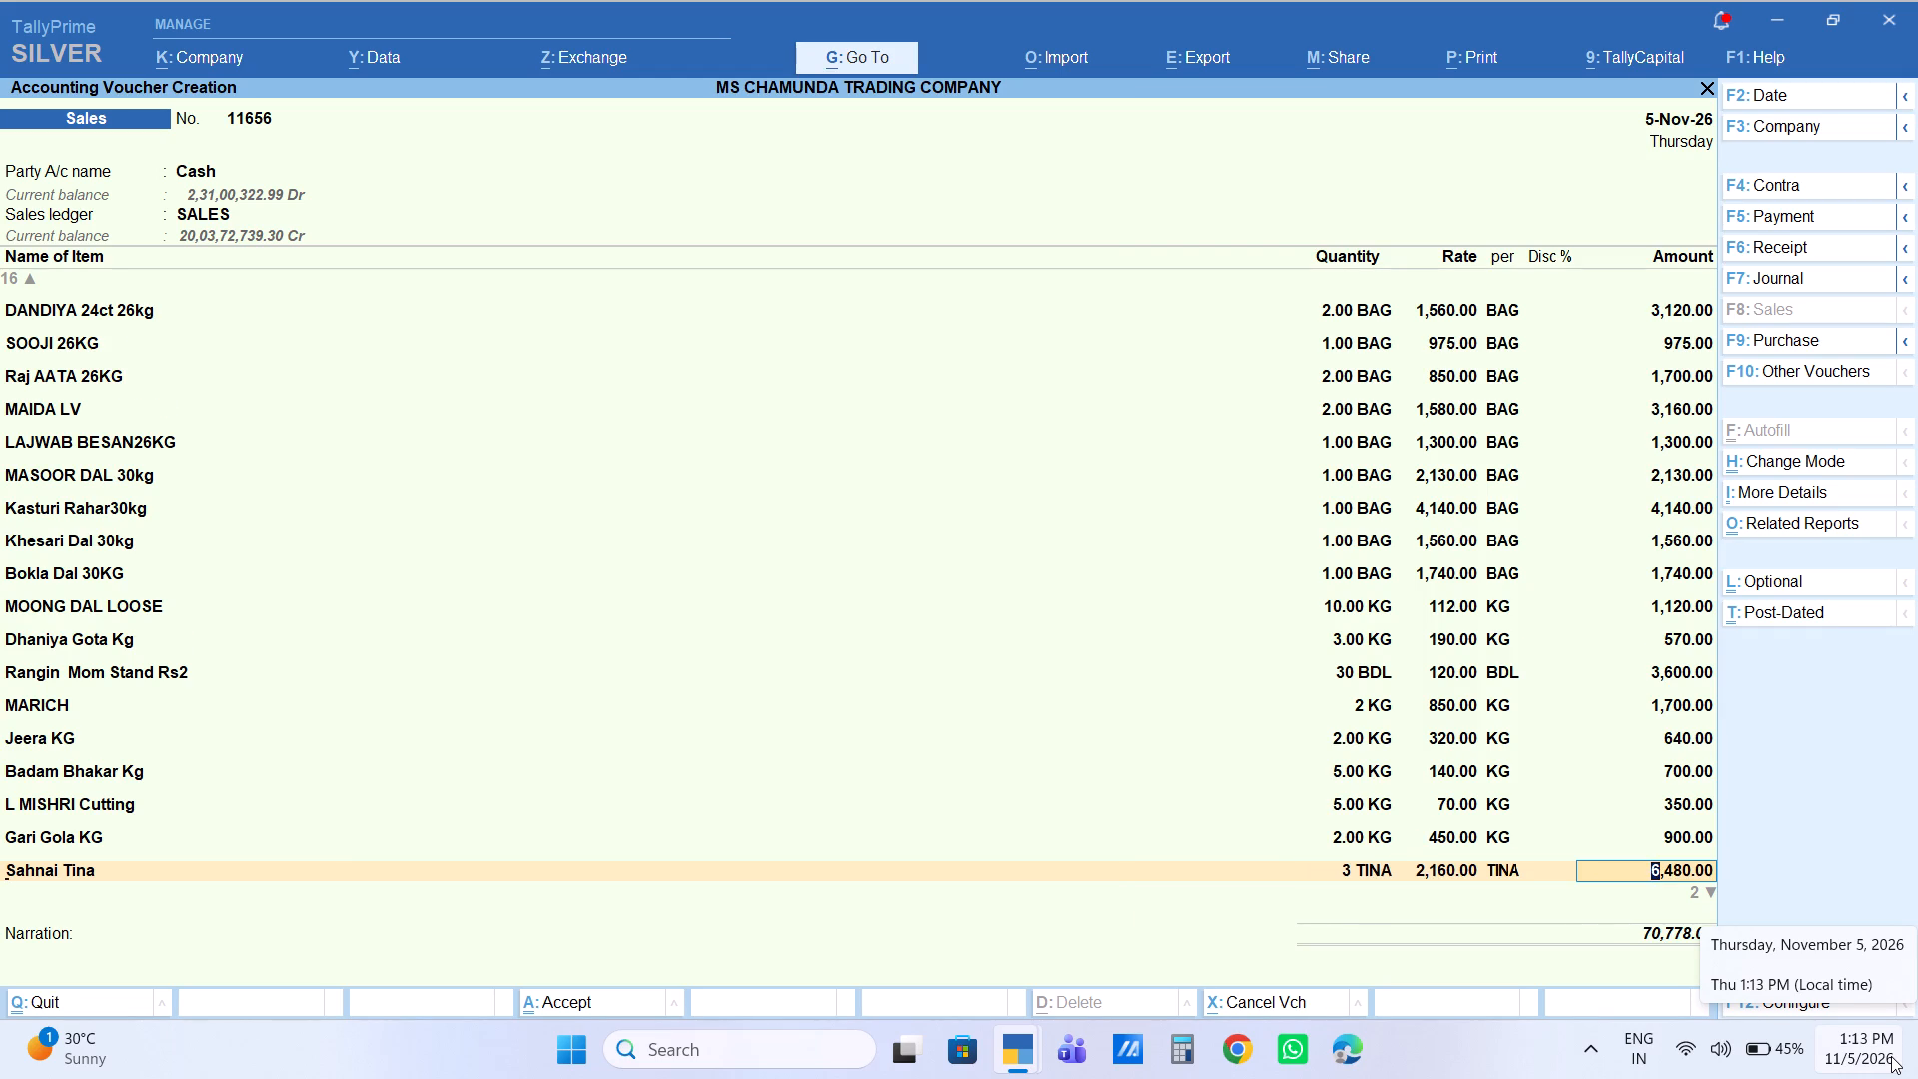
Add 2 peti of SALONI 500ML PETI to the sales voucher with the amount set to 7240.
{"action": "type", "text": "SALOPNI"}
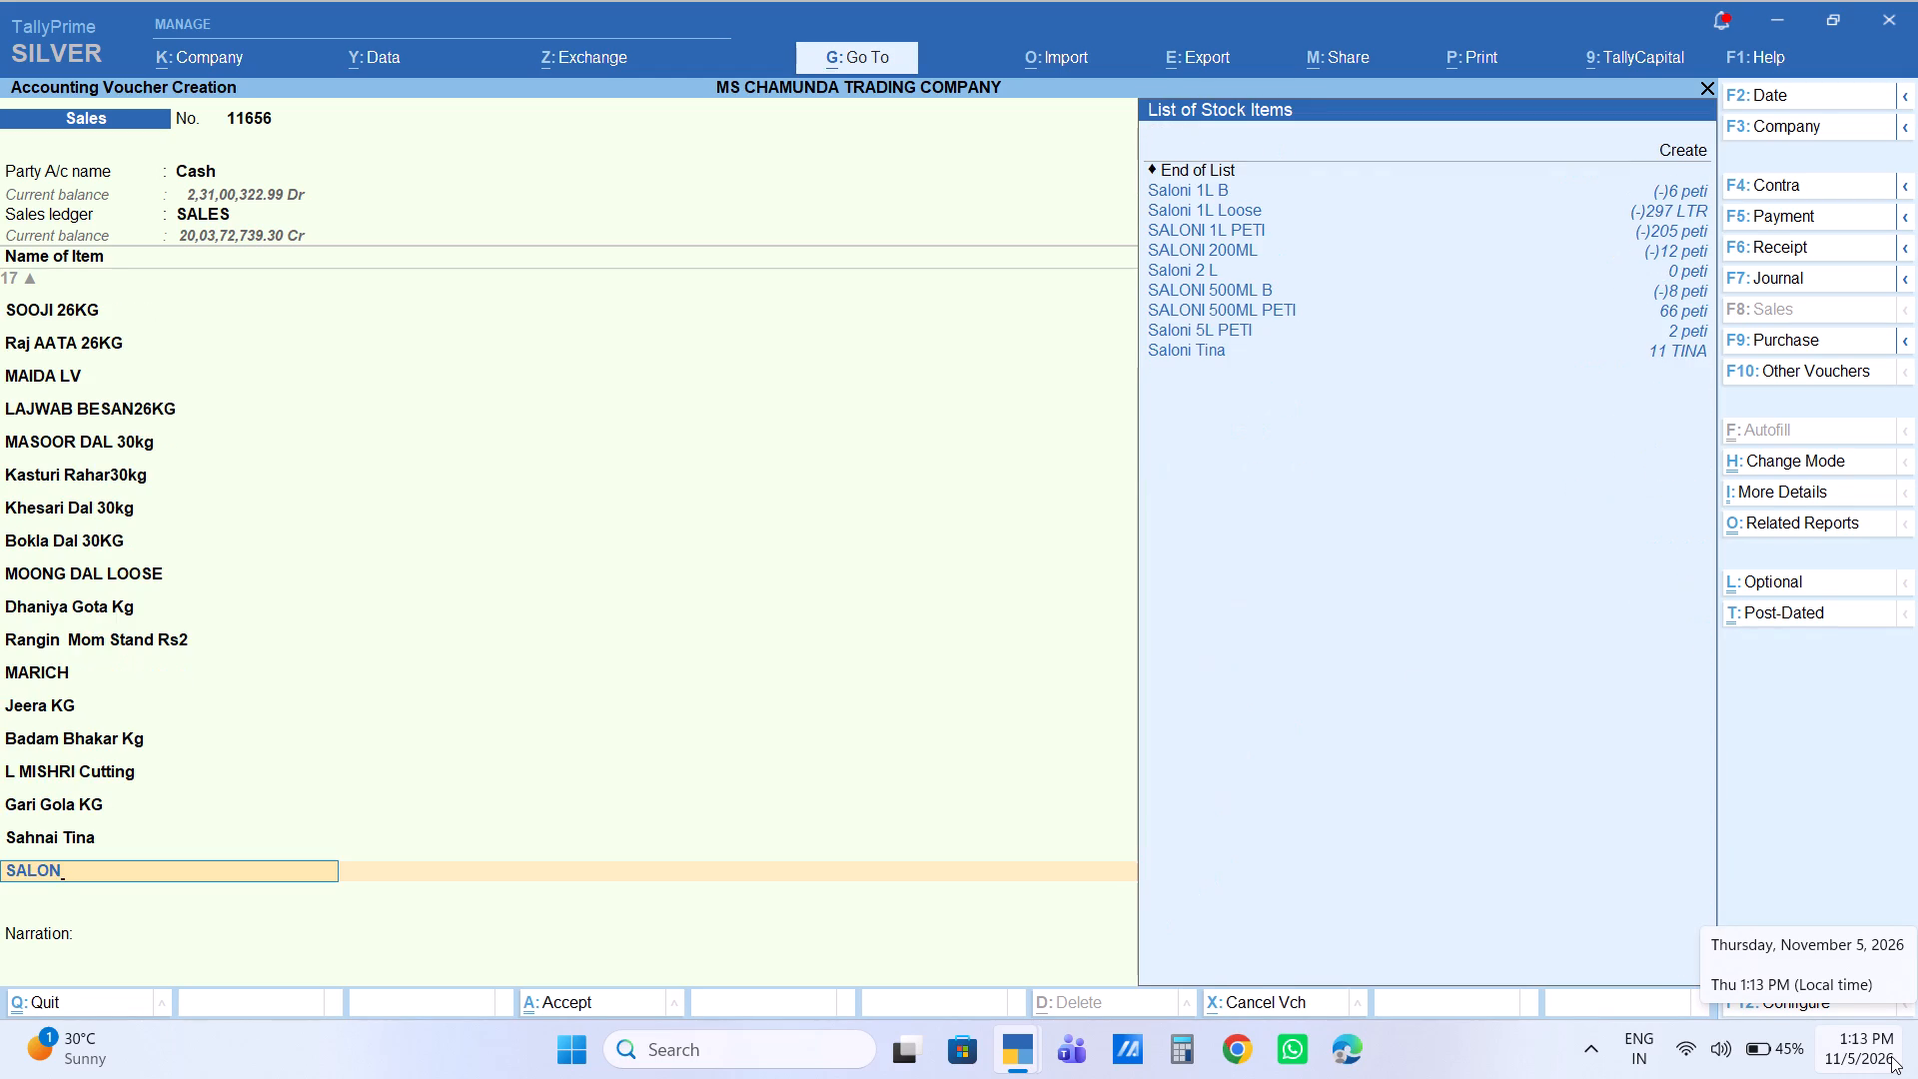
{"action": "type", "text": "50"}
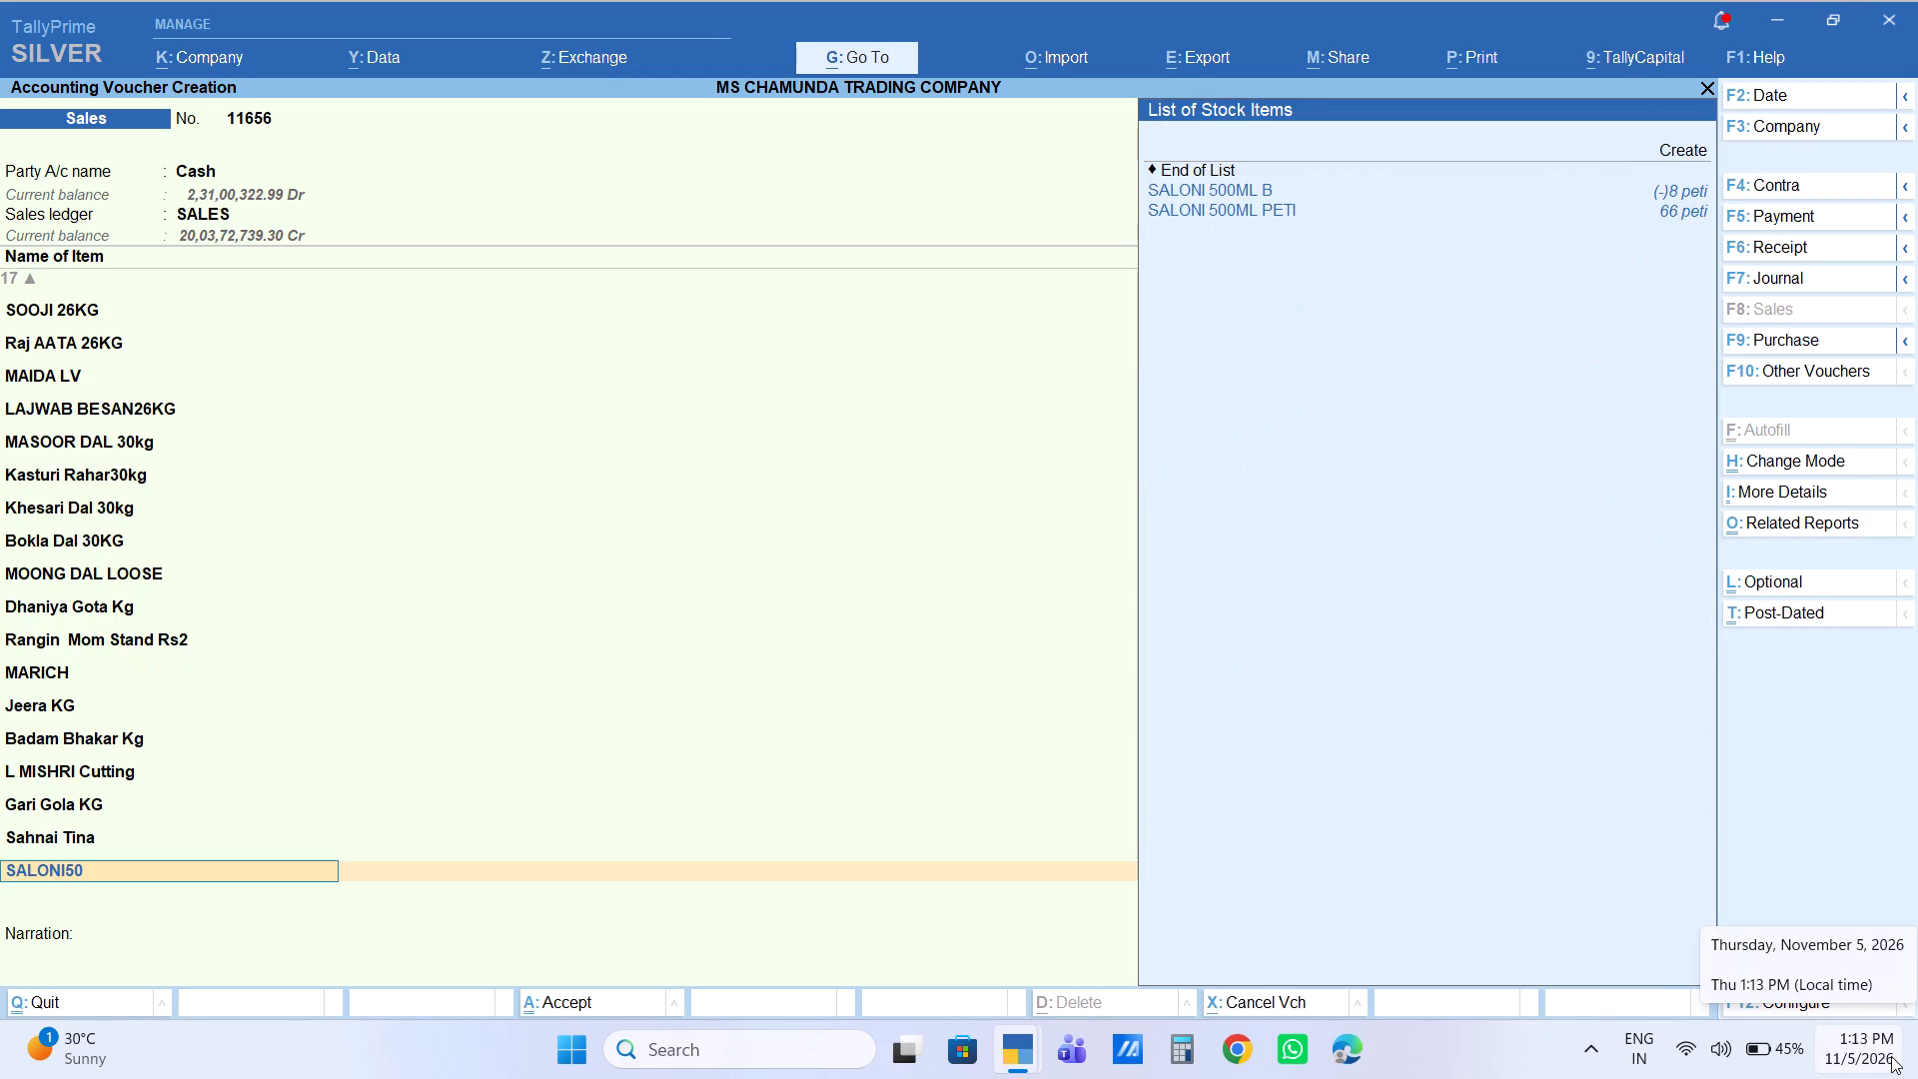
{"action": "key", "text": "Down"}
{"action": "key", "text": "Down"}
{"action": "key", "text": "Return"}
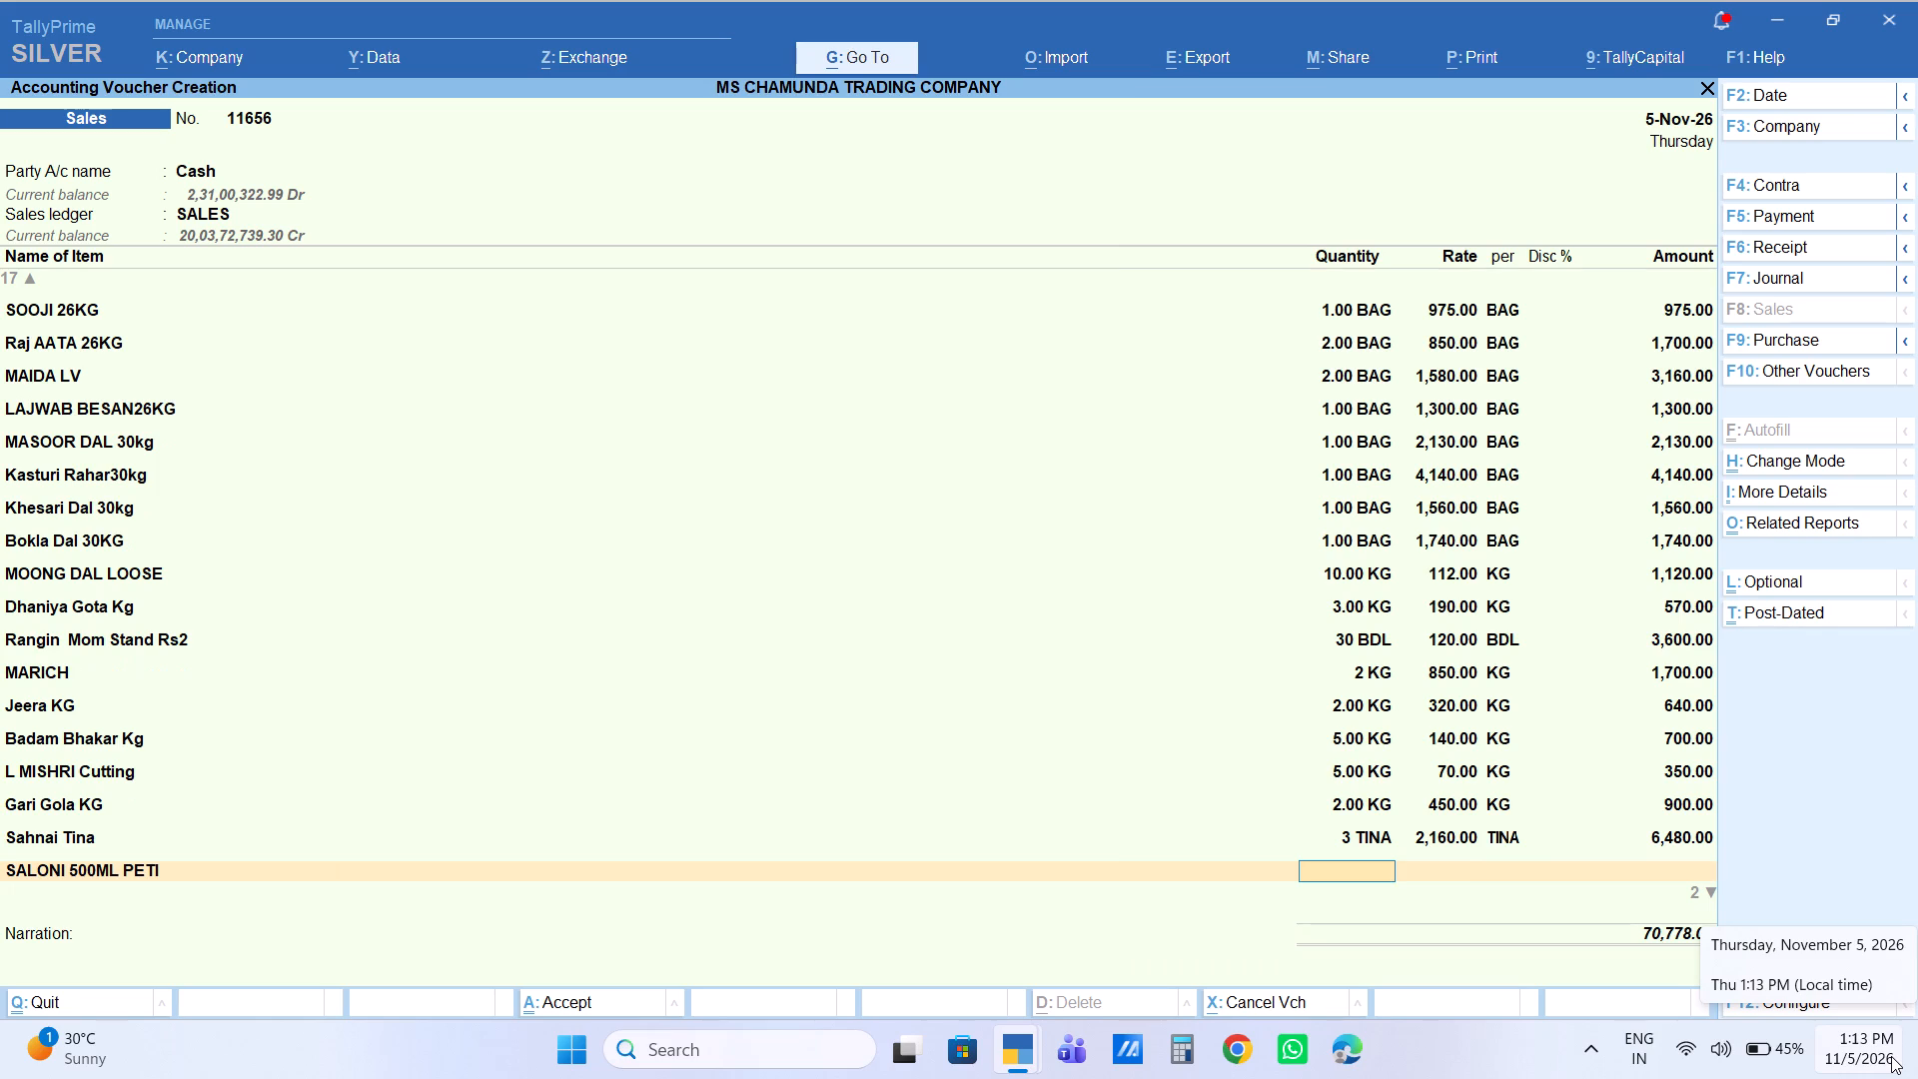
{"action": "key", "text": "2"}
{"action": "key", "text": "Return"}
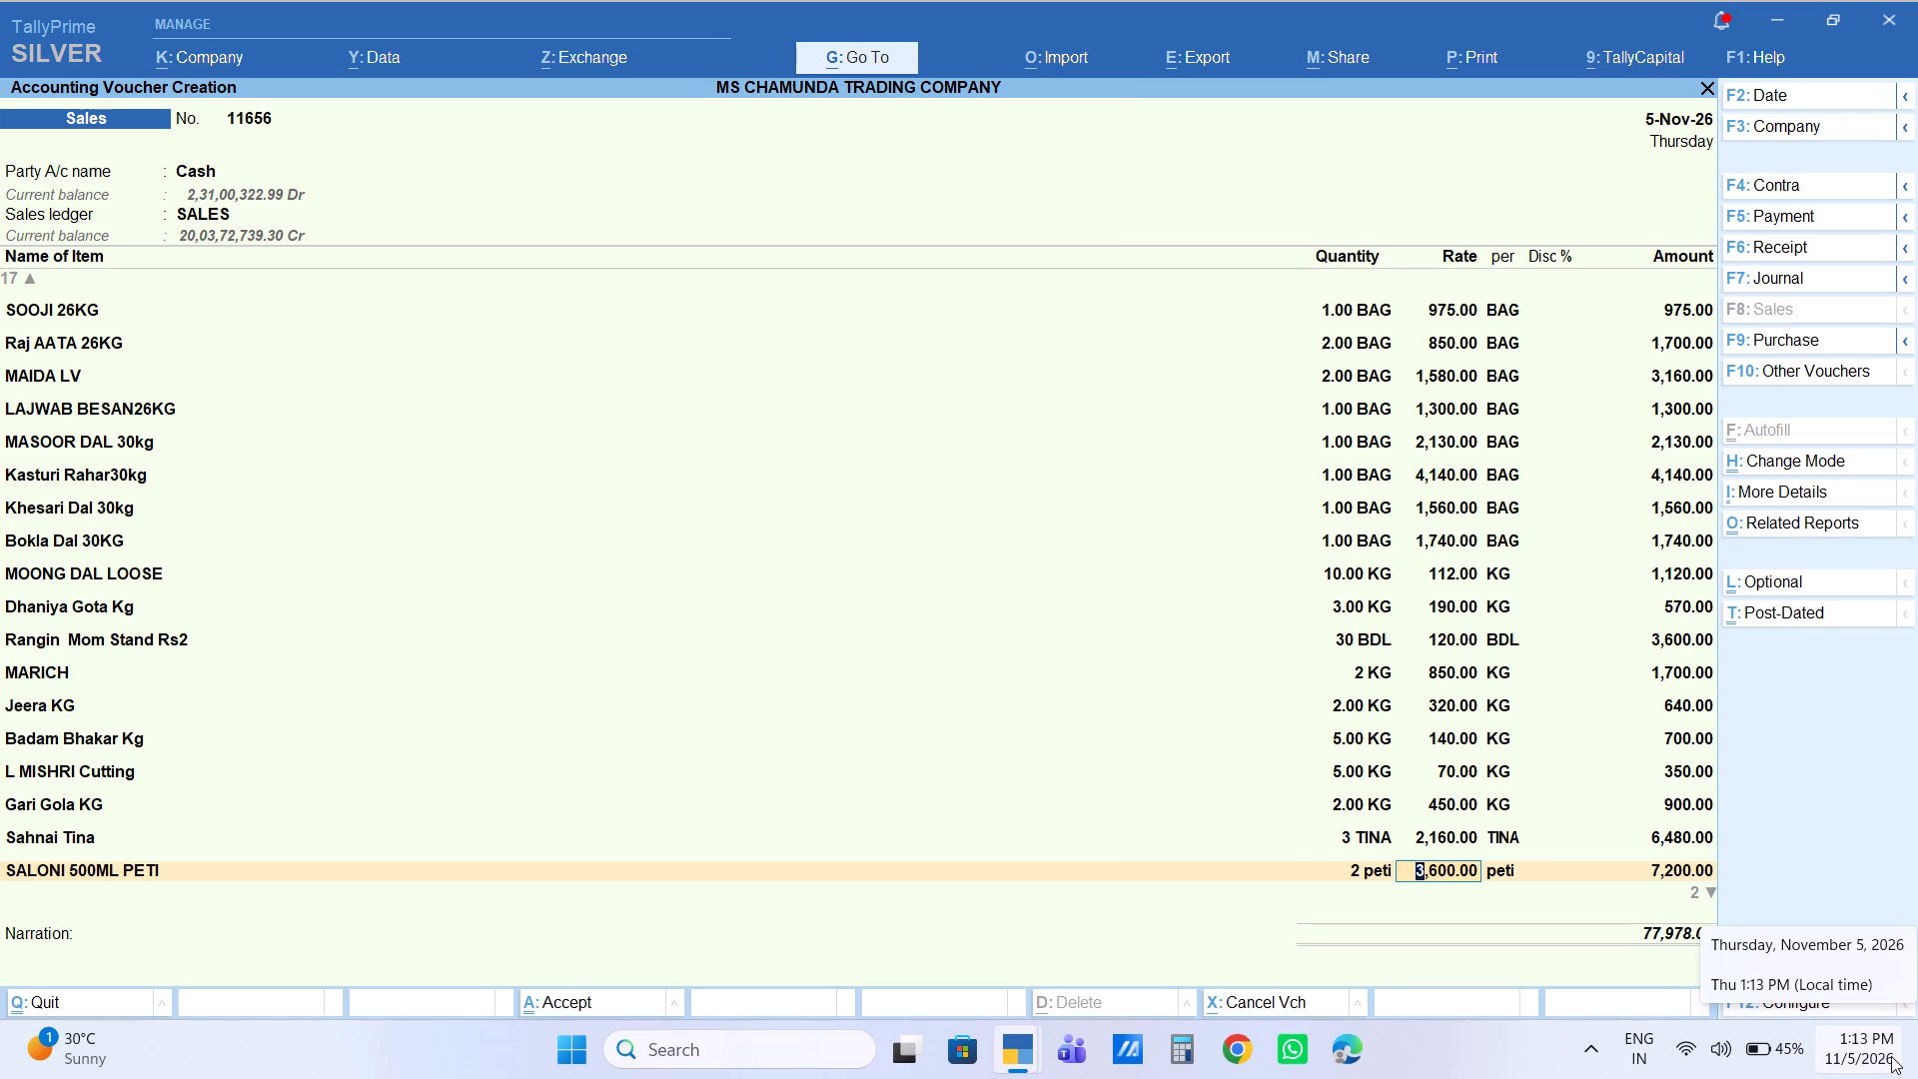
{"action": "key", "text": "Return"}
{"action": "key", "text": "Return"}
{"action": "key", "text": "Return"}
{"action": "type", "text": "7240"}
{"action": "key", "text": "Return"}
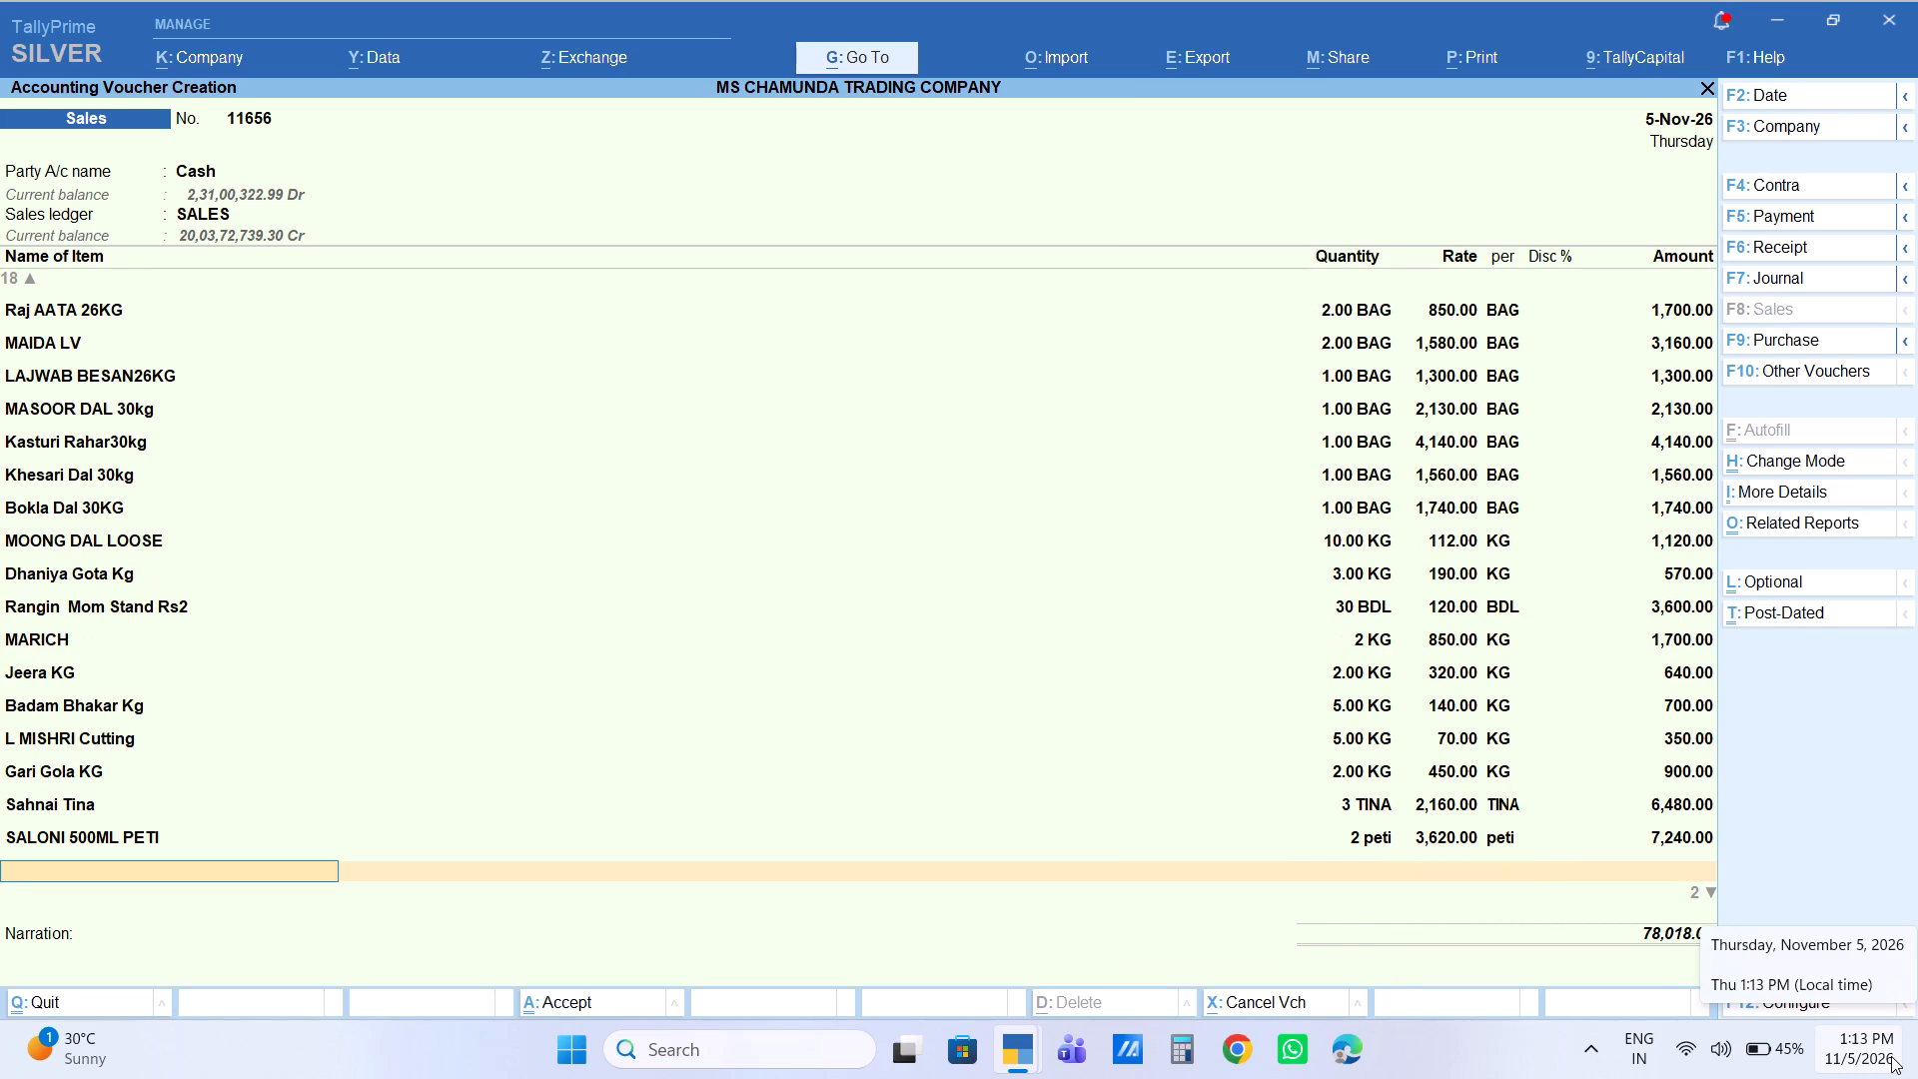
Add 2 peti of SALONI 1L PETI to the sales voucher at the default rate of 3,200.00.
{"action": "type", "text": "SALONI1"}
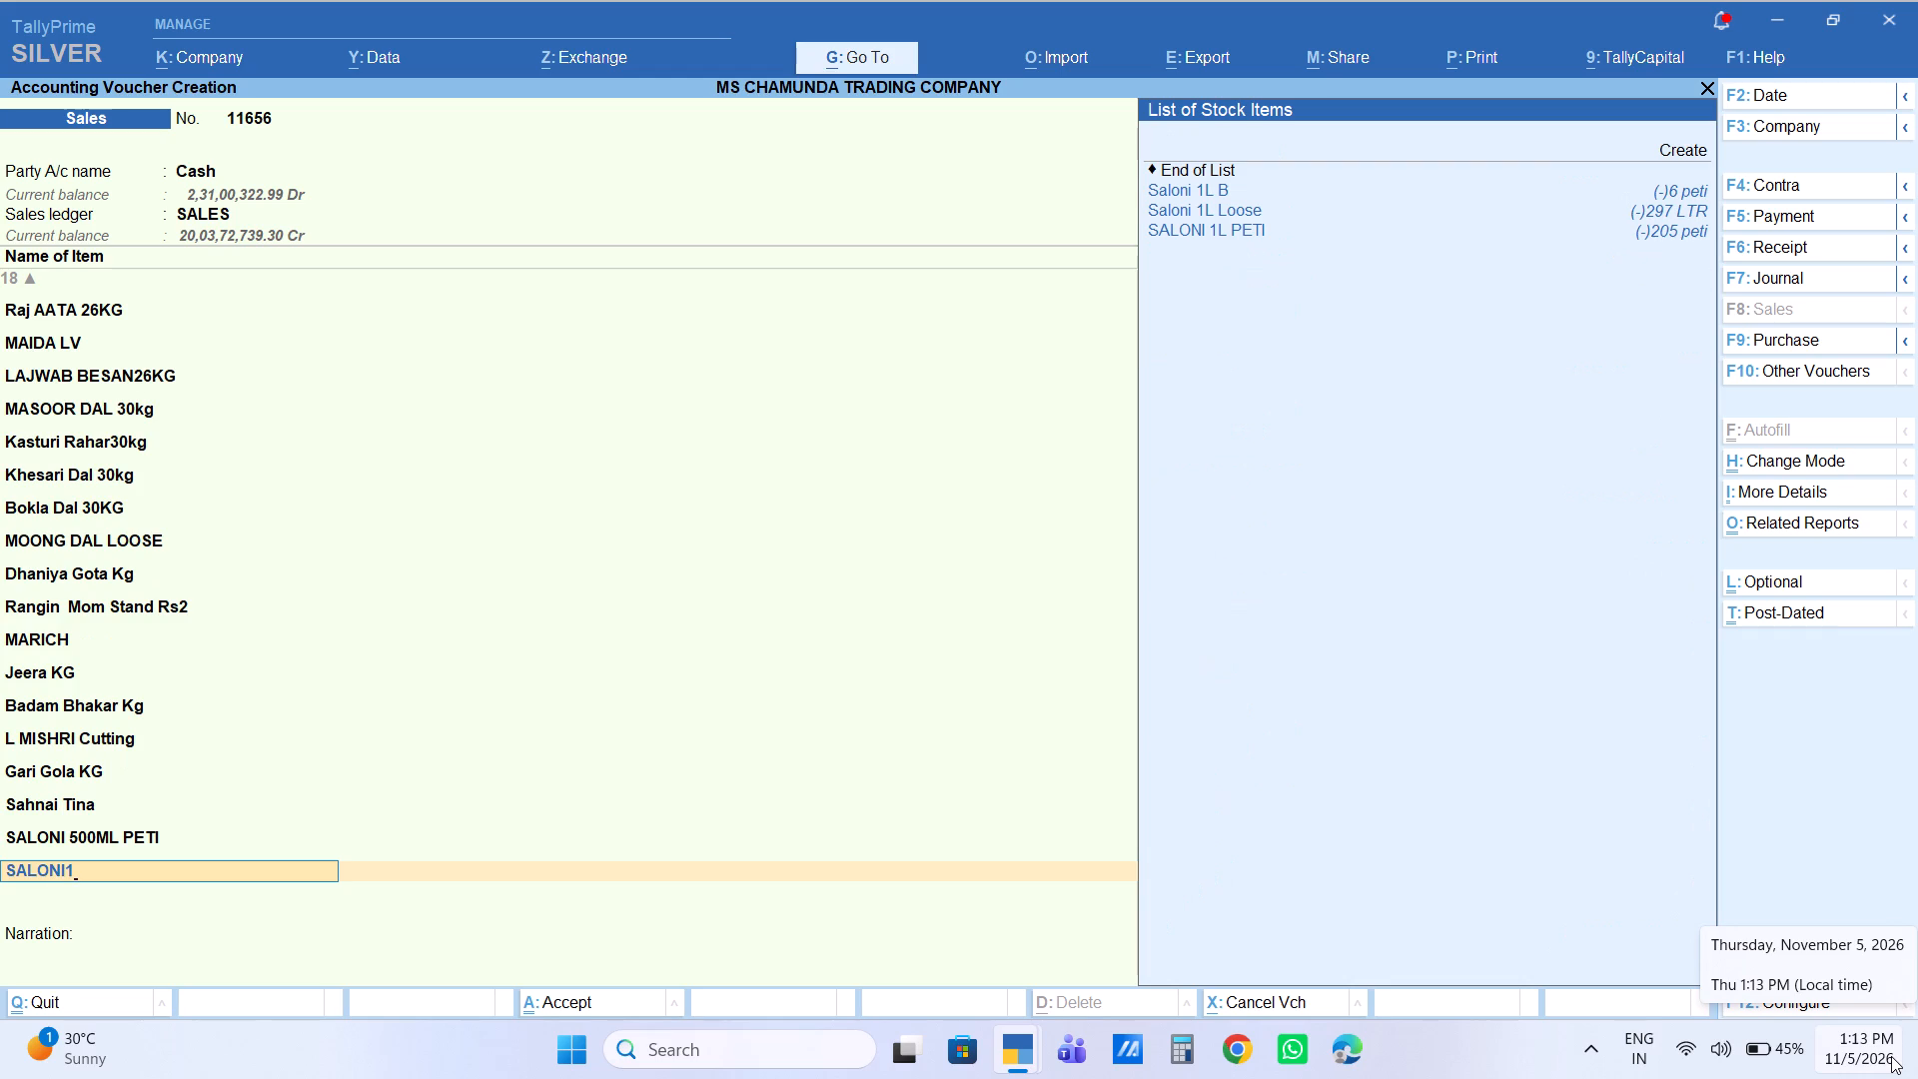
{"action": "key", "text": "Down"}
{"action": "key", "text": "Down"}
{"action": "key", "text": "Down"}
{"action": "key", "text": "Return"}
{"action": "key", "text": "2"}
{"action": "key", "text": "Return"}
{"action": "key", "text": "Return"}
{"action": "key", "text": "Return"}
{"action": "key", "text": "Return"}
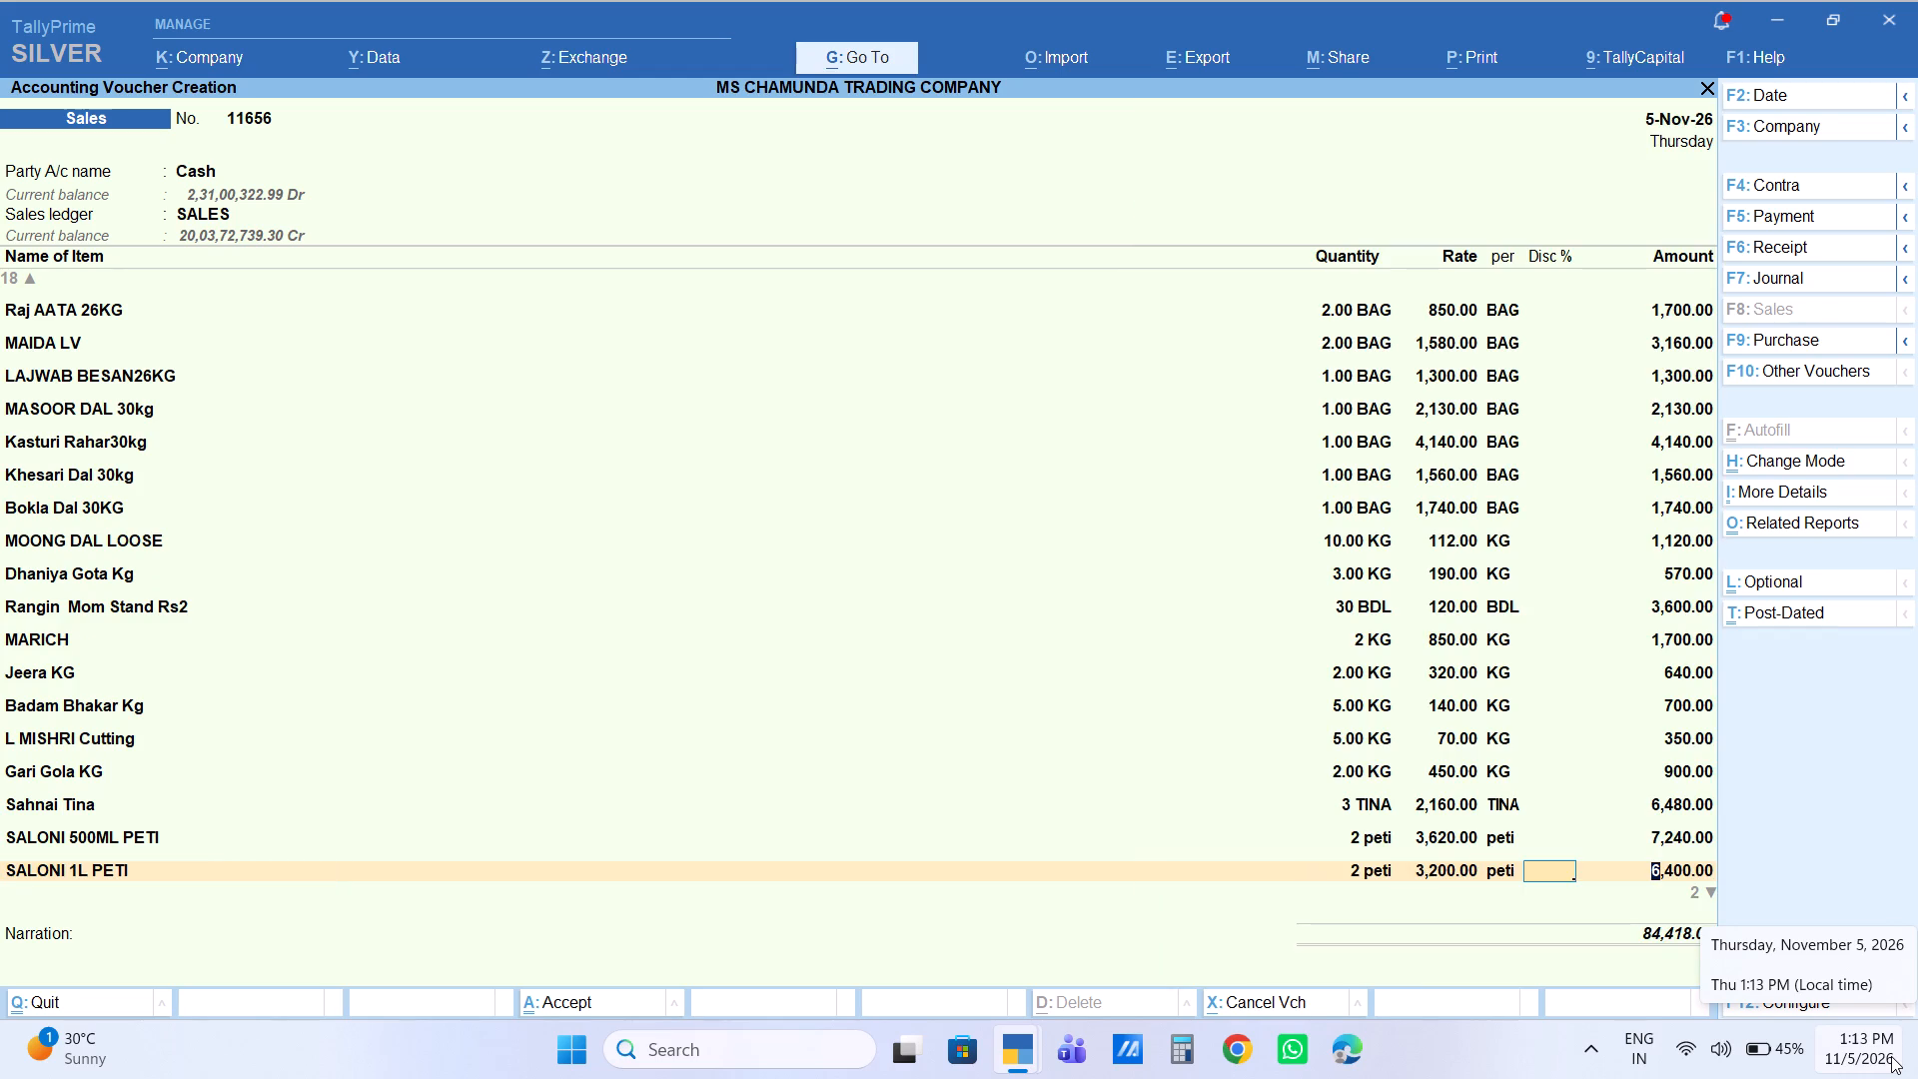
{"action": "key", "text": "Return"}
Add 1 peti of DHARA 1L to the sales voucher with the amount set to 2400.
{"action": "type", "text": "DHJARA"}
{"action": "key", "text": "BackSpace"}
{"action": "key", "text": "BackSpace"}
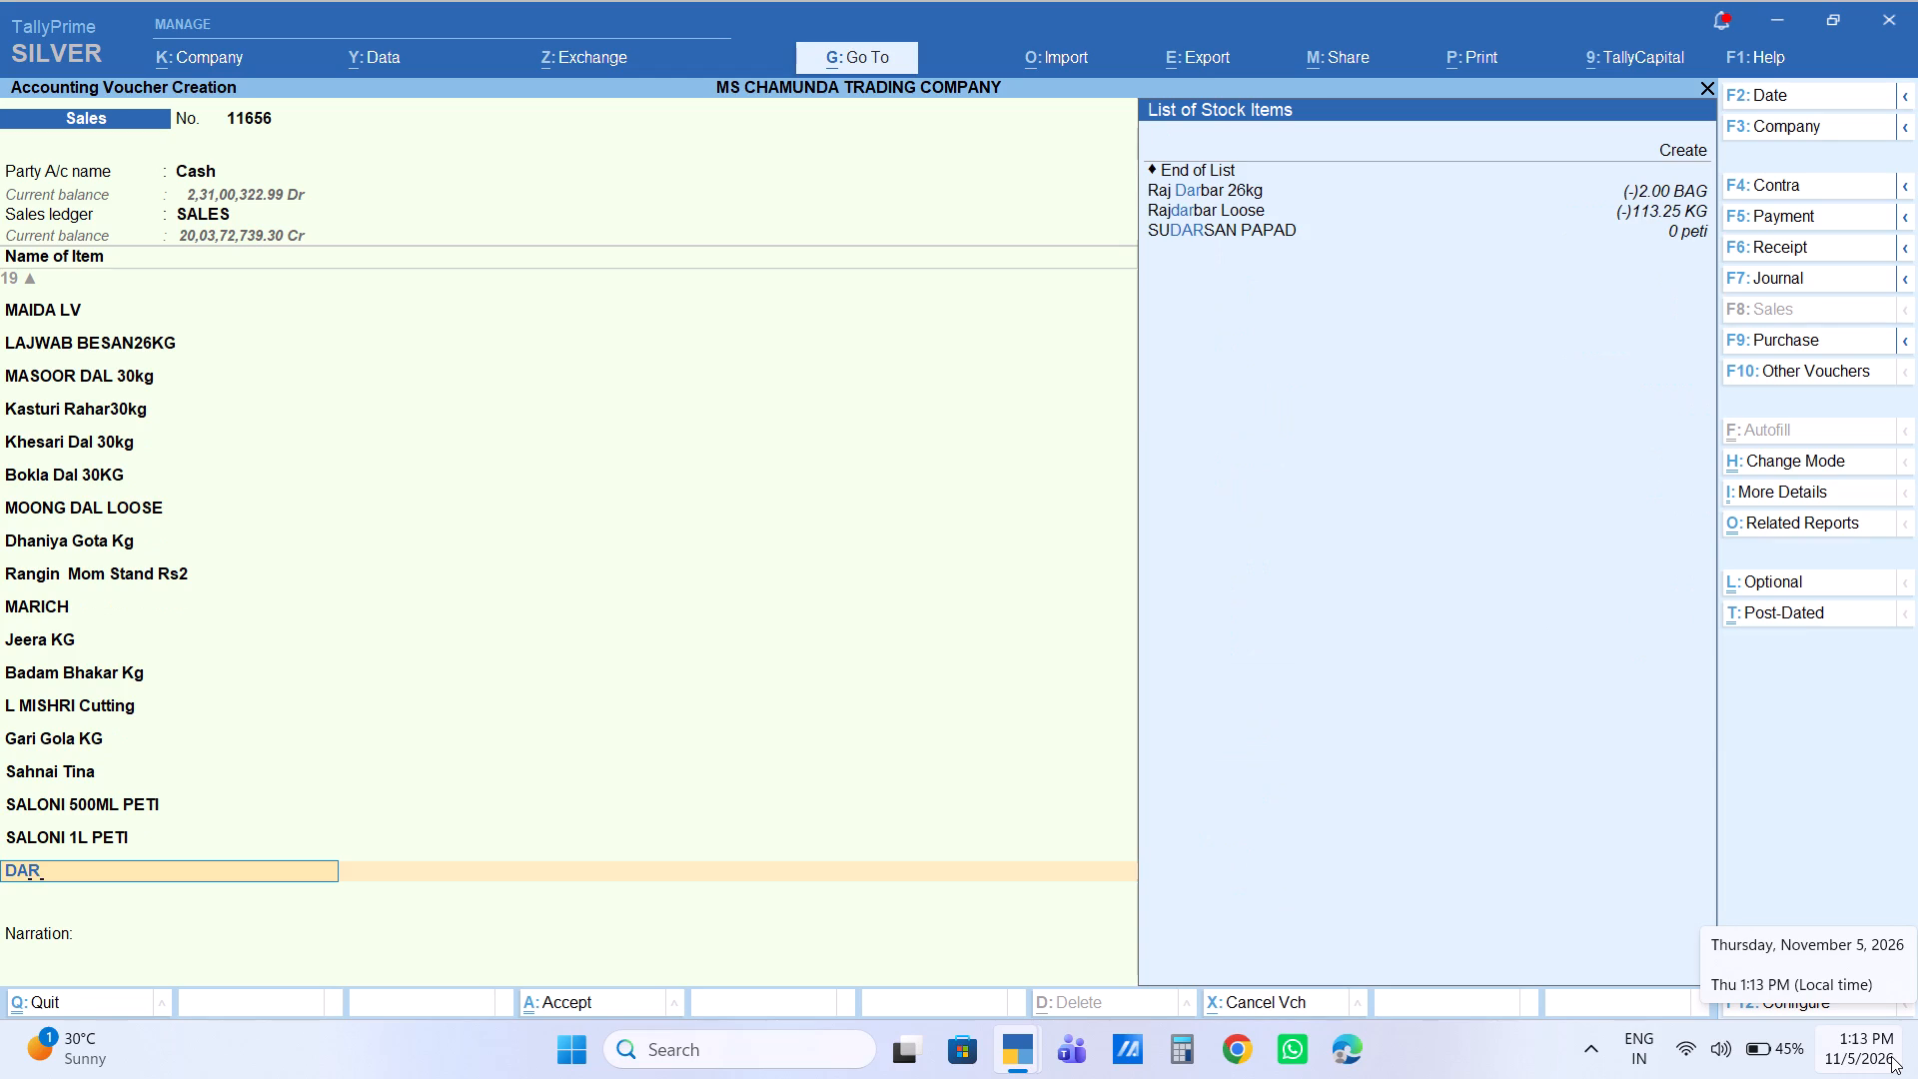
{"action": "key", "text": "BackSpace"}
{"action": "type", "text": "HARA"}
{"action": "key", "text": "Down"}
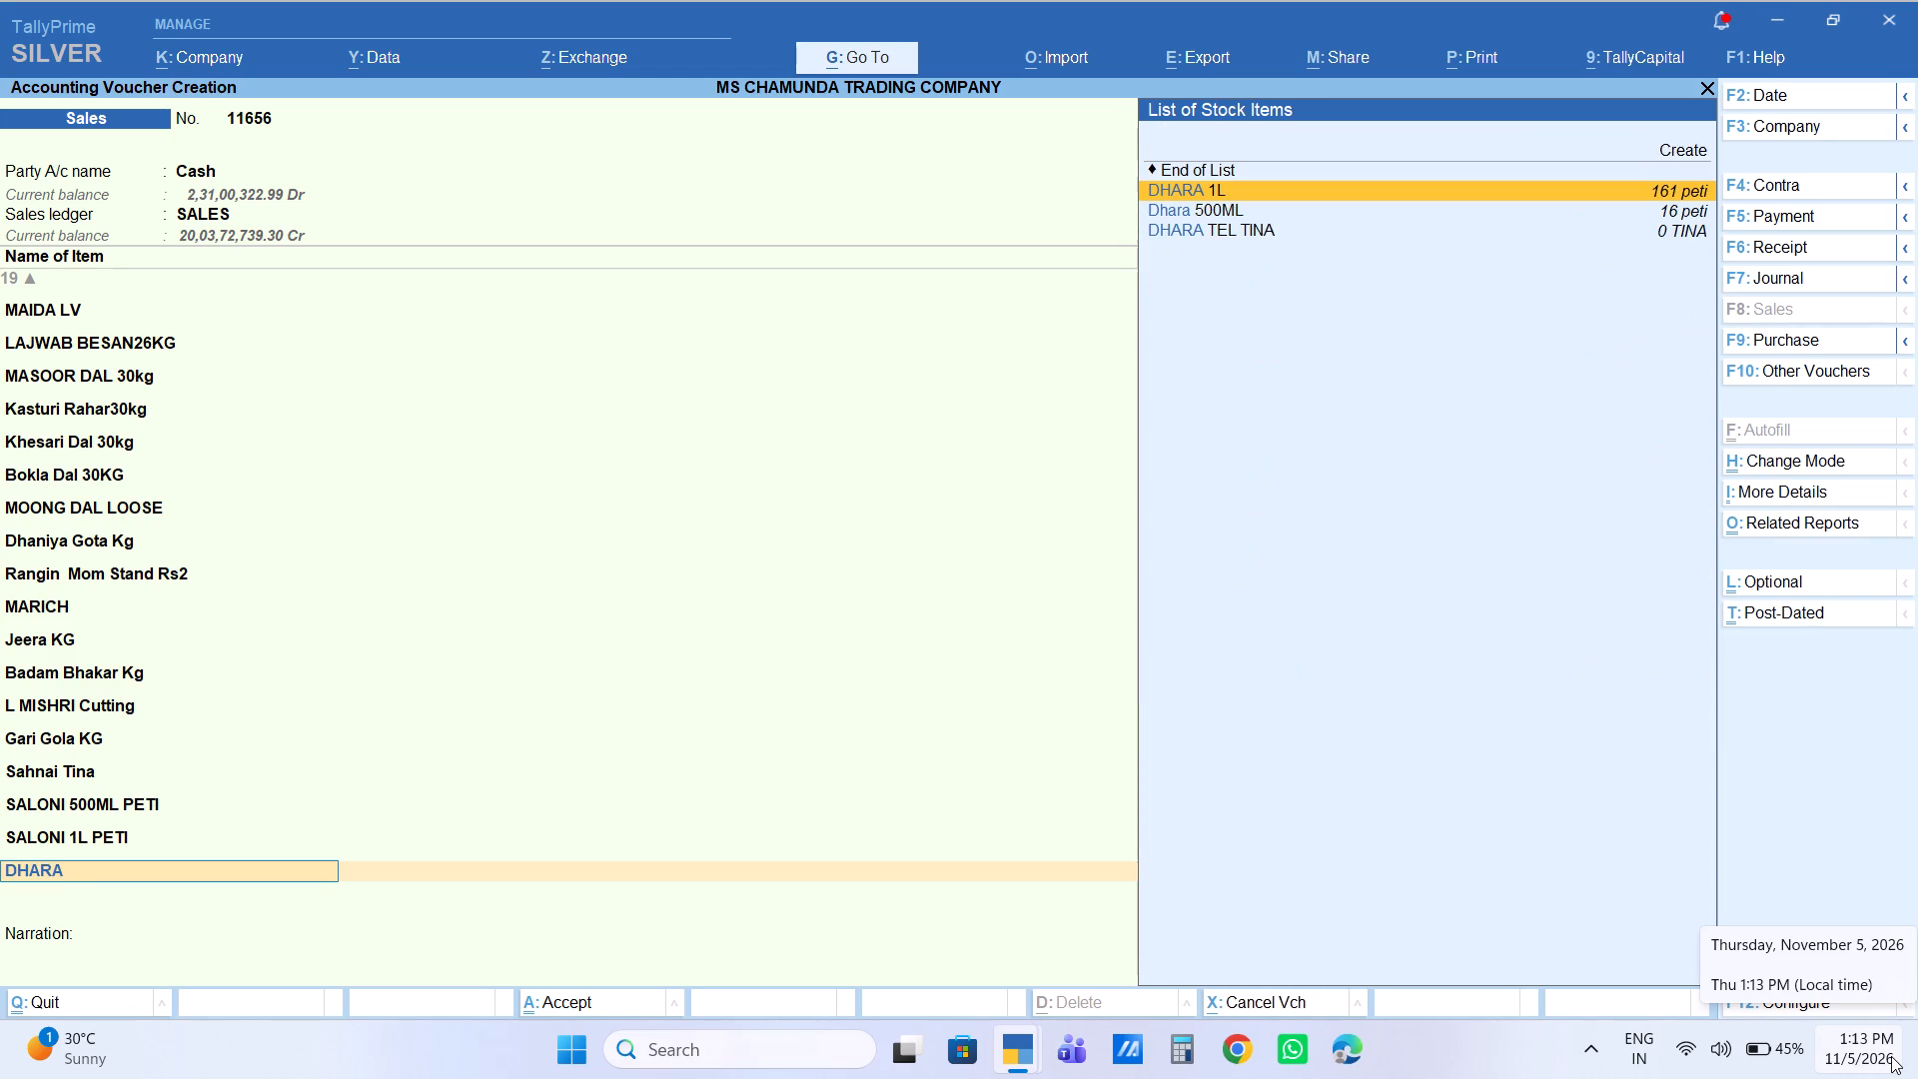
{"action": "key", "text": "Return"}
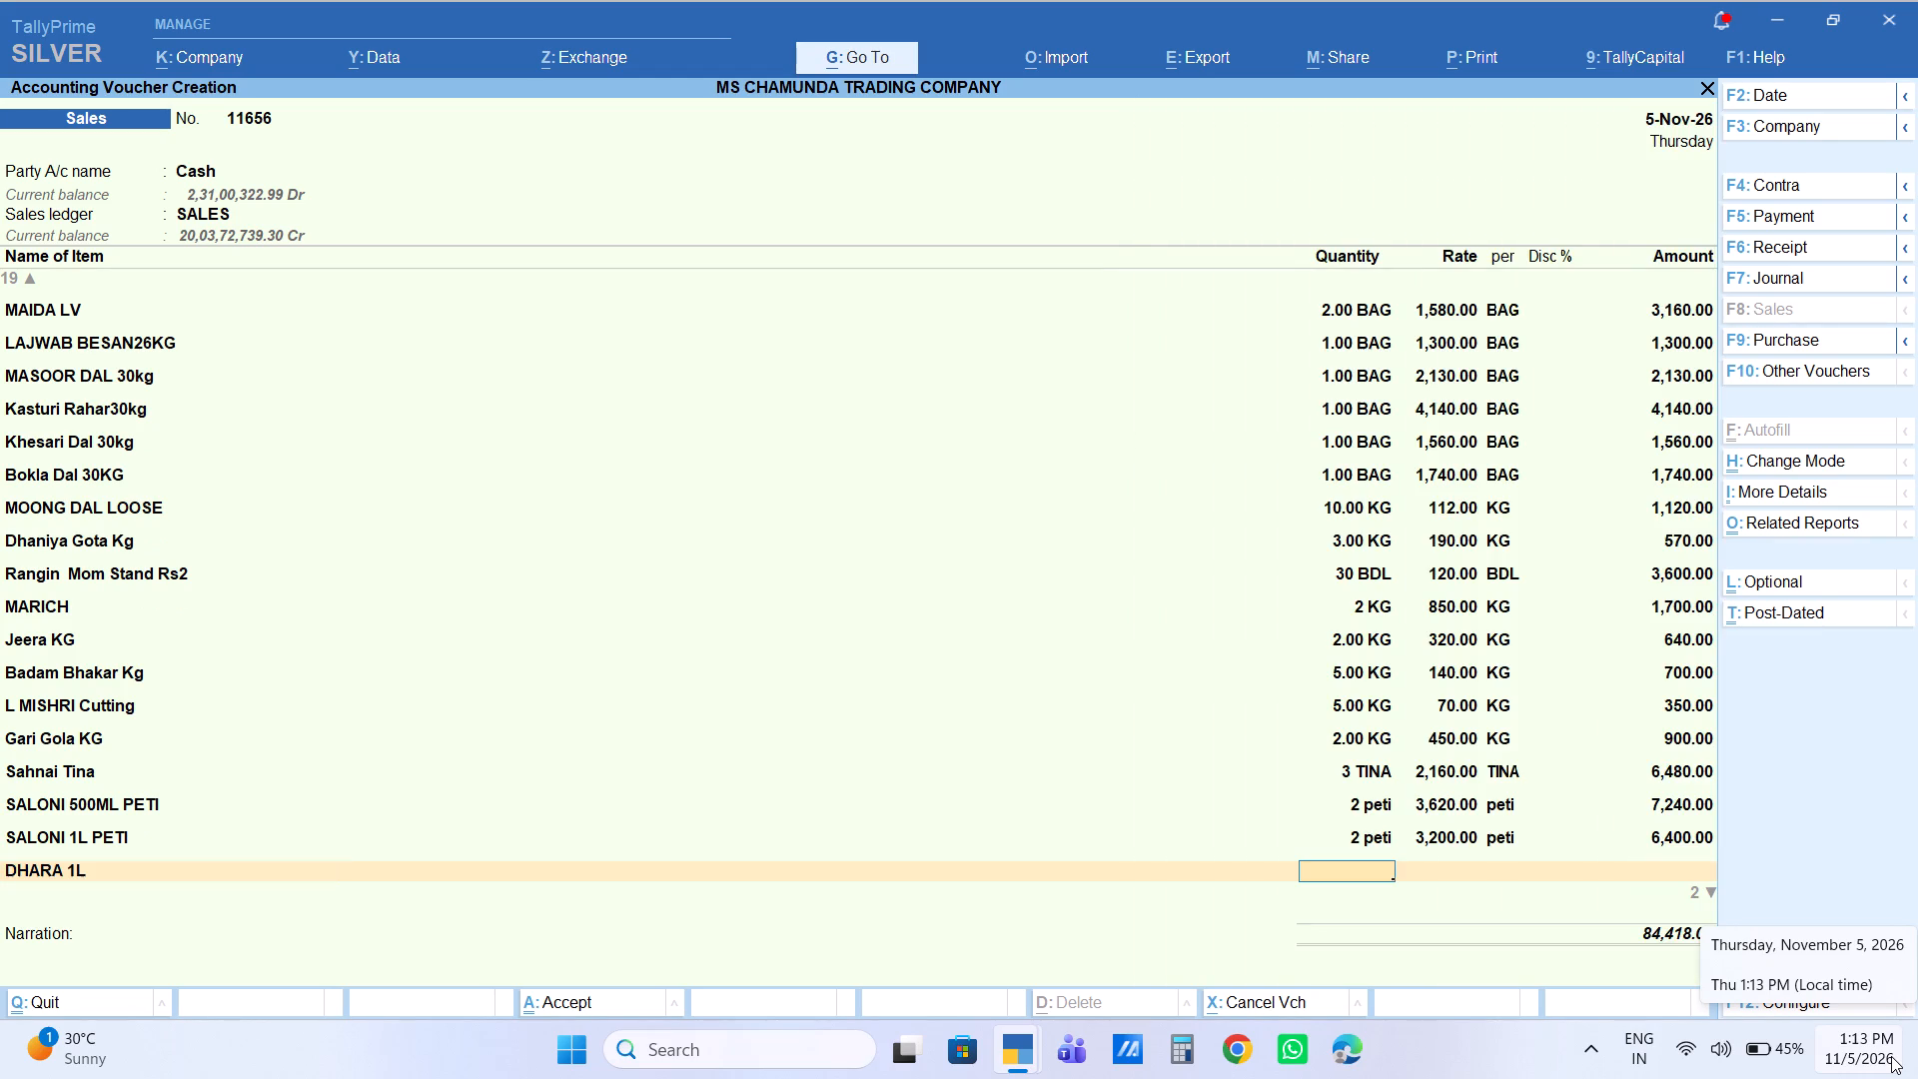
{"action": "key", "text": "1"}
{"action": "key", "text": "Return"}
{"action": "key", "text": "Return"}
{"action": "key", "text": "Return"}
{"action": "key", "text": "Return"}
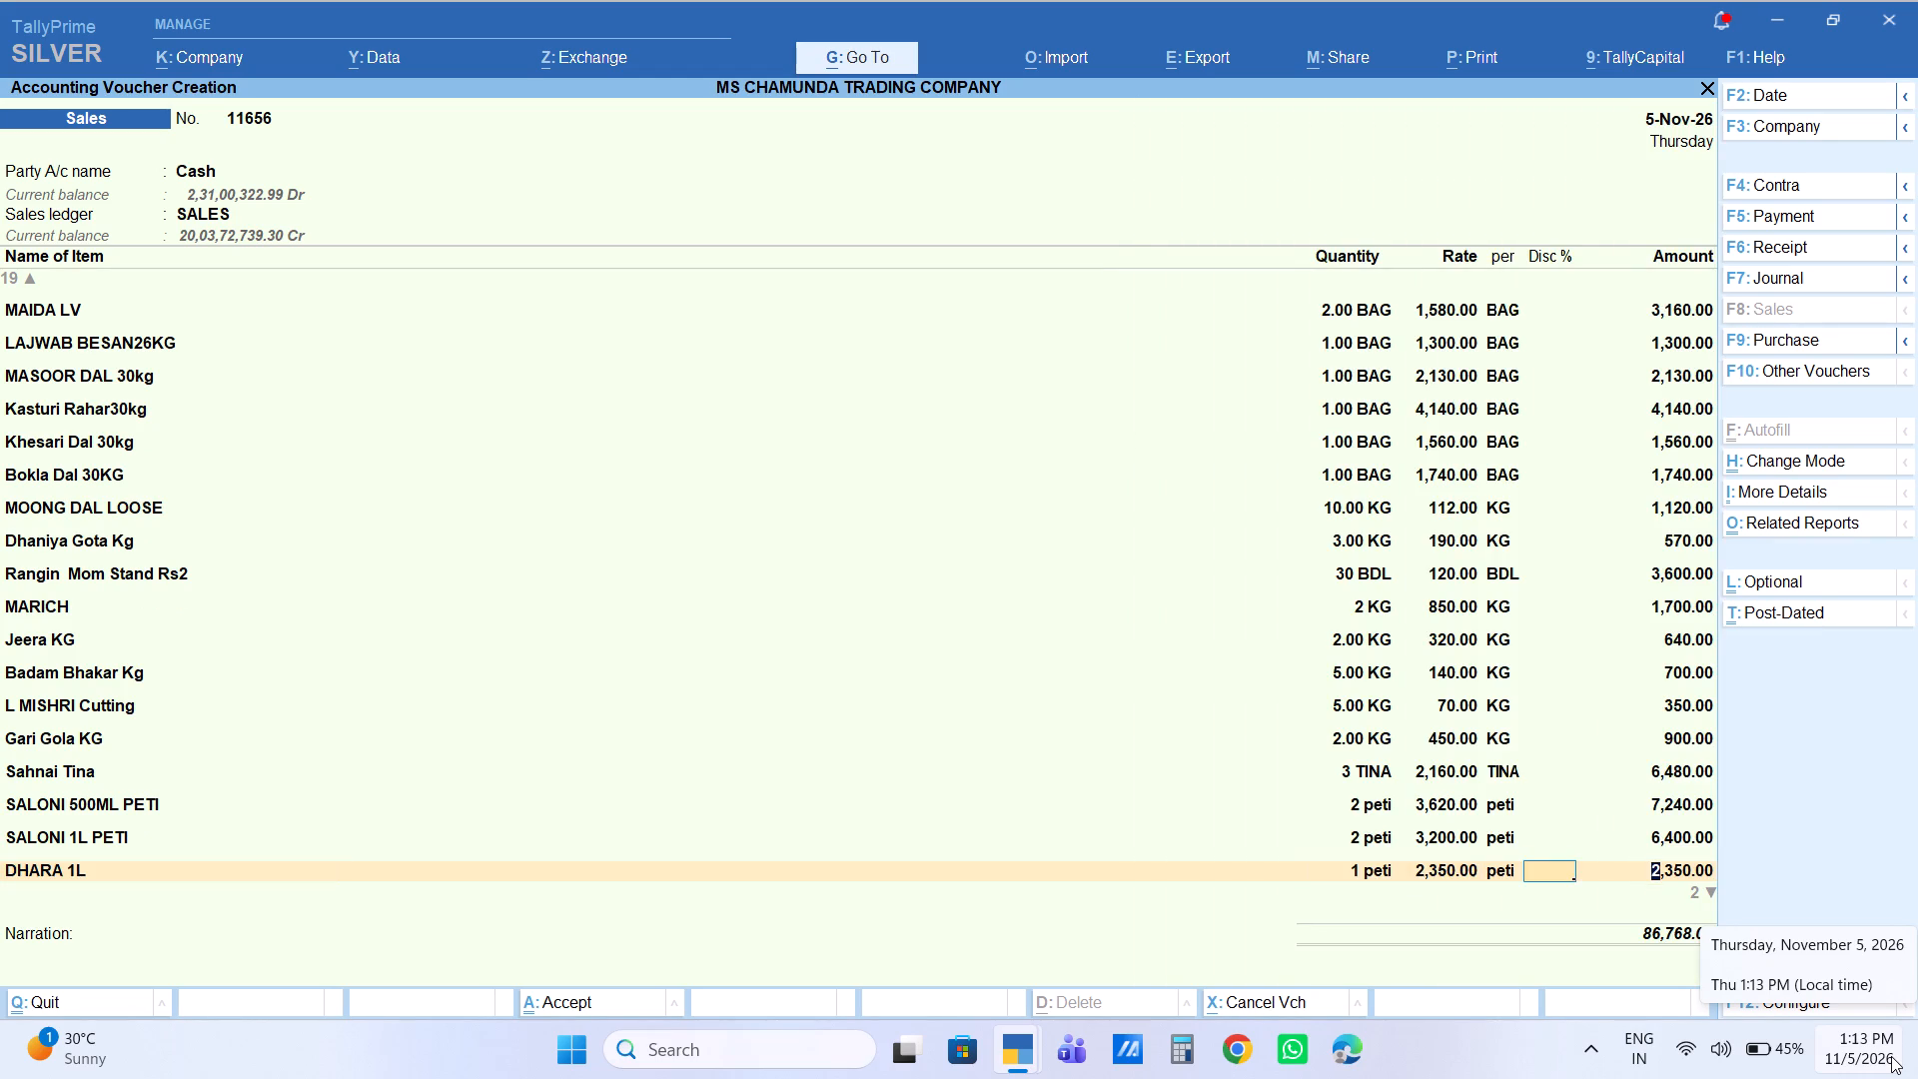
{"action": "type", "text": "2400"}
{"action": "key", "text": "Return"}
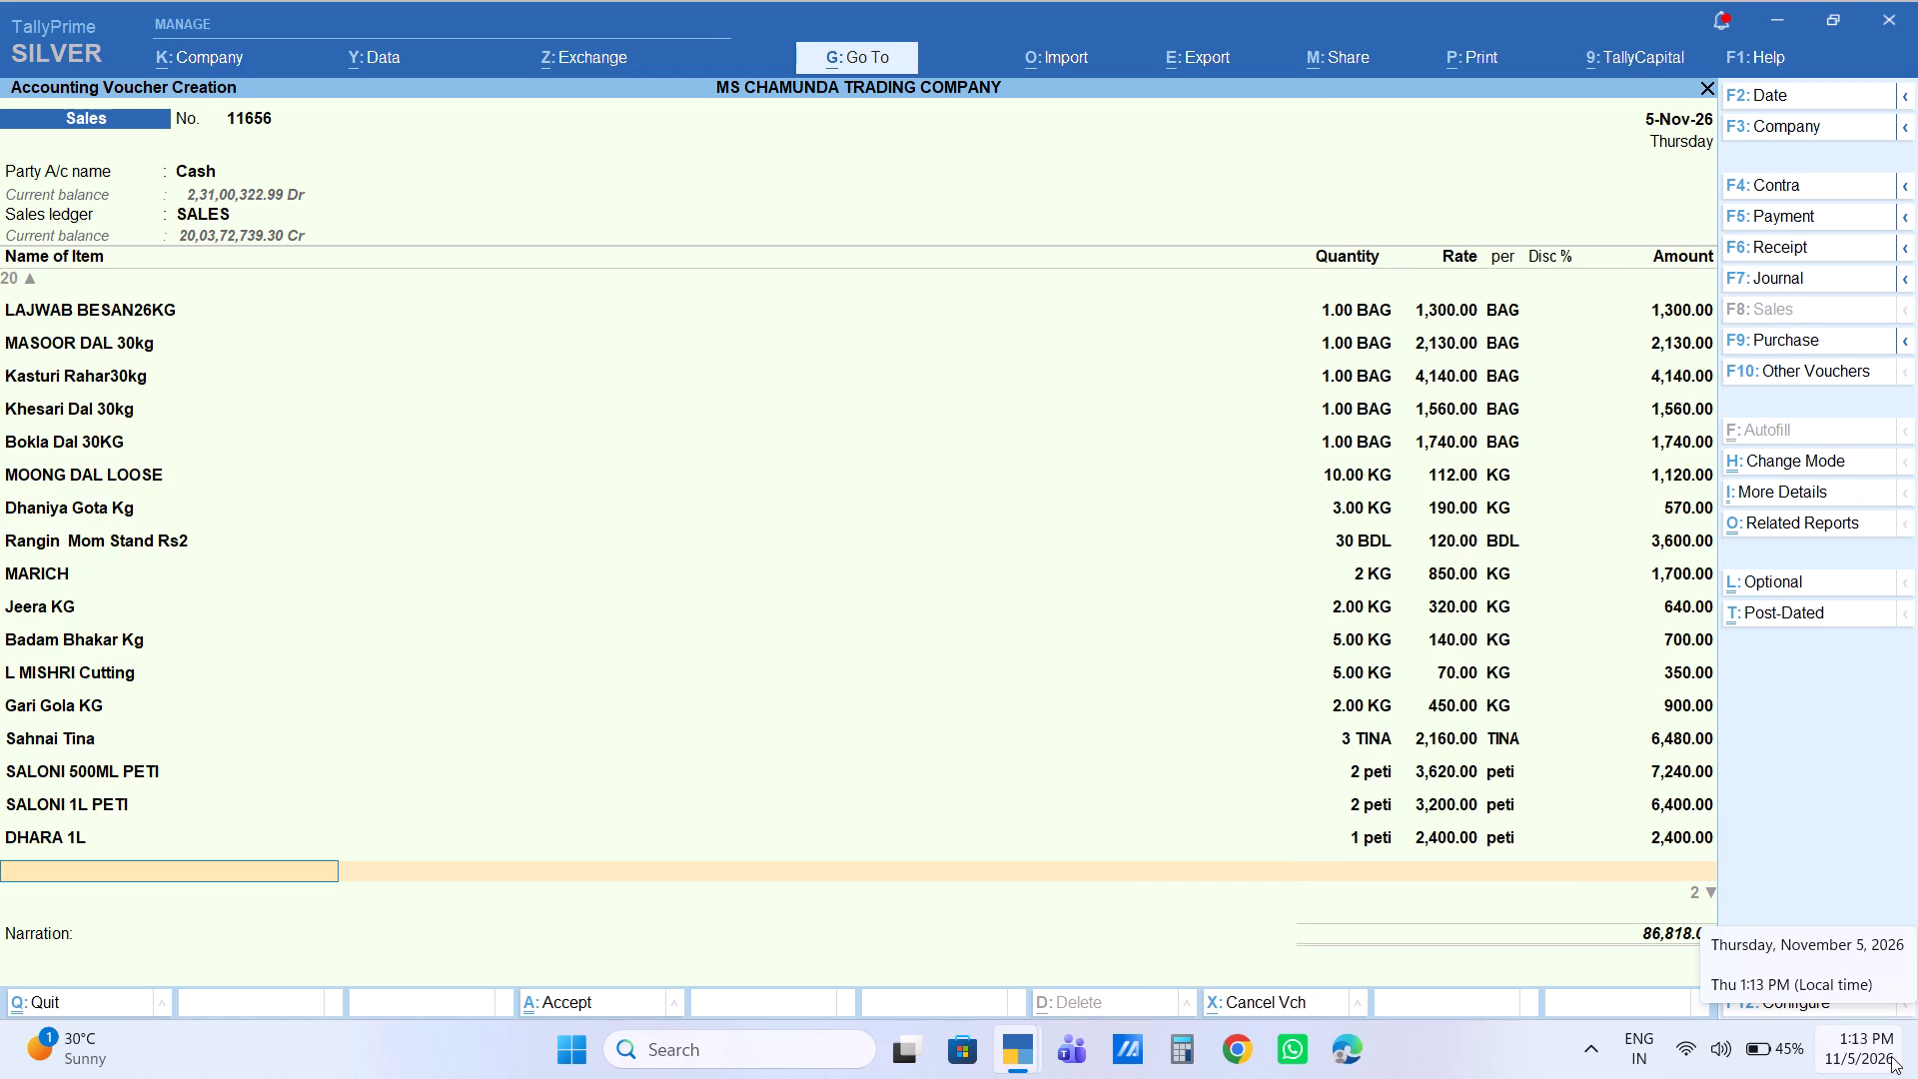
Add 2 peti of FORTUNE 1L PETI to the sales voucher with the amount set to 5260.
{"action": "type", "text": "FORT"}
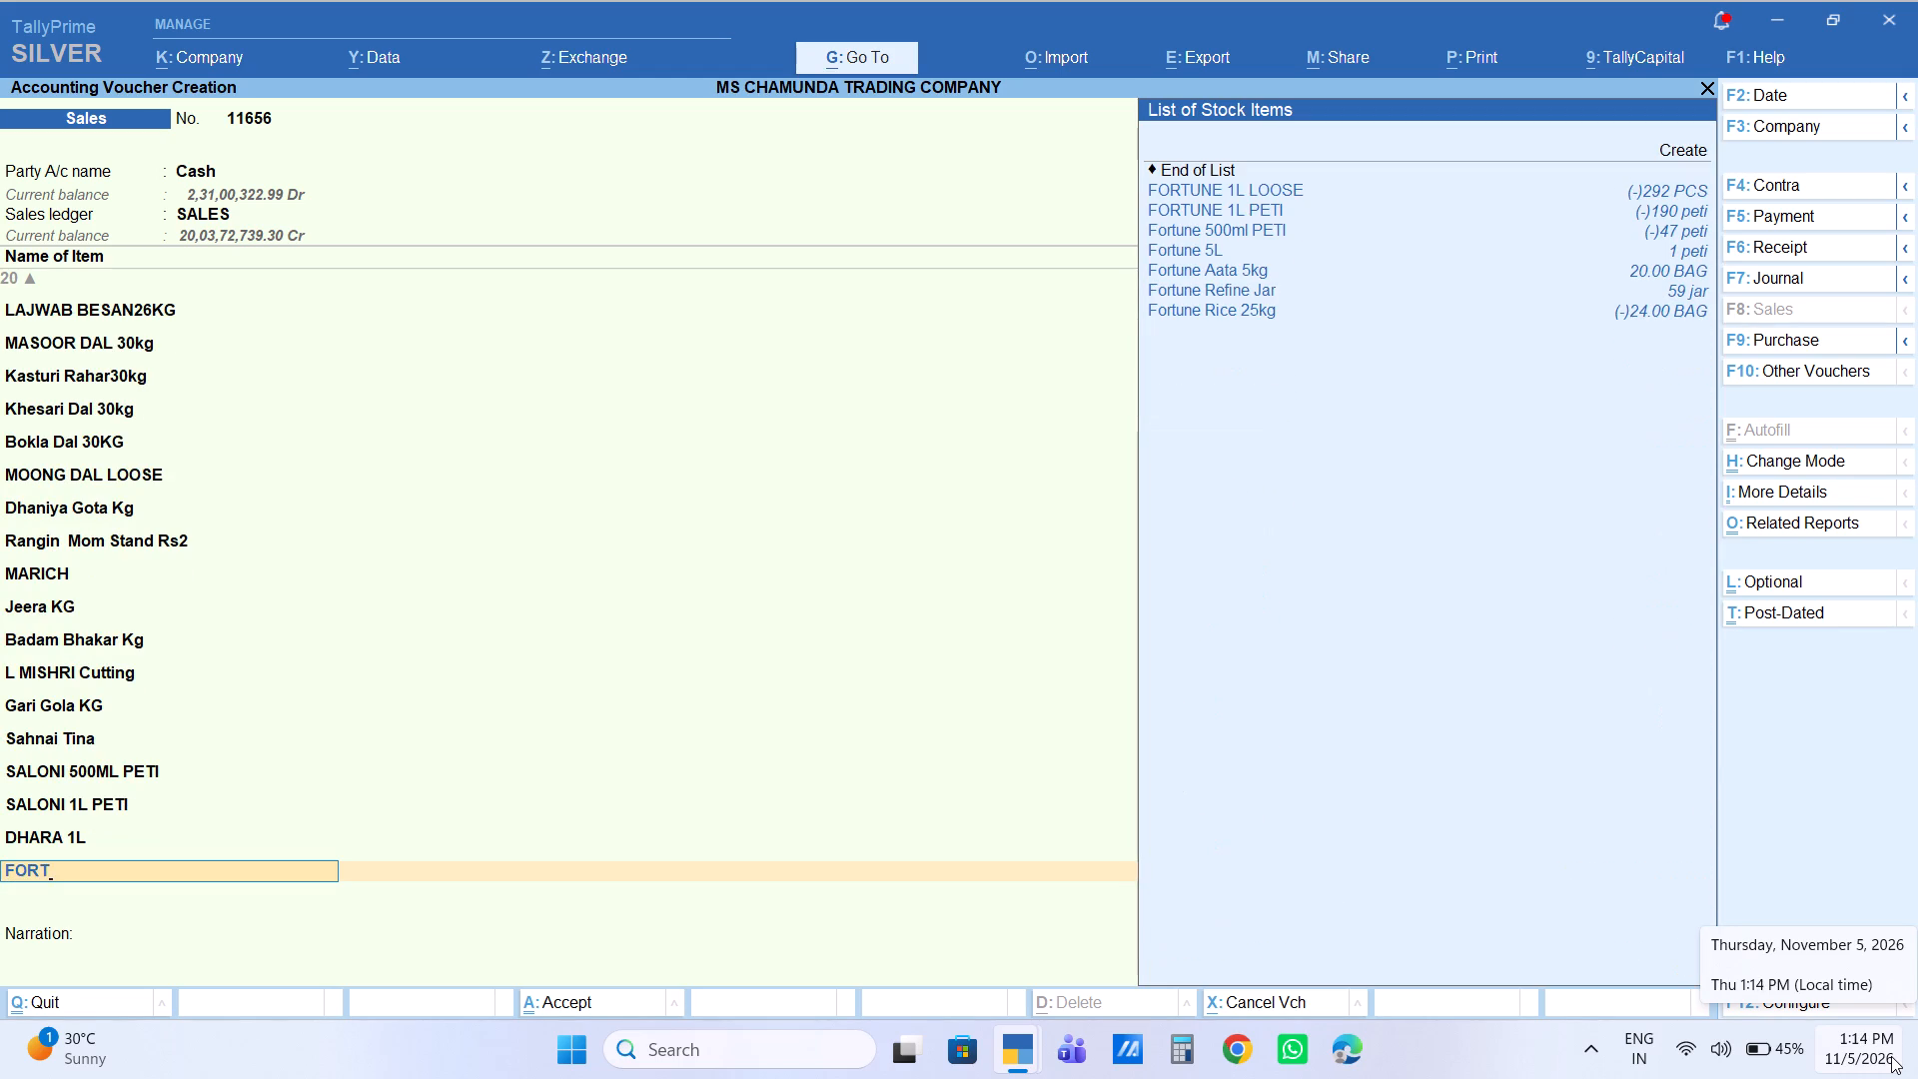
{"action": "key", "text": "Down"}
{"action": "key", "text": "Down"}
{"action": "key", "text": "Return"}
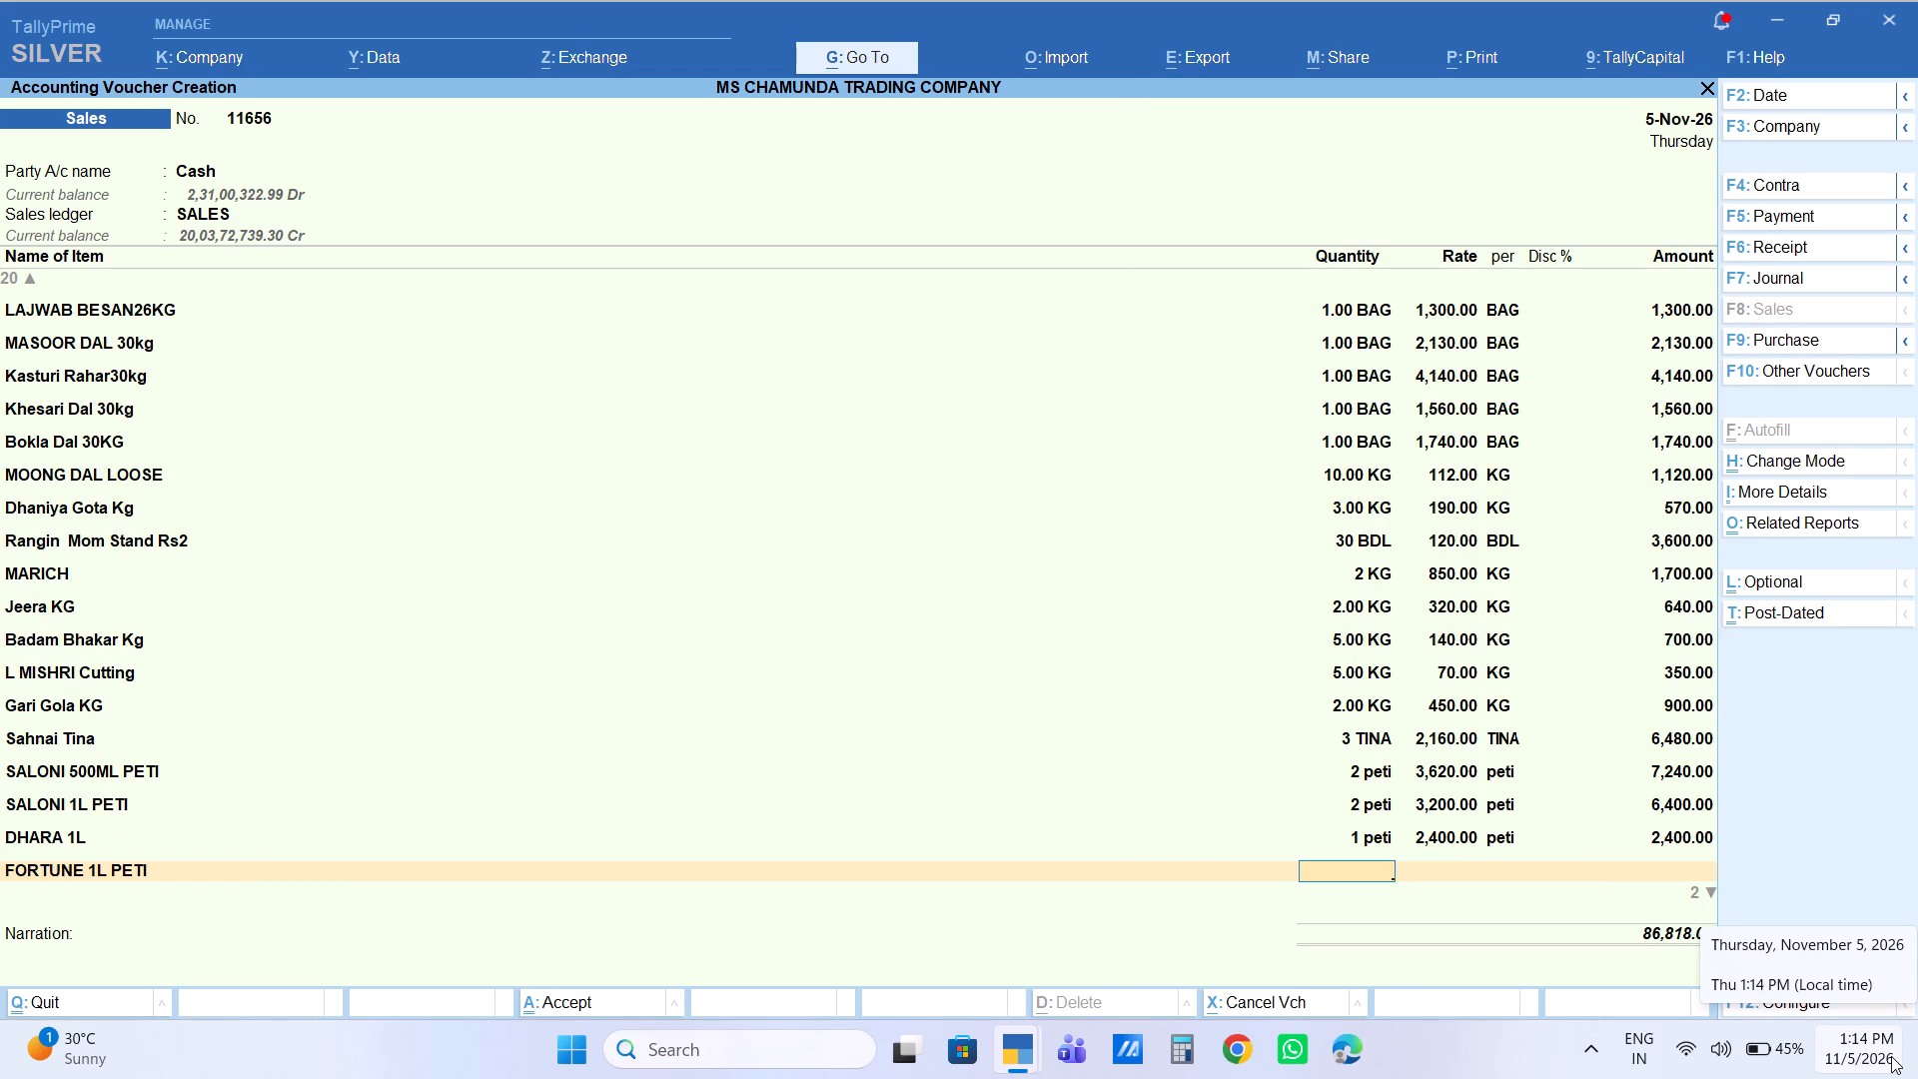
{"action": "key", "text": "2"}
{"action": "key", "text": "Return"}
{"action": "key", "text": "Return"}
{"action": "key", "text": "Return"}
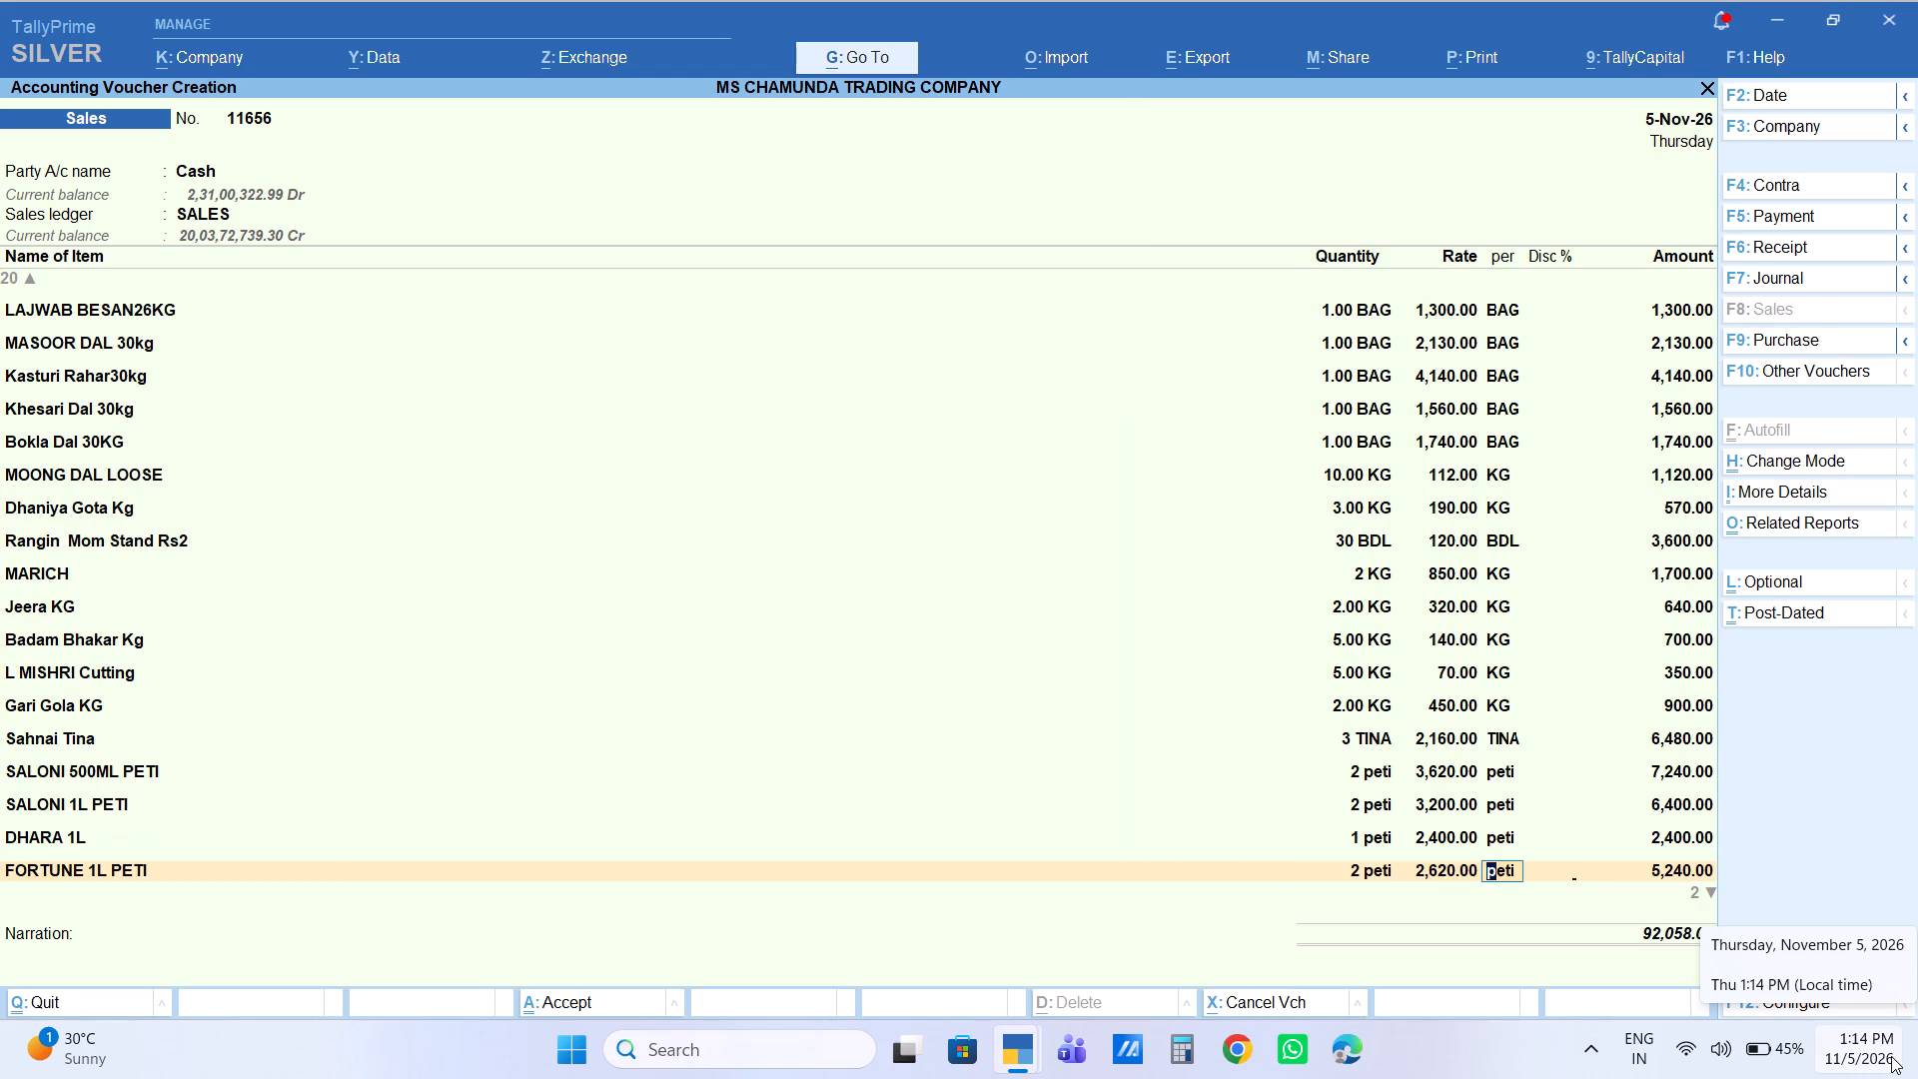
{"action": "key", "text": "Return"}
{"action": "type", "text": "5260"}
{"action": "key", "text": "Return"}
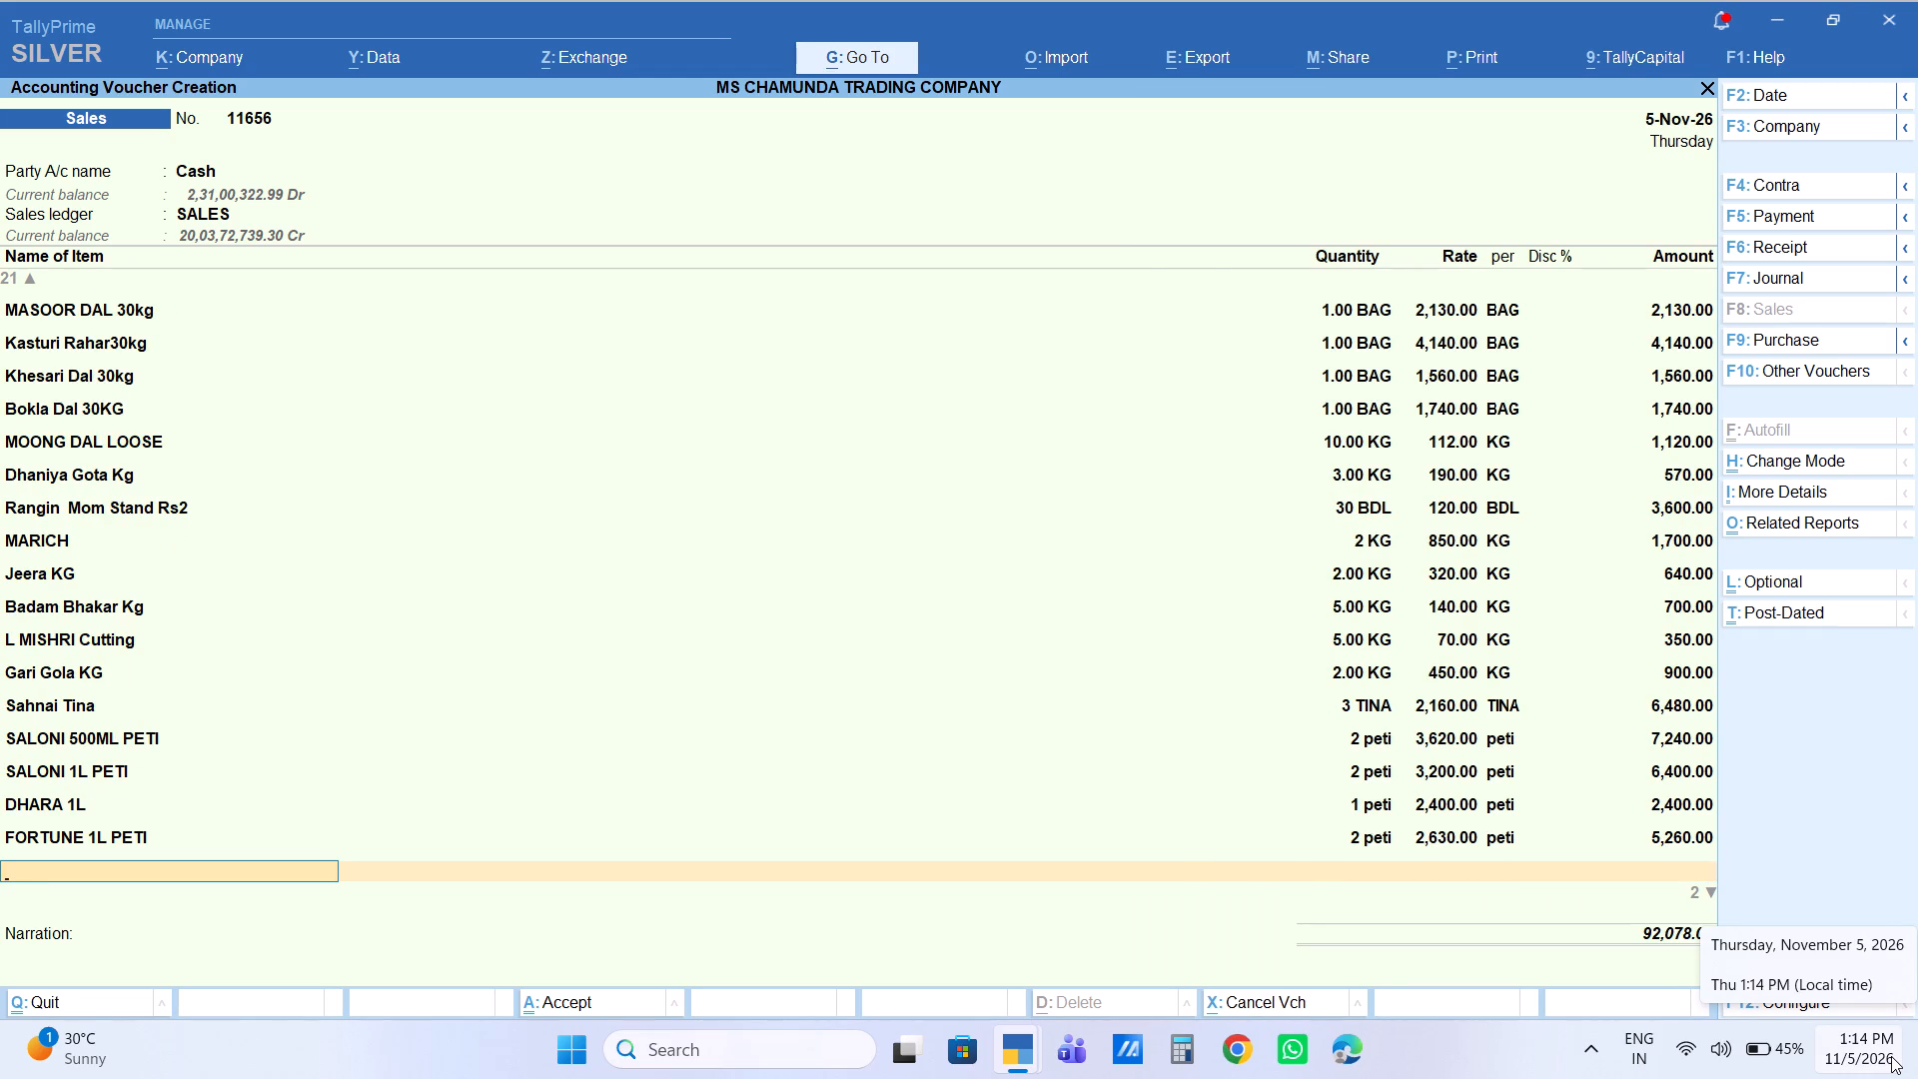
Add 1 peti of Fortune 500ml PETI to the sales voucher at the default rate of 2,020.00.
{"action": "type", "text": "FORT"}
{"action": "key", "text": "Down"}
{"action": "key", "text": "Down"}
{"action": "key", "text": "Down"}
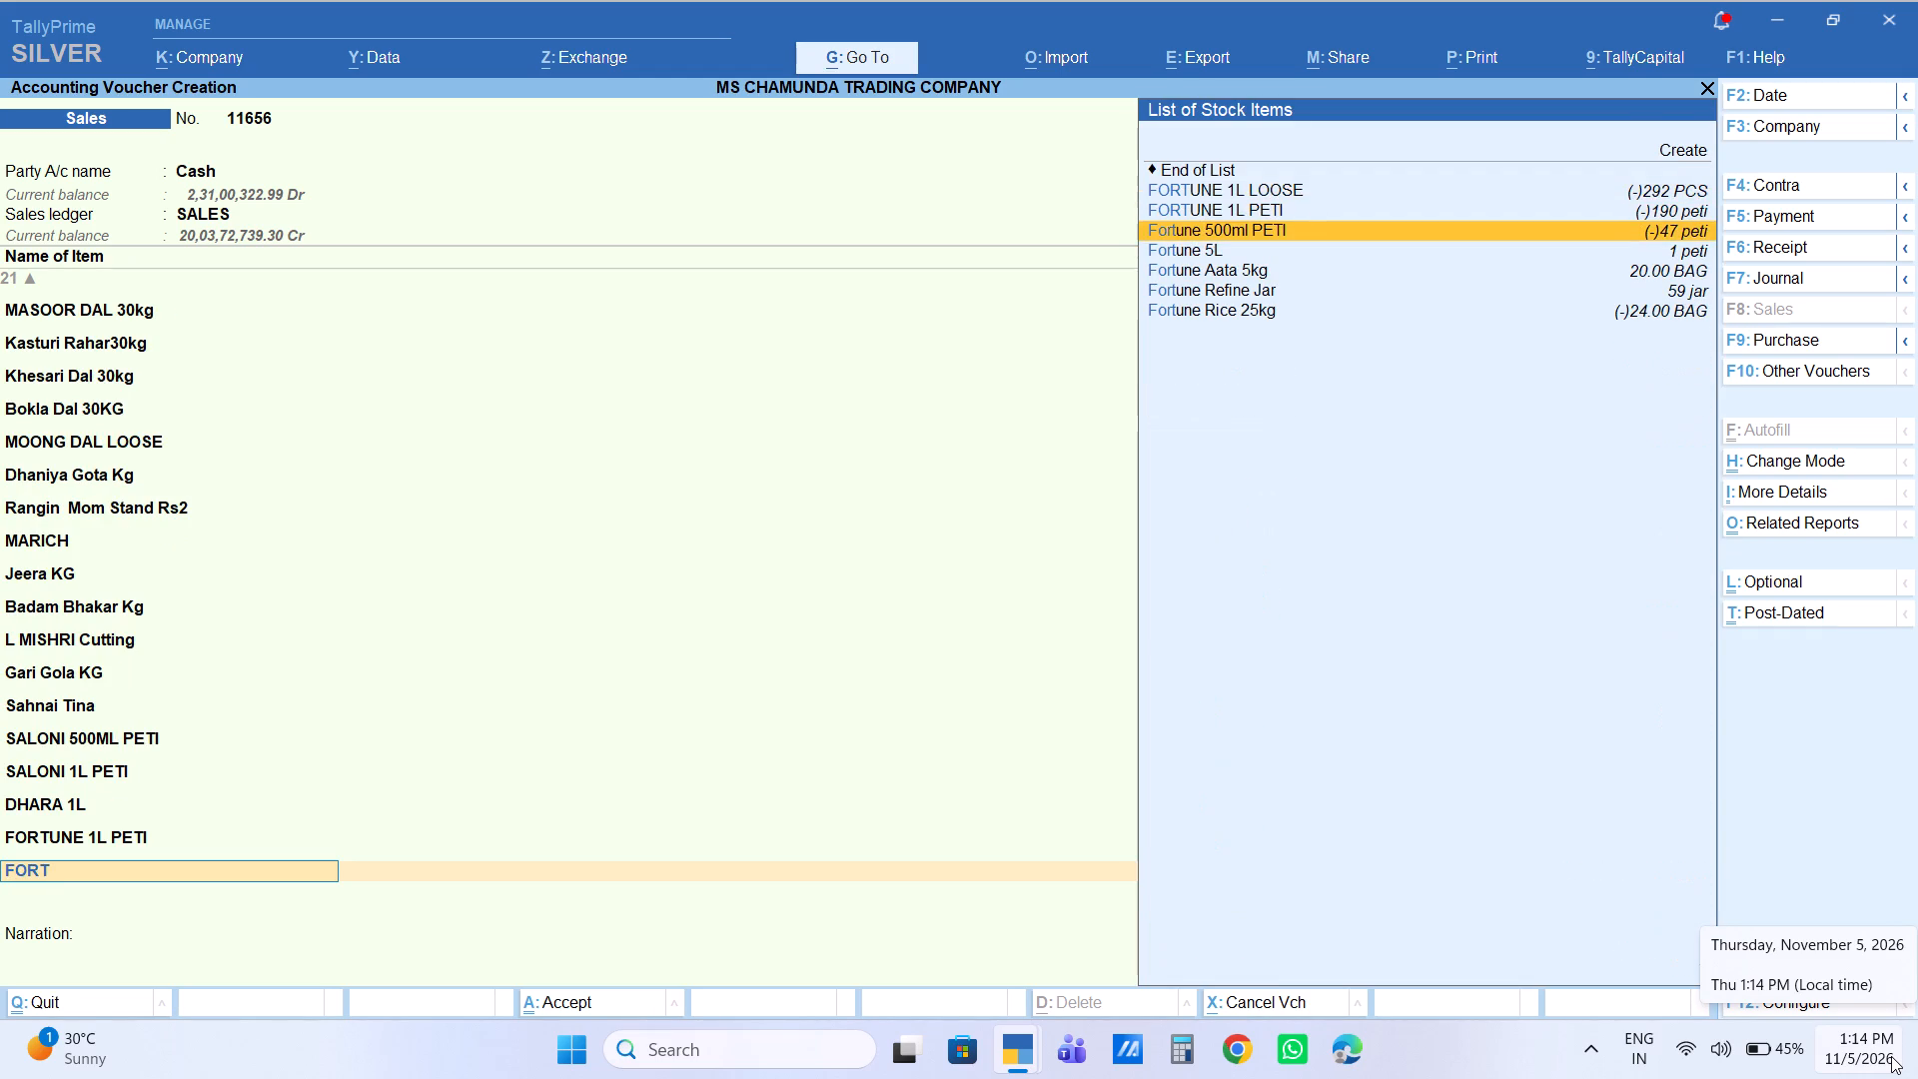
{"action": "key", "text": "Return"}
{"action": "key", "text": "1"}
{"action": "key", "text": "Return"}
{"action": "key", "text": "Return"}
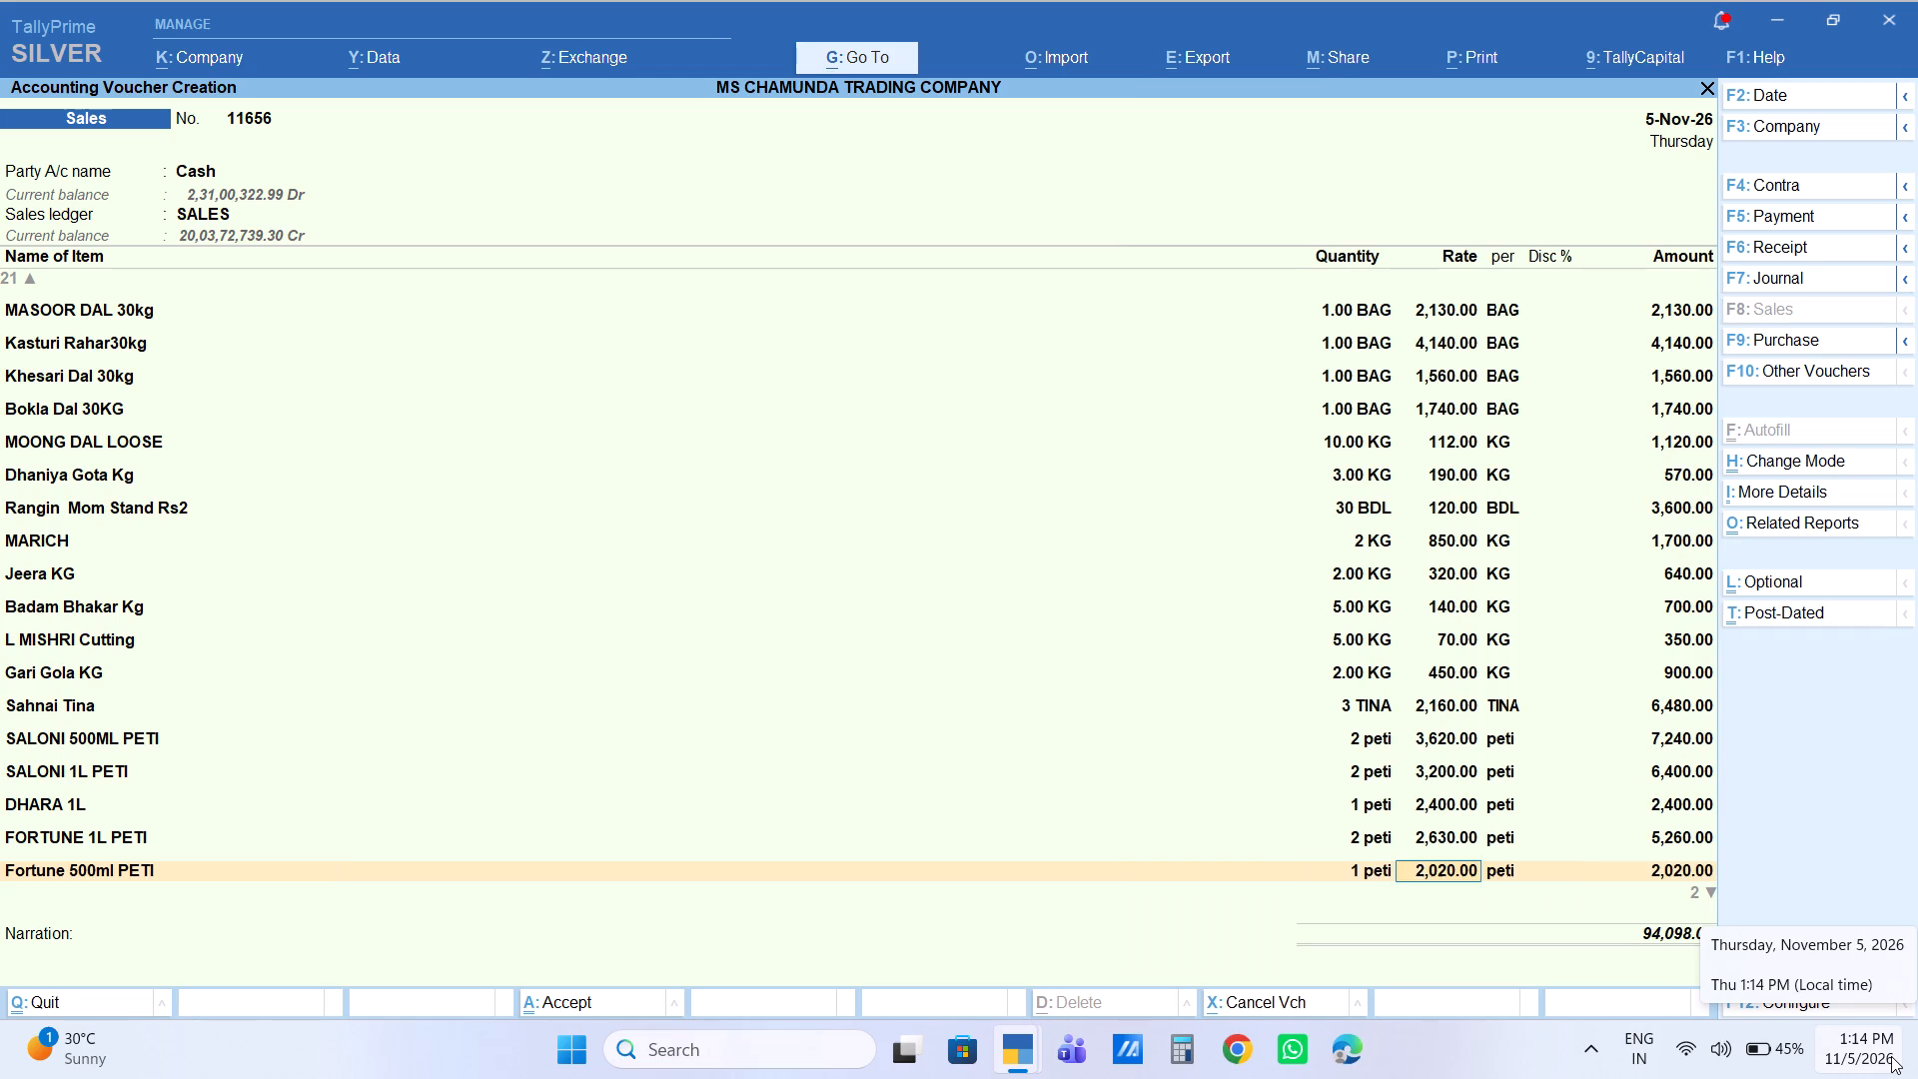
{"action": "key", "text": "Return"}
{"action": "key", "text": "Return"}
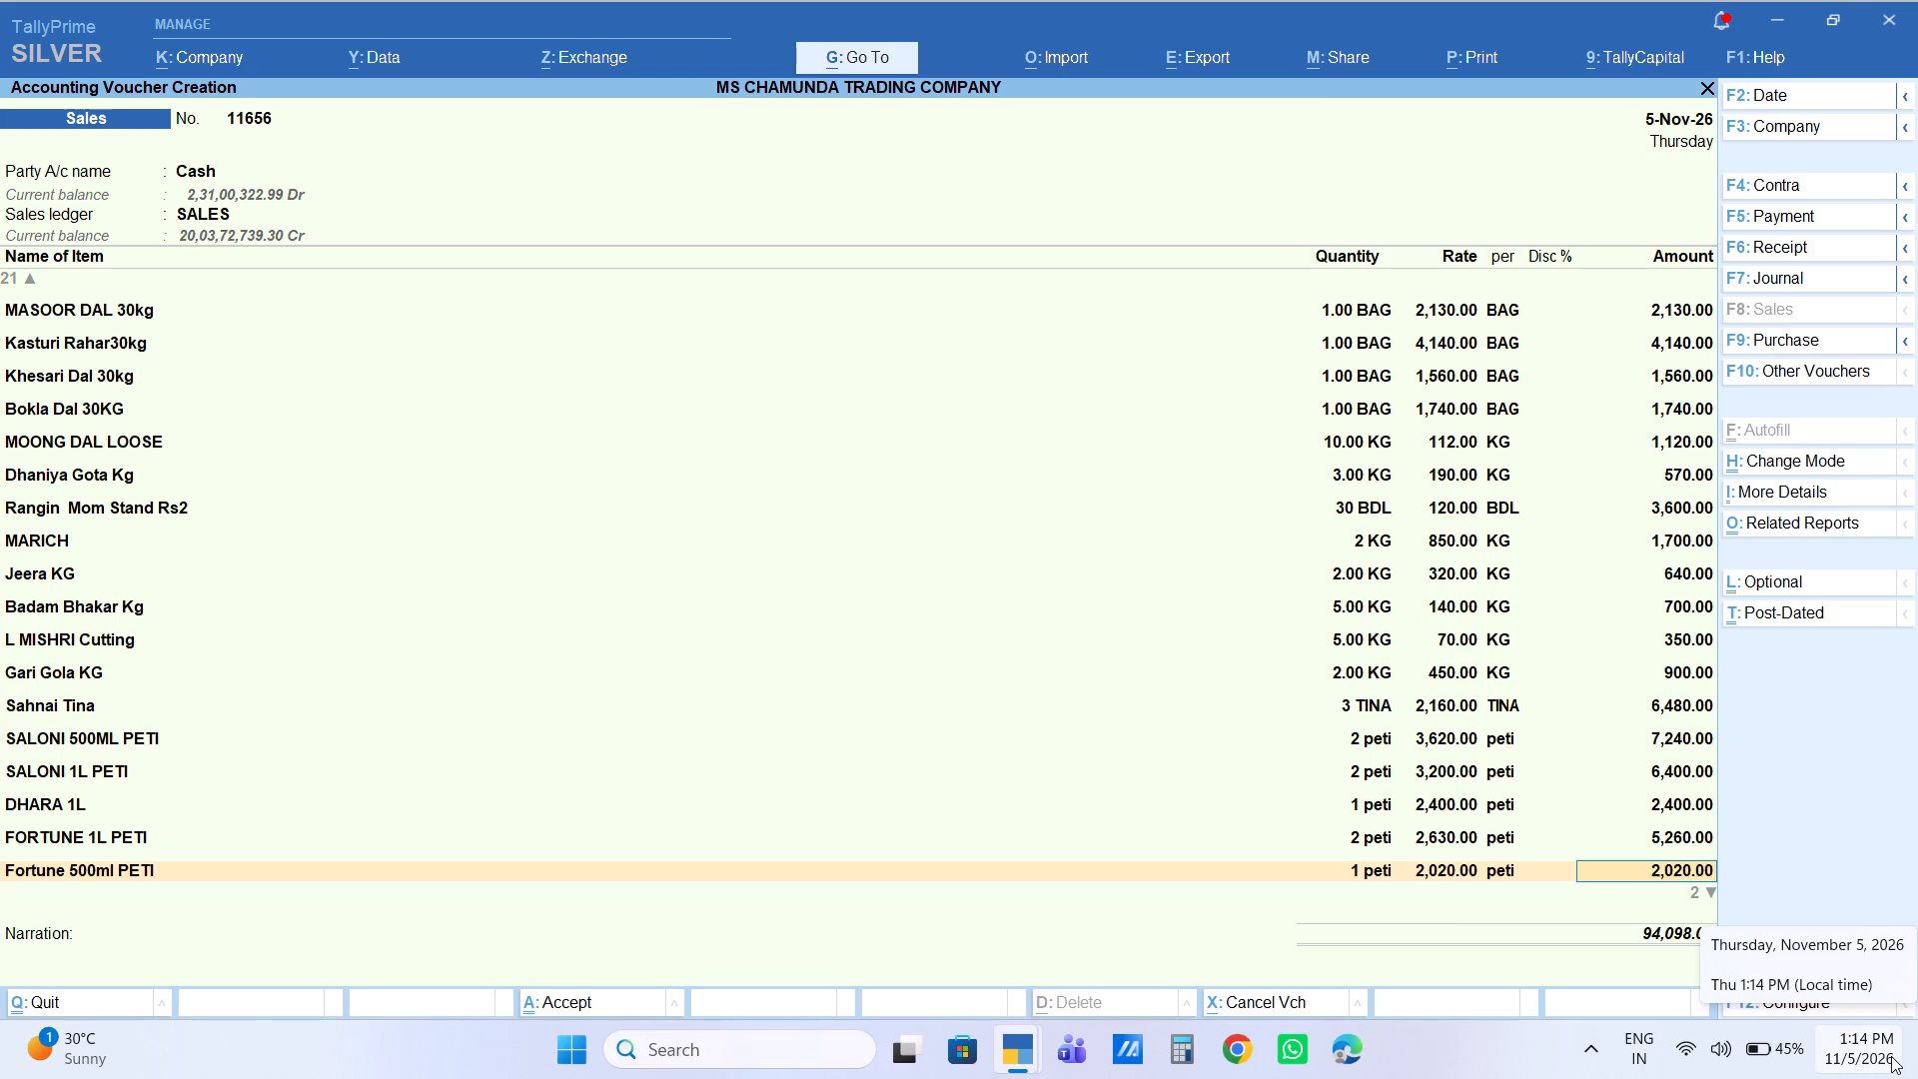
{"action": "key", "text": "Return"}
Add 2 peti of Nepali 1L to the sales voucher at the default rate of 1,050.00.
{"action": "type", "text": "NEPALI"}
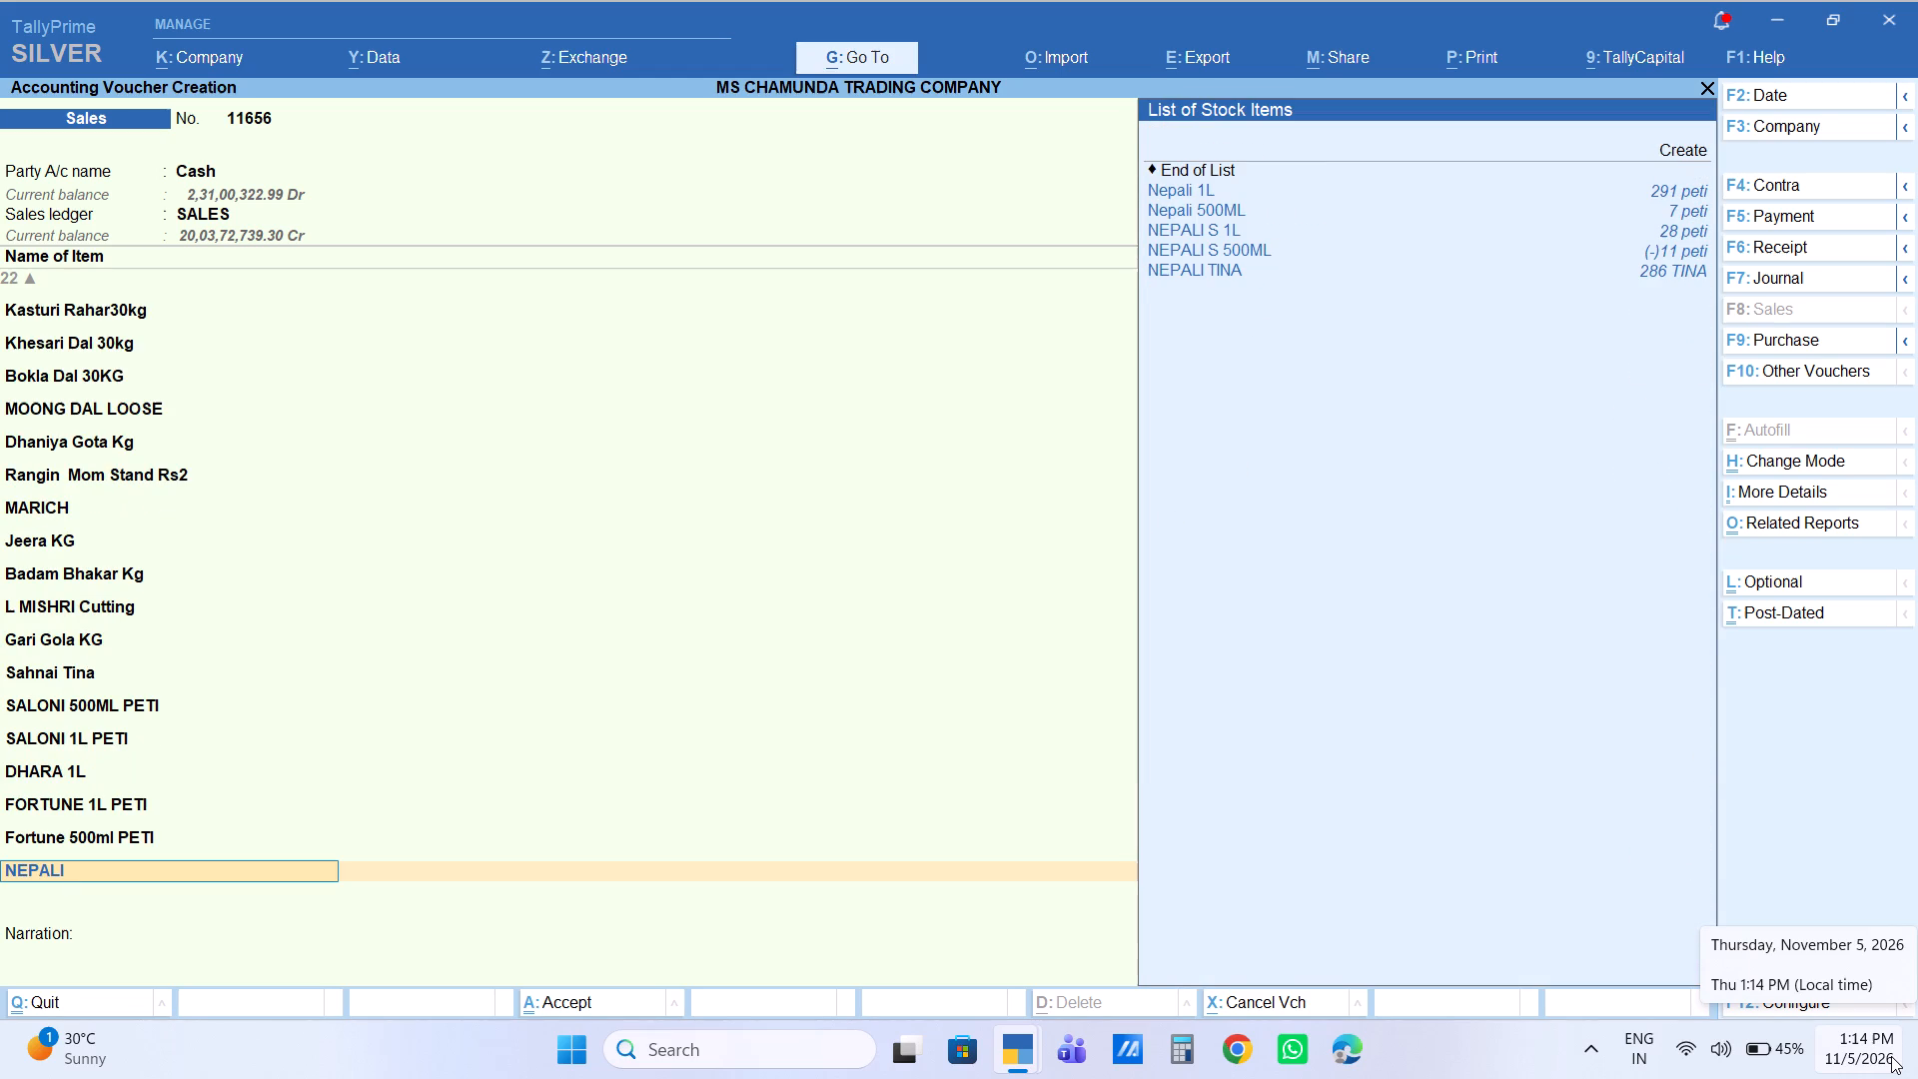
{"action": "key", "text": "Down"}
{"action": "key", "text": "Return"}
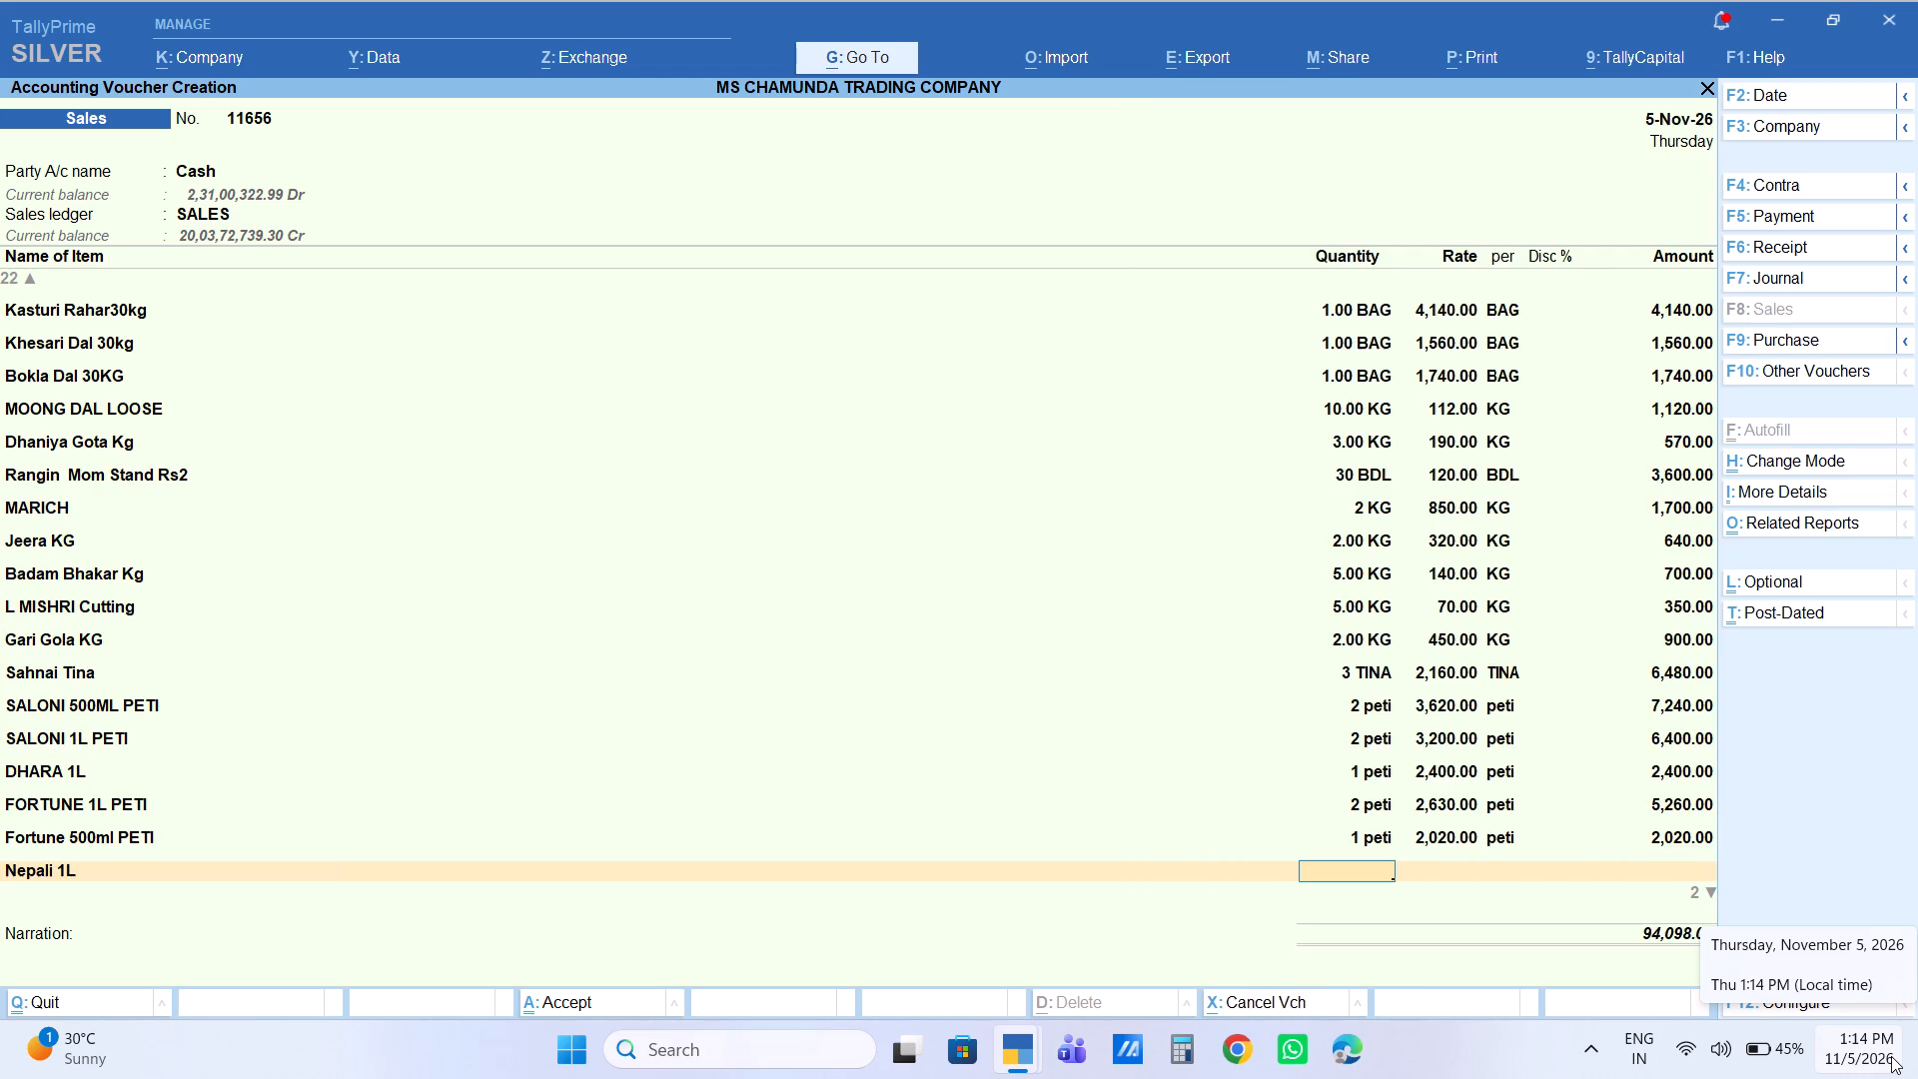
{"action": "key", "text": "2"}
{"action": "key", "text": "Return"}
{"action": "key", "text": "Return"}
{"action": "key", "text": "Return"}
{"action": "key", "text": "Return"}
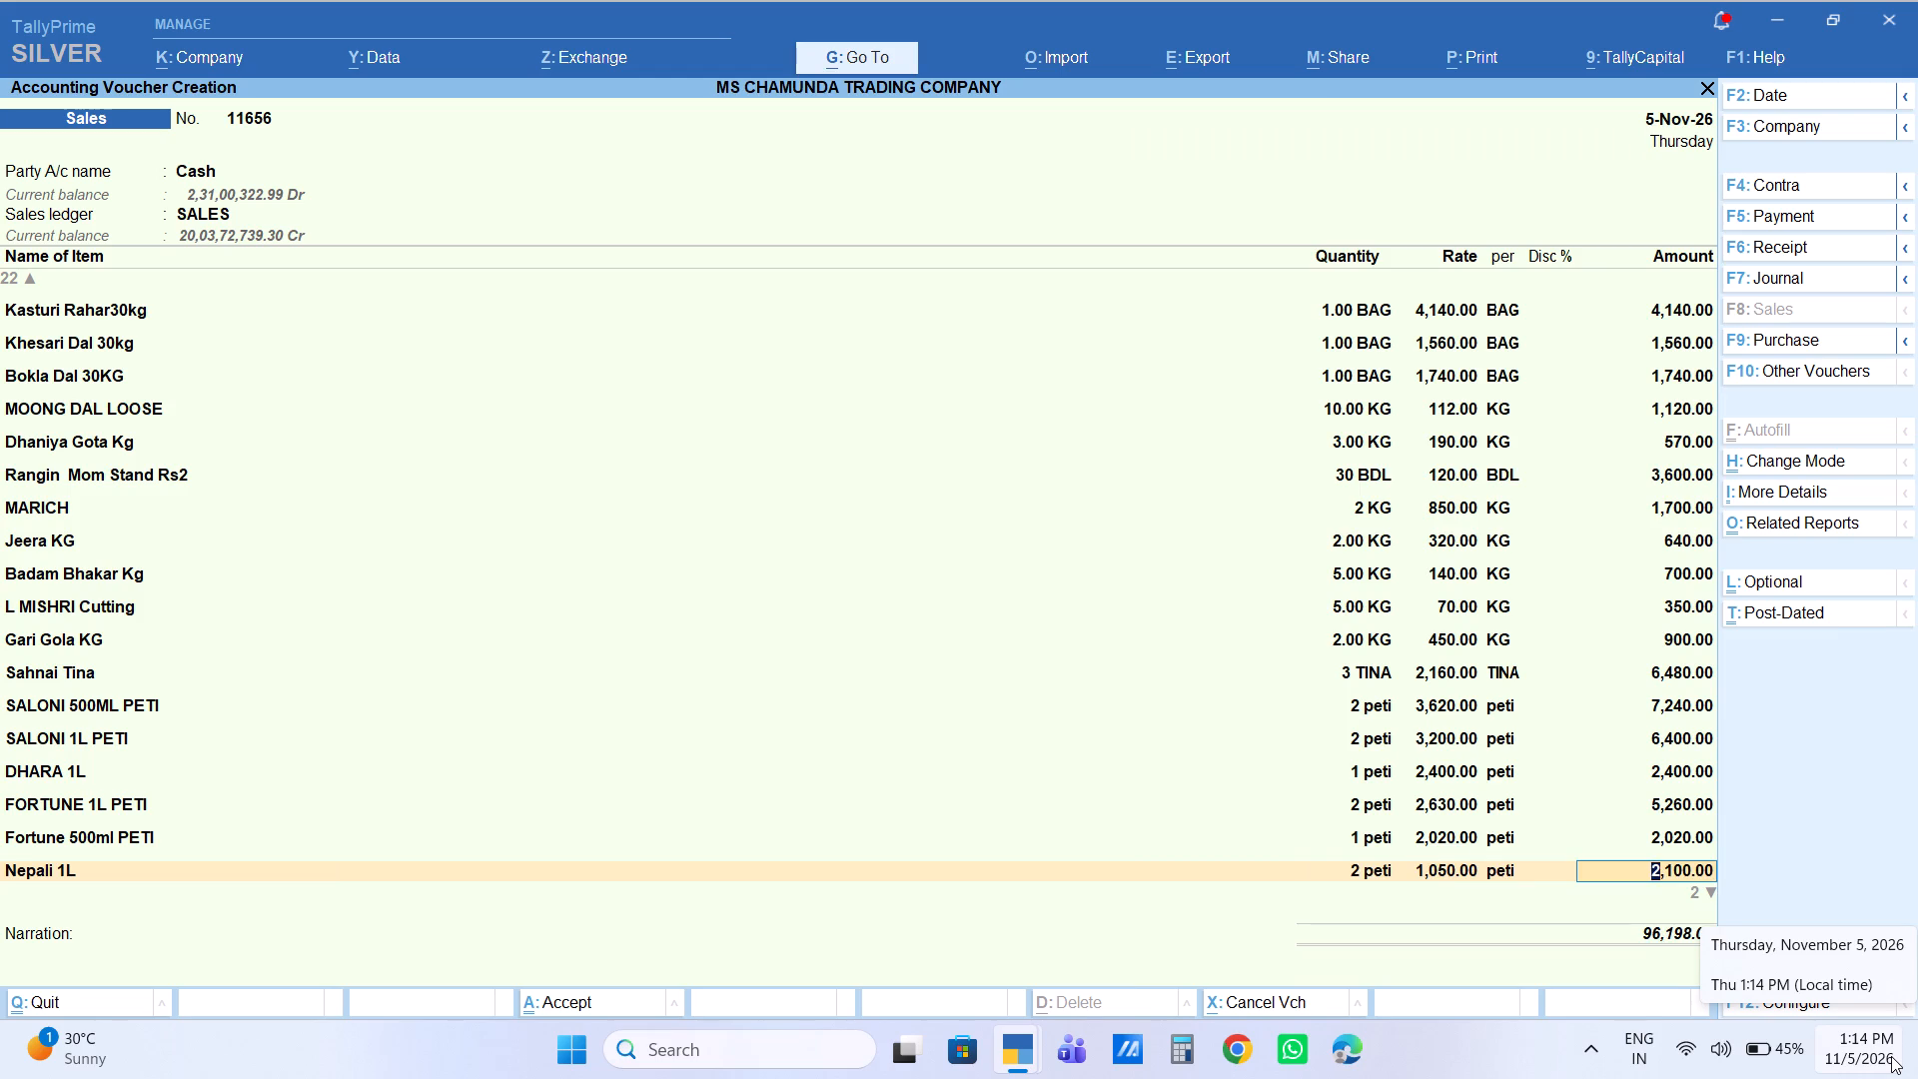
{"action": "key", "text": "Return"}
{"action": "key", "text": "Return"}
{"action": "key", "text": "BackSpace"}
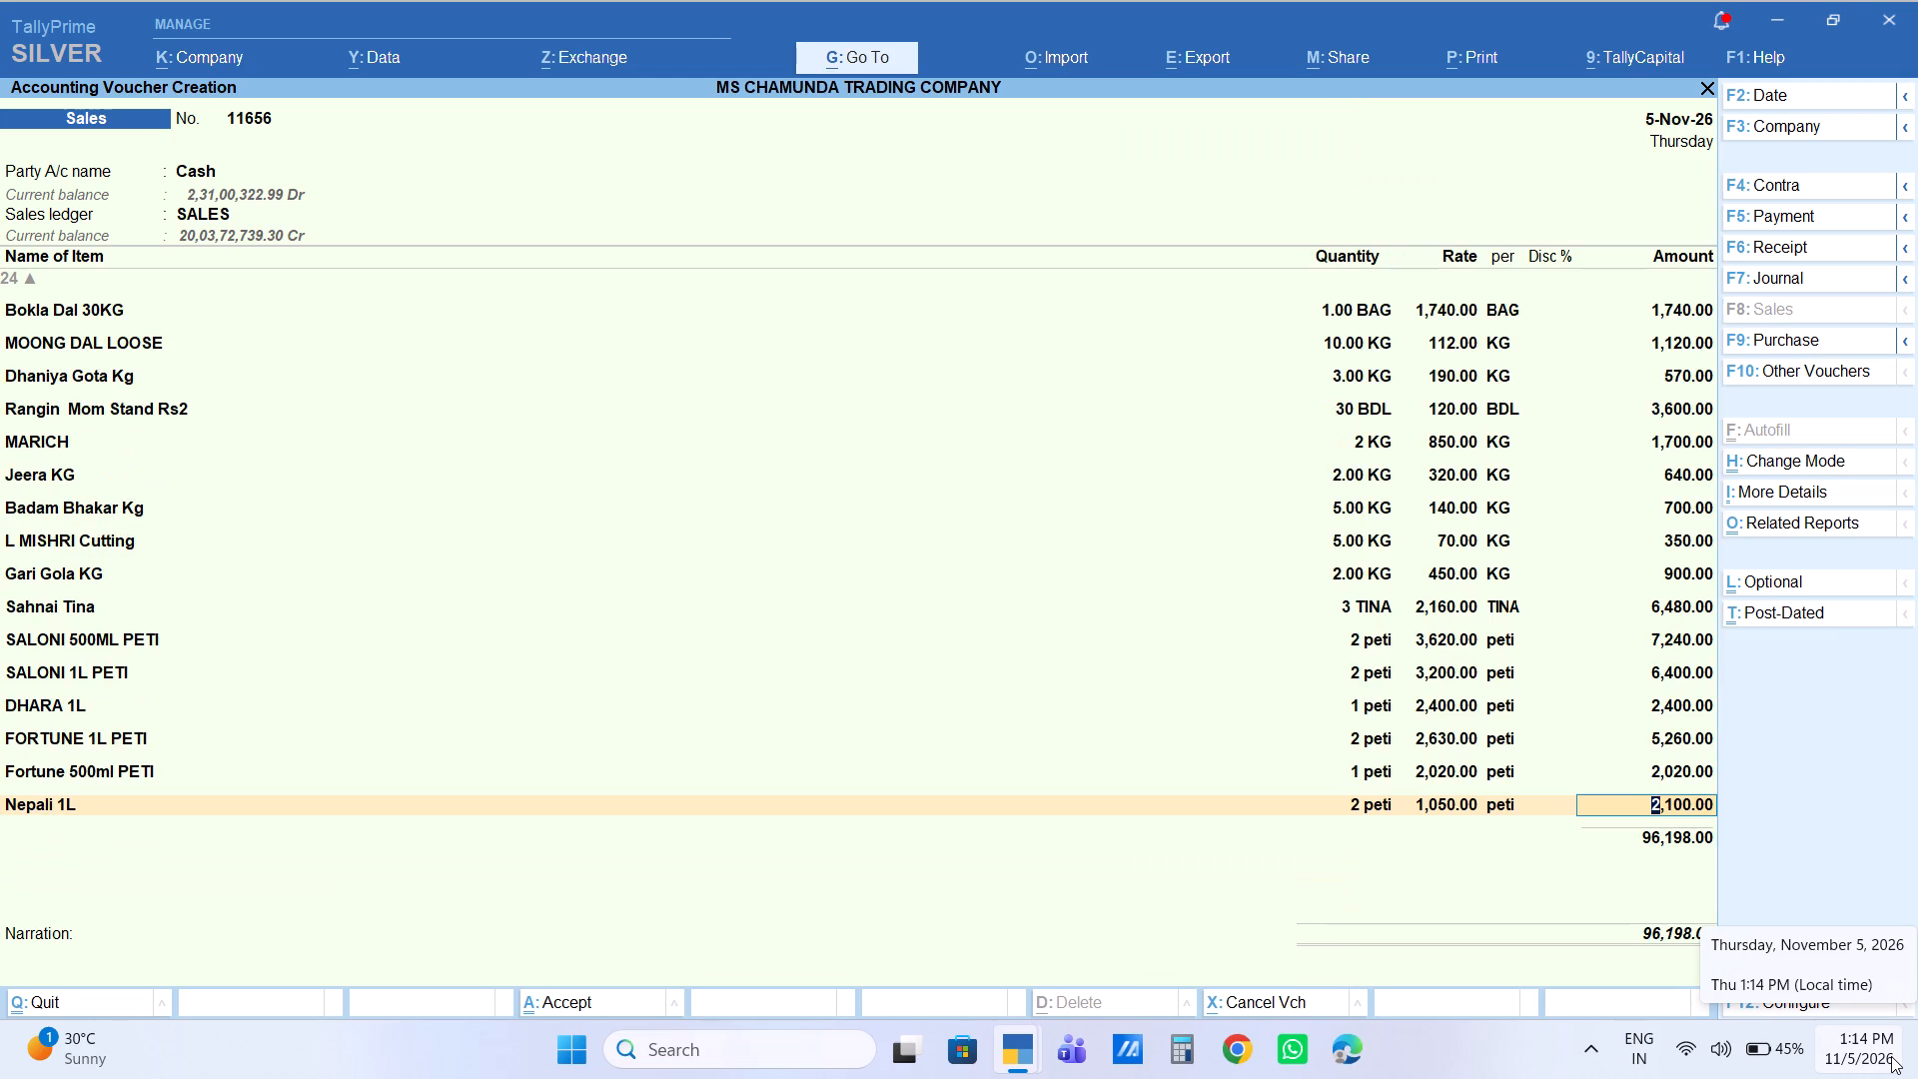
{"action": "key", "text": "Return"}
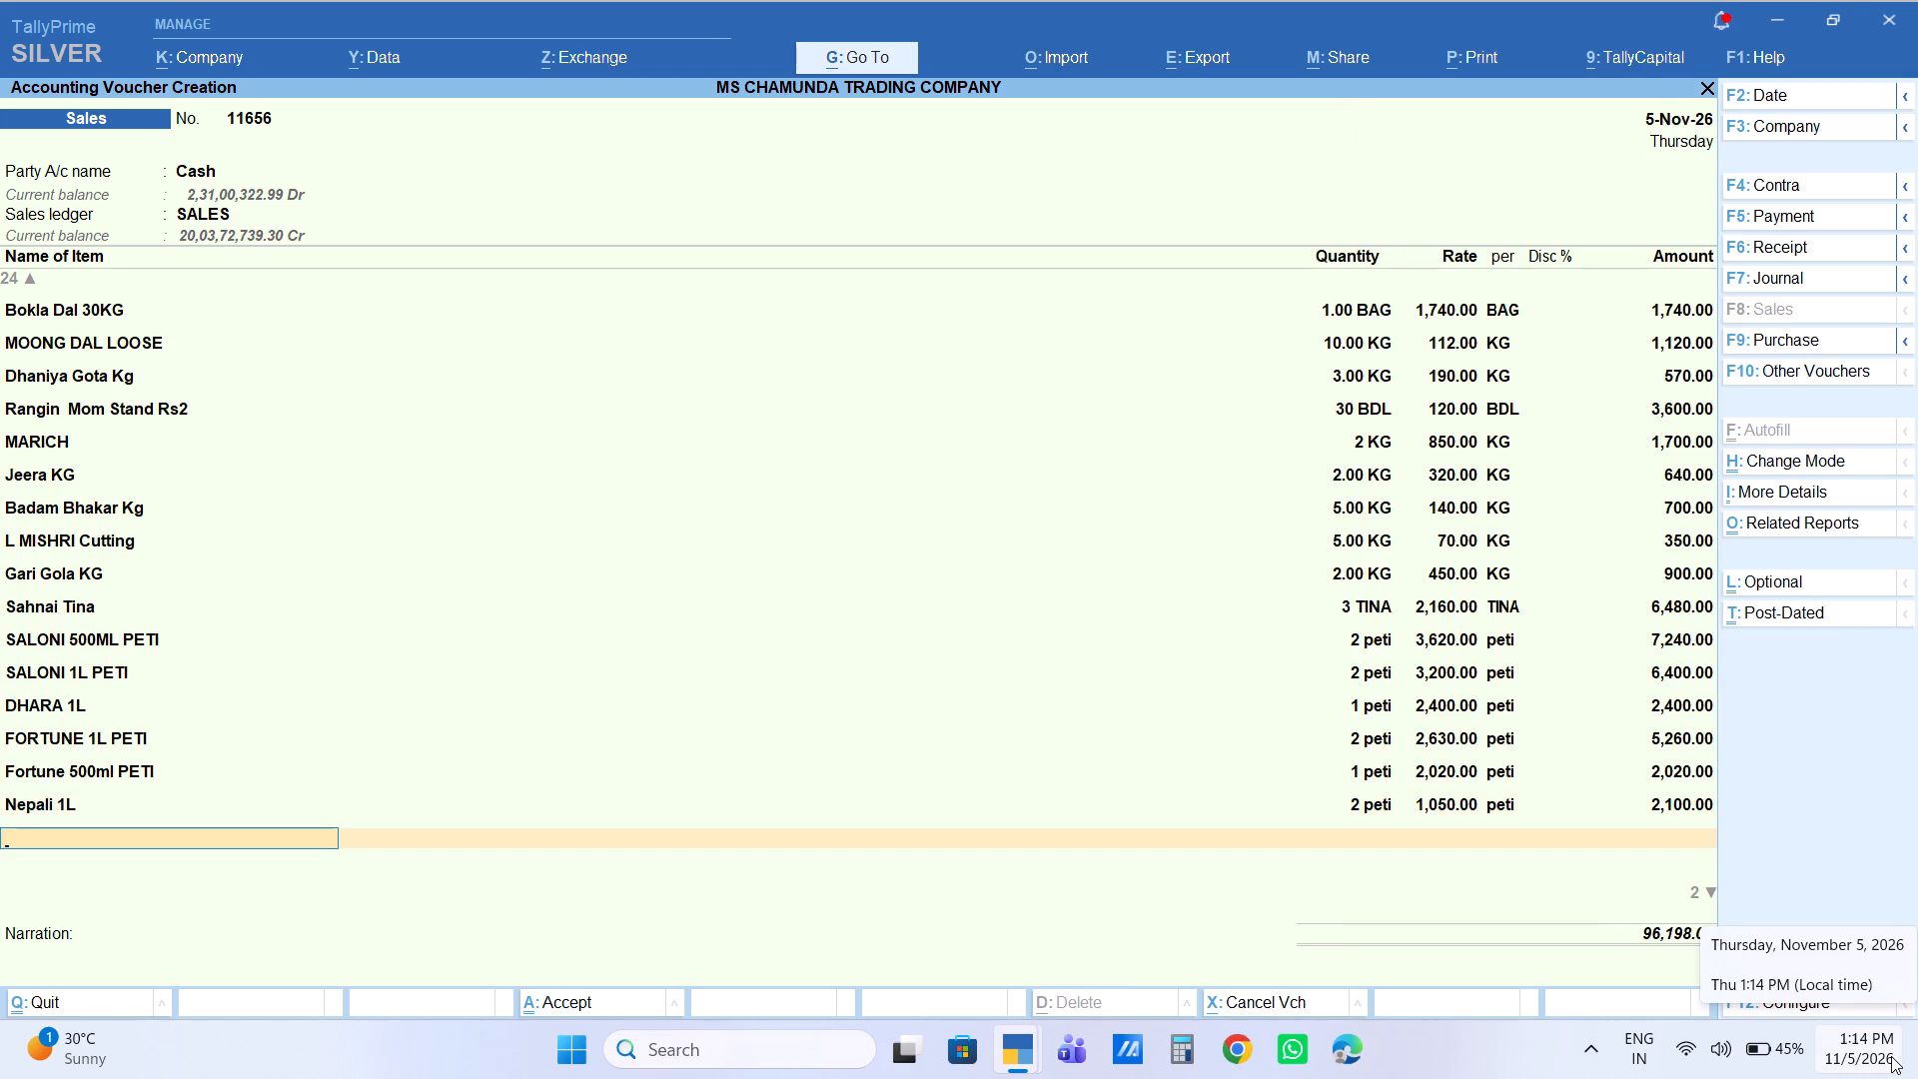
Add 1 peti of Nepali 500ML to the sales voucher with the rate set to 1060.
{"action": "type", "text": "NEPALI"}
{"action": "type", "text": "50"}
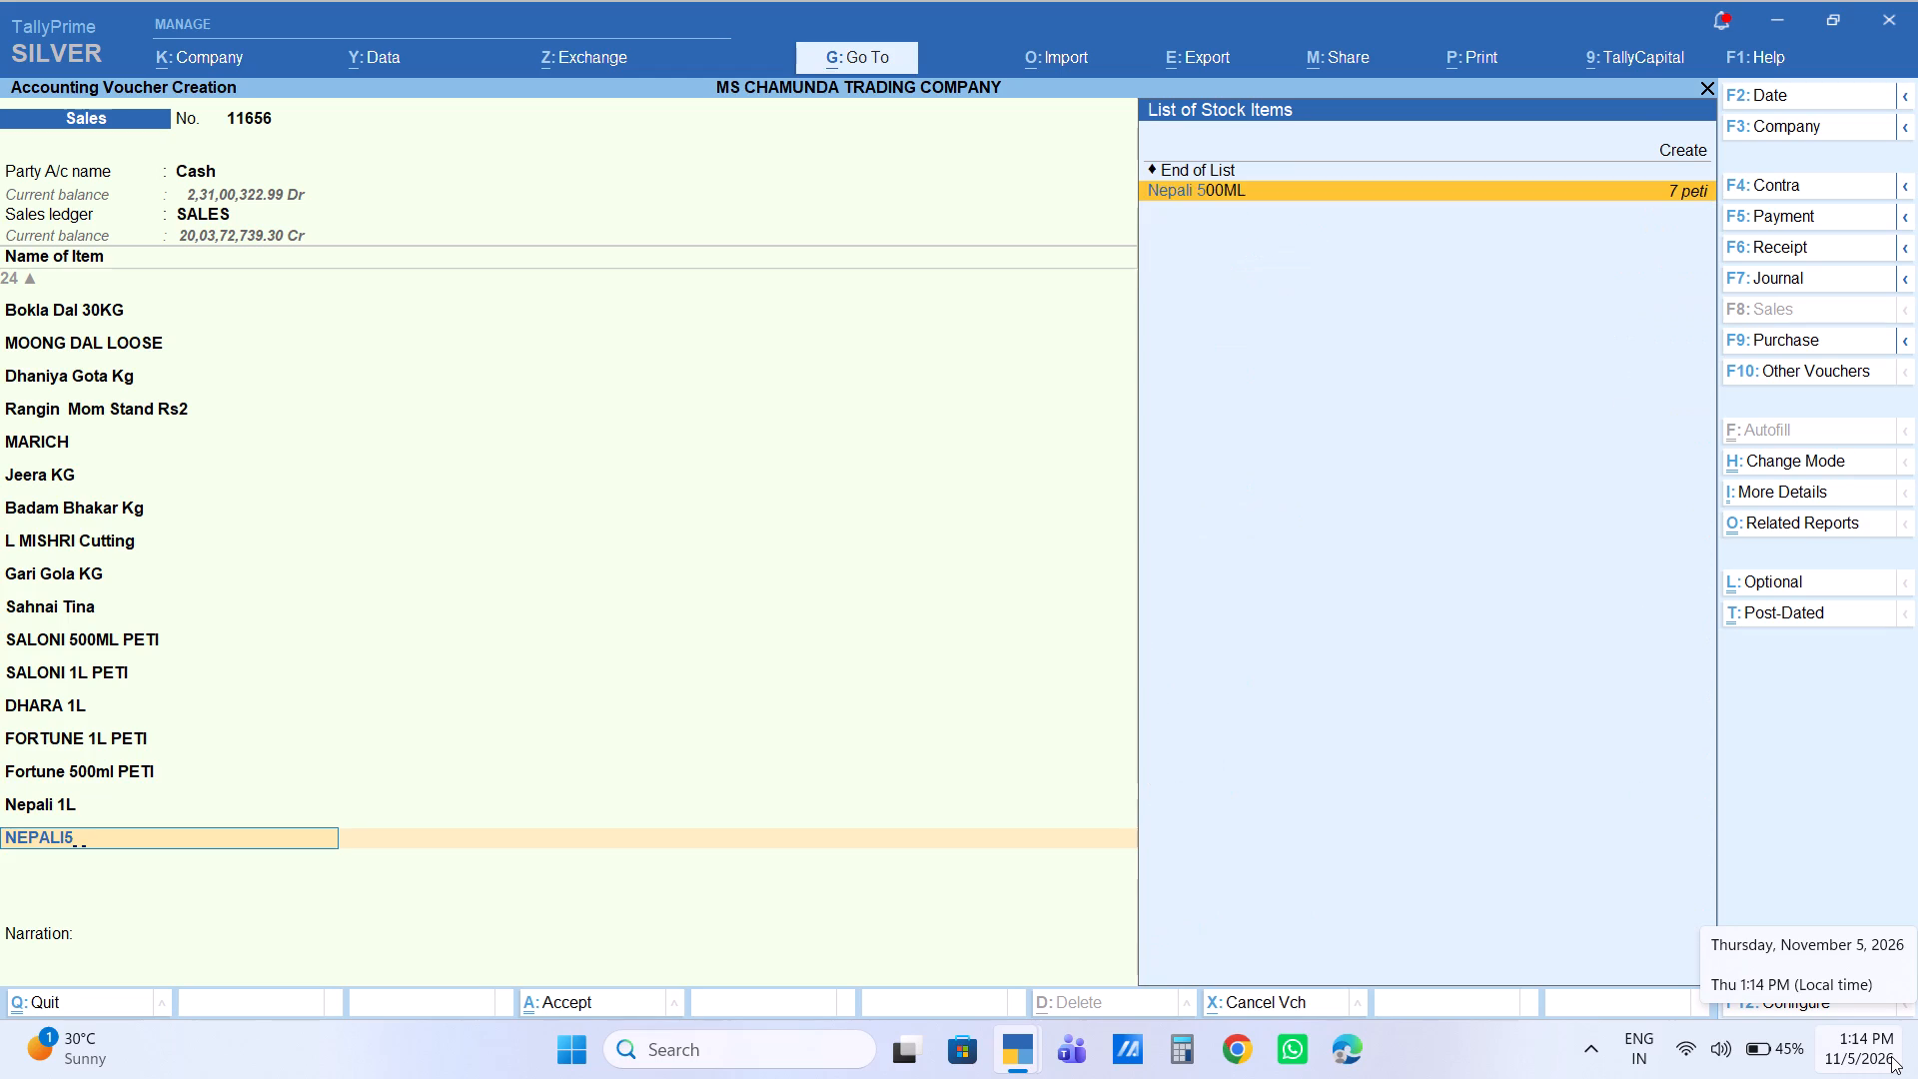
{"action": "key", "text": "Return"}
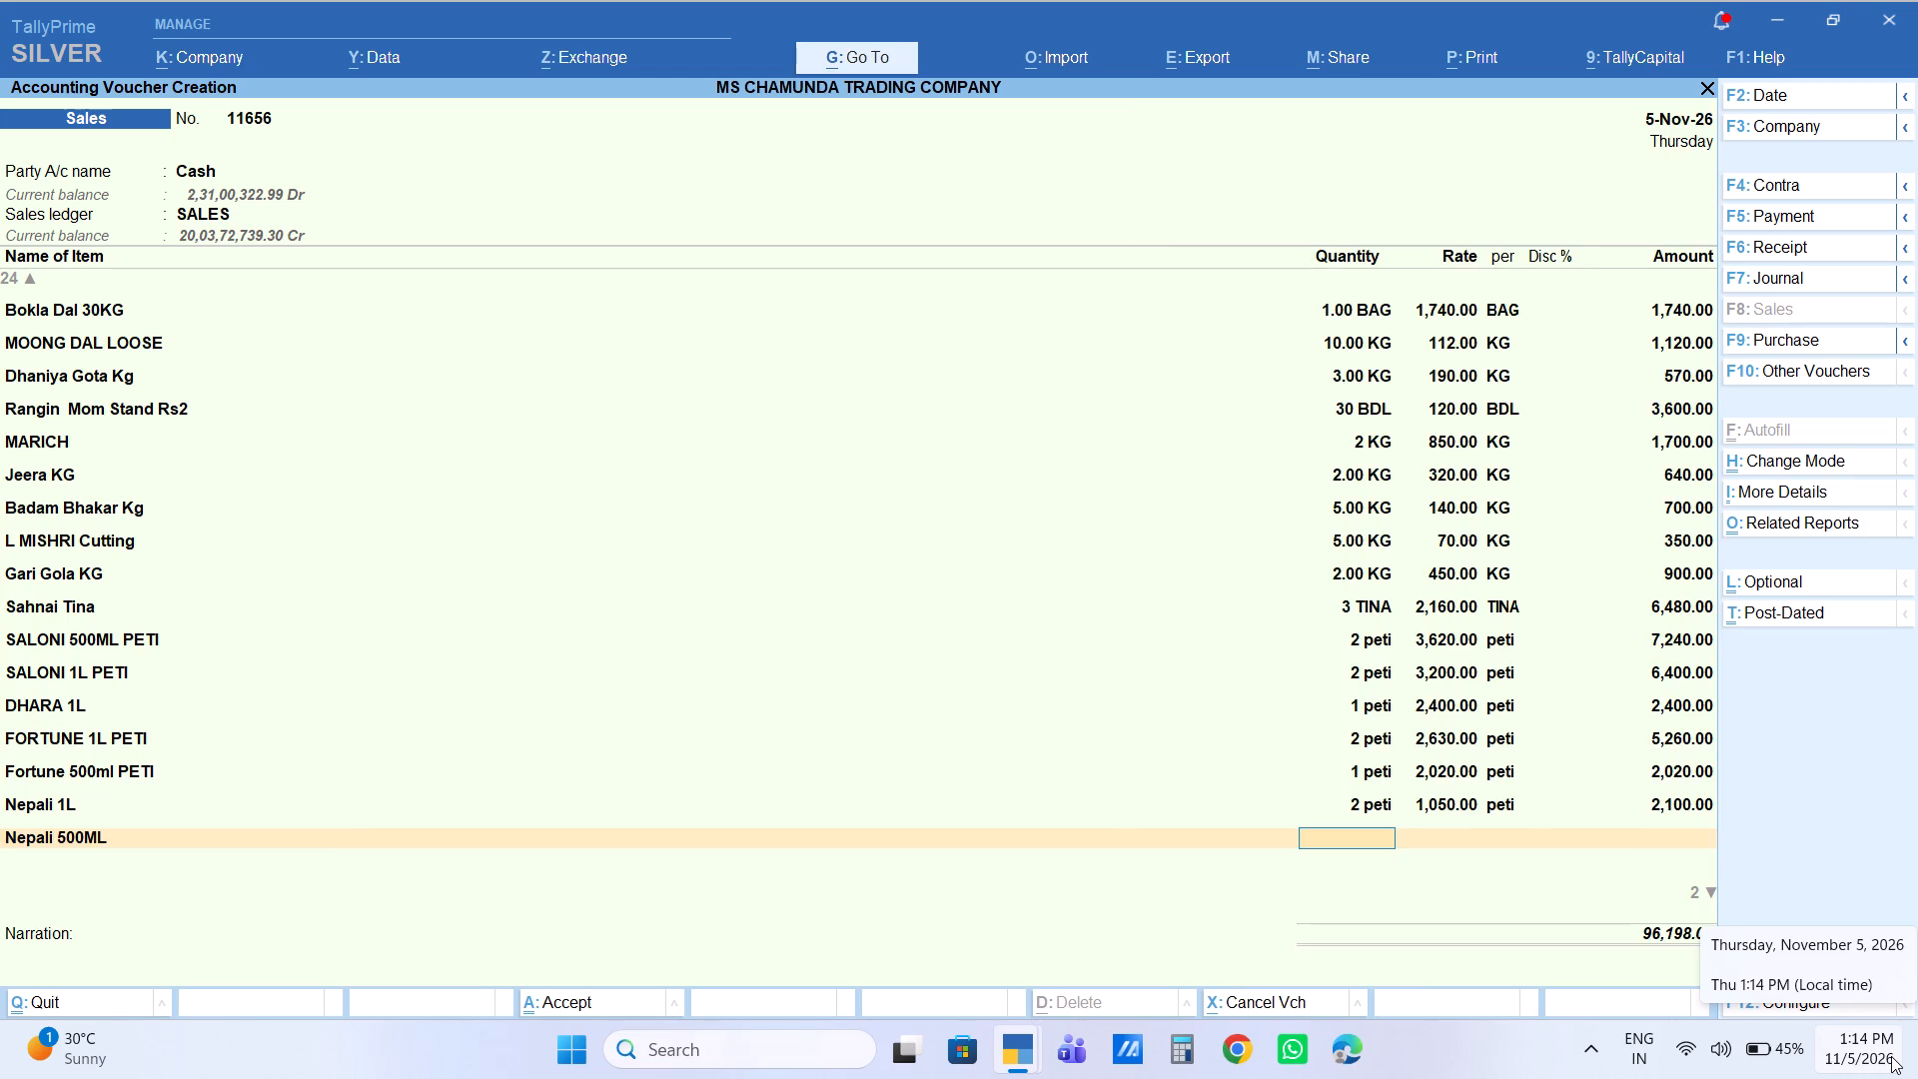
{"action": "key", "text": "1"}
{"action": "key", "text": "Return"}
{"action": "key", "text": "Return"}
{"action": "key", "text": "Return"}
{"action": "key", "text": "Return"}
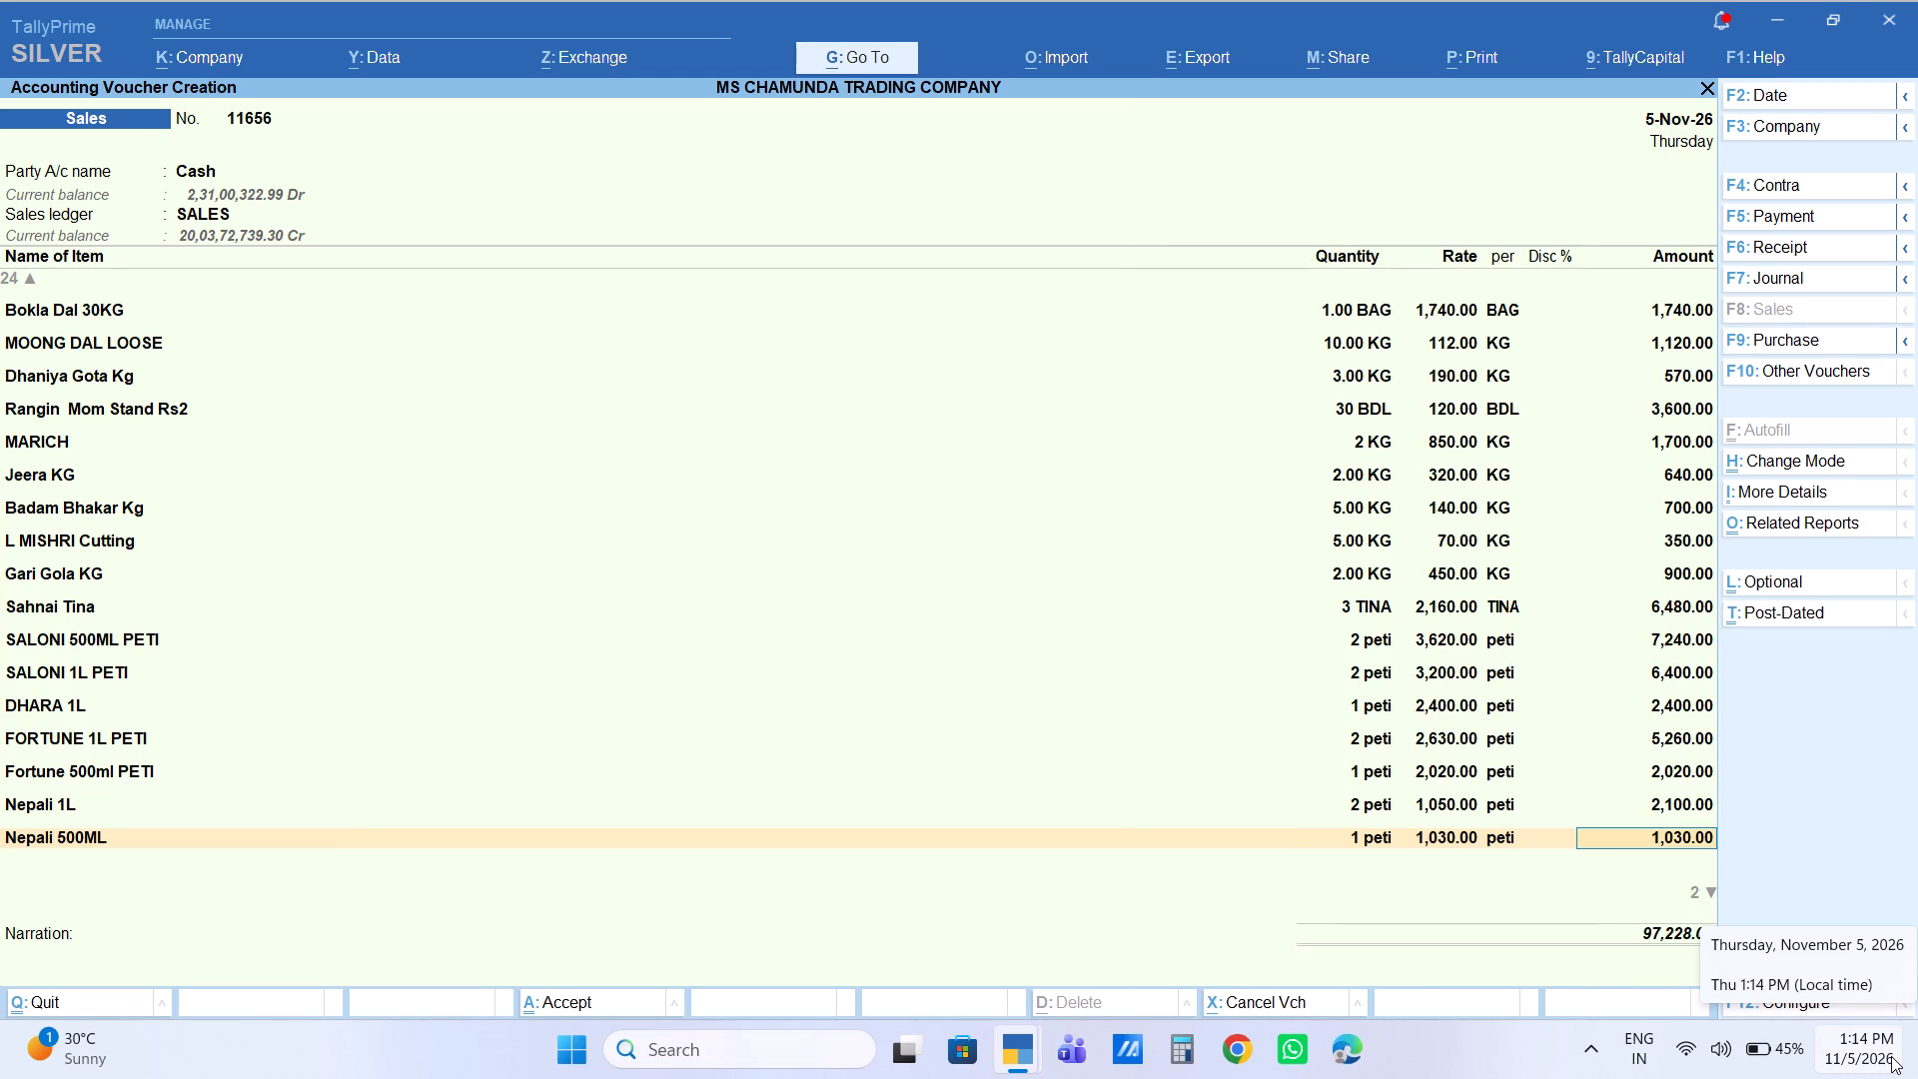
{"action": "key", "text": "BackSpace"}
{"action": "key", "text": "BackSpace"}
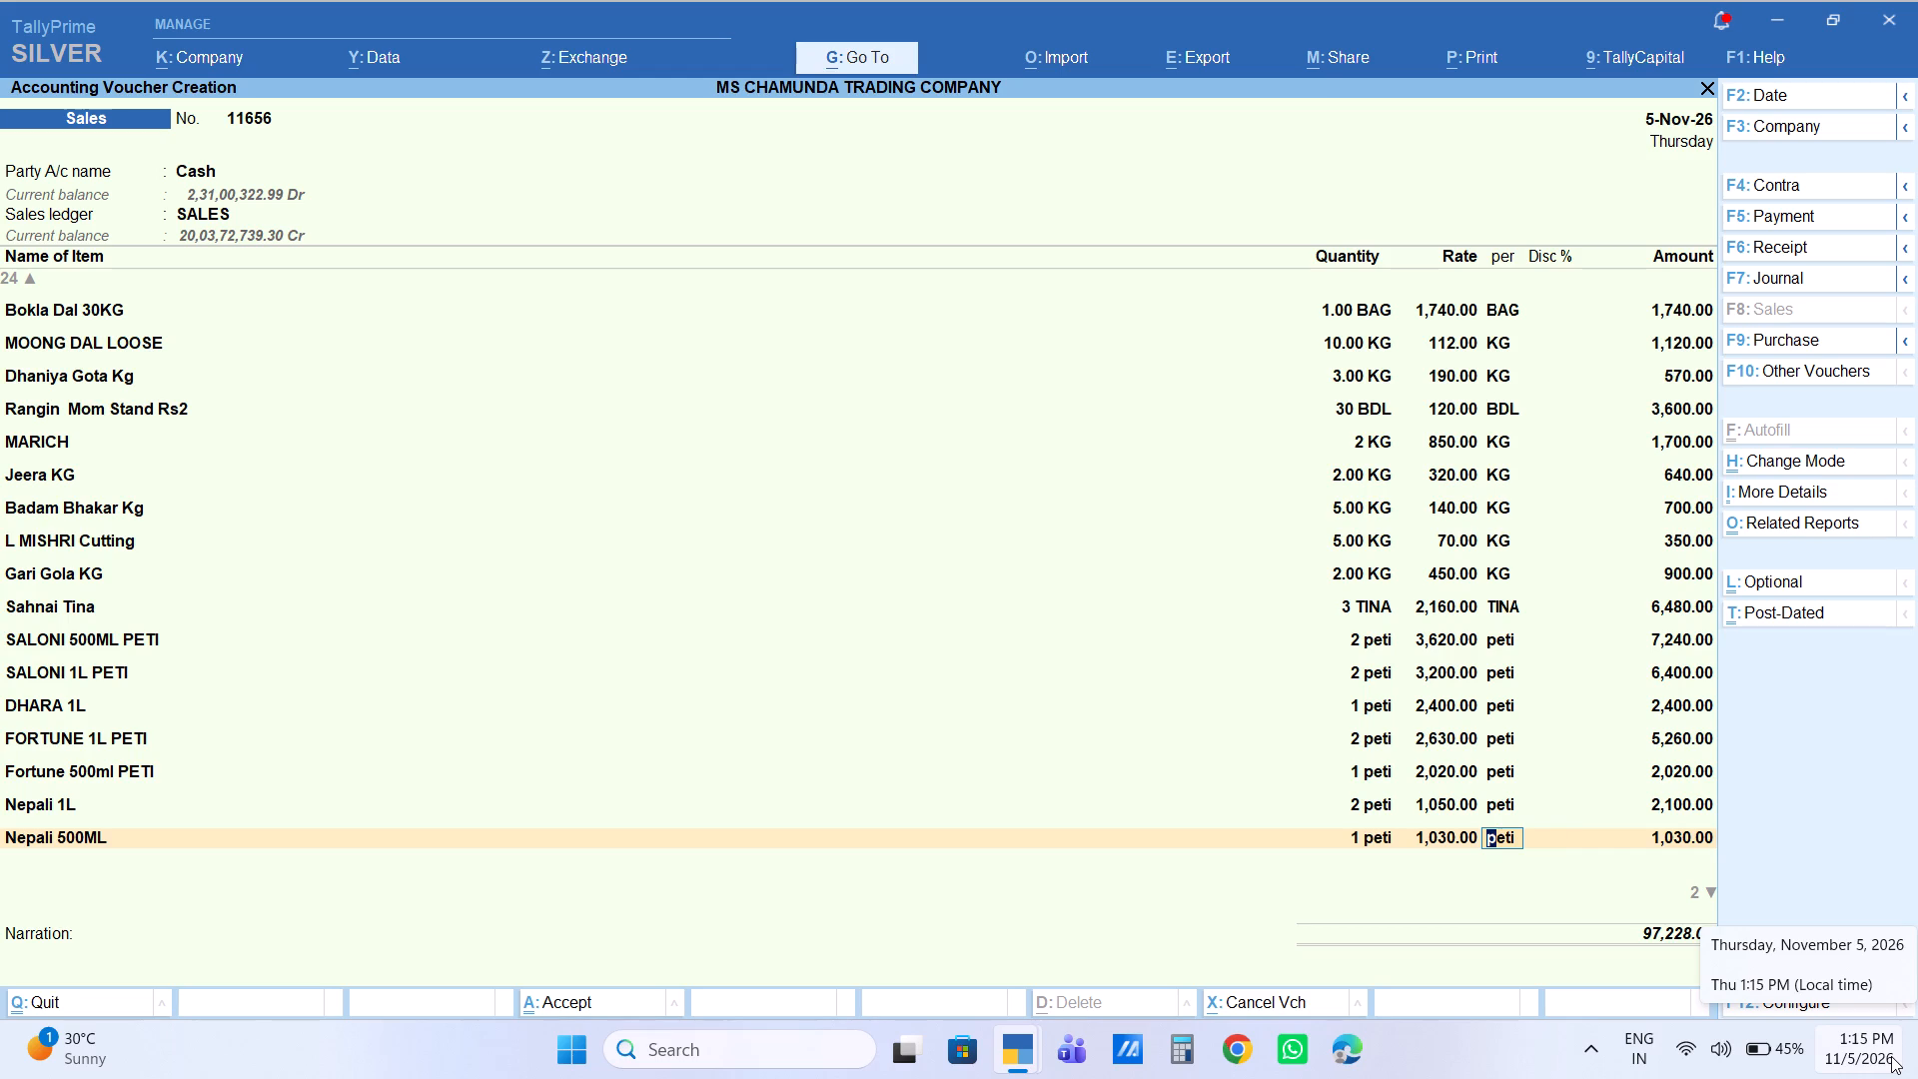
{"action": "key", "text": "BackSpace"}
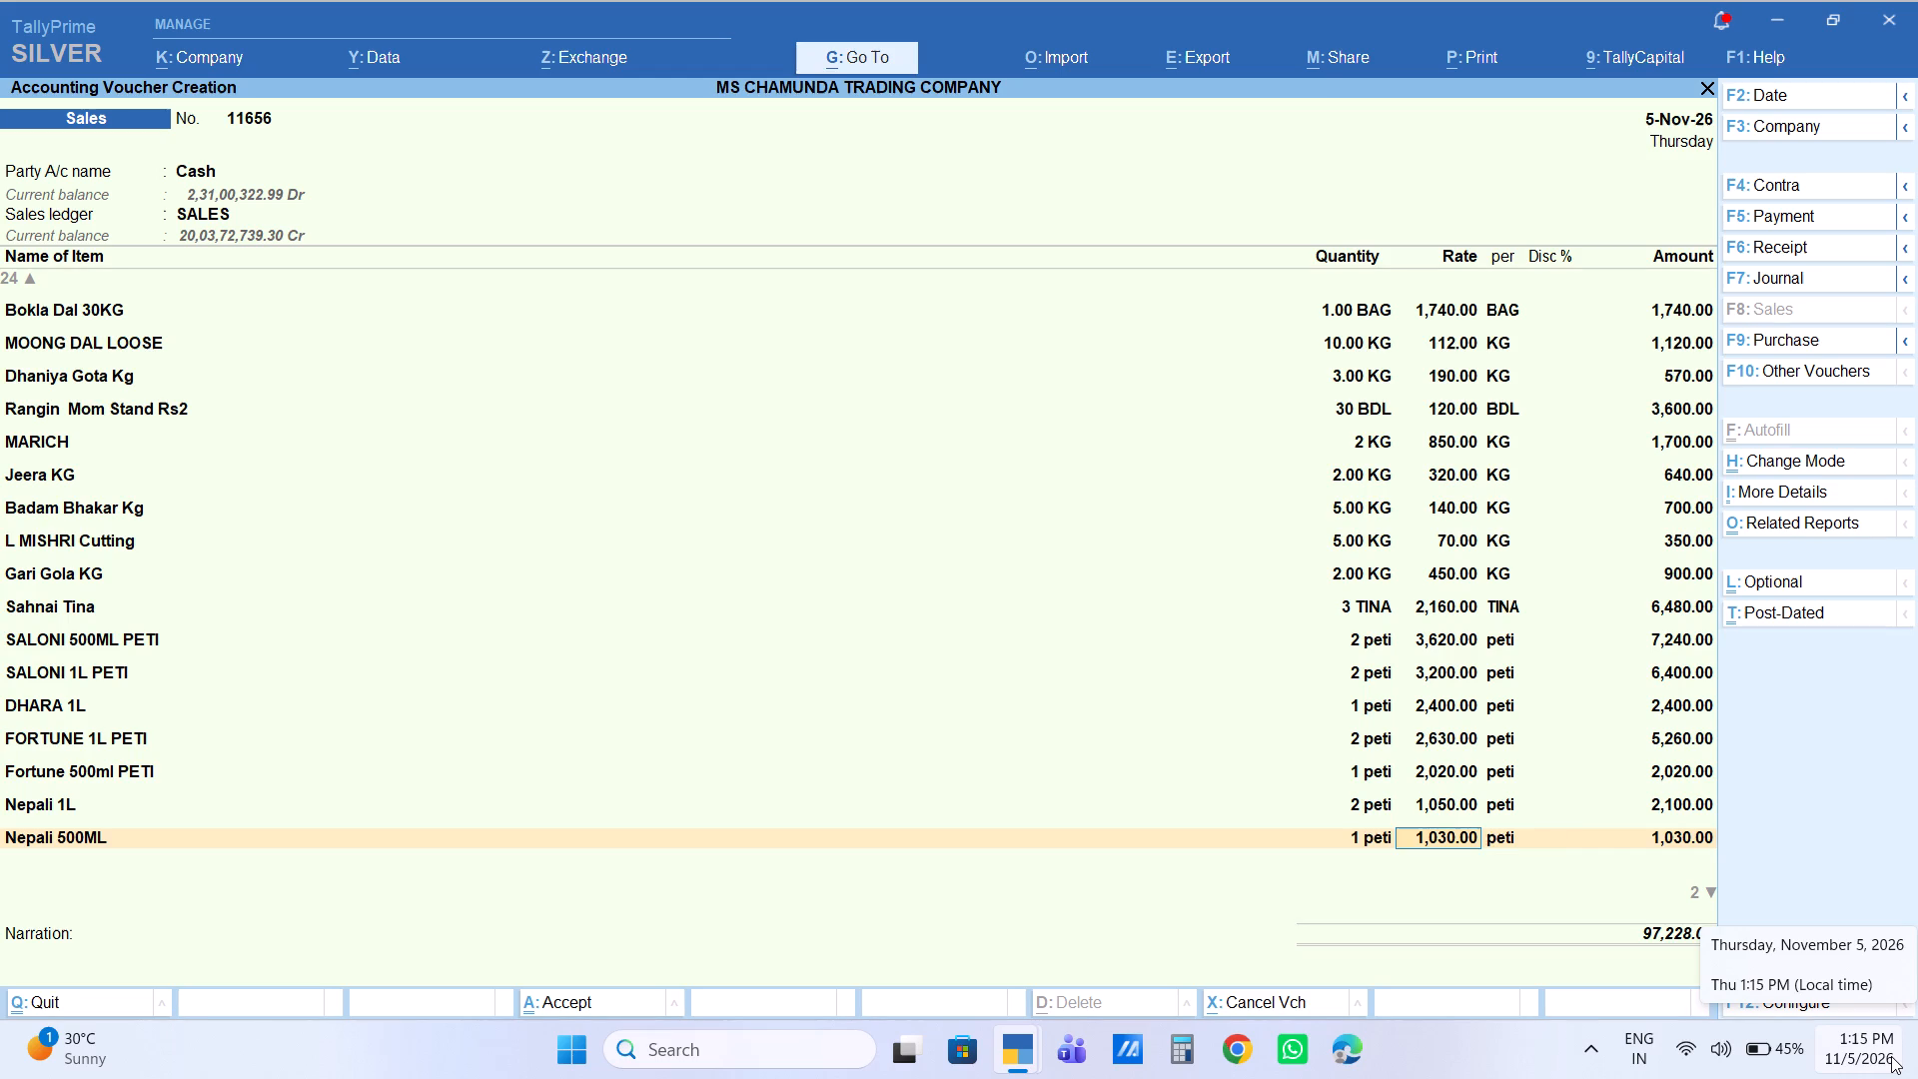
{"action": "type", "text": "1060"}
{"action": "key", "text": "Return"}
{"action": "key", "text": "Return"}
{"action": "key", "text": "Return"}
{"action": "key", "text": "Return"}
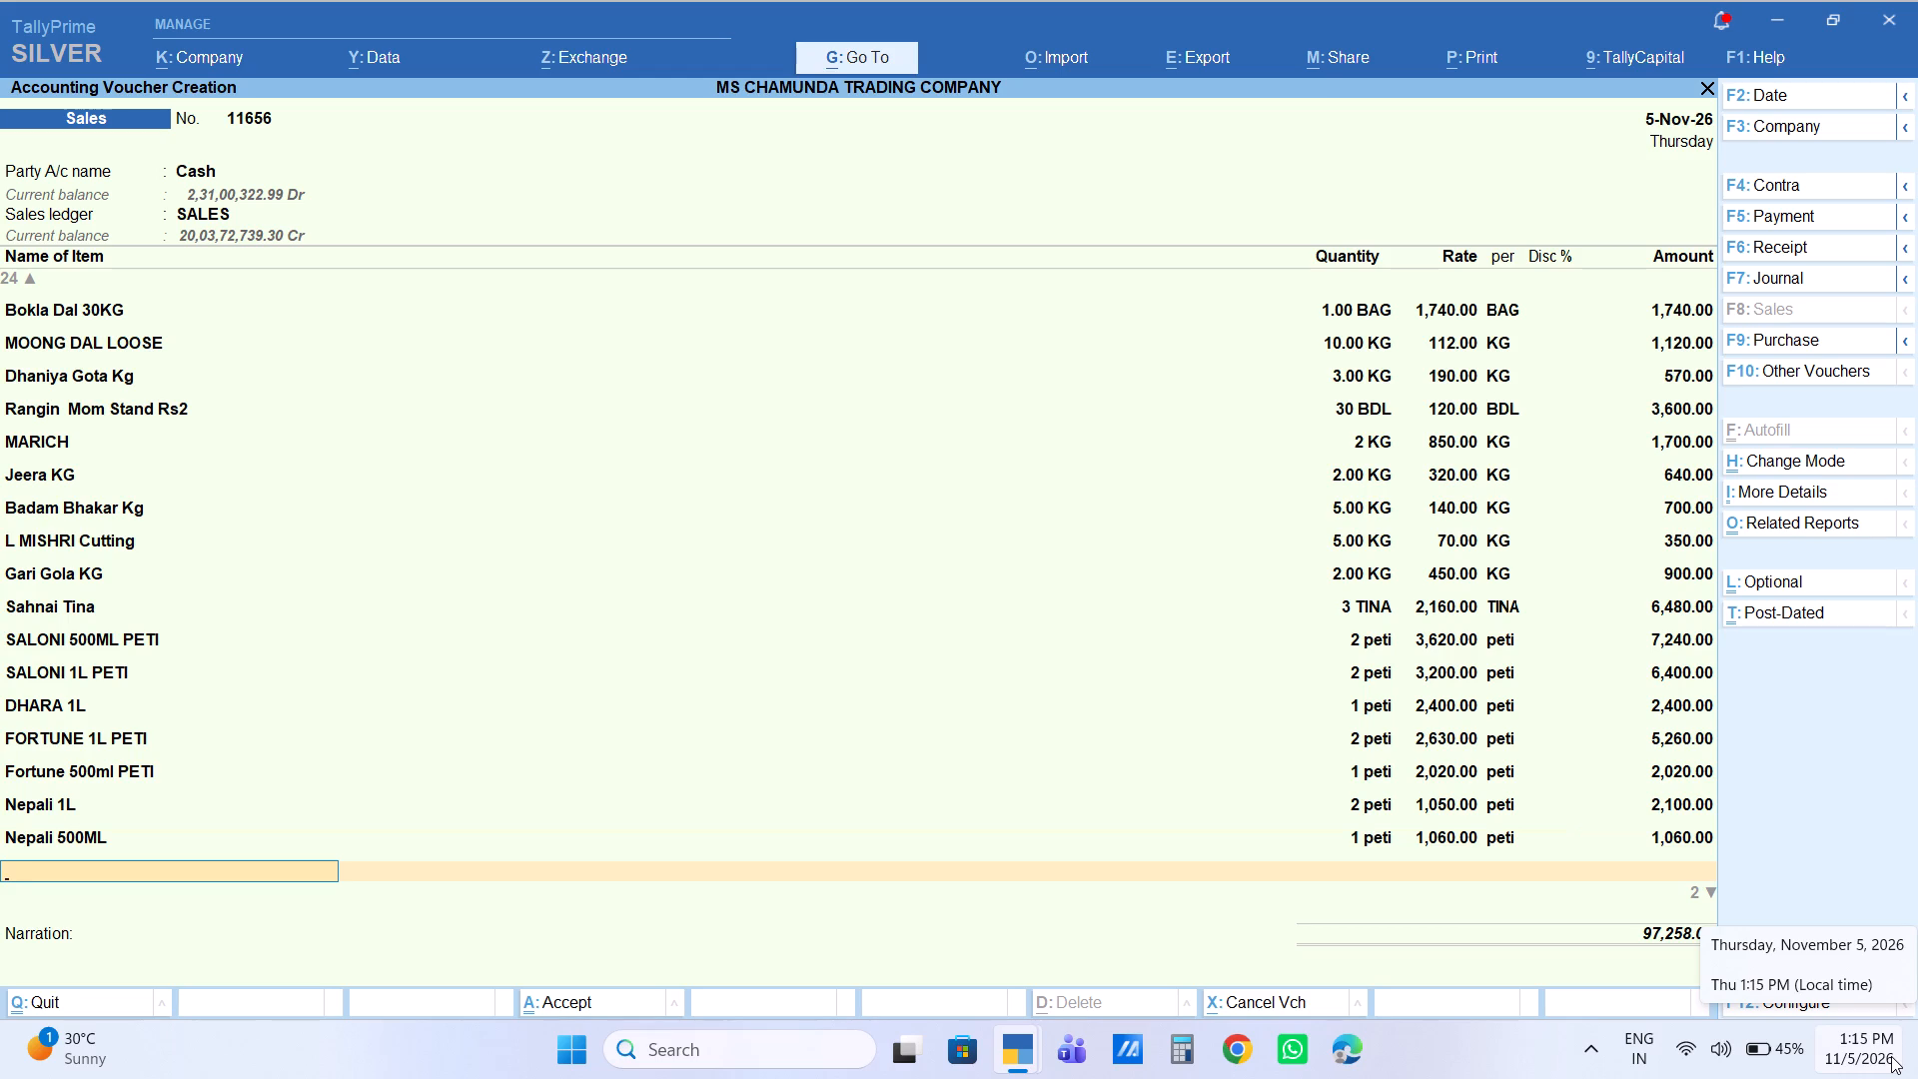
End the item list and add the Labour Charge ledger below the items in the sales voucher.
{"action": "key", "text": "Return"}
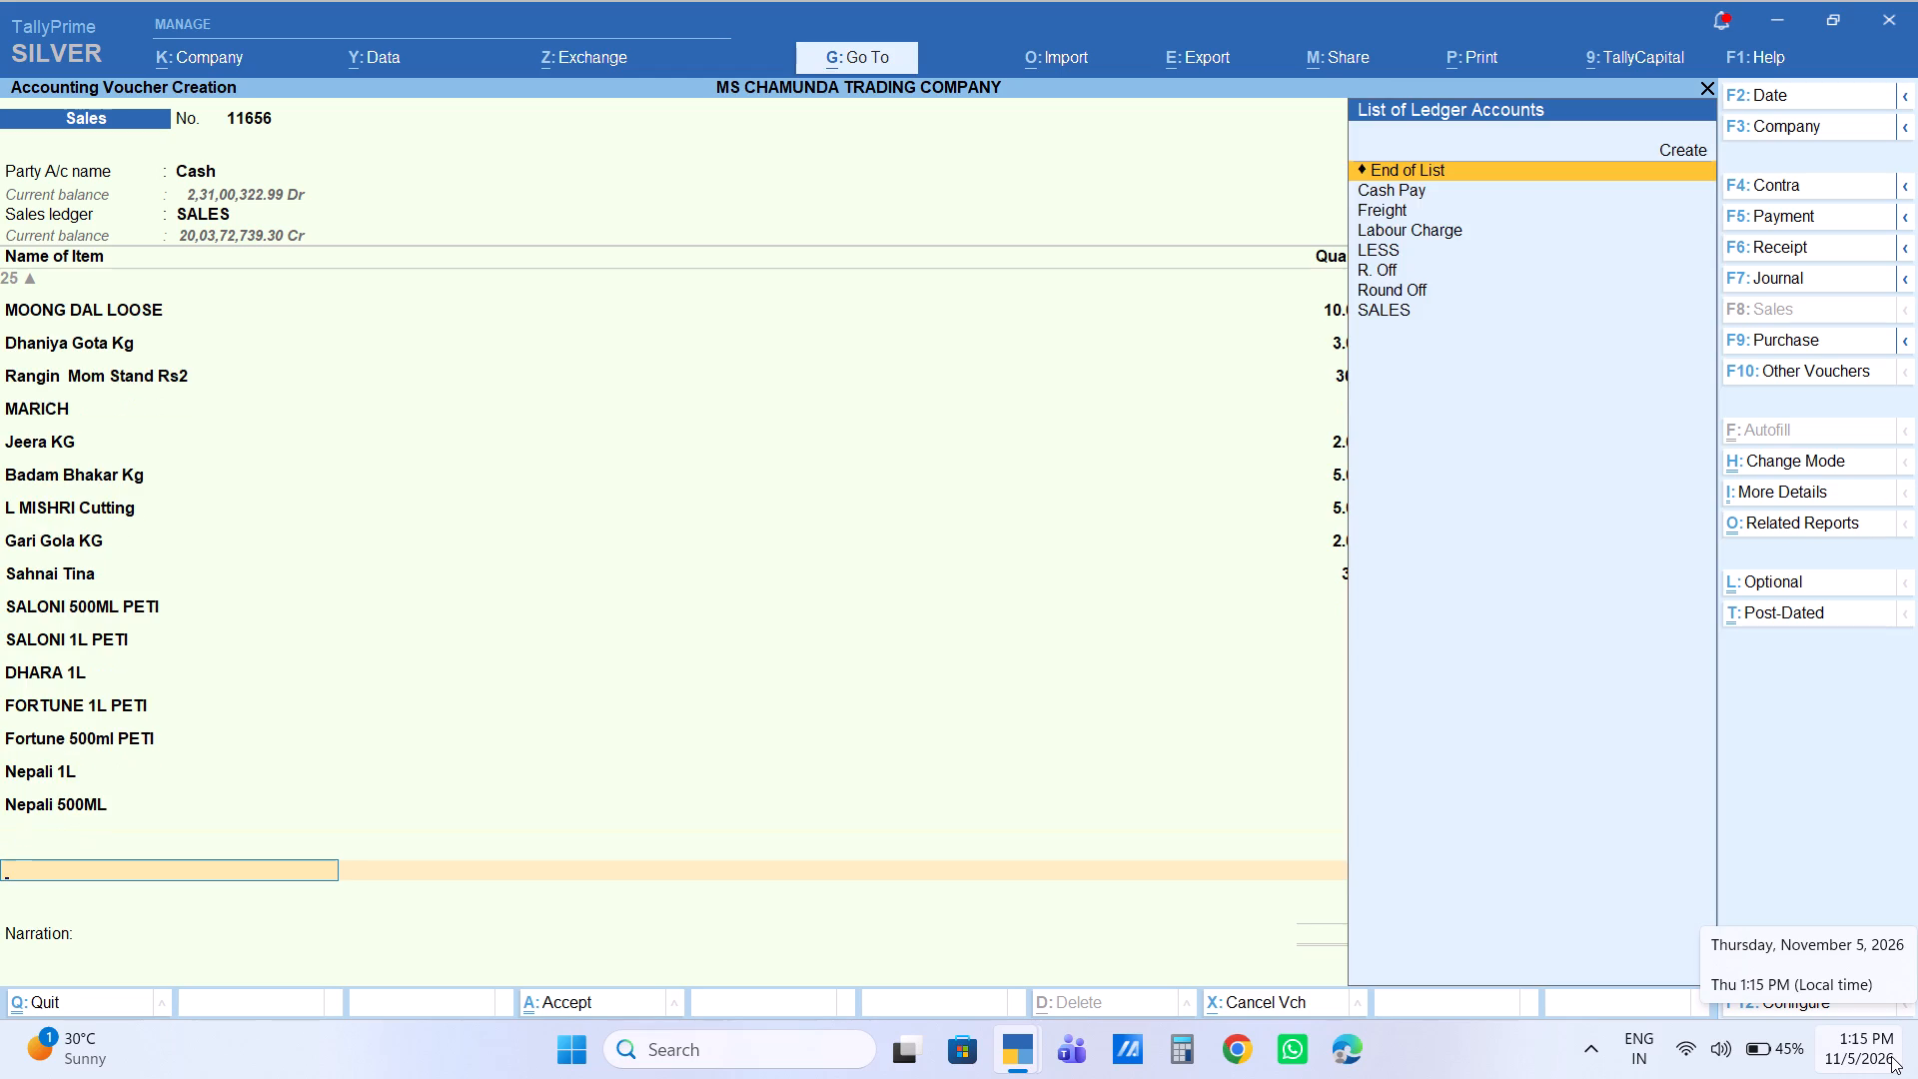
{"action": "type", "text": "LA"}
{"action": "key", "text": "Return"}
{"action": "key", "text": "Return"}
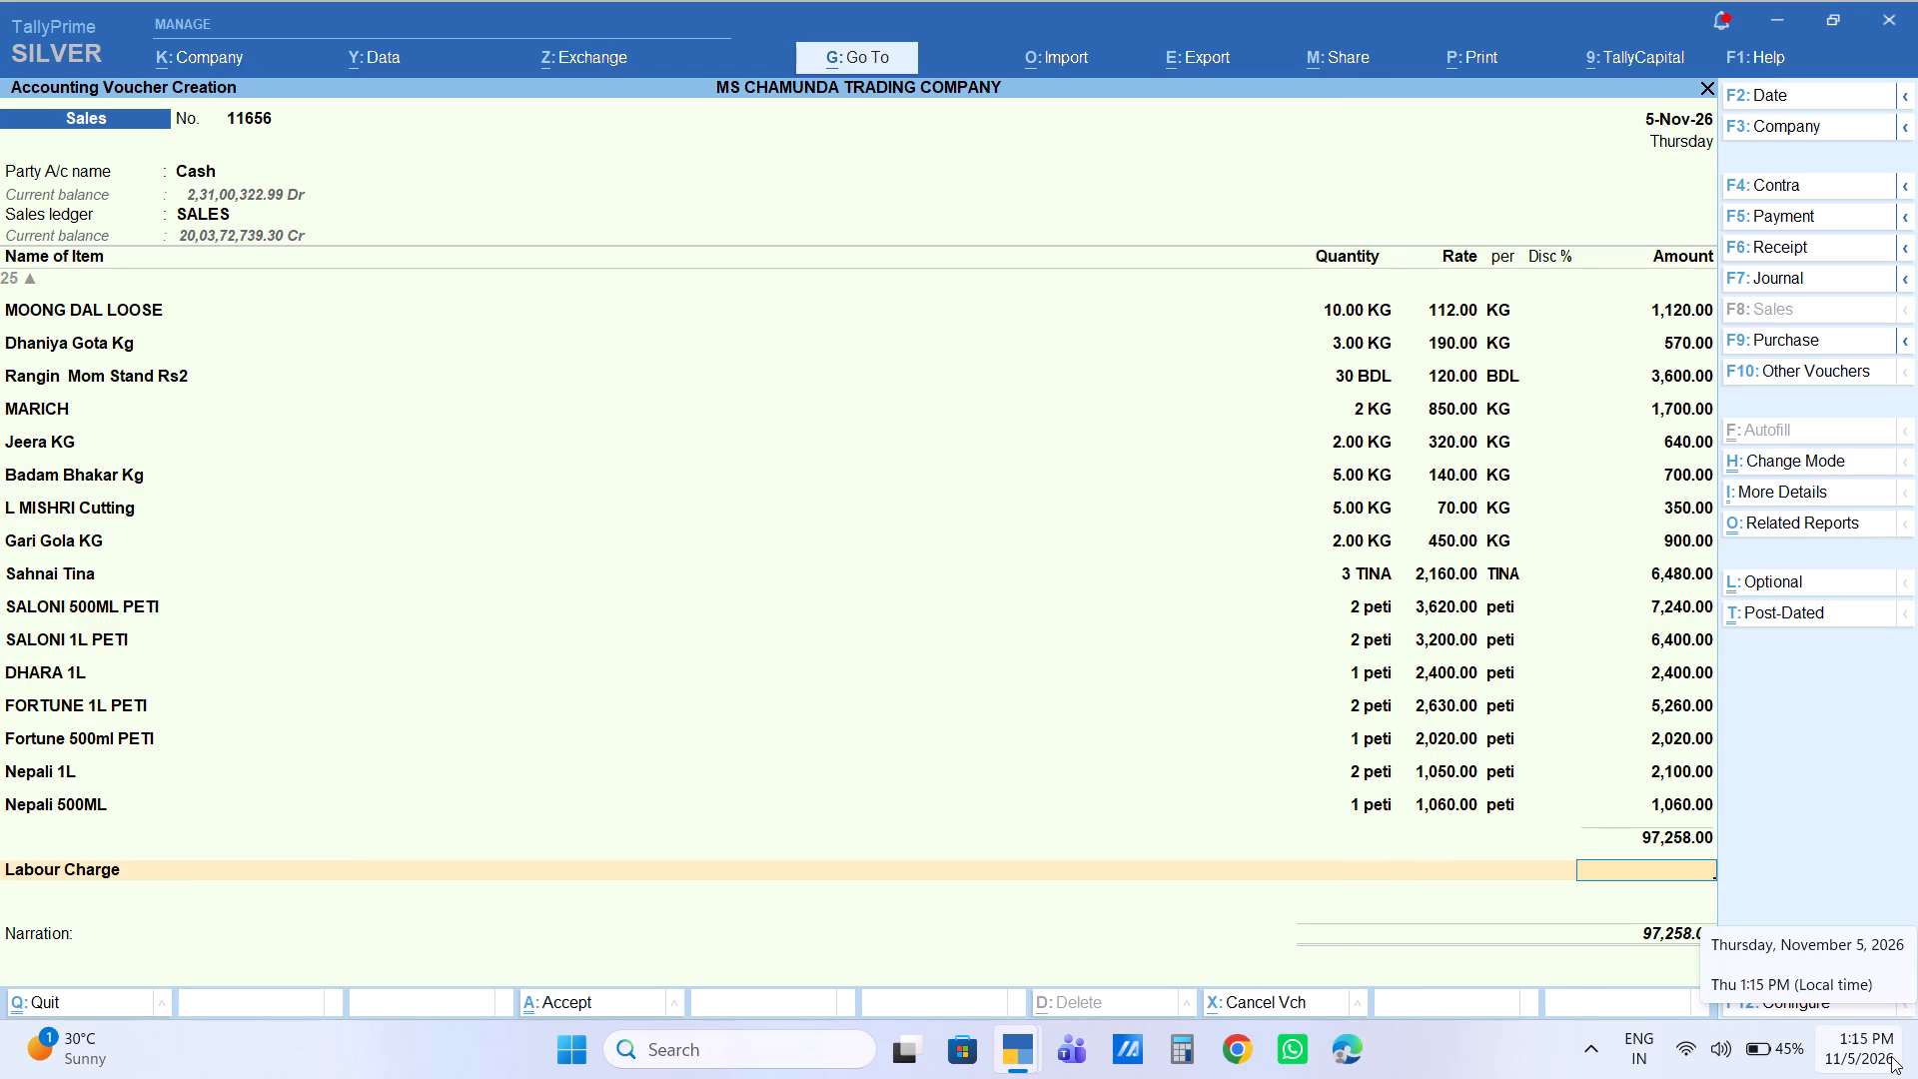
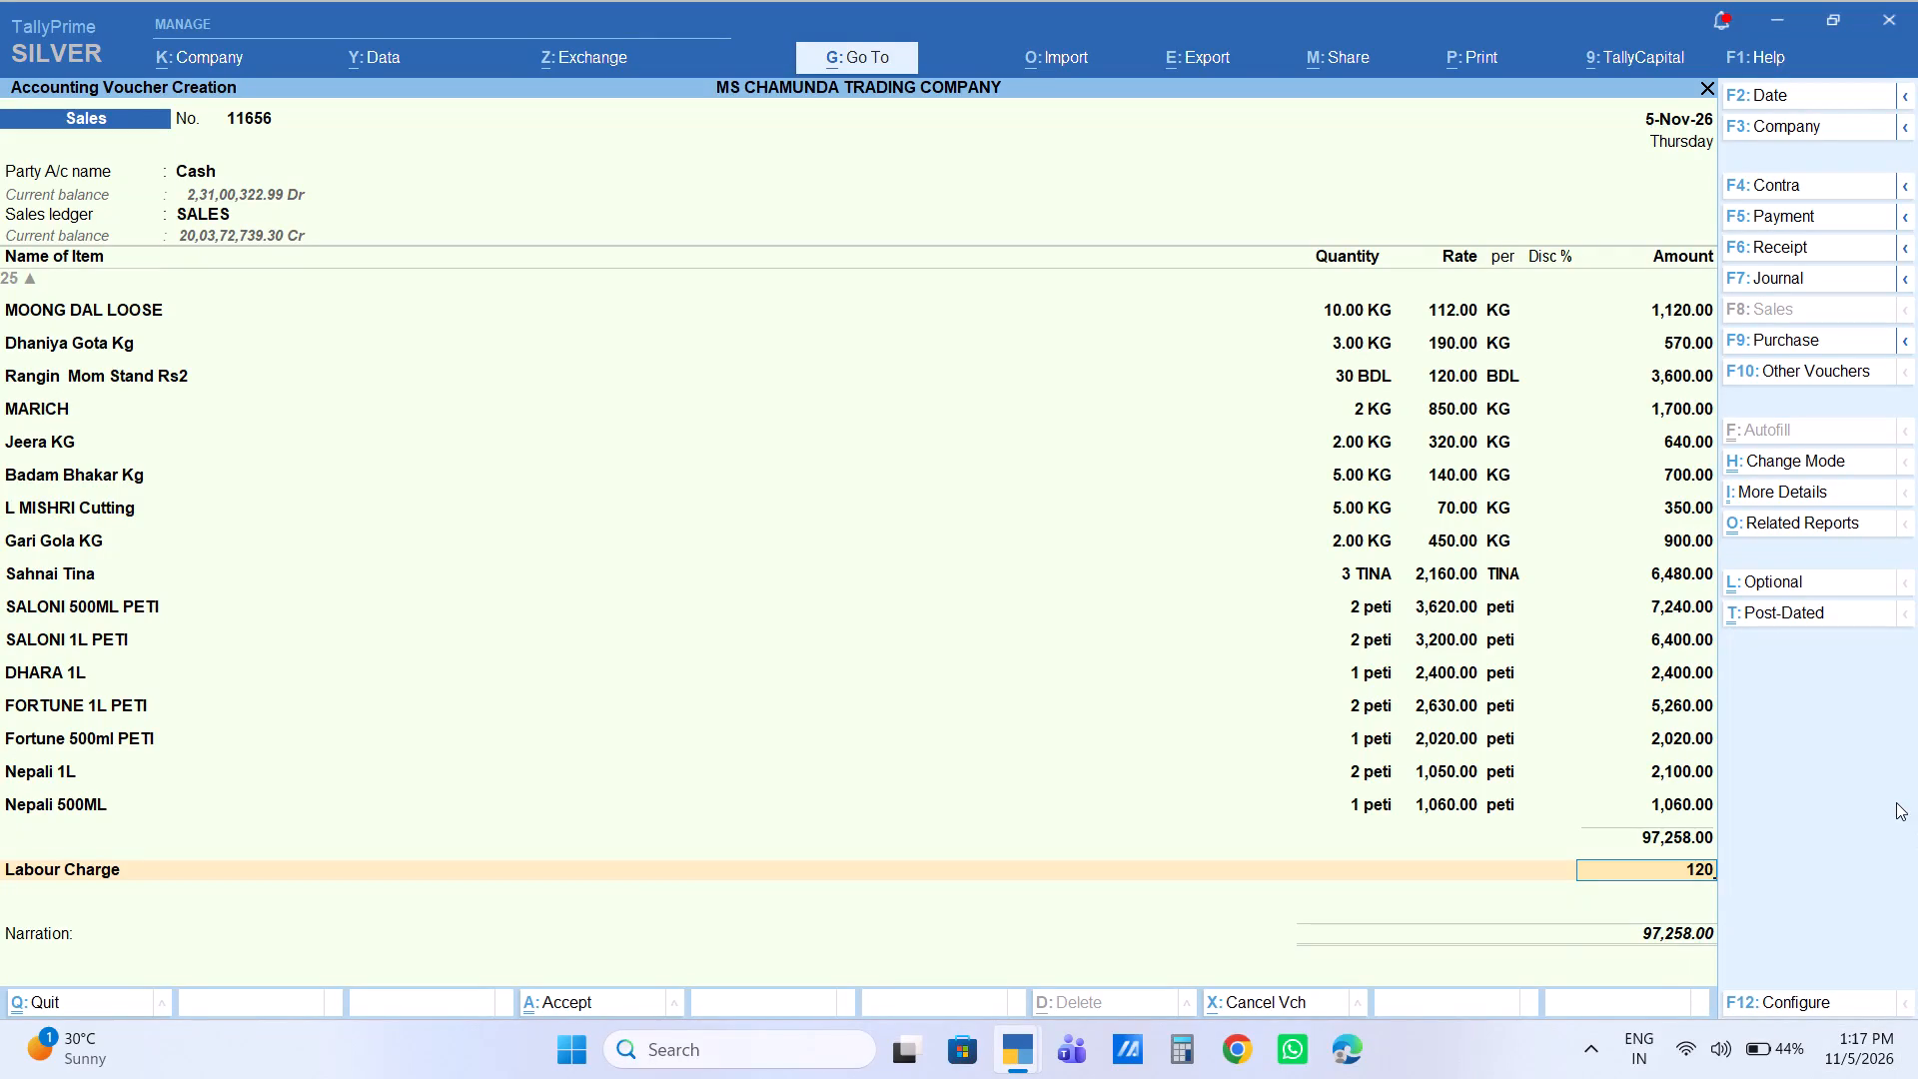
Enter 120 as the Labour Charge amount in the sales voucher.
{"action": "key", "text": "Return"}
Review the quantities and rates of the entered items, going back from Labour Charge up to Kasturi Rahar30kg.
{"action": "key", "text": "BackSpace"}
{"action": "key", "text": "BackSpace"}
{"action": "key", "text": "BackSpace"}
{"action": "key", "text": "BackSpace"}
{"action": "key", "text": "BackSpace"}
{"action": "key", "text": "BackSpace"}
{"action": "key", "text": "BackSpace"}
{"action": "key", "text": "BackSpace"}
{"action": "key", "text": "BackSpace"}
{"action": "key", "text": "BackSpace"}
{"action": "key", "text": "BackSpace"}
{"action": "key", "text": "BackSpace"}
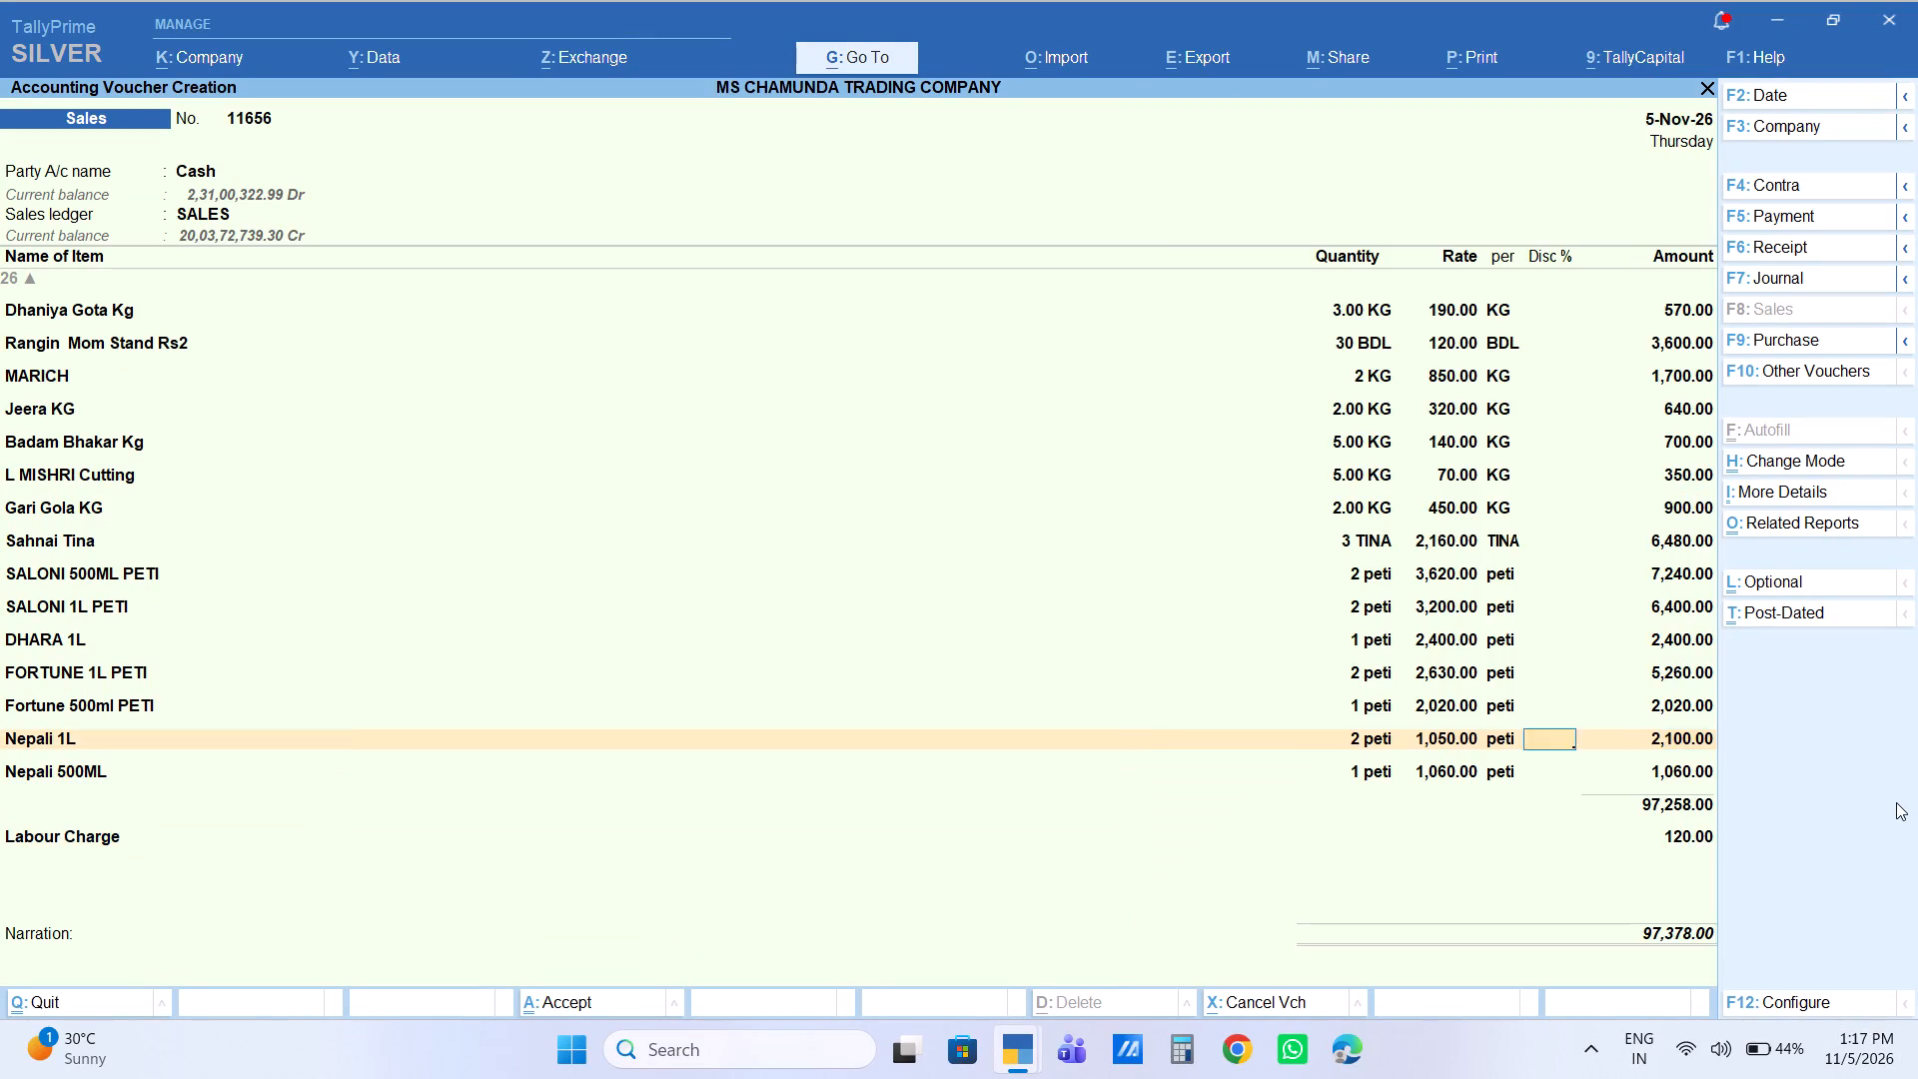
{"action": "key", "text": "BackSpace"}
{"action": "key", "text": "BackSpace"}
{"action": "key", "text": "BackSpace"}
{"action": "key", "text": "BackSpace"}
{"action": "key", "text": "BackSpace"}
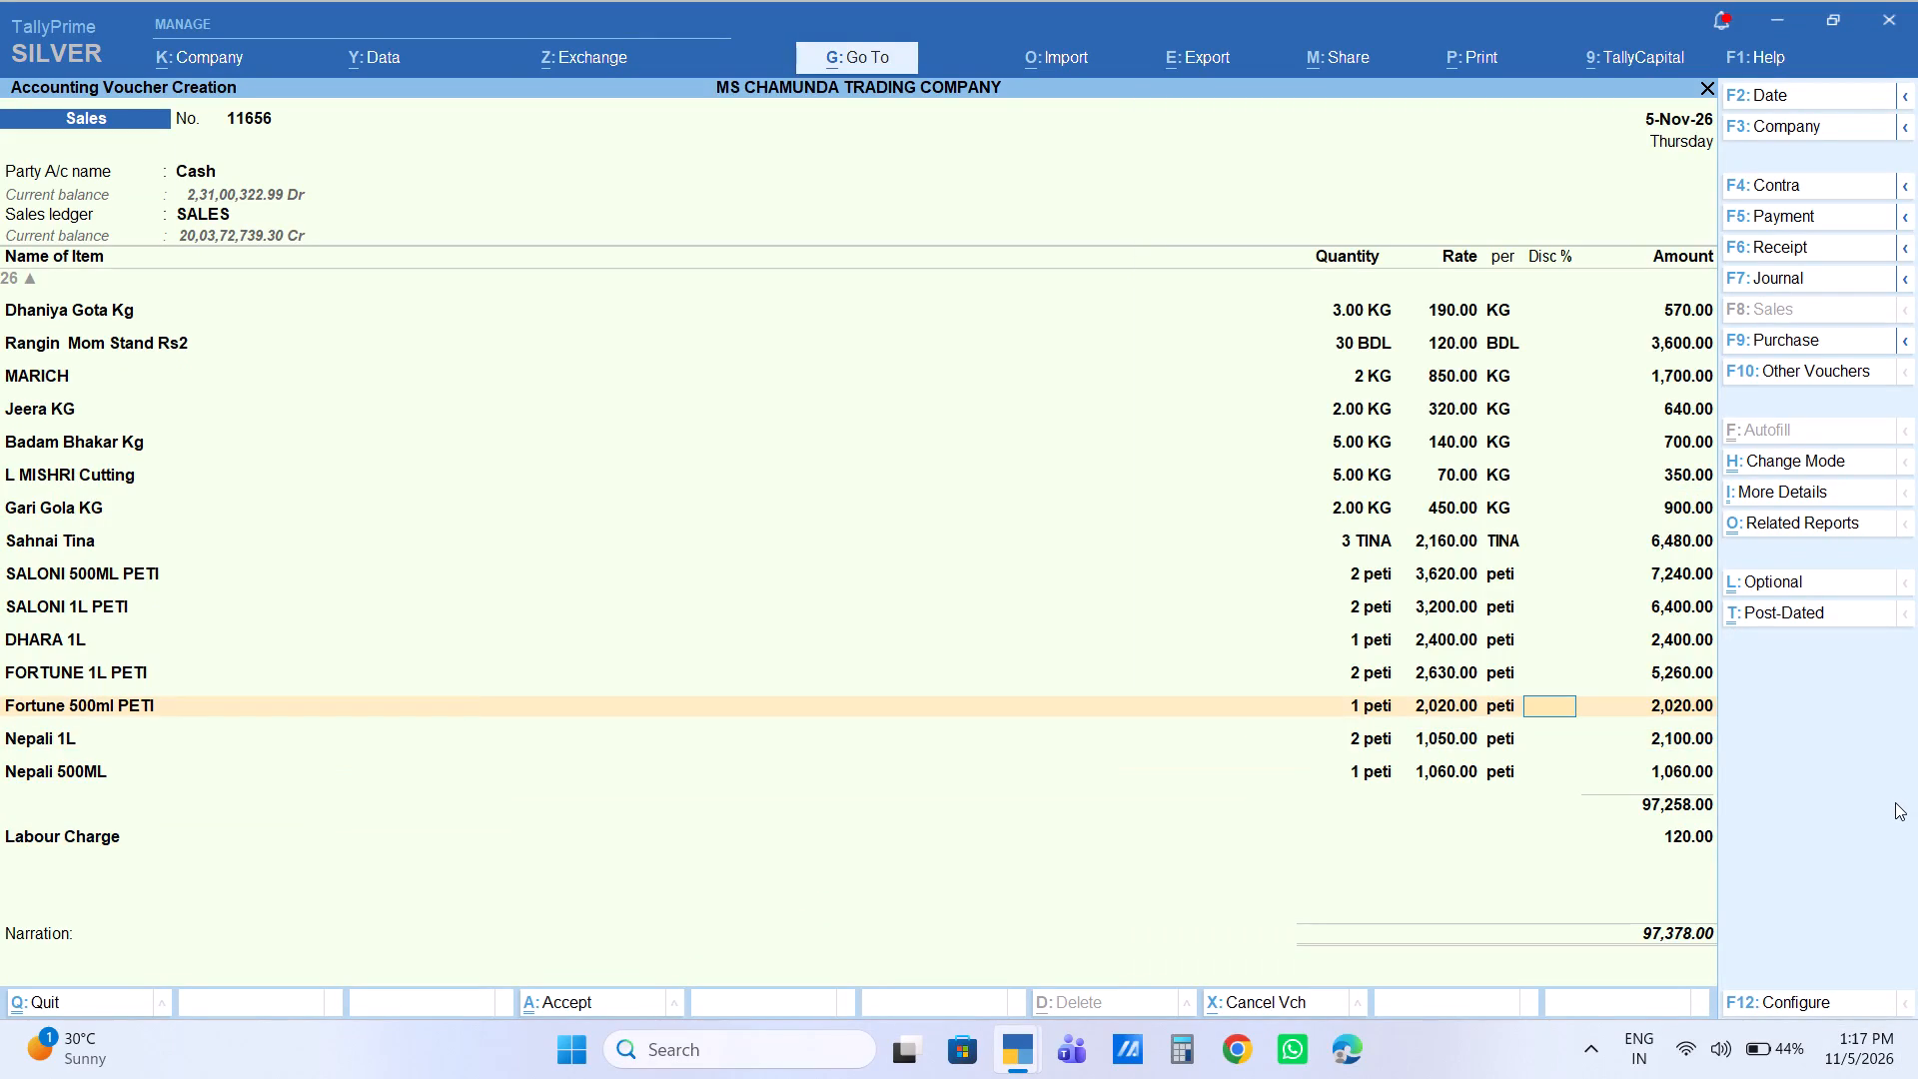
{"action": "key", "text": "BackSpace"}
{"action": "key", "text": "BackSpace"}
{"action": "key", "text": "BackSpace"}
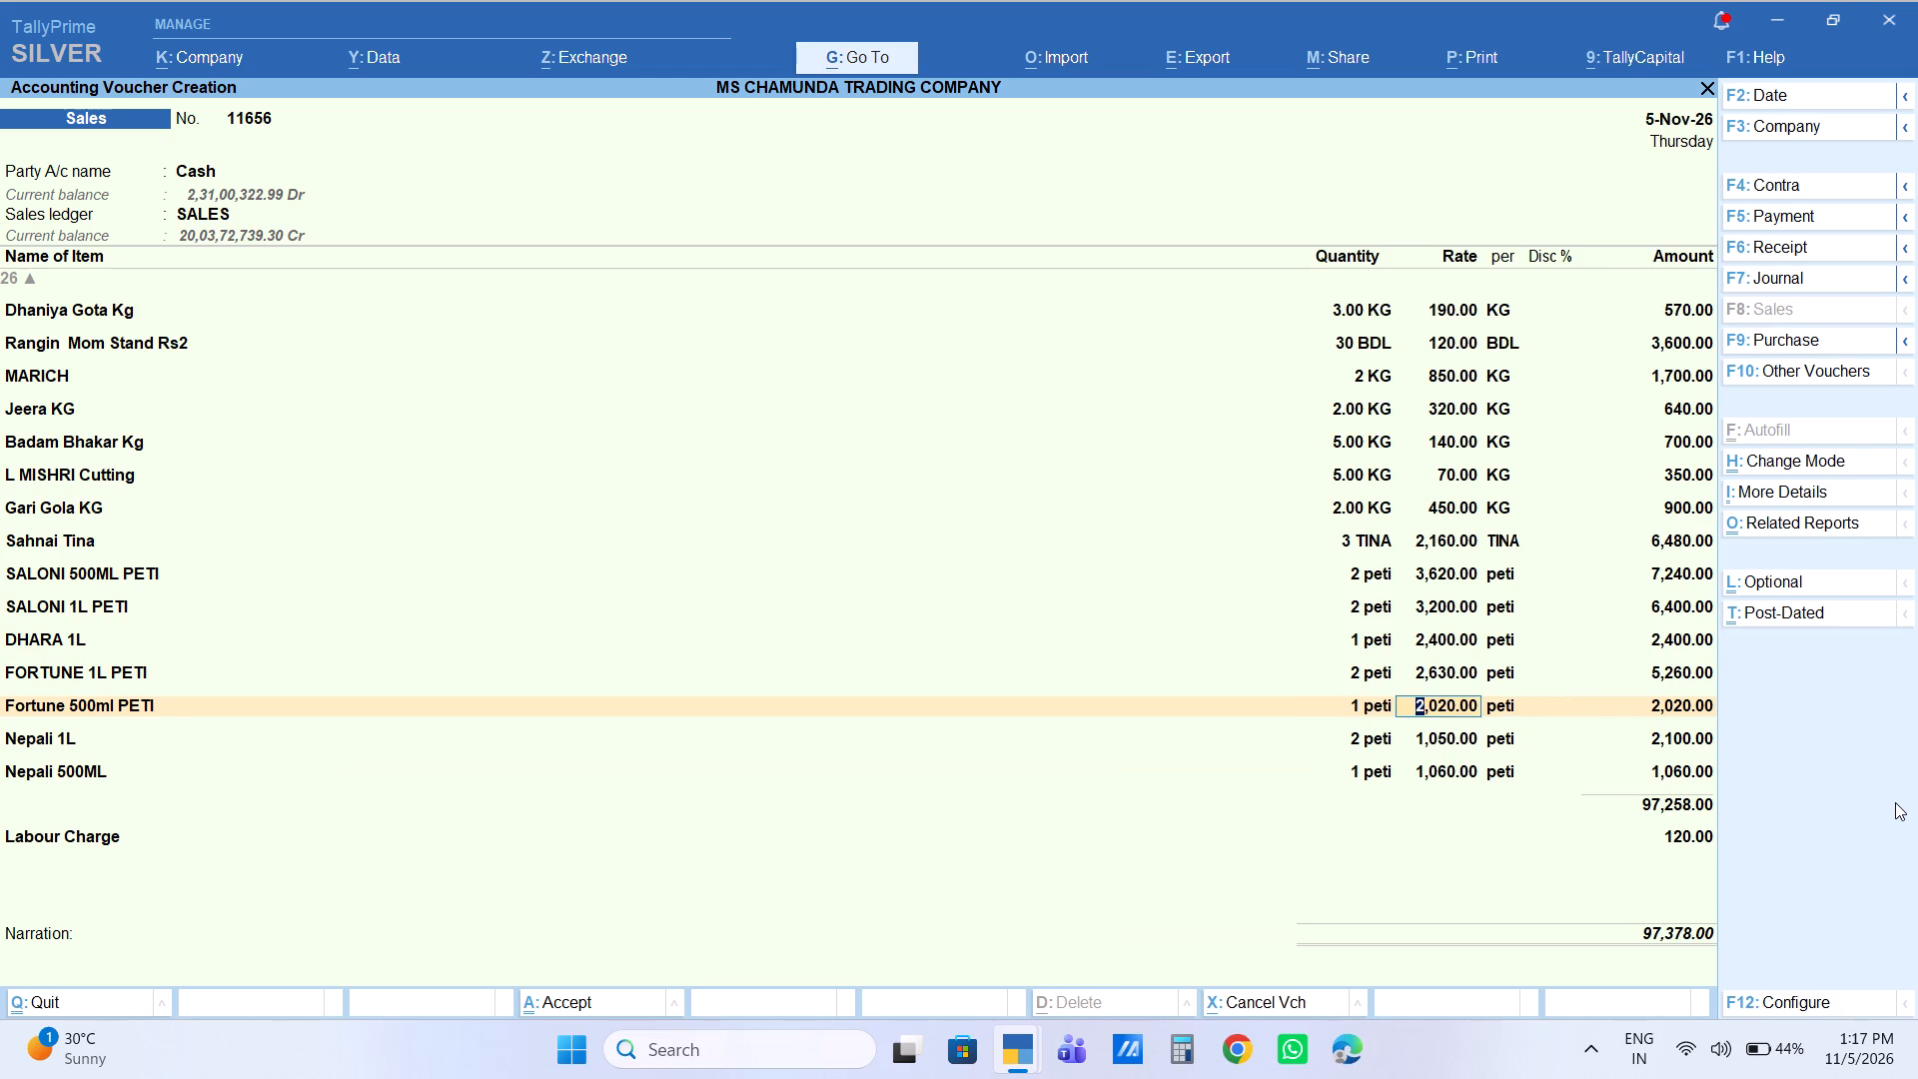
{"action": "key", "text": "Up"}
{"action": "key", "text": "Up"}
{"action": "key", "text": "Up"}
{"action": "key", "text": "Up"}
{"action": "key", "text": "Up"}
{"action": "key", "text": "Up"}
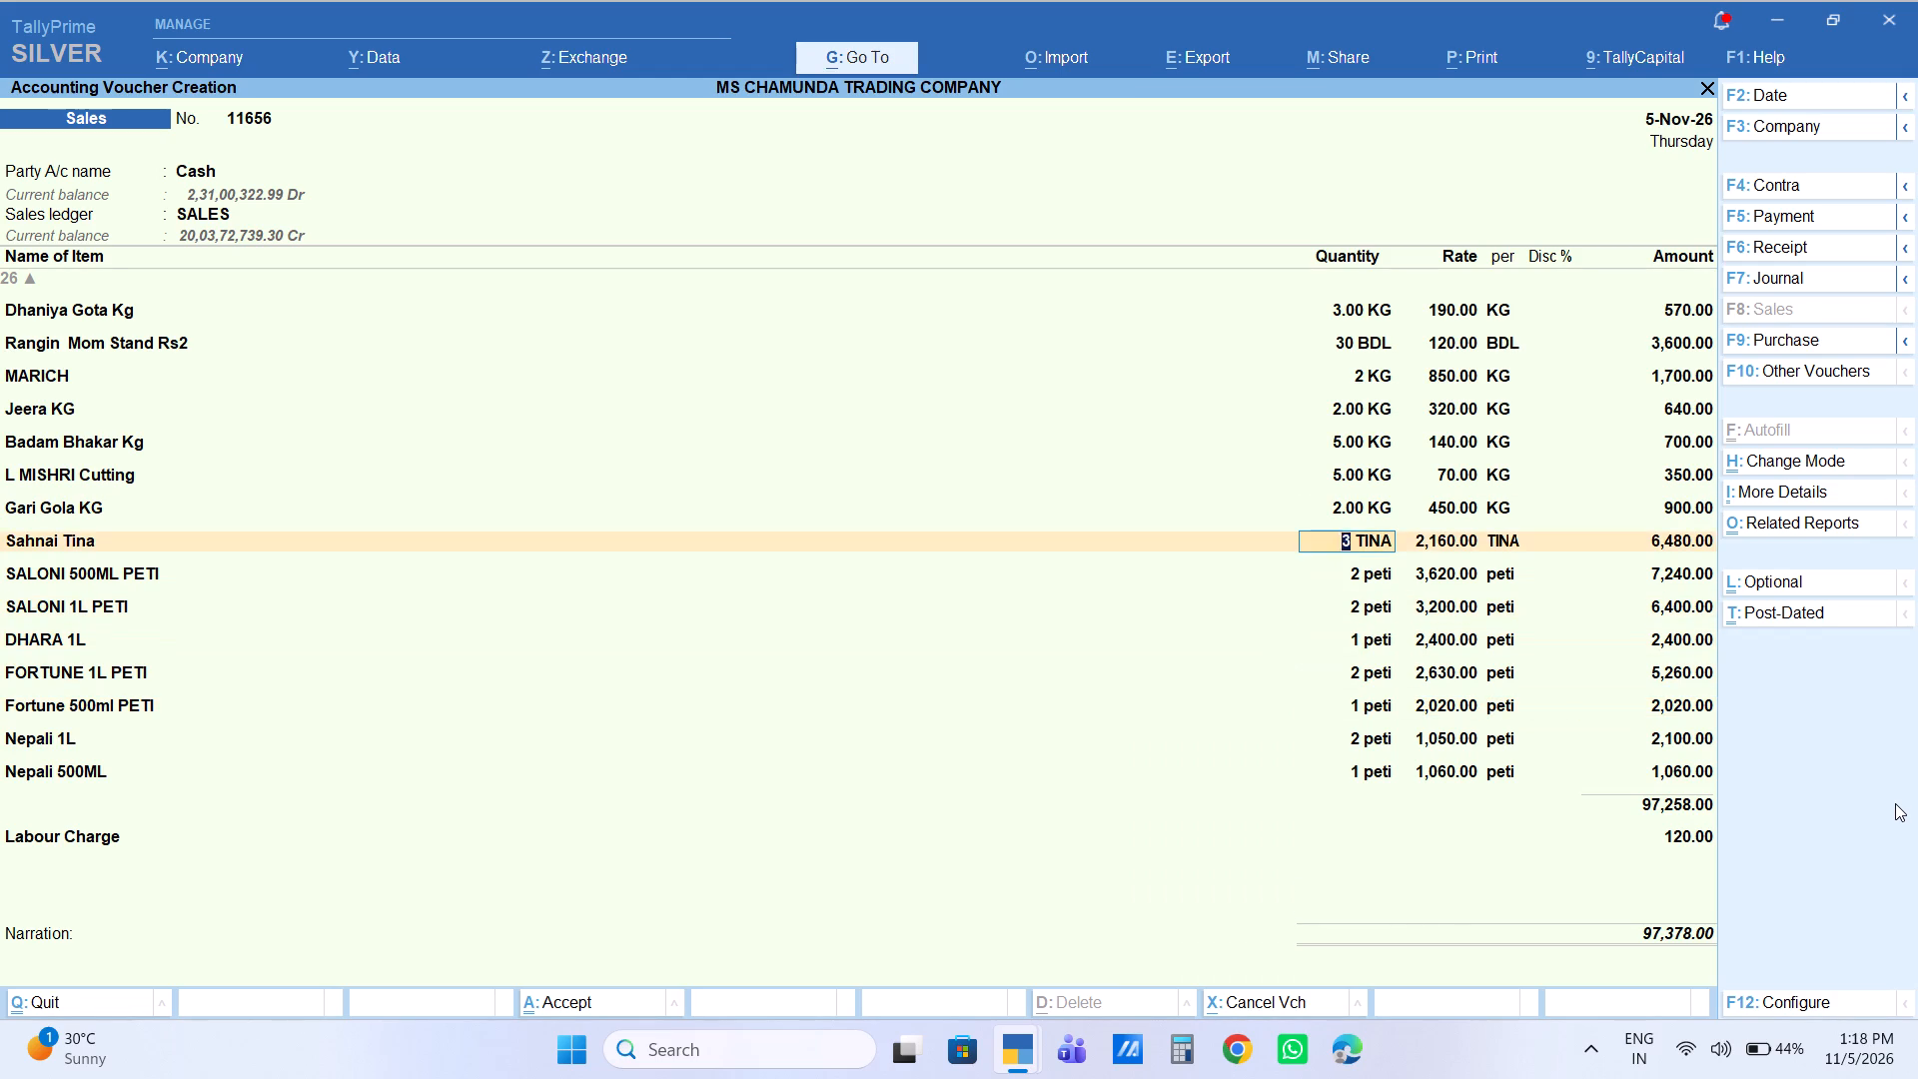
{"action": "key", "text": "Up"}
{"action": "key", "text": "Up"}
{"action": "key", "text": "Up"}
{"action": "key", "text": "Up"}
{"action": "key", "text": "Up"}
{"action": "key", "text": "Up"}
{"action": "key", "text": "Down"}
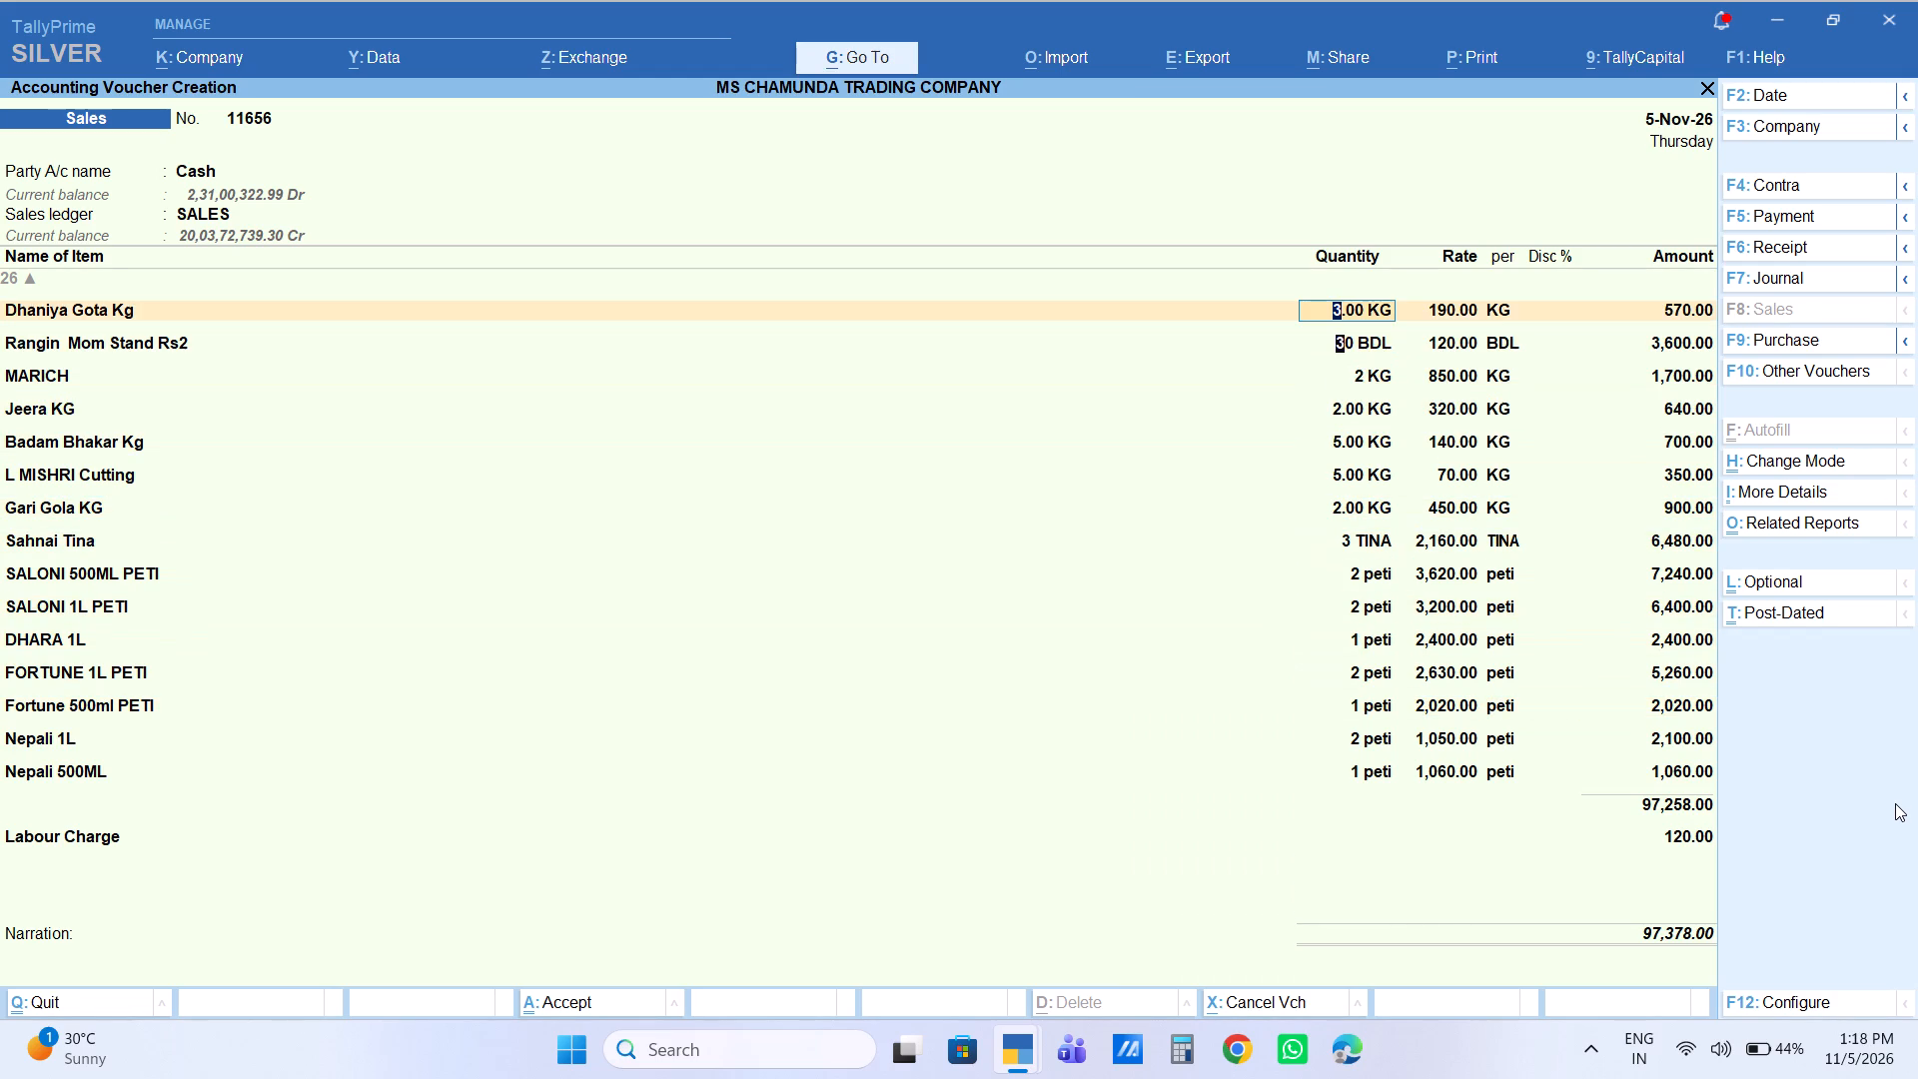
{"action": "key", "text": "Down"}
{"action": "key", "text": "Up"}
{"action": "key", "text": "Up"}
{"action": "key", "text": "Up"}
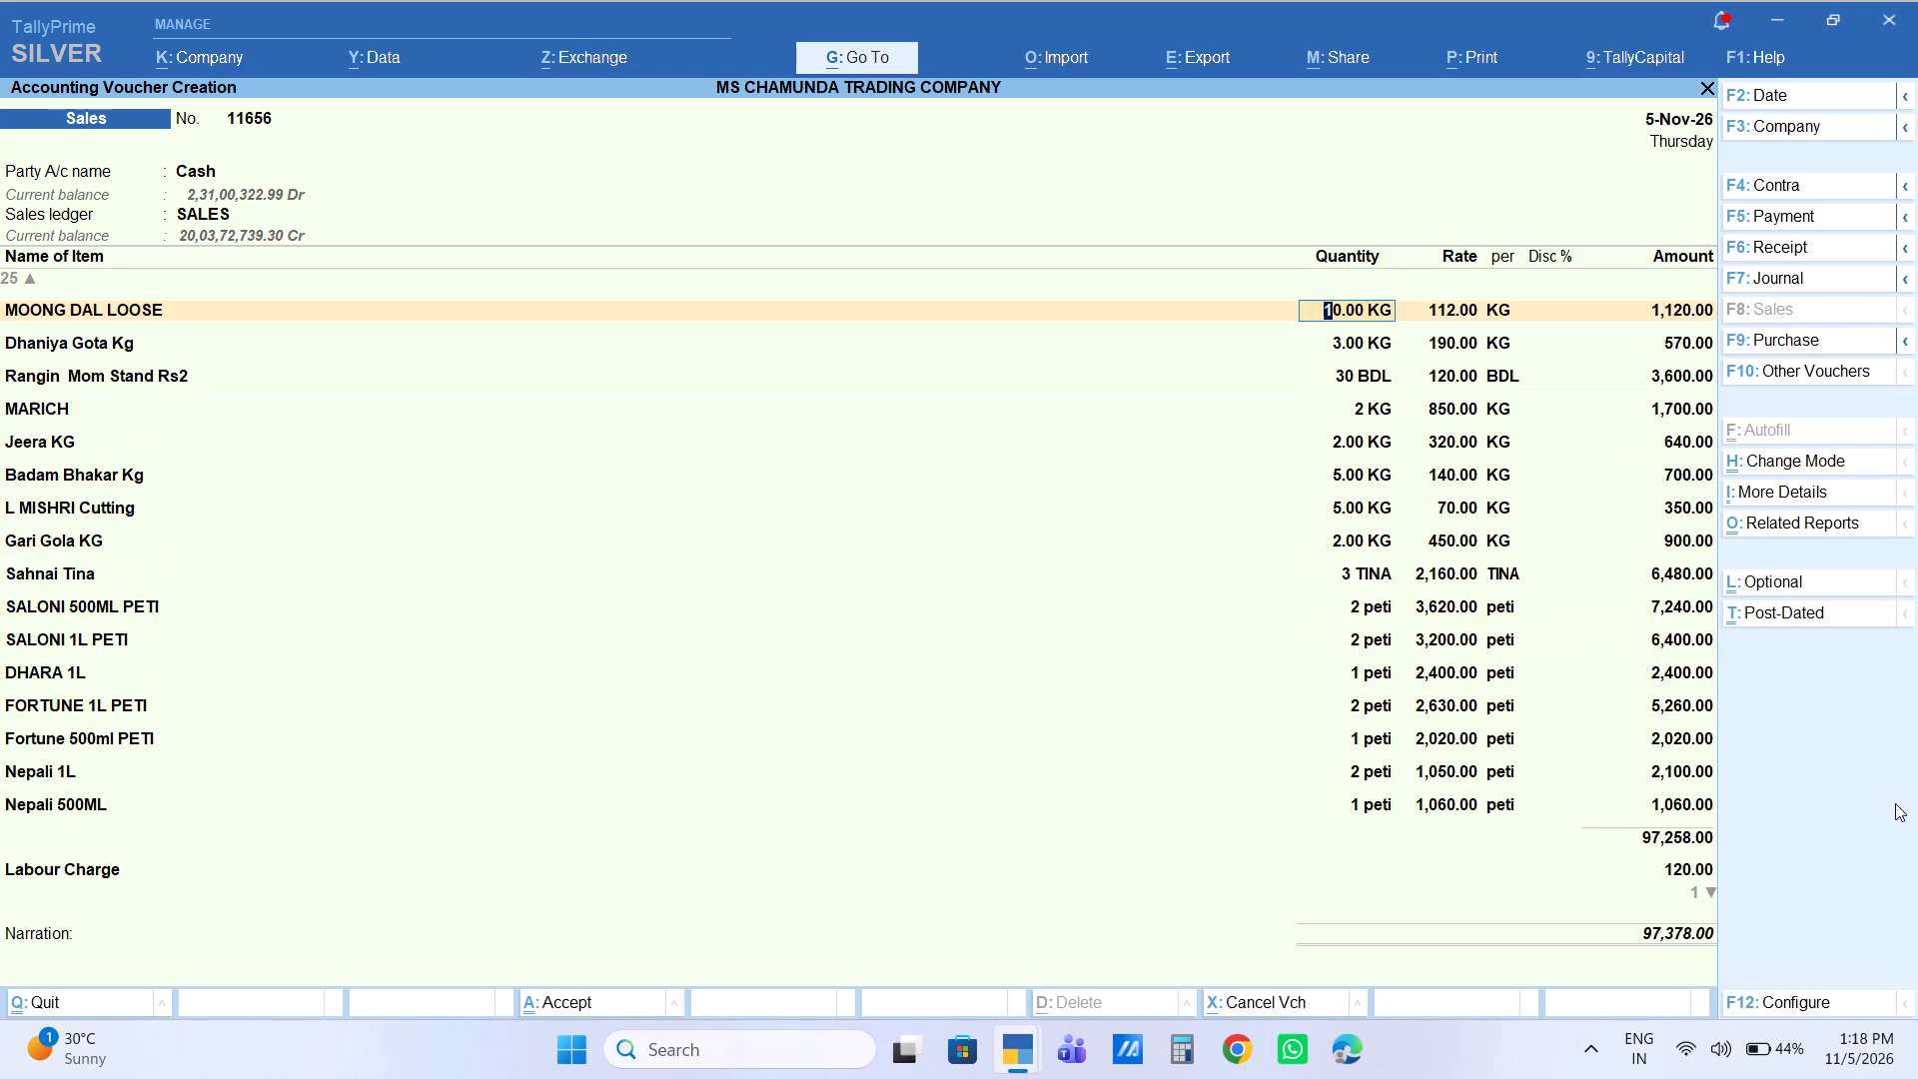
{"action": "key", "text": "Up"}
{"action": "key", "text": "Up"}
{"action": "key", "text": "Up"}
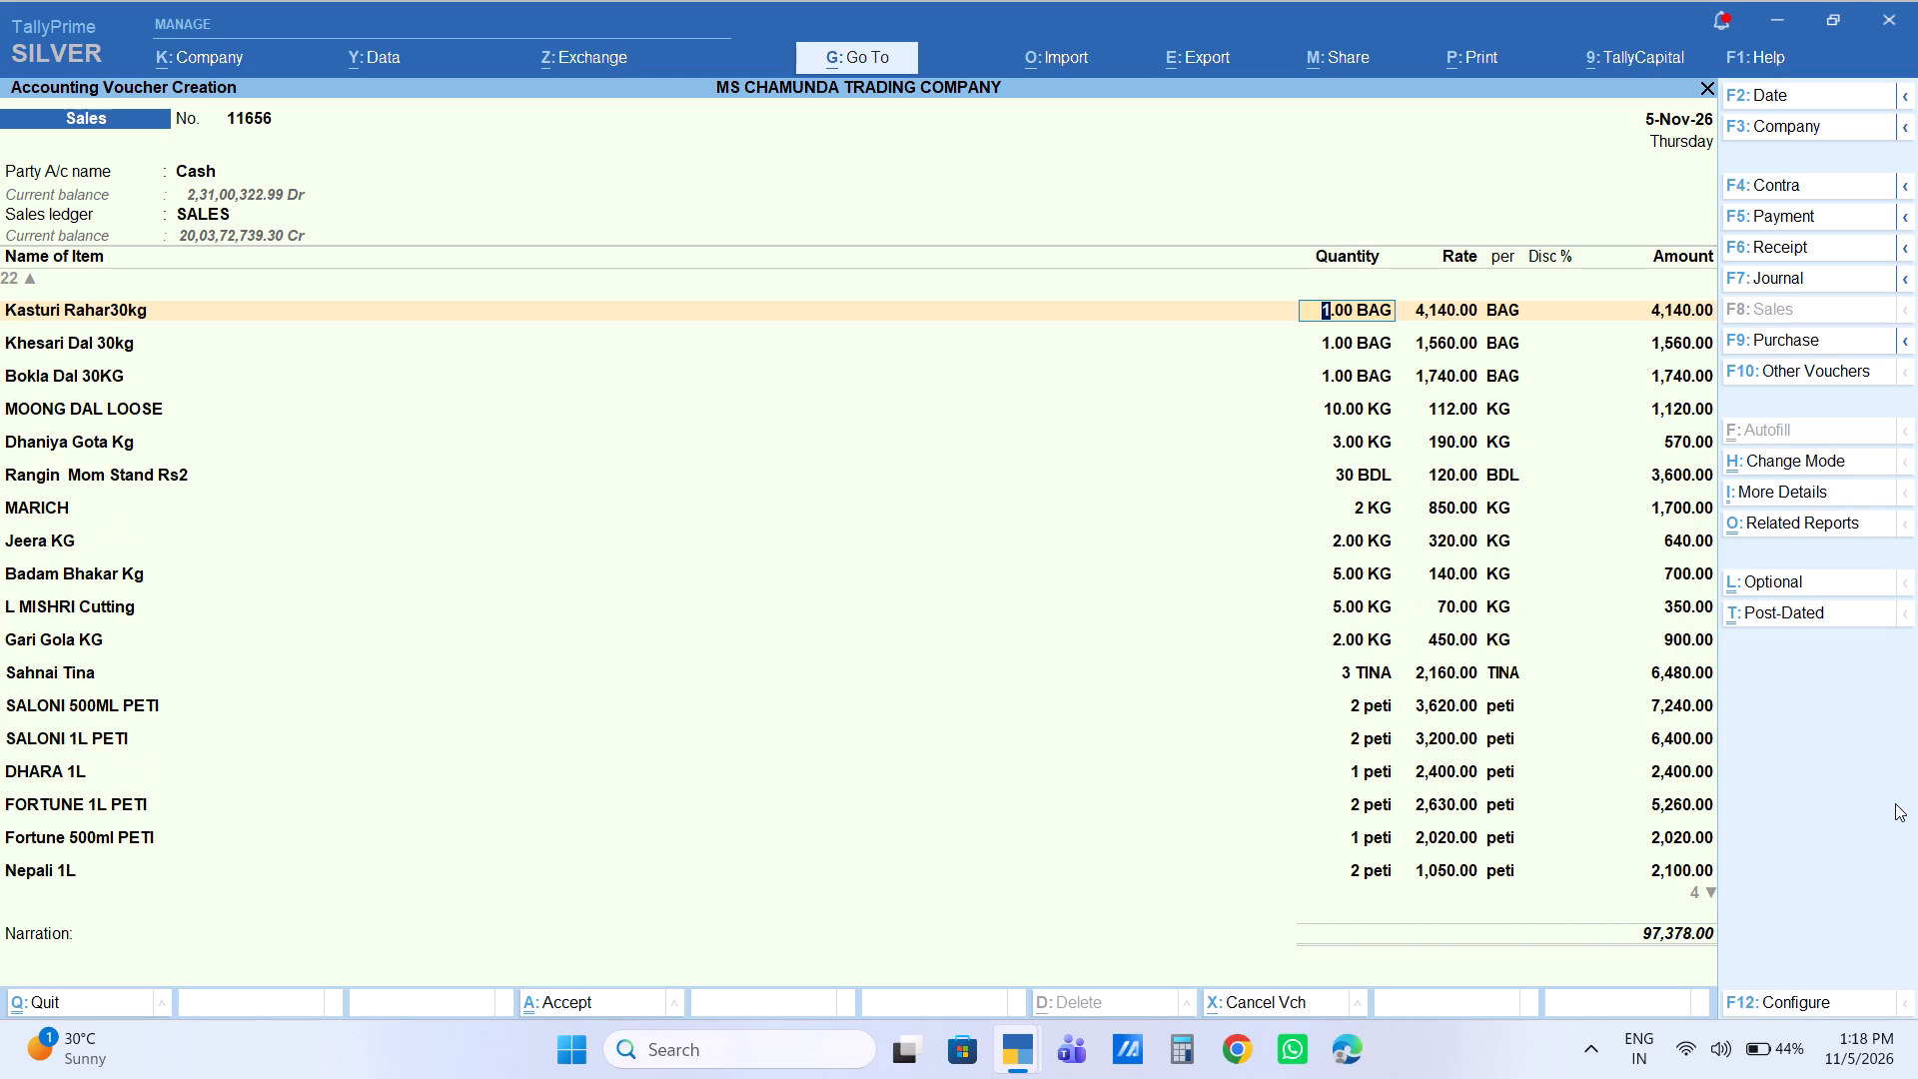
{"action": "key", "text": "Down"}
{"action": "key", "text": "Down"}
{"action": "key", "text": "Down"}
{"action": "key", "text": "Down"}
{"action": "key", "text": "Down"}
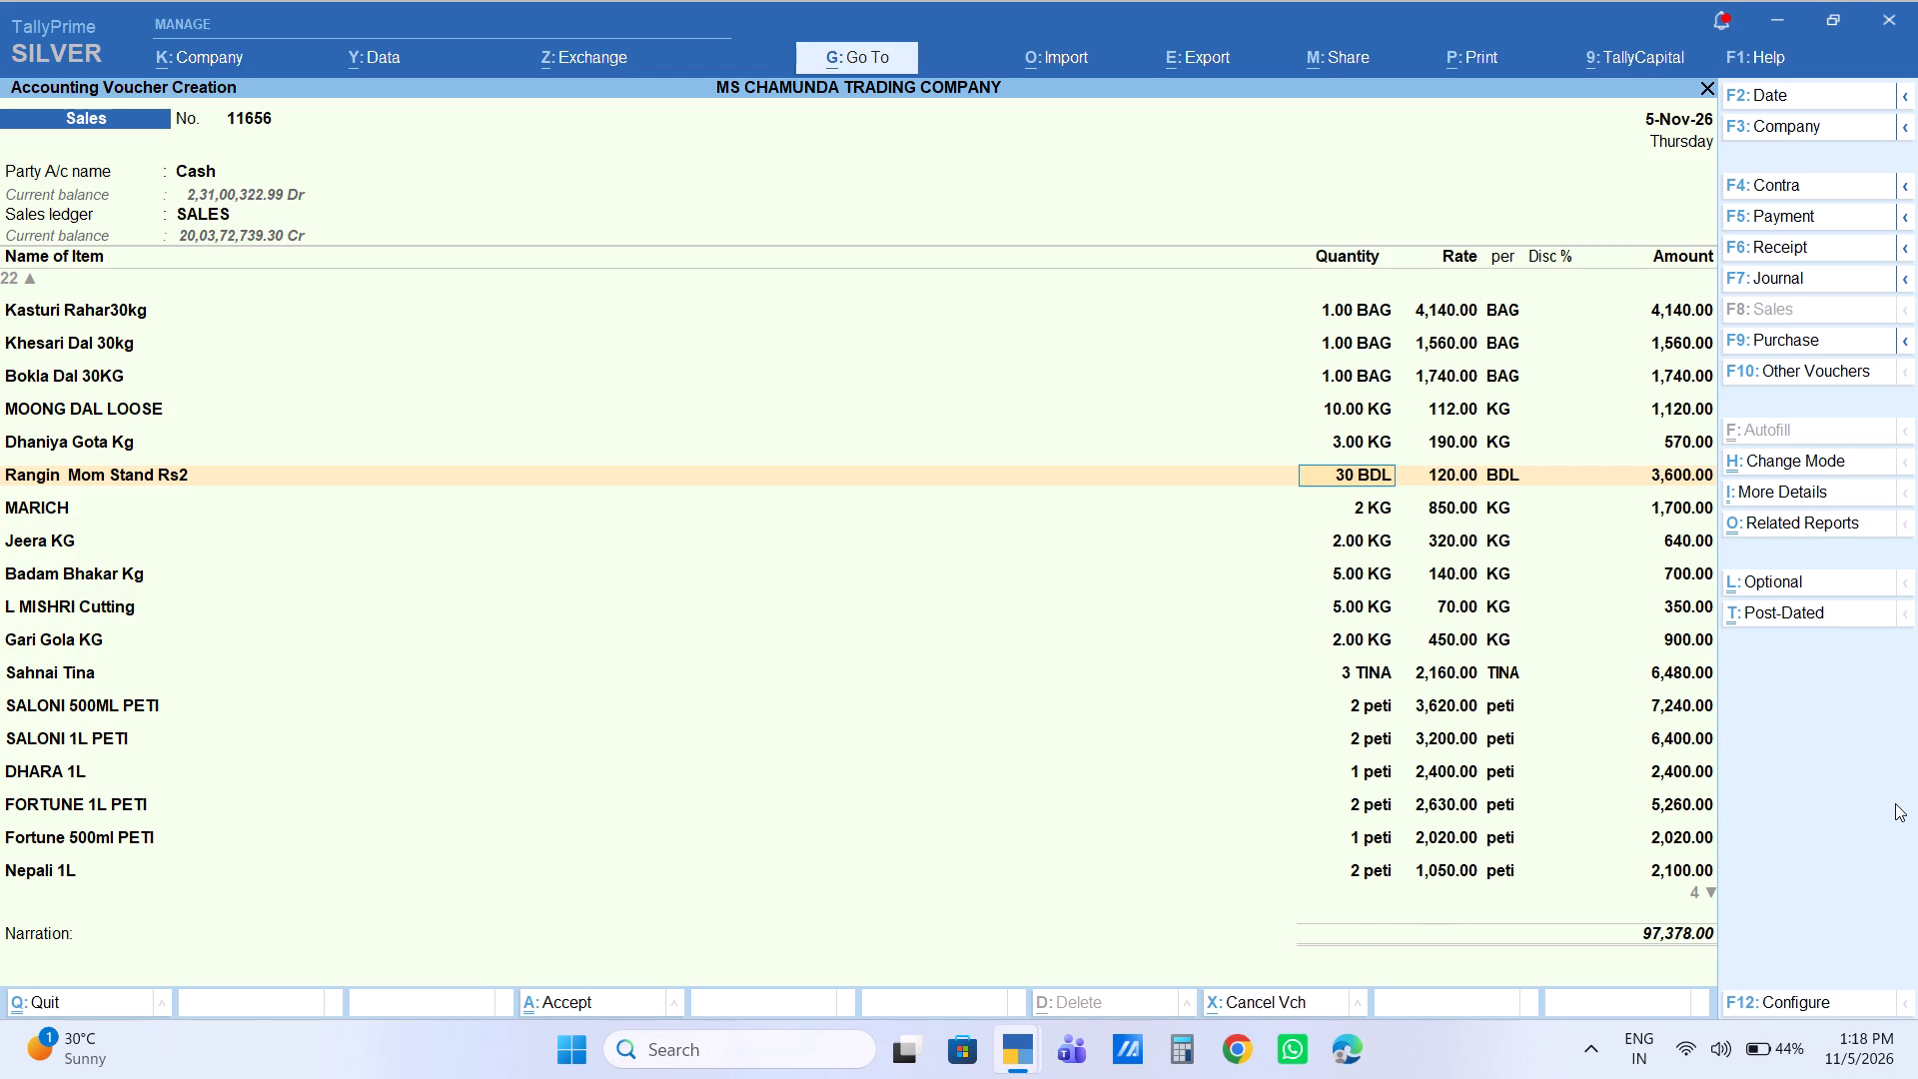
Go through the remaining item lines, leave the narration blank and save the cash sales voucher.
{"action": "key", "text": "Return"}
{"action": "key", "text": "Return"}
{"action": "key", "text": "Return"}
{"action": "key", "text": "Return"}
{"action": "key", "text": "Return"}
{"action": "key", "text": "Return"}
{"action": "key", "text": "Return"}
{"action": "key", "text": "Return"}
{"action": "key", "text": "Return"}
{"action": "key", "text": "Return"}
{"action": "key", "text": "Return"}
{"action": "key", "text": "Return"}
{"action": "key", "text": "Return"}
{"action": "key", "text": "Return"}
{"action": "key", "text": "Return"}
{"action": "key", "text": "Return"}
{"action": "key", "text": "Return"}
{"action": "key", "text": "Return"}
{"action": "key", "text": "Return"}
{"action": "key", "text": "Return"}
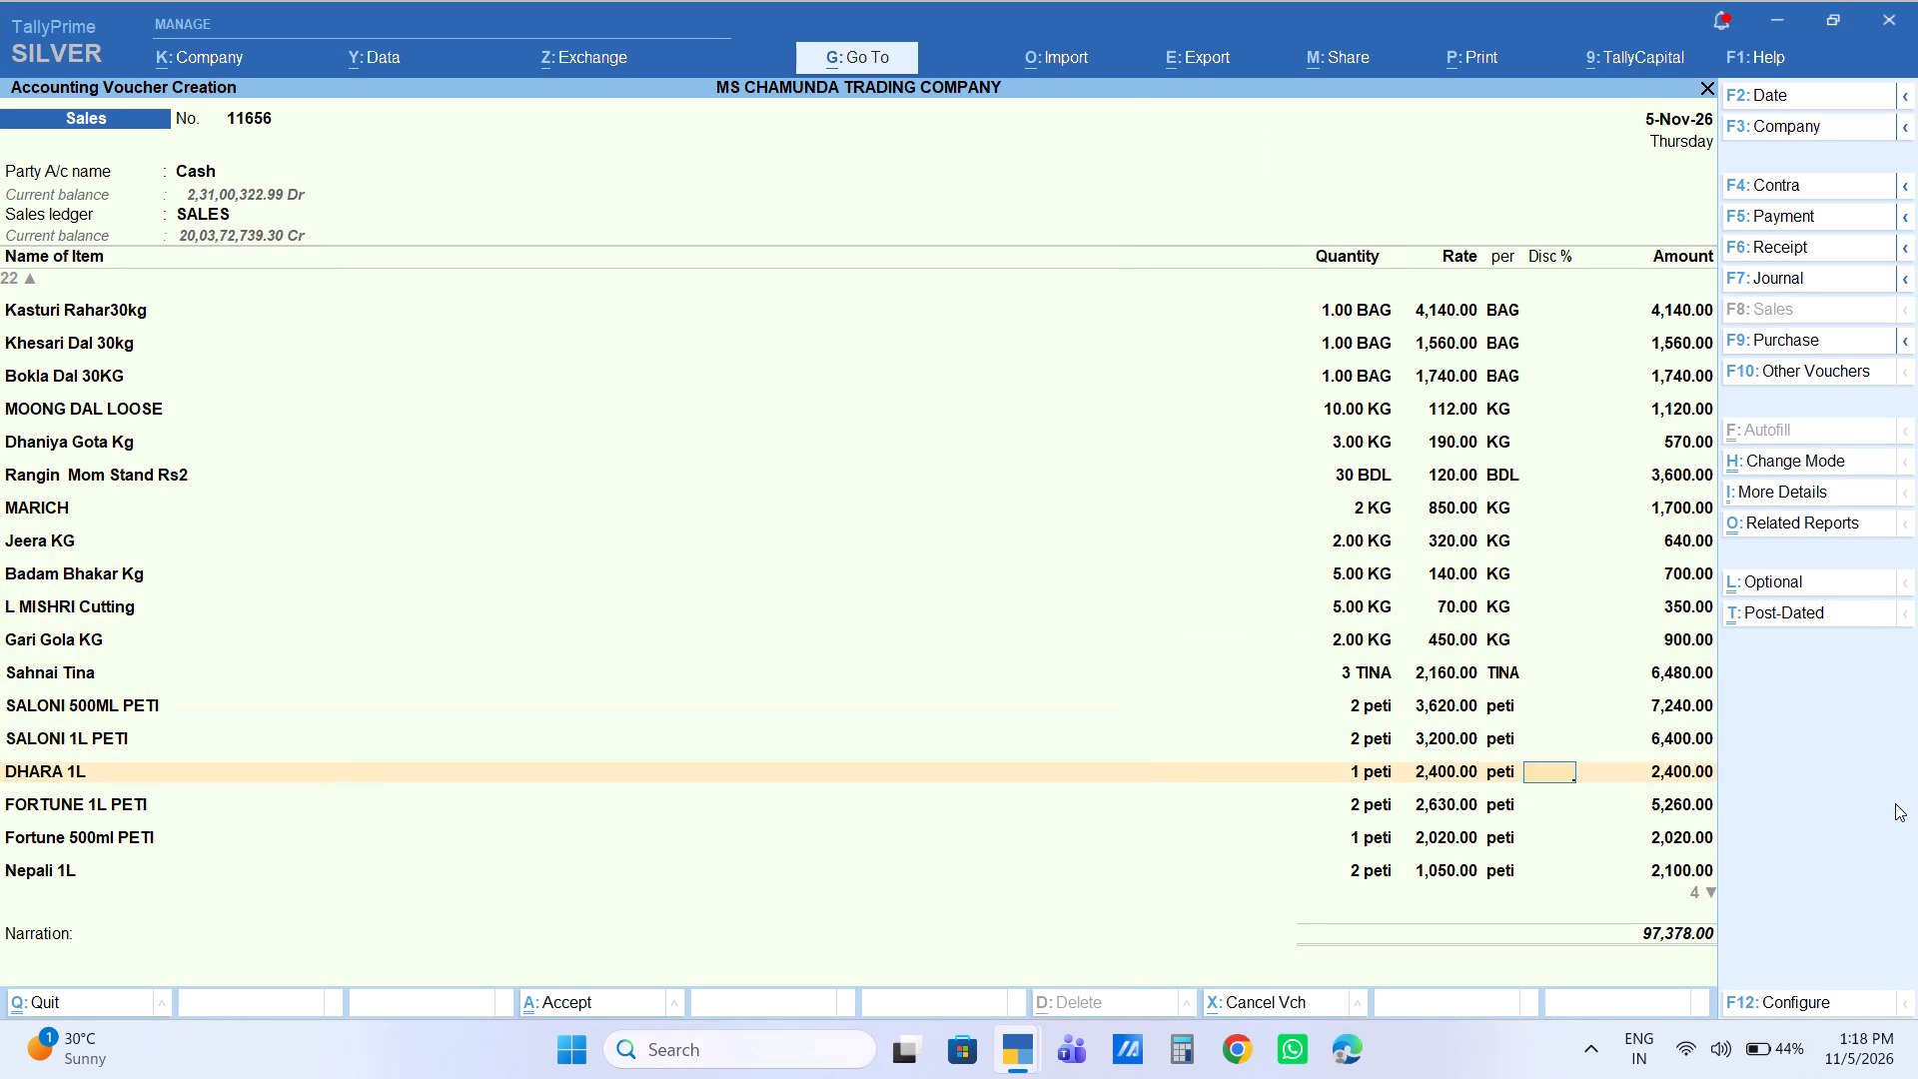
{"action": "key", "text": "BackSpace"}
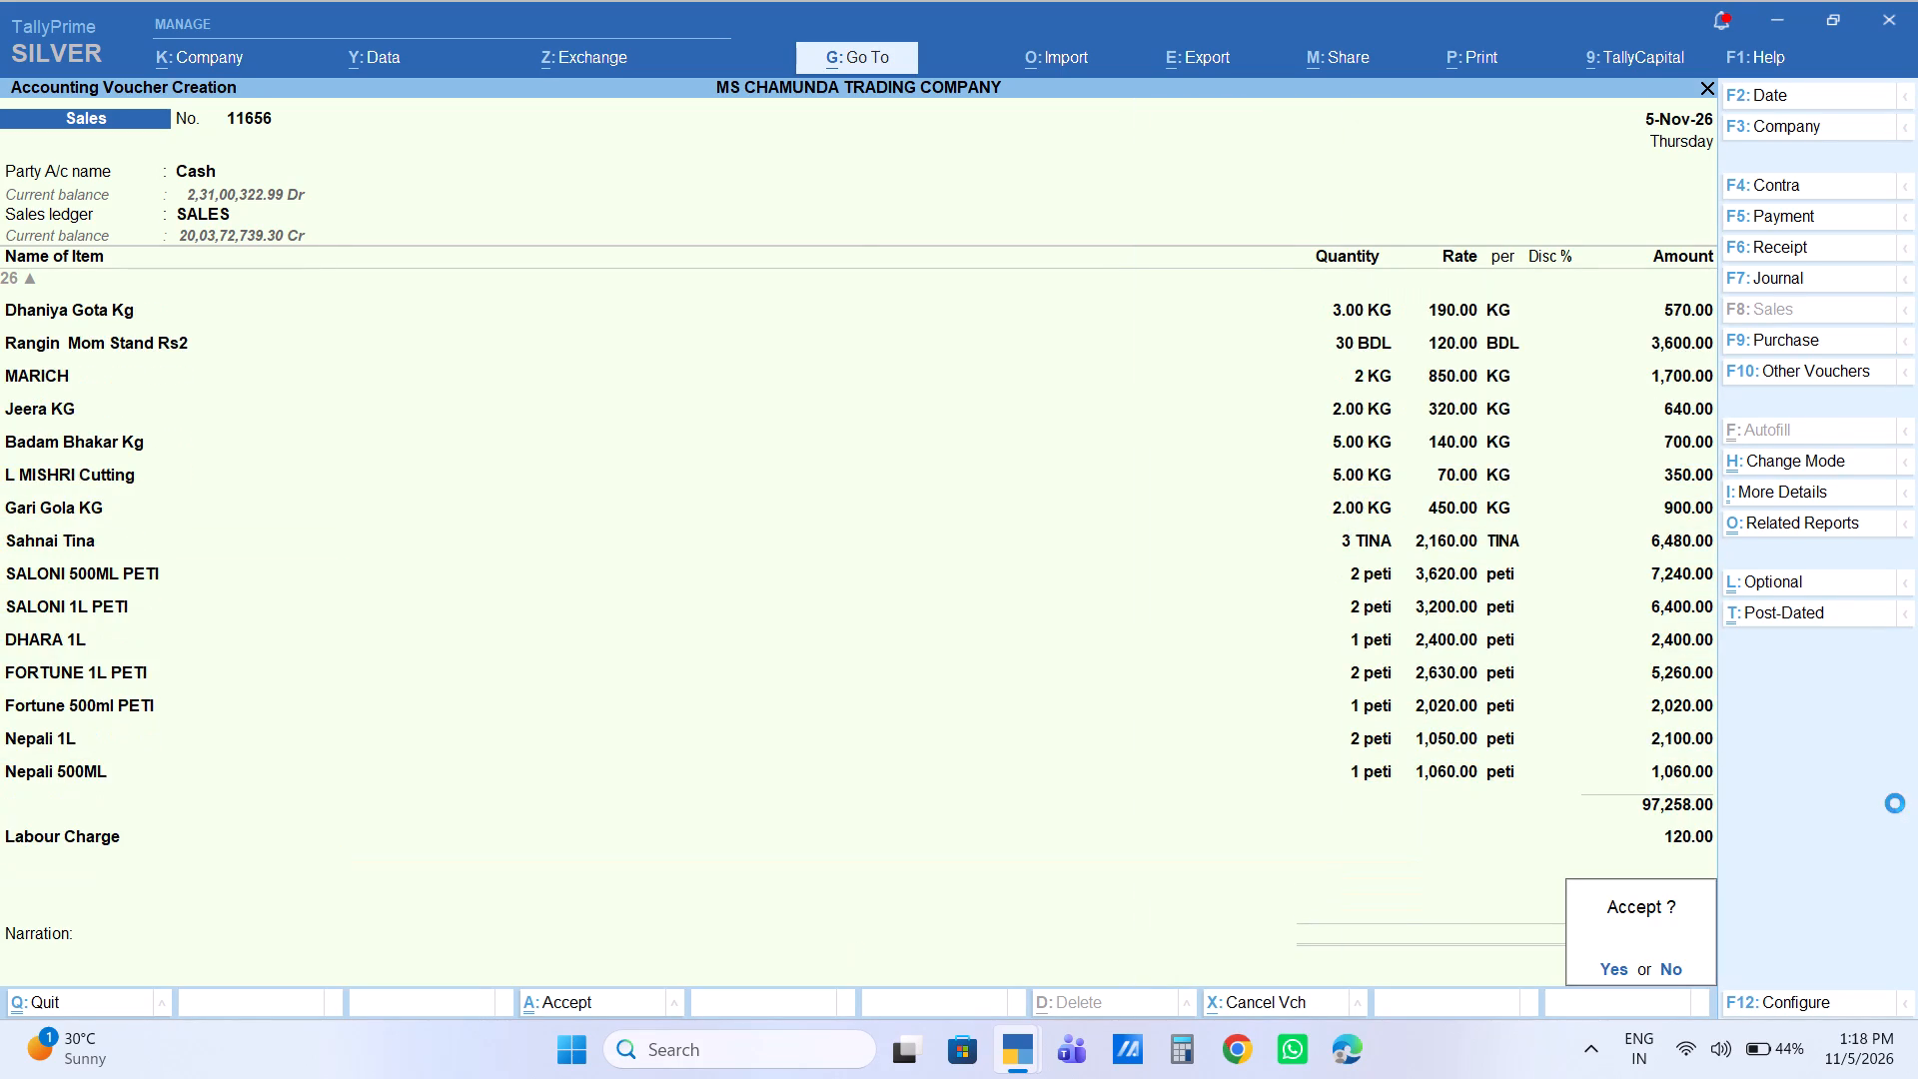
{"action": "key", "text": "BackSpace"}
{"action": "key", "text": "BackSpace"}
Quit voucher creation and open the last Cash sales voucher, no. 11656, from the 5-Nov-26 Day Book.
{"action": "key", "text": "Escape"}
{"action": "key", "text": "Escape"}
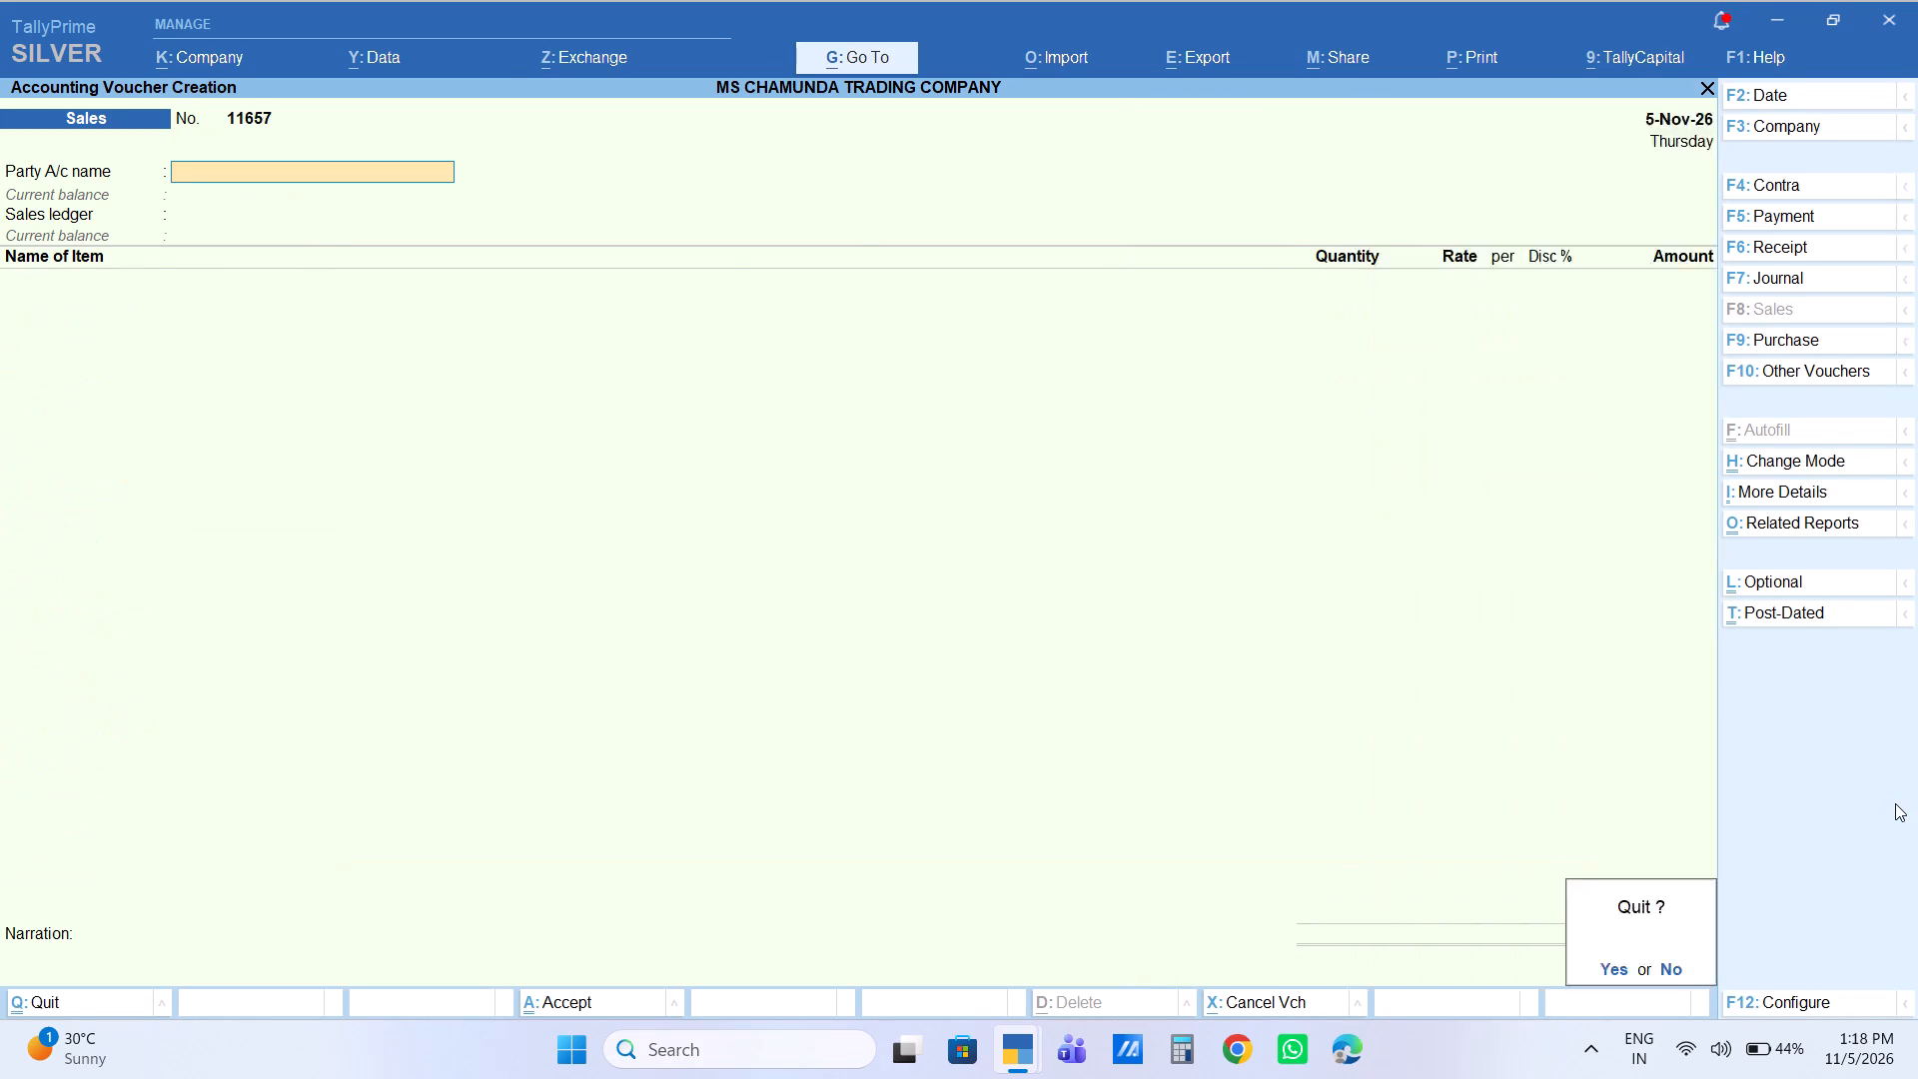
{"action": "key", "text": "Down"}
{"action": "key", "text": "Return"}
{"action": "key", "text": "Down"}
{"action": "key", "text": "Down"}
{"action": "key", "text": "Down"}
{"action": "key", "text": "Down"}
{"action": "key", "text": "Down"}
{"action": "key", "text": "Down"}
{"action": "key", "text": "Down"}
{"action": "key", "text": "Down"}
{"action": "key", "text": "Down"}
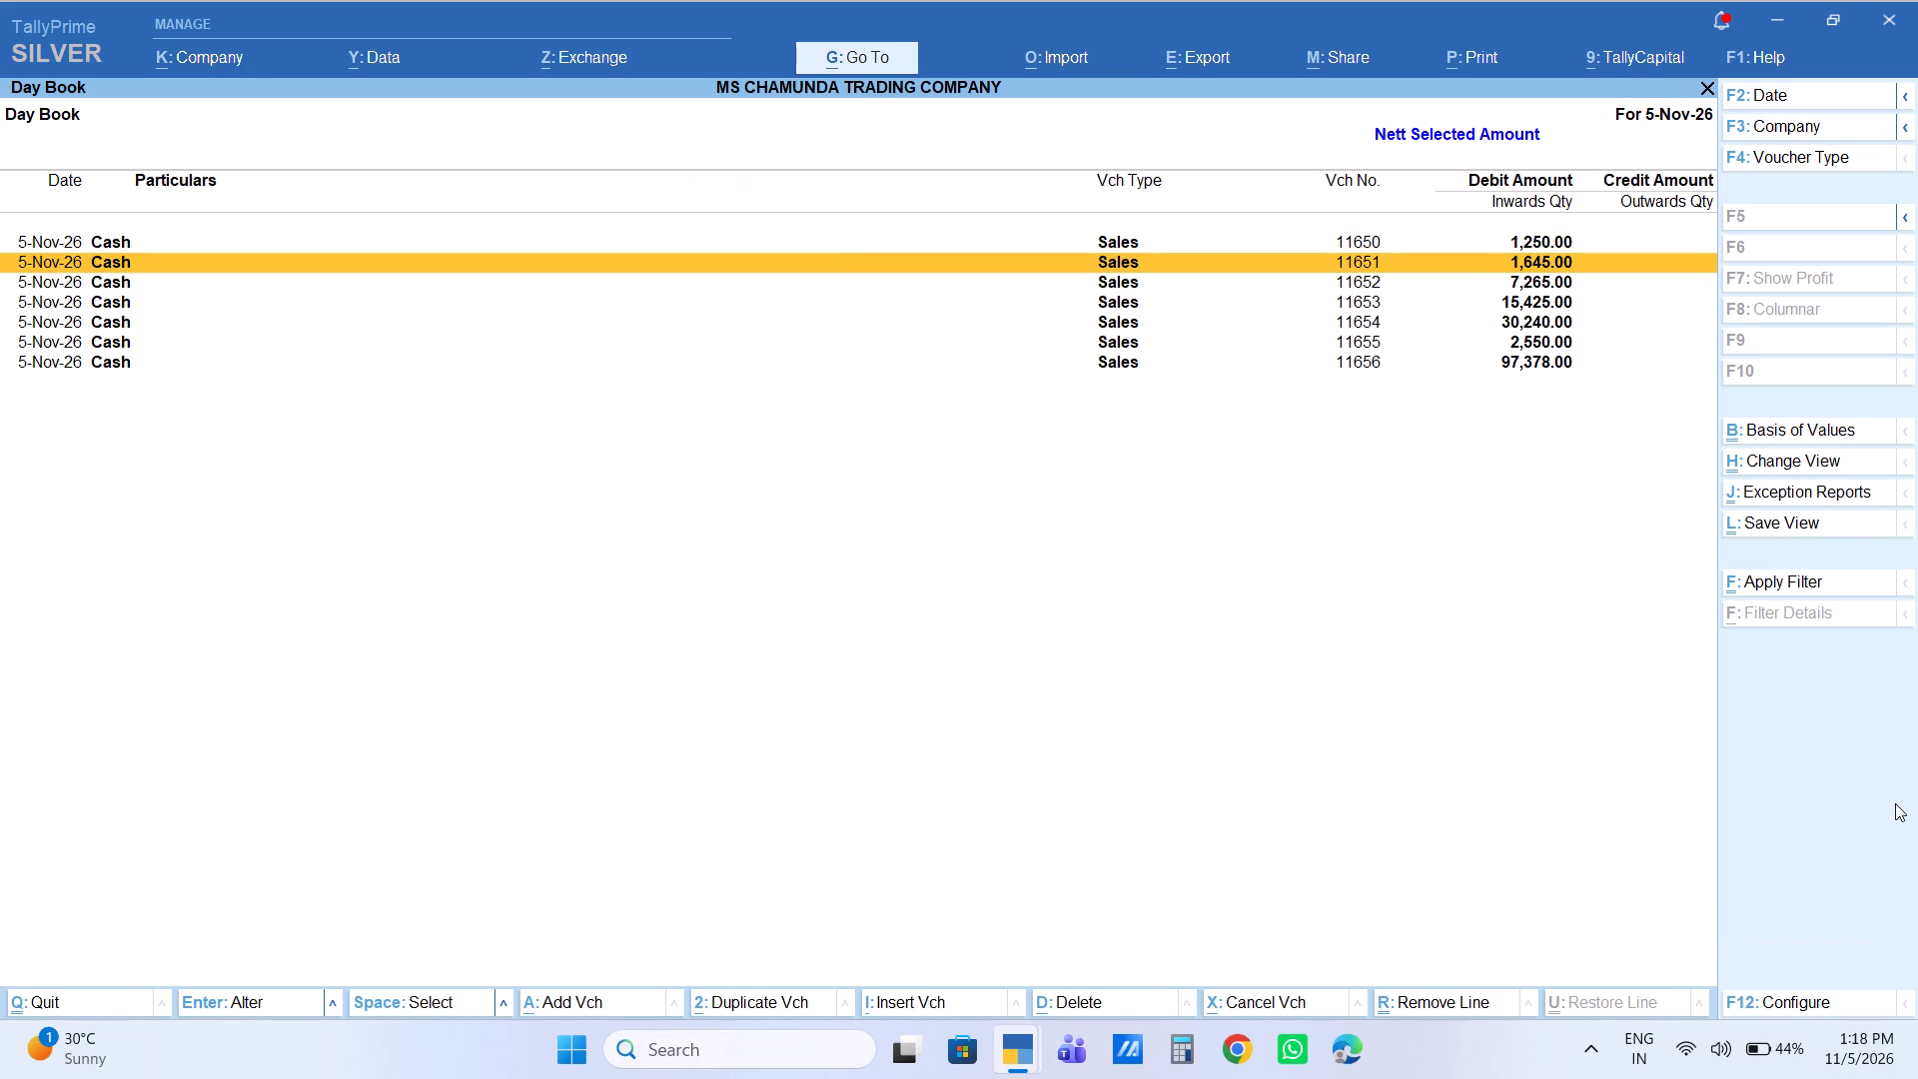
{"action": "key", "text": "Return"}
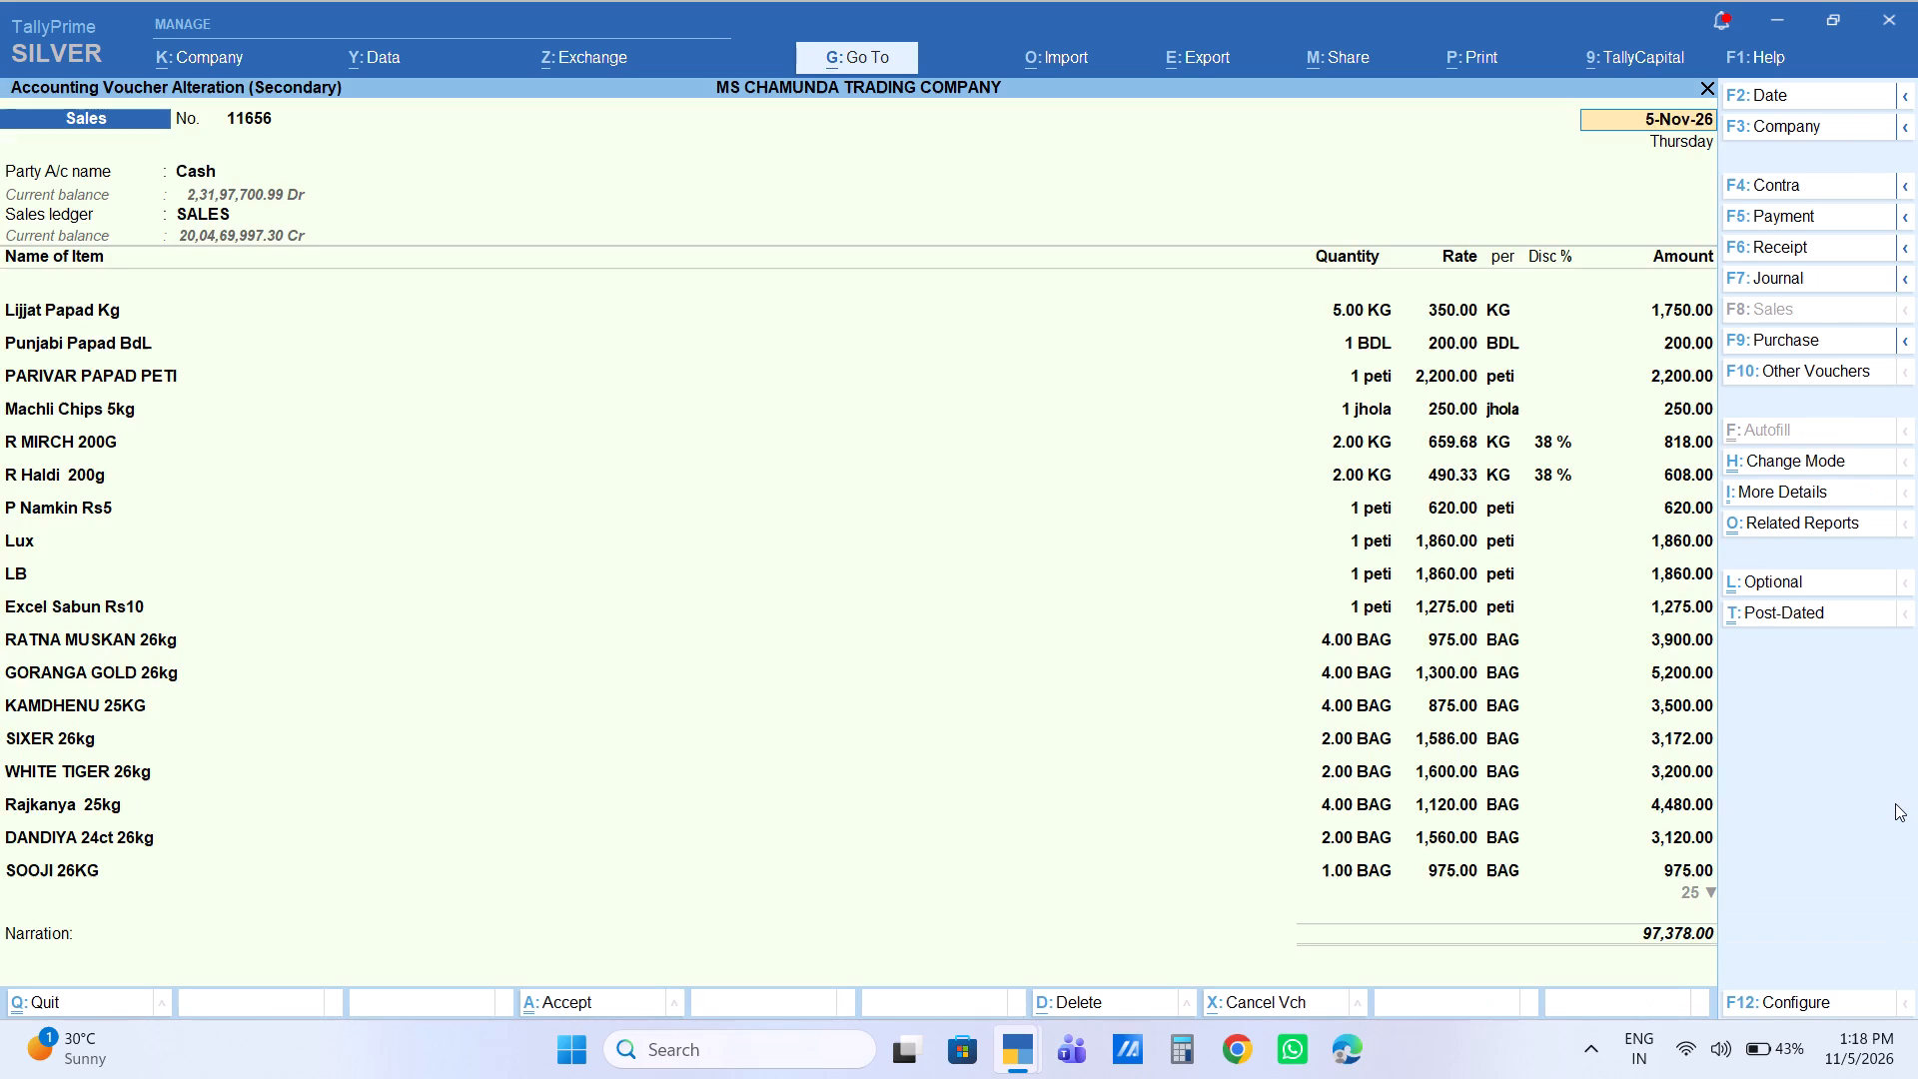
Print the opened sales voucher no. 11656.
{"action": "key", "text": "ctrl+p"}
{"action": "key", "text": "Right"}
{"action": "key", "text": "Return"}
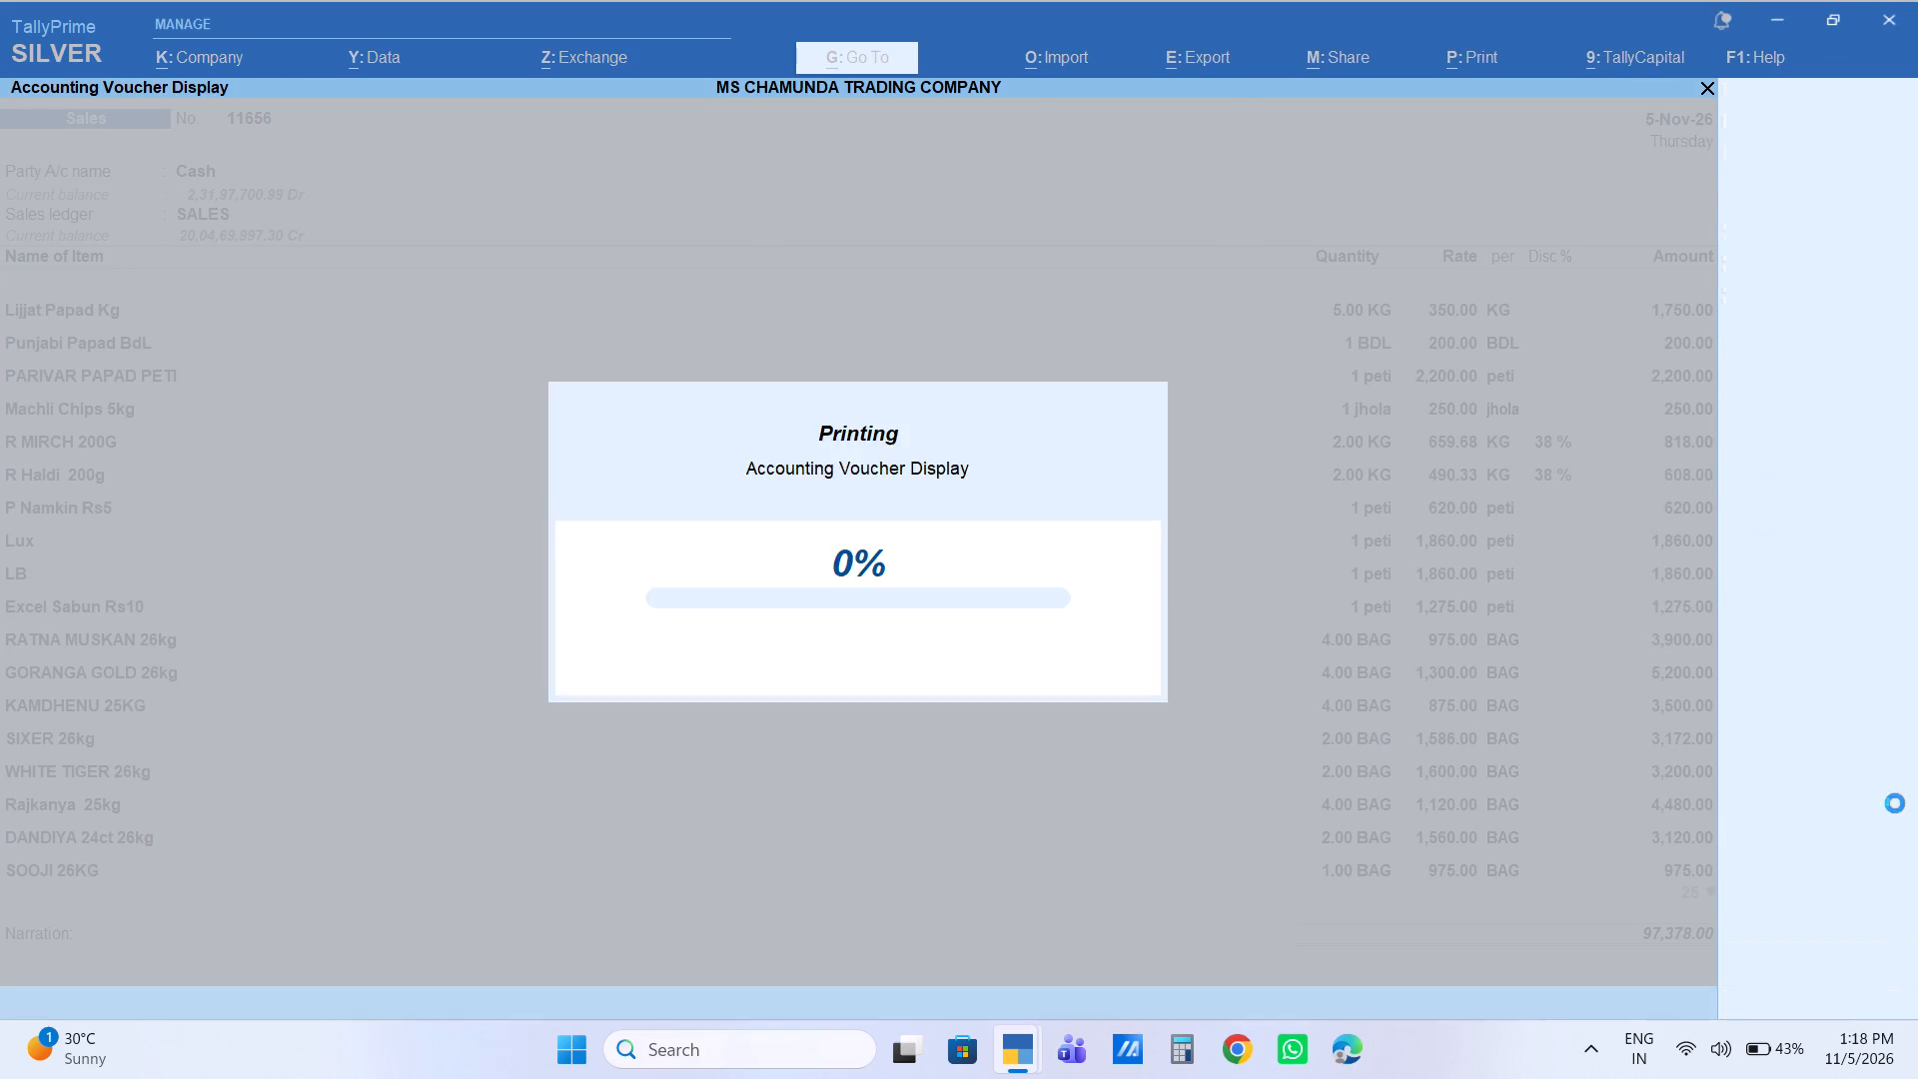
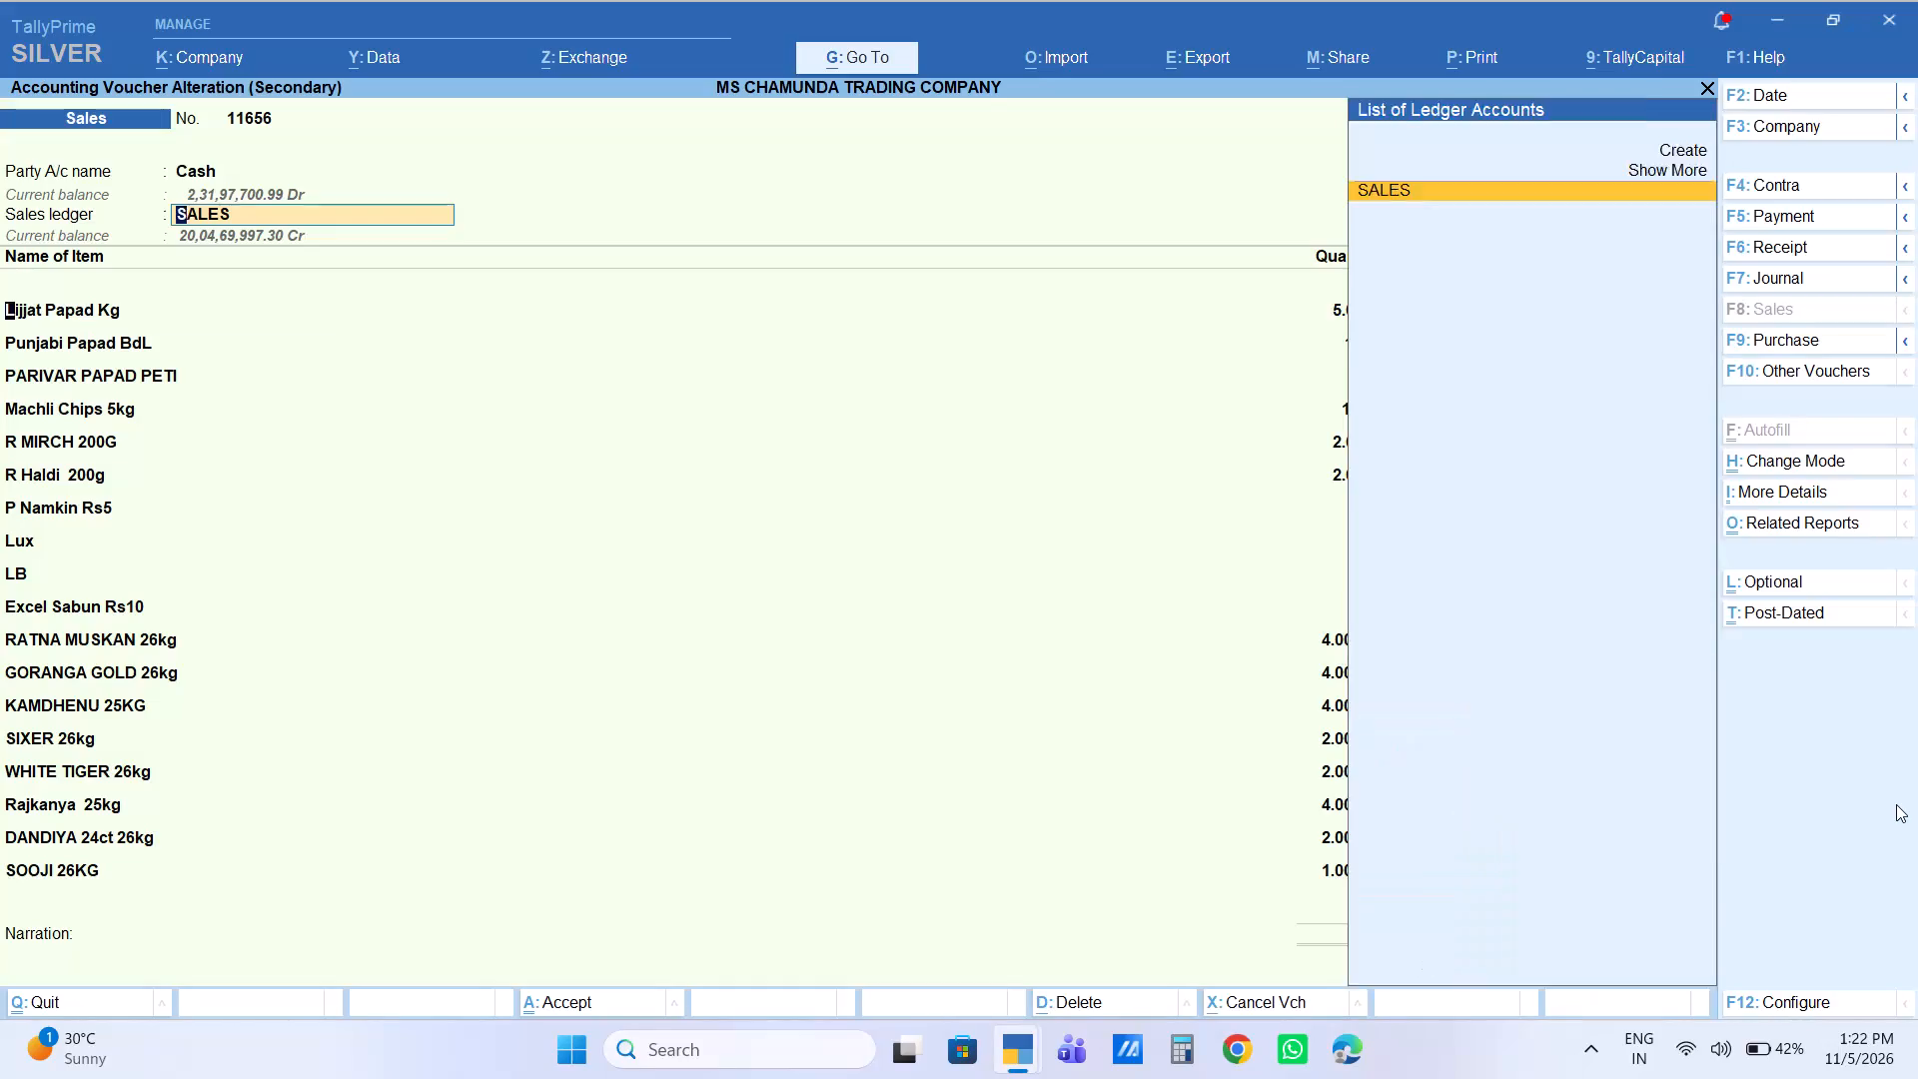
Add Haldi Khara KG as a new item line below Nepali 500ML, with quantity 2 KG at rate 225.00.
{"action": "key", "text": "Return"}
{"action": "key", "text": "Return"}
{"action": "key", "text": "Down"}
{"action": "key", "text": "Down"}
{"action": "key", "text": "Down"}
{"action": "key", "text": "Down"}
{"action": "key", "text": "Down"}
{"action": "key", "text": "Down"}
{"action": "key", "text": "Down"}
{"action": "key", "text": "Down"}
{"action": "key", "text": "Down"}
{"action": "key", "text": "Down"}
{"action": "key", "text": "Down"}
{"action": "key", "text": "Down"}
{"action": "key", "text": "Down"}
{"action": "key", "text": "Down"}
{"action": "key", "text": "Down"}
{"action": "key", "text": "Down"}
{"action": "key", "text": "Down"}
{"action": "key", "text": "Down"}
{"action": "key", "text": "Down"}
{"action": "key", "text": "Down"}
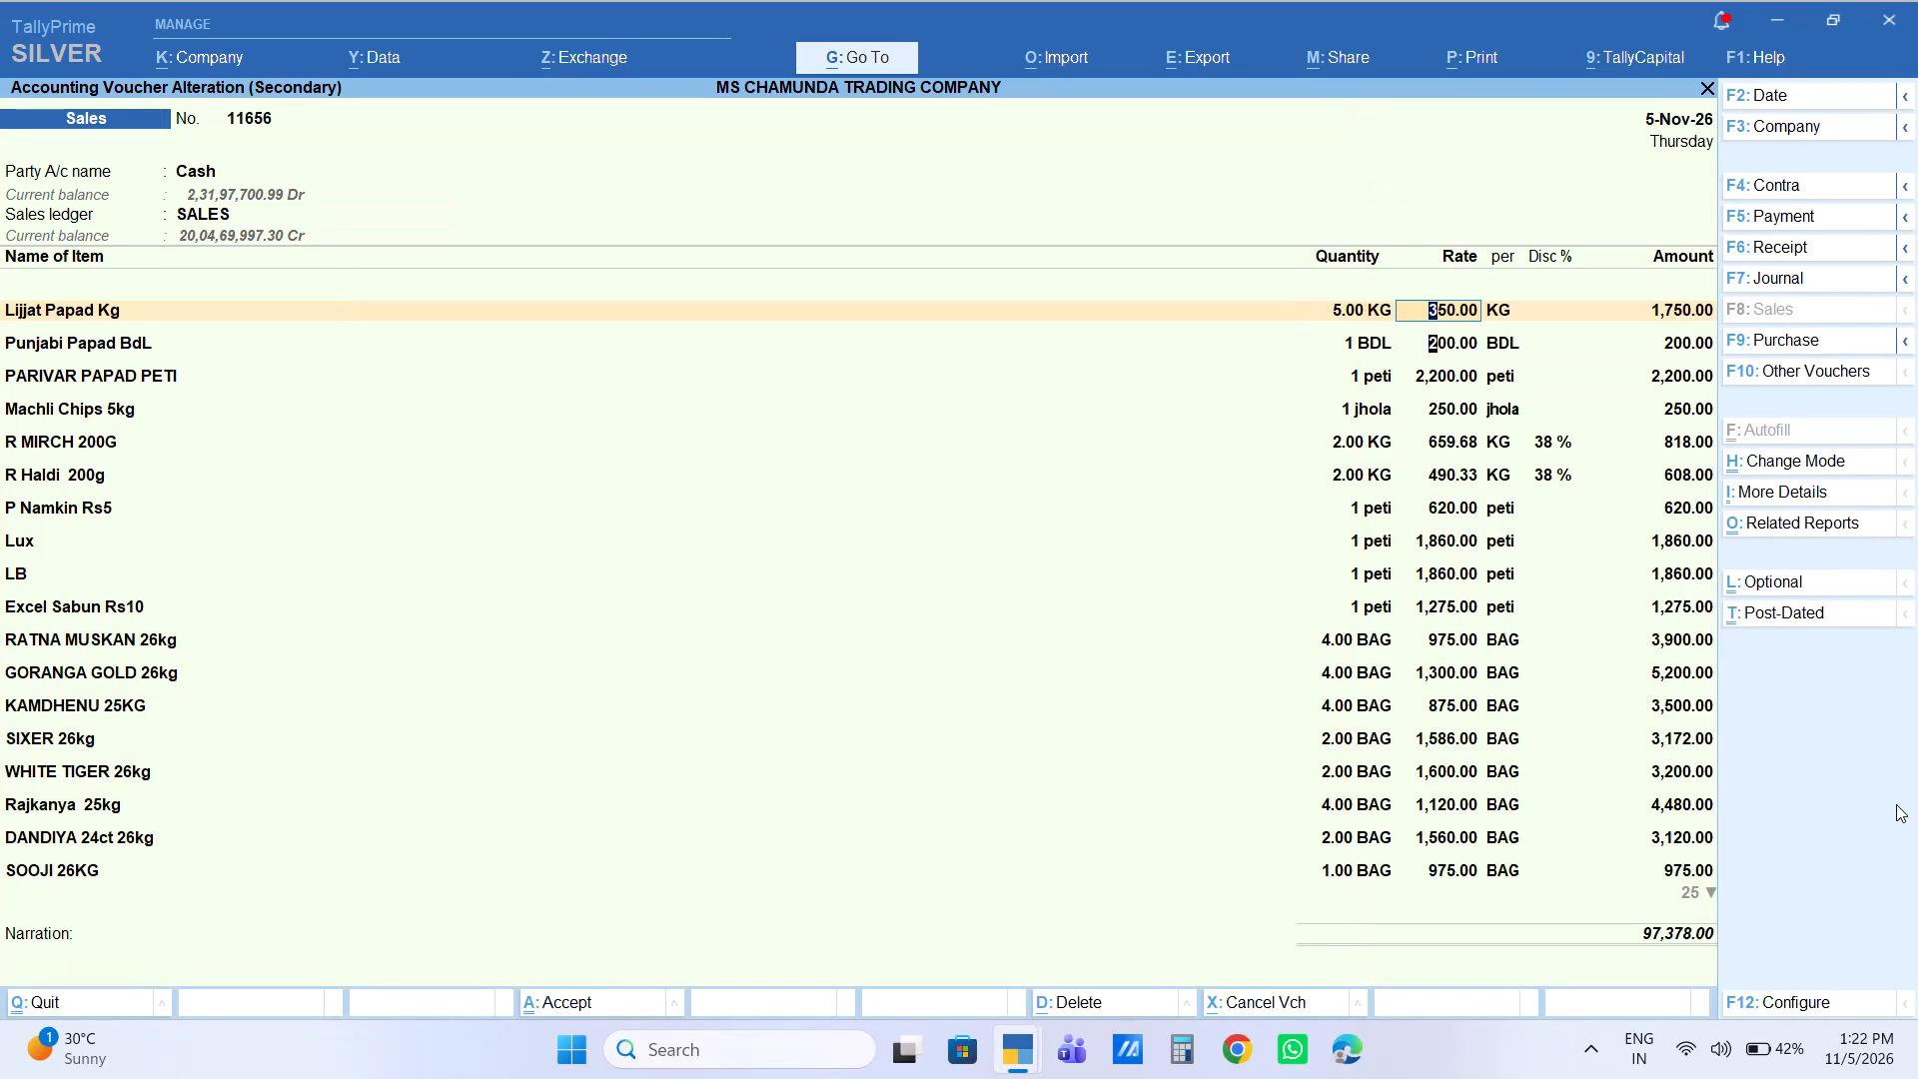
{"action": "key", "text": "Down"}
{"action": "key", "text": "Down"}
{"action": "key", "text": "Down"}
{"action": "key", "text": "Down"}
{"action": "key", "text": "Down"}
{"action": "key", "text": "Down"}
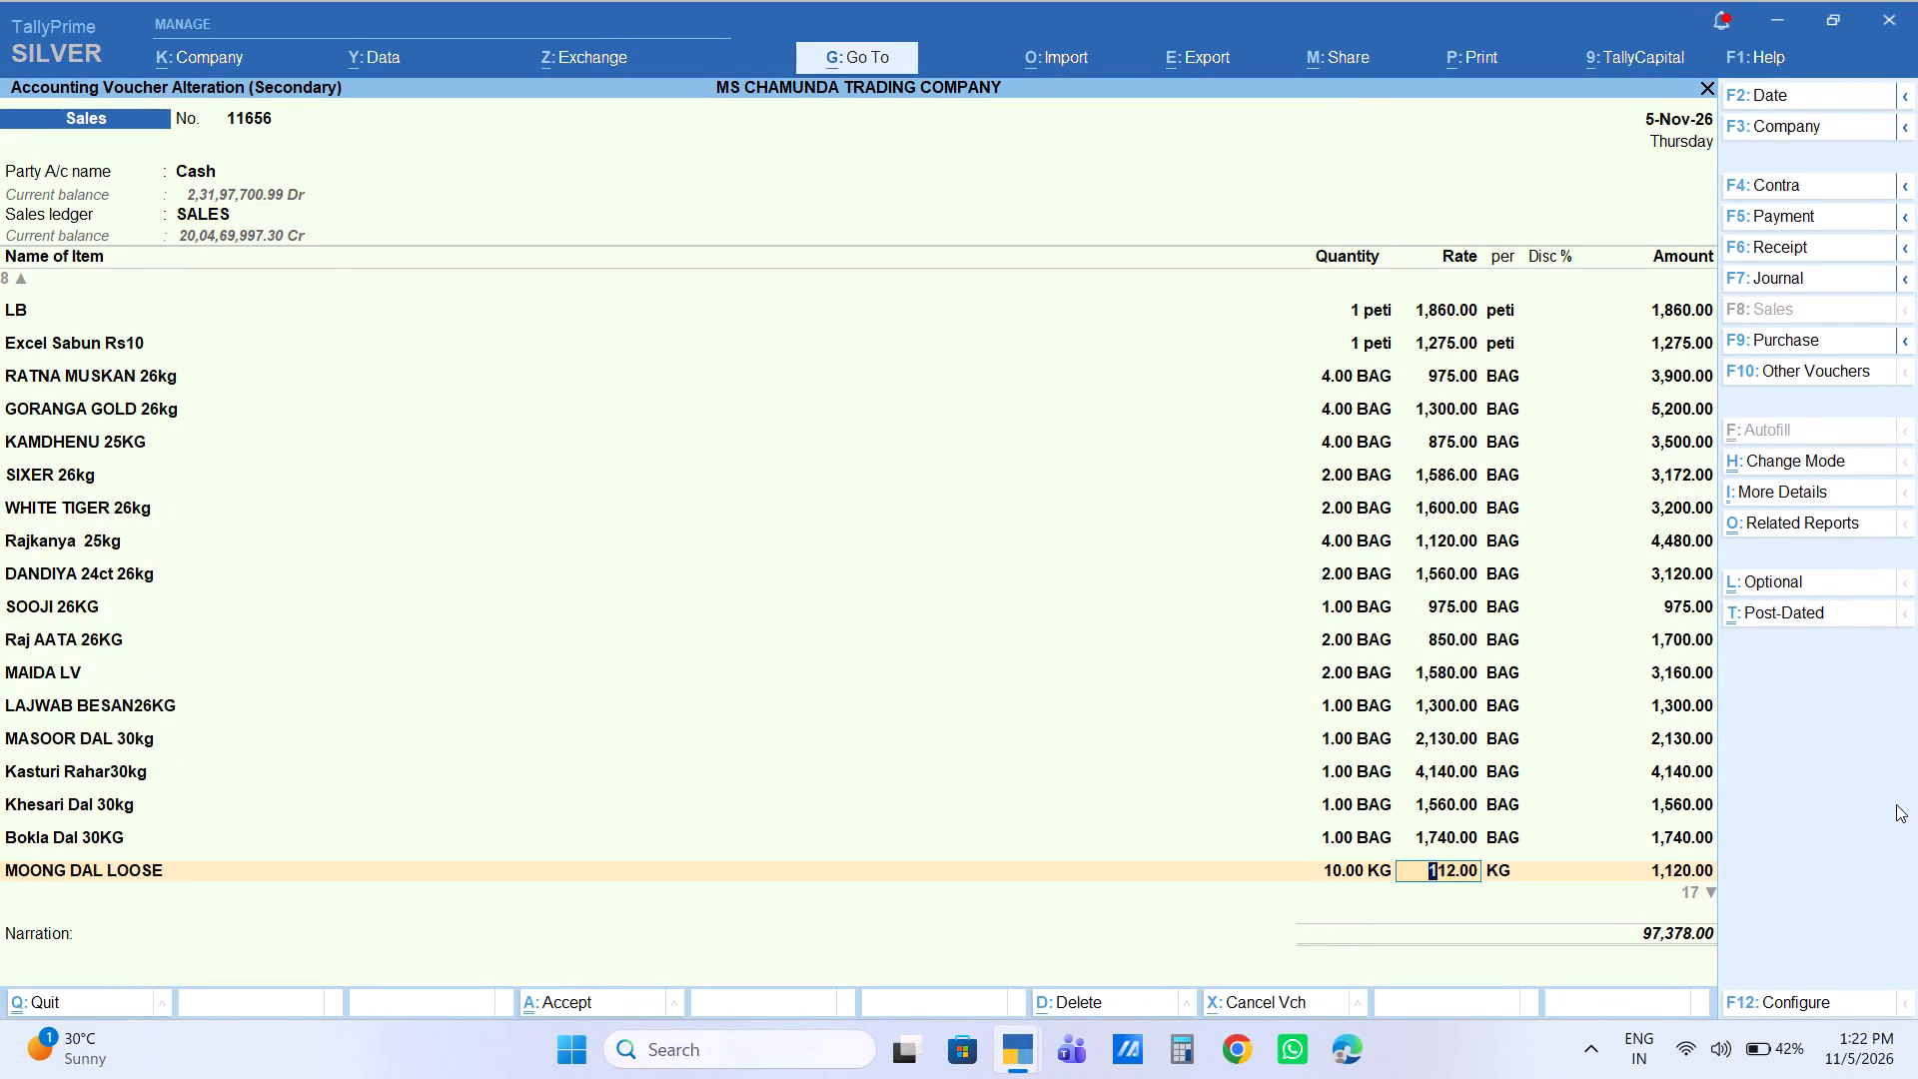
{"action": "key", "text": "Down"}
{"action": "key", "text": "Down"}
{"action": "key", "text": "Down"}
{"action": "key", "text": "Down"}
{"action": "key", "text": "Down"}
{"action": "key", "text": "Down"}
{"action": "key", "text": "Down"}
{"action": "key", "text": "Down"}
{"action": "key", "text": "Down"}
{"action": "key", "text": "Down"}
{"action": "key", "text": "Down"}
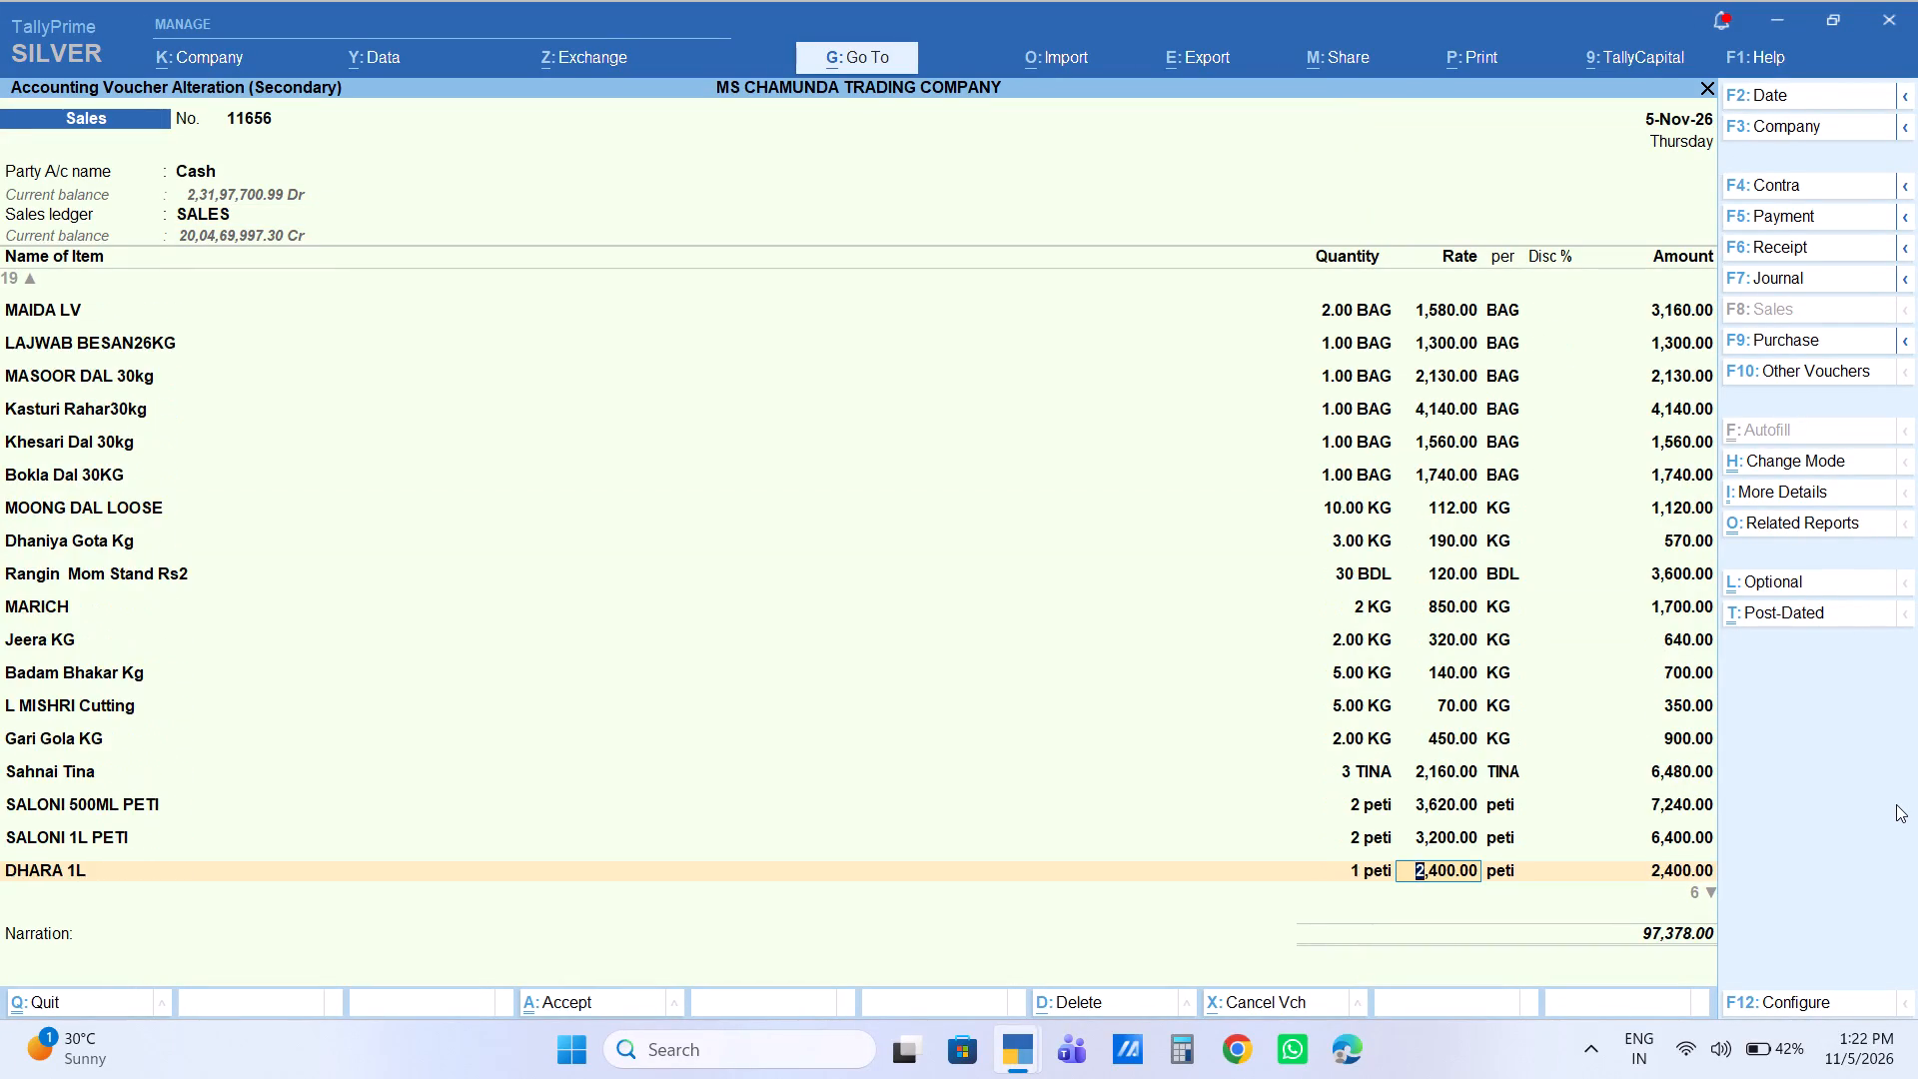
{"action": "key", "text": "Down"}
{"action": "key", "text": "Down"}
{"action": "key", "text": "Down"}
{"action": "key", "text": "Down"}
{"action": "key", "text": "Down"}
{"action": "key", "text": "Down"}
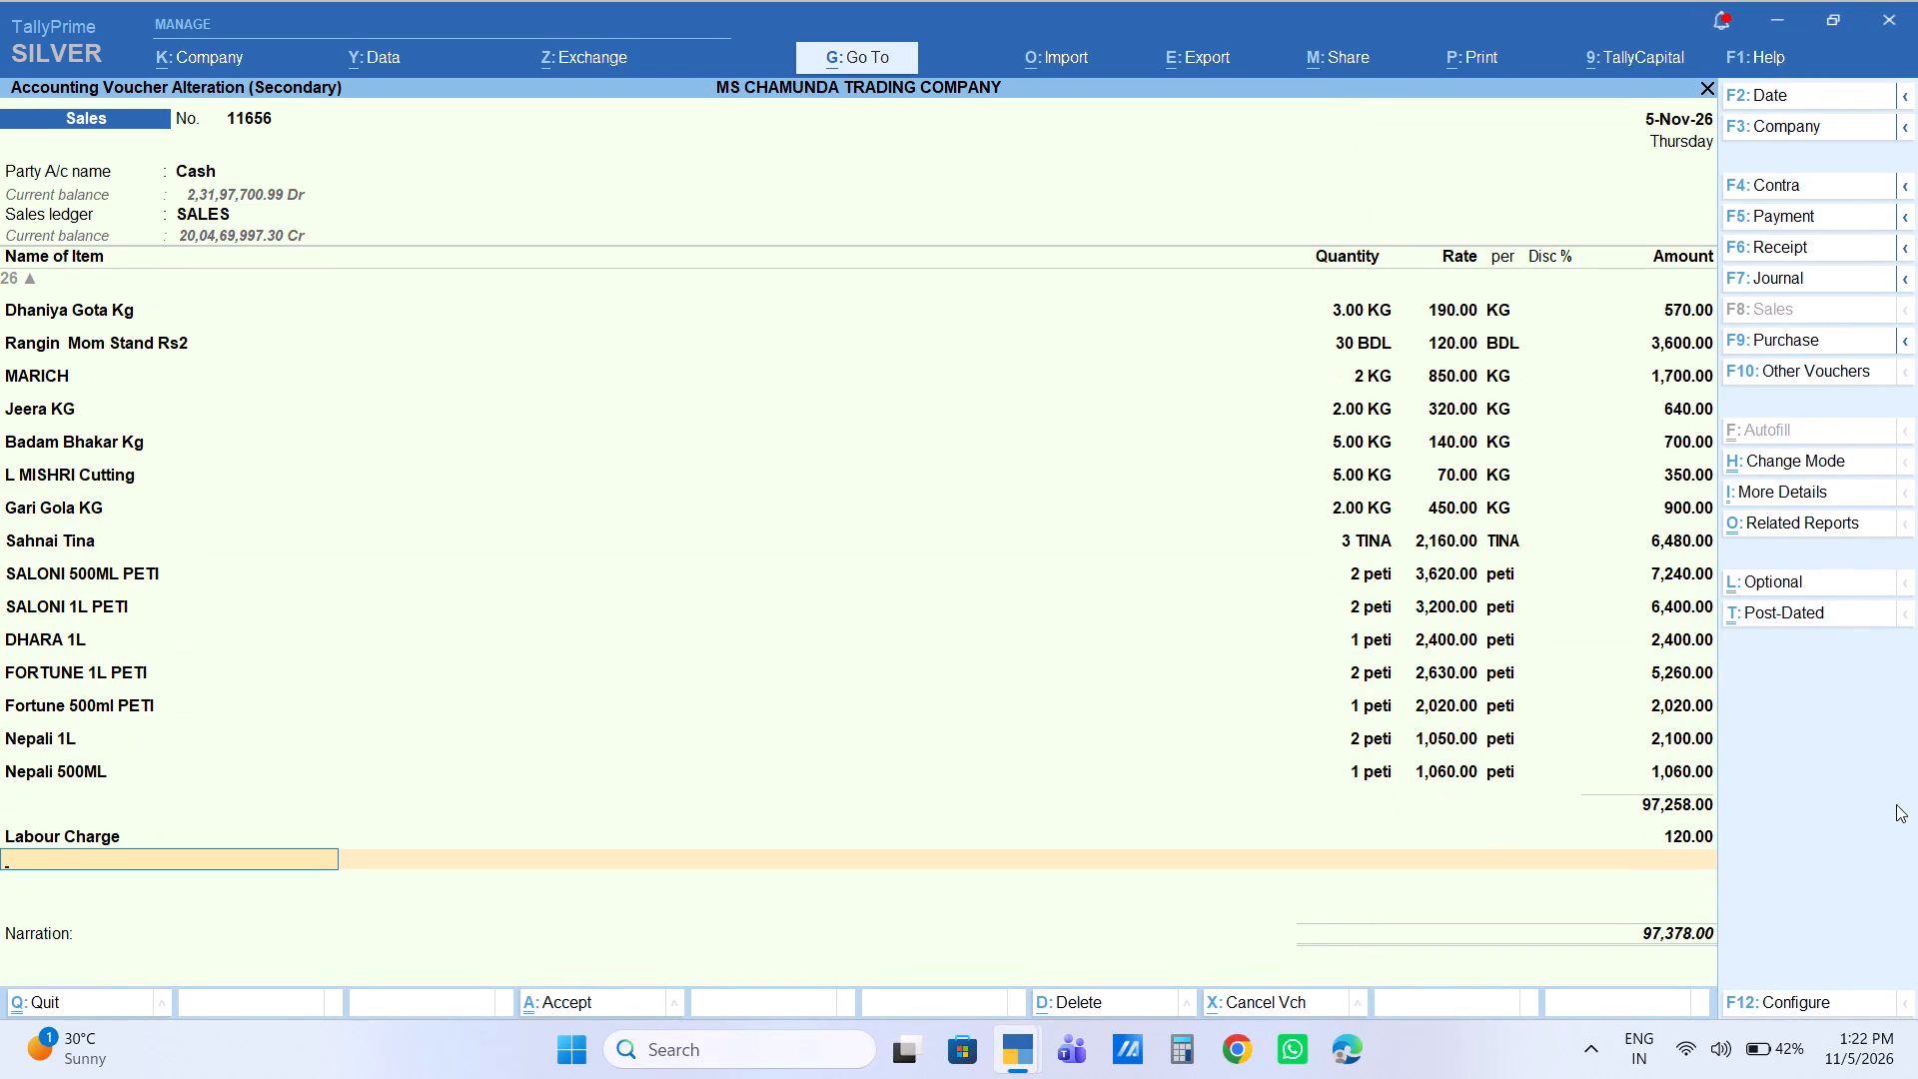
{"action": "key", "text": "BackSpace"}
{"action": "key", "text": "BackSpace"}
{"action": "key", "text": "BackSpace"}
{"action": "key", "text": "BackSpace"}
{"action": "key", "text": "Return"}
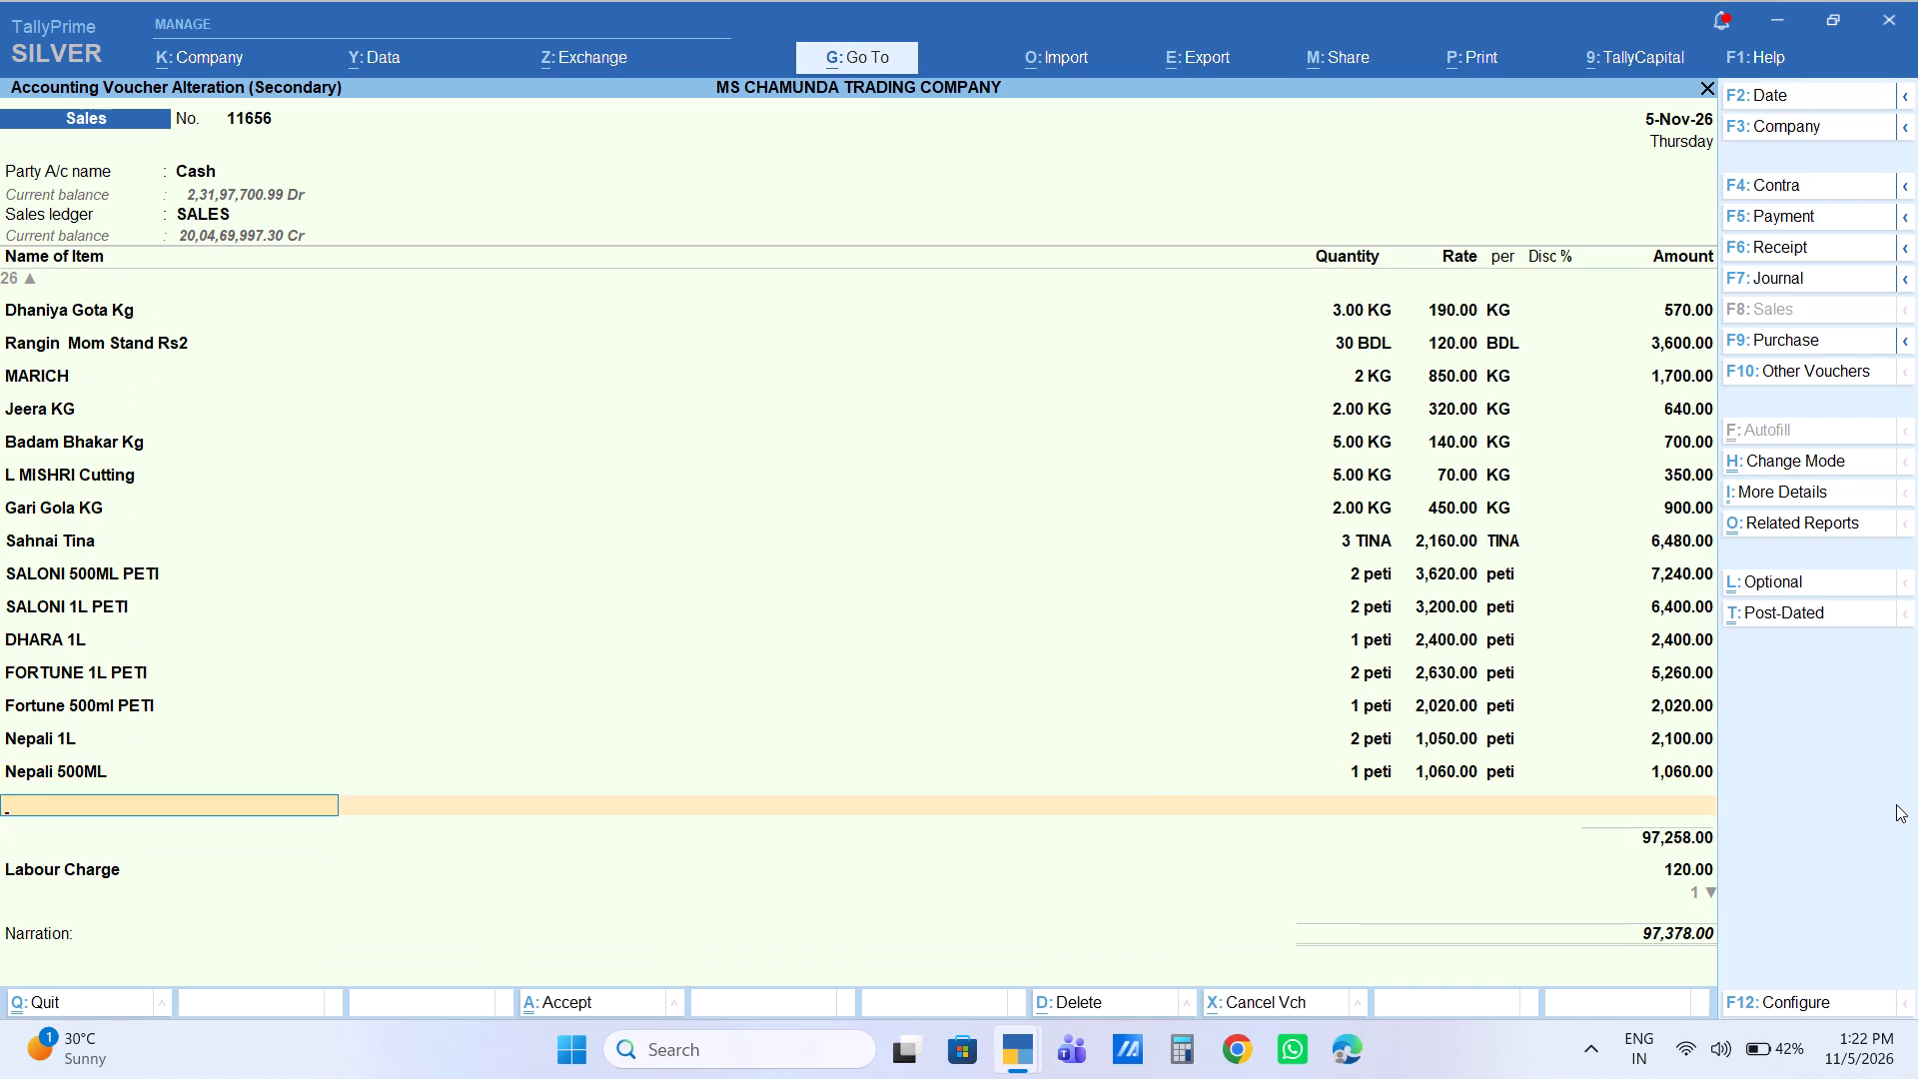
{"action": "type", "text": "HALDI"}
{"action": "key", "text": "Down"}
{"action": "key", "text": "Down"}
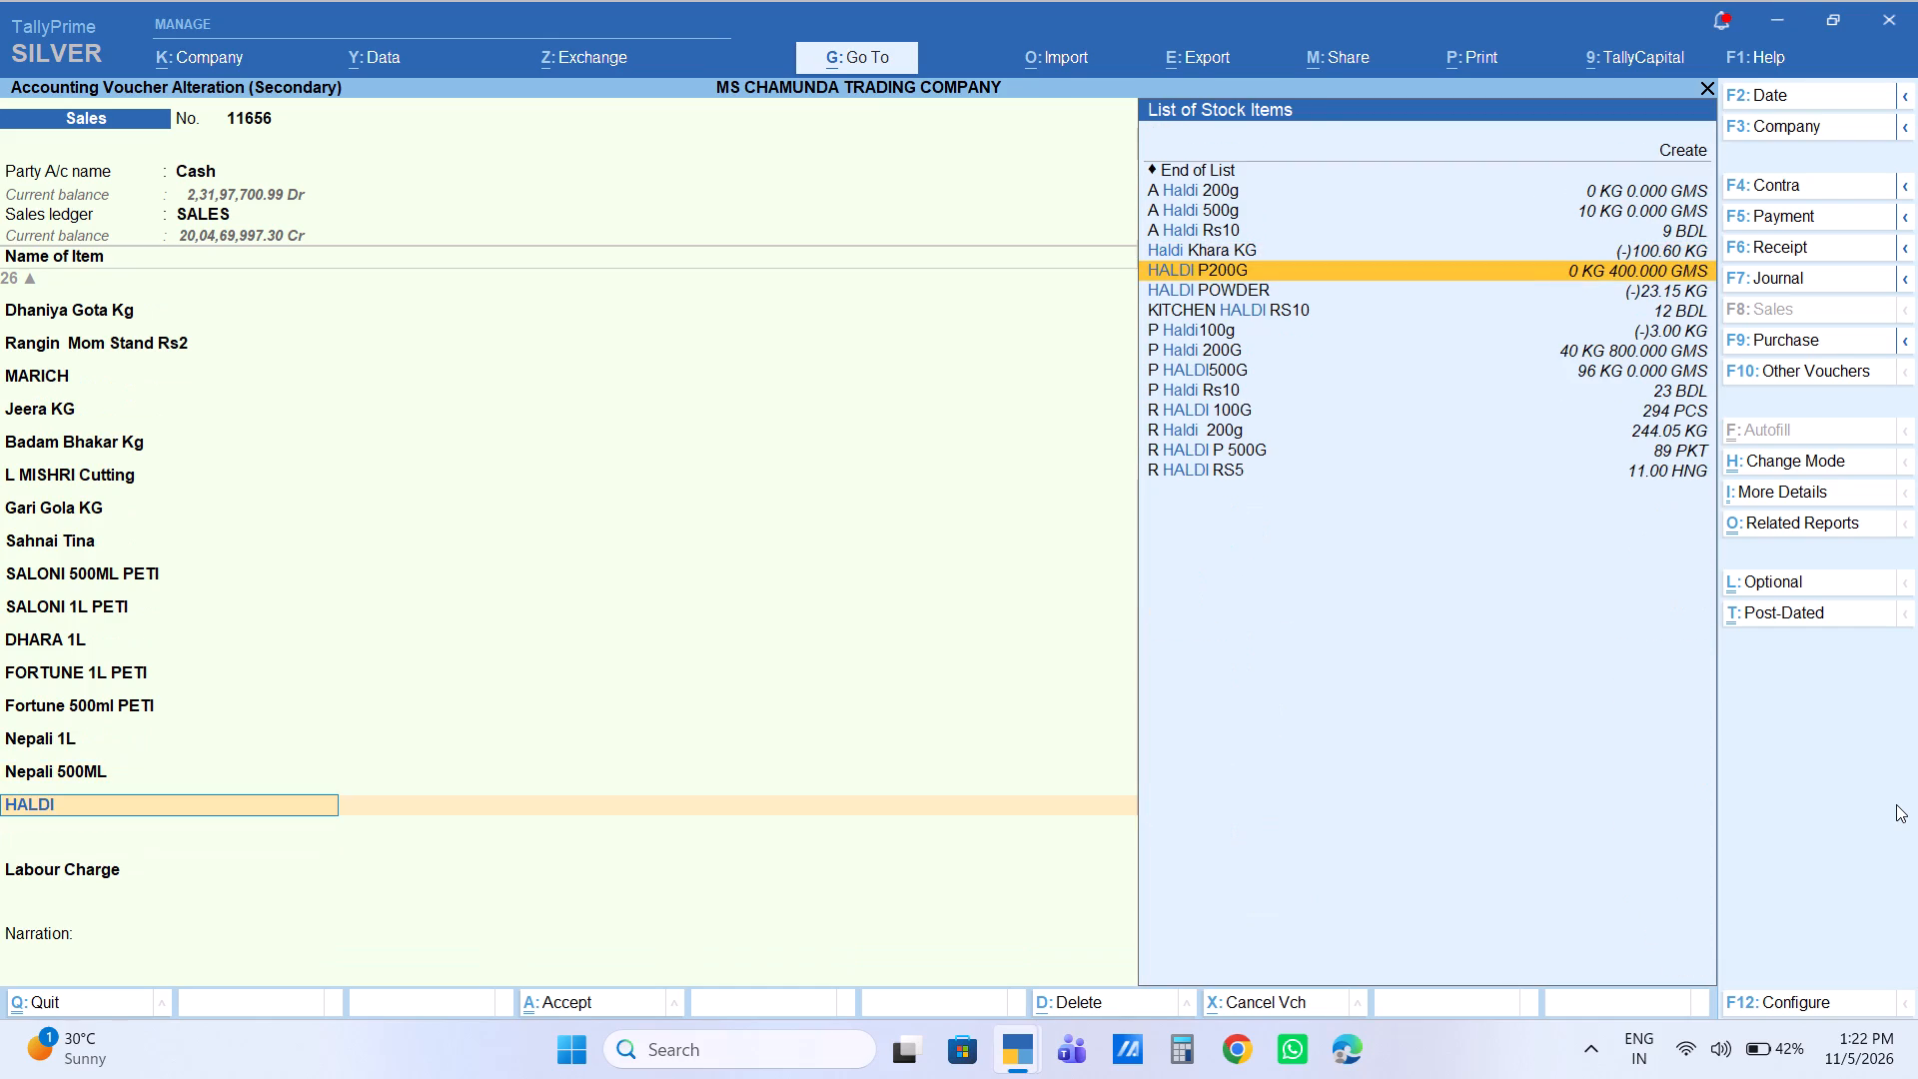
{"action": "key", "text": "Up"}
{"action": "key", "text": "Return"}
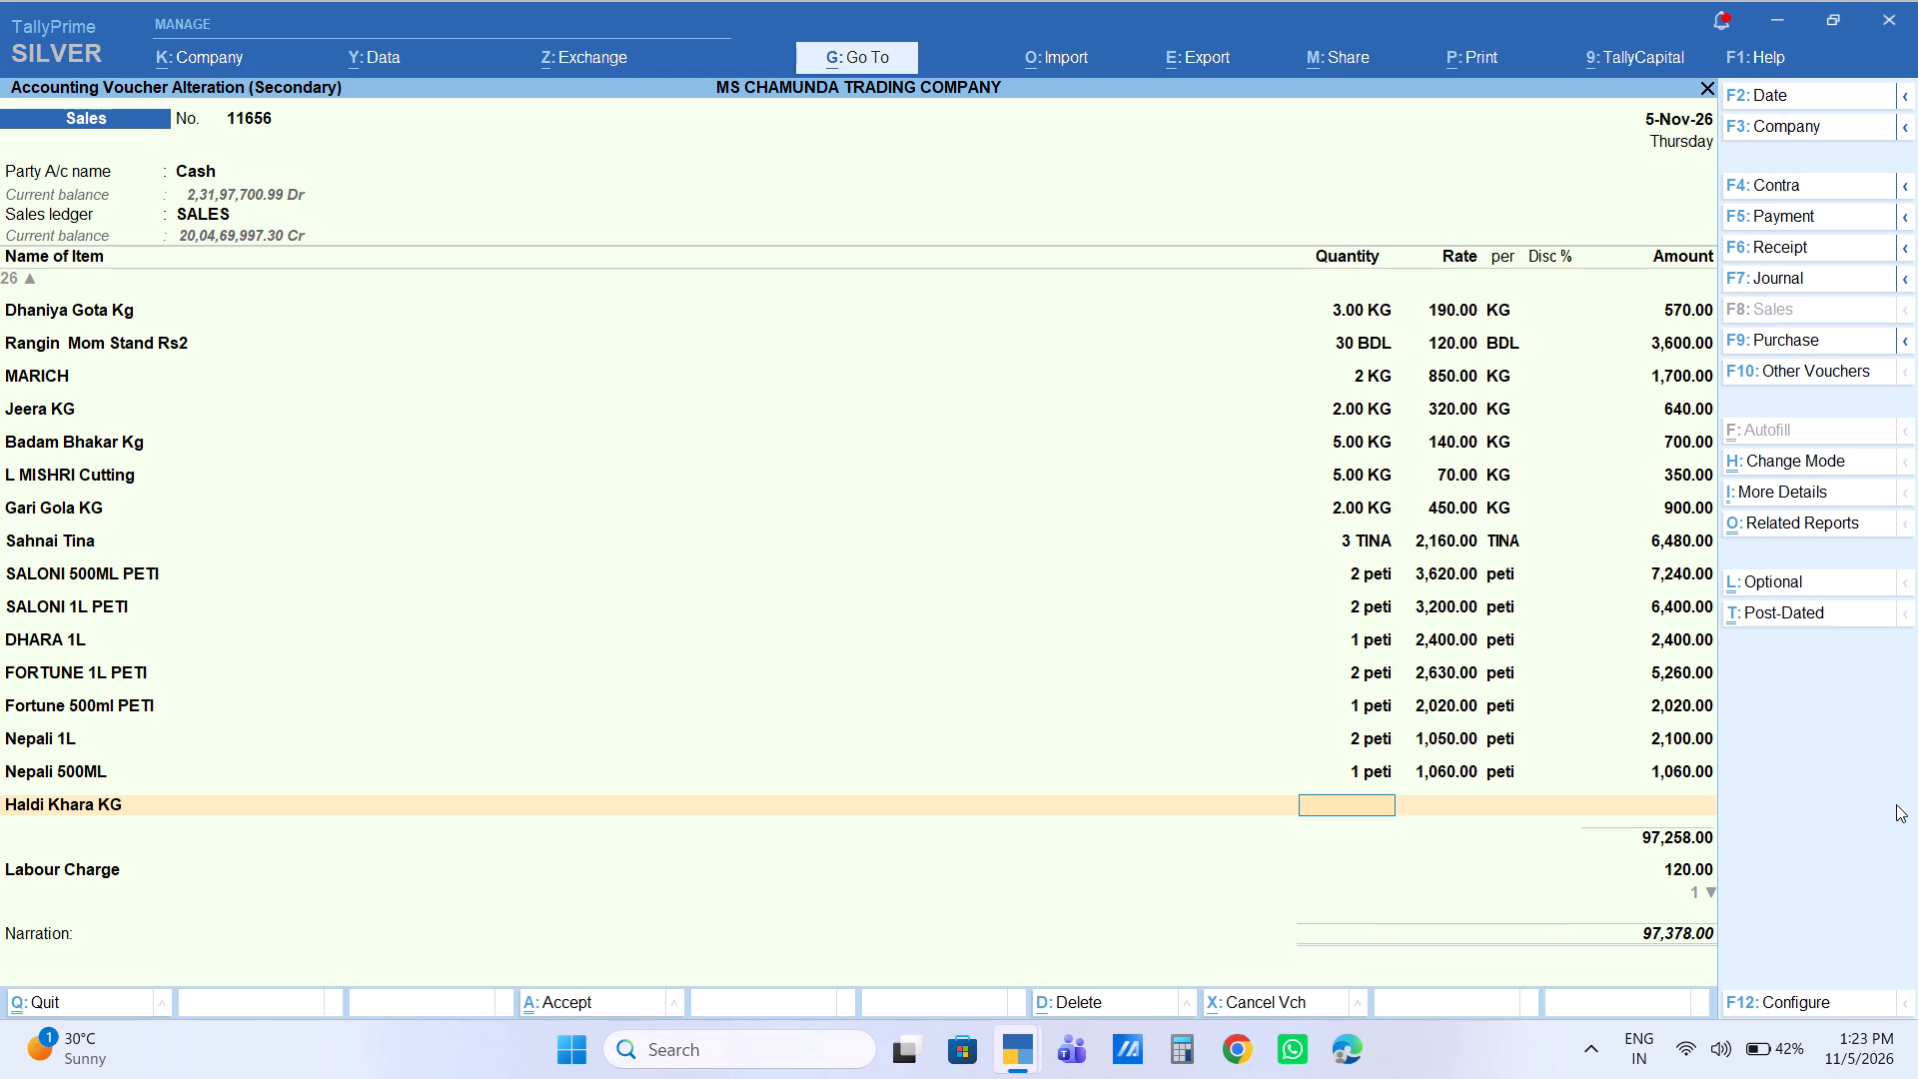
{"action": "key", "text": "2"}
{"action": "key", "text": "Return"}
{"action": "key", "text": "Return"}
{"action": "key", "text": "Return"}
{"action": "key", "text": "Return"}
{"action": "key", "text": "Return"}
Keep the Labour Charge line as is, leave the narration blank and save the altered sales voucher no. 11656.
{"action": "key", "text": "Return"}
{"action": "key", "text": "Return"}
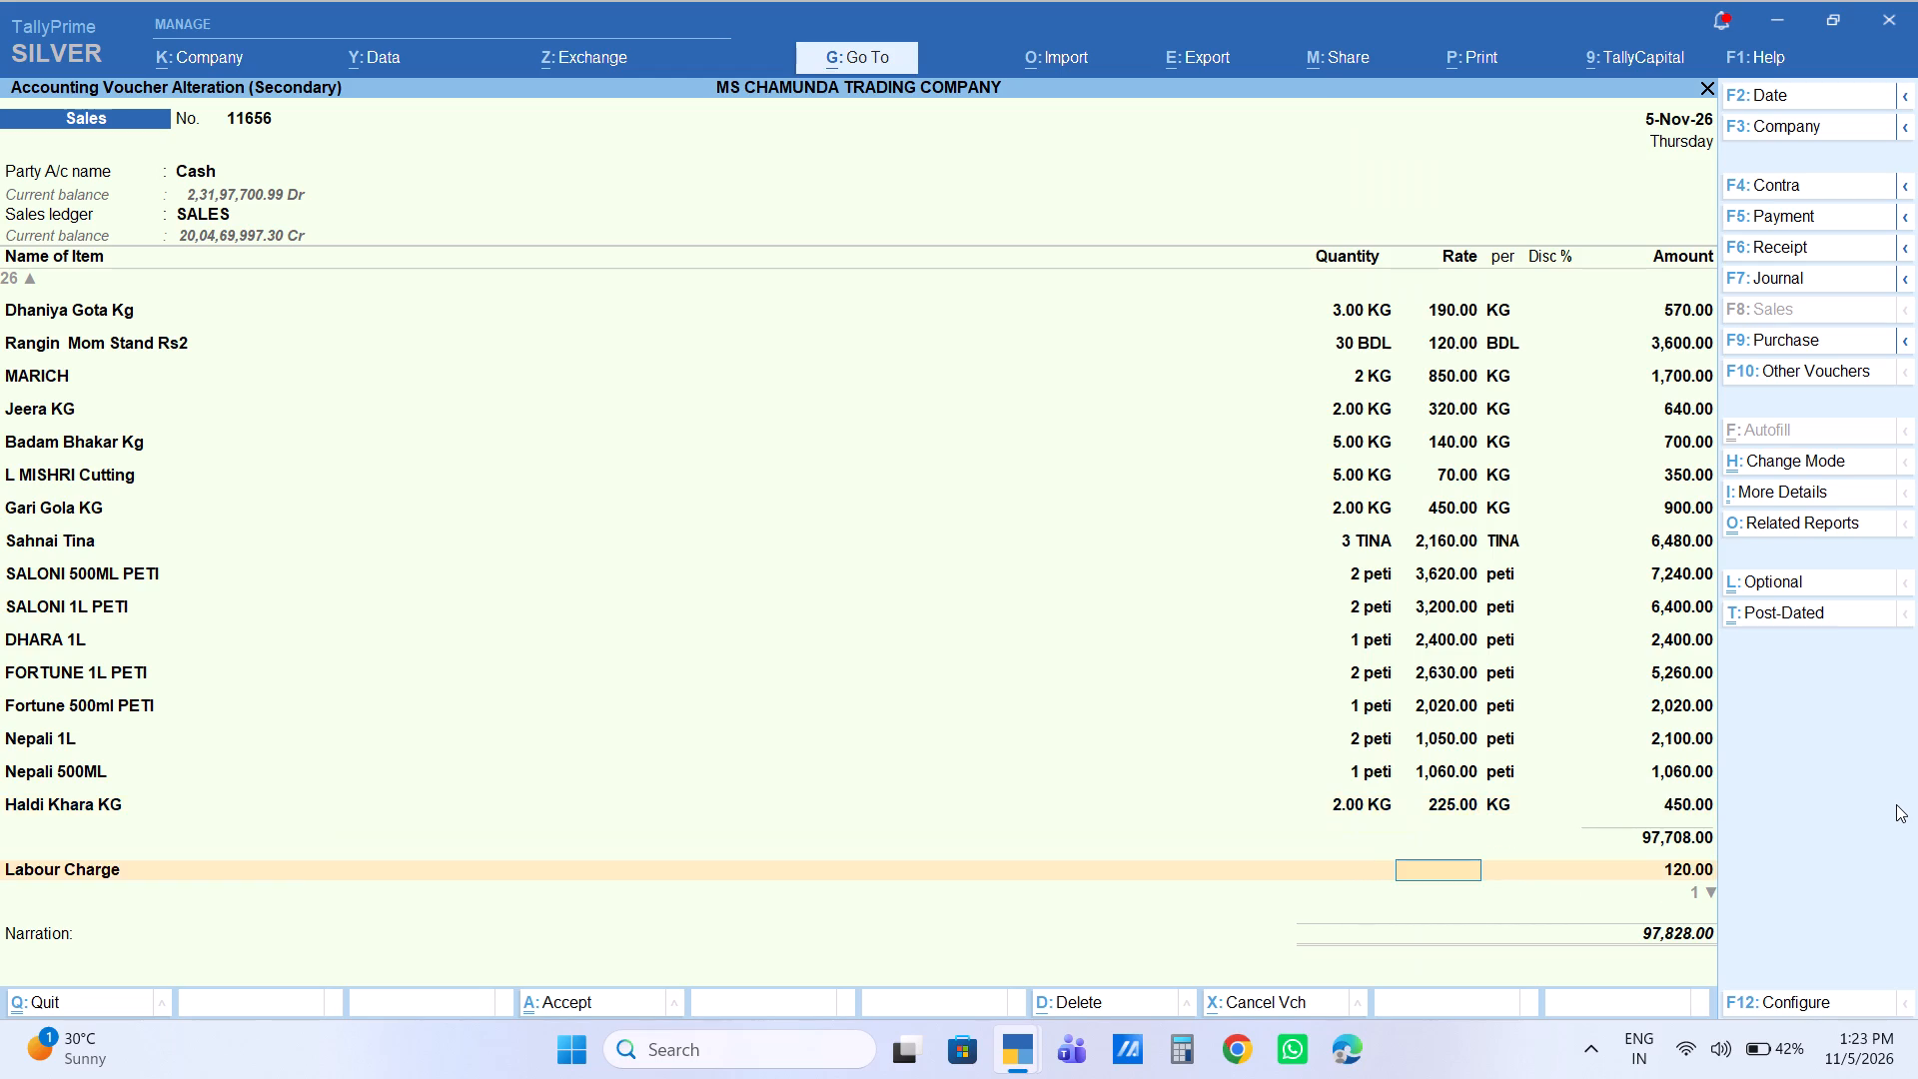
{"action": "key", "text": "Return"}
{"action": "key", "text": "Return"}
{"action": "key", "text": "Return"}
{"action": "key", "text": "Return"}
{"action": "key", "text": "Return"}
{"action": "key", "text": "Return"}
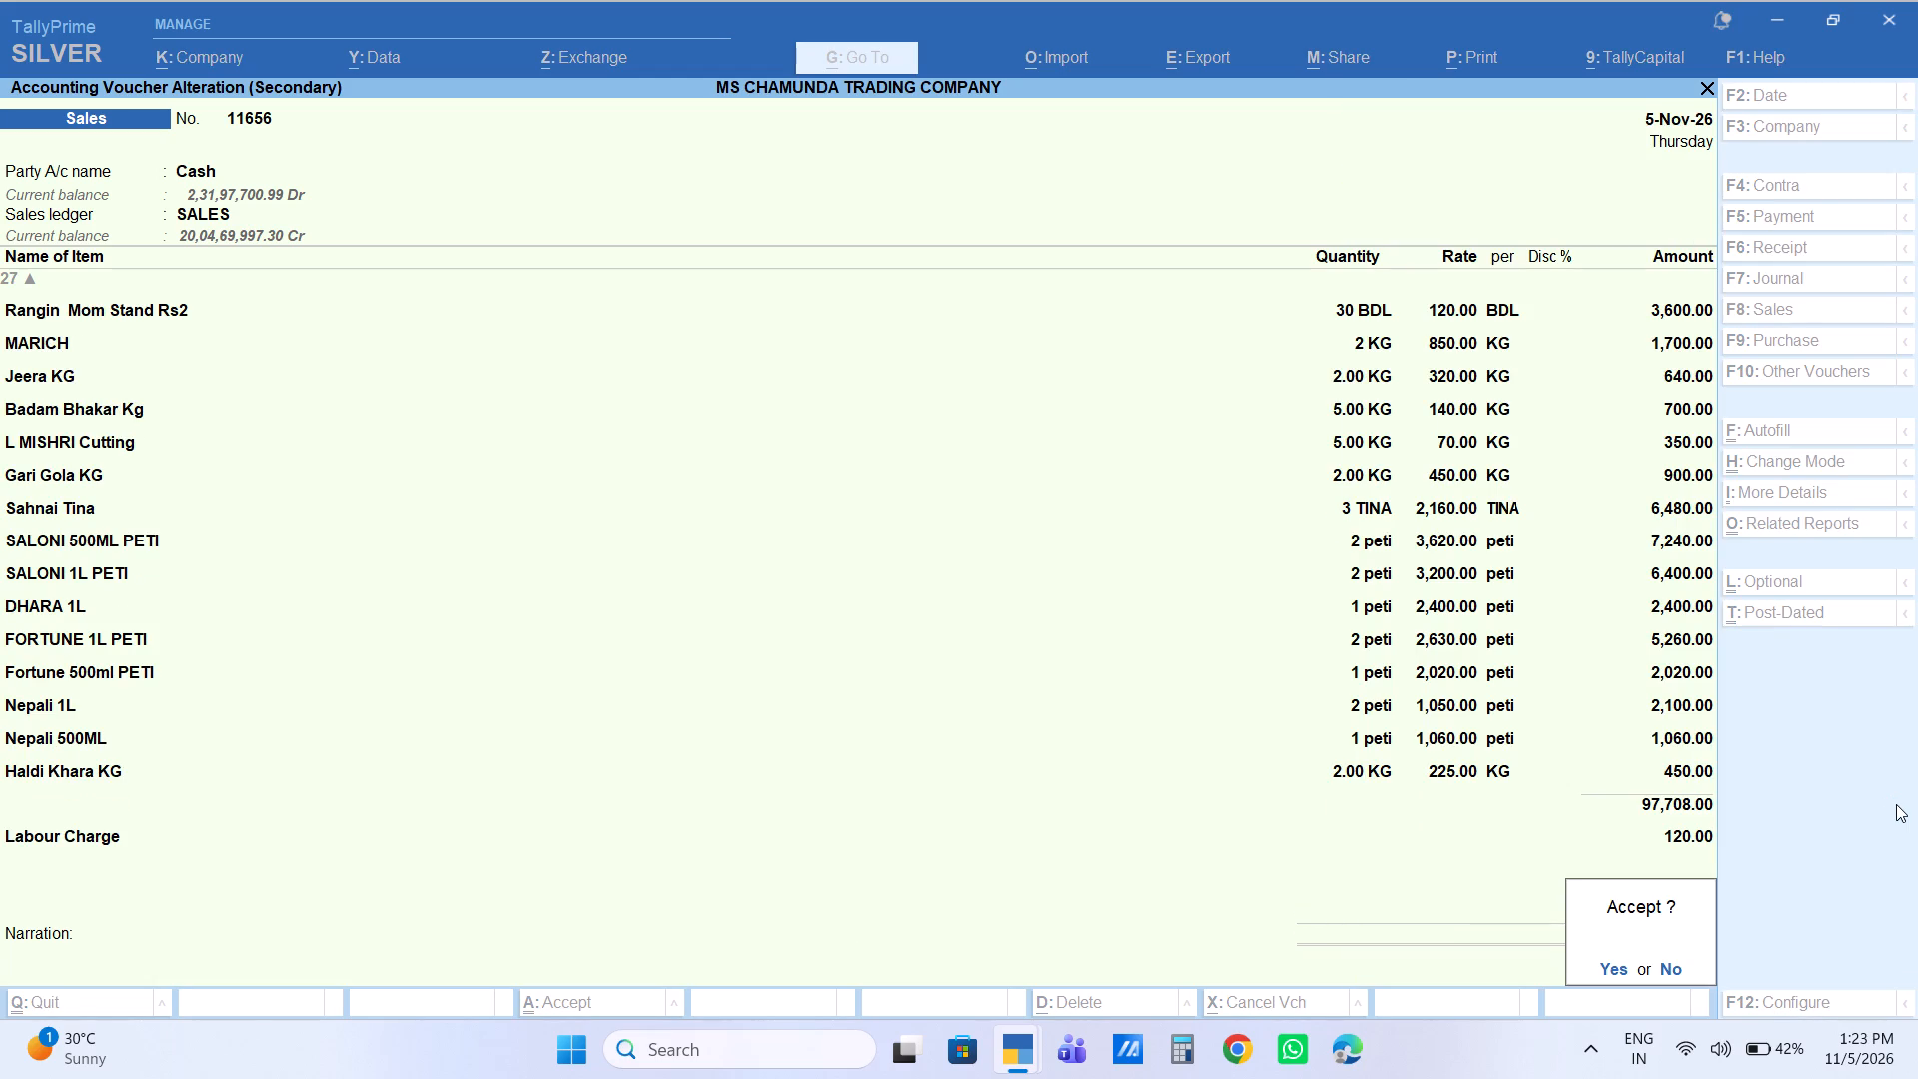
{"action": "key", "text": "Return"}
Print one copy of the updated sales voucher no. 11656 with the title Invoice.
{"action": "key", "text": "ctrl+p"}
{"action": "key", "text": "Right"}
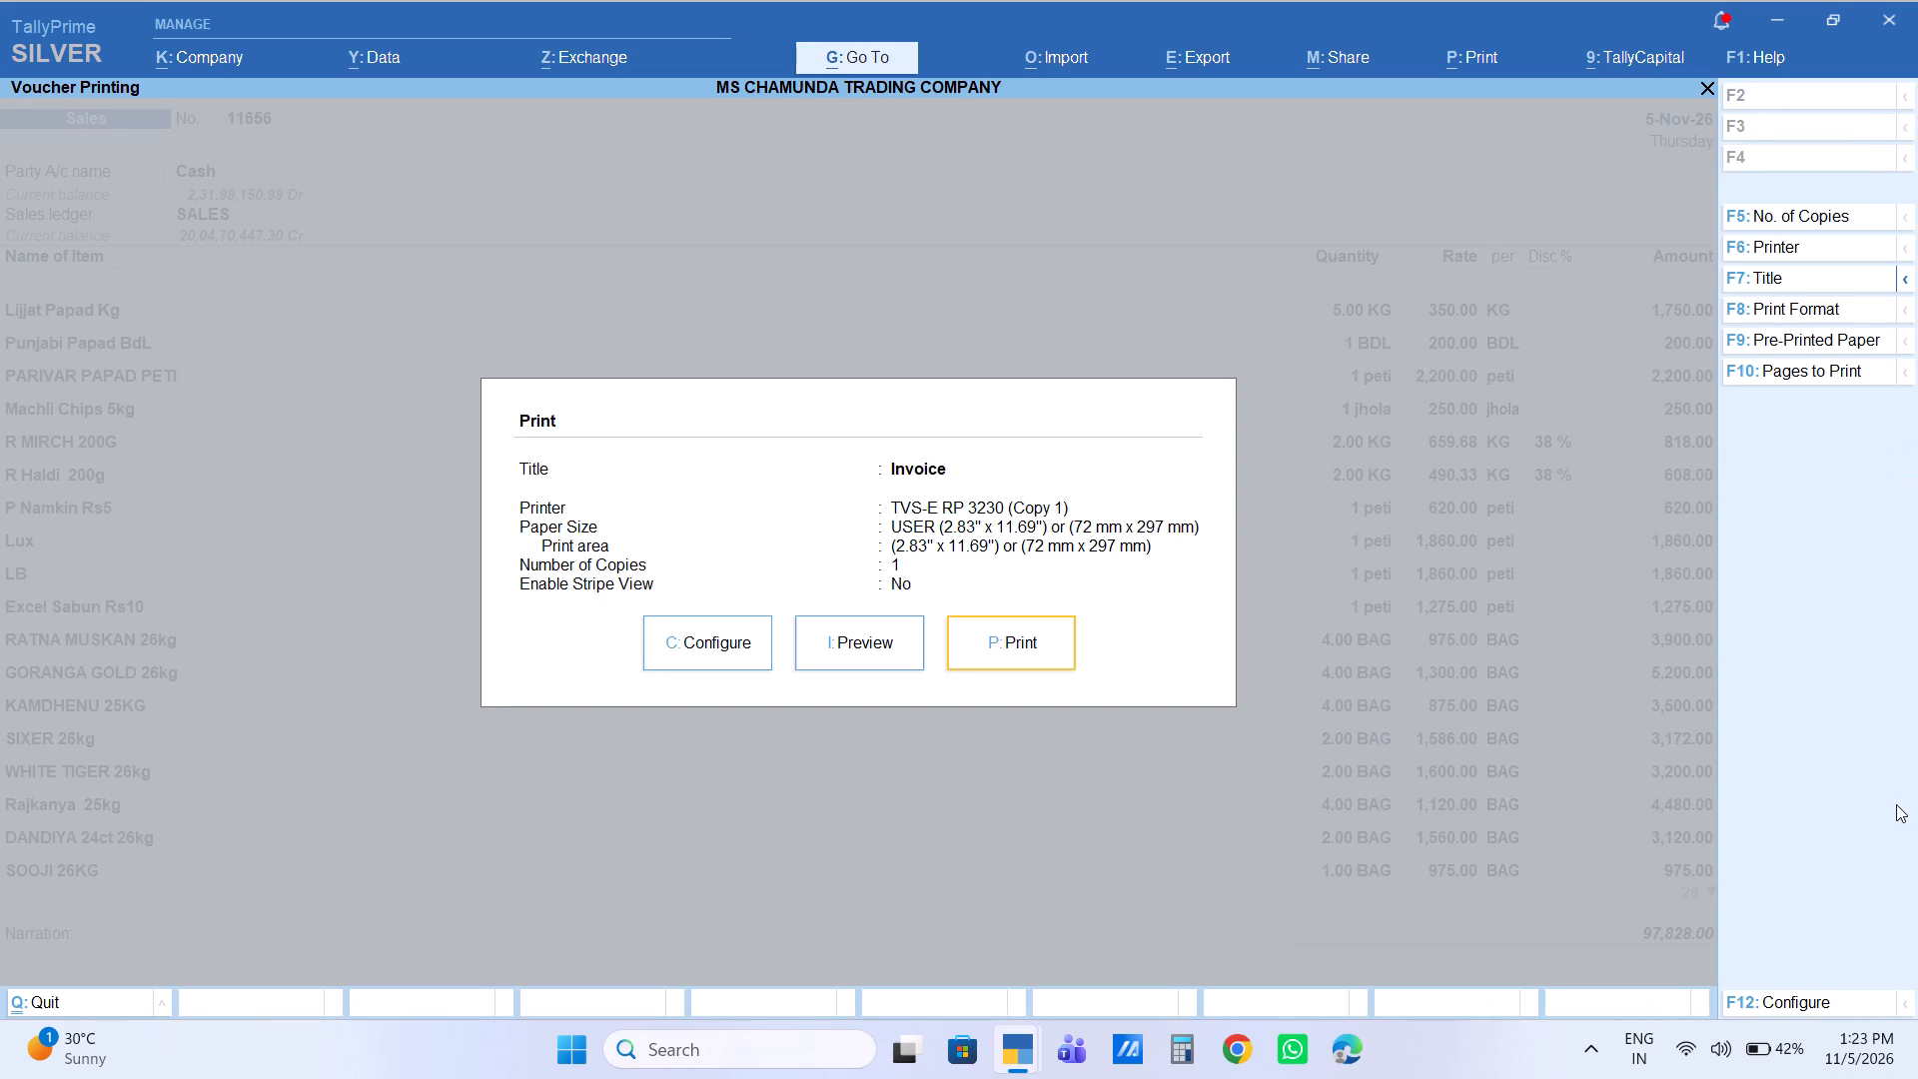
{"action": "key", "text": "Return"}
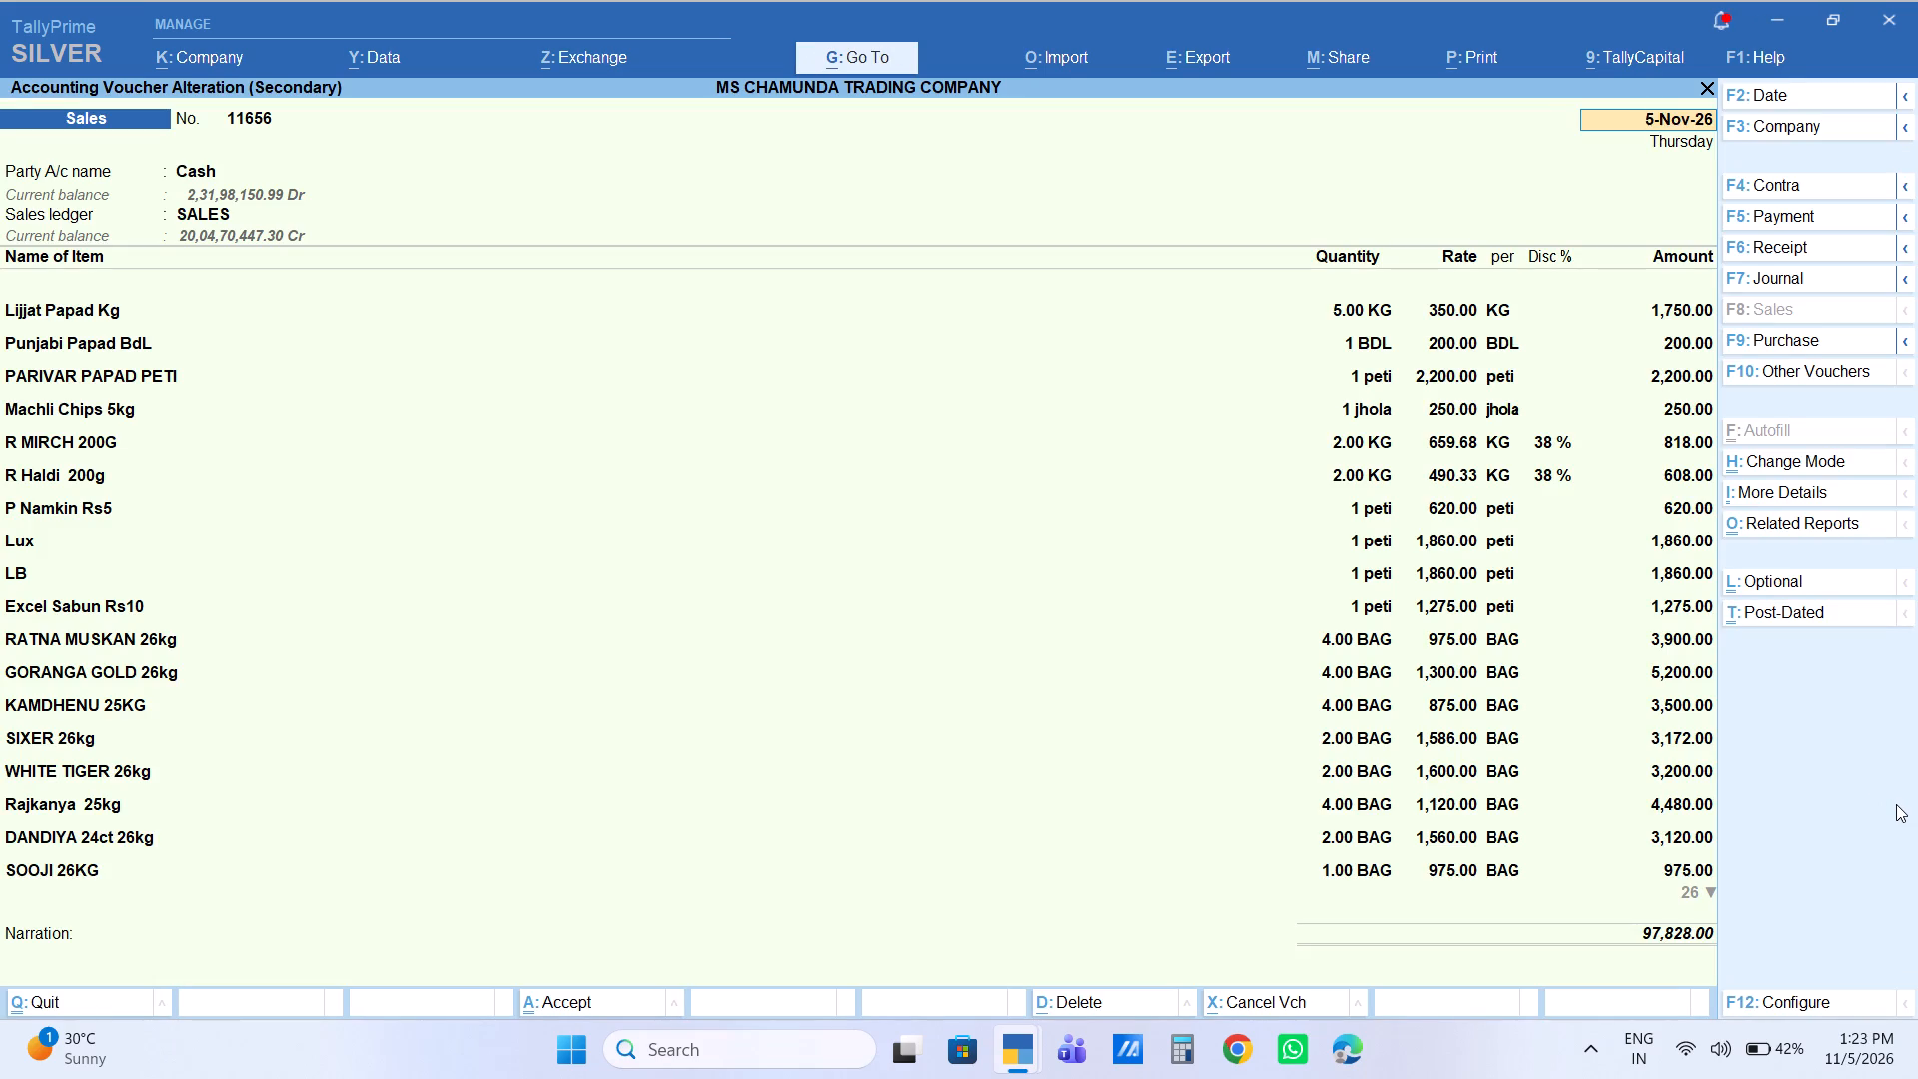
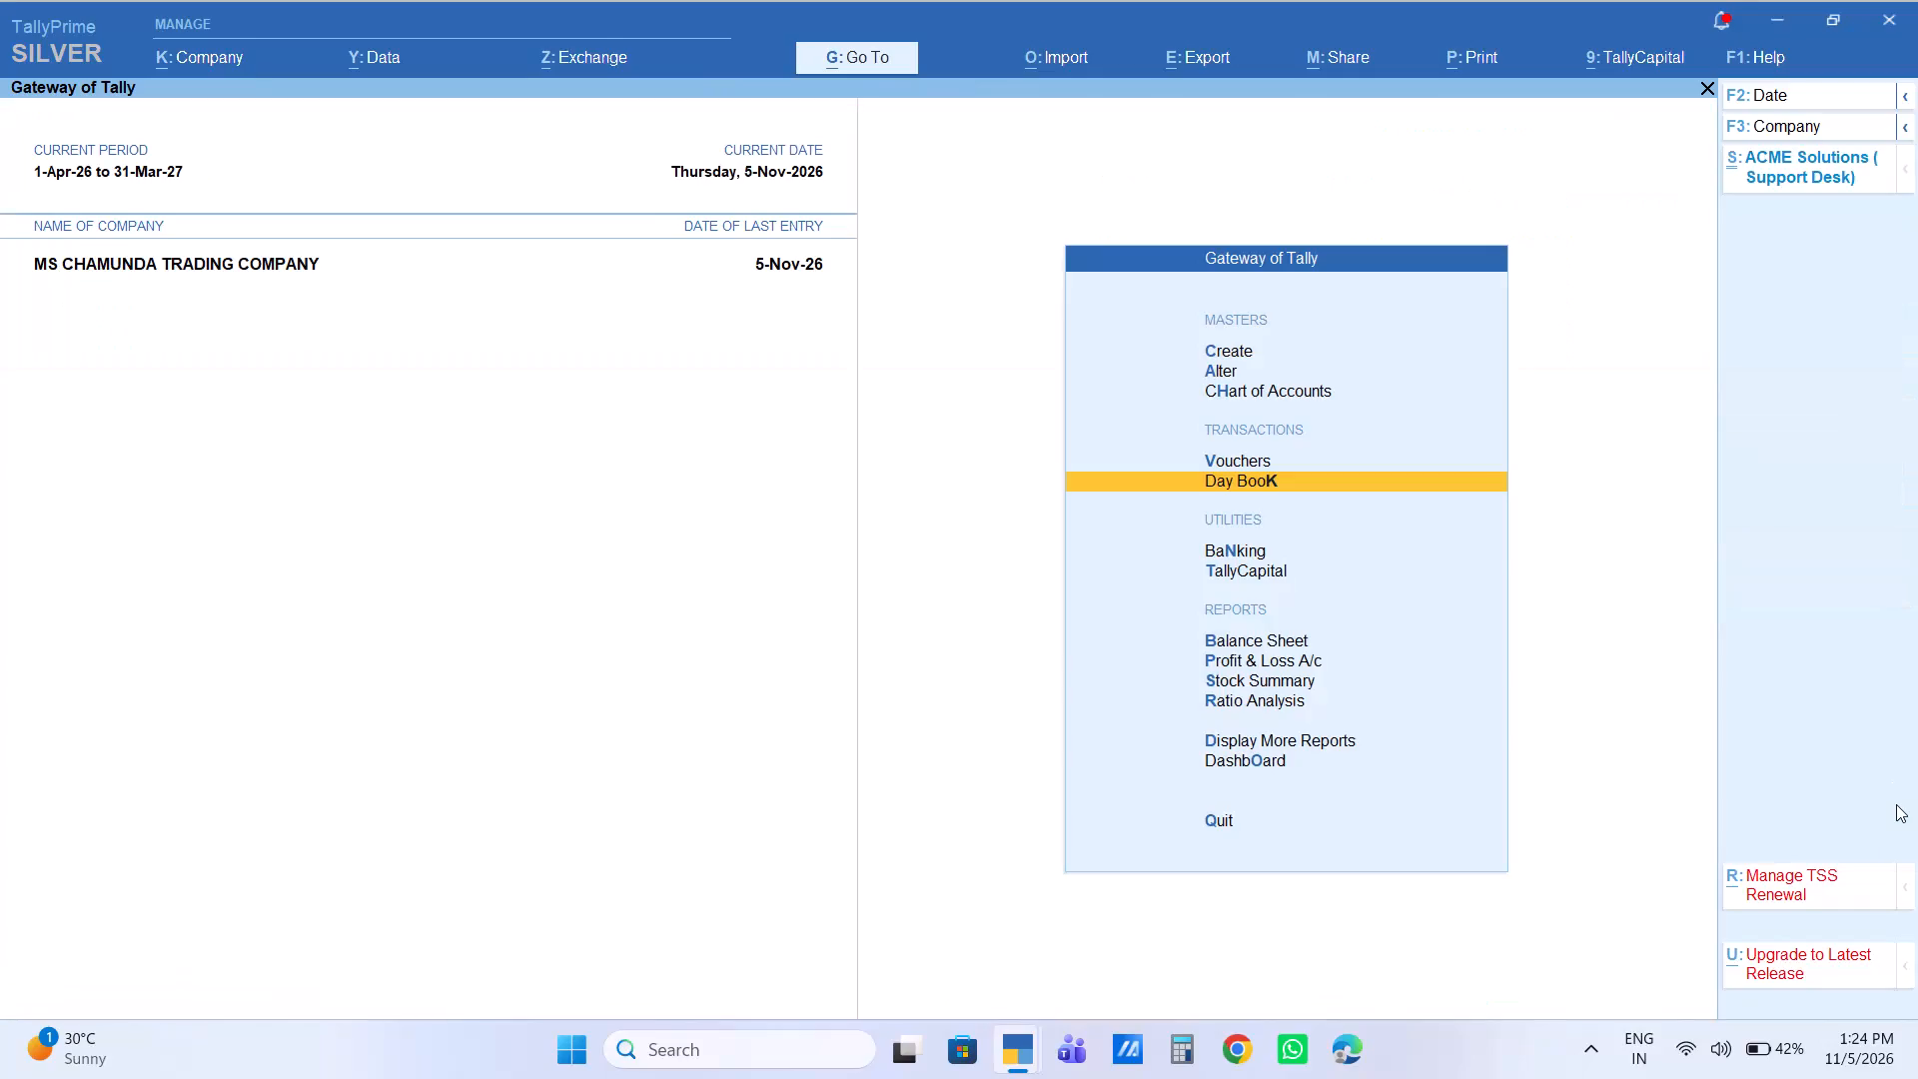
Start a new receipt voucher dated 2-Nov-26 with BANK A/C as the account.
{"action": "key", "text": "Escape"}
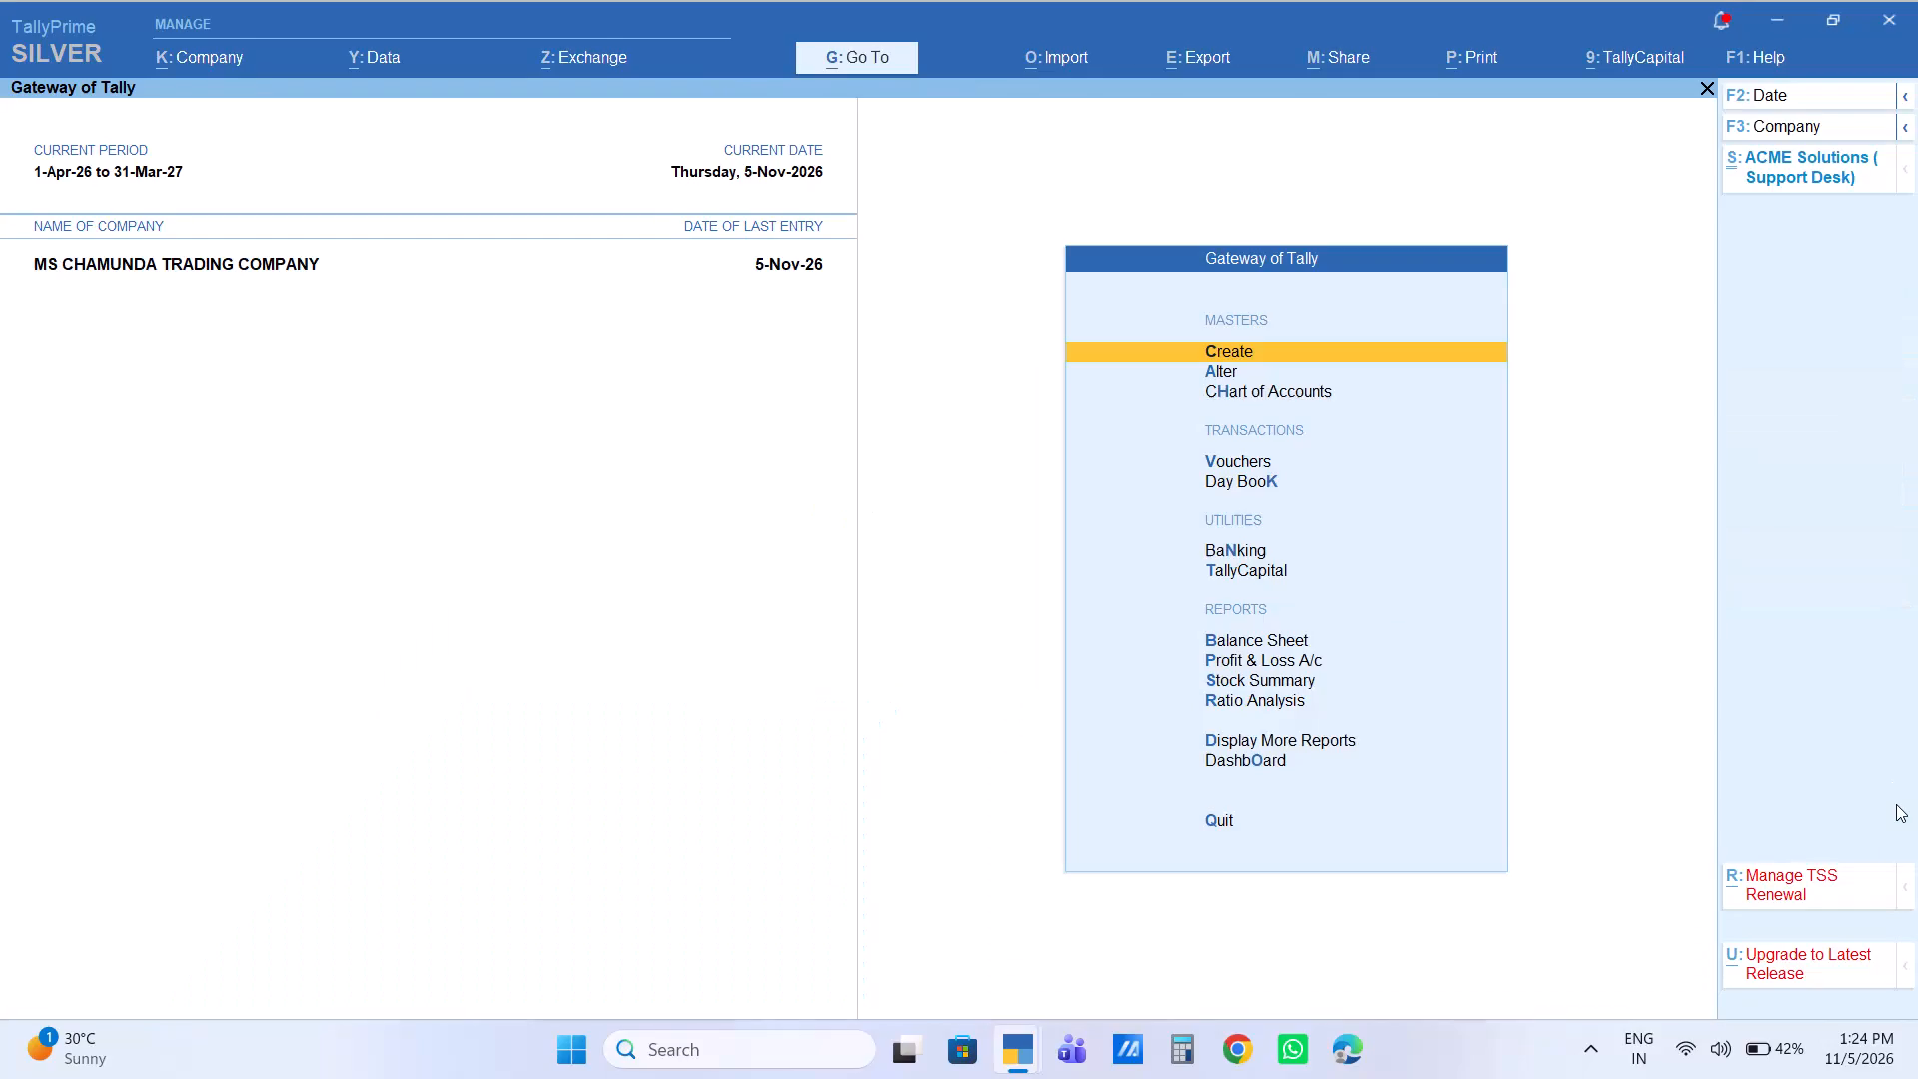
{"action": "key", "text": "Down"}
{"action": "key", "text": "Down"}
{"action": "key", "text": "Down"}
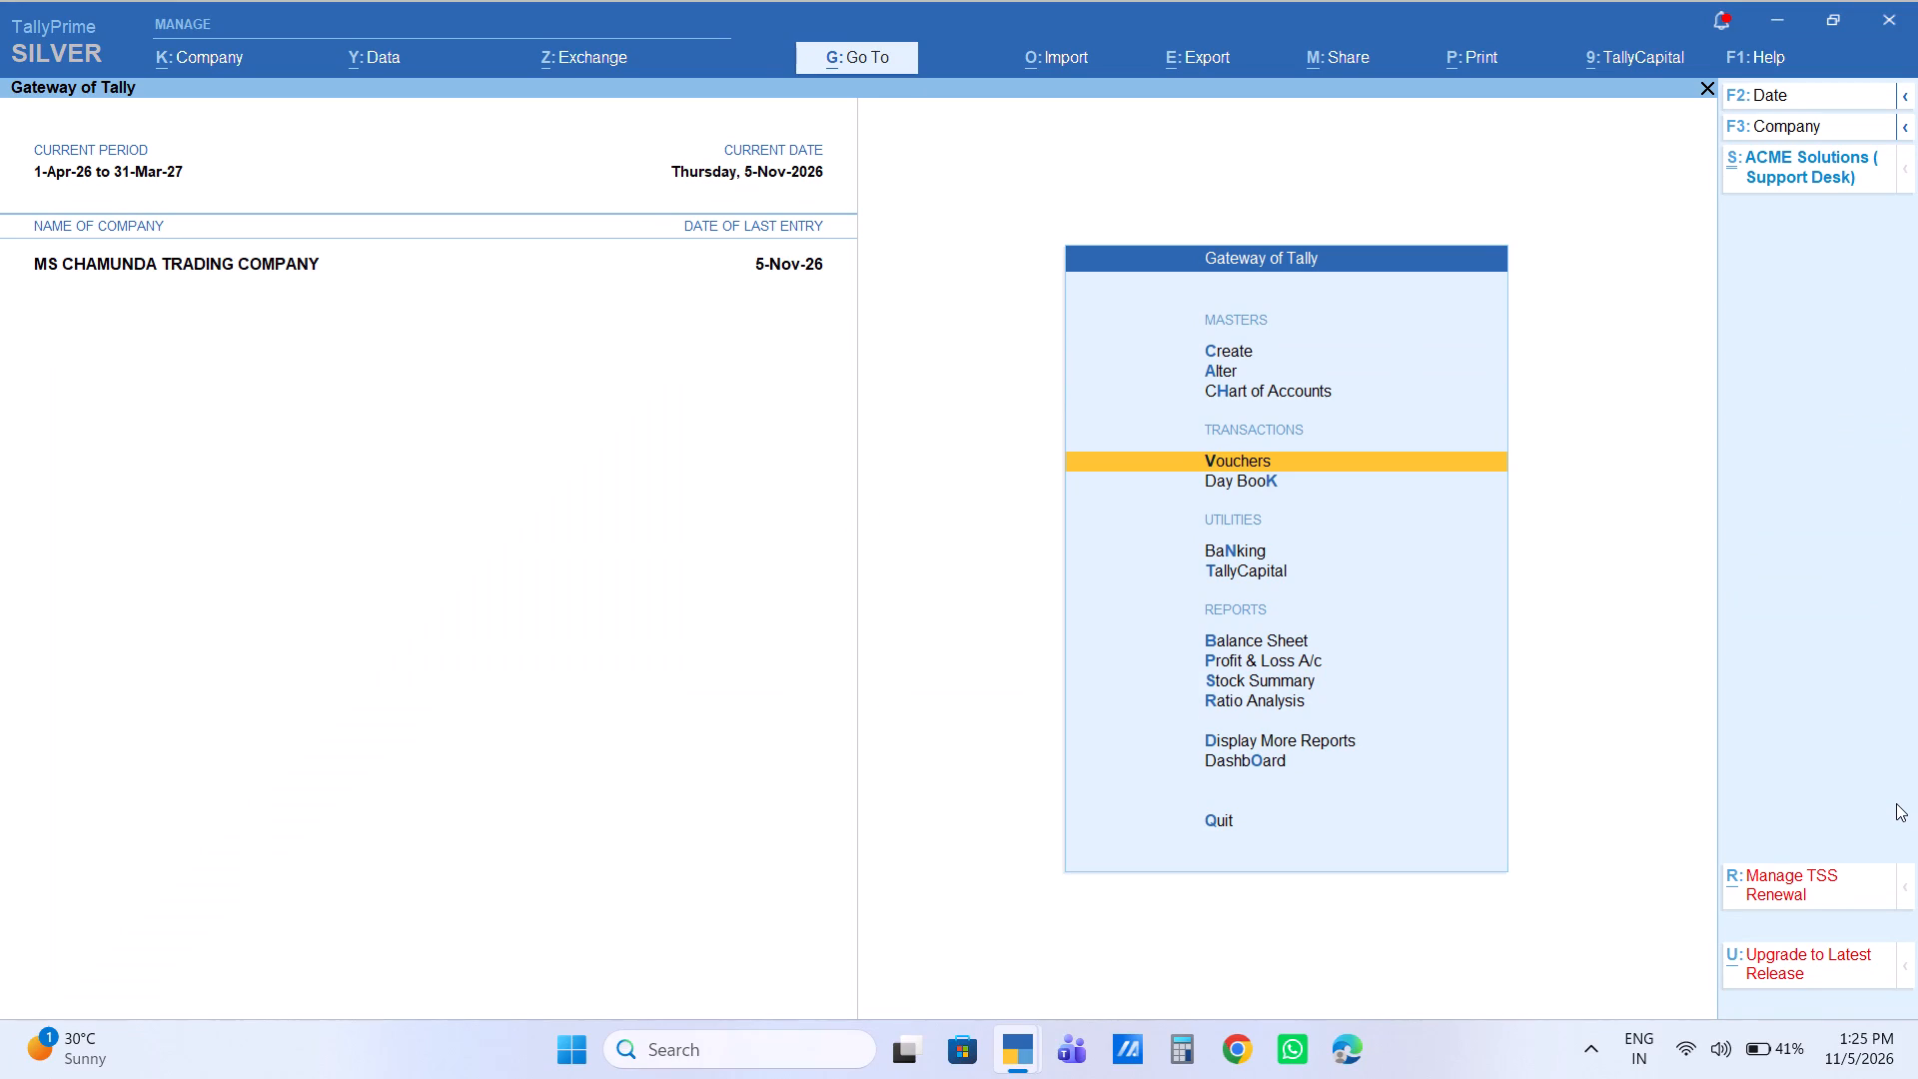
{"action": "key", "text": "shift+Return"}
{"action": "key", "text": "Return"}
{"action": "key", "text": "F6"}
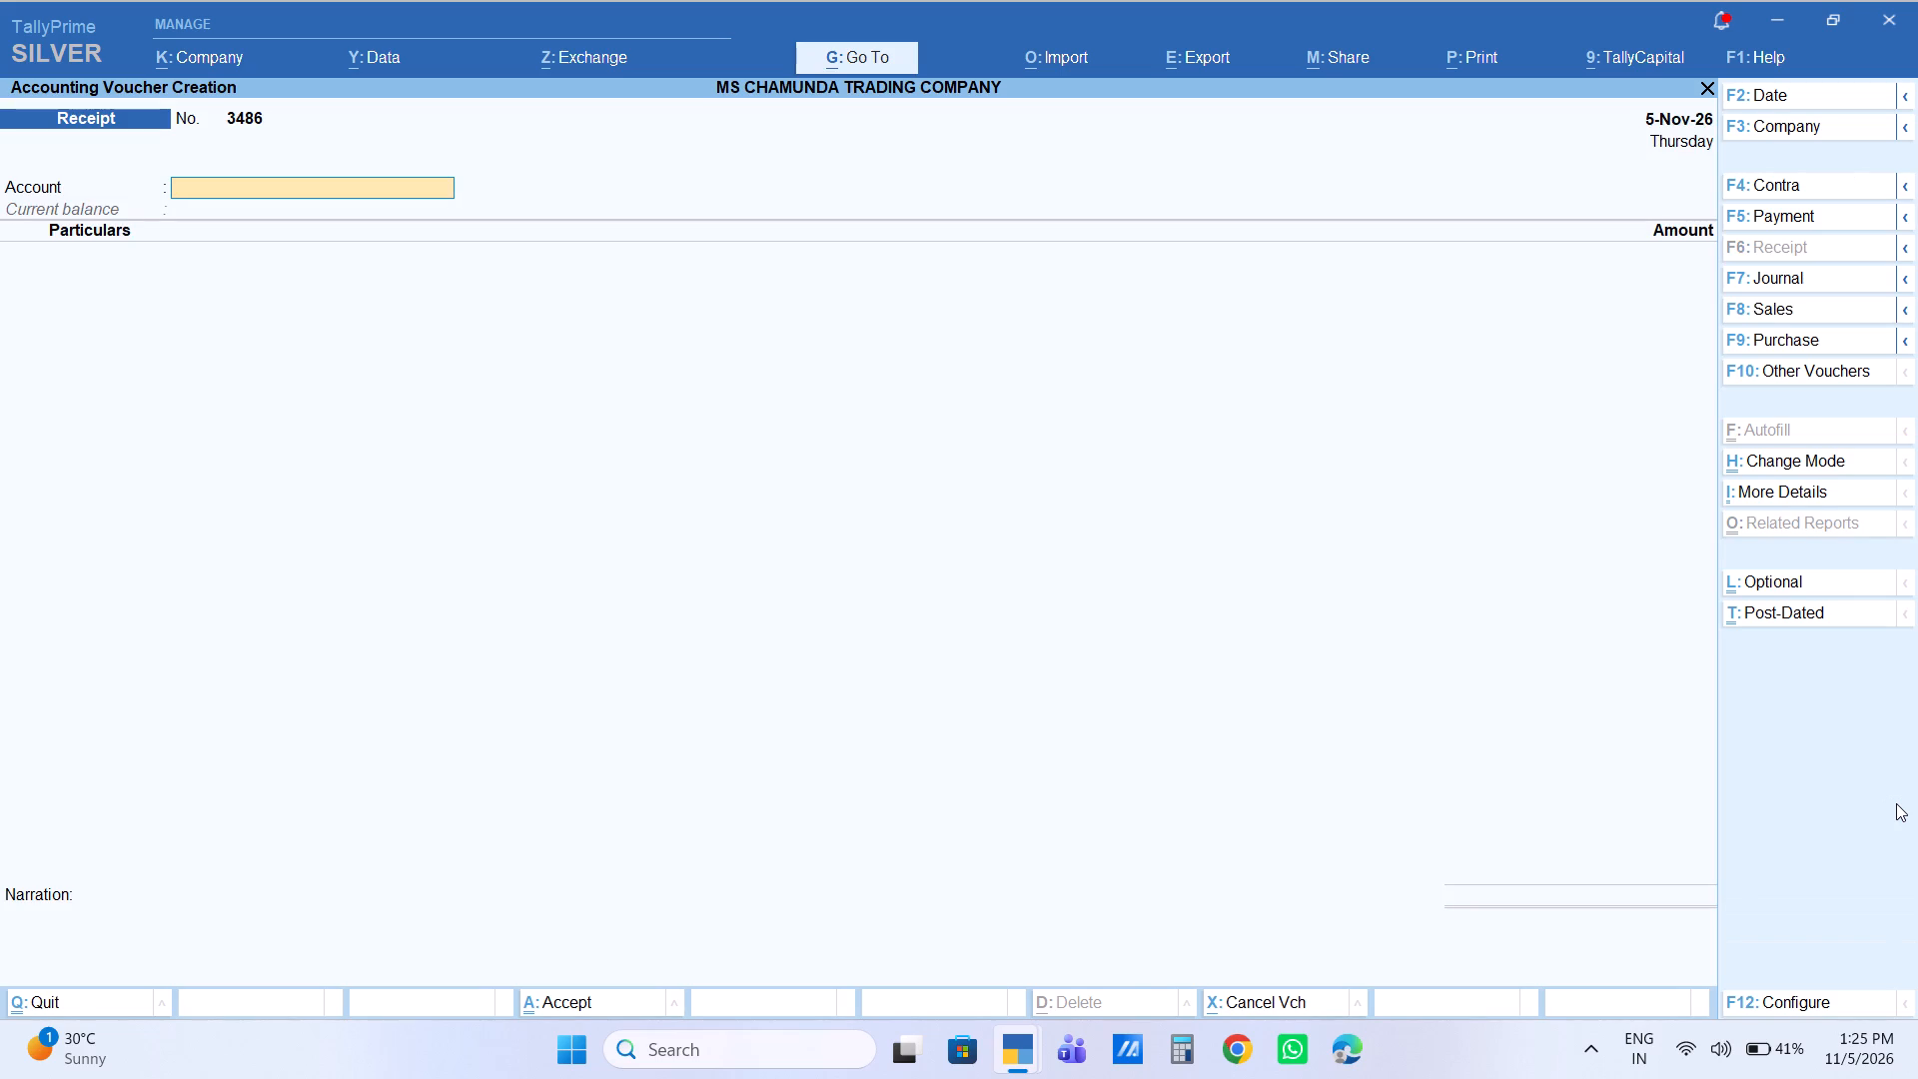
{"action": "key", "text": "F2"}
{"action": "type", "text": "02"}
{"action": "key", "text": "Return"}
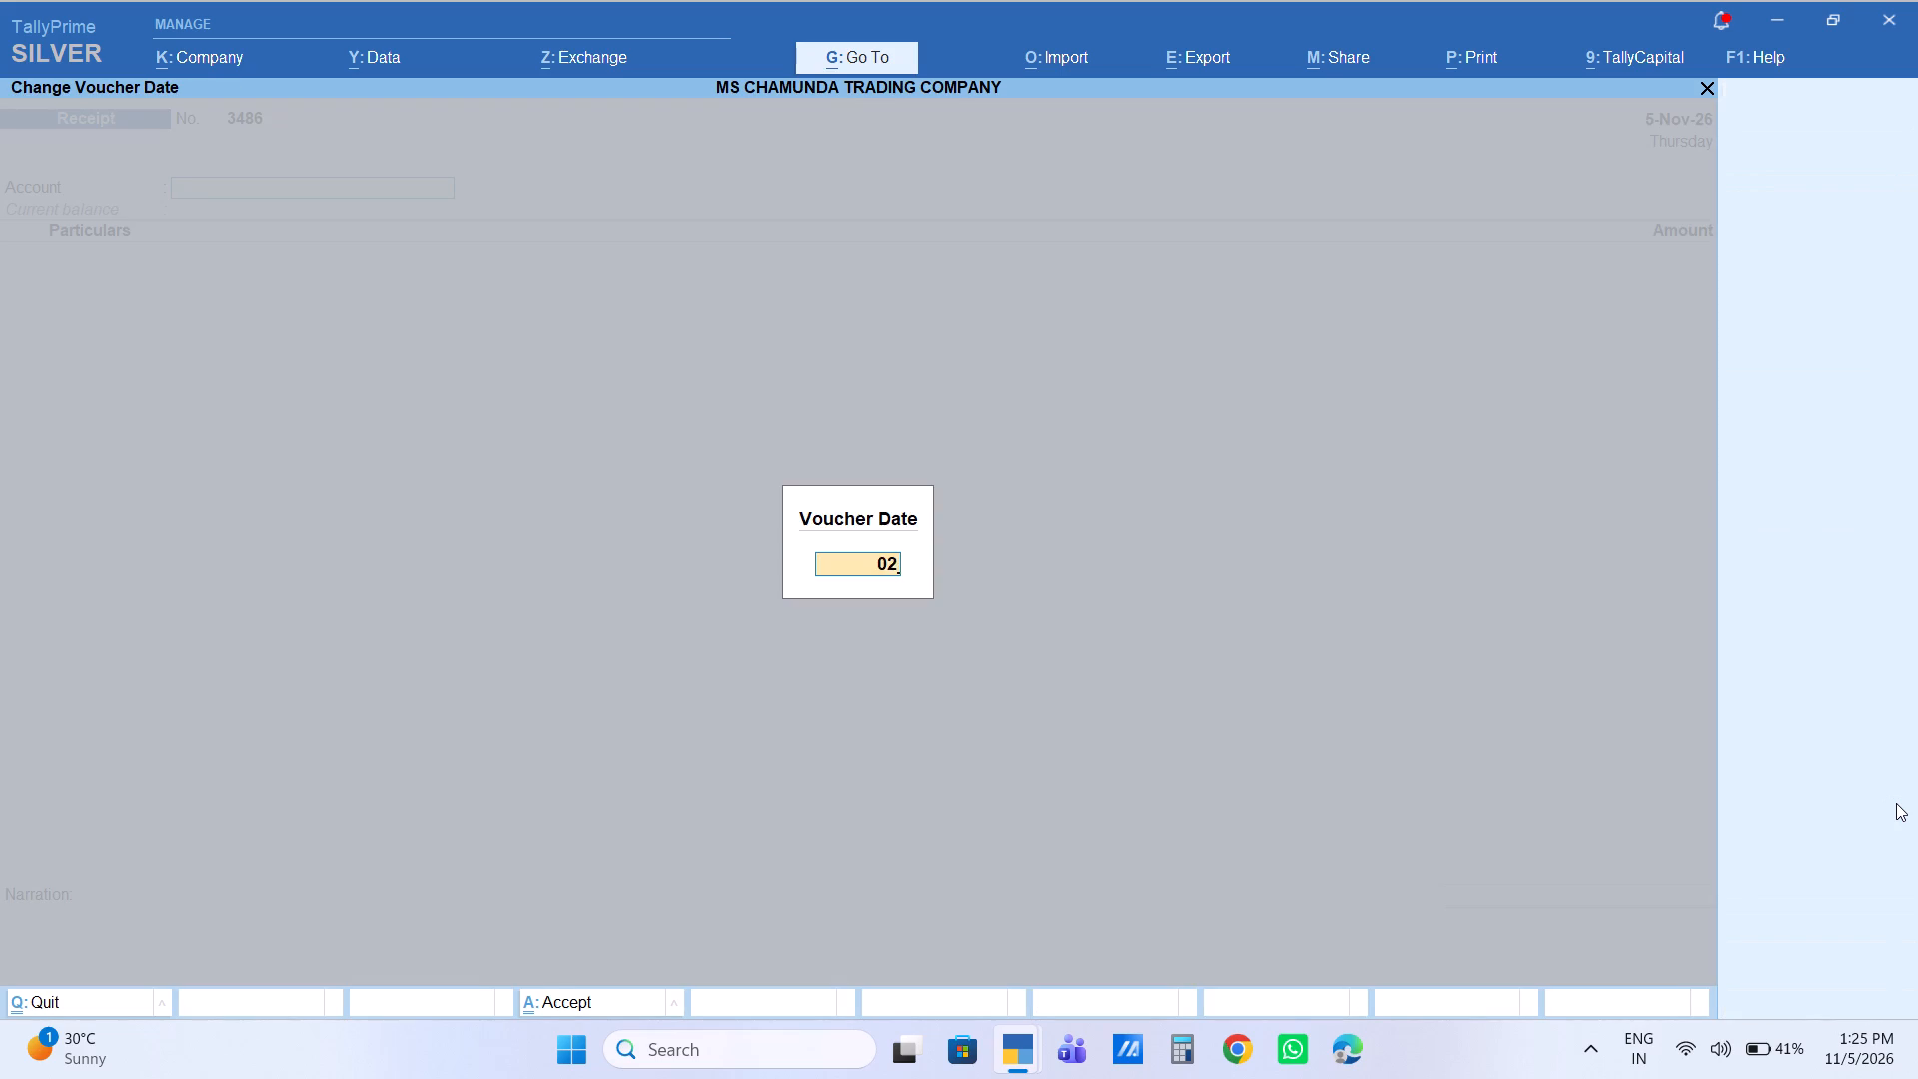
{"action": "key", "text": "Return"}
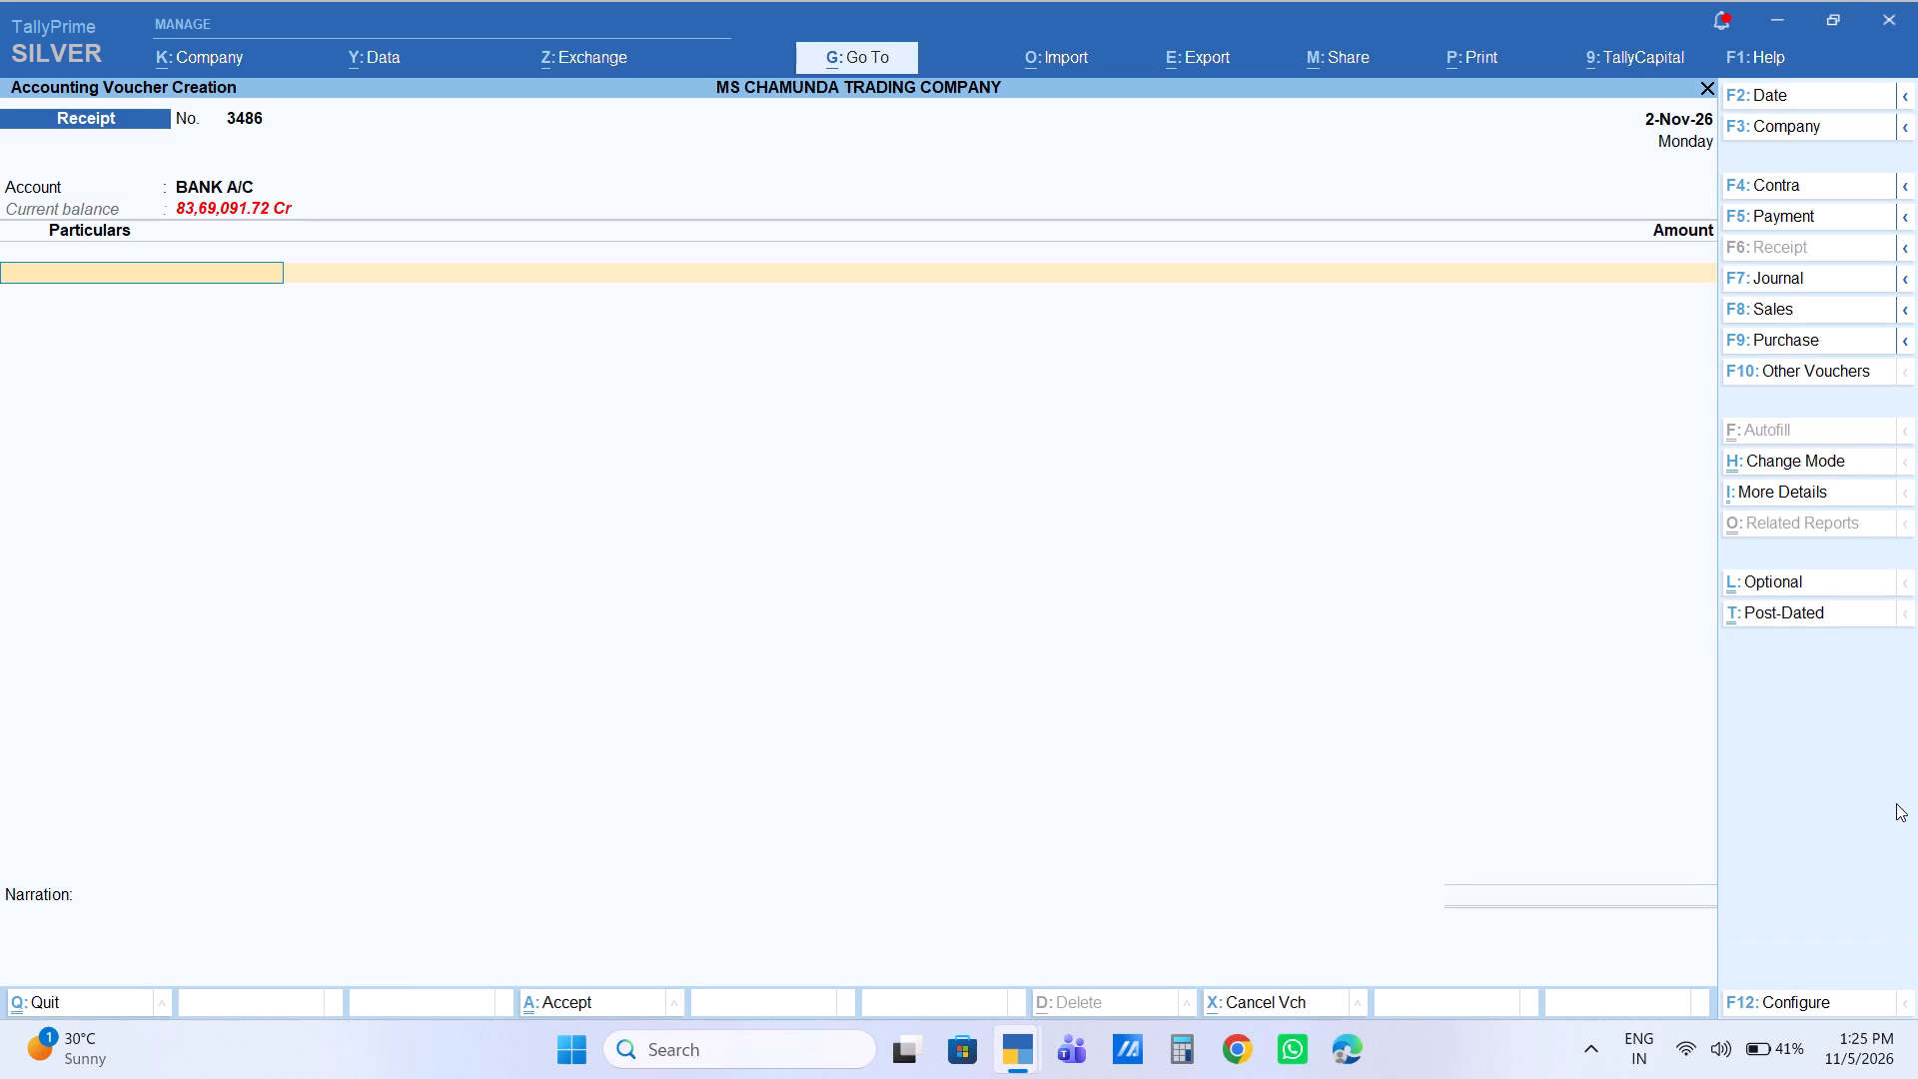
{"action": "type", "text": "MUNN"}
{"action": "key", "text": "Down"}
{"action": "key", "text": "Down"}
{"action": "key", "text": "Down"}
{"action": "key", "text": "Return"}
{"action": "key", "text": "Return"}
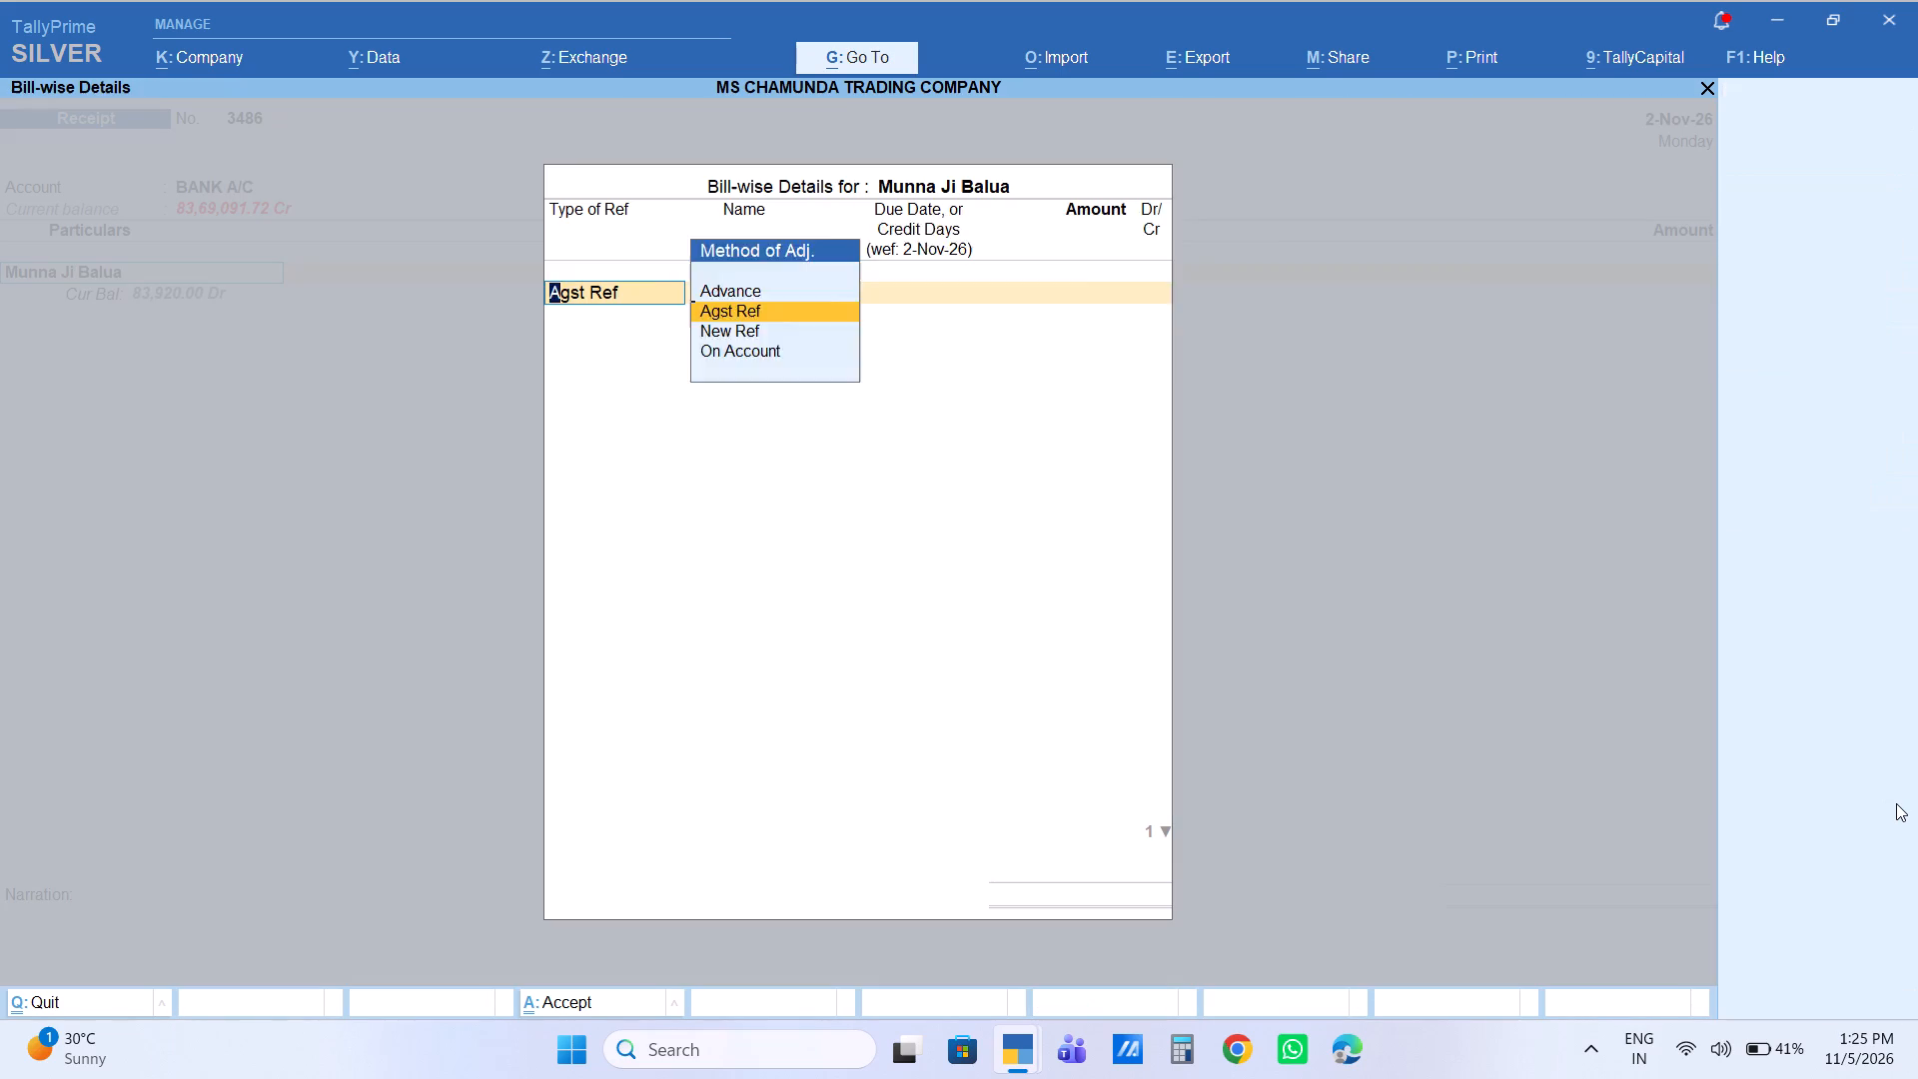
{"action": "key", "text": "Return"}
{"action": "key", "text": "BackSpace"}
{"action": "key", "text": "BackSpace"}
{"action": "key", "text": "Return"}
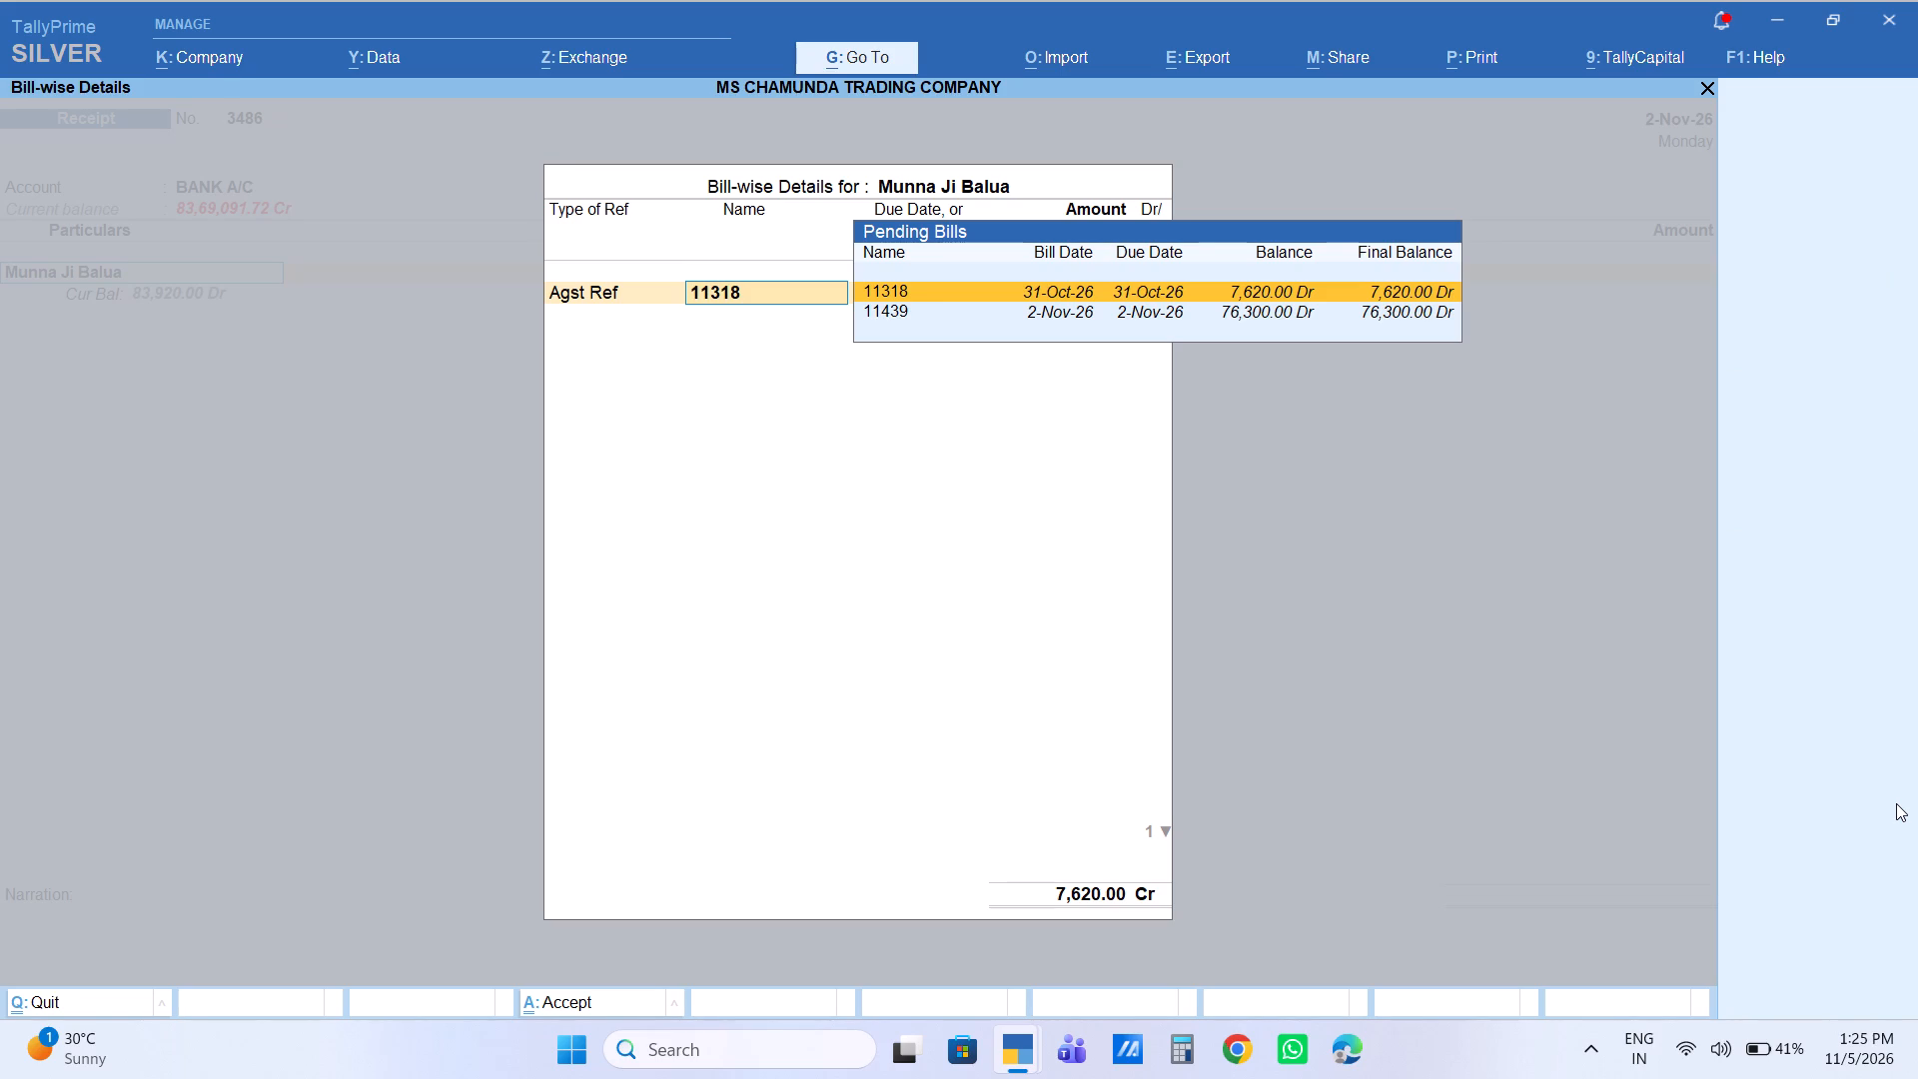
{"action": "key", "text": "Return"}
{"action": "type", "text": "6000"}
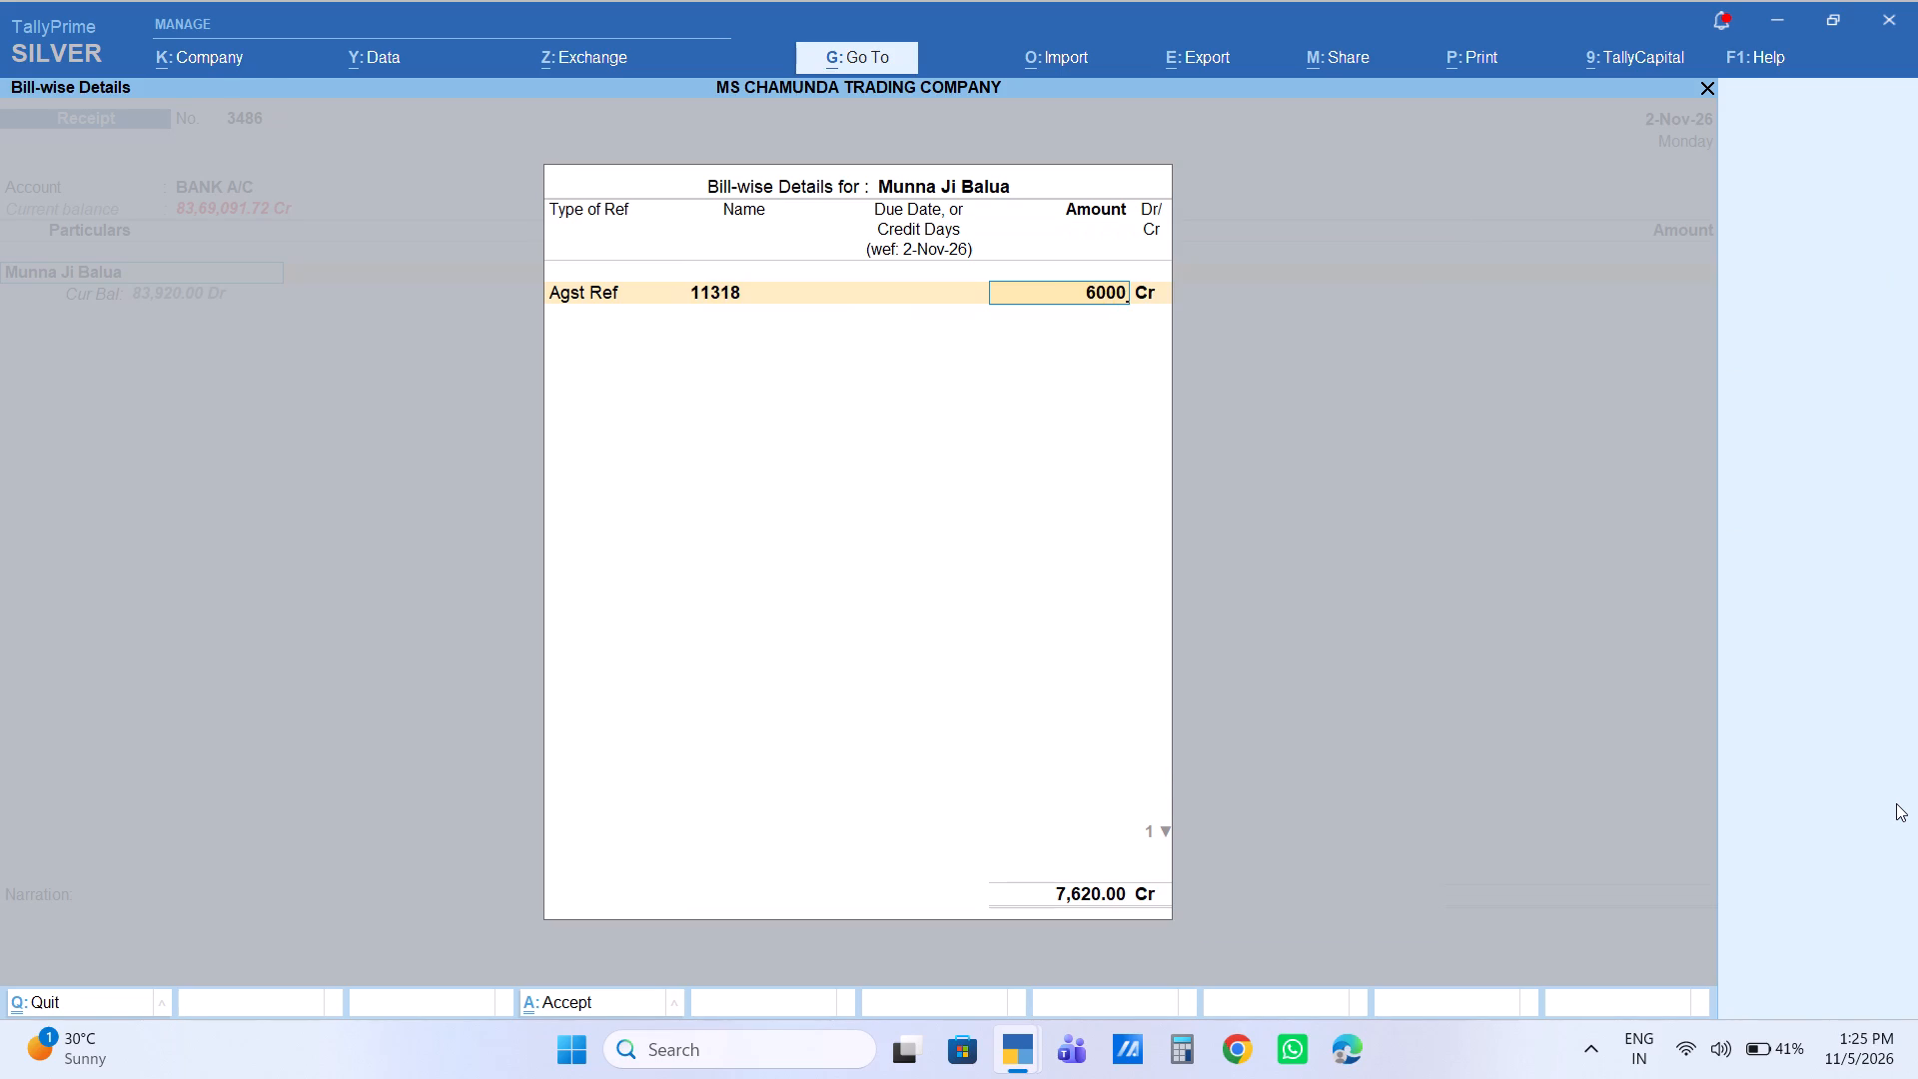
{"action": "key", "text": "Return"}
{"action": "key", "text": "Return"}
{"action": "key", "text": "Return"}
Save the 6,000.00 receipt with a Cheque/DD bank allocation, leaving instrument number, bank name and narration blank.
{"action": "key", "text": "Return"}
{"action": "key", "text": "Return"}
{"action": "key", "text": "Return"}
{"action": "key", "text": "Return"}
{"action": "key", "text": "Return"}
{"action": "key", "text": "Return"}
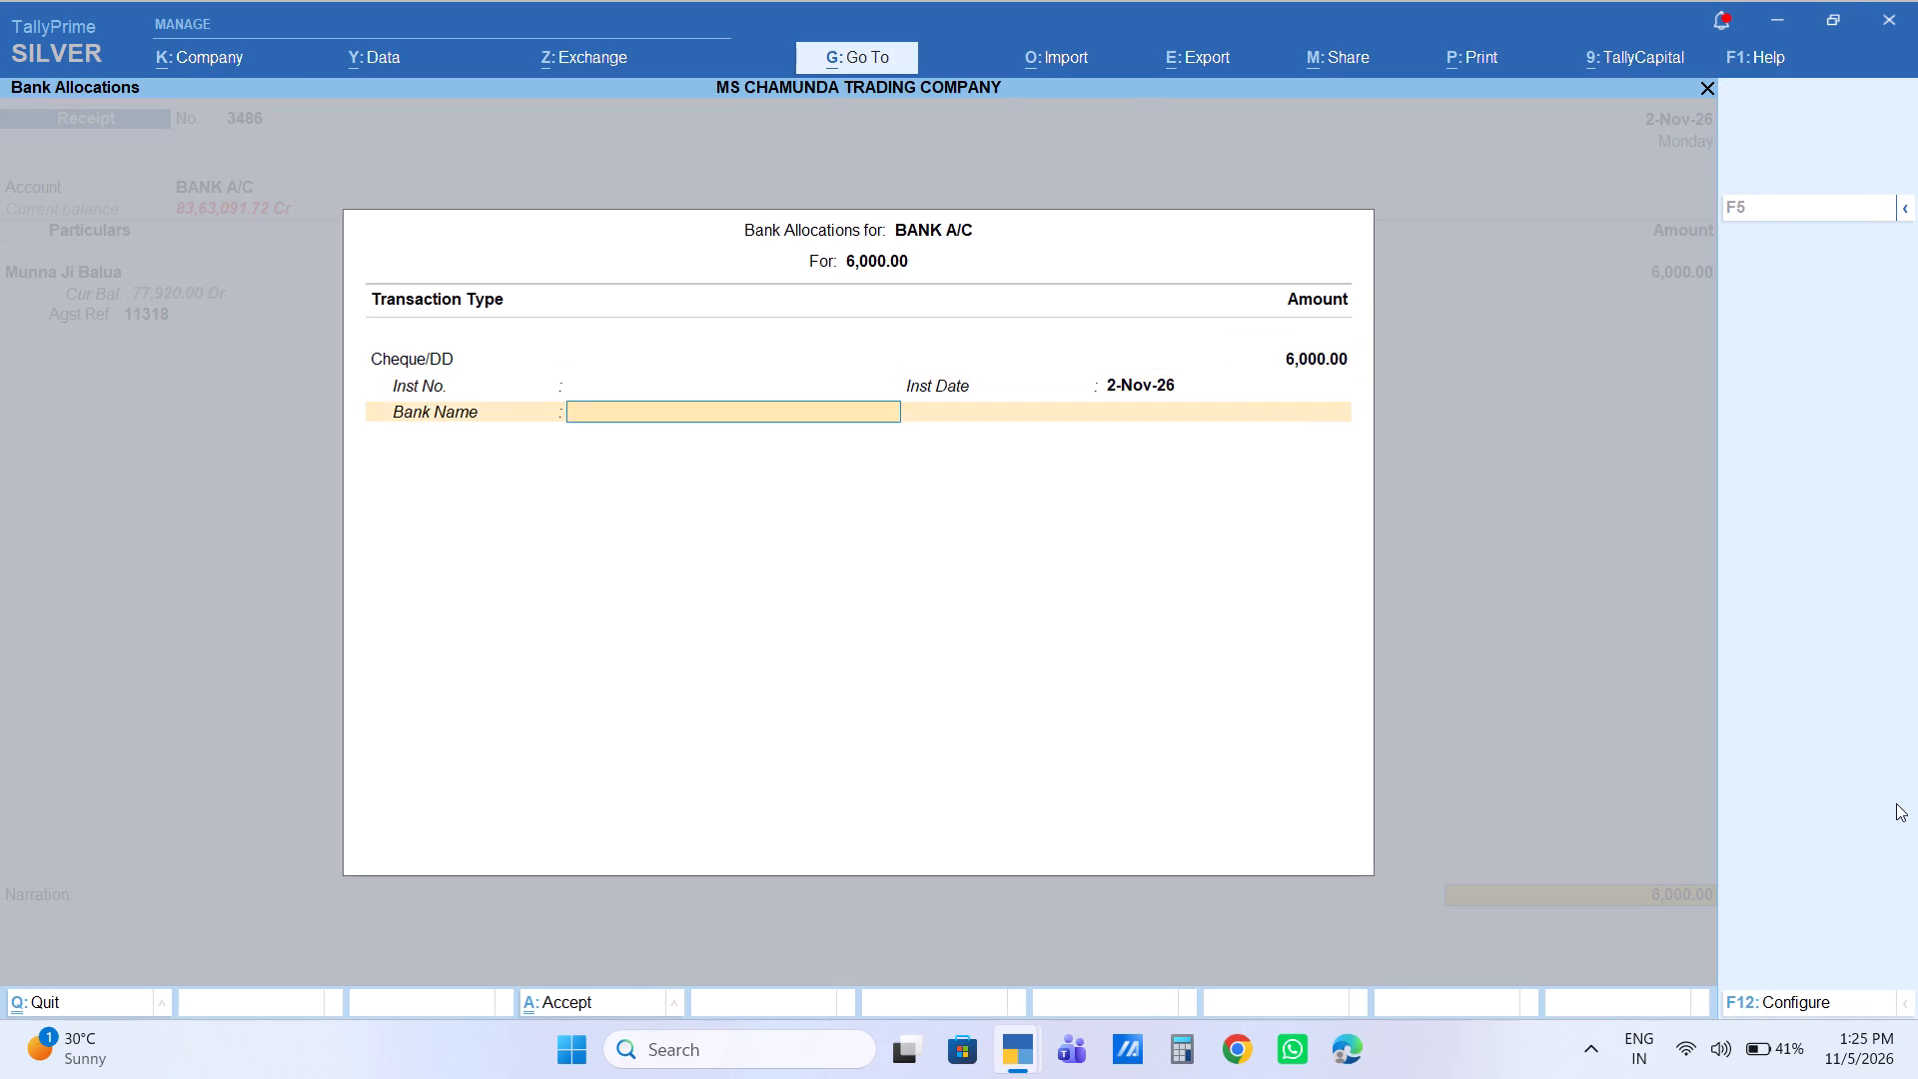
{"action": "key", "text": "Return"}
{"action": "key", "text": "Return"}
{"action": "key", "text": "Return"}
{"action": "key", "text": "Return"}
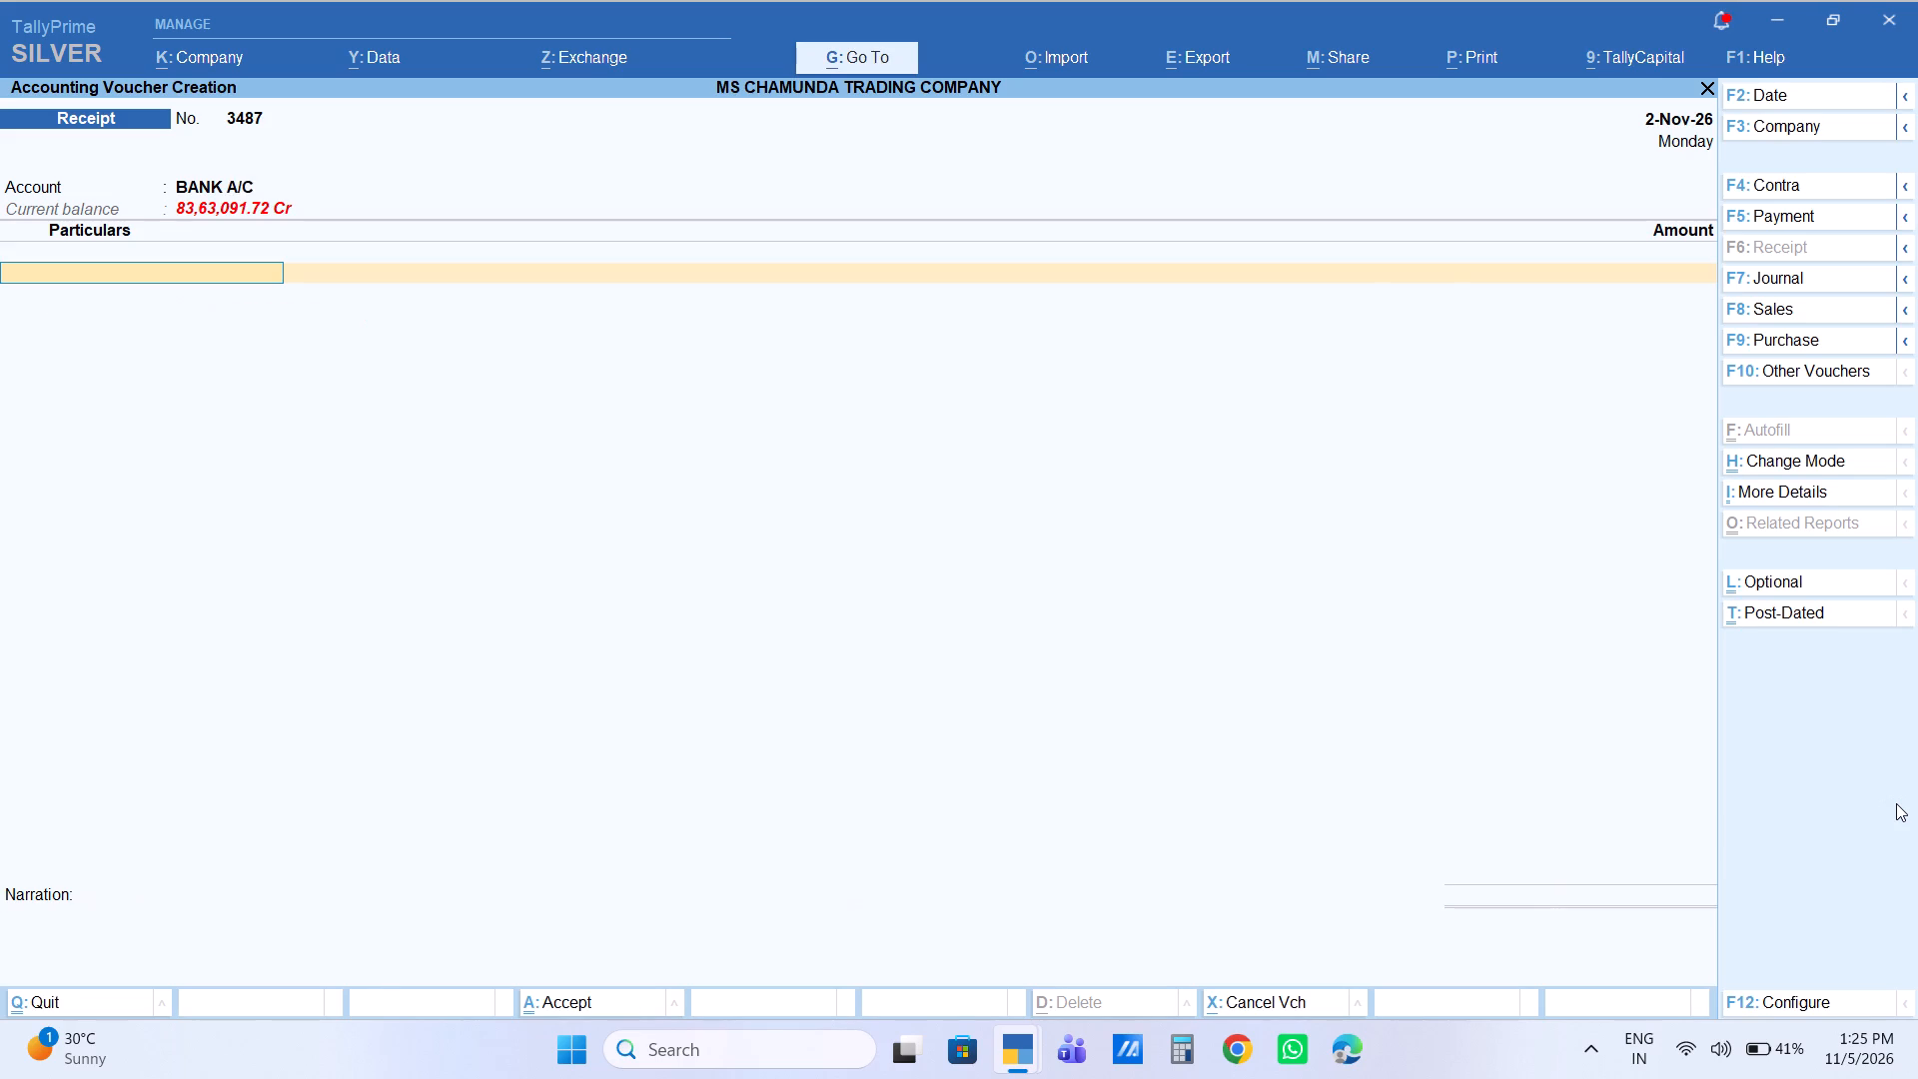
{"action": "type", "text": "MUNNA"}
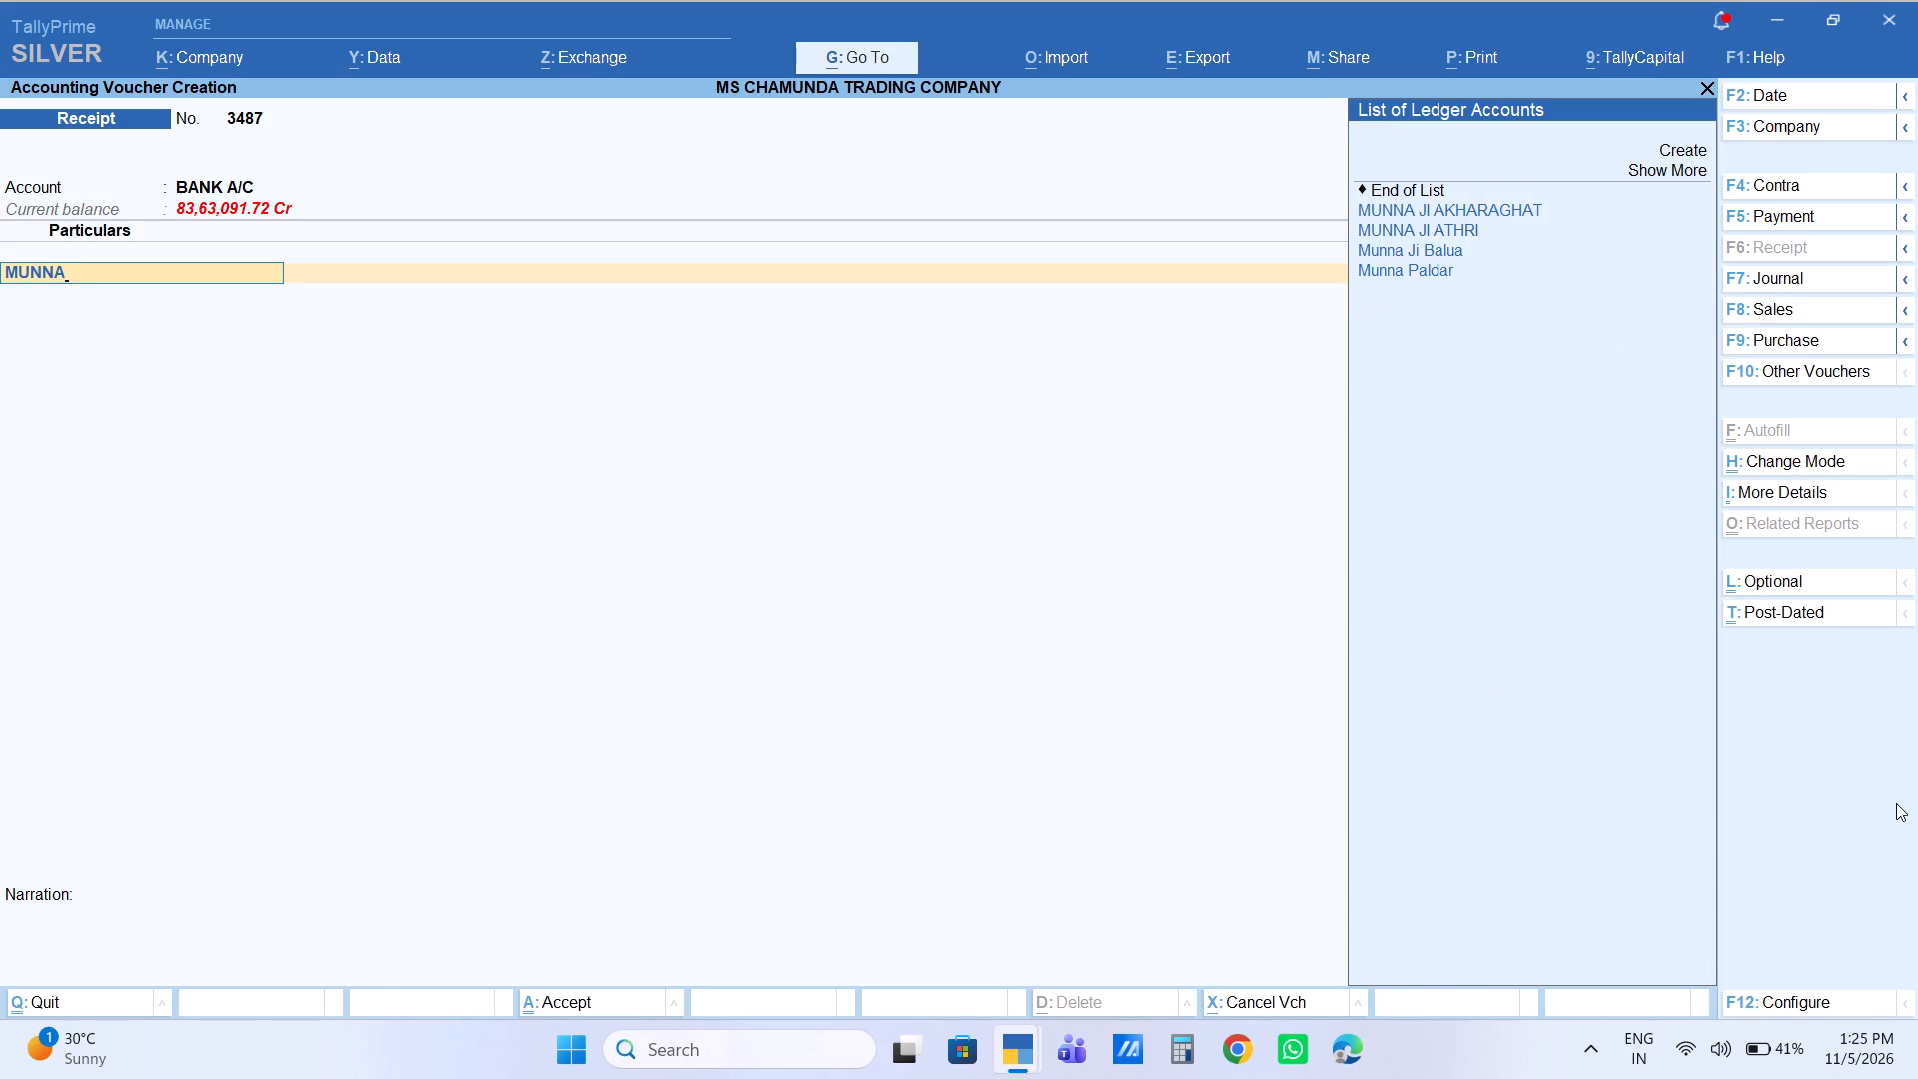
{"action": "key", "text": "Down"}
{"action": "key", "text": "Down"}
{"action": "key", "text": "Down"}
{"action": "key", "text": "Return"}
{"action": "key", "text": "Return"}
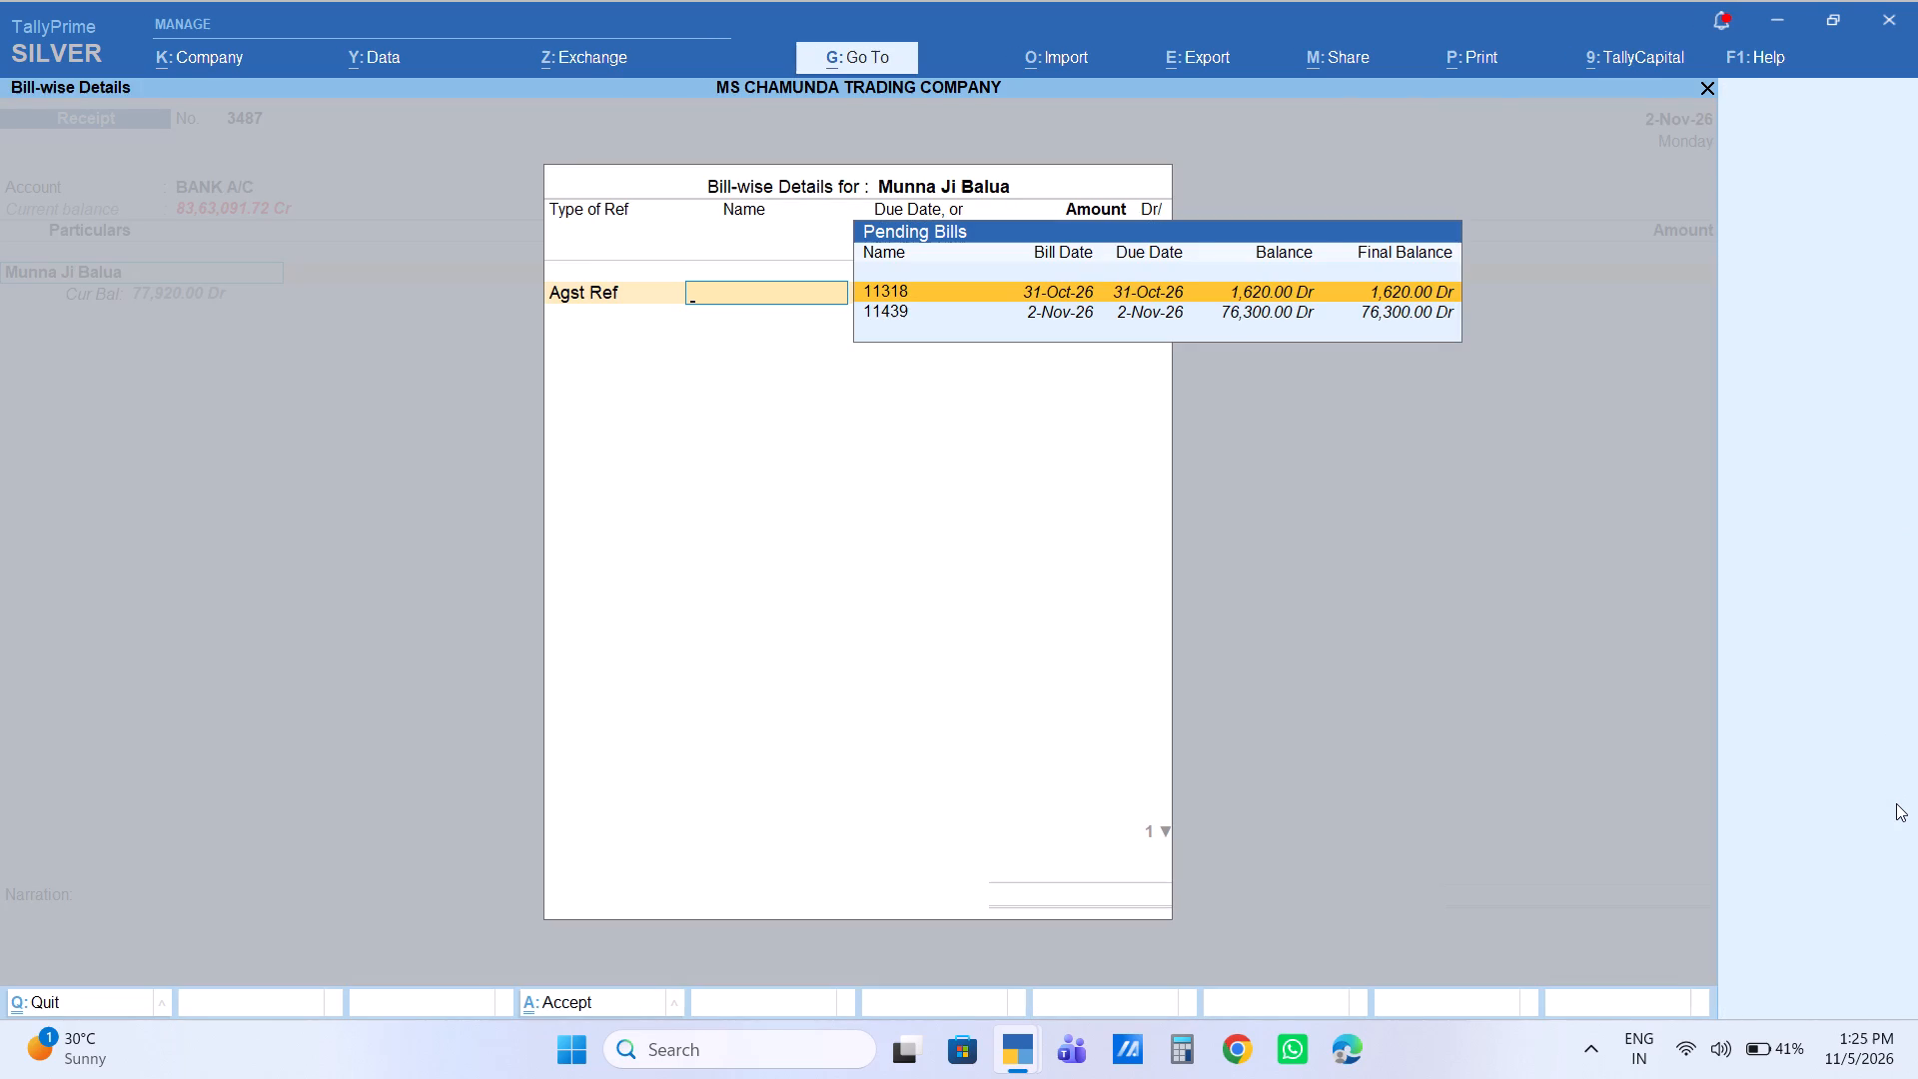
{"action": "key", "text": "Return"}
{"action": "key", "text": "Return"}
{"action": "key", "text": "Return"}
{"action": "key", "text": "Return"}
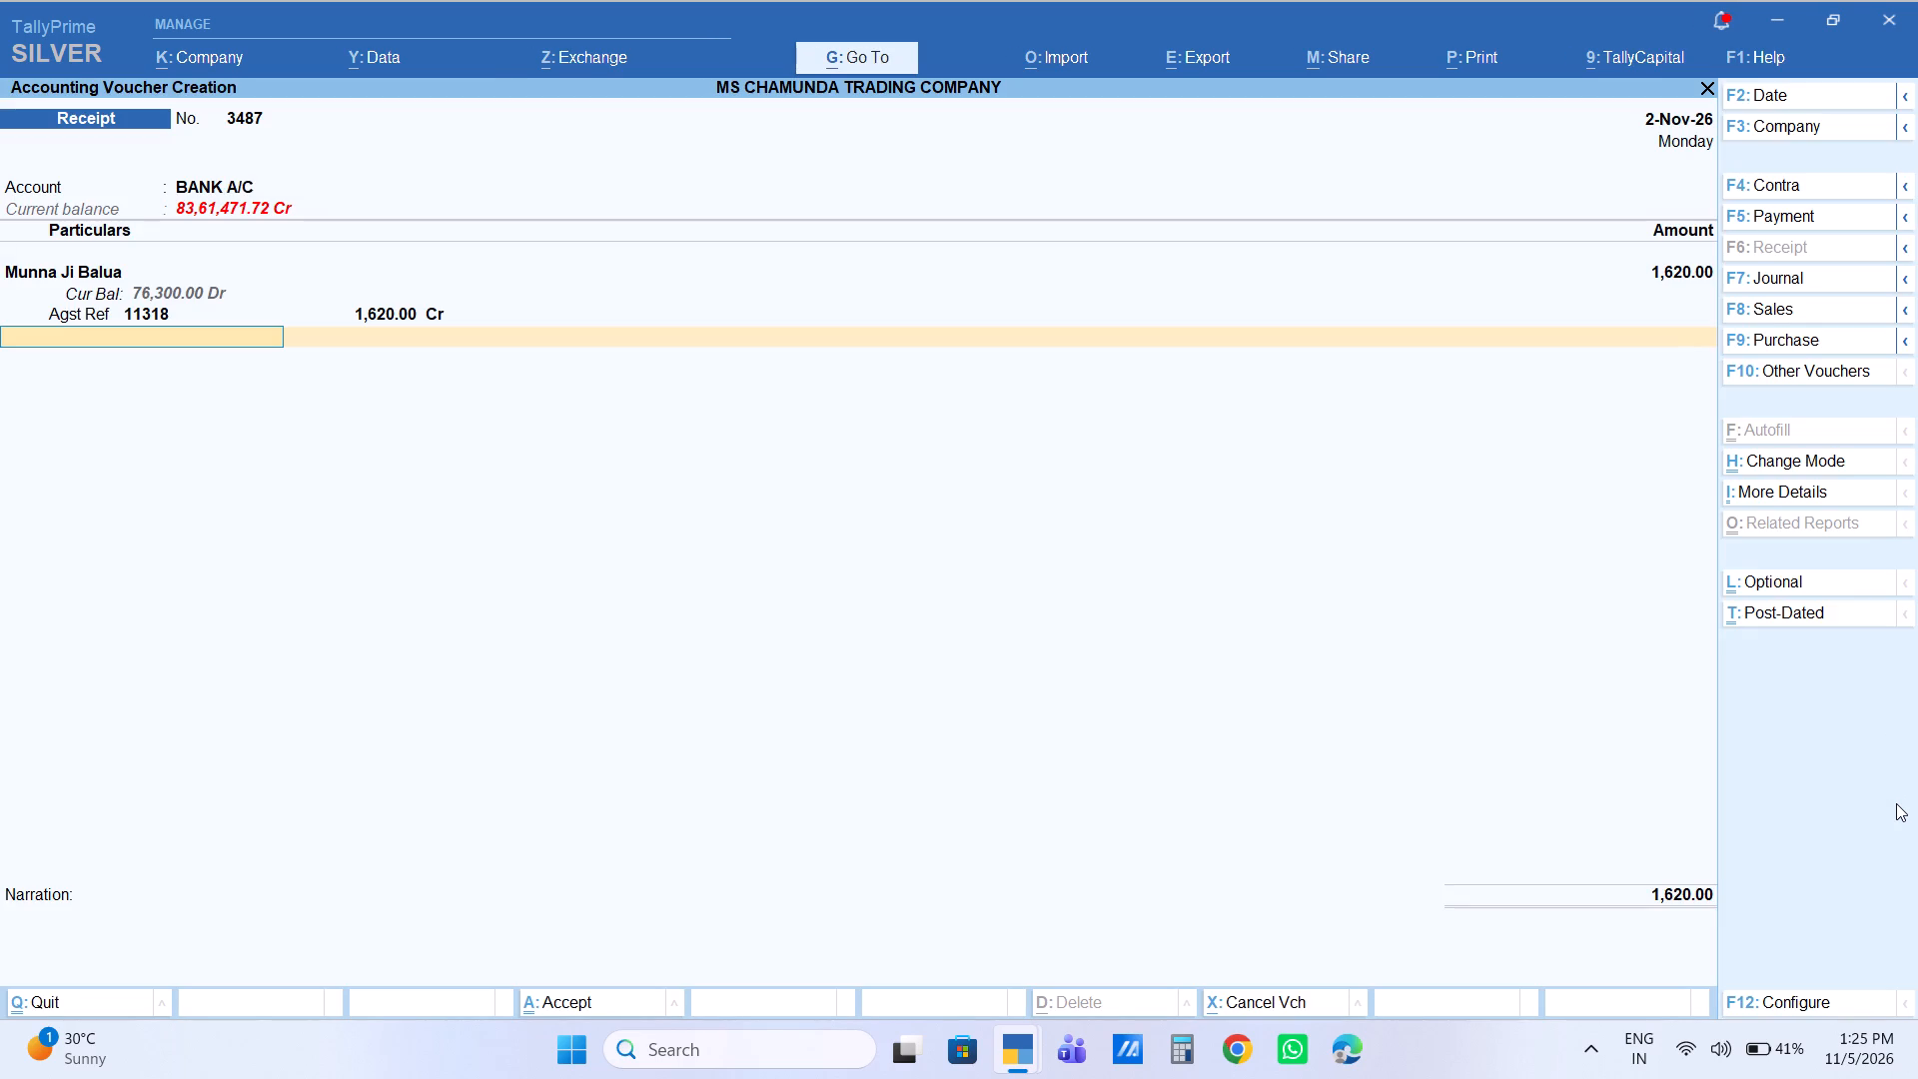
Save the 1,620.00 receipt, leaving its bank allocation details and narration blank.
{"action": "key", "text": "Return"}
{"action": "key", "text": "Return"}
{"action": "key", "text": "Return"}
{"action": "key", "text": "Return"}
{"action": "key", "text": "Return"}
{"action": "key", "text": "Return"}
{"action": "key", "text": "Return"}
{"action": "key", "text": "Return"}
{"action": "key", "text": "Return"}
{"action": "key", "text": "Return"}
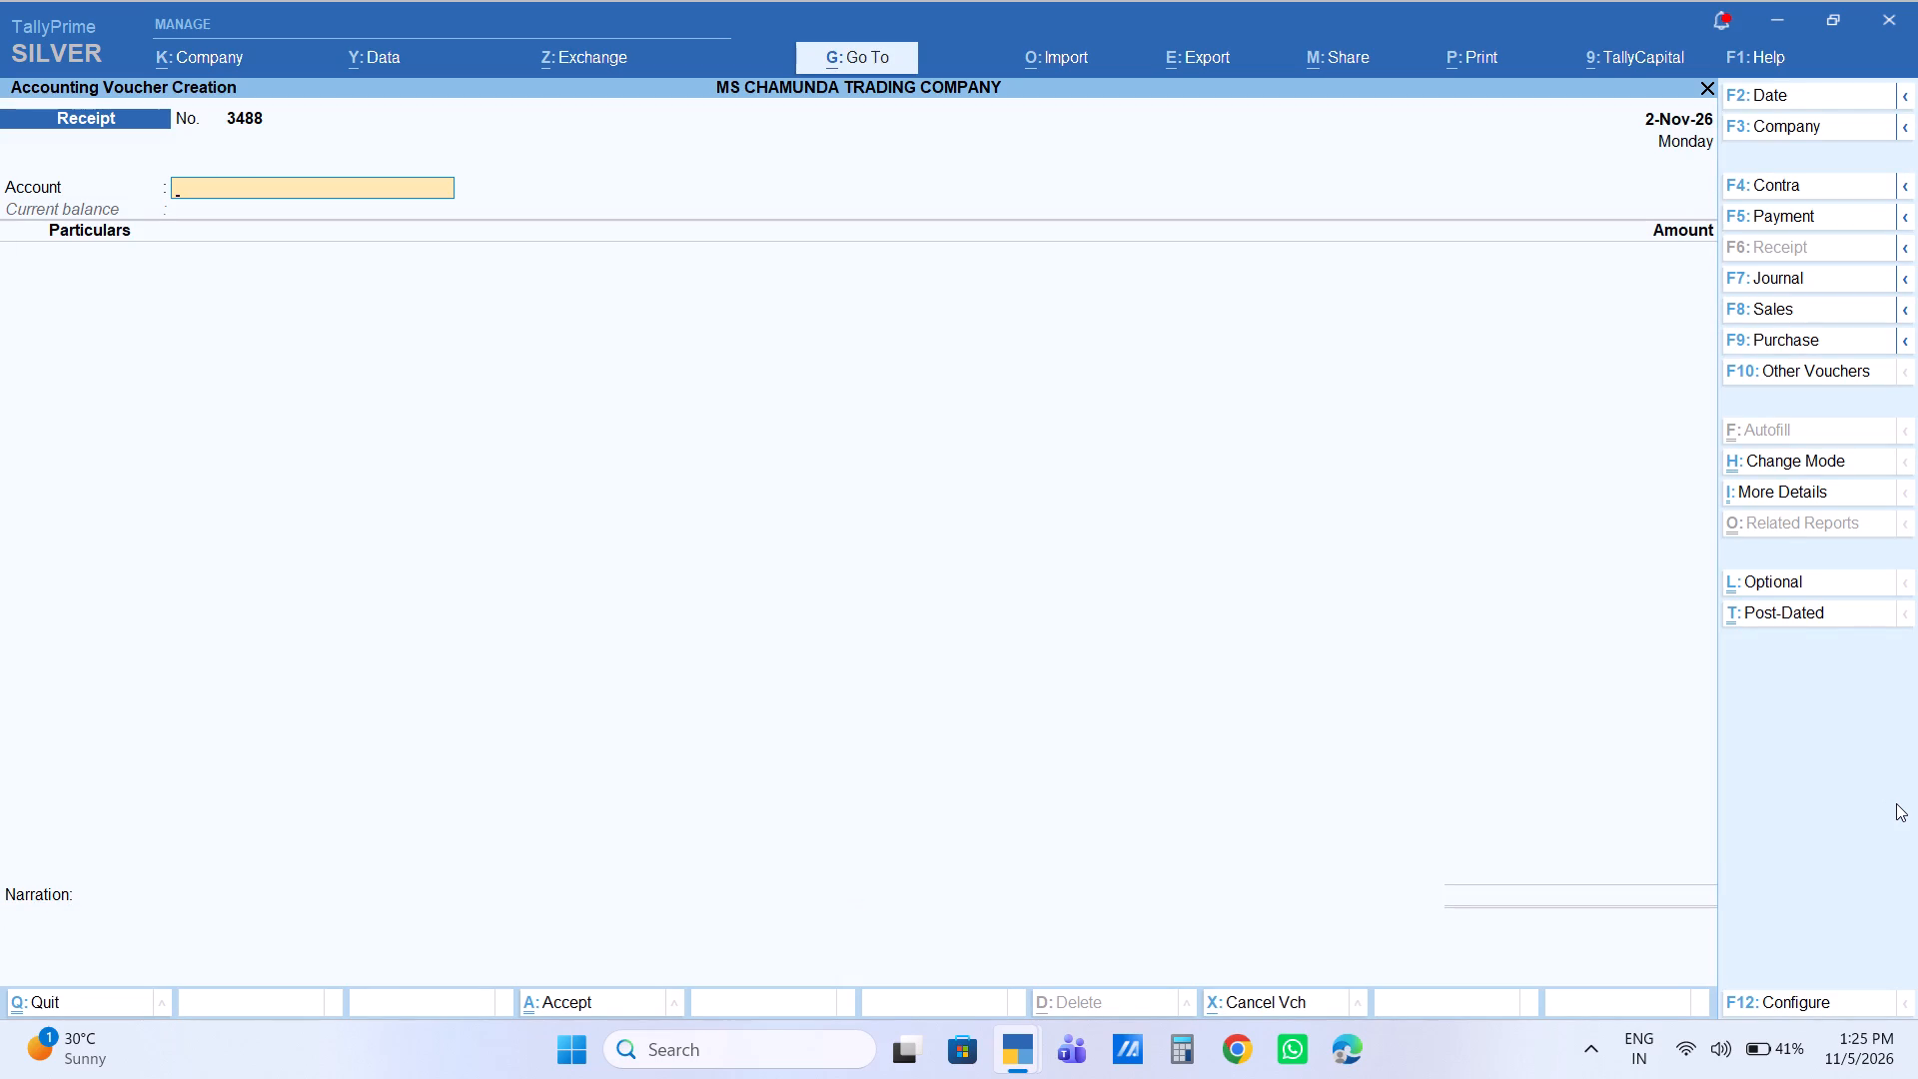
{"action": "key", "text": "Return"}
{"action": "type", "text": "RAMNA"}
{"action": "key", "text": "Down"}
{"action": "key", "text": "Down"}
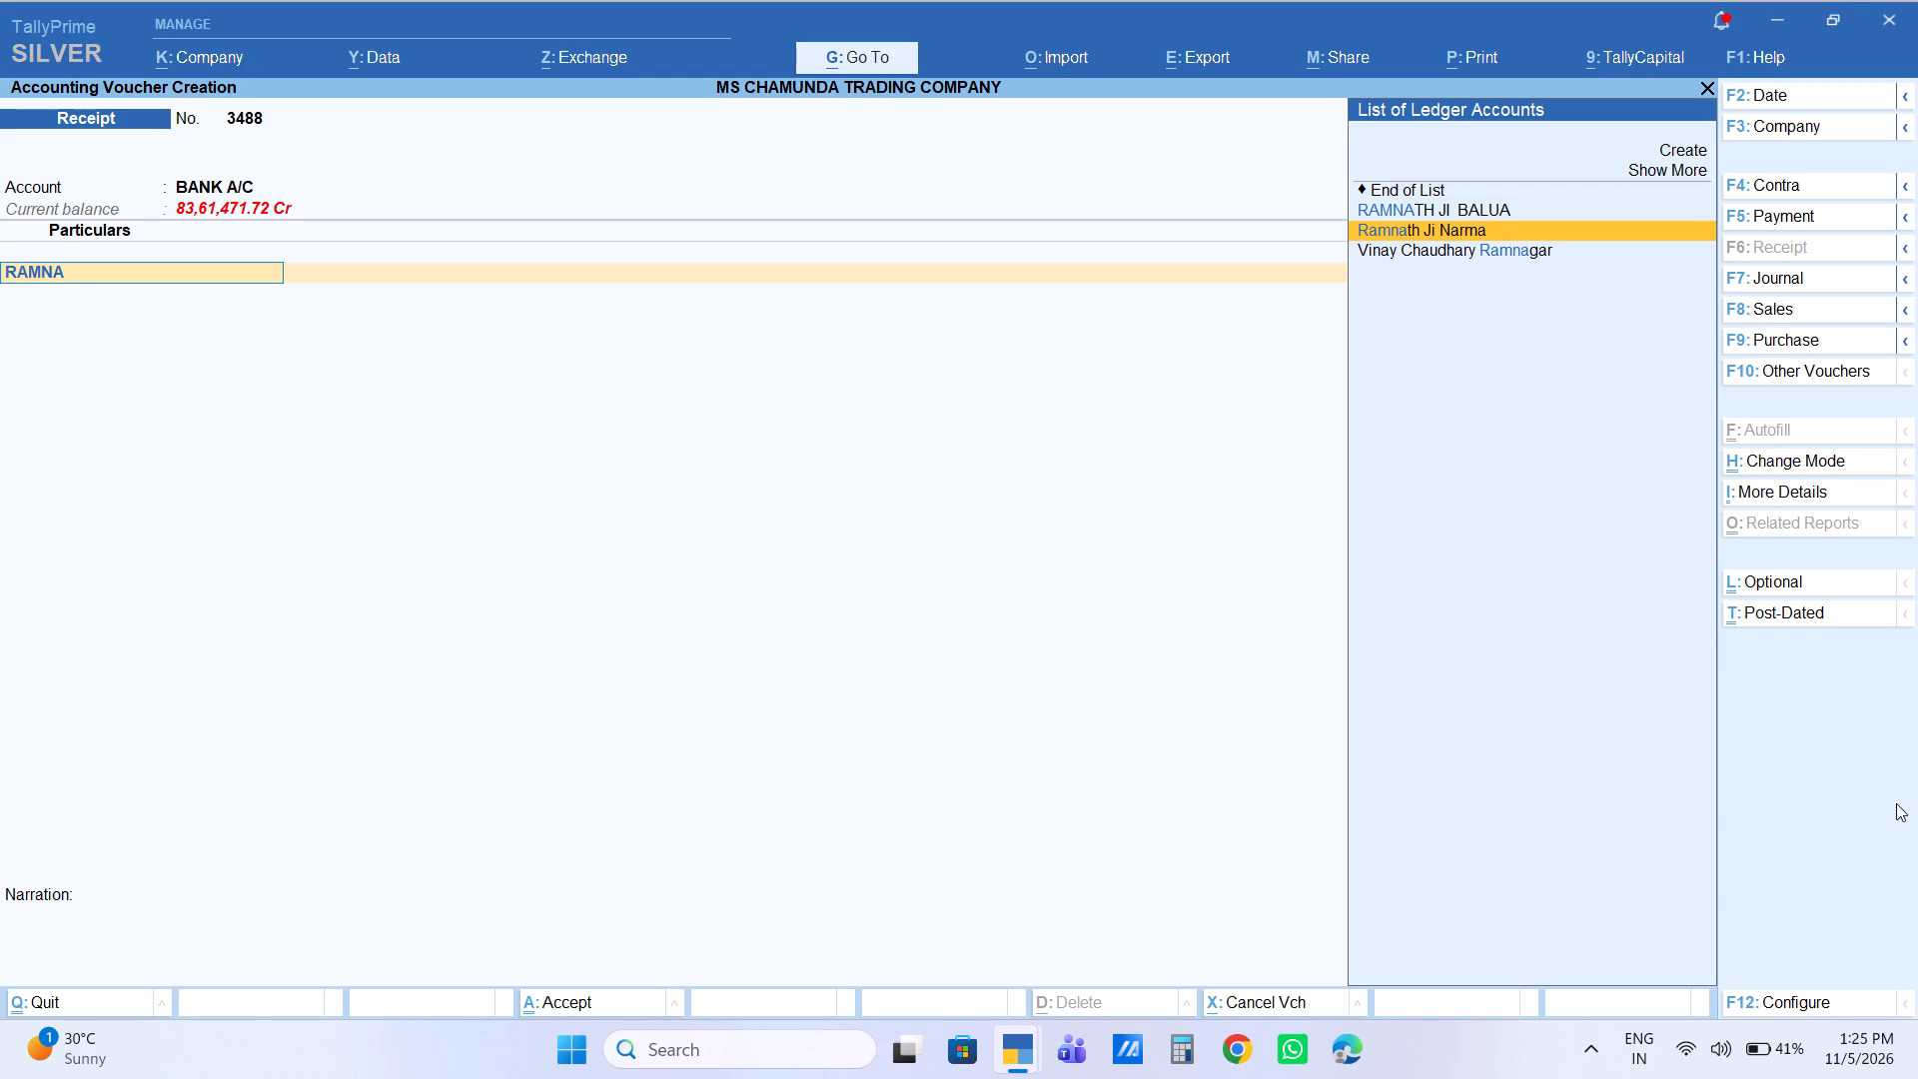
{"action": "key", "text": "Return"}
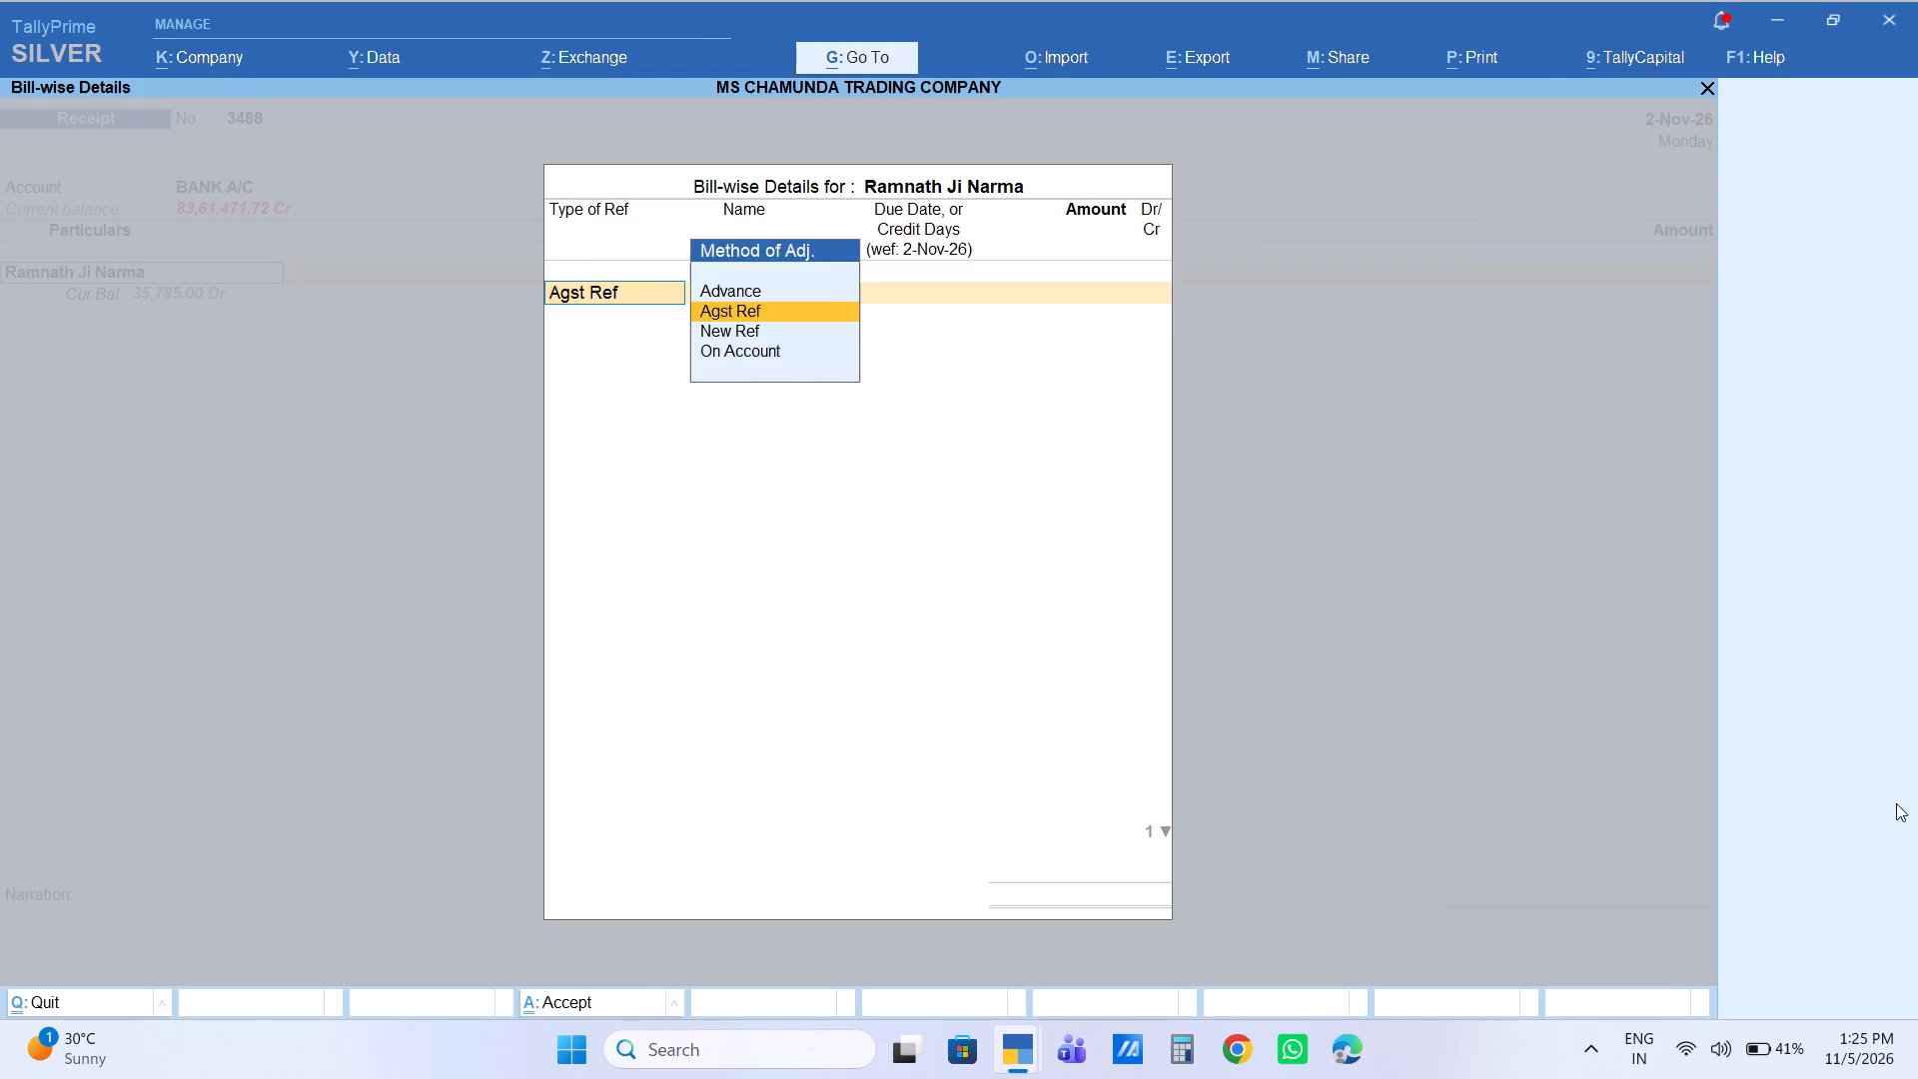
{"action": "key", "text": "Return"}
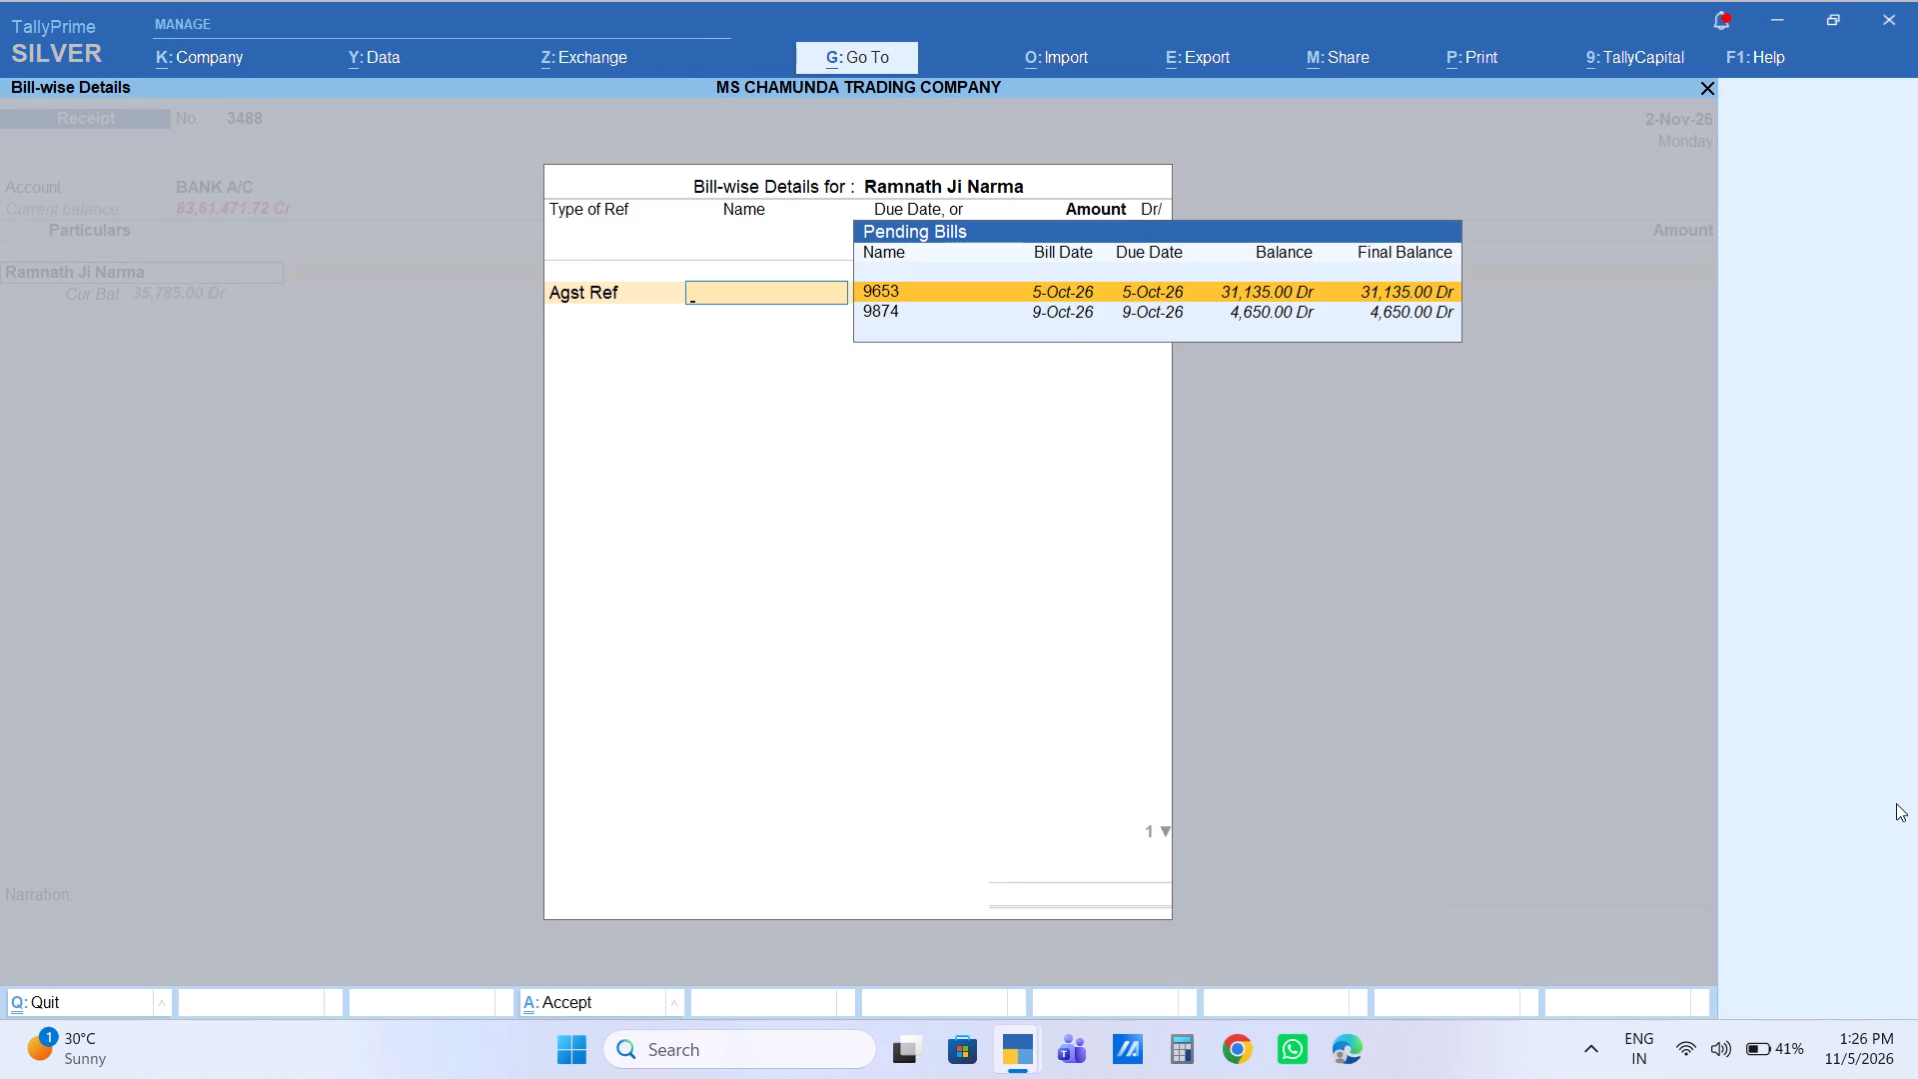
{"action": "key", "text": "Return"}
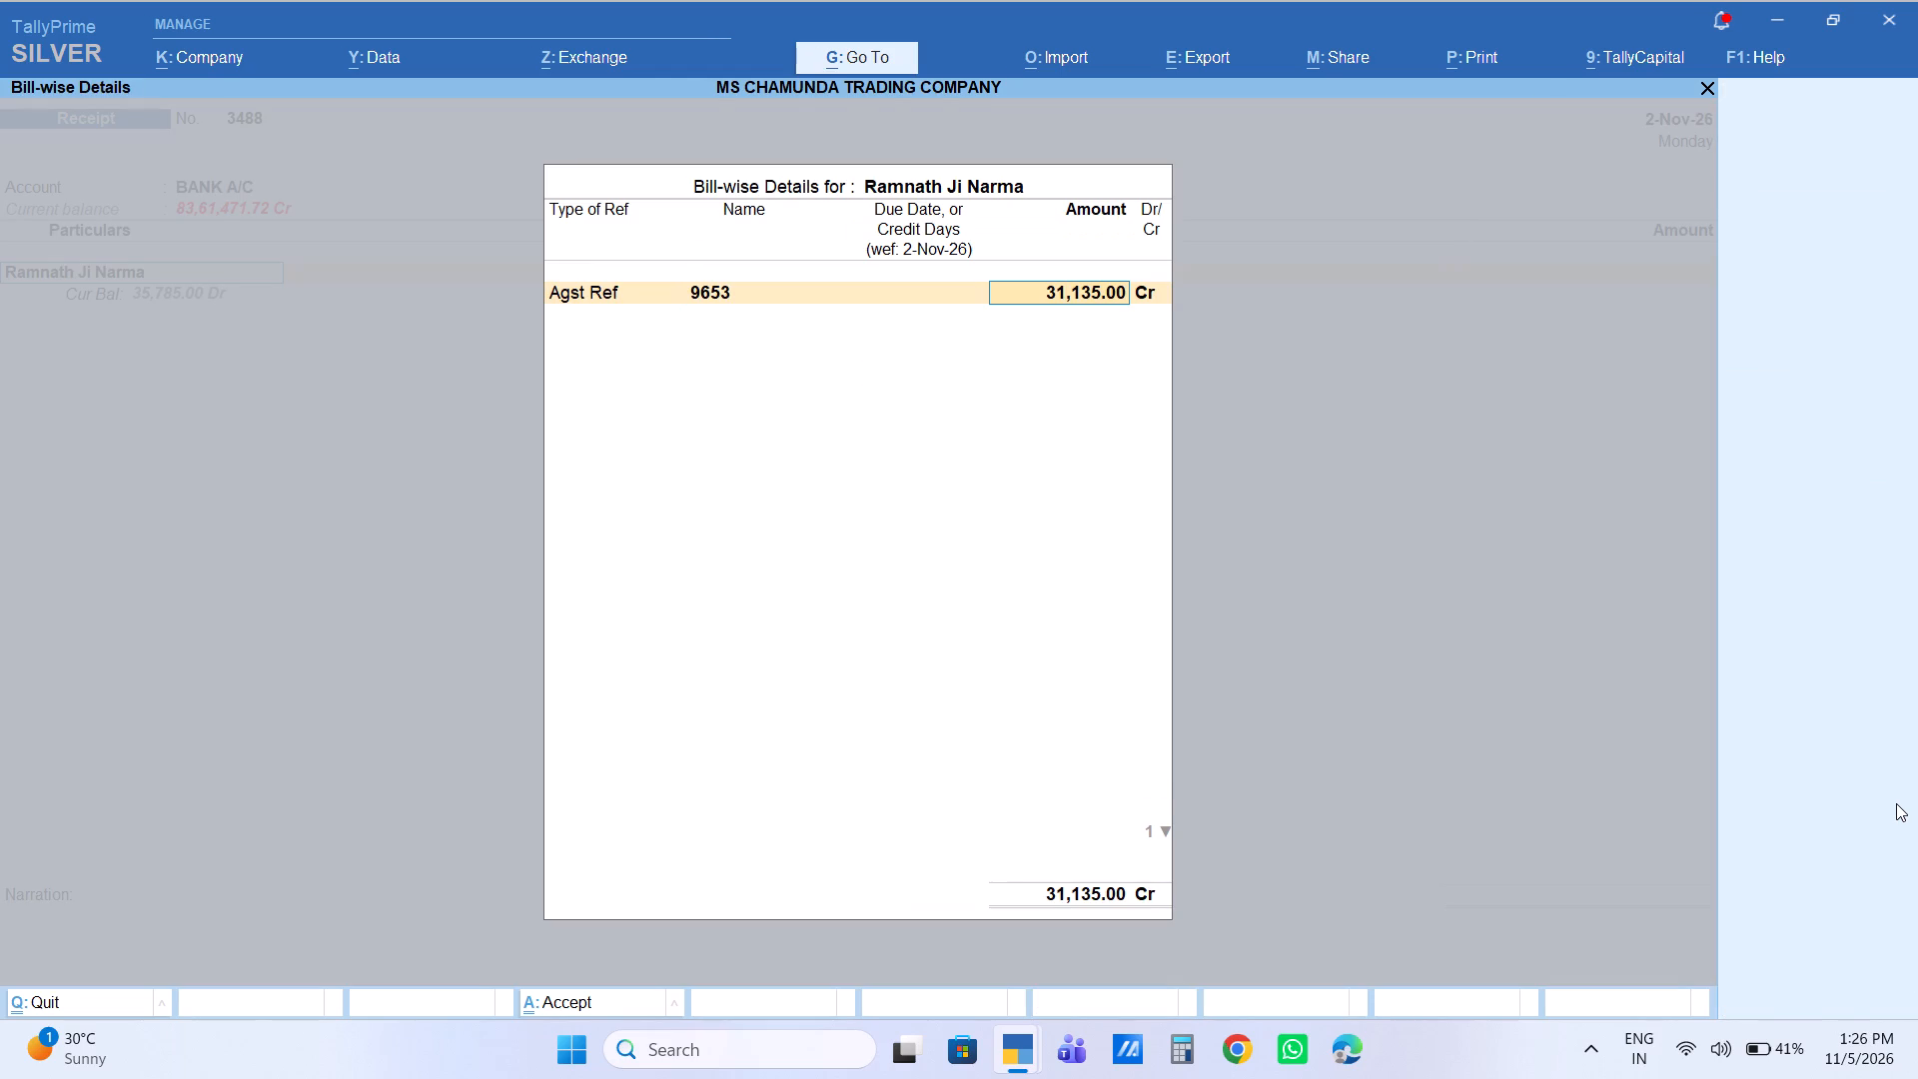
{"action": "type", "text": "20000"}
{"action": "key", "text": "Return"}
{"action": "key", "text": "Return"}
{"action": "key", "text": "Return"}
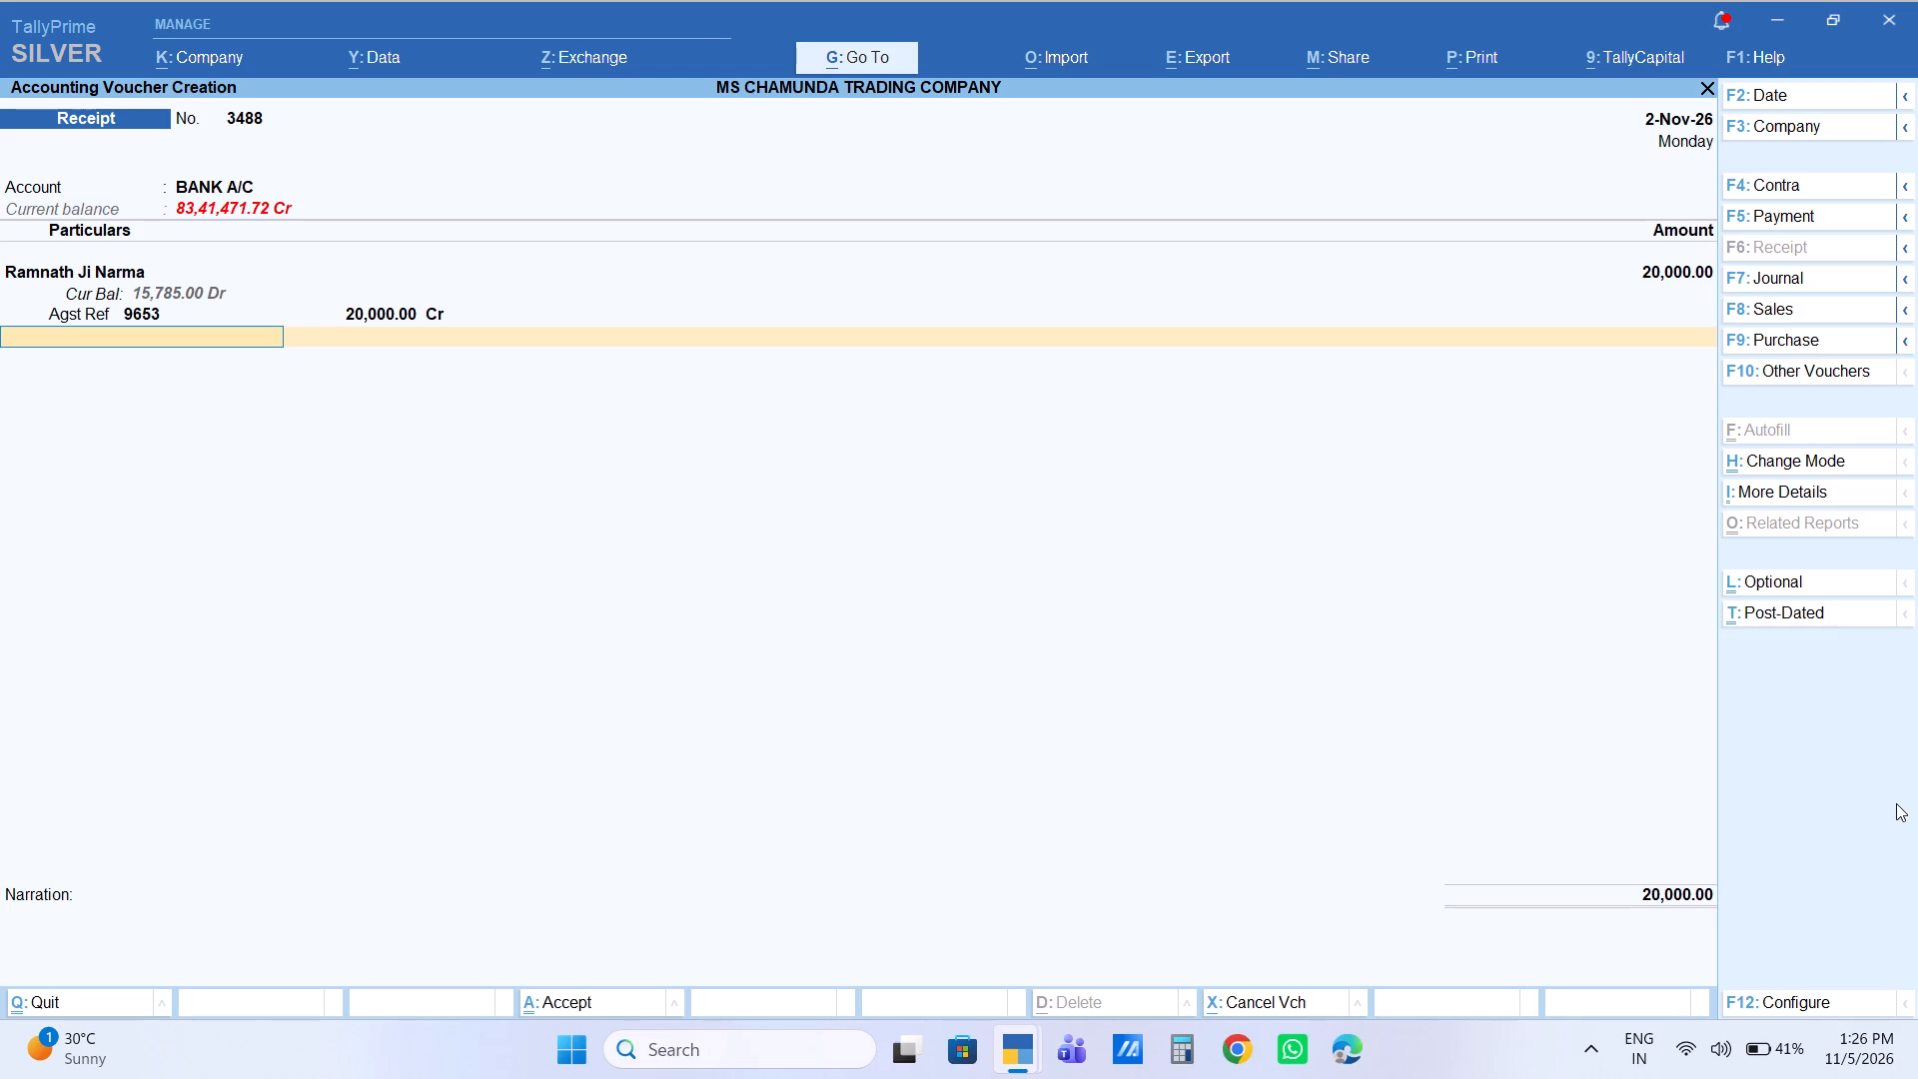
Save the 20,000.00 receipt with a Cheque/DD bank allocation, leaving instrument number, bank name and narration blank.
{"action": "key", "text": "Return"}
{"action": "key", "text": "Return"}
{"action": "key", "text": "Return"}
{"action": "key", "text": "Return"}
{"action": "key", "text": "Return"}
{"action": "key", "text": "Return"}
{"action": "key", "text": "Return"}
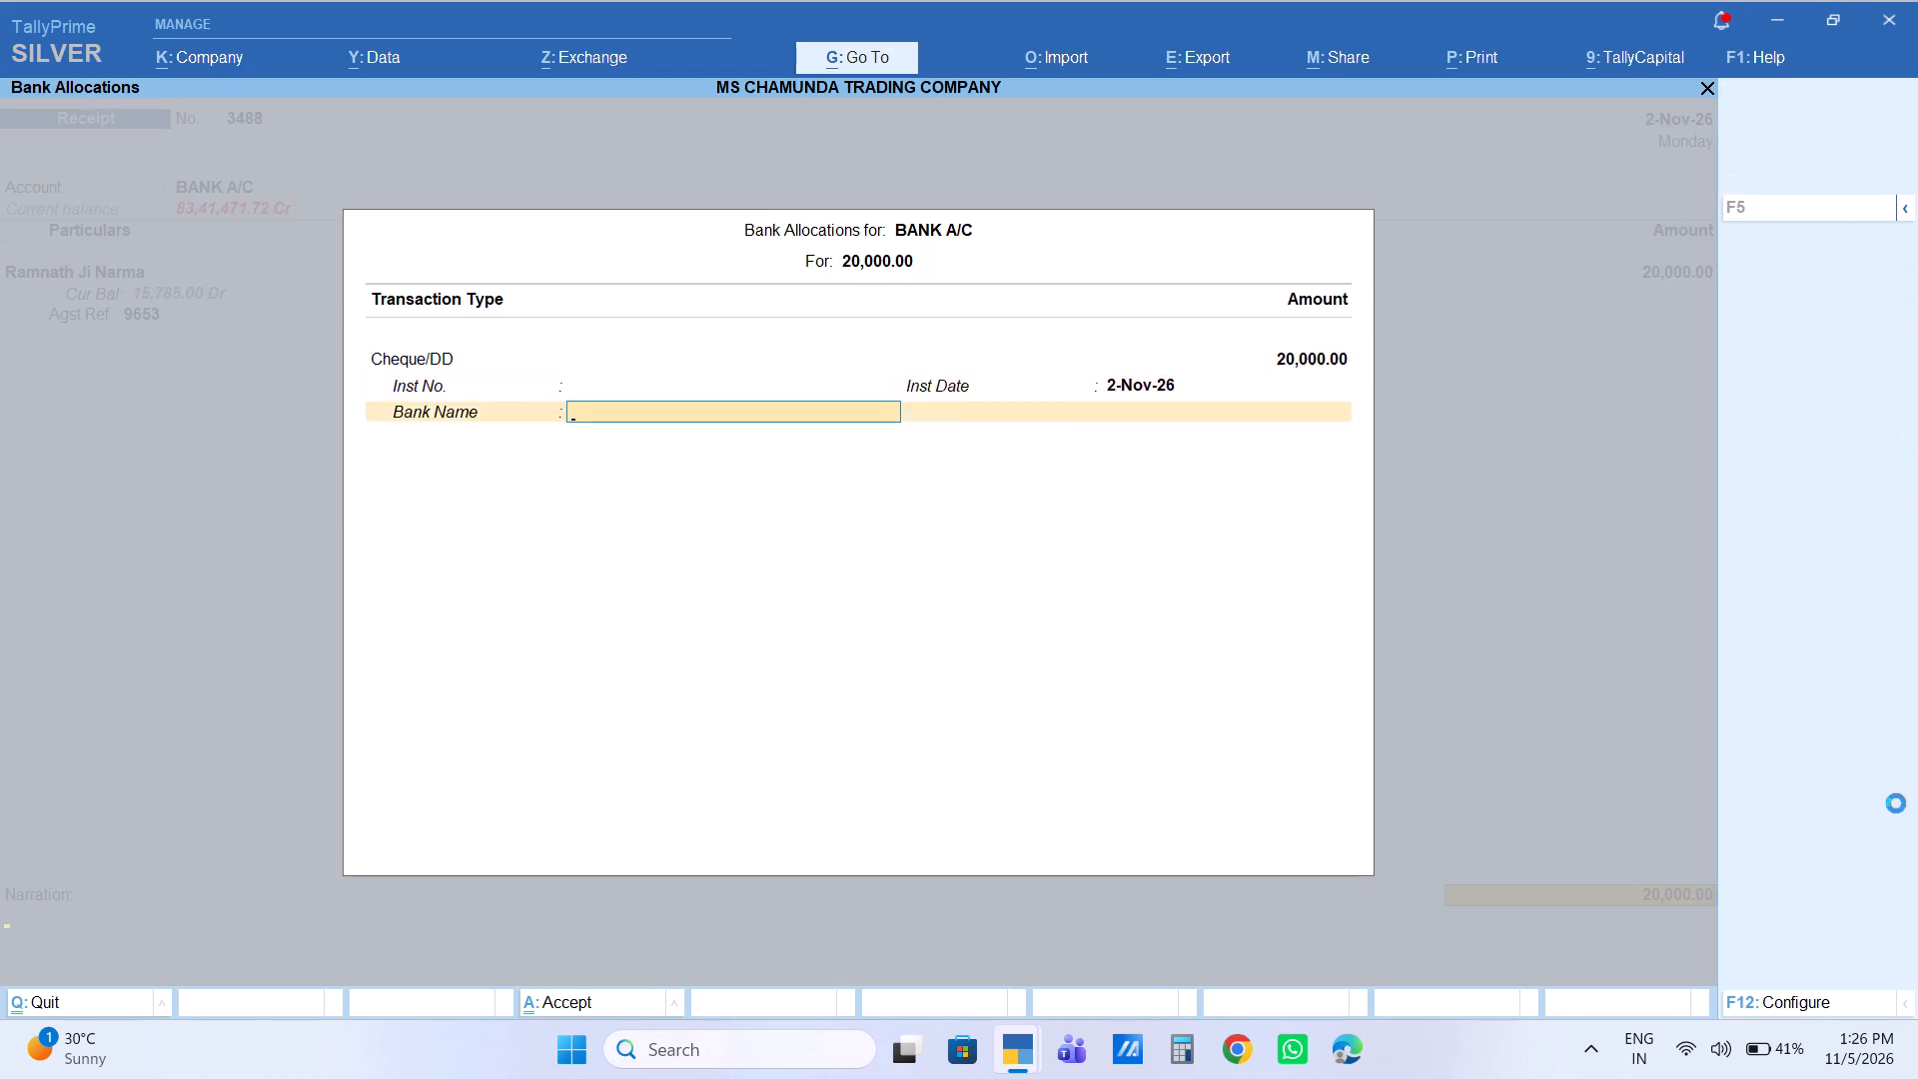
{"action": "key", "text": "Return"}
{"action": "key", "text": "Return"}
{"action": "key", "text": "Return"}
In a new BANK A/C receipt, credit the ledger Rahul Ji Samiti with 10,000.00 against bill 10174.
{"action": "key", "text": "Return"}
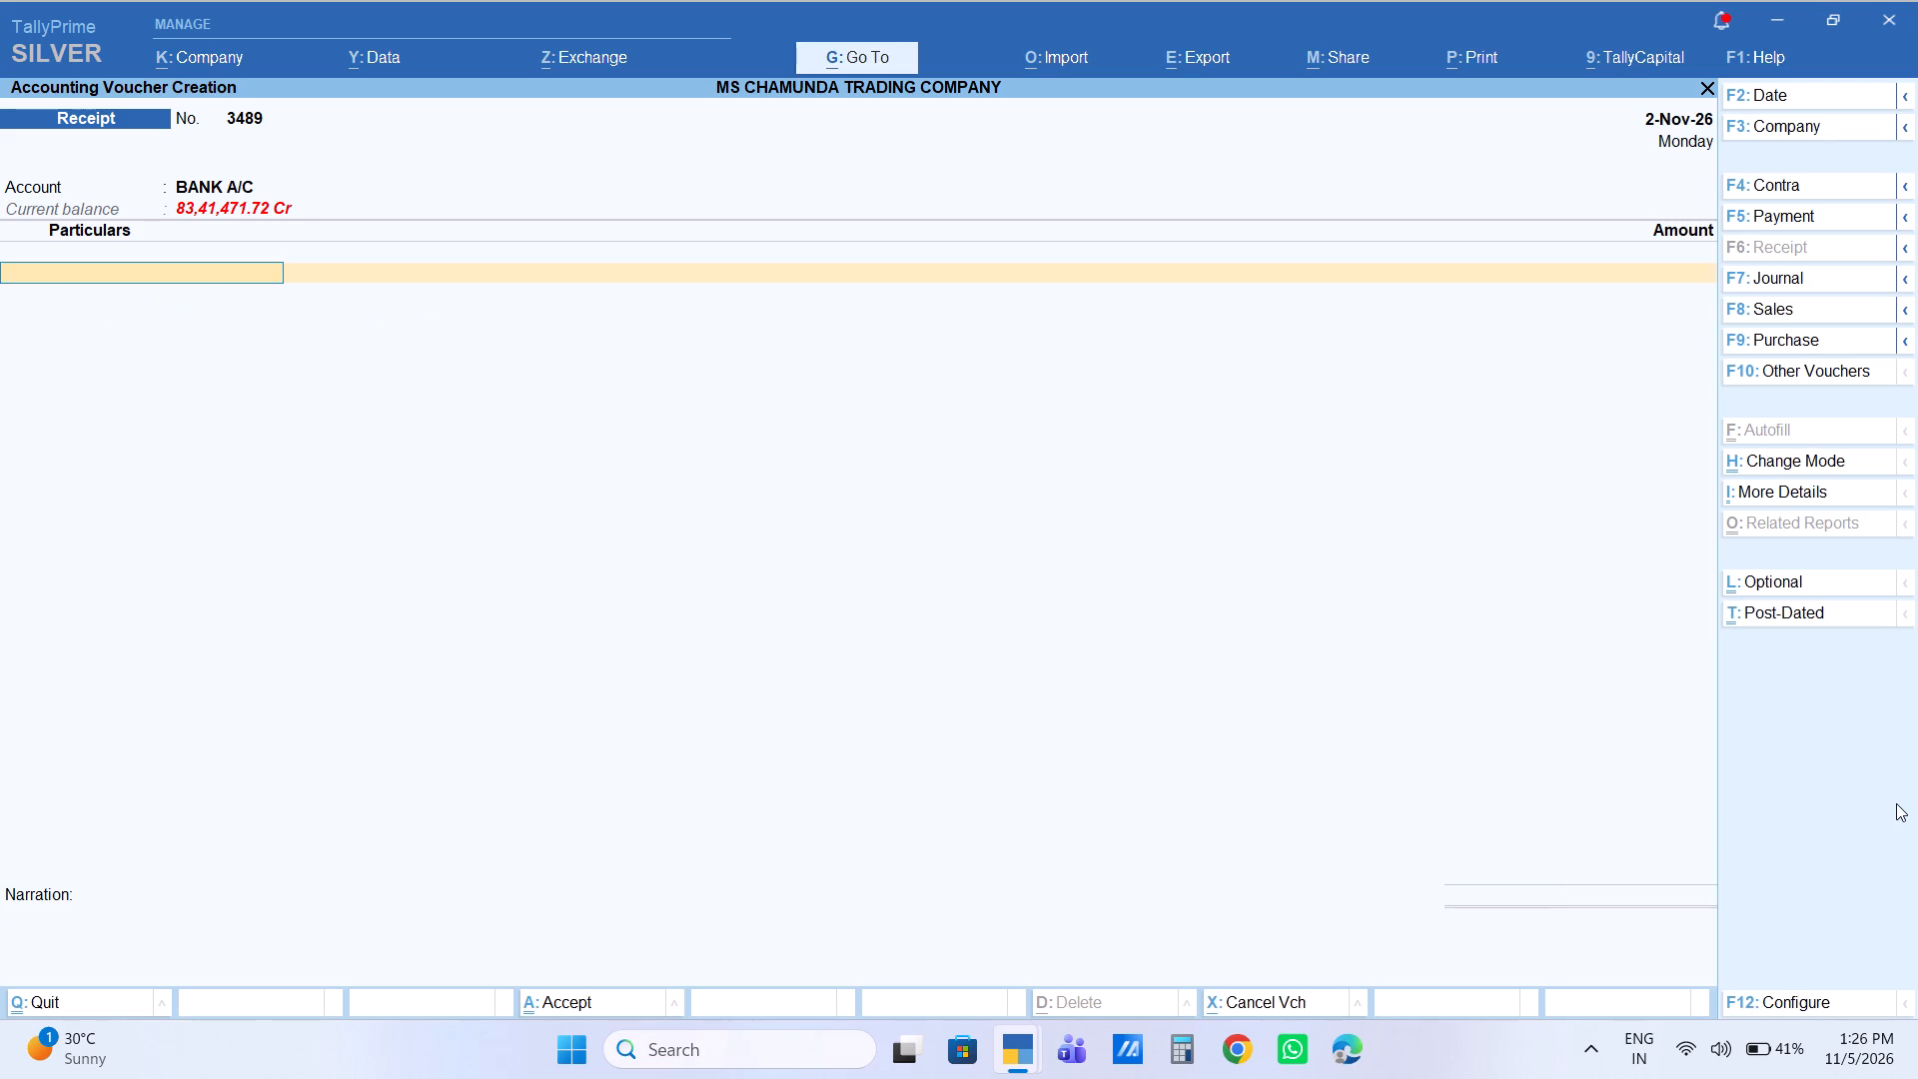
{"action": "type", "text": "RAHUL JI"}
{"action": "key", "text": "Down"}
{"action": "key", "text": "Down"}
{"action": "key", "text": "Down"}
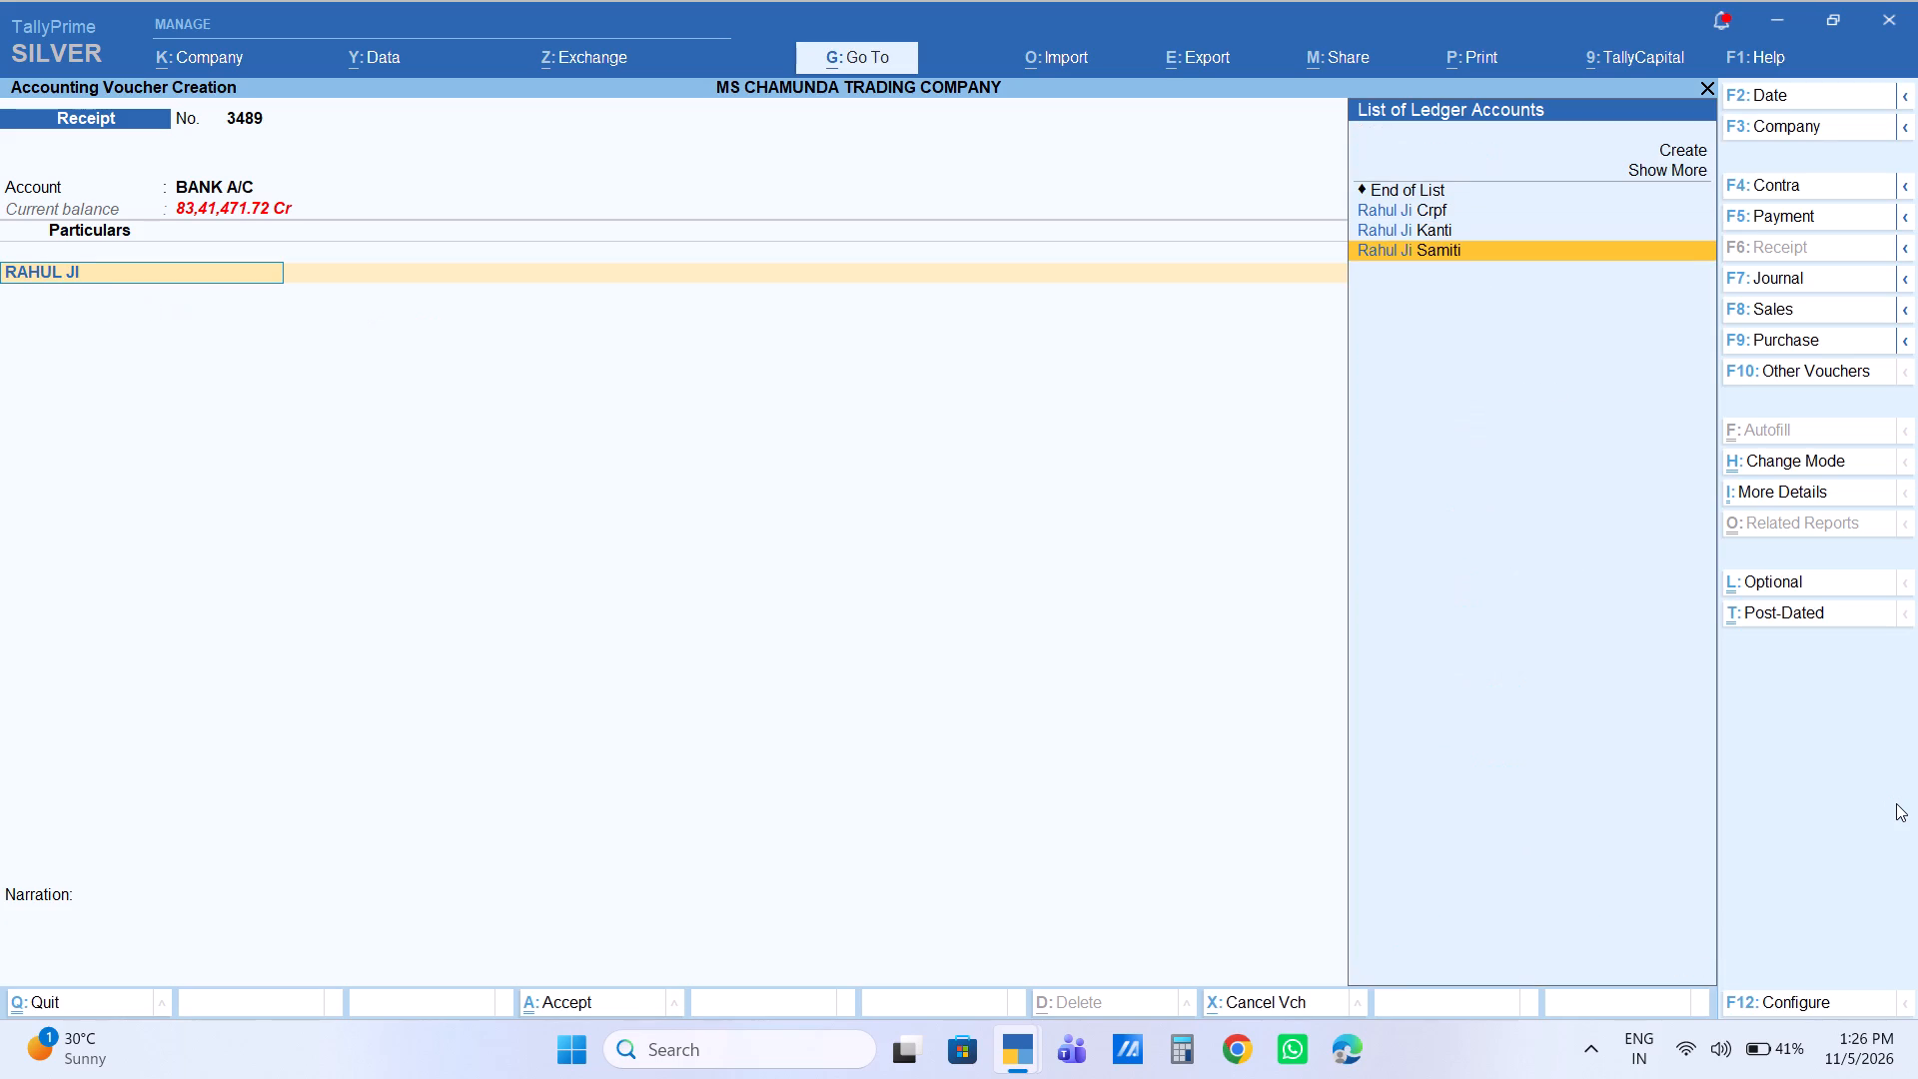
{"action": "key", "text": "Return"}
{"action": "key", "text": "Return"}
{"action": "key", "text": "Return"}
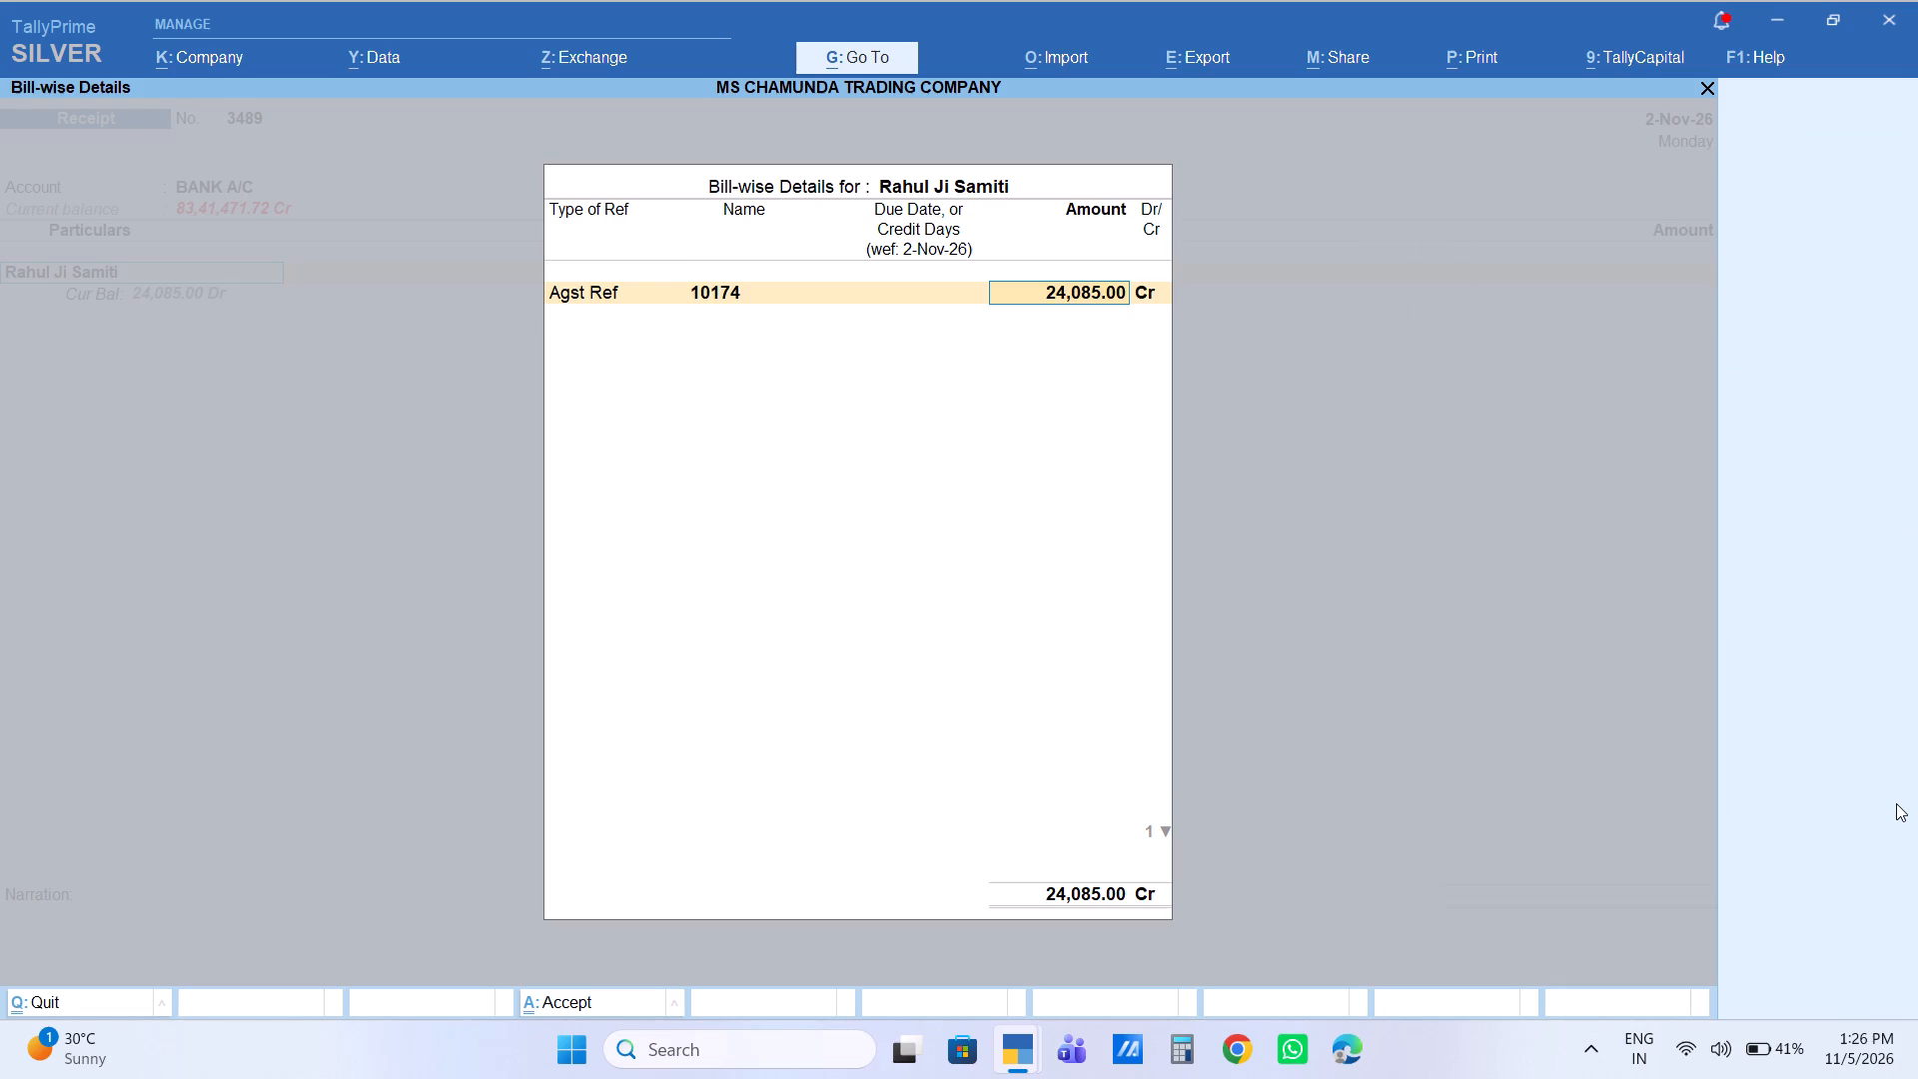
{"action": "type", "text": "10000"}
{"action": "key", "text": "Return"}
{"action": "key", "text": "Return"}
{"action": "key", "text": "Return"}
Save the 10,000.00 receipt, leaving its bank allocation details and narration blank.
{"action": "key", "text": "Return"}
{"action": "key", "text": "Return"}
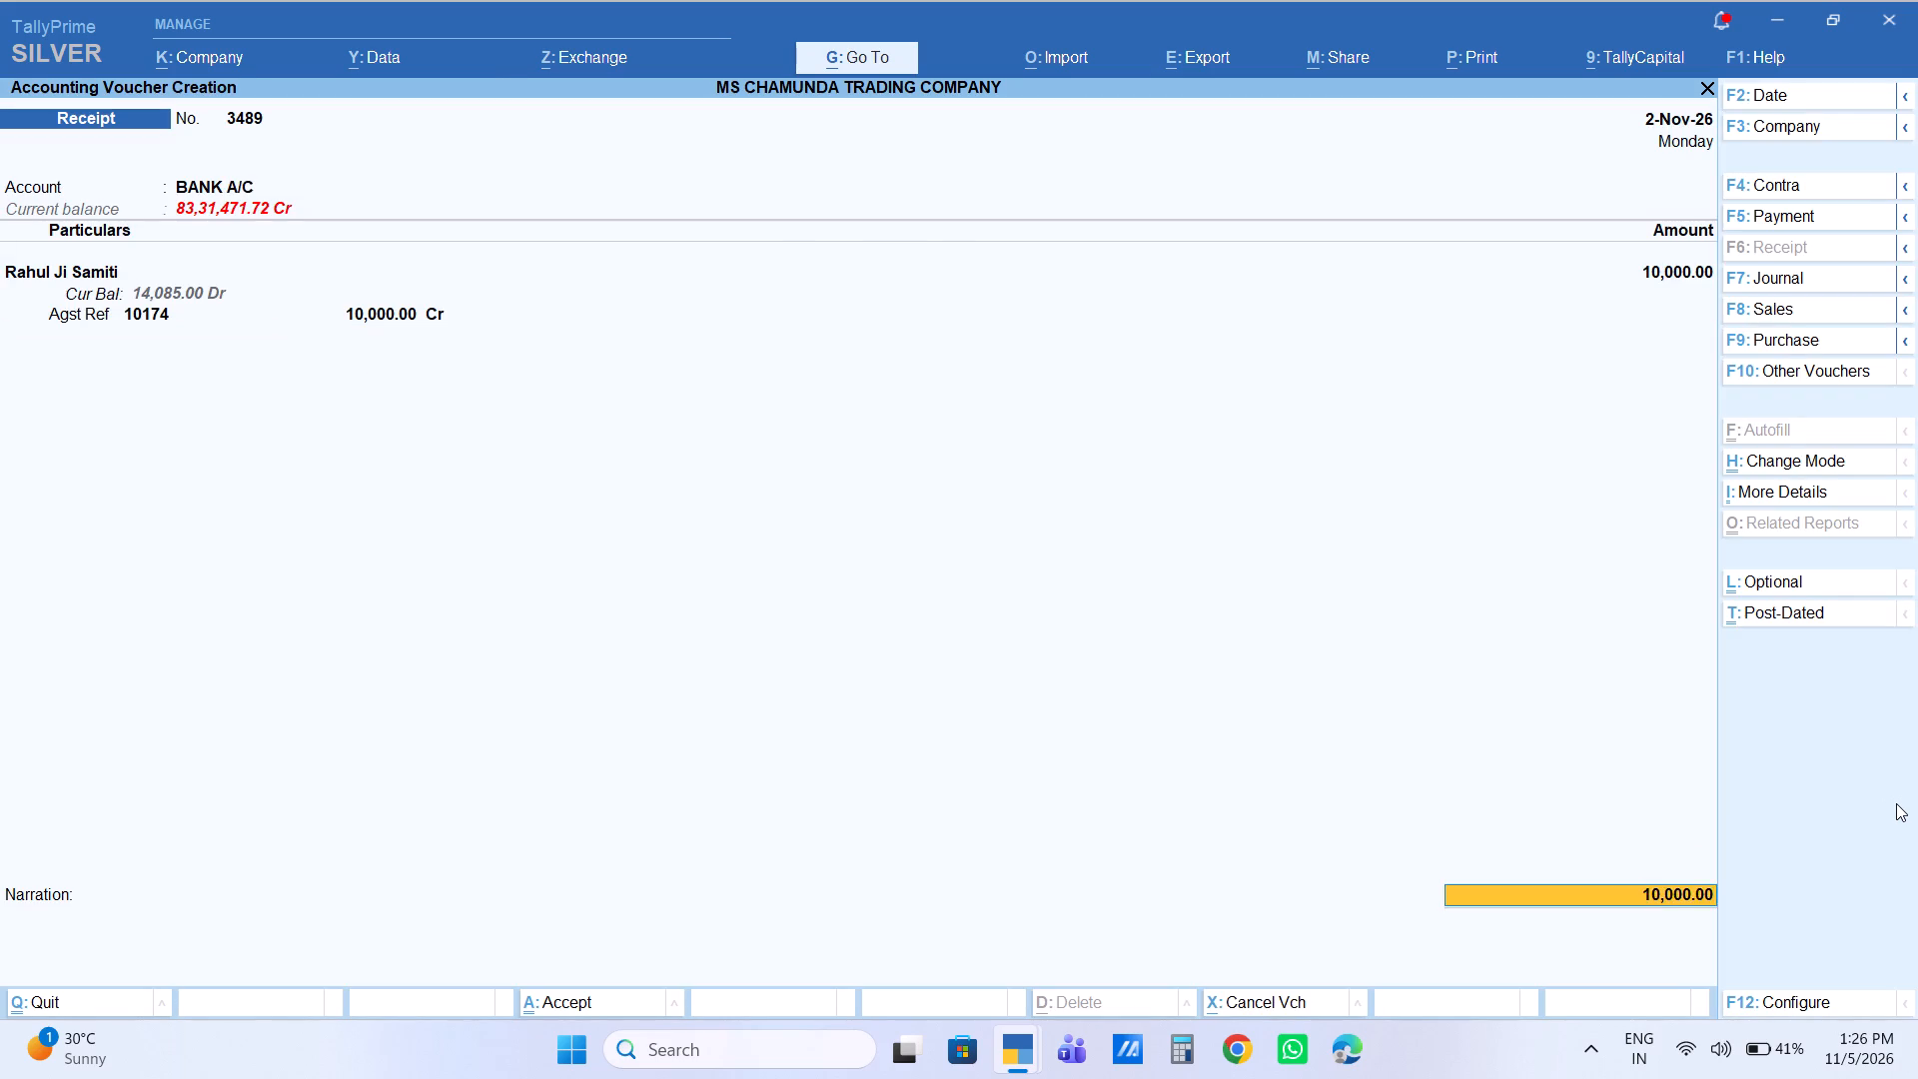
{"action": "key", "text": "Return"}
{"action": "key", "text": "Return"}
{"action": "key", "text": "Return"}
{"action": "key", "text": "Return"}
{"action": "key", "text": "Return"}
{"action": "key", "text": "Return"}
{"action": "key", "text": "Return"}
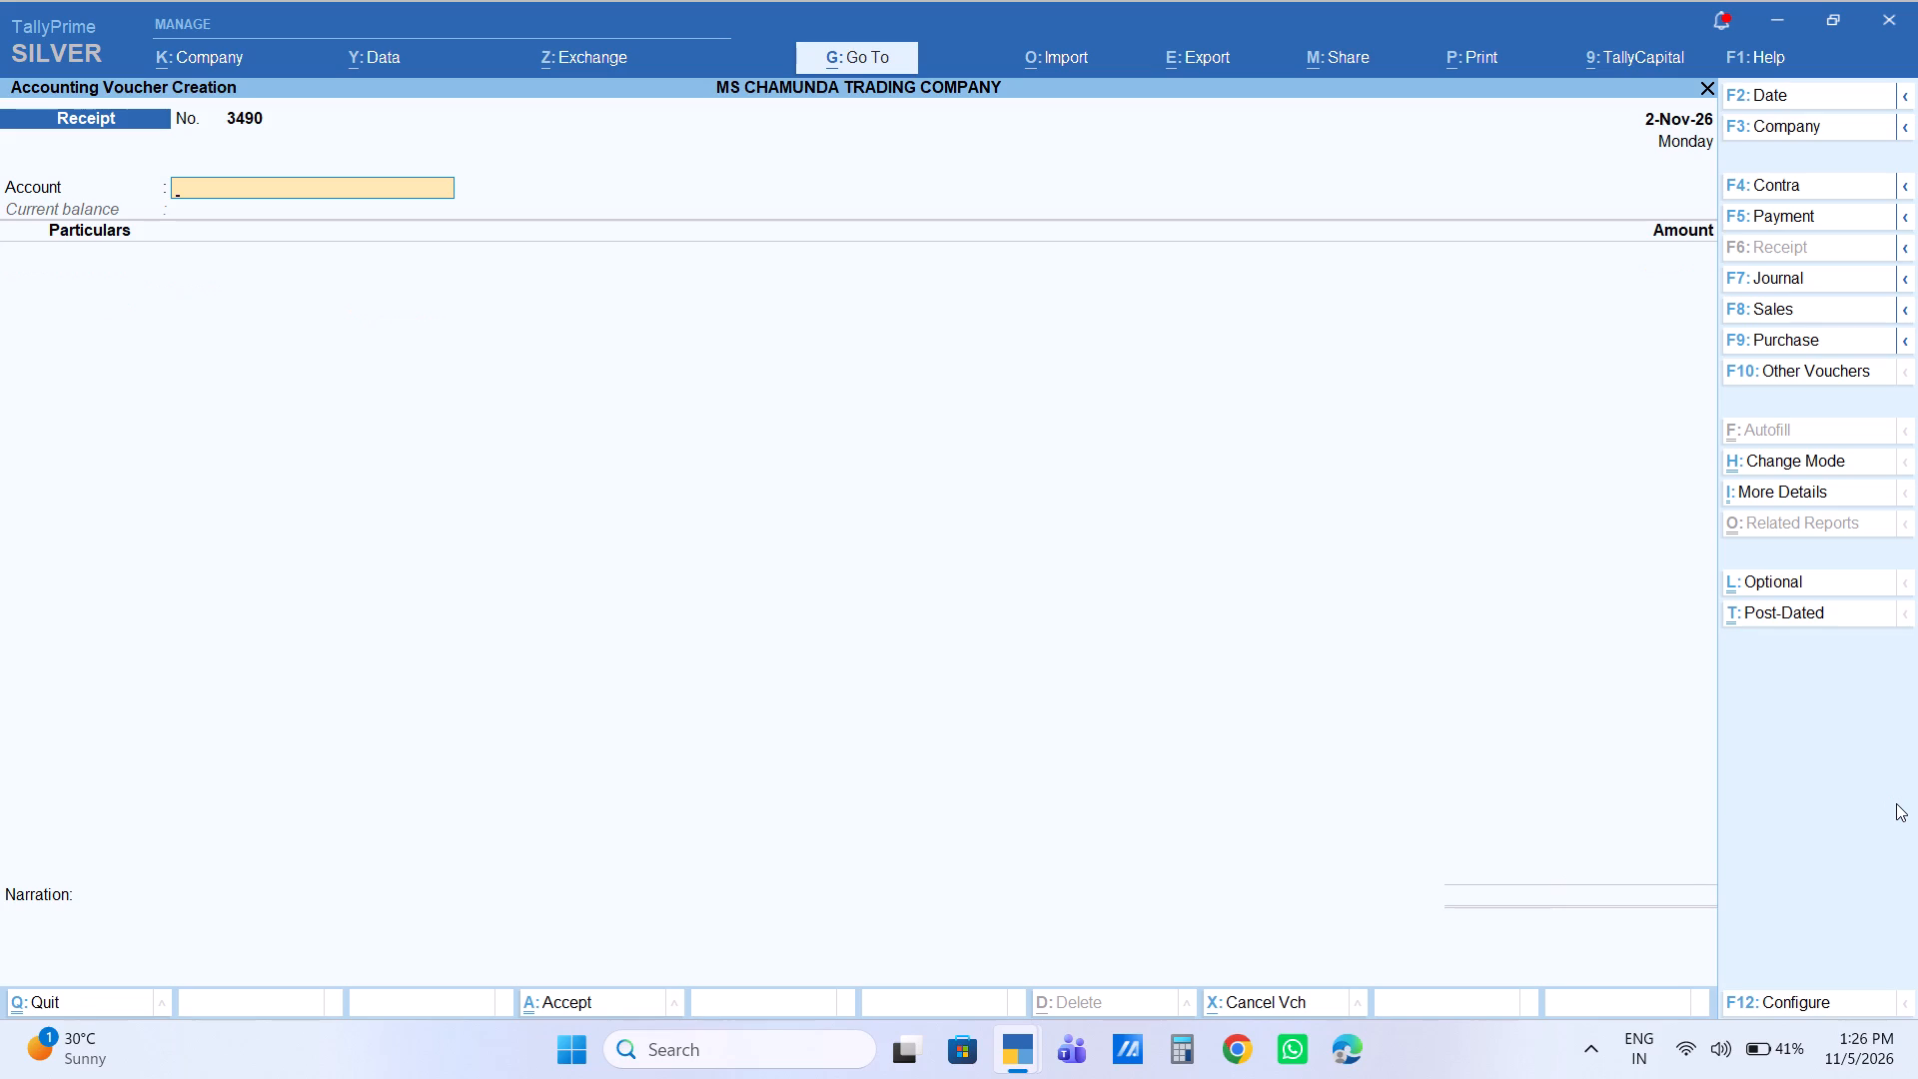
Set Cash as the account of the new receipt voucher no. 3490.
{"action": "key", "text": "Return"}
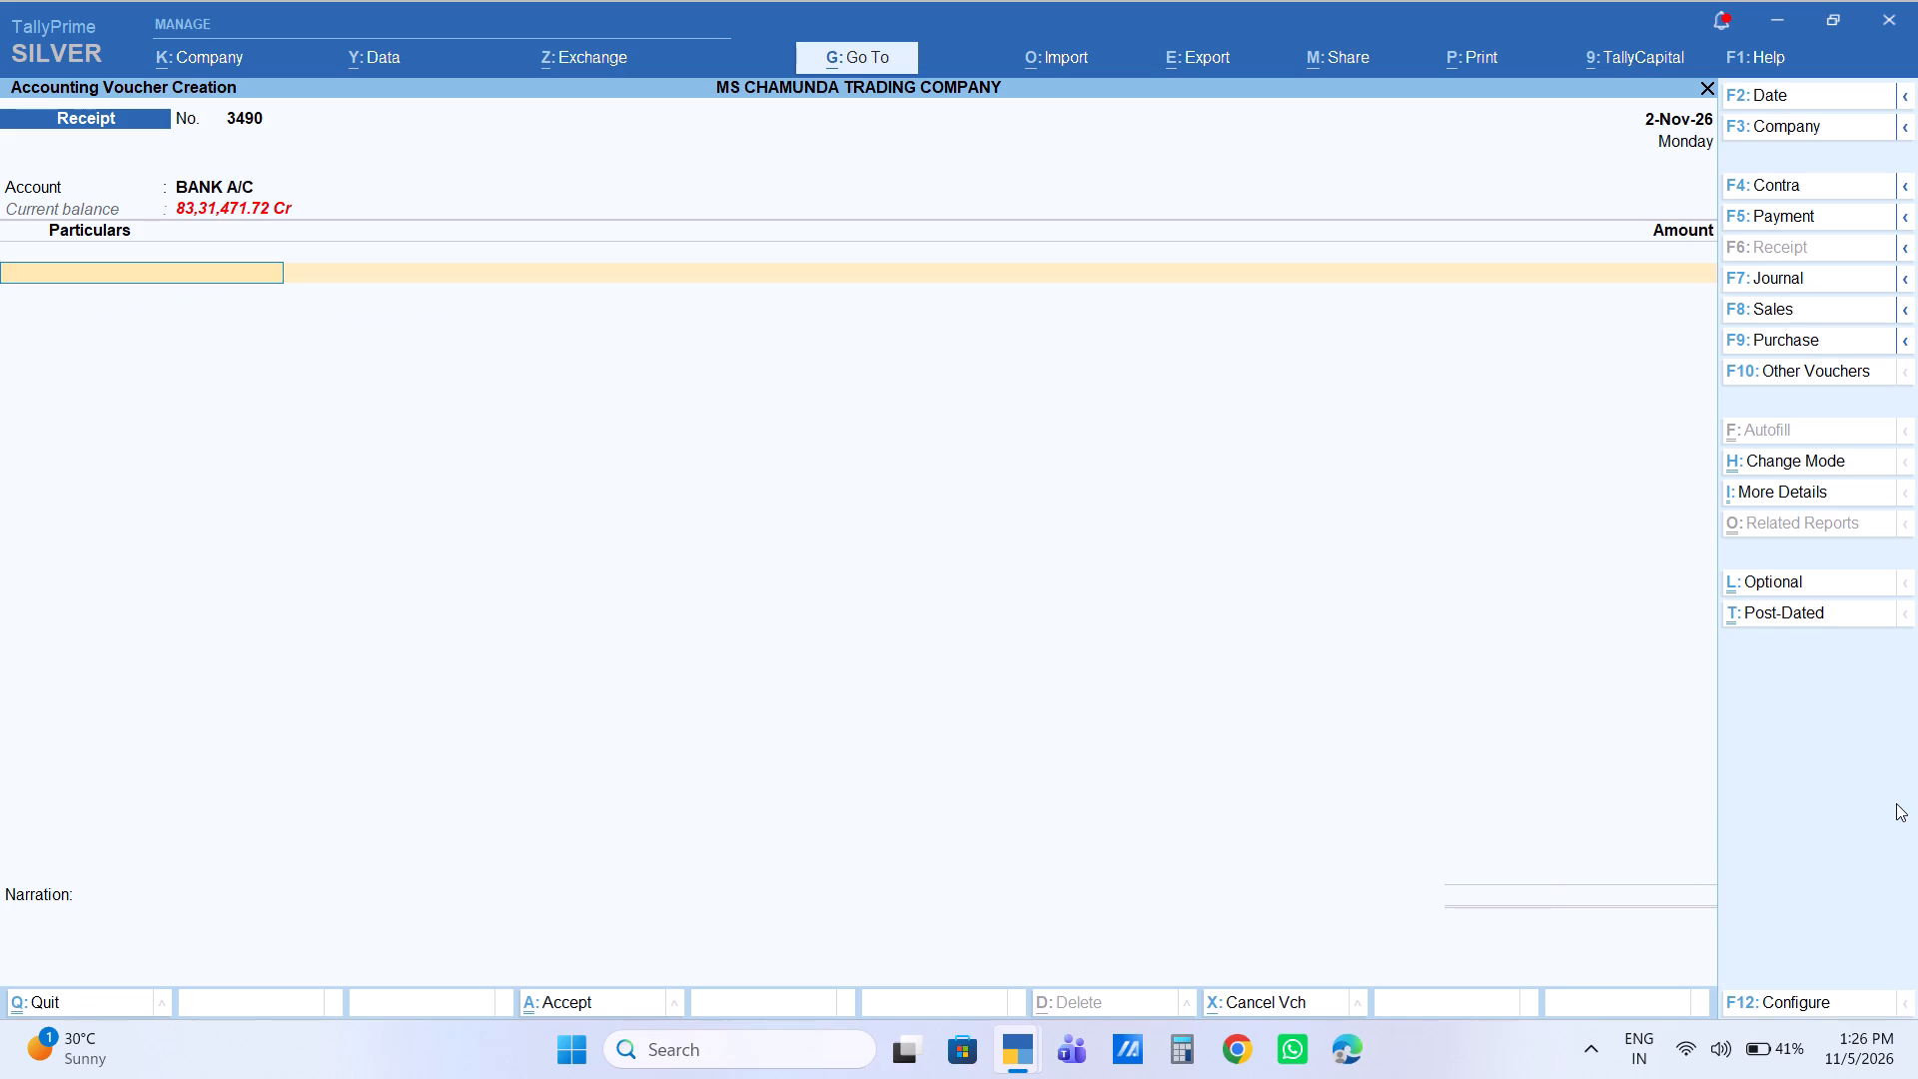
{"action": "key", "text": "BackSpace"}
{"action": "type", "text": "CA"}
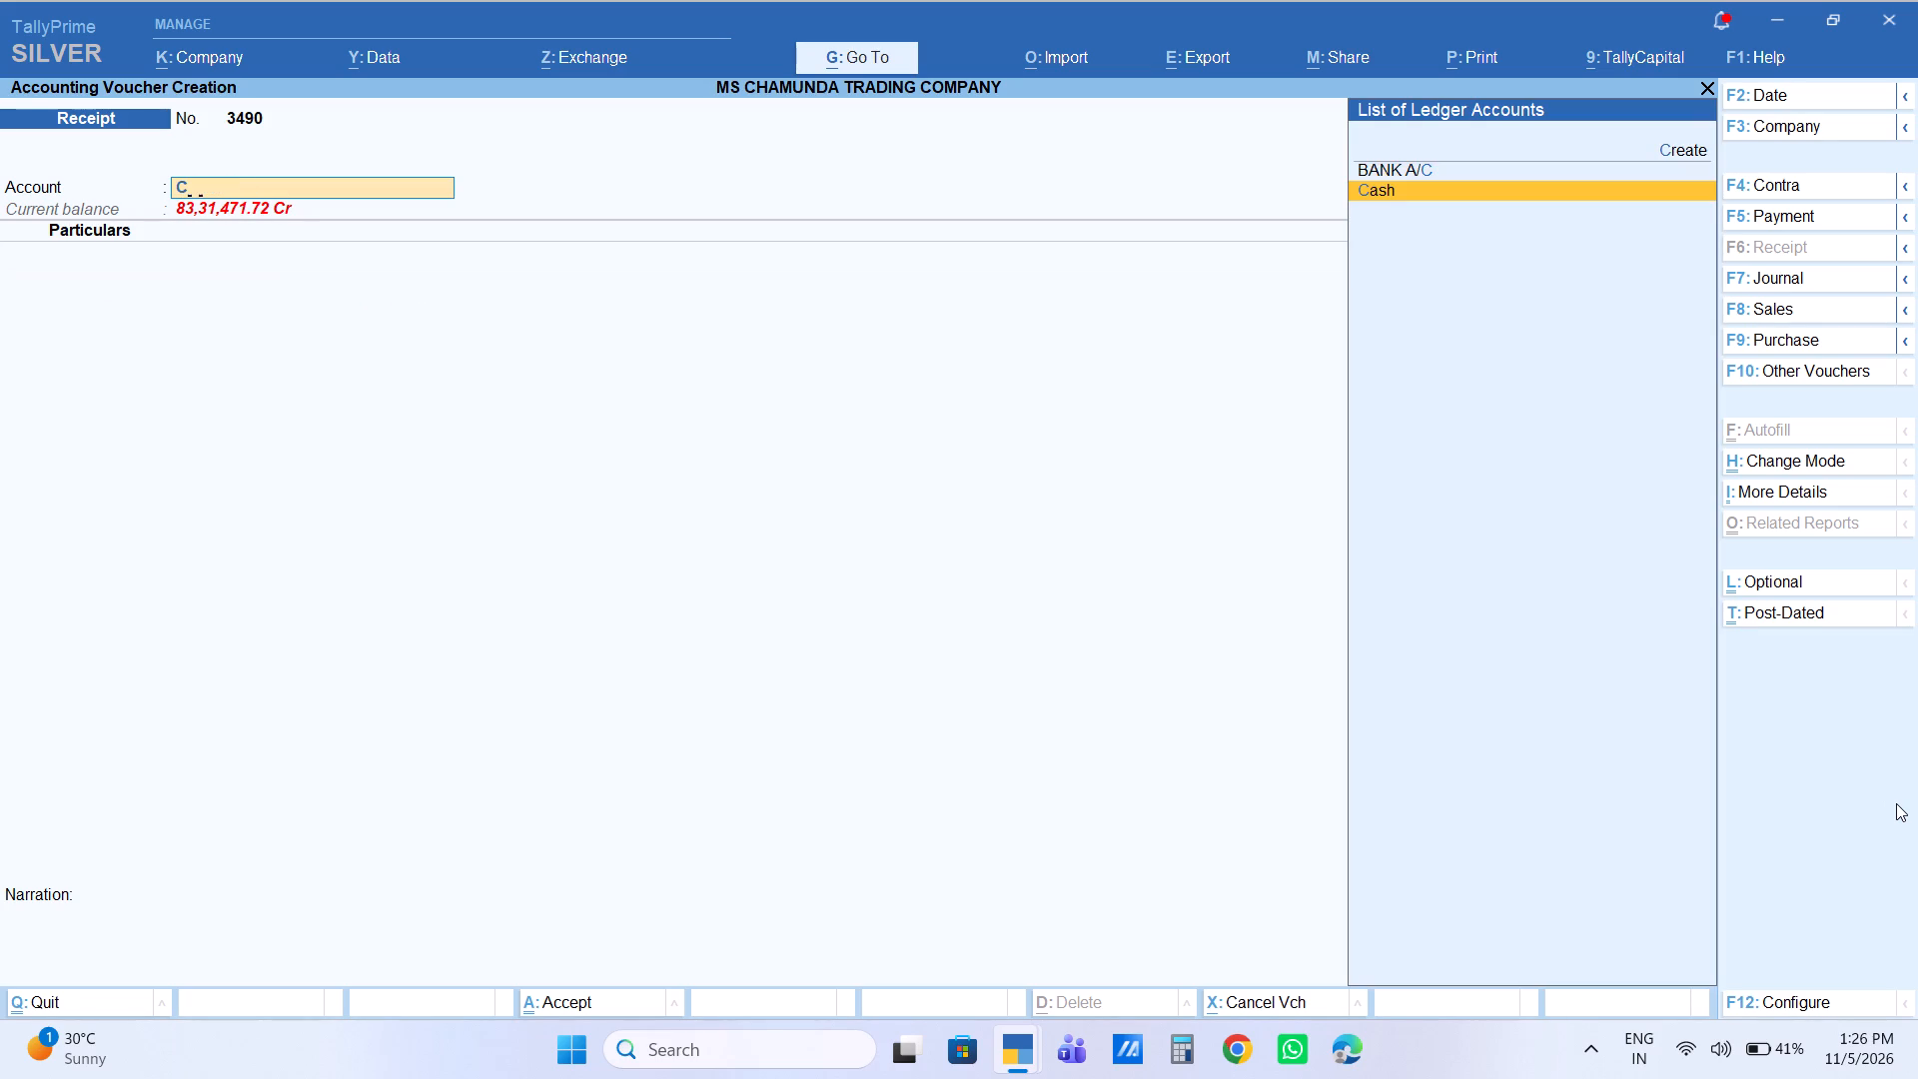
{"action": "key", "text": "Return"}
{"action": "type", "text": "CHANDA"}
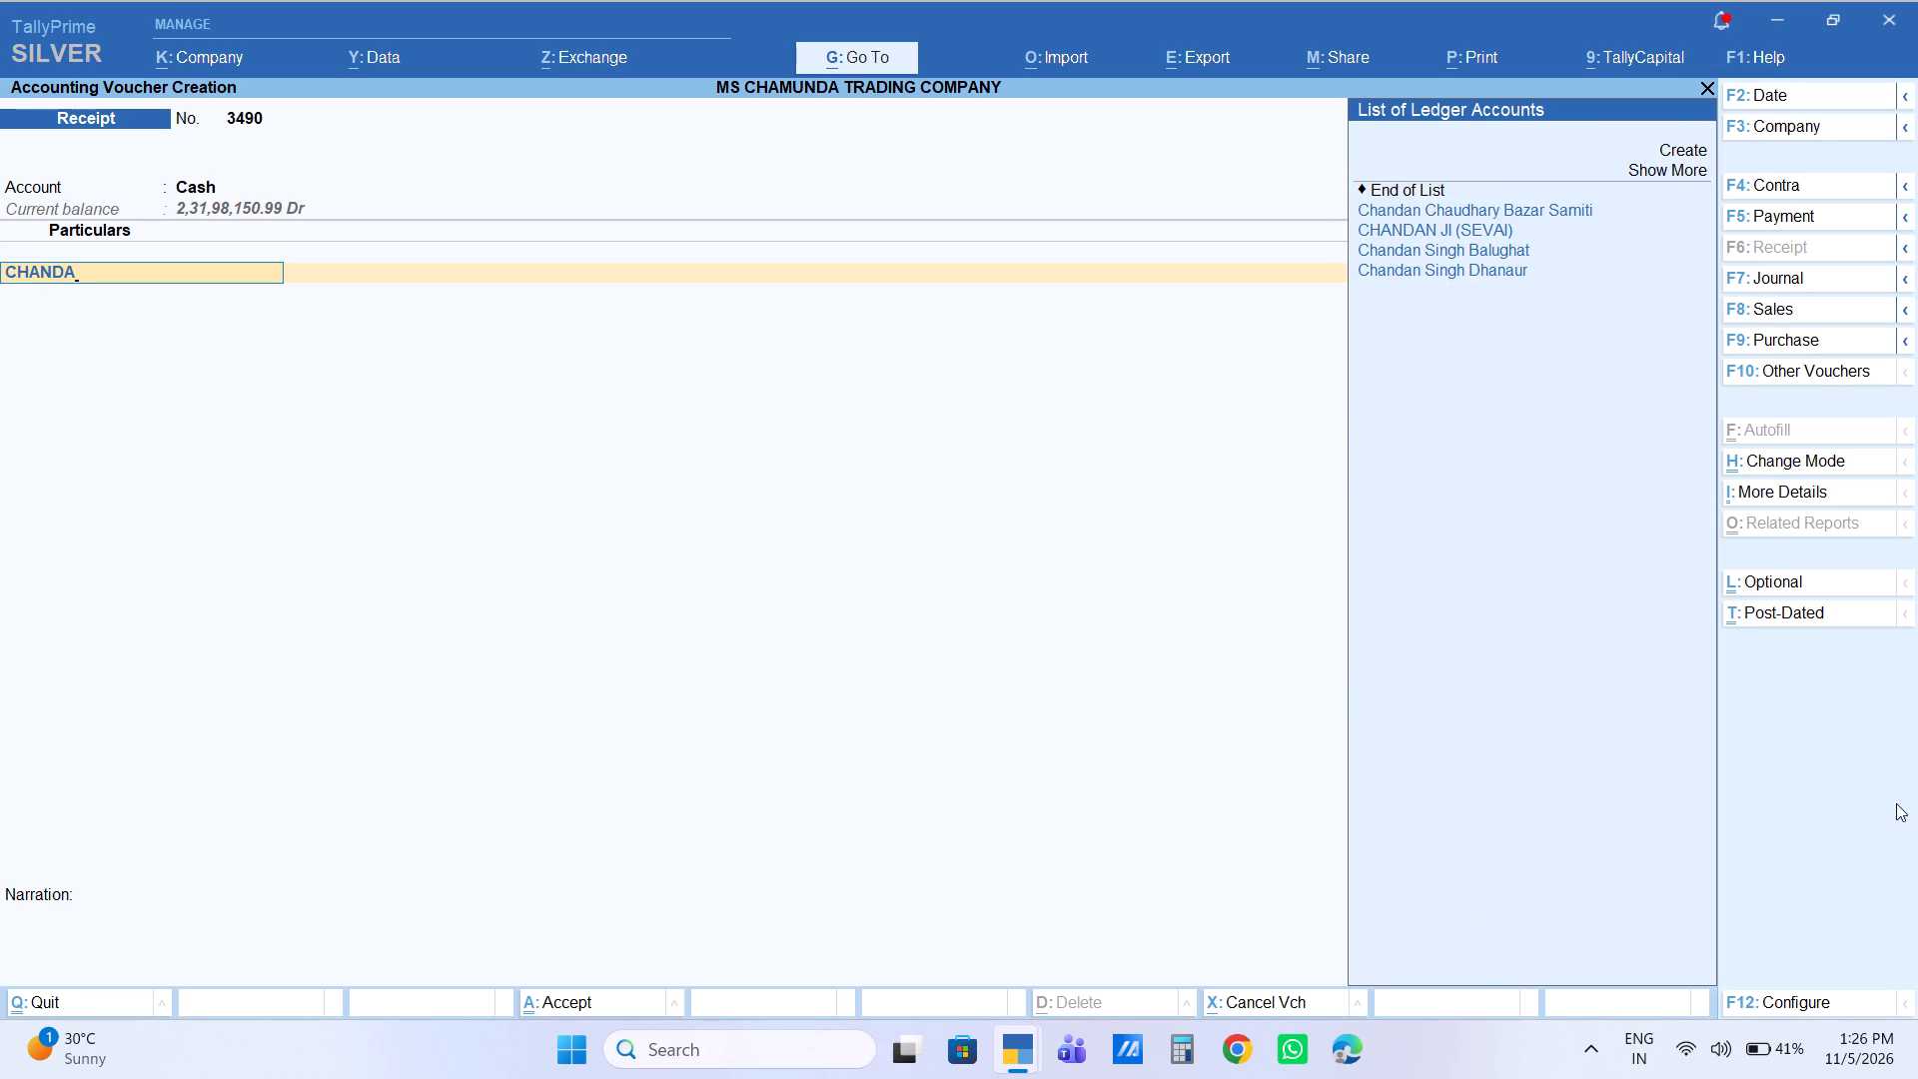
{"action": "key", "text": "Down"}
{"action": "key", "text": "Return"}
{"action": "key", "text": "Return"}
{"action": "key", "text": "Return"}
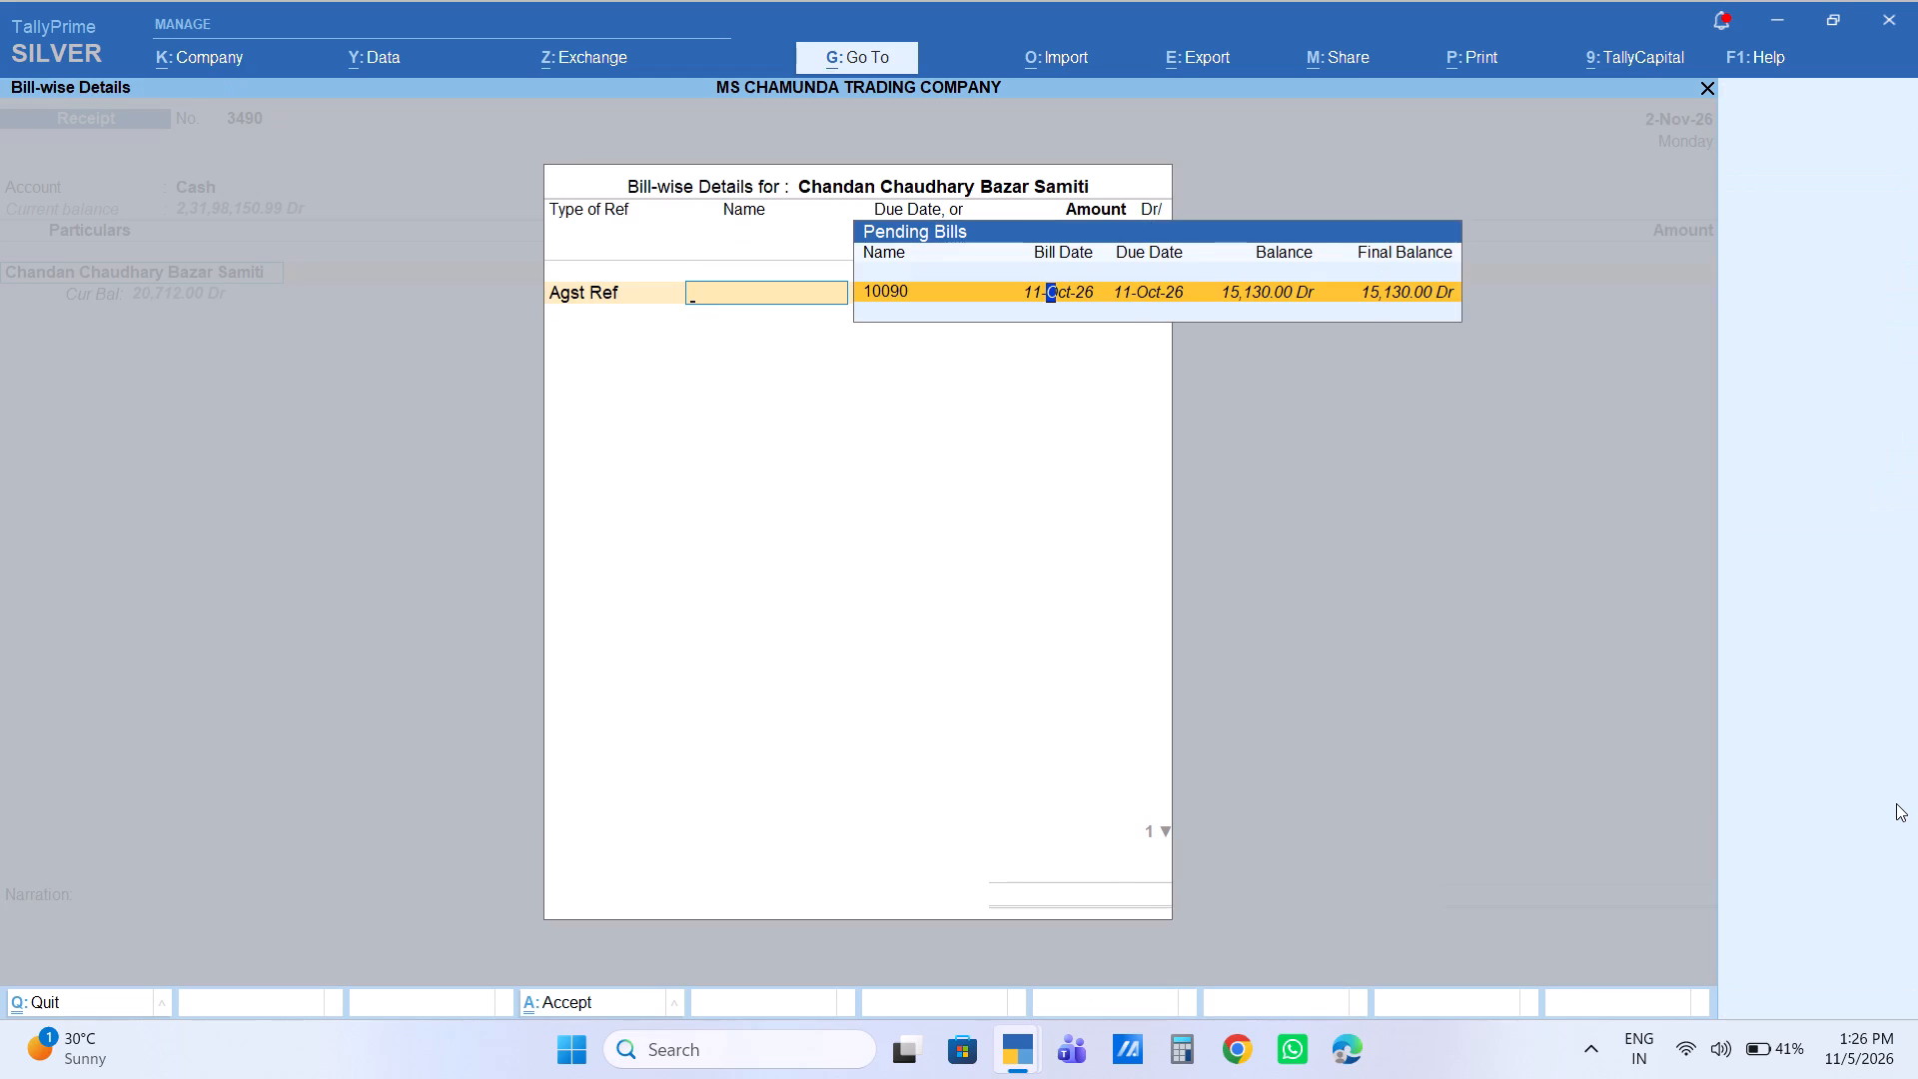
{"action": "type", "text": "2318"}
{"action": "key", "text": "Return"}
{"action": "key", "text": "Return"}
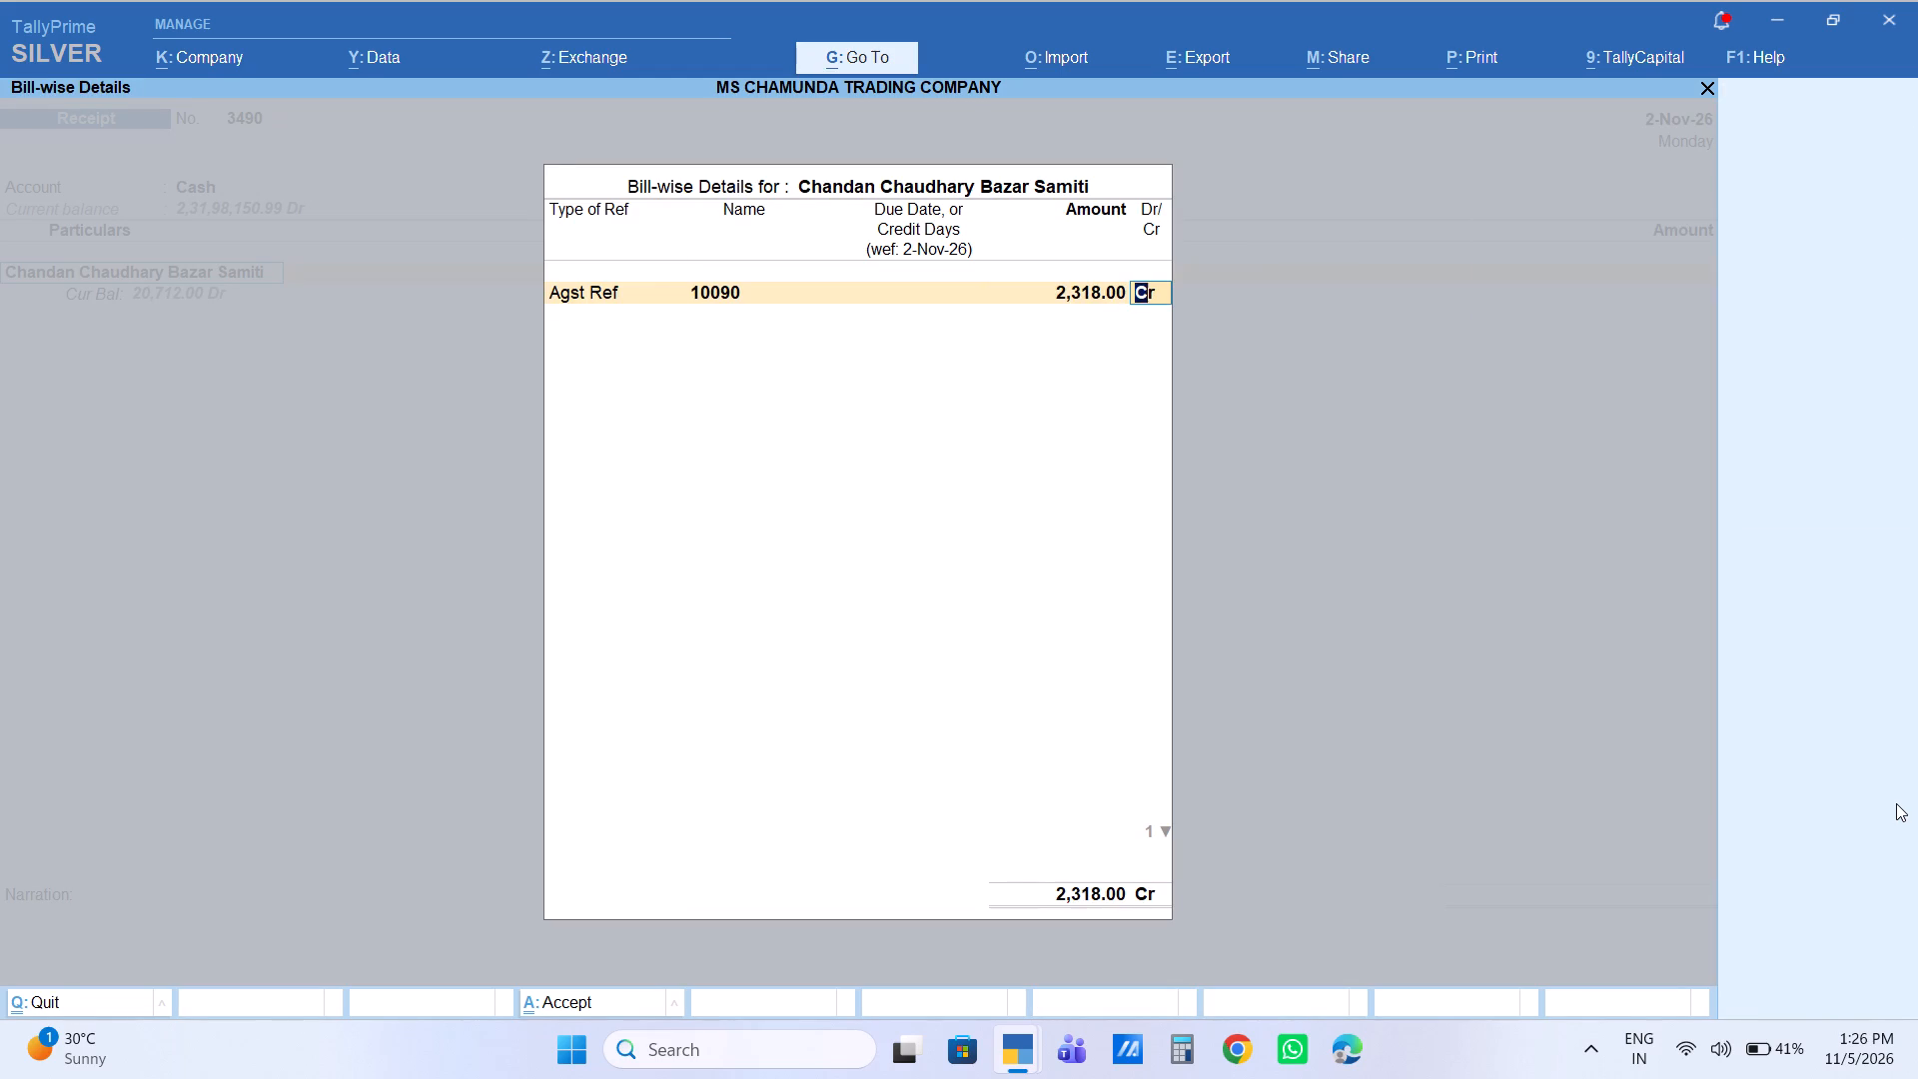
{"action": "key", "text": "Return"}
{"action": "key", "text": "Return"}
Enter the narration PANNI AAYA and save the 2,318.00 cash receipt voucher.
{"action": "type", "text": "PA"}
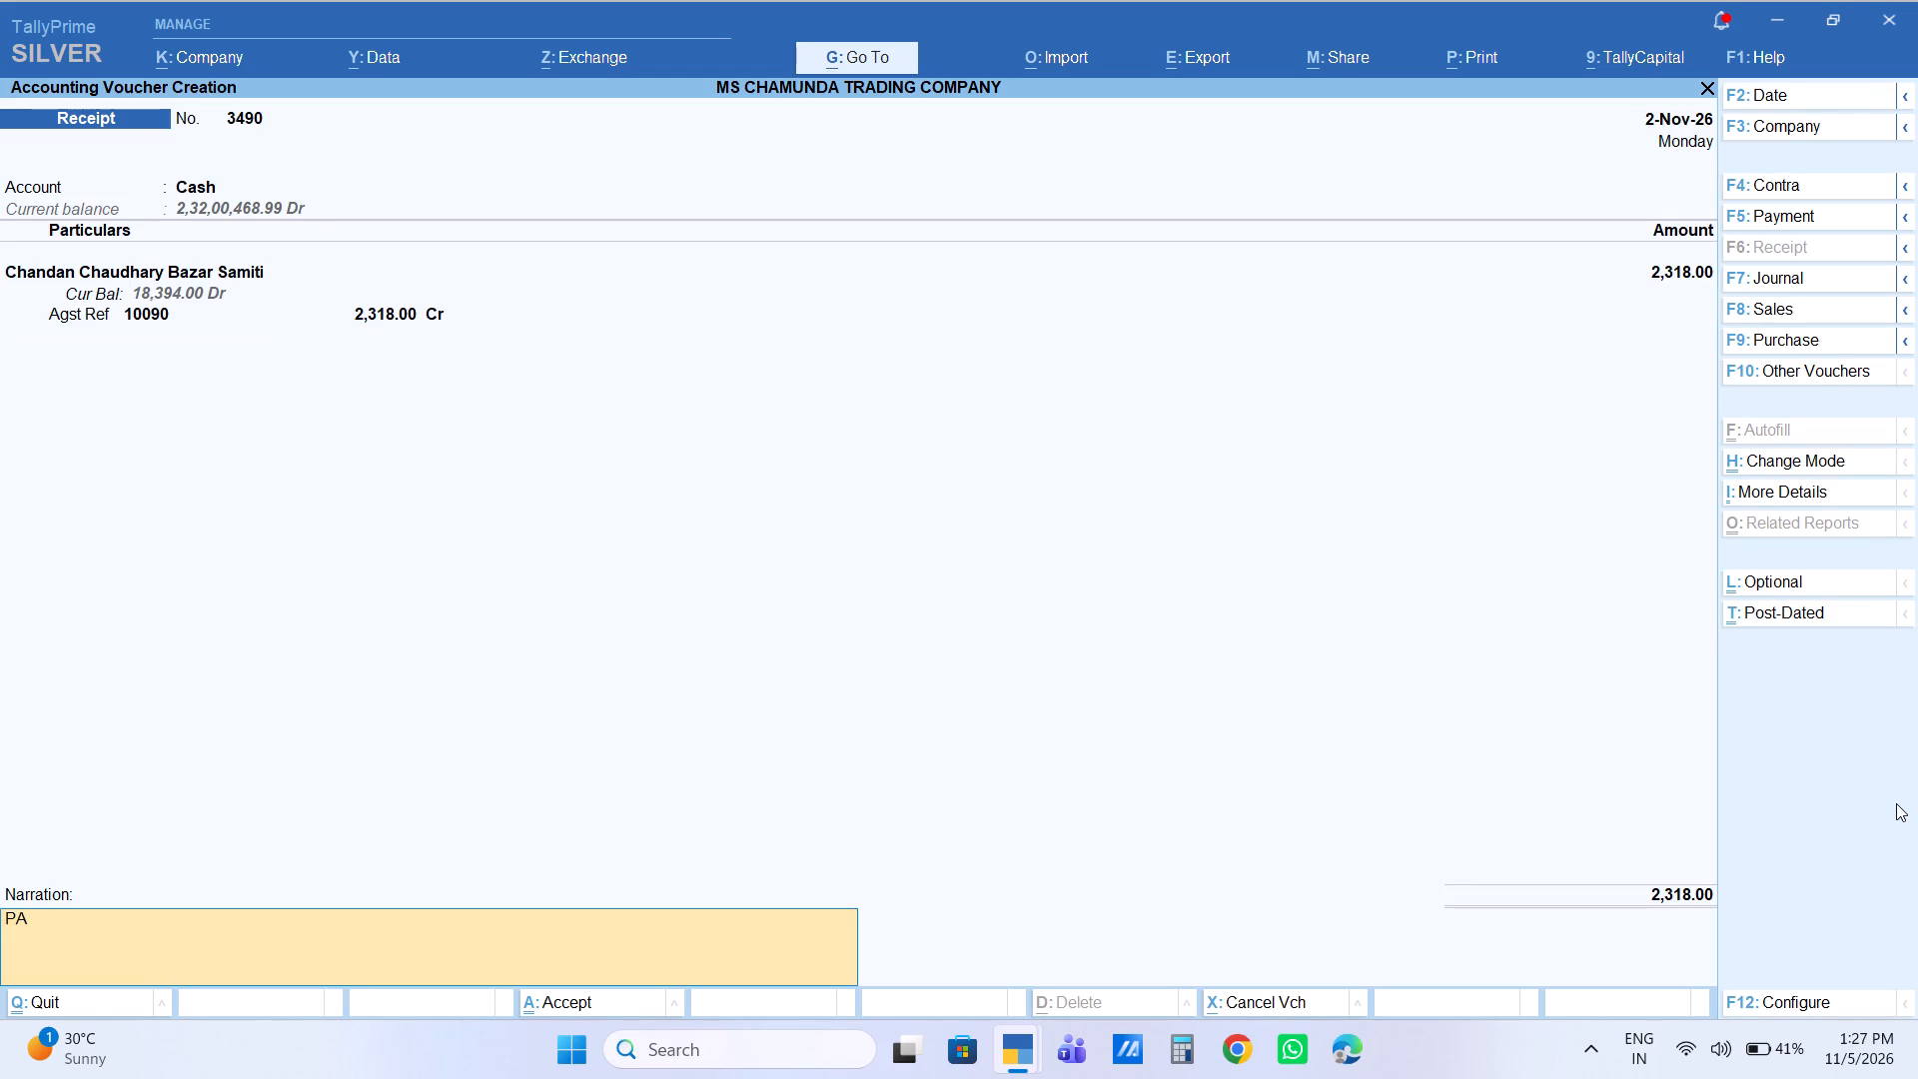
{"action": "type", "text": "NNI"}
{"action": "key", "text": "space"}
{"action": "type", "text": "AAYA"}
{"action": "key", "text": "space"}
{"action": "key", "text": "Return"}
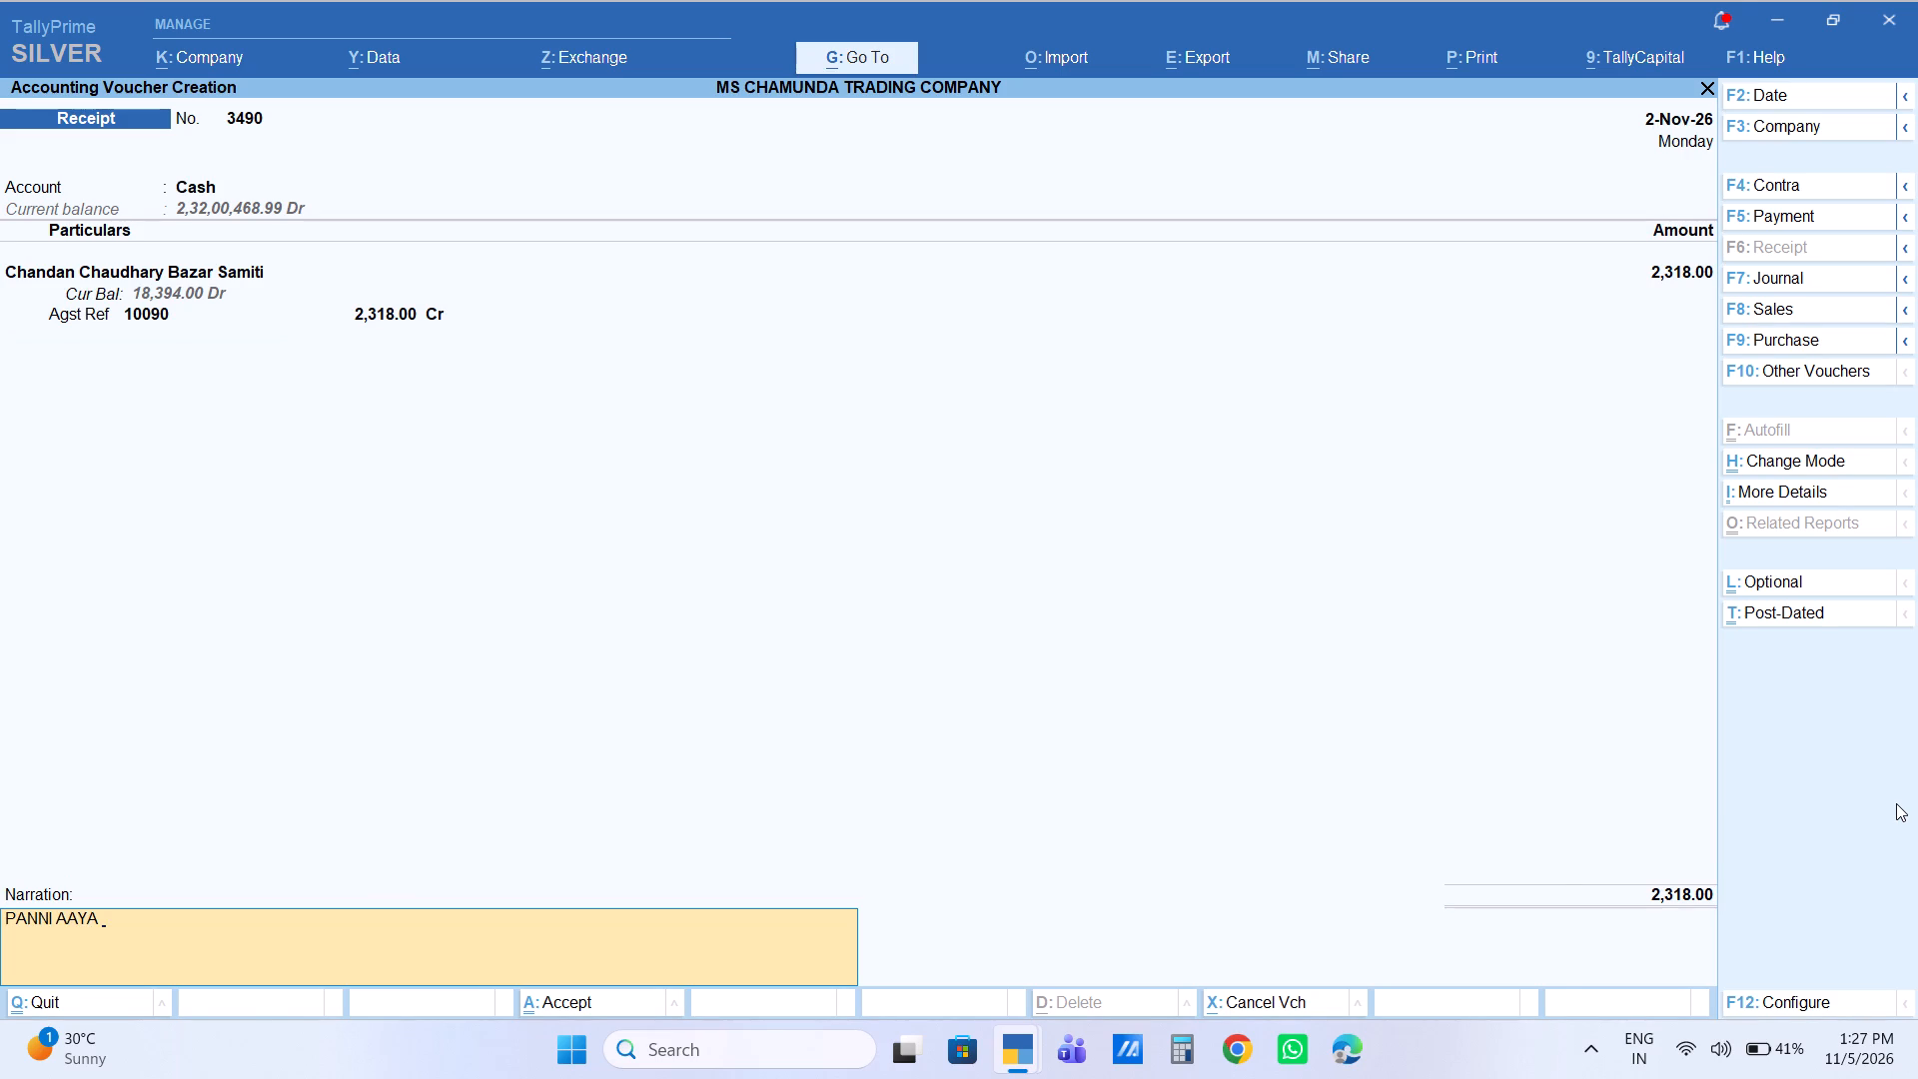
{"action": "key", "text": "Return"}
{"action": "key", "text": "Return"}
{"action": "key", "text": "Return"}
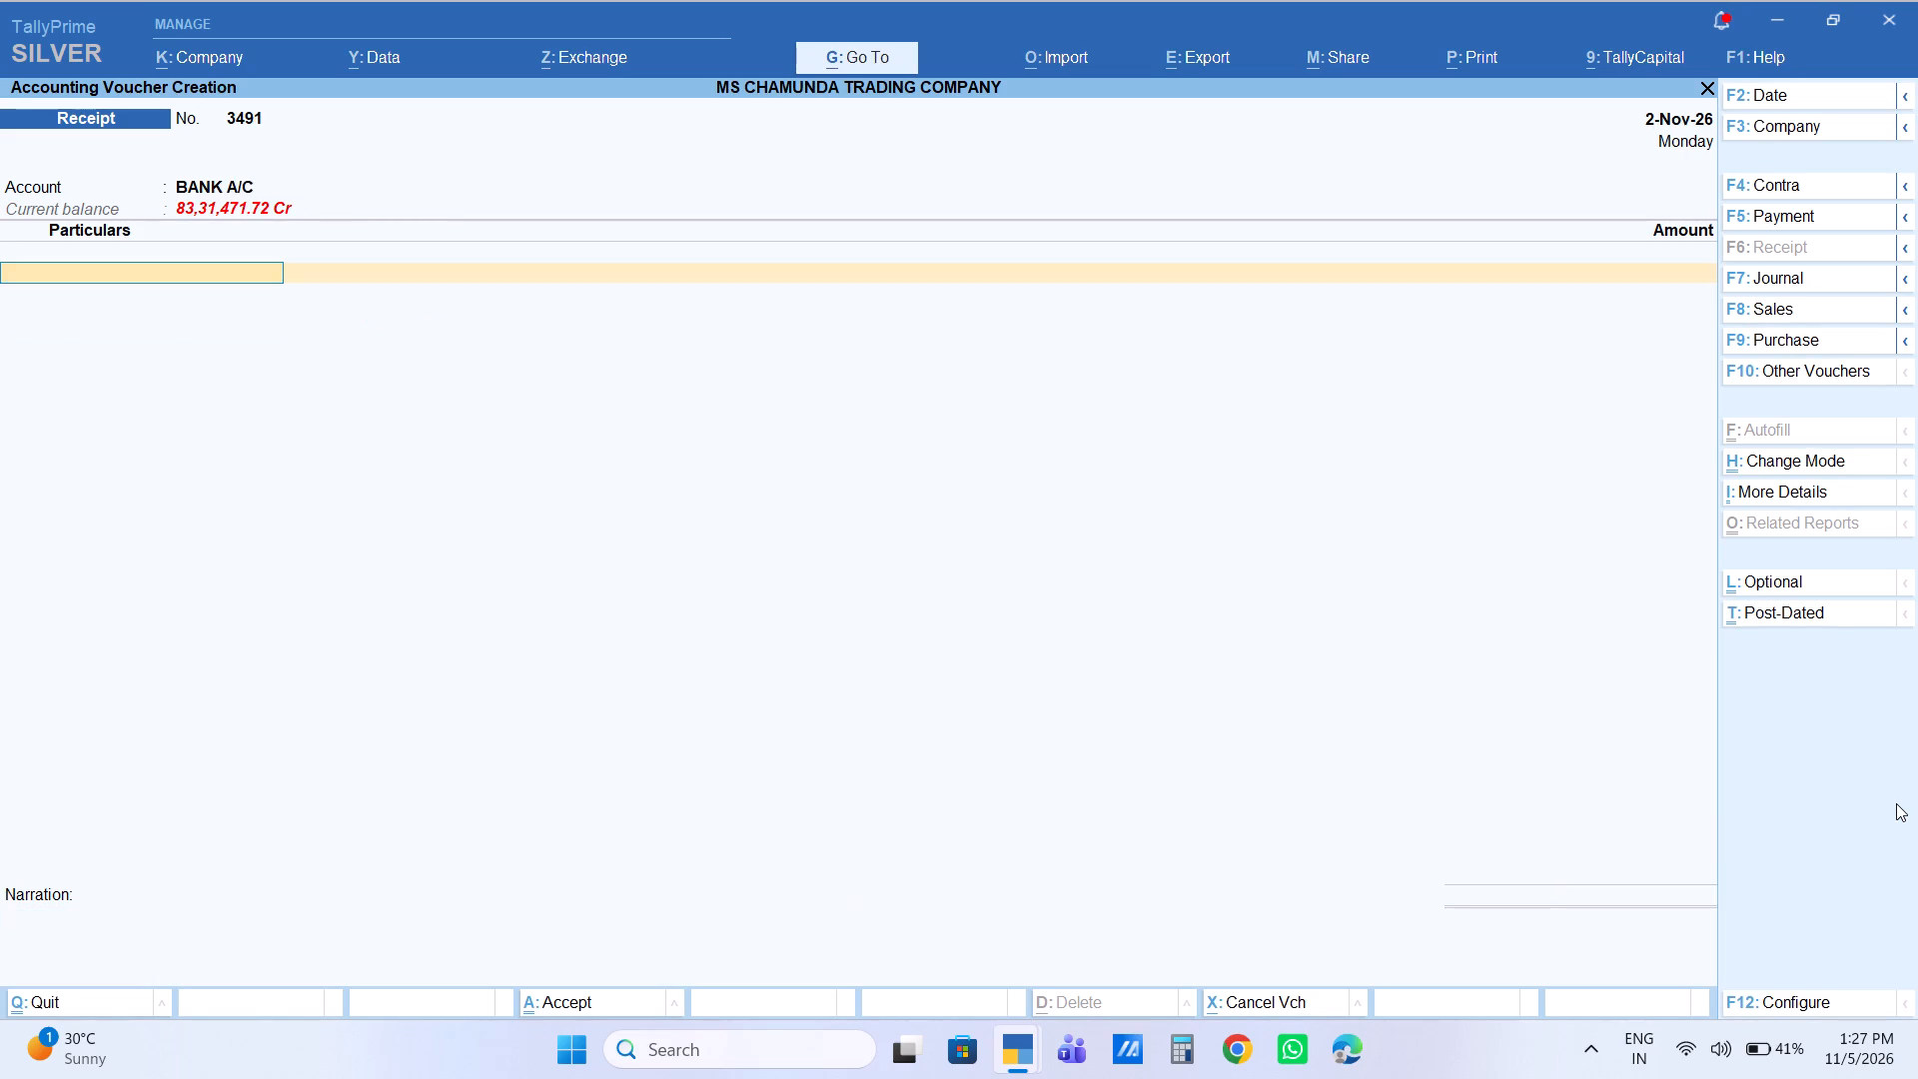
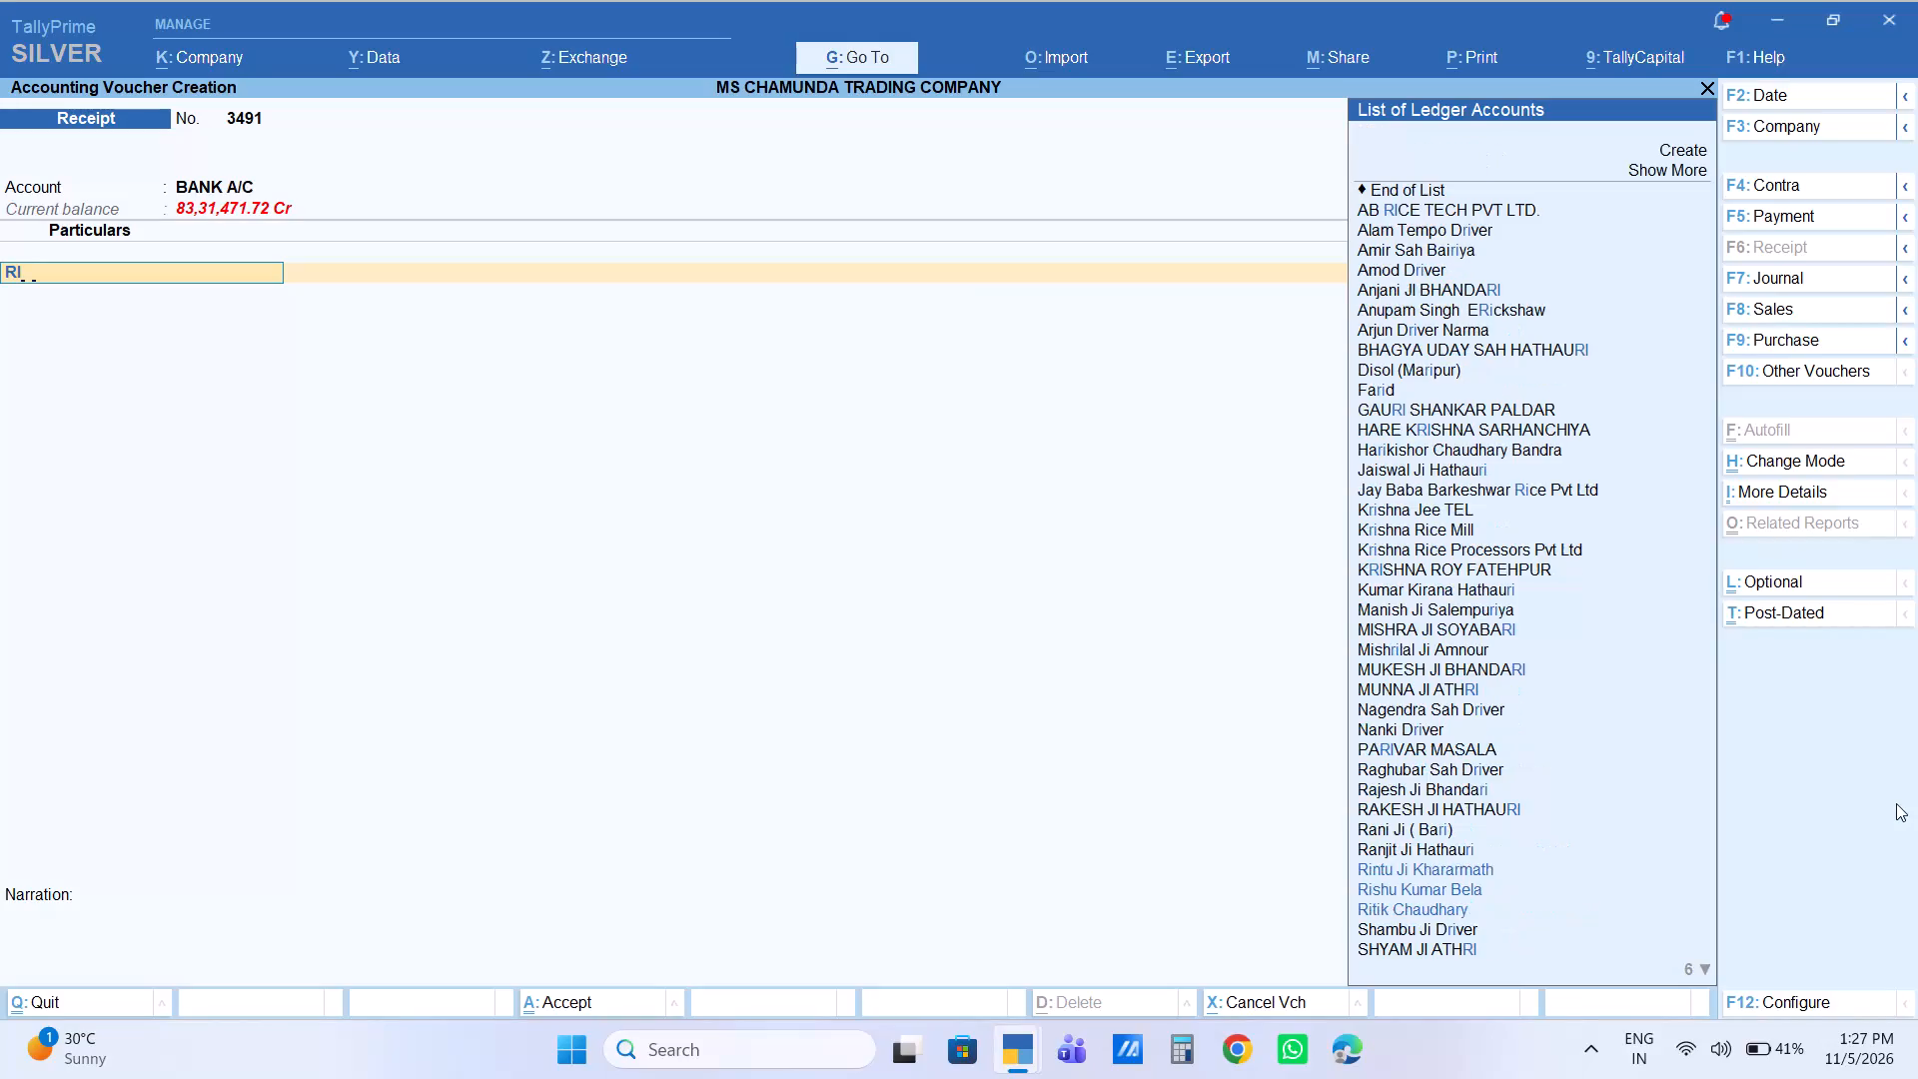
Credit the Rishu ledger of Bela with 8,260.00 against pending bill 10565.
{"action": "key", "text": "Return"}
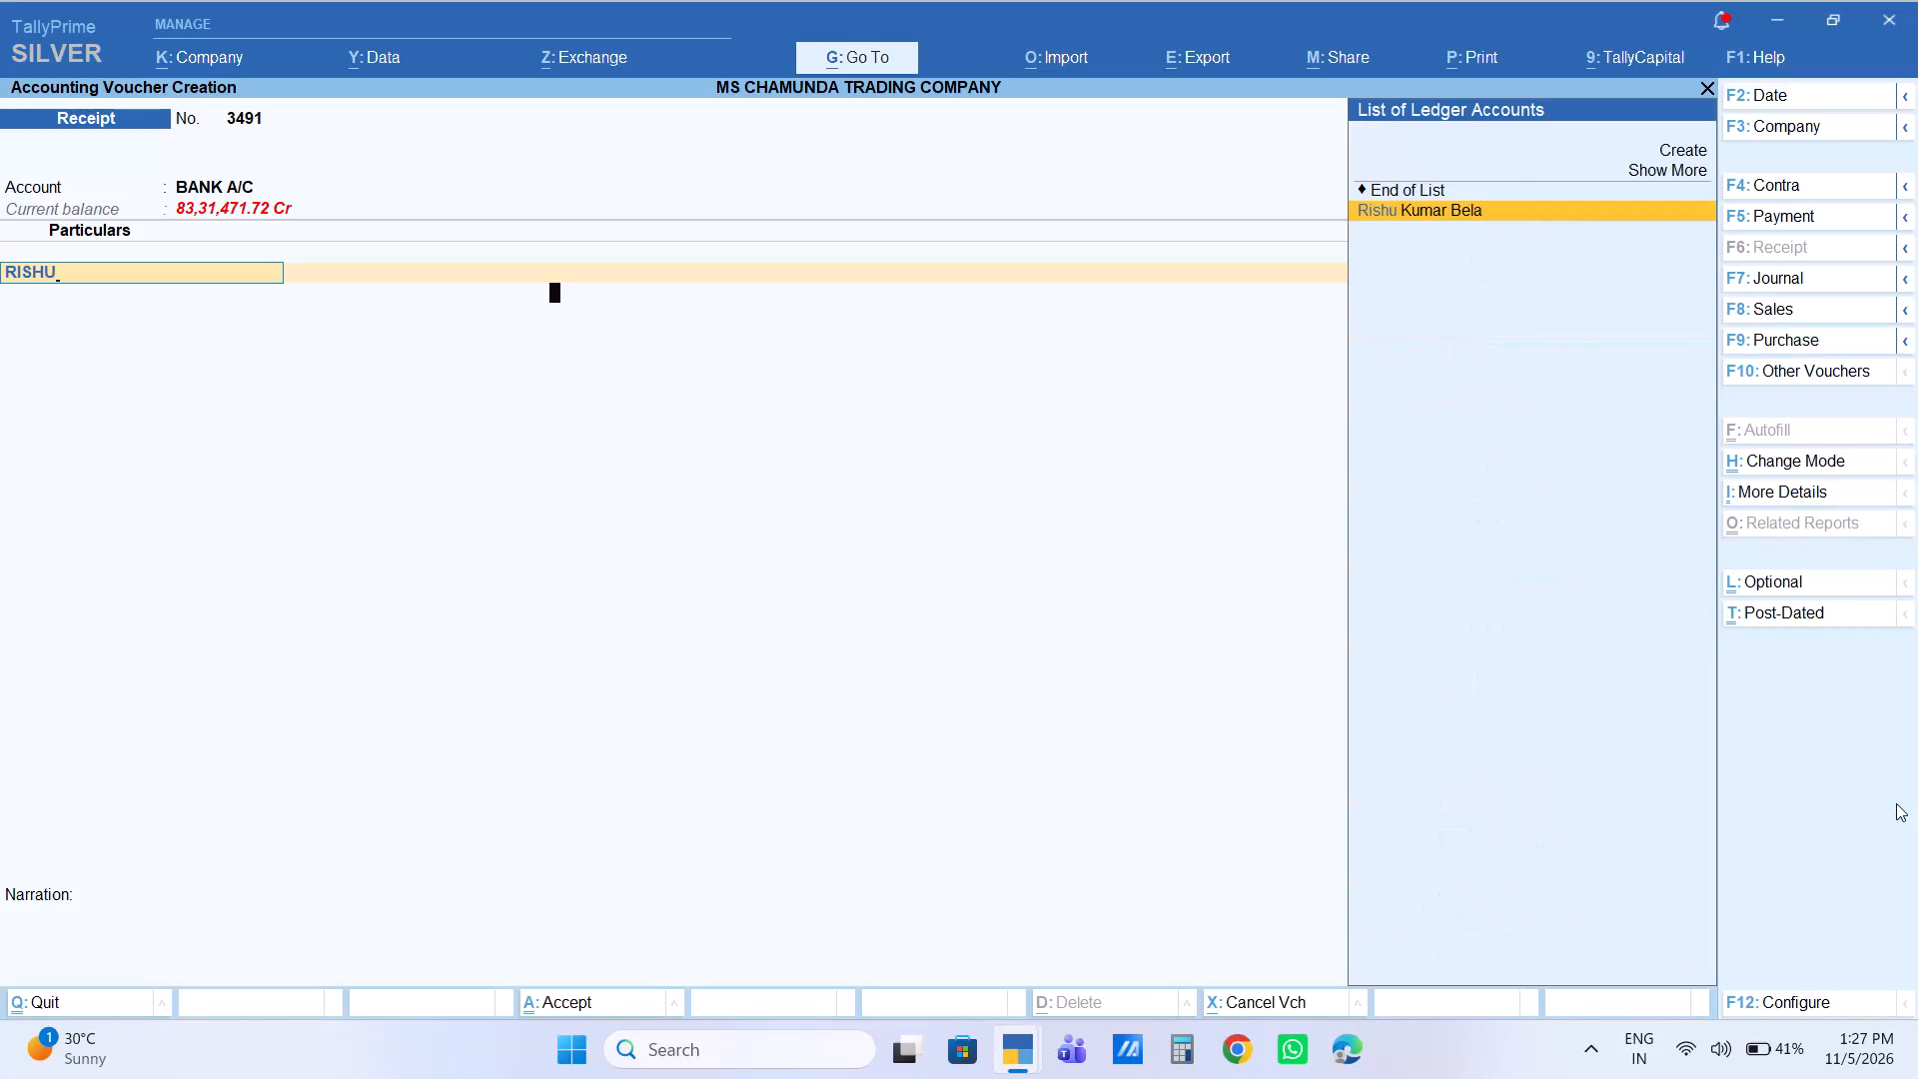
{"action": "key", "text": "Return"}
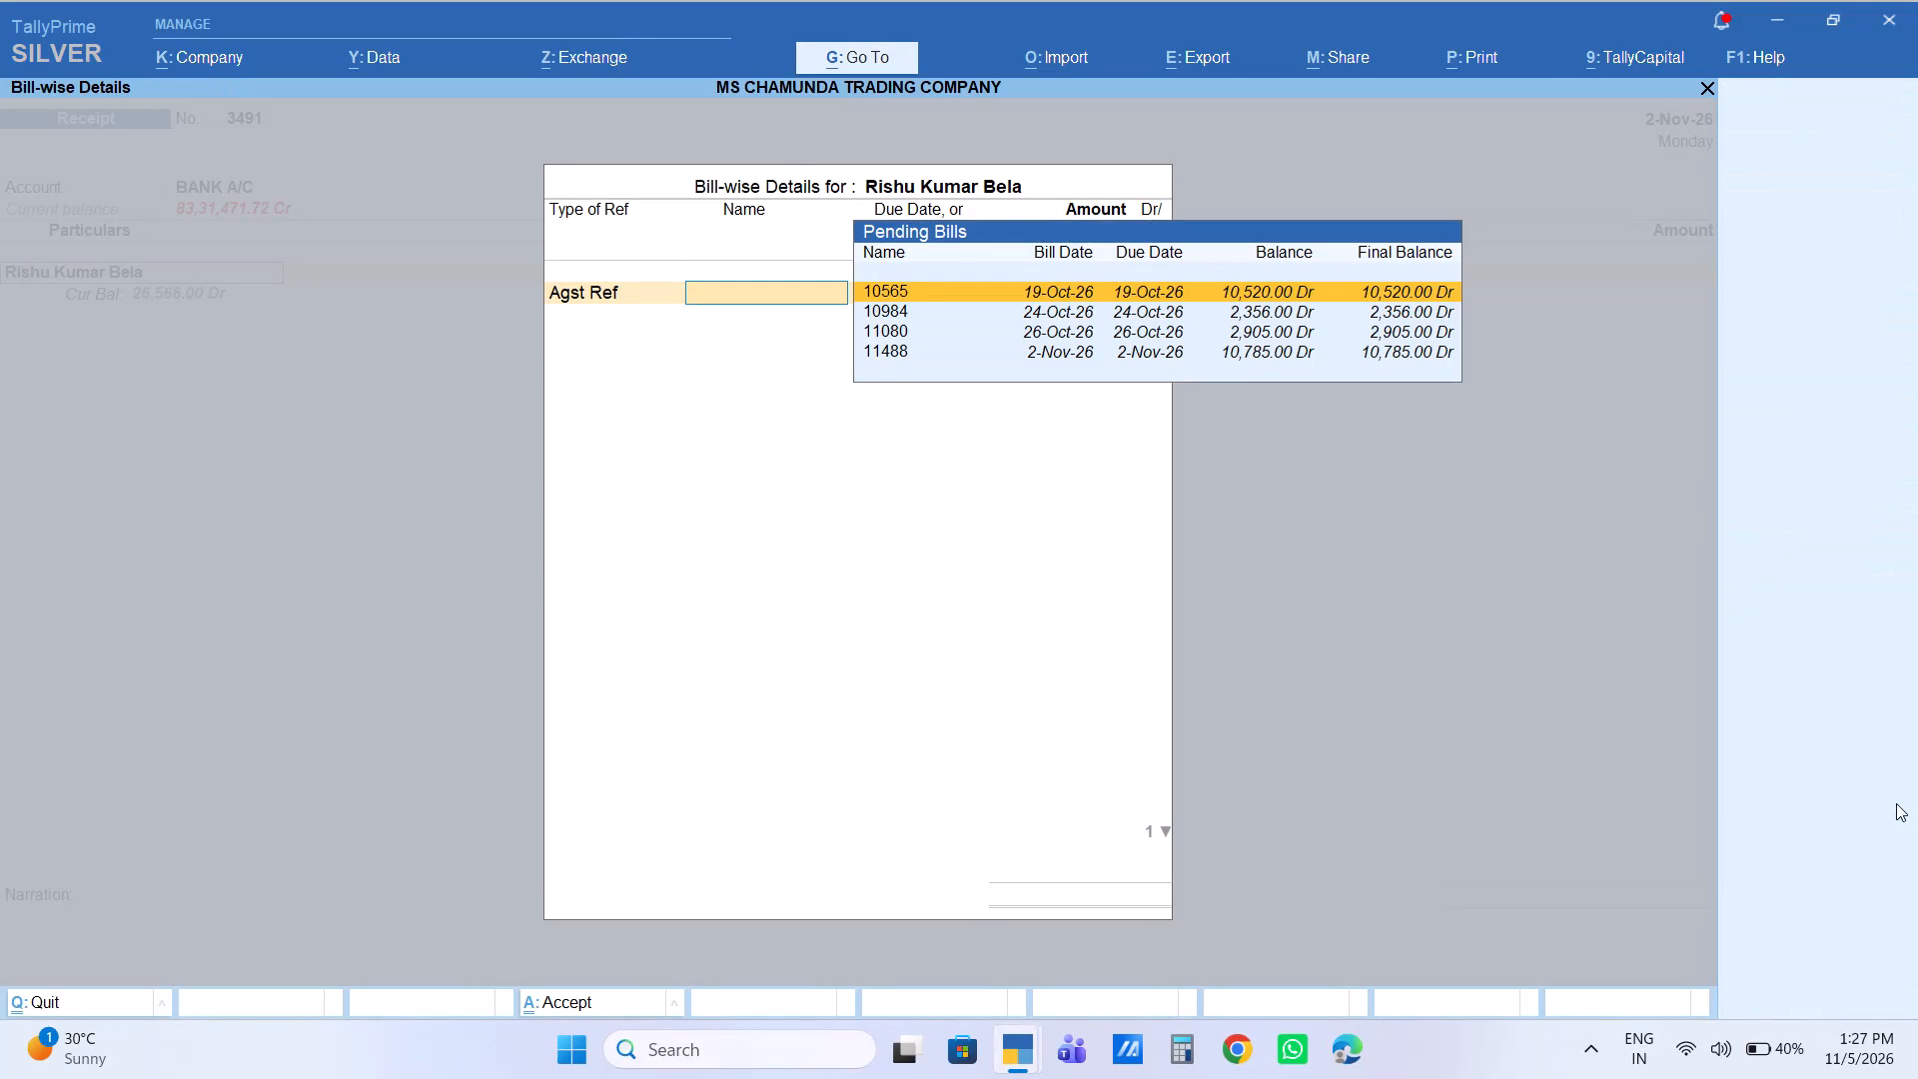
{"action": "key", "text": "Return"}
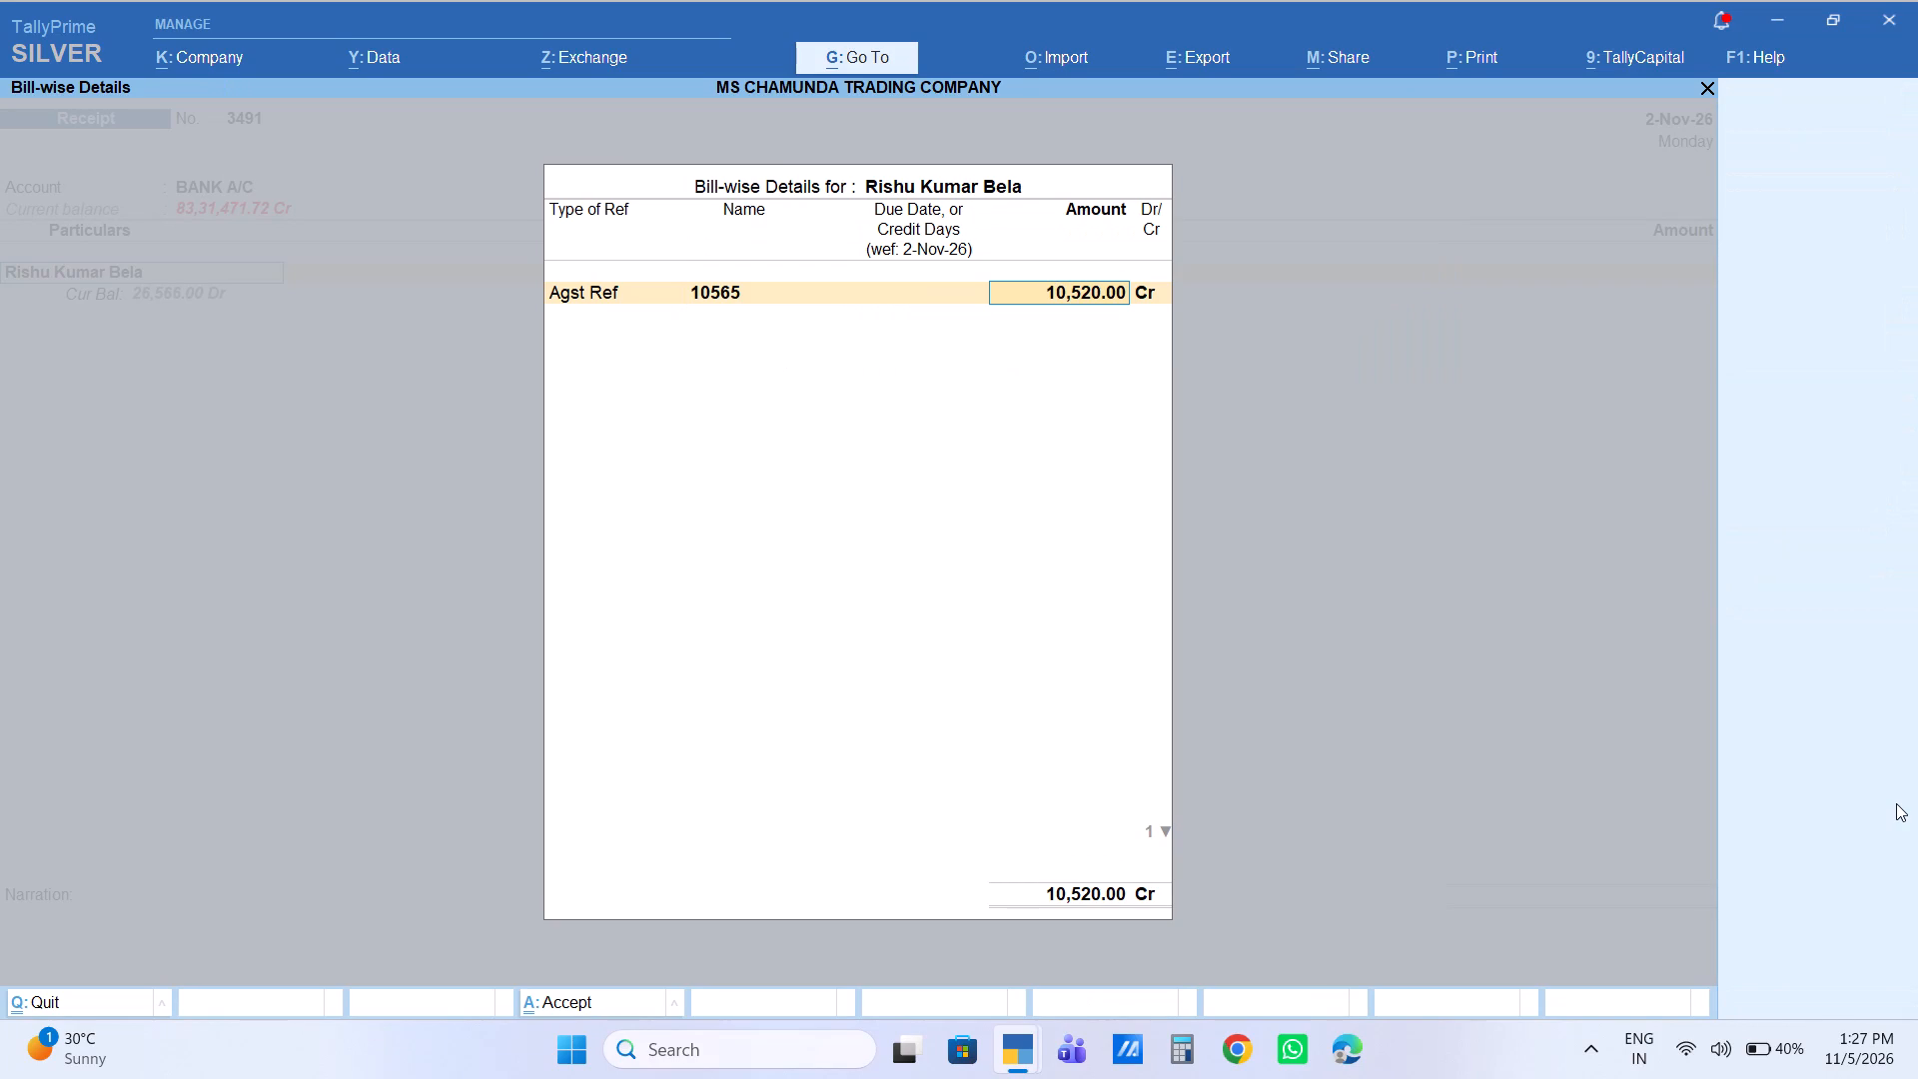
{"action": "type", "text": "8260"}
{"action": "key", "text": "Return"}
{"action": "key", "text": "Return"}
{"action": "key", "text": "Return"}
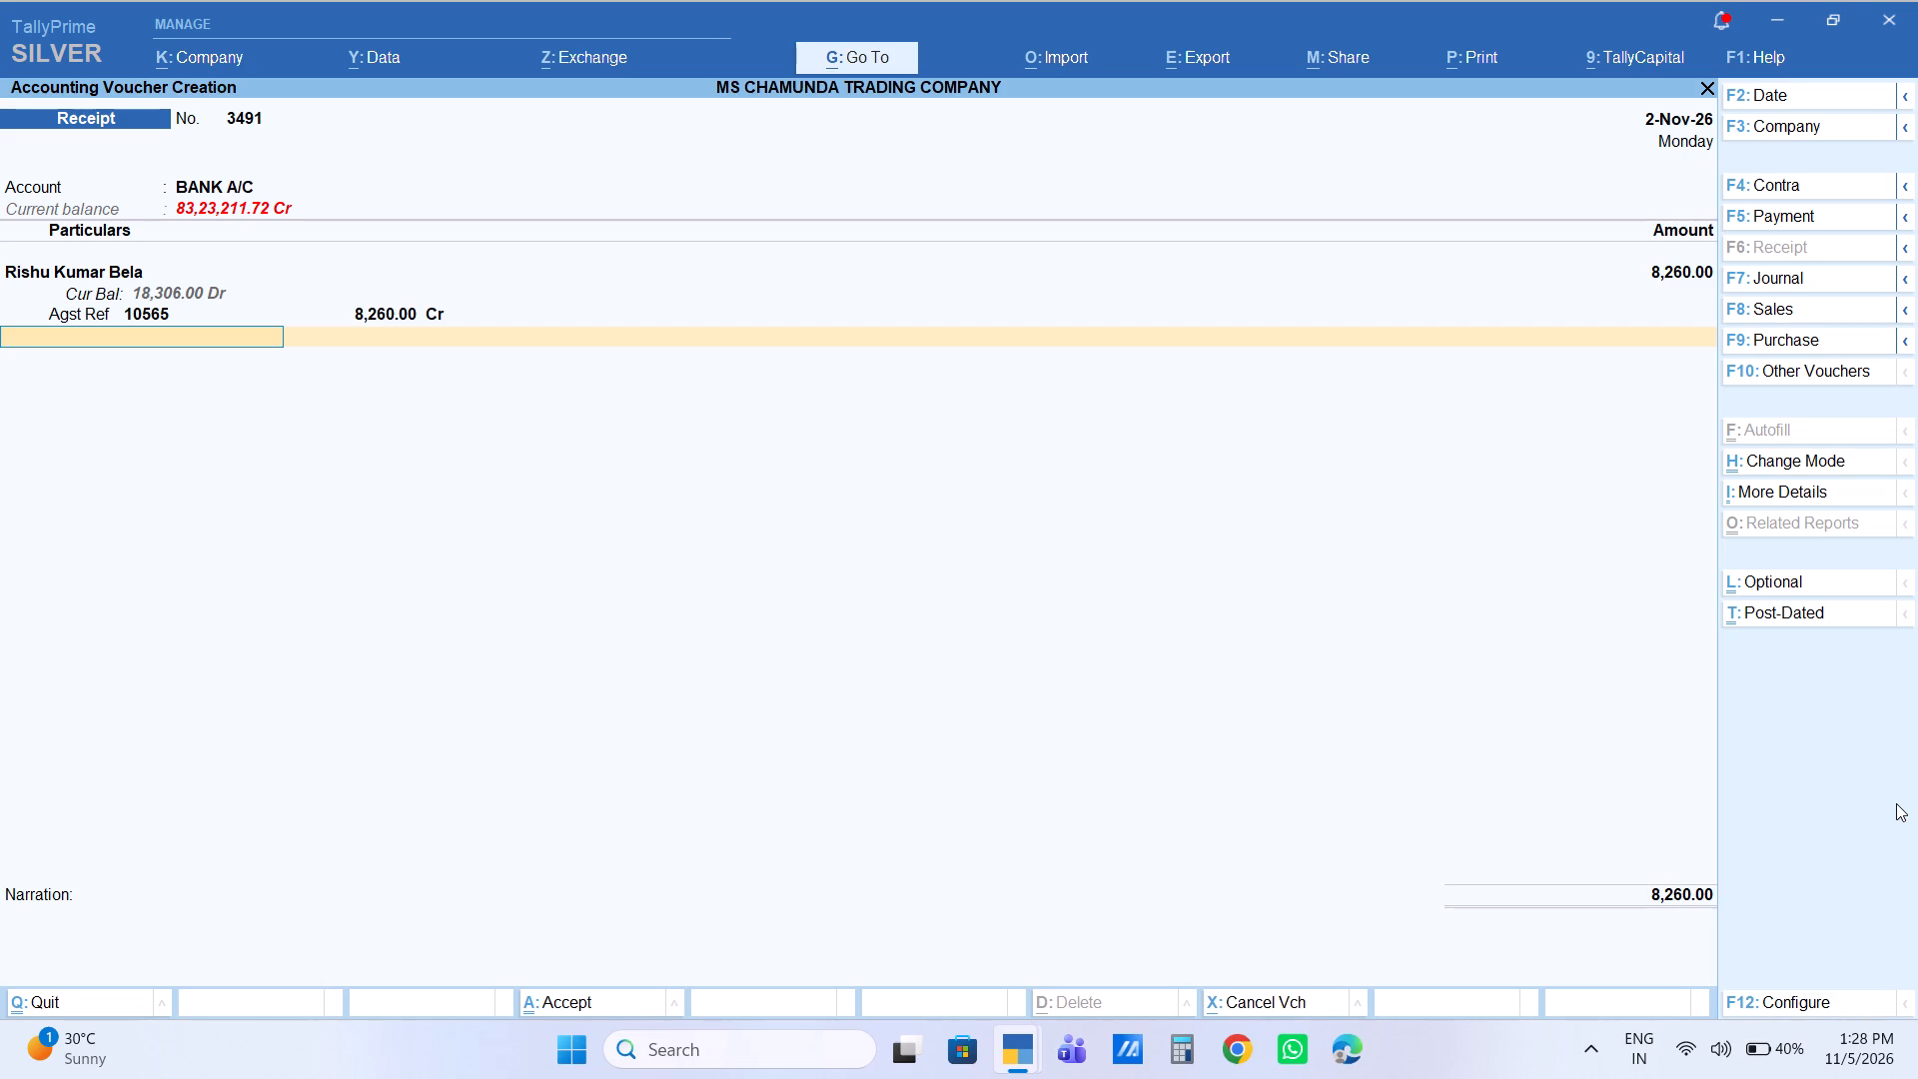
Save the 8,260.00 receipt, leaving its bank allocation details and narration blank.
{"action": "key", "text": "Return"}
{"action": "key", "text": "Return"}
{"action": "key", "text": "Return"}
{"action": "key", "text": "Return"}
{"action": "key", "text": "Return"}
{"action": "key", "text": "Return"}
{"action": "key", "text": "Return"}
{"action": "key", "text": "Return"}
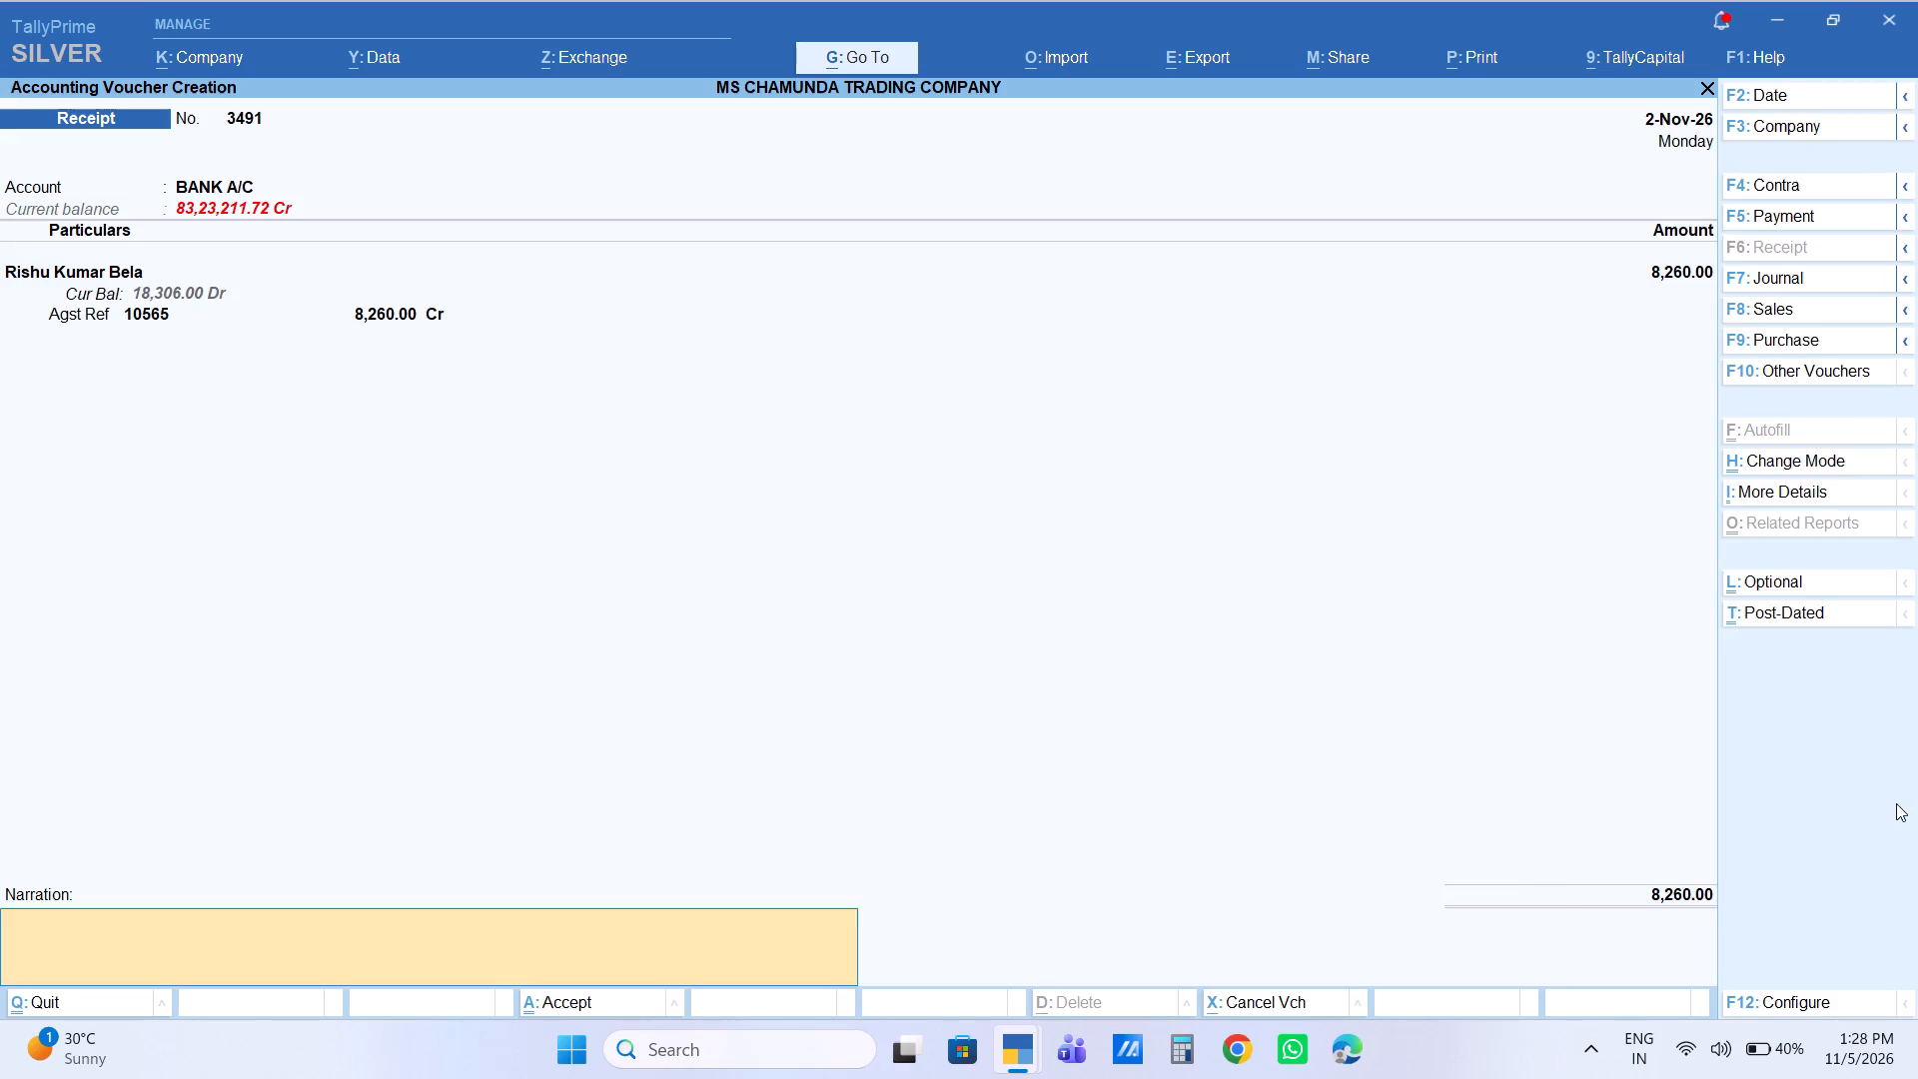
{"action": "key", "text": "Return"}
{"action": "key", "text": "Return"}
In a new BANK A/C receipt, credit the Rishu ledger of Bela with 2,260.00 against pending bill 10565.
{"action": "key", "text": "Return"}
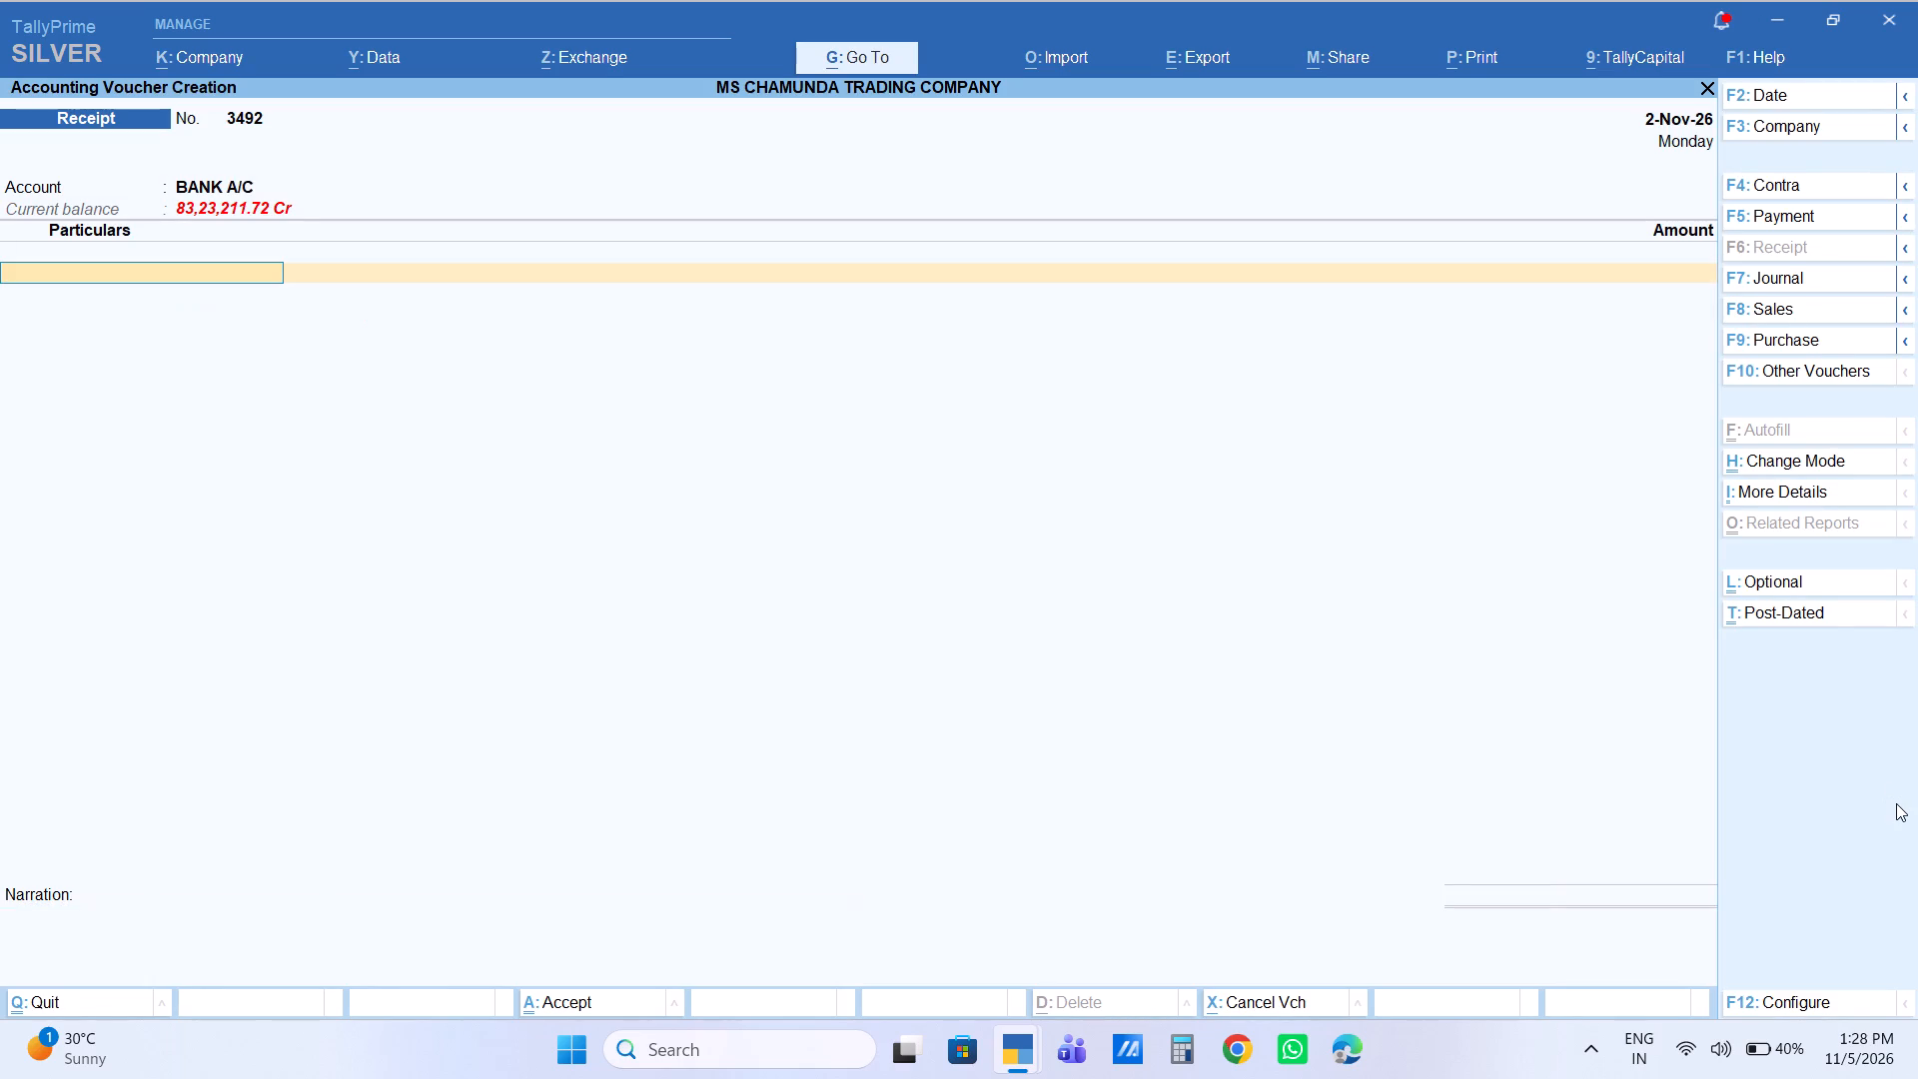
{"action": "key", "text": "r"}
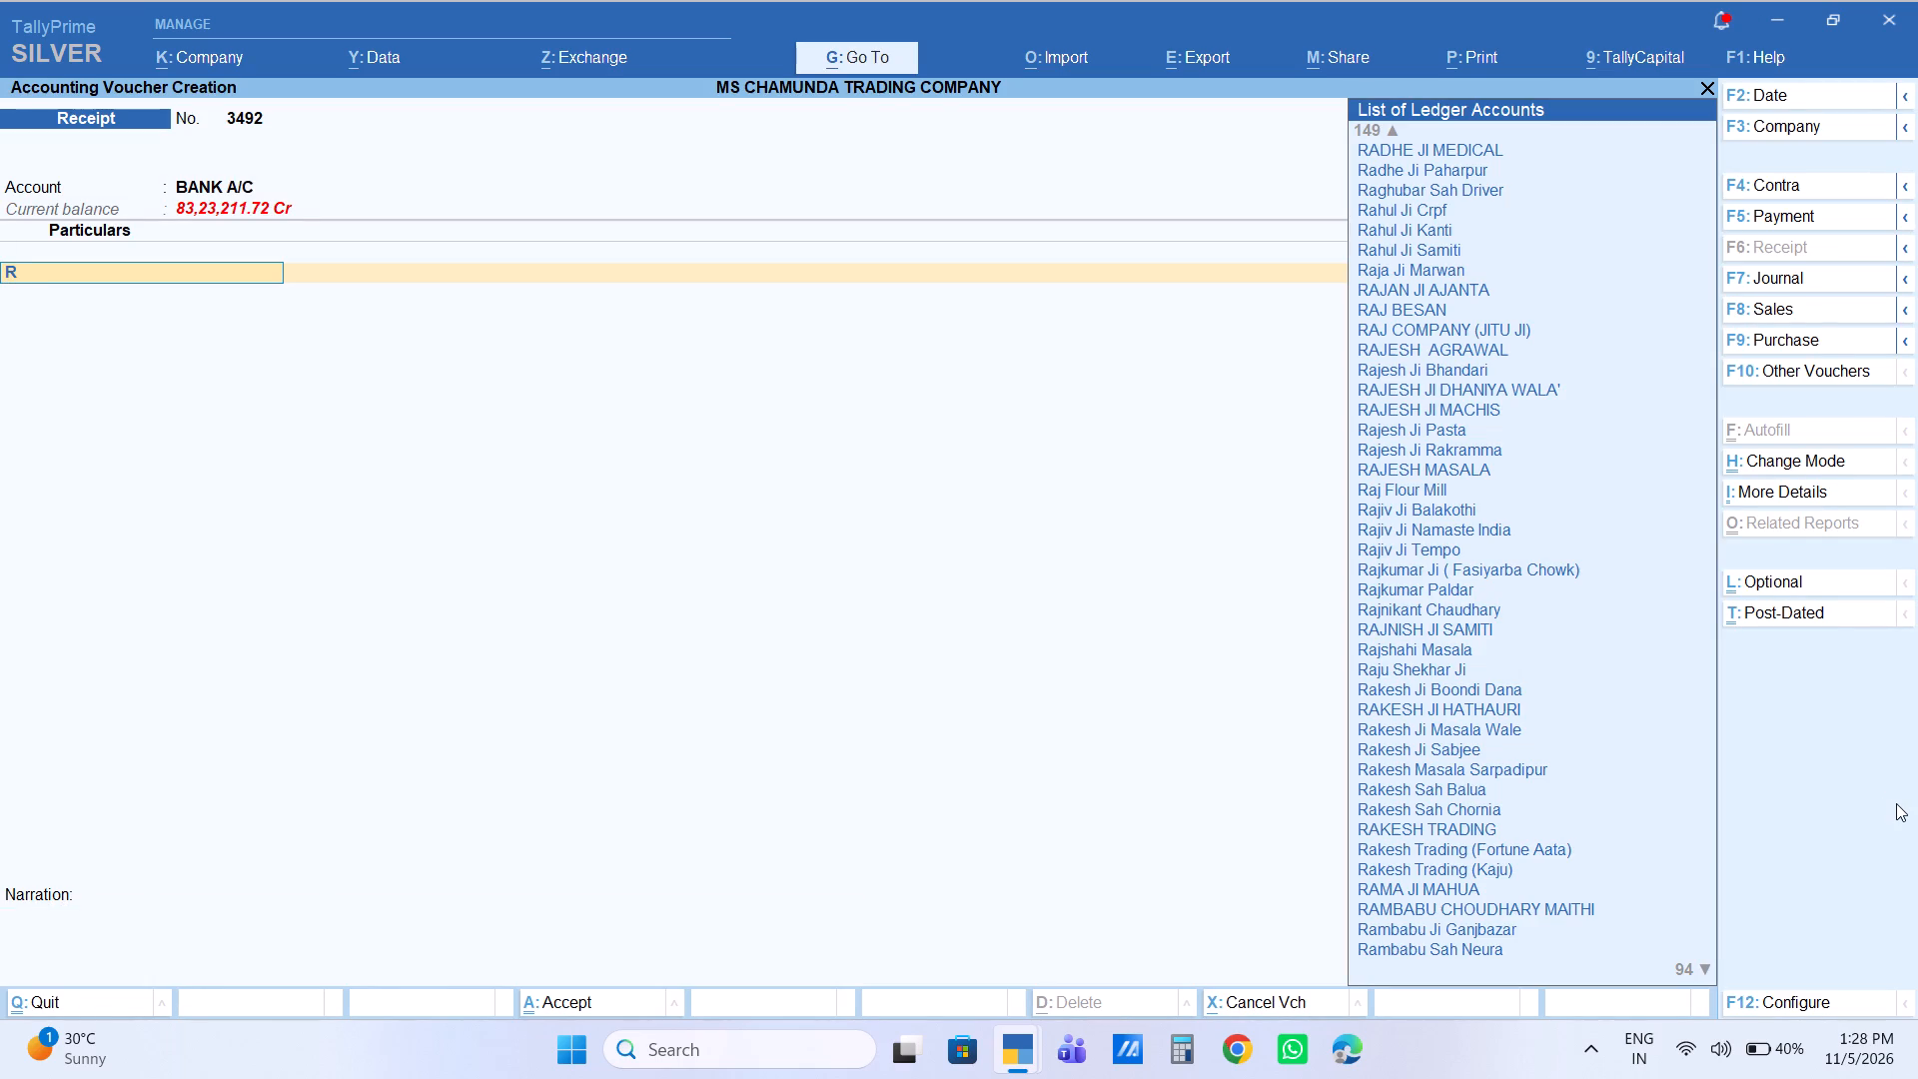
{"action": "type", "text": "ISHU"}
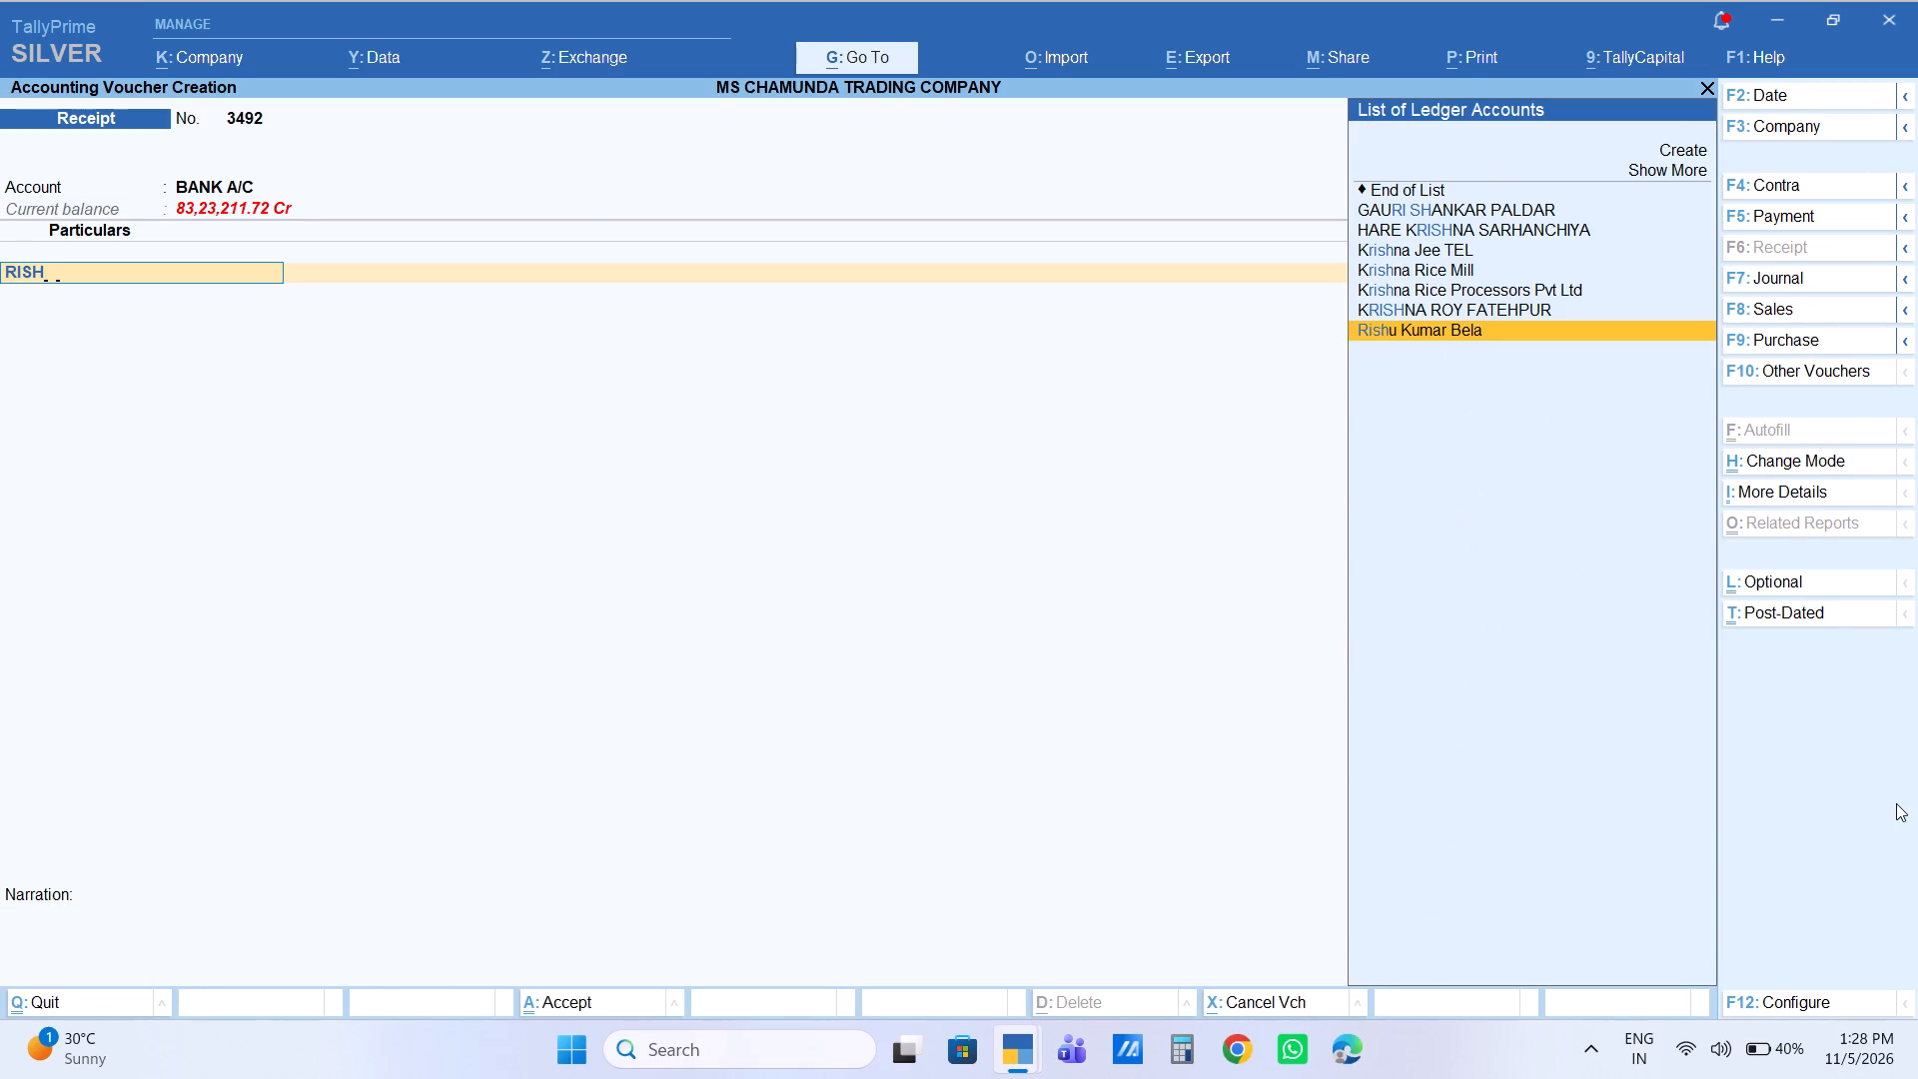
{"action": "key", "text": "Return"}
{"action": "key", "text": "Return"}
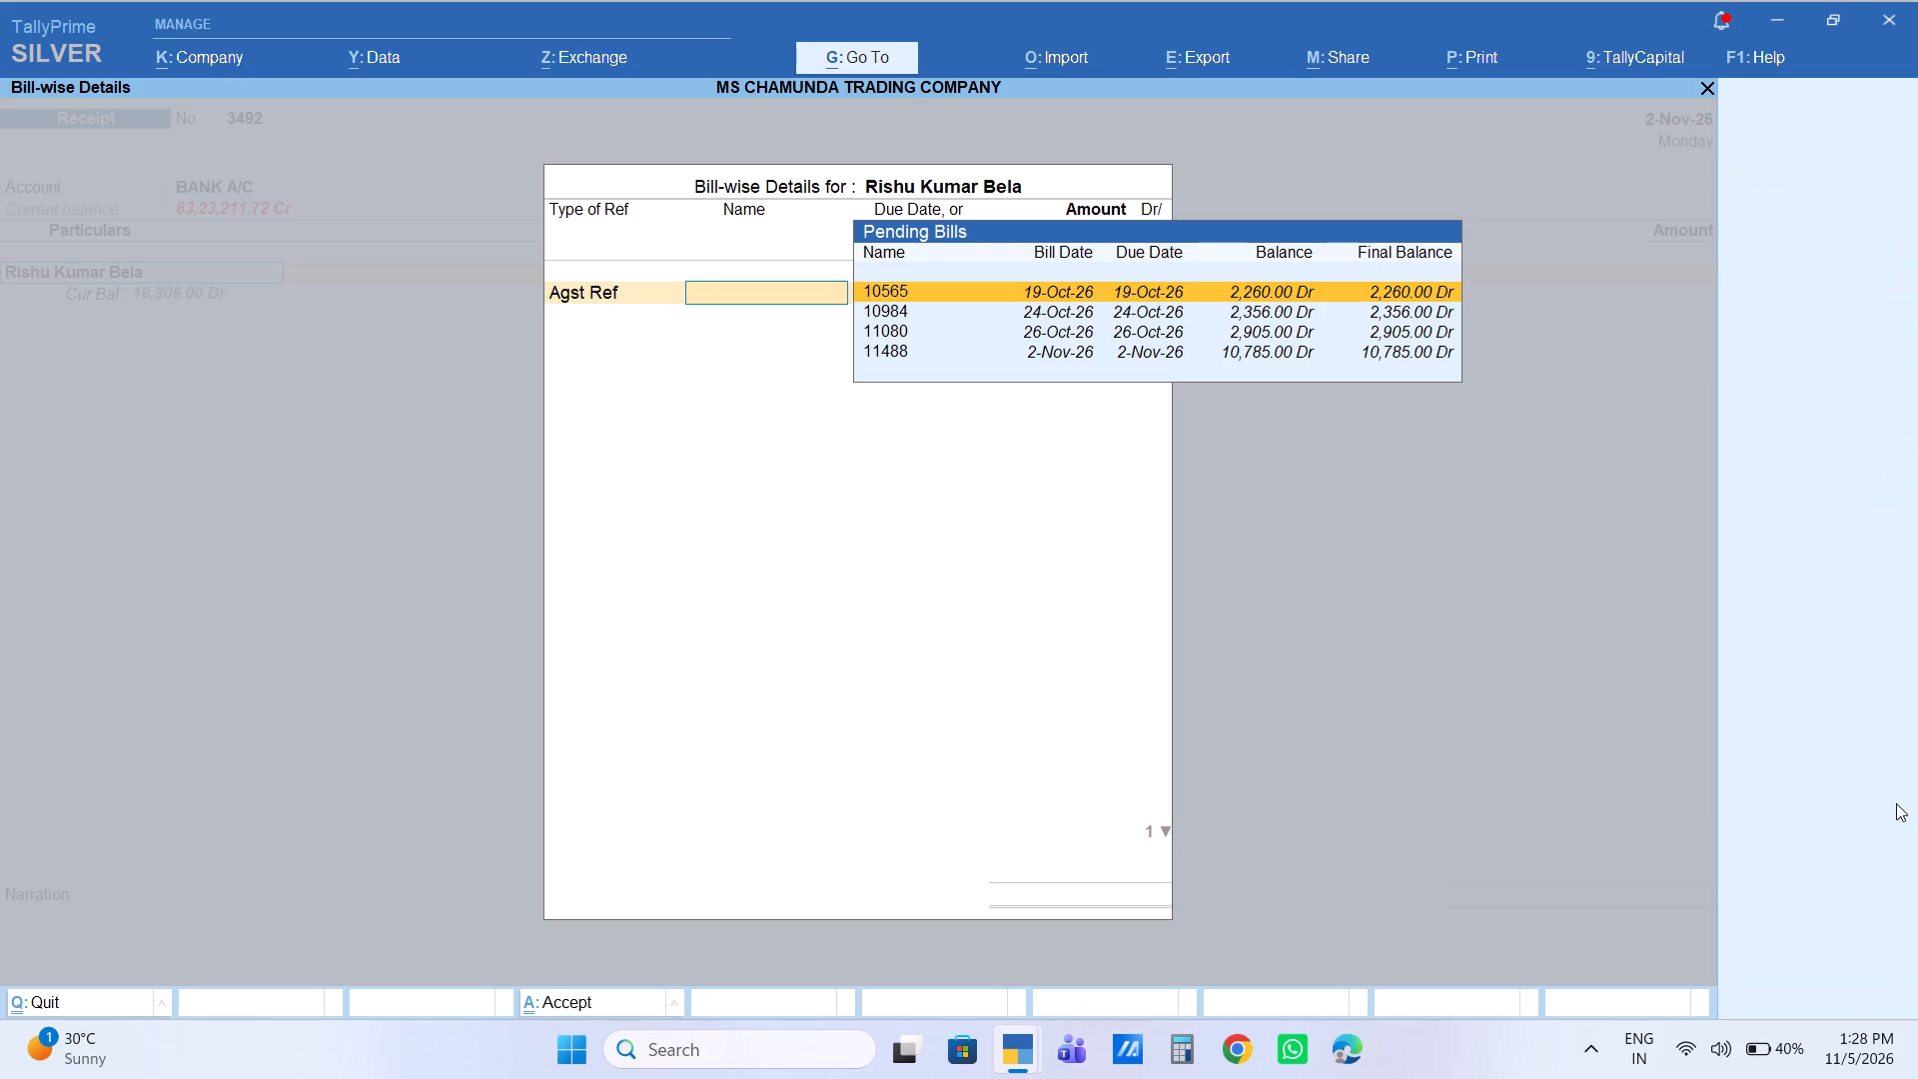
{"action": "key", "text": "Return"}
{"action": "key", "text": "Return"}
{"action": "key", "text": "Return"}
{"action": "key", "text": "Down"}
{"action": "key", "text": "Down"}
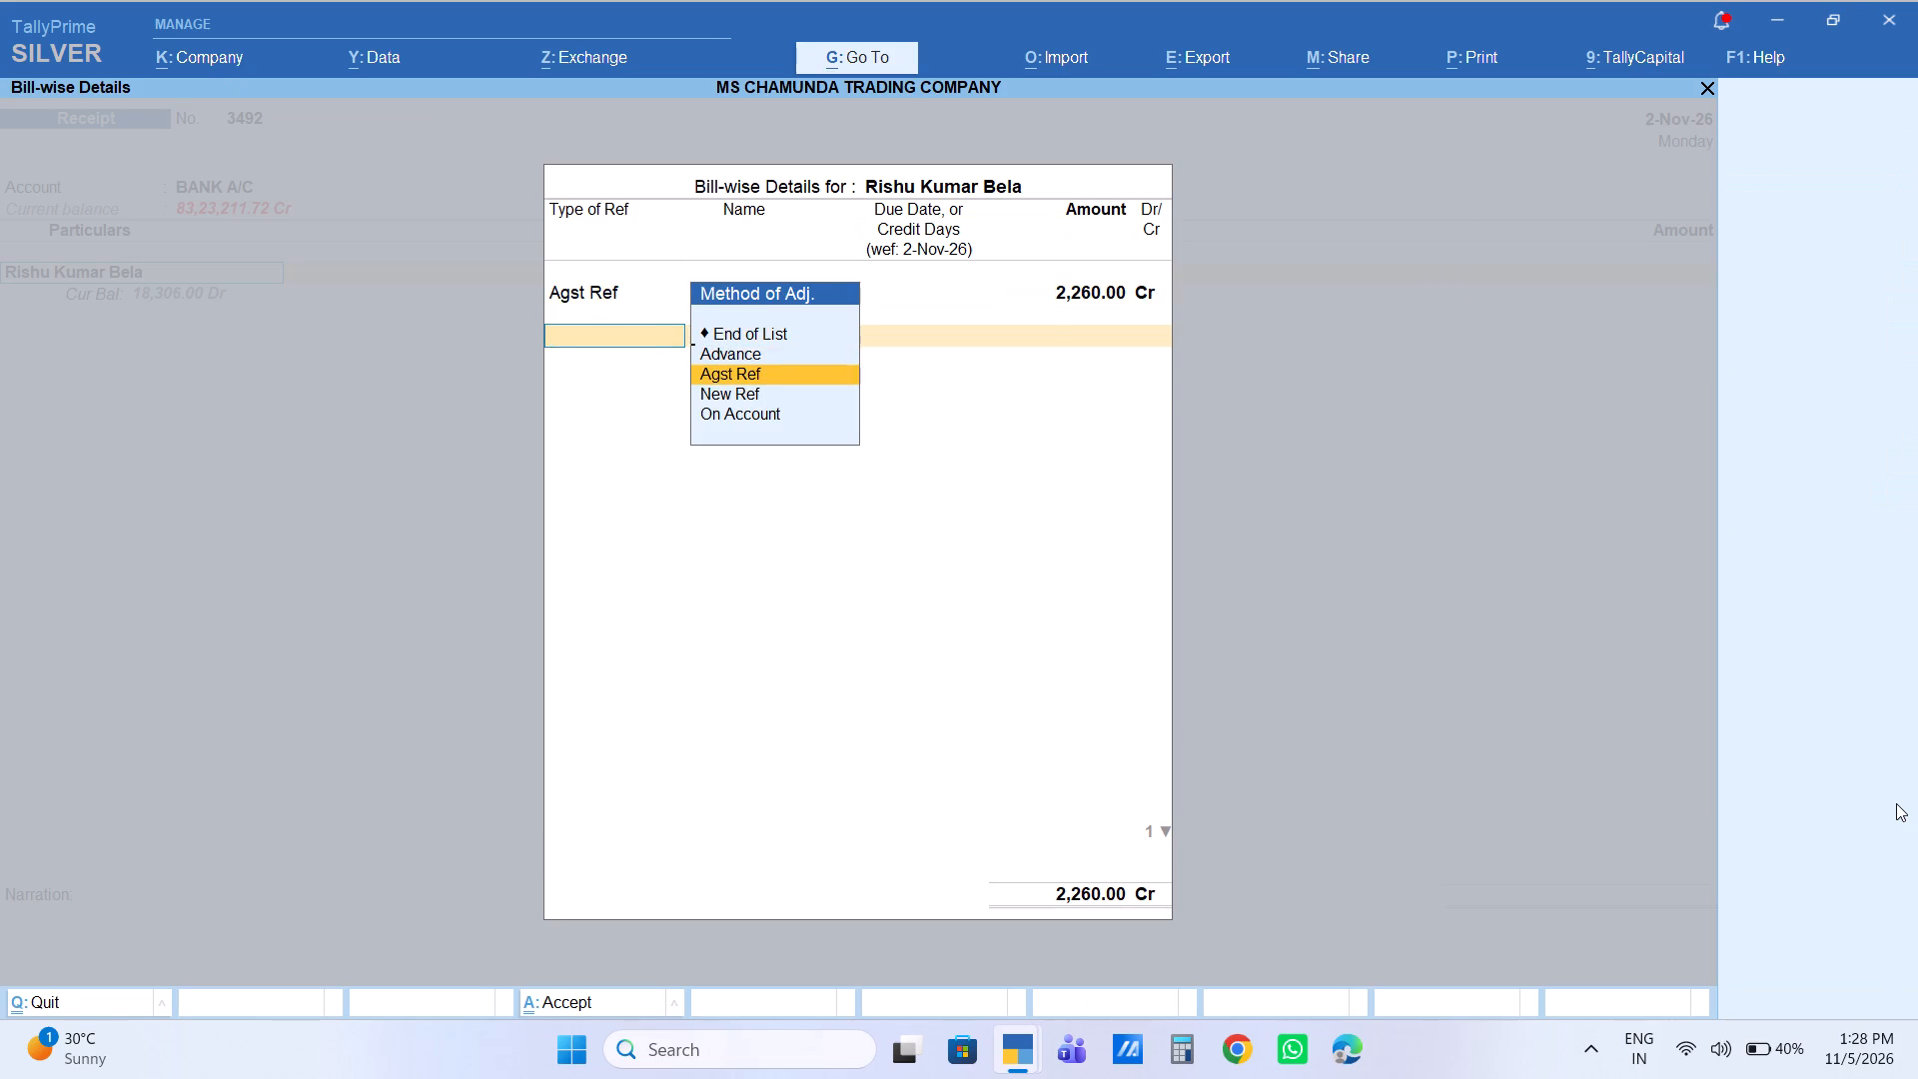
{"action": "key", "text": "Return"}
{"action": "key", "text": "Return"}
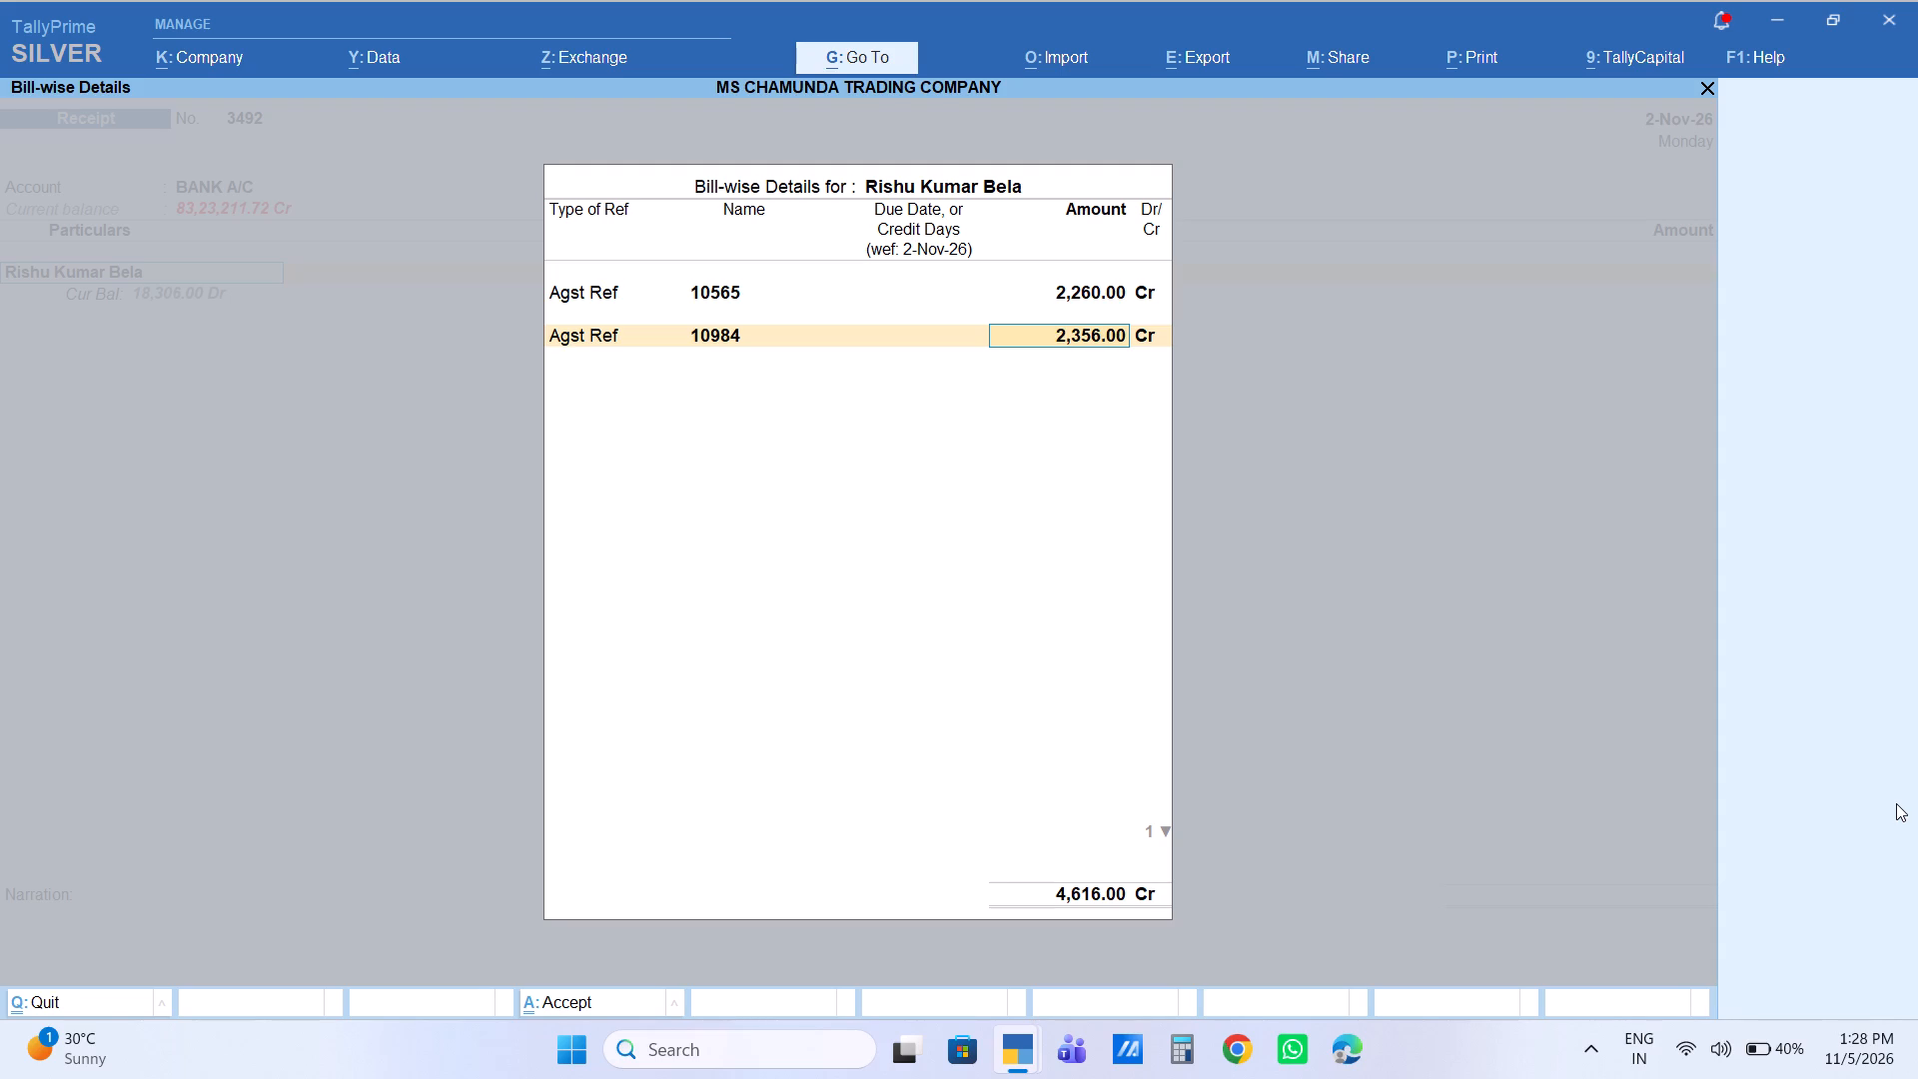
{"action": "type", "text": "740"}
{"action": "key", "text": "Return"}
{"action": "key", "text": "Return"}
{"action": "key", "text": "Return"}
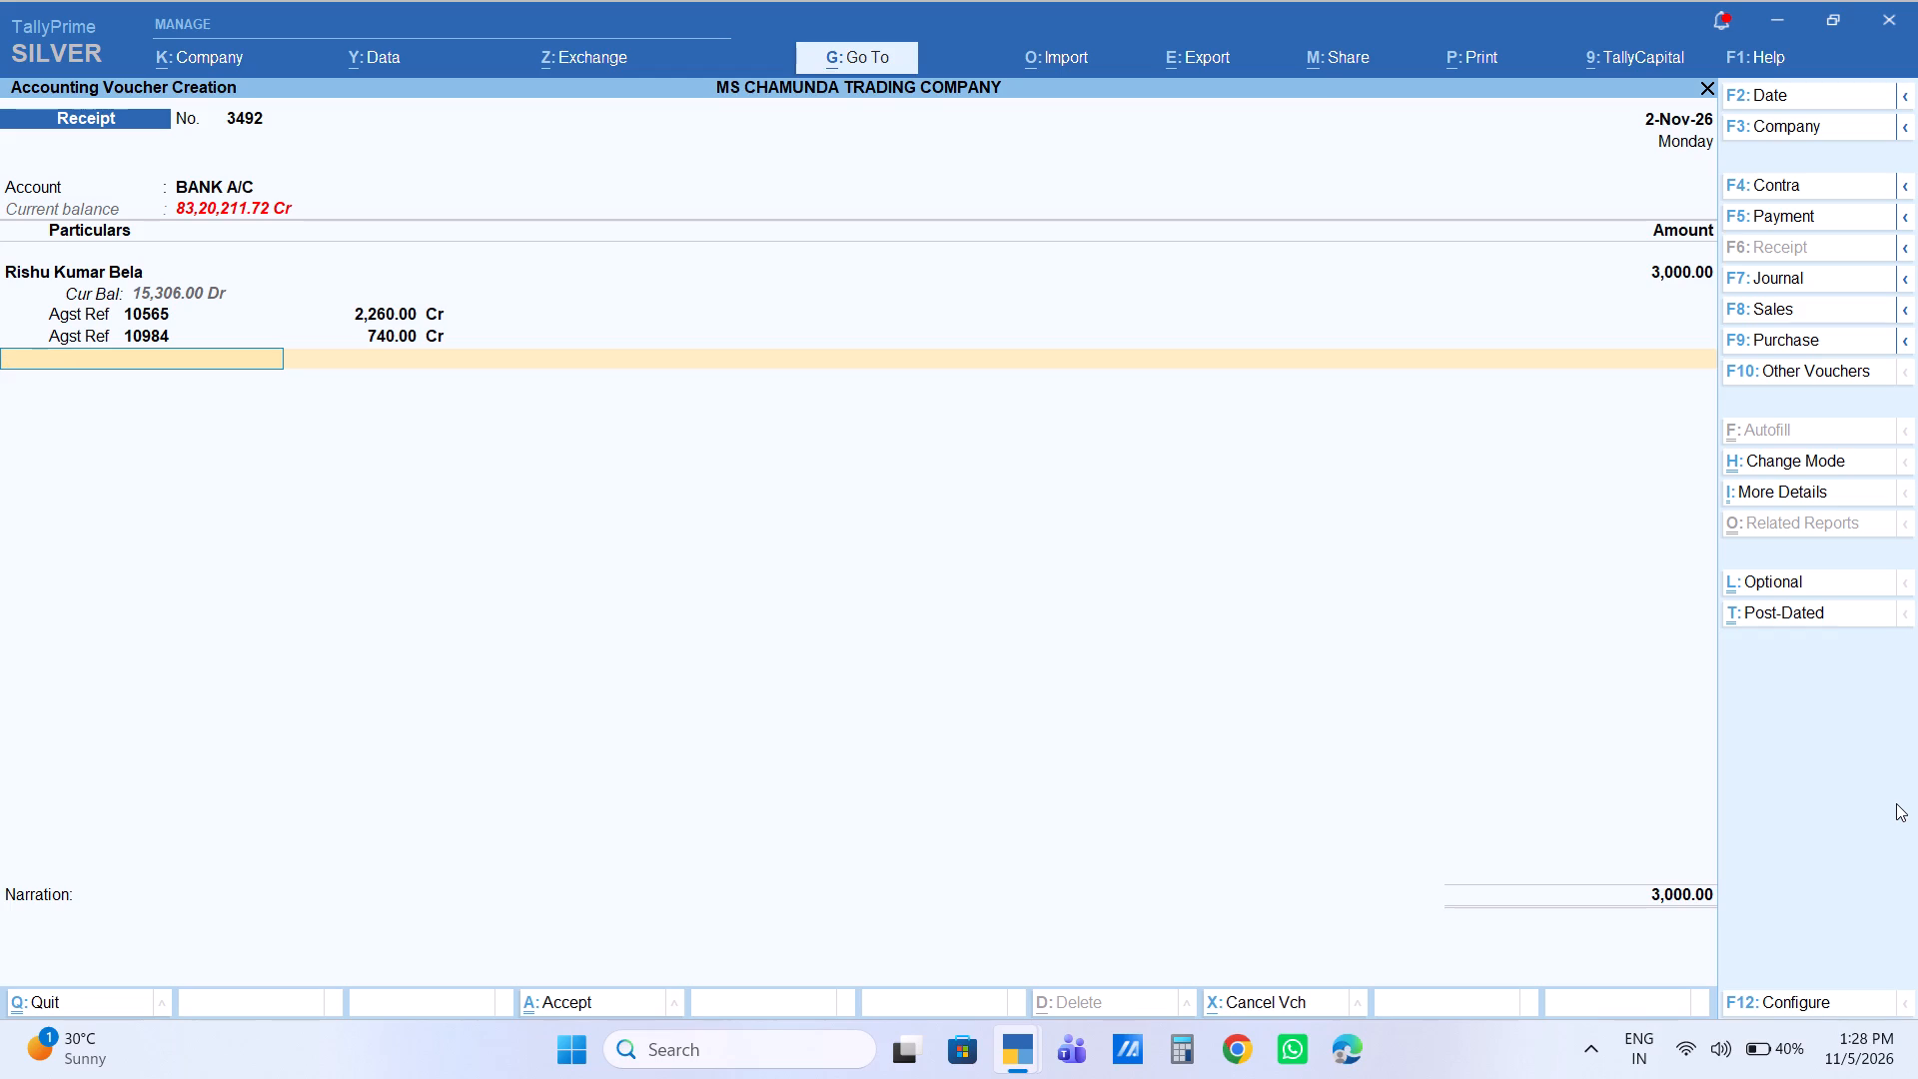
Save the 3,000.00 receipt, leaving its bank allocation details and narration blank.
{"action": "key", "text": "Return"}
{"action": "key", "text": "Return"}
{"action": "key", "text": "Return"}
{"action": "key", "text": "Return"}
{"action": "key", "text": "Return"}
{"action": "key", "text": "Return"}
{"action": "key", "text": "Return"}
{"action": "key", "text": "Return"}
{"action": "key", "text": "Return"}
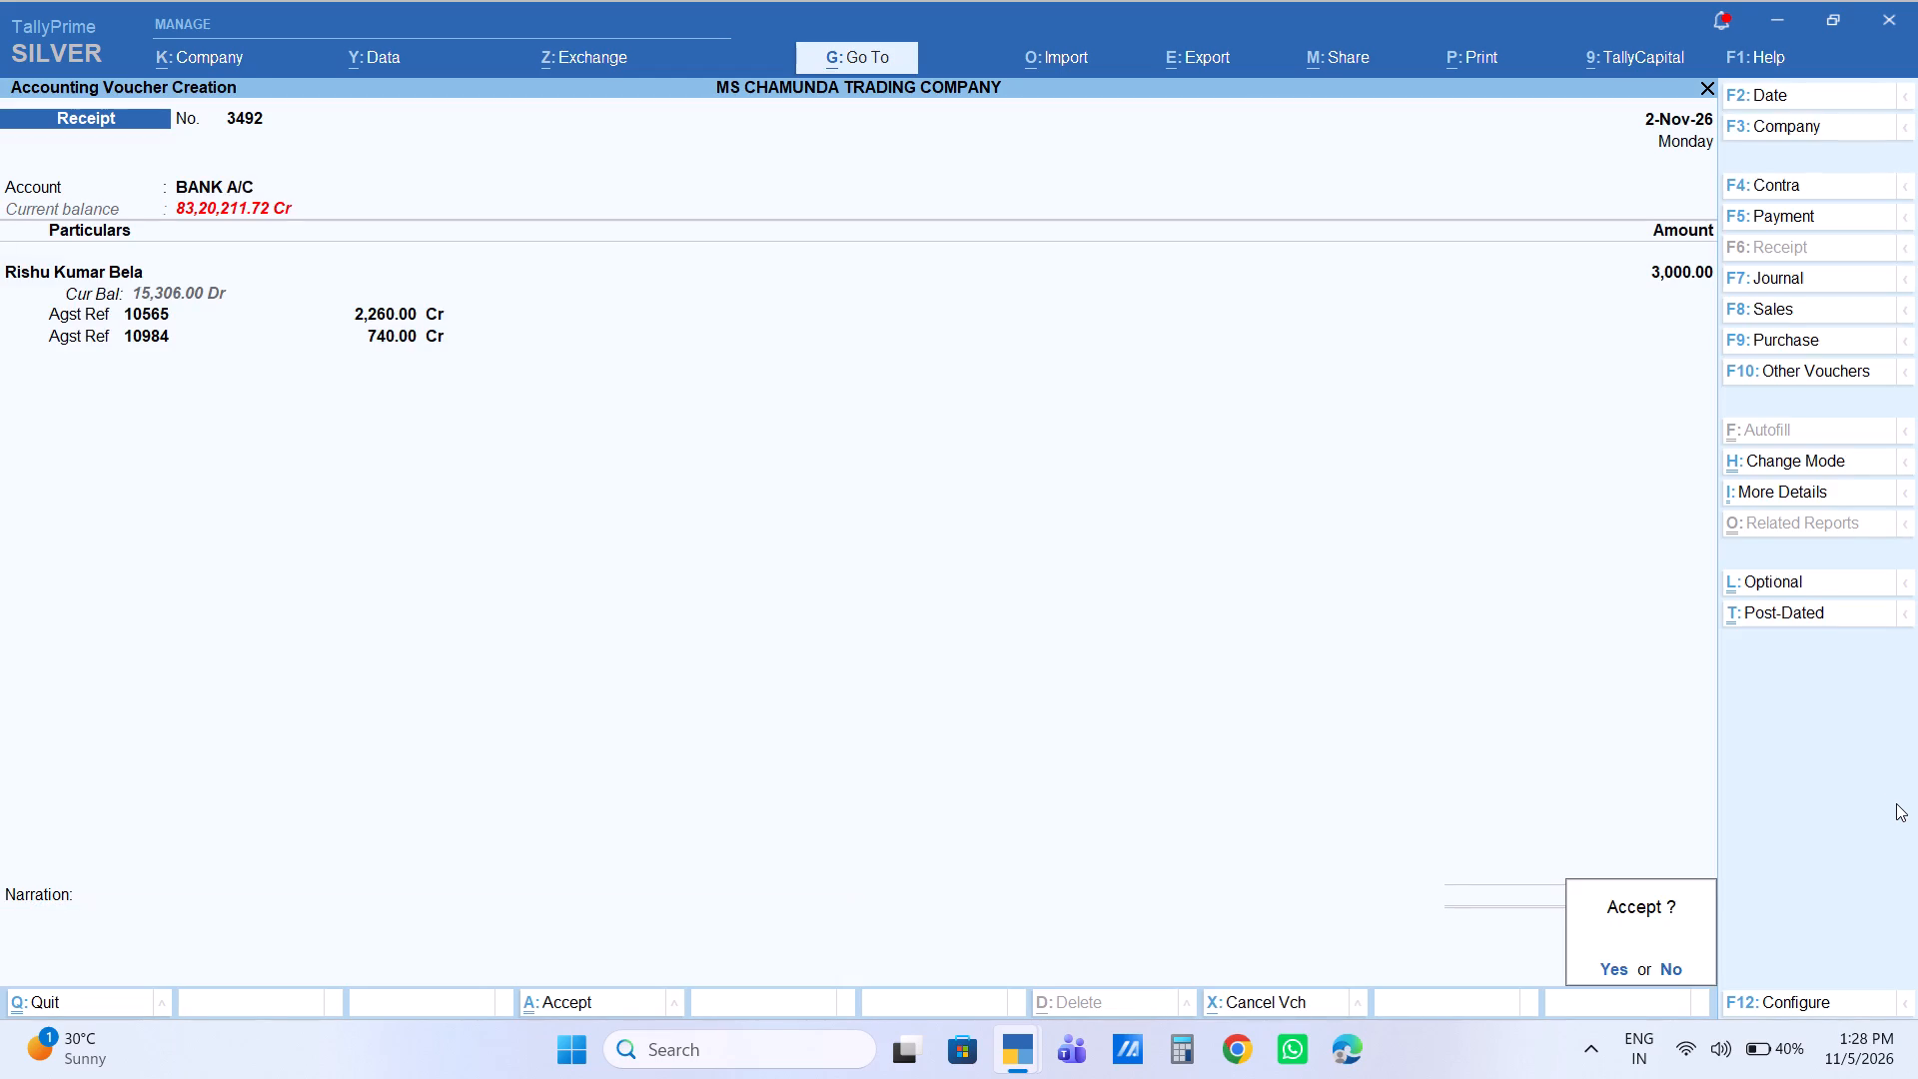
{"action": "key", "text": "Return"}
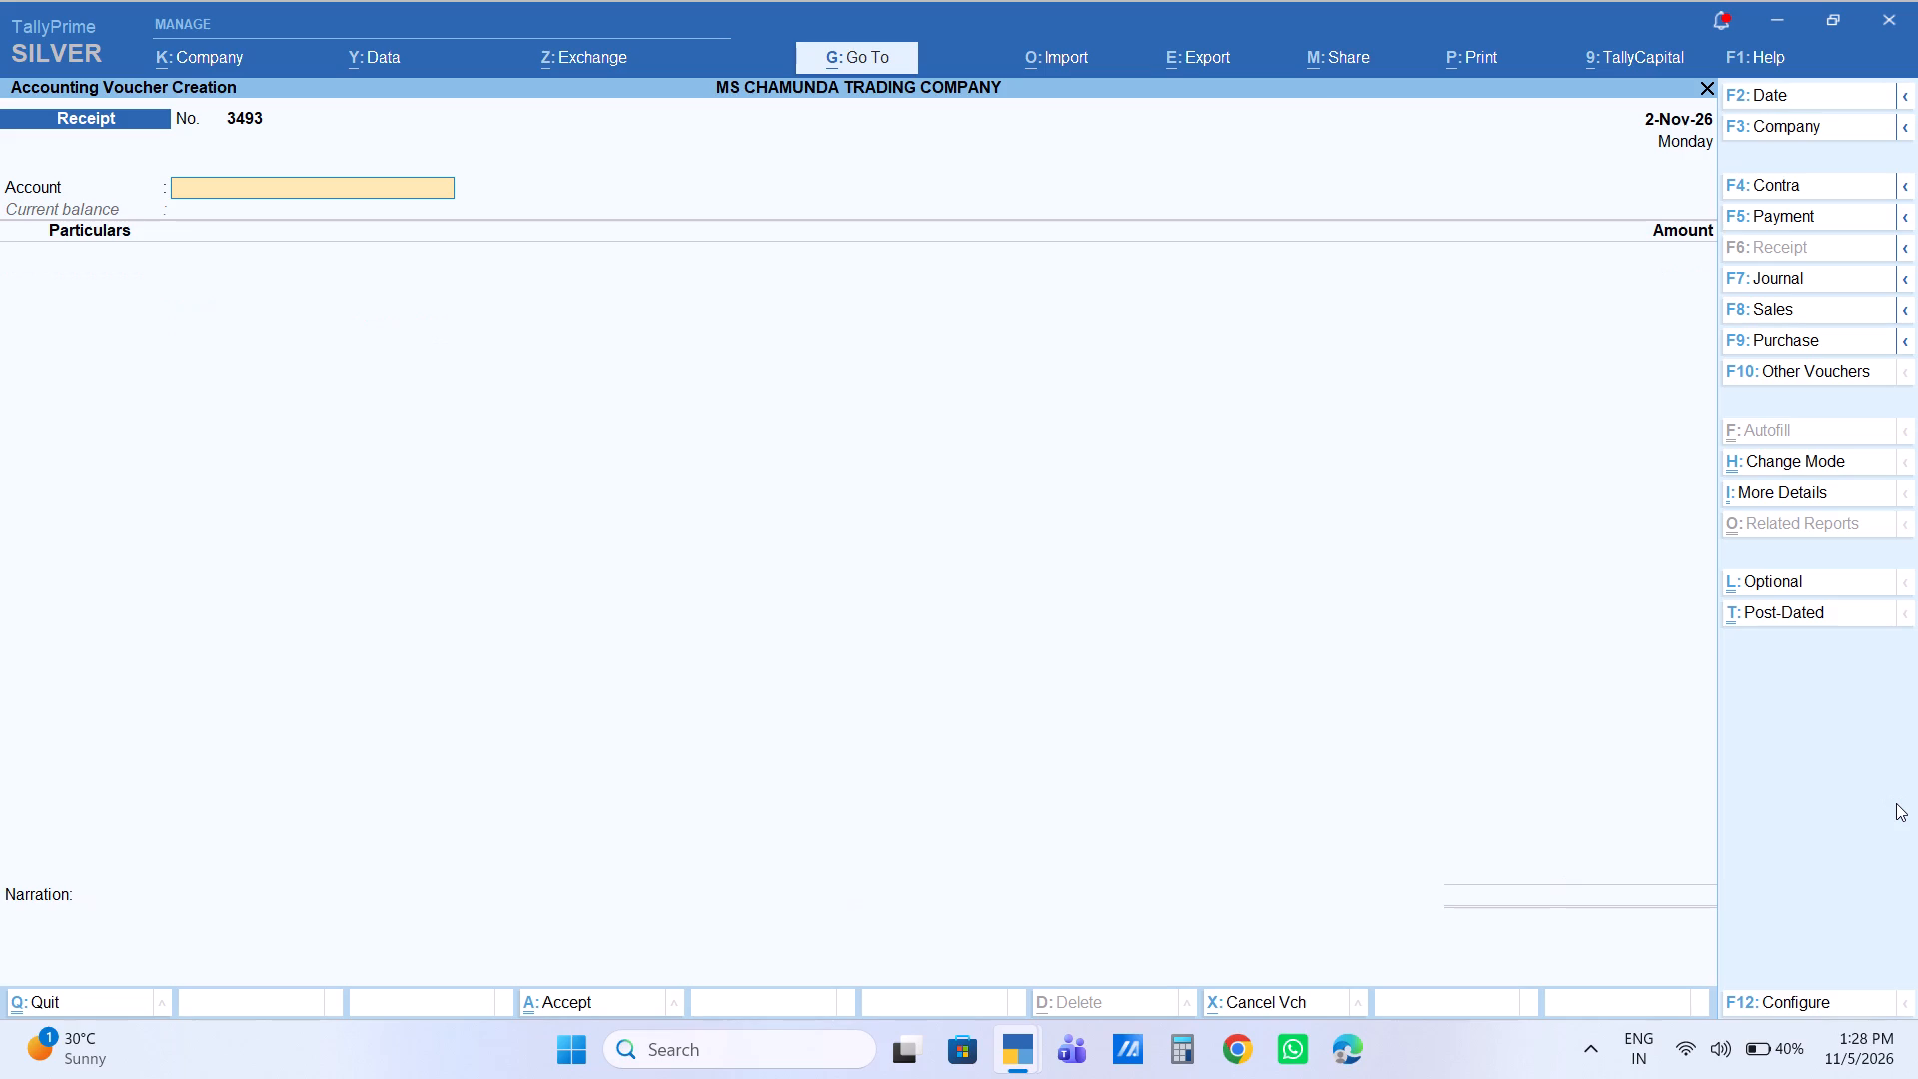
In a new BANK A/C receipt, credit the RANJit Kirana Sarhanchiya ledger with 20,655.00 against pending bill 9604.
{"action": "key", "text": "Return"}
{"action": "type", "text": "RANJIT"}
{"action": "key", "text": "Down"}
{"action": "key", "text": "Down"}
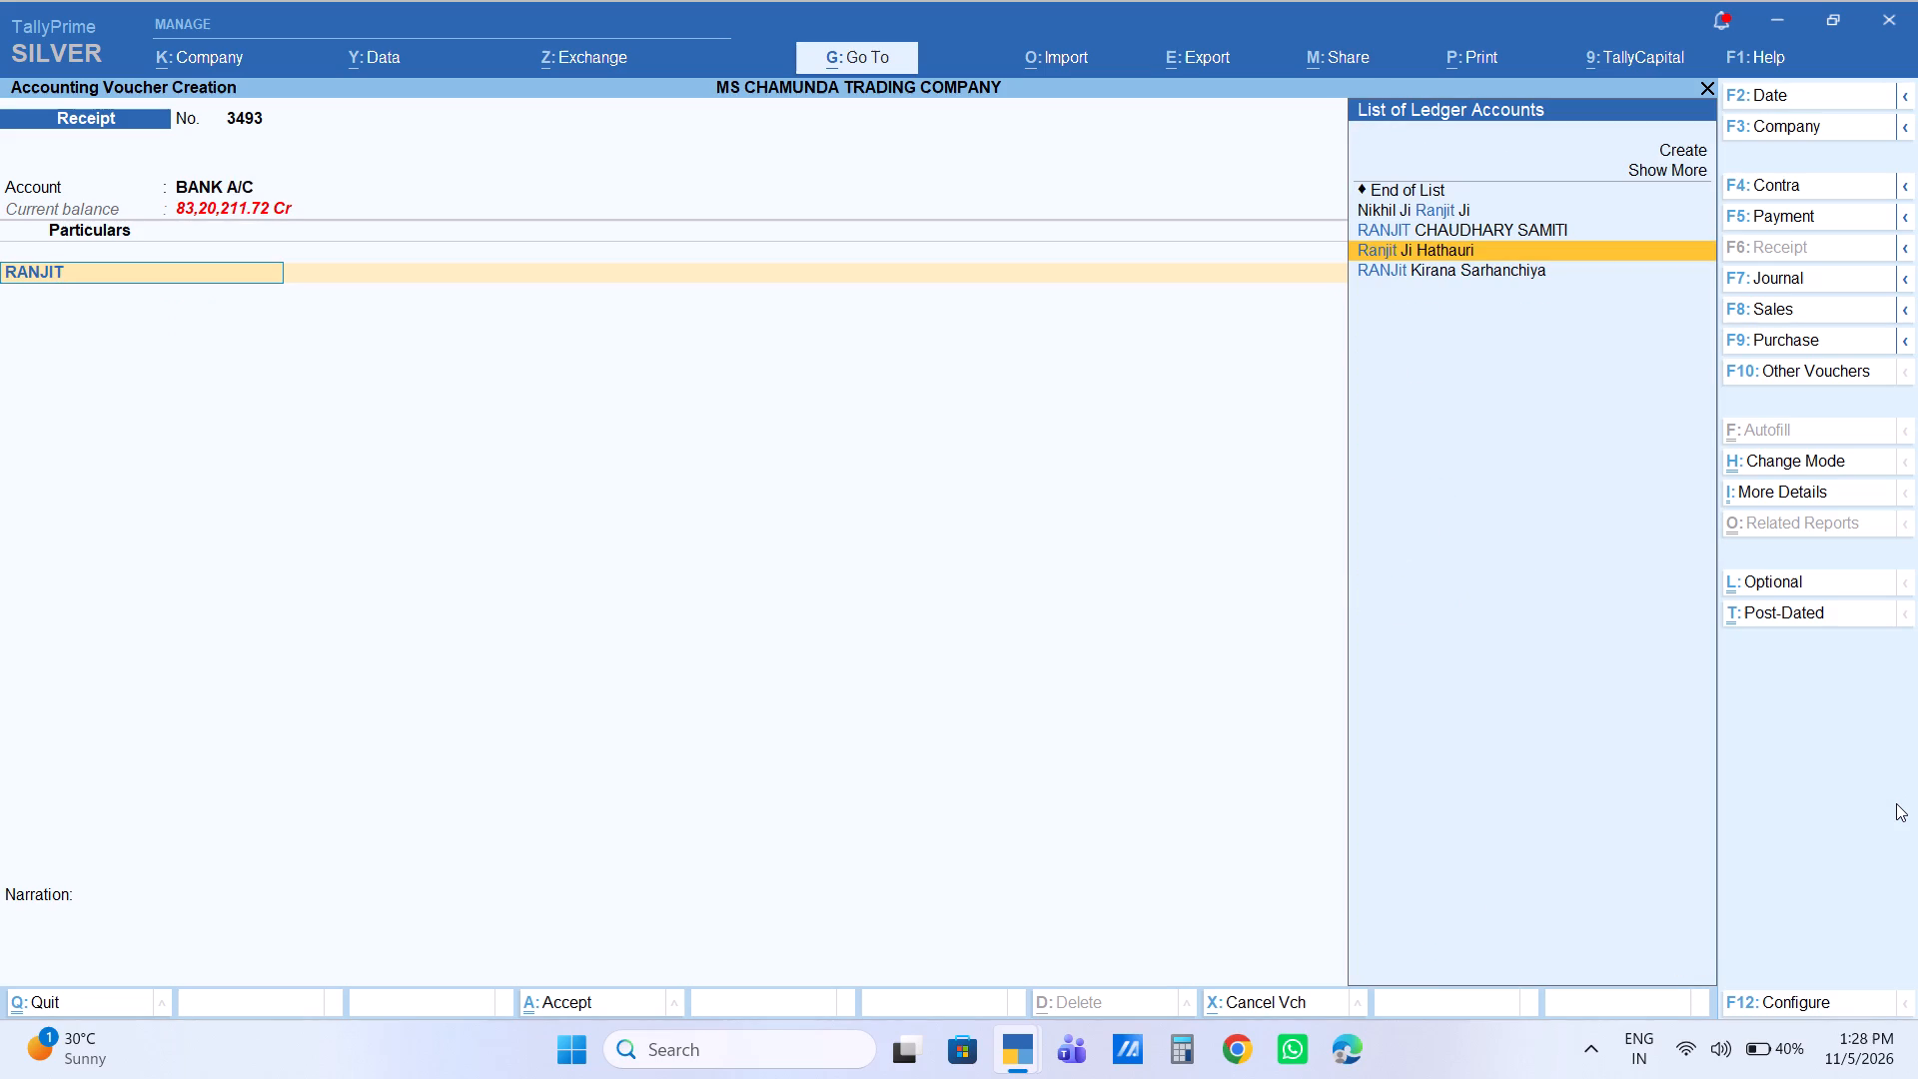
{"action": "key", "text": "Down"}
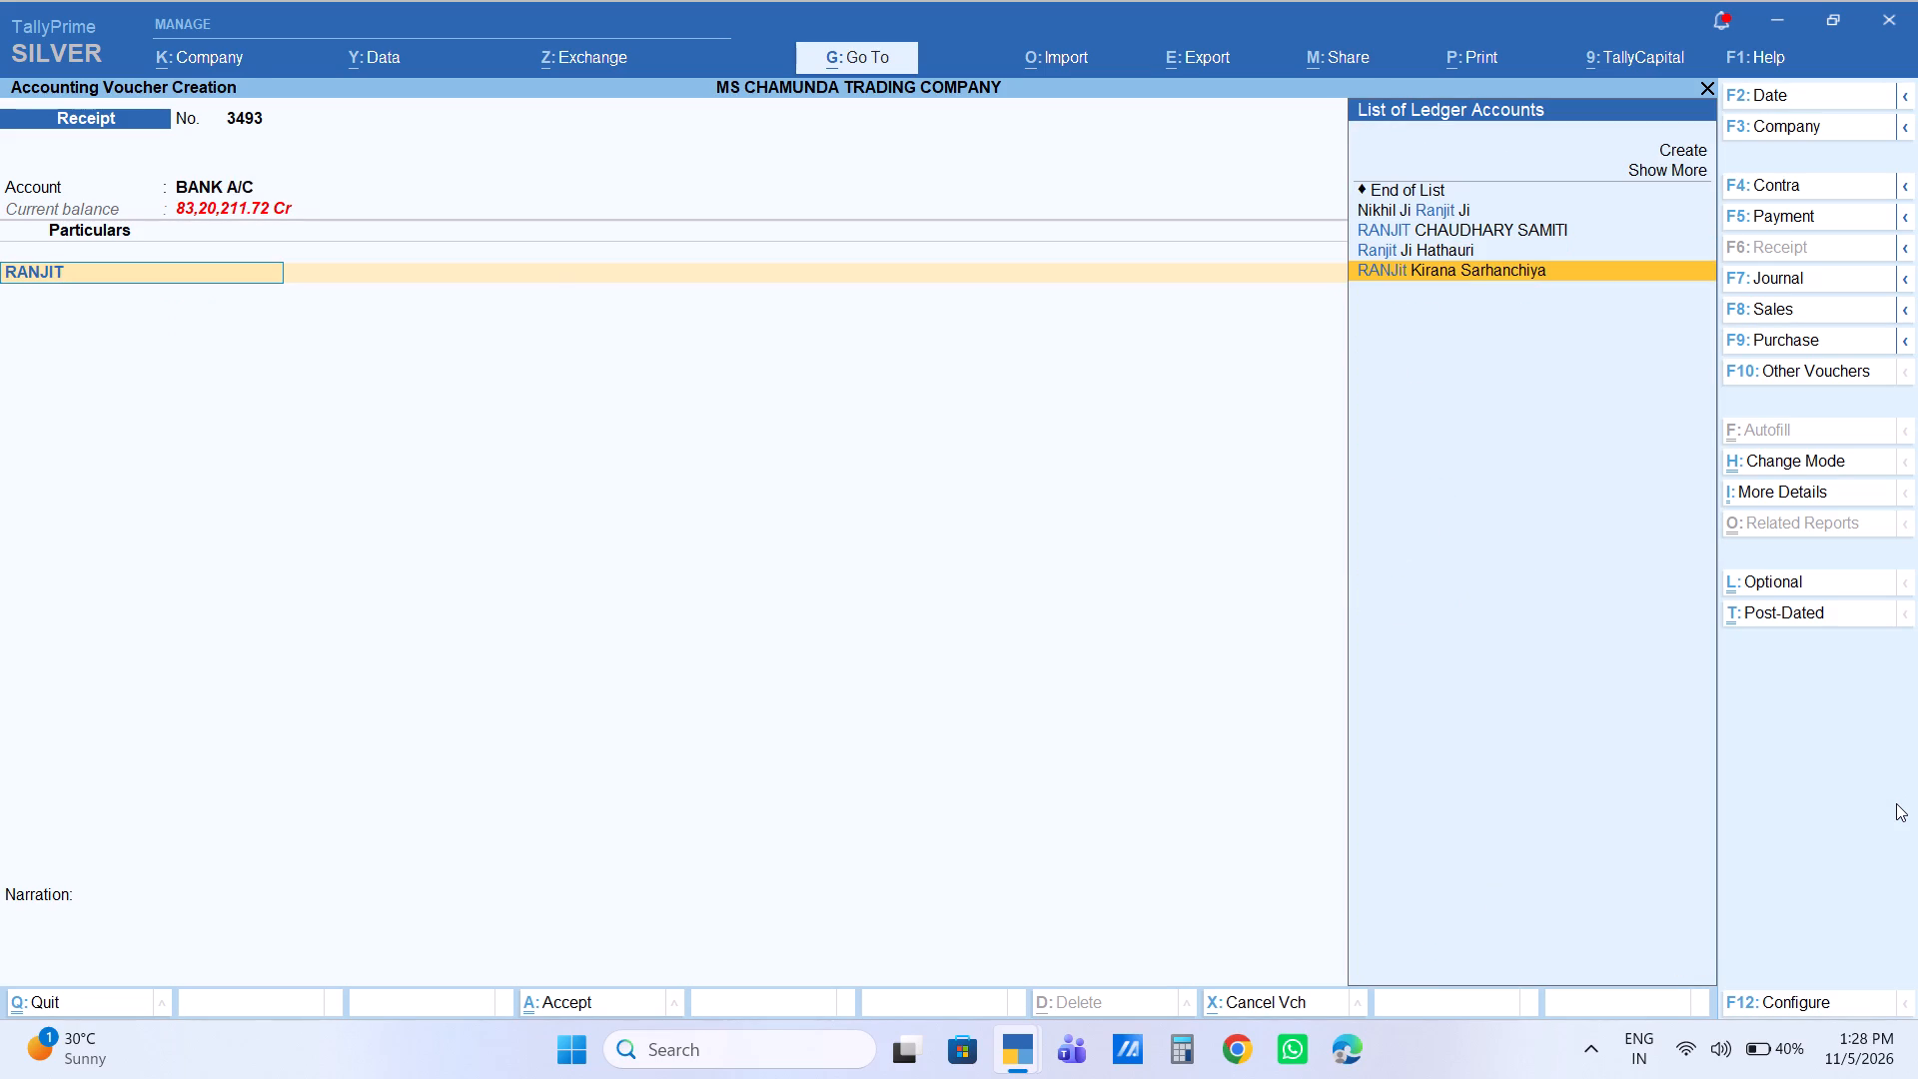
{"action": "key", "text": "Return"}
{"action": "key", "text": "Return"}
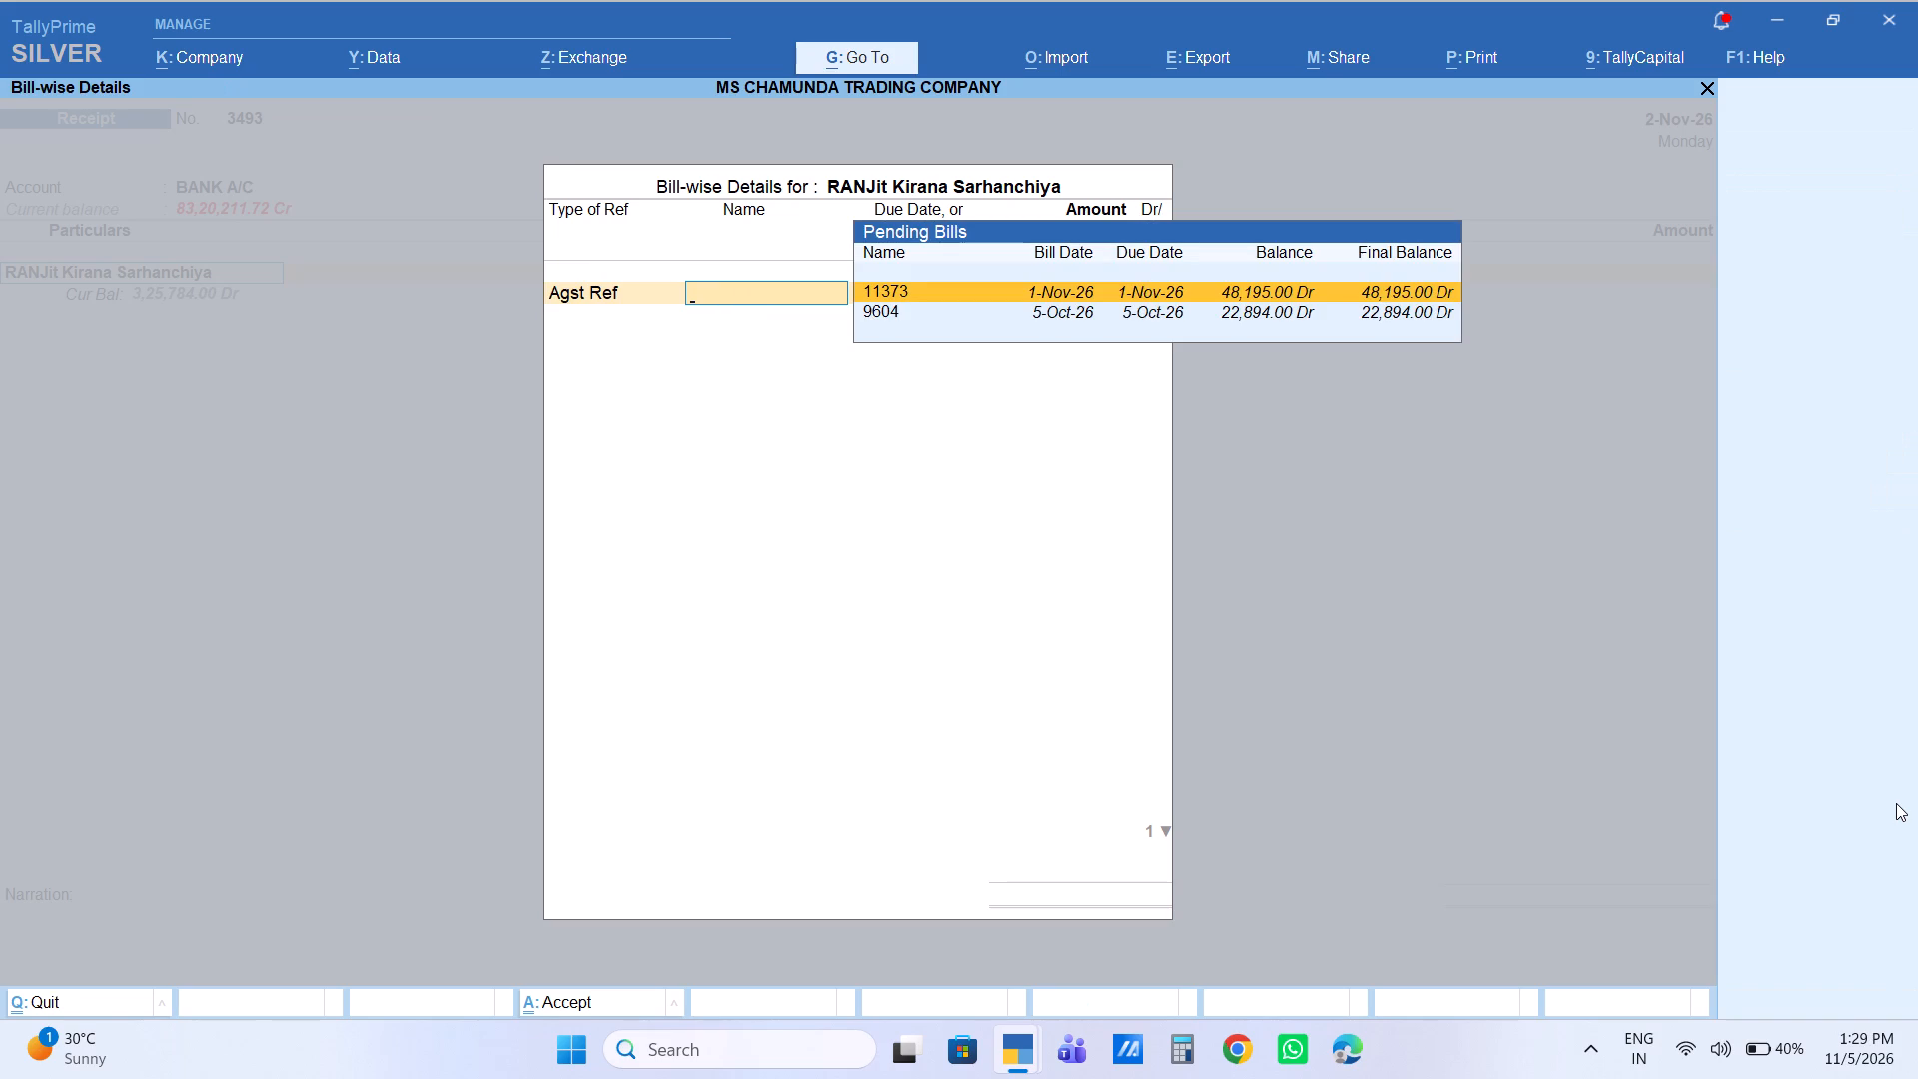
{"action": "key", "text": "Down"}
{"action": "key", "text": "Return"}
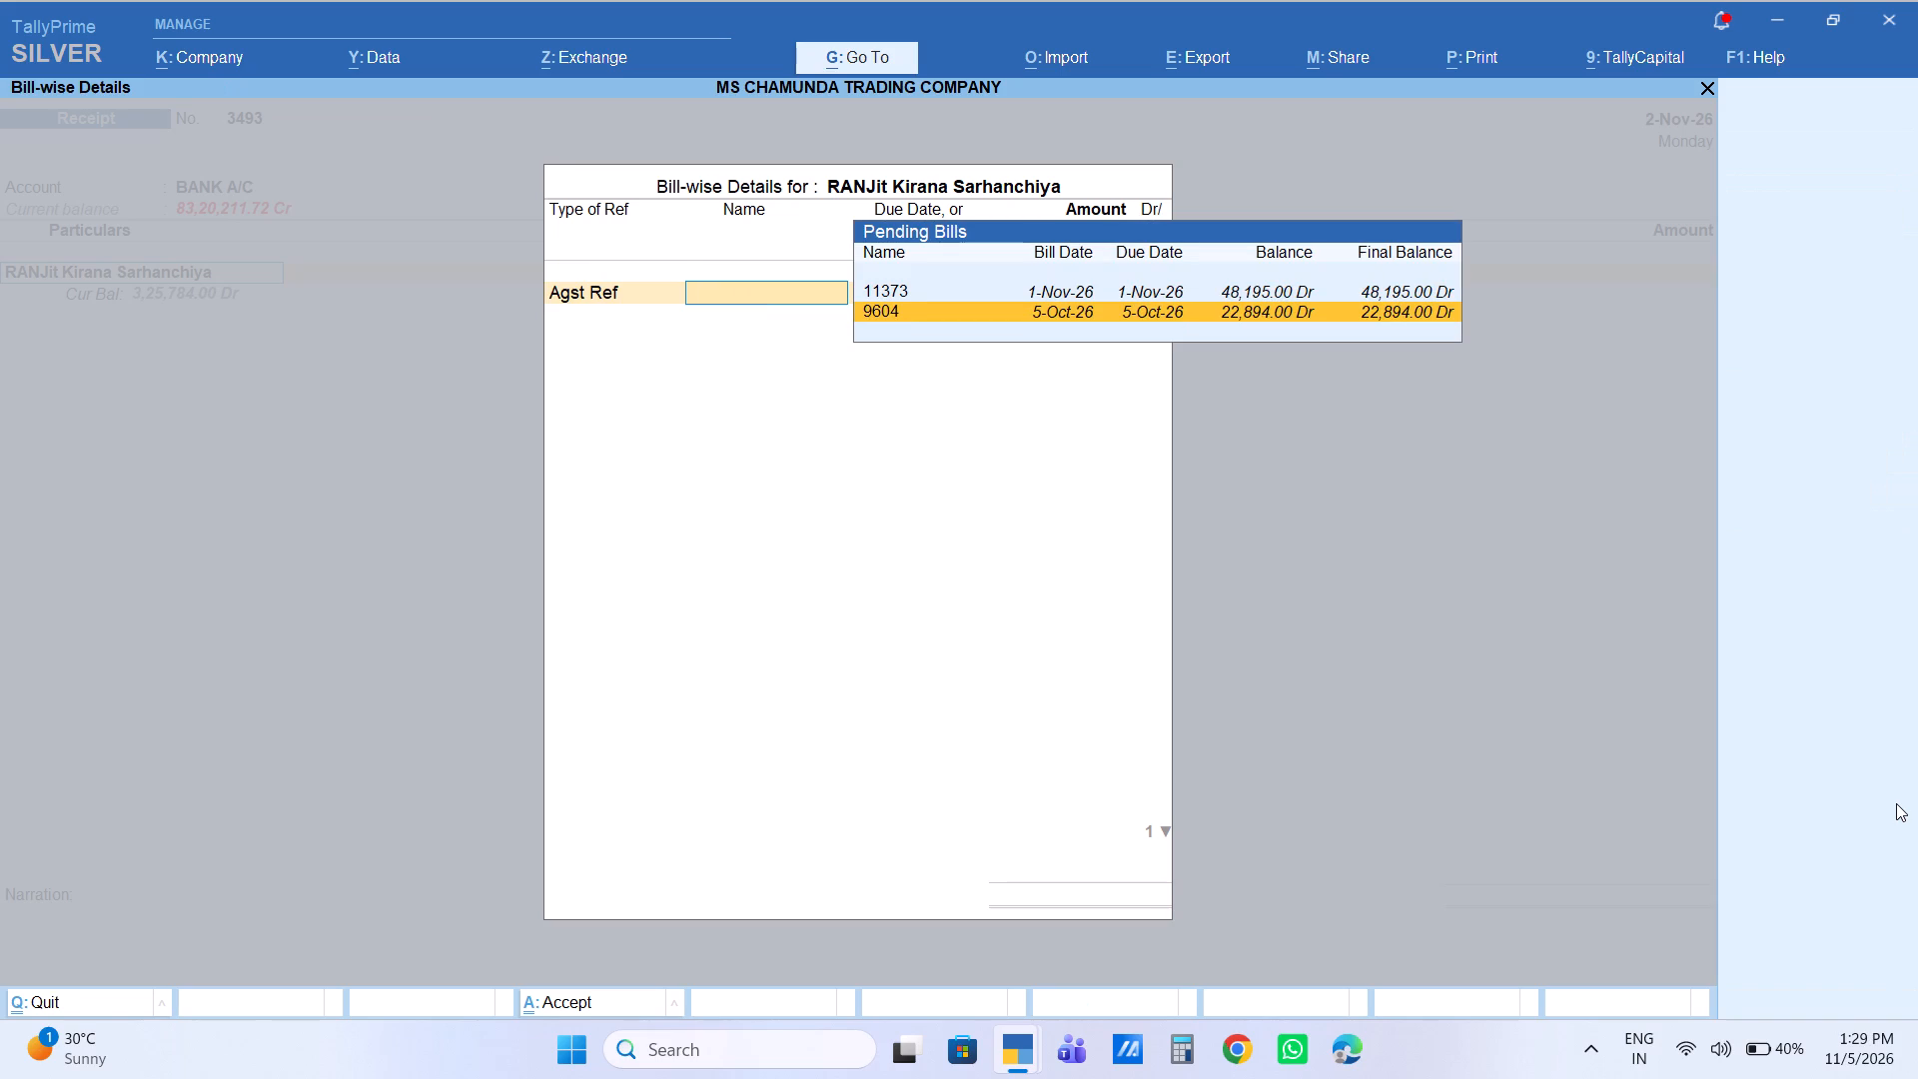
{"action": "type", "text": "2055"}
{"action": "key", "text": "BackSpace"}
{"action": "key", "text": "BackSpace"}
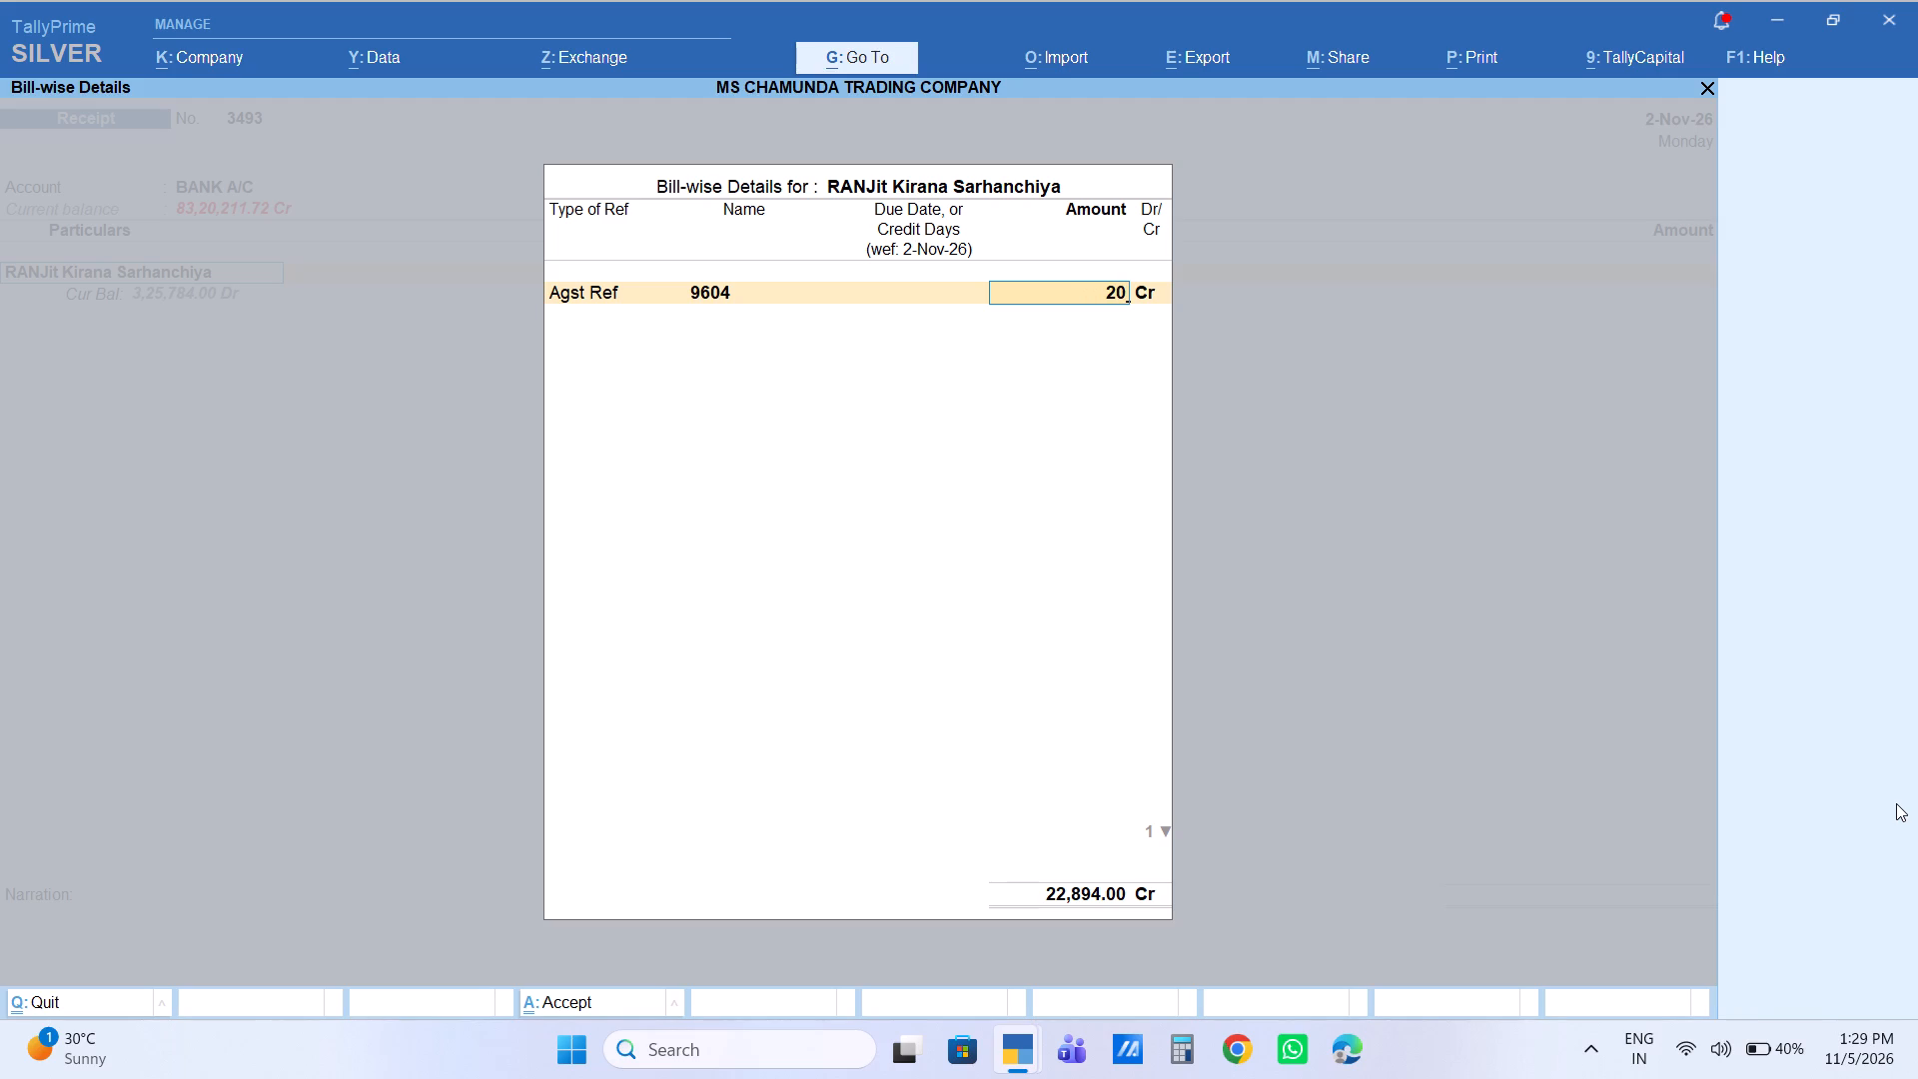
{"action": "type", "text": "655"}
{"action": "key", "text": "Return"}
{"action": "key", "text": "Return"}
{"action": "key", "text": "Return"}
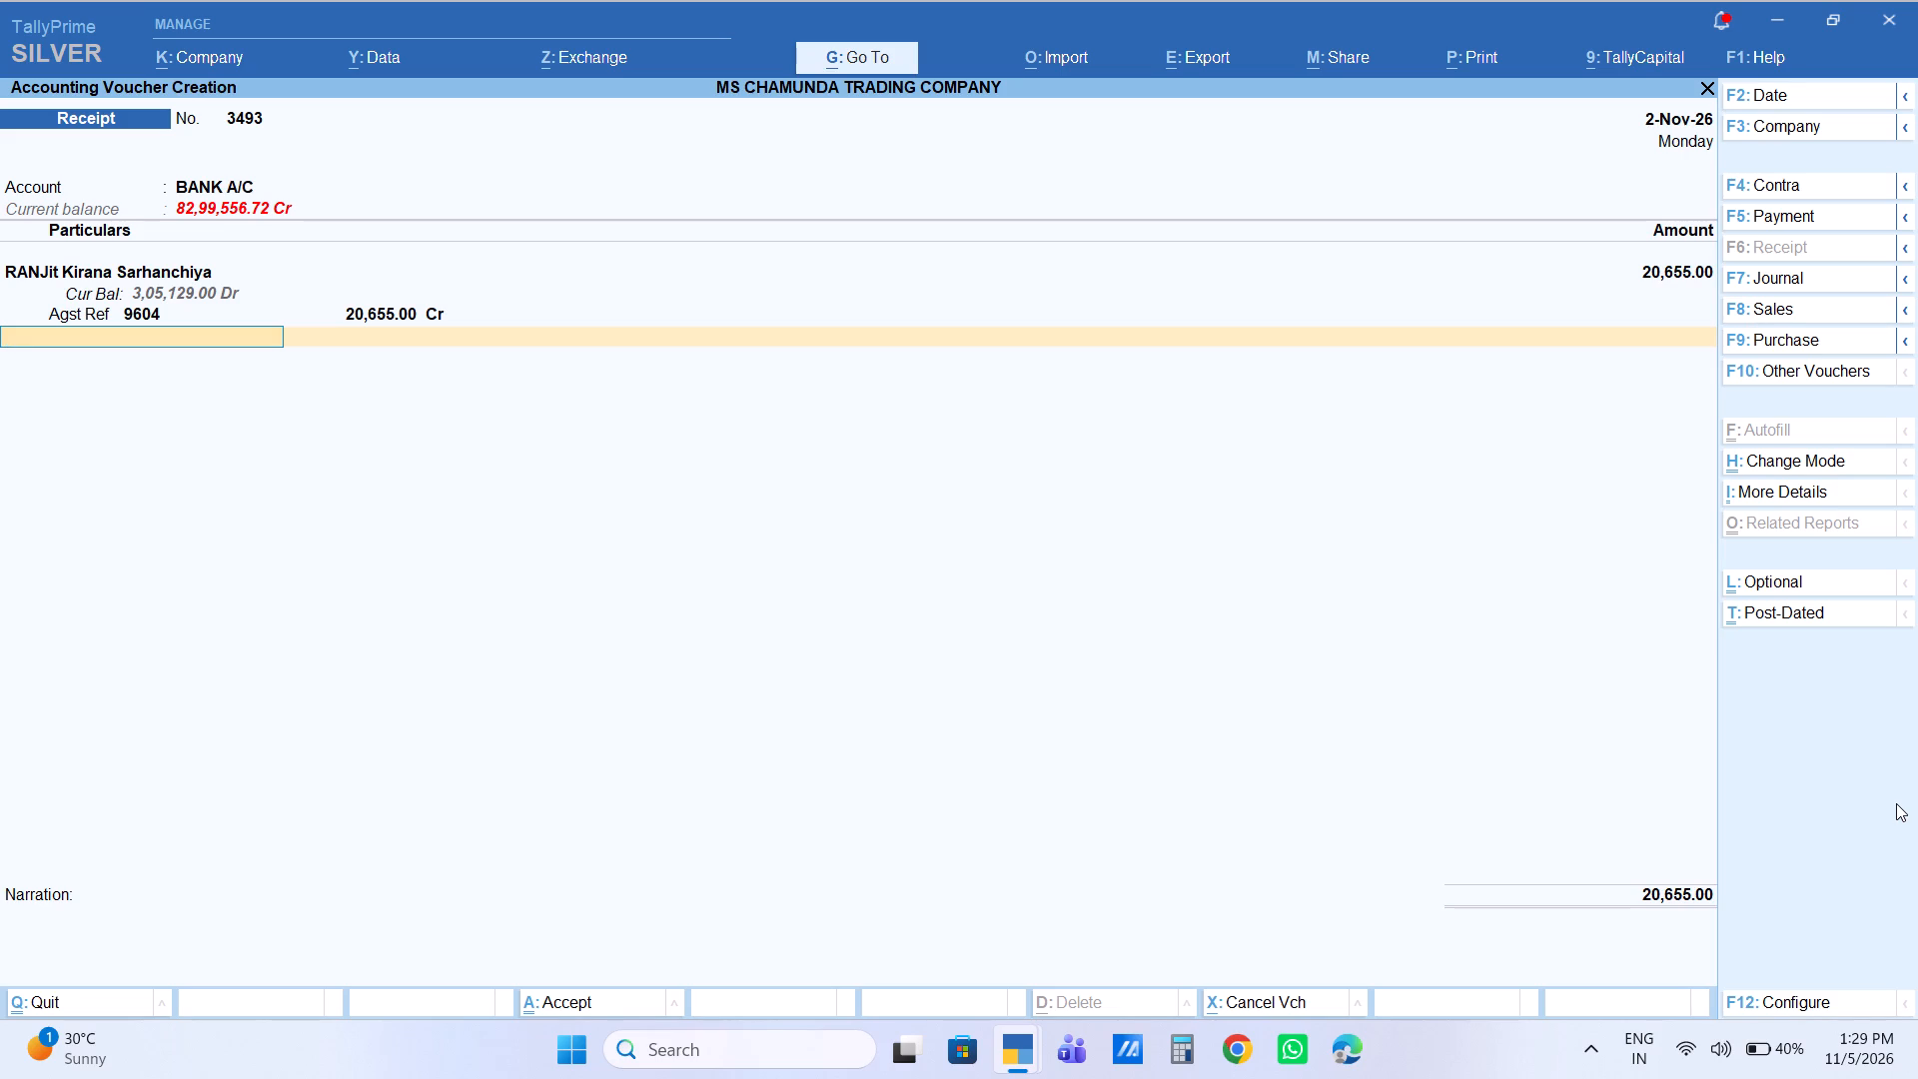
Recheck the reference to bill 9604 and save the 20,655.00 receipt with bank allocation details and narration left blank.
{"action": "key", "text": "BackSpace"}
{"action": "key", "text": "BackSpace"}
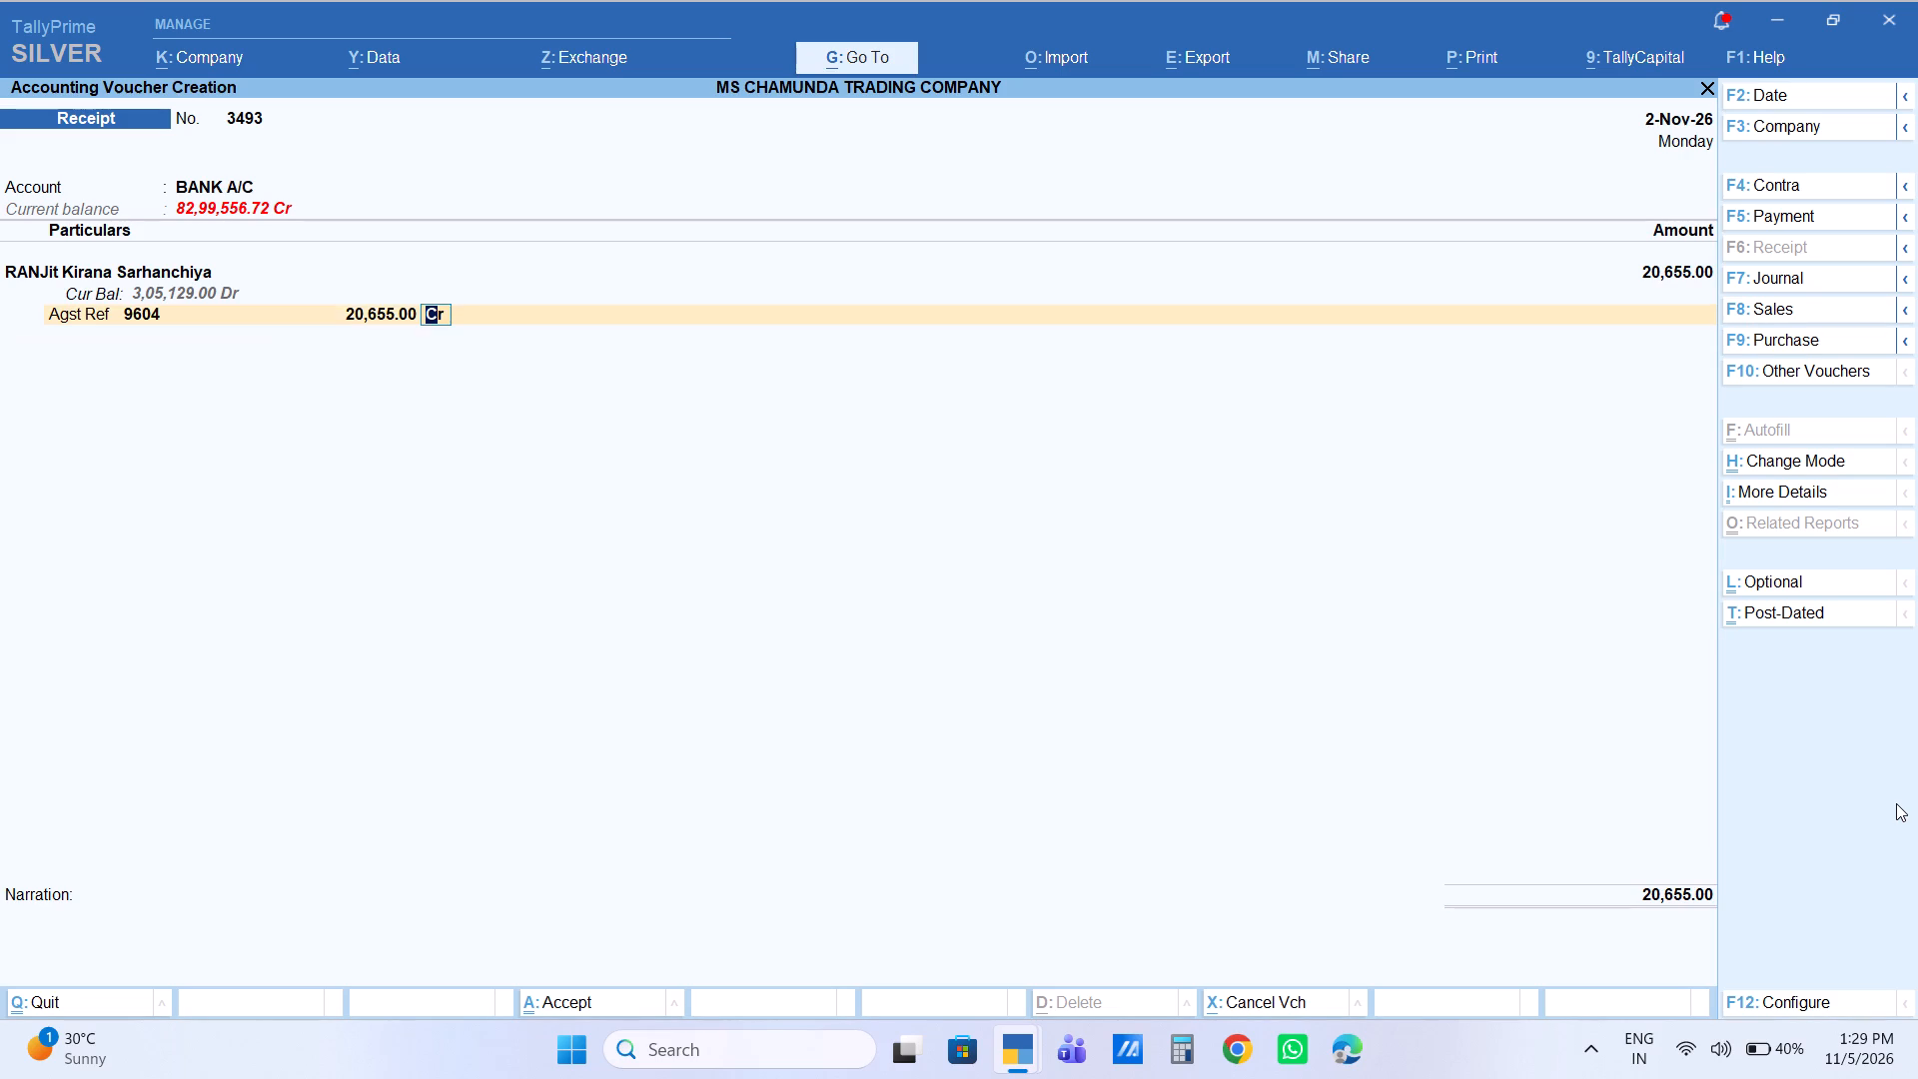
{"action": "key", "text": "BackSpace"}
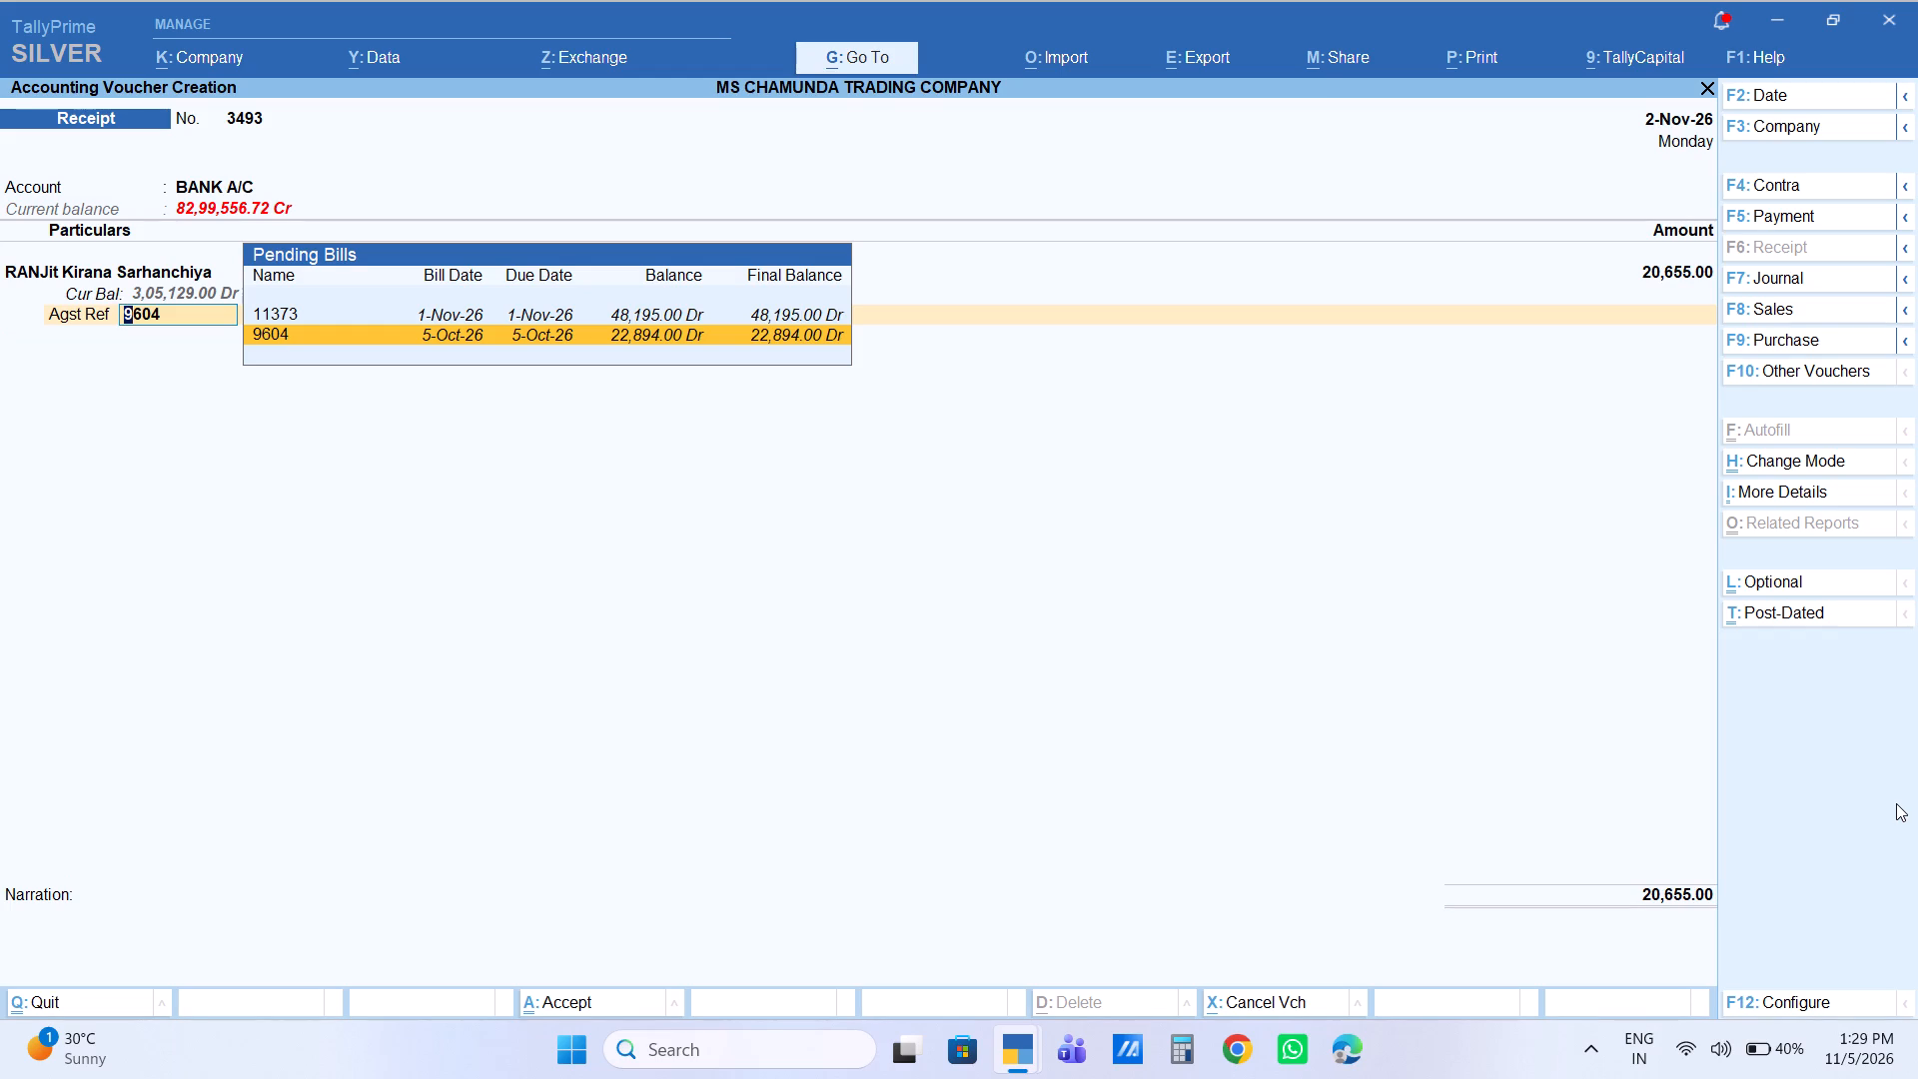
{"action": "key", "text": "Return"}
{"action": "key", "text": "Return"}
{"action": "key", "text": "Return"}
{"action": "key", "text": "Return"}
{"action": "key", "text": "Return"}
{"action": "key", "text": "Return"}
{"action": "key", "text": "Return"}
{"action": "key", "text": "Return"}
{"action": "key", "text": "Return"}
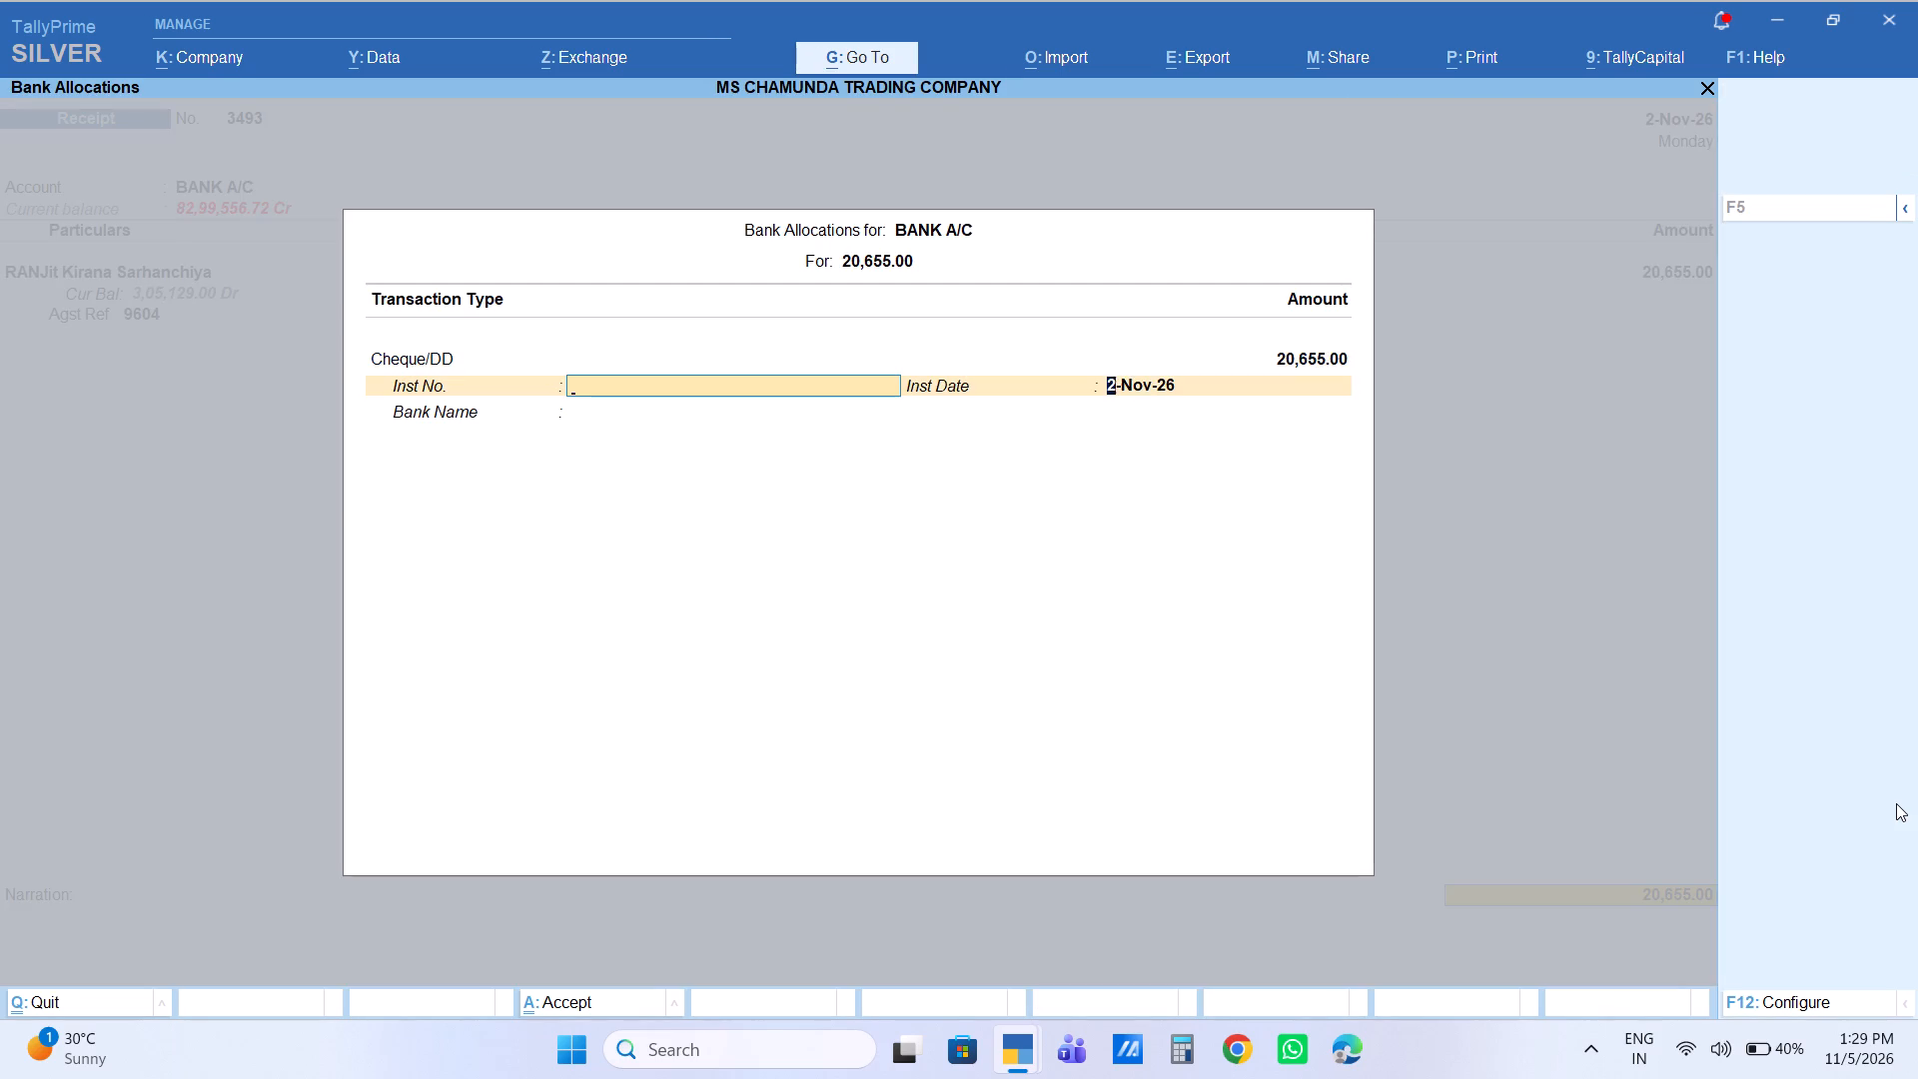
{"action": "key", "text": "Return"}
{"action": "key", "text": "Return"}
{"action": "key", "text": "Return"}
{"action": "key", "text": "Return"}
{"action": "key", "text": "Return"}
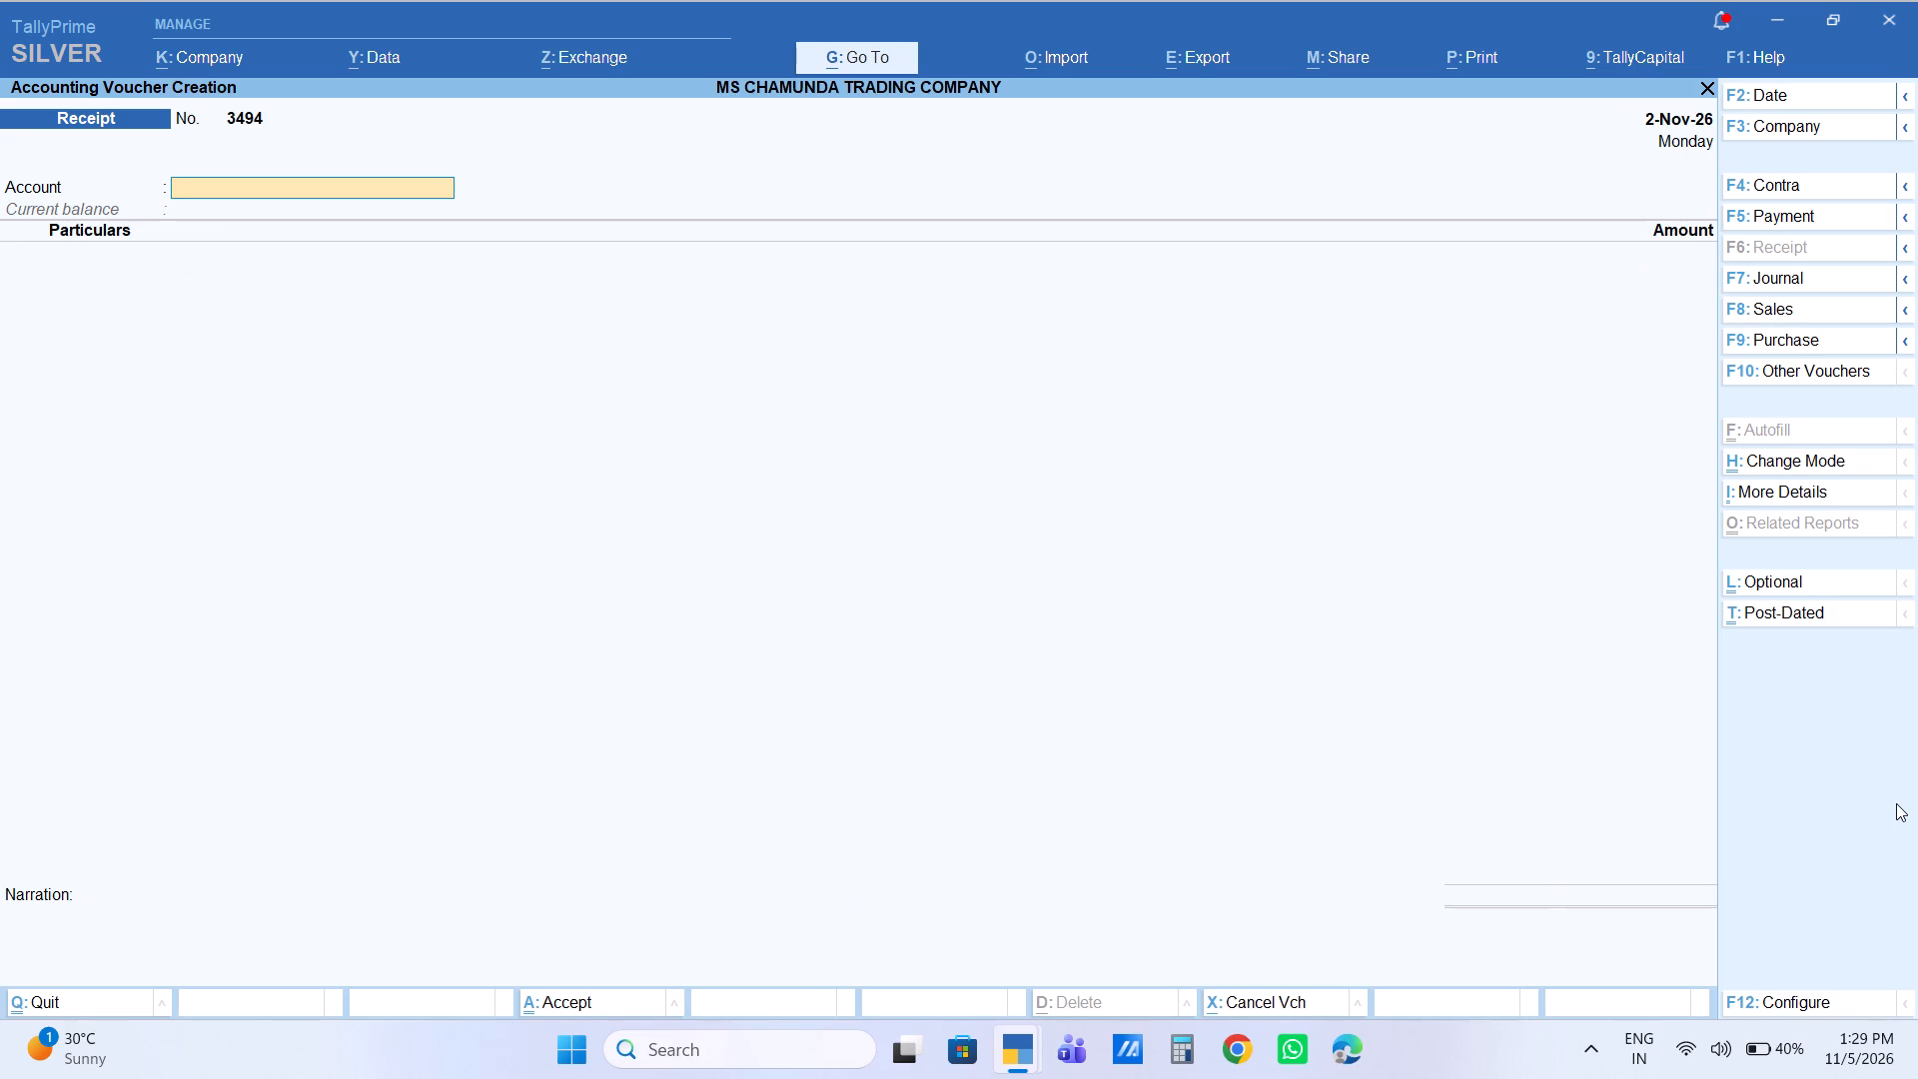
{"action": "key", "text": "Return"}
{"action": "type", "text": "LAXMI"}
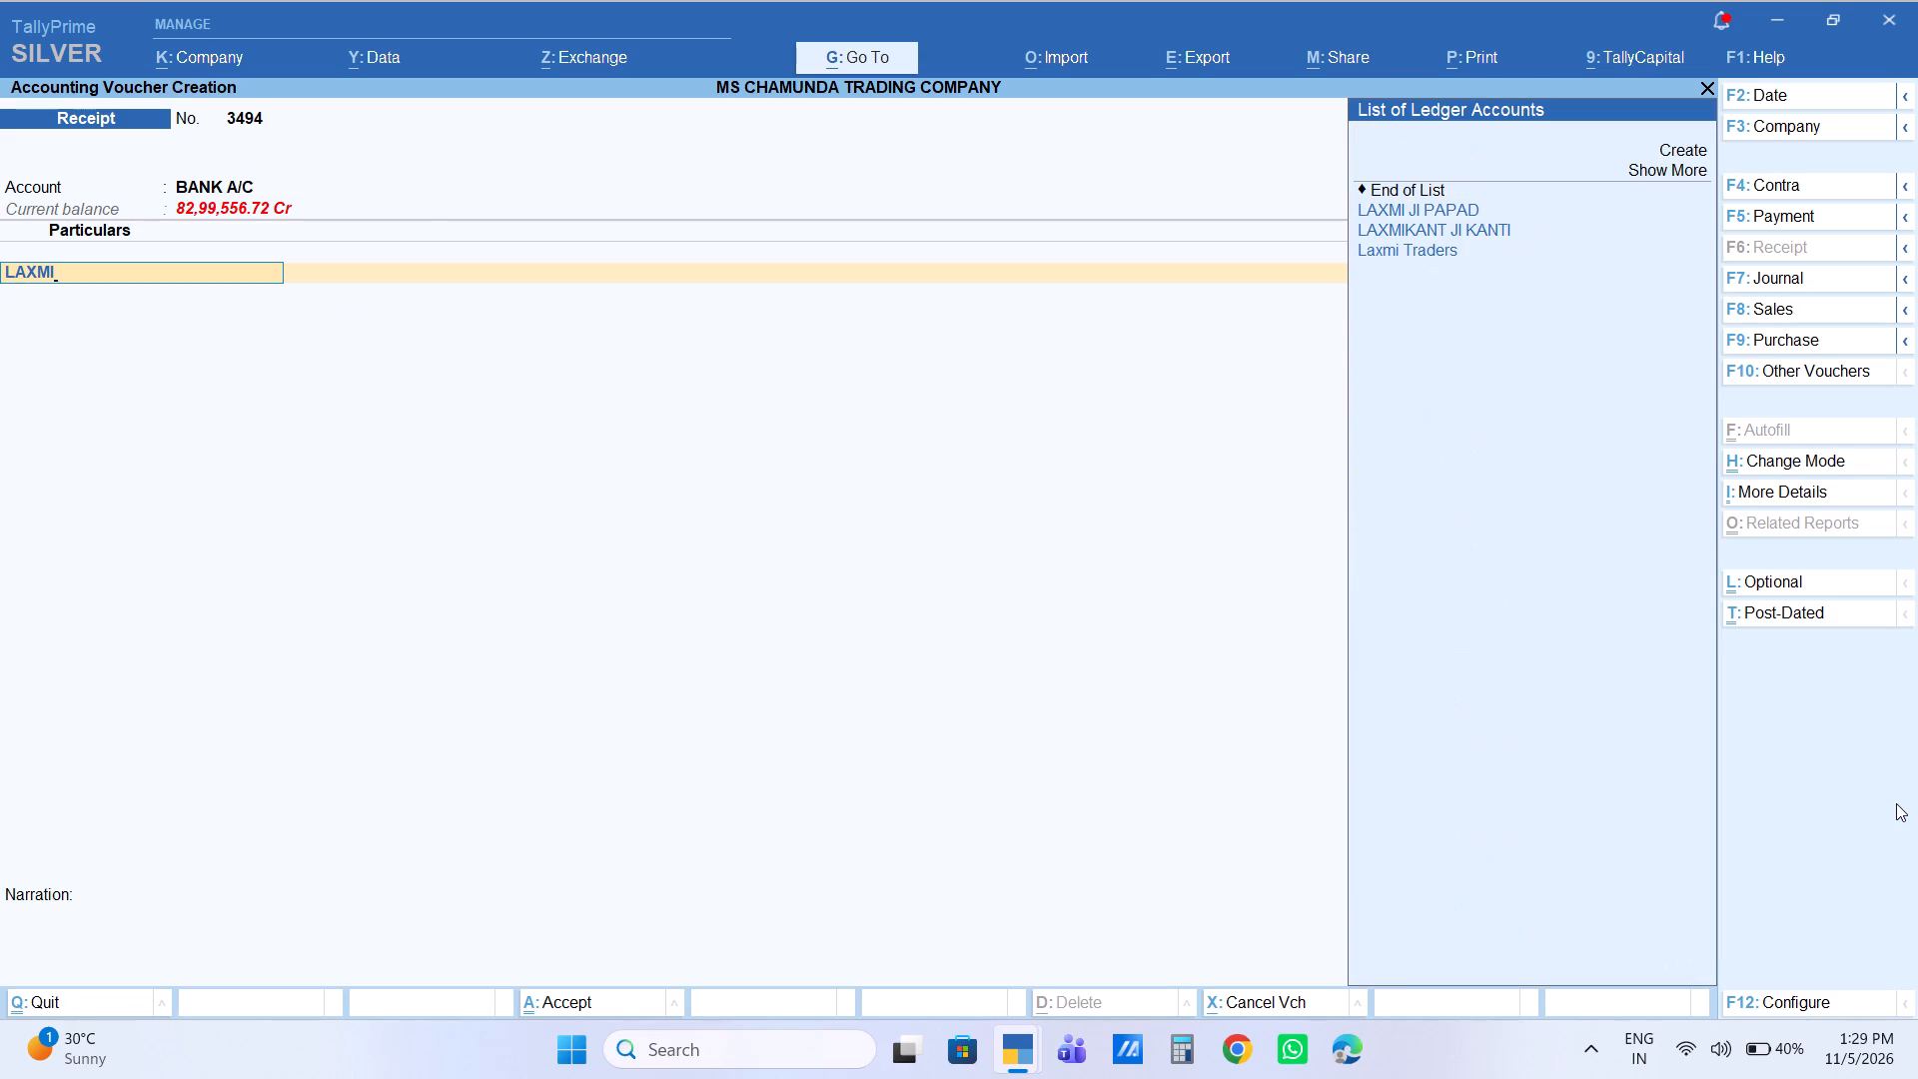
{"action": "key", "text": "Down"}
{"action": "key", "text": "Down"}
{"action": "key", "text": "Return"}
{"action": "key", "text": "Return"}
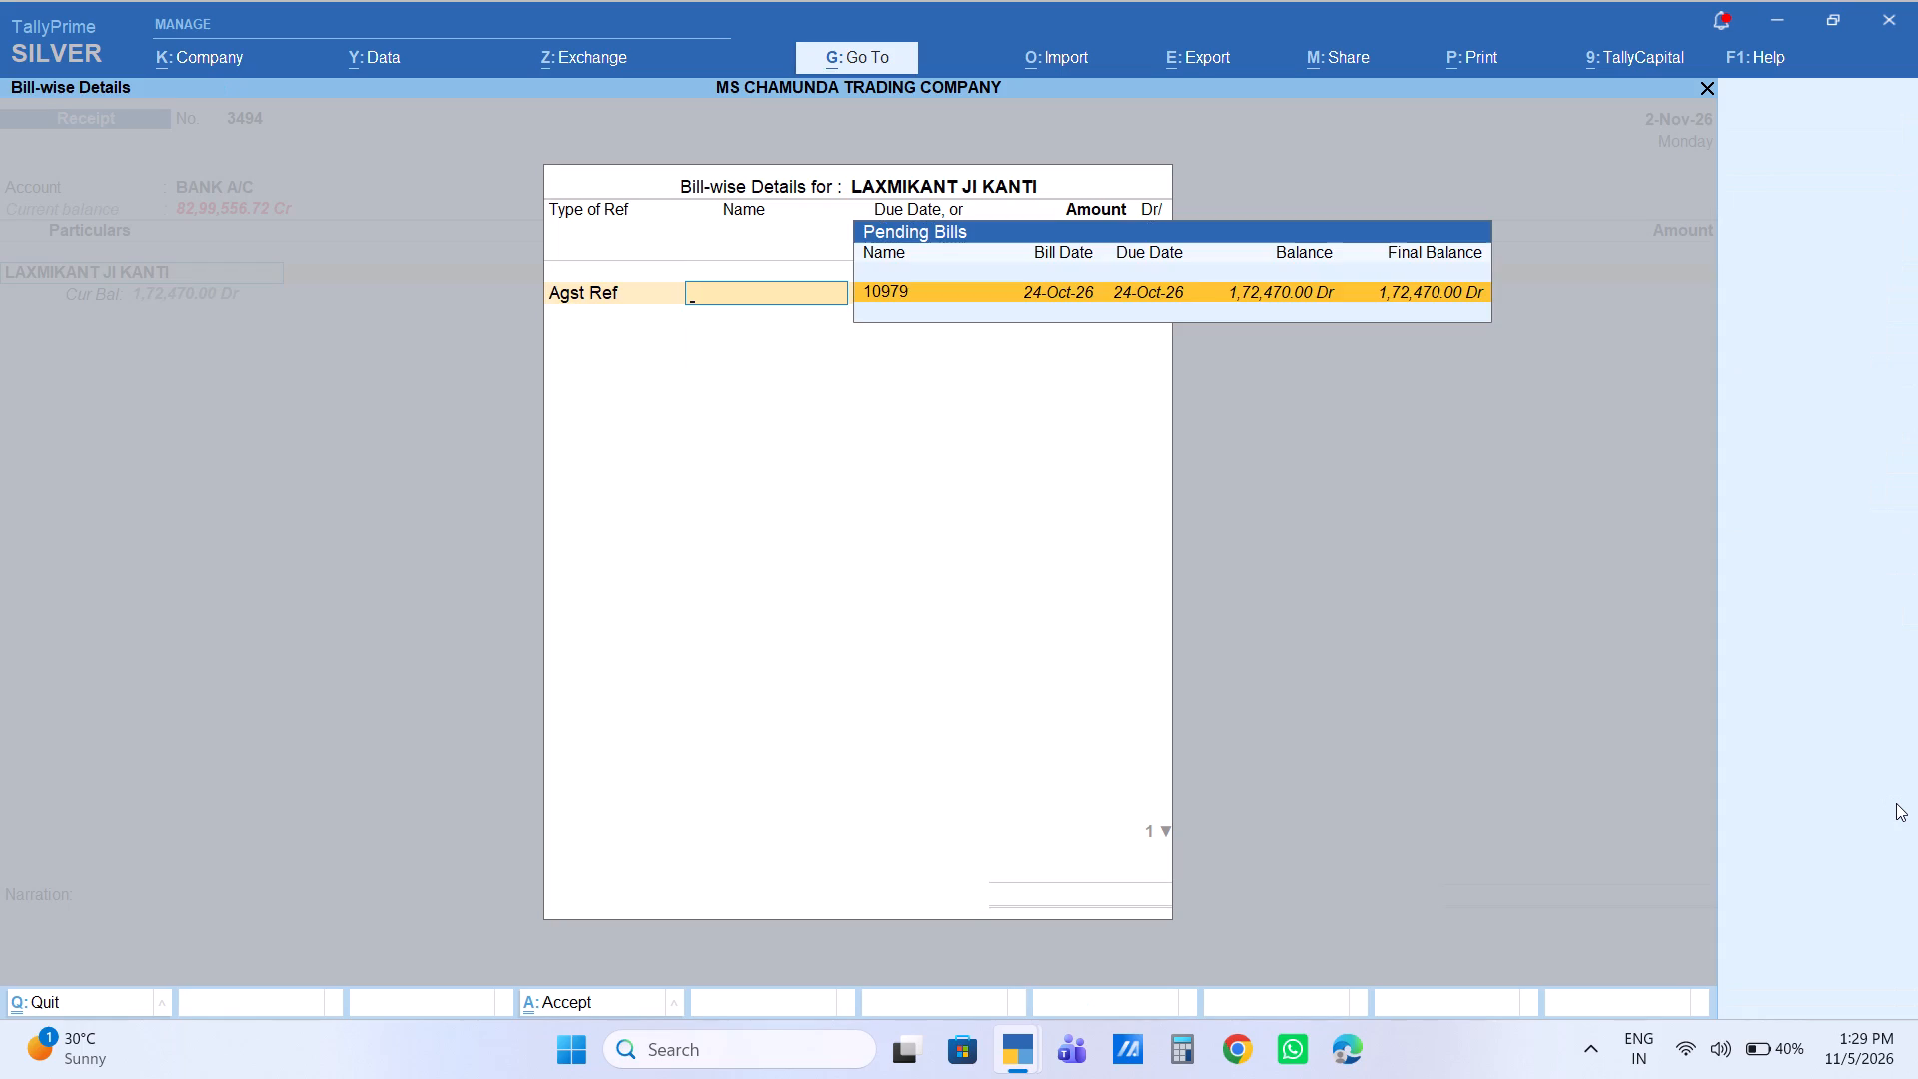
{"action": "key", "text": "Return"}
{"action": "type", "text": "25000"}
{"action": "key", "text": "Return"}
{"action": "key", "text": "Return"}
{"action": "key", "text": "Return"}
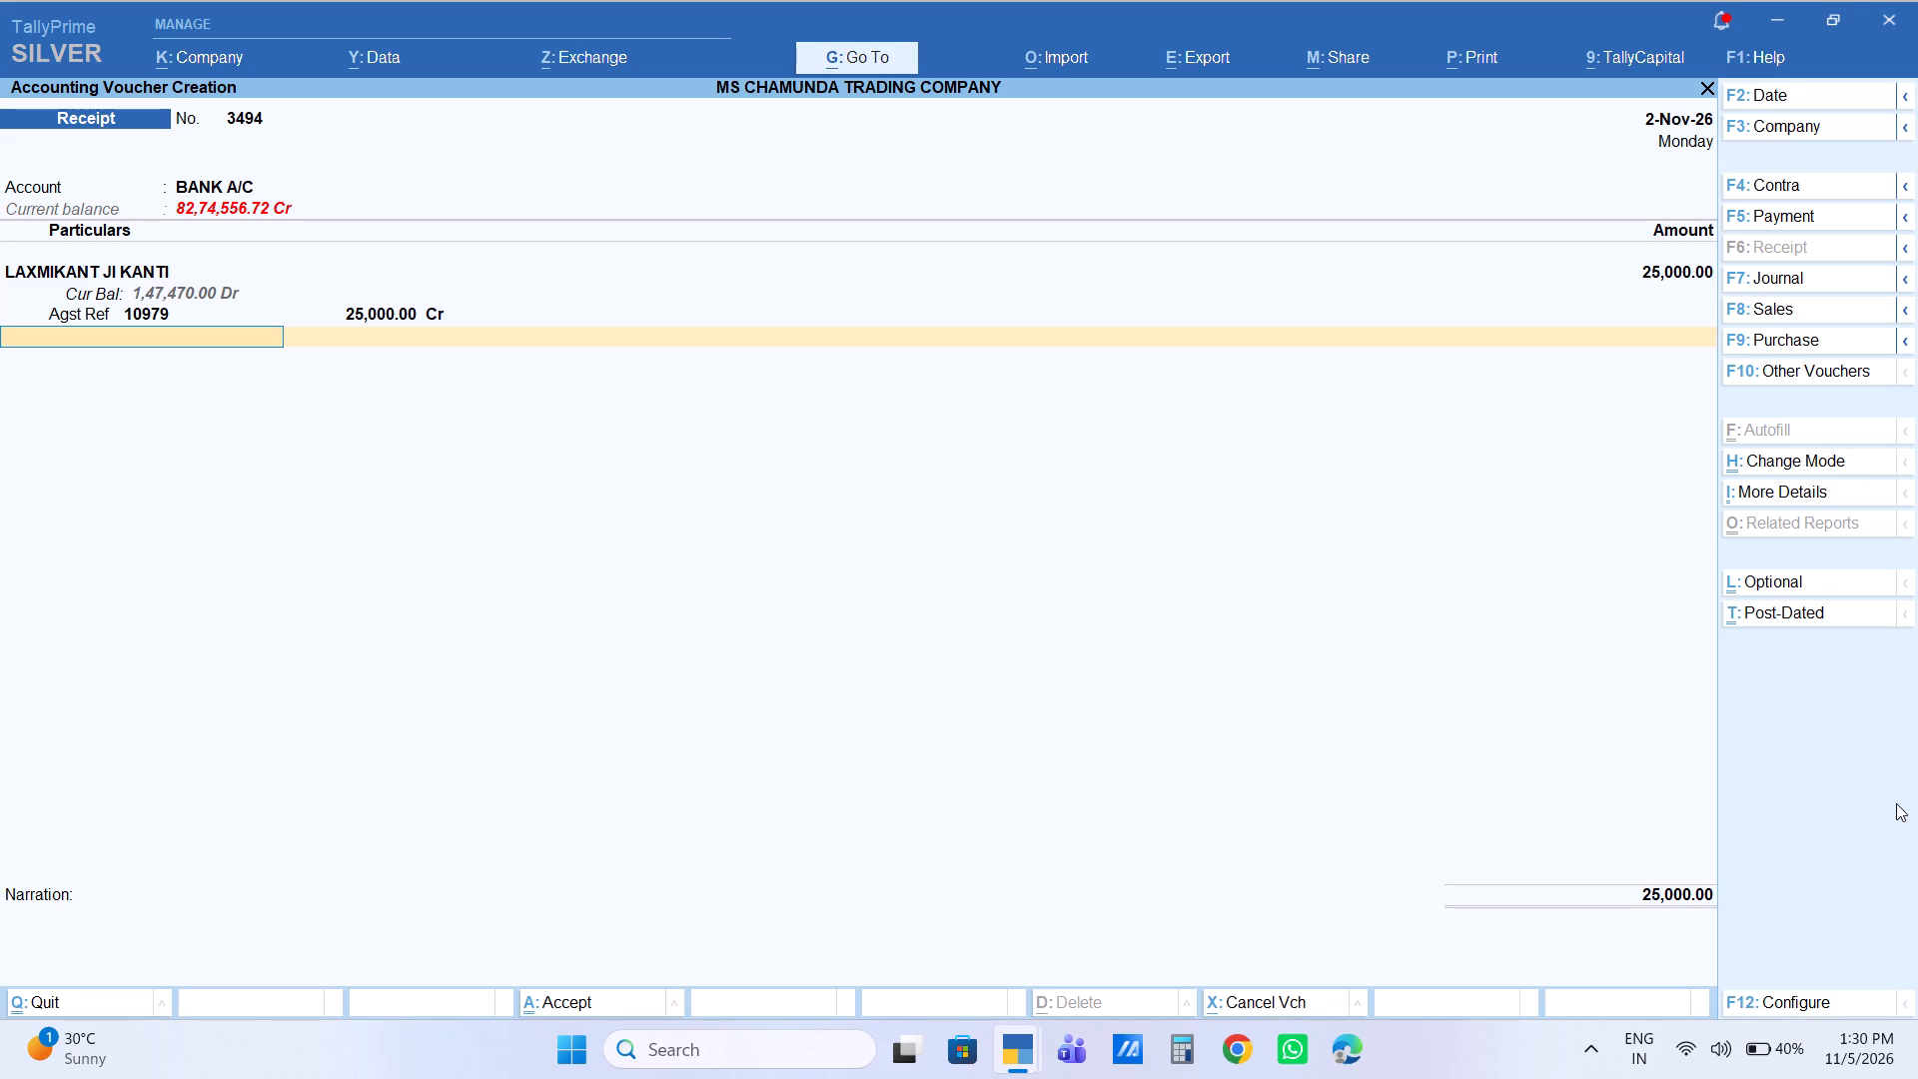
Save the 25,000.00 receipt, leaving its bank allocation details and narration blank.
{"action": "key", "text": "Return"}
{"action": "key", "text": "Return"}
{"action": "key", "text": "Return"}
{"action": "key", "text": "Return"}
{"action": "key", "text": "Return"}
{"action": "key", "text": "Return"}
{"action": "key", "text": "Return"}
{"action": "key", "text": "Return"}
{"action": "key", "text": "Return"}
{"action": "key", "text": "Return"}
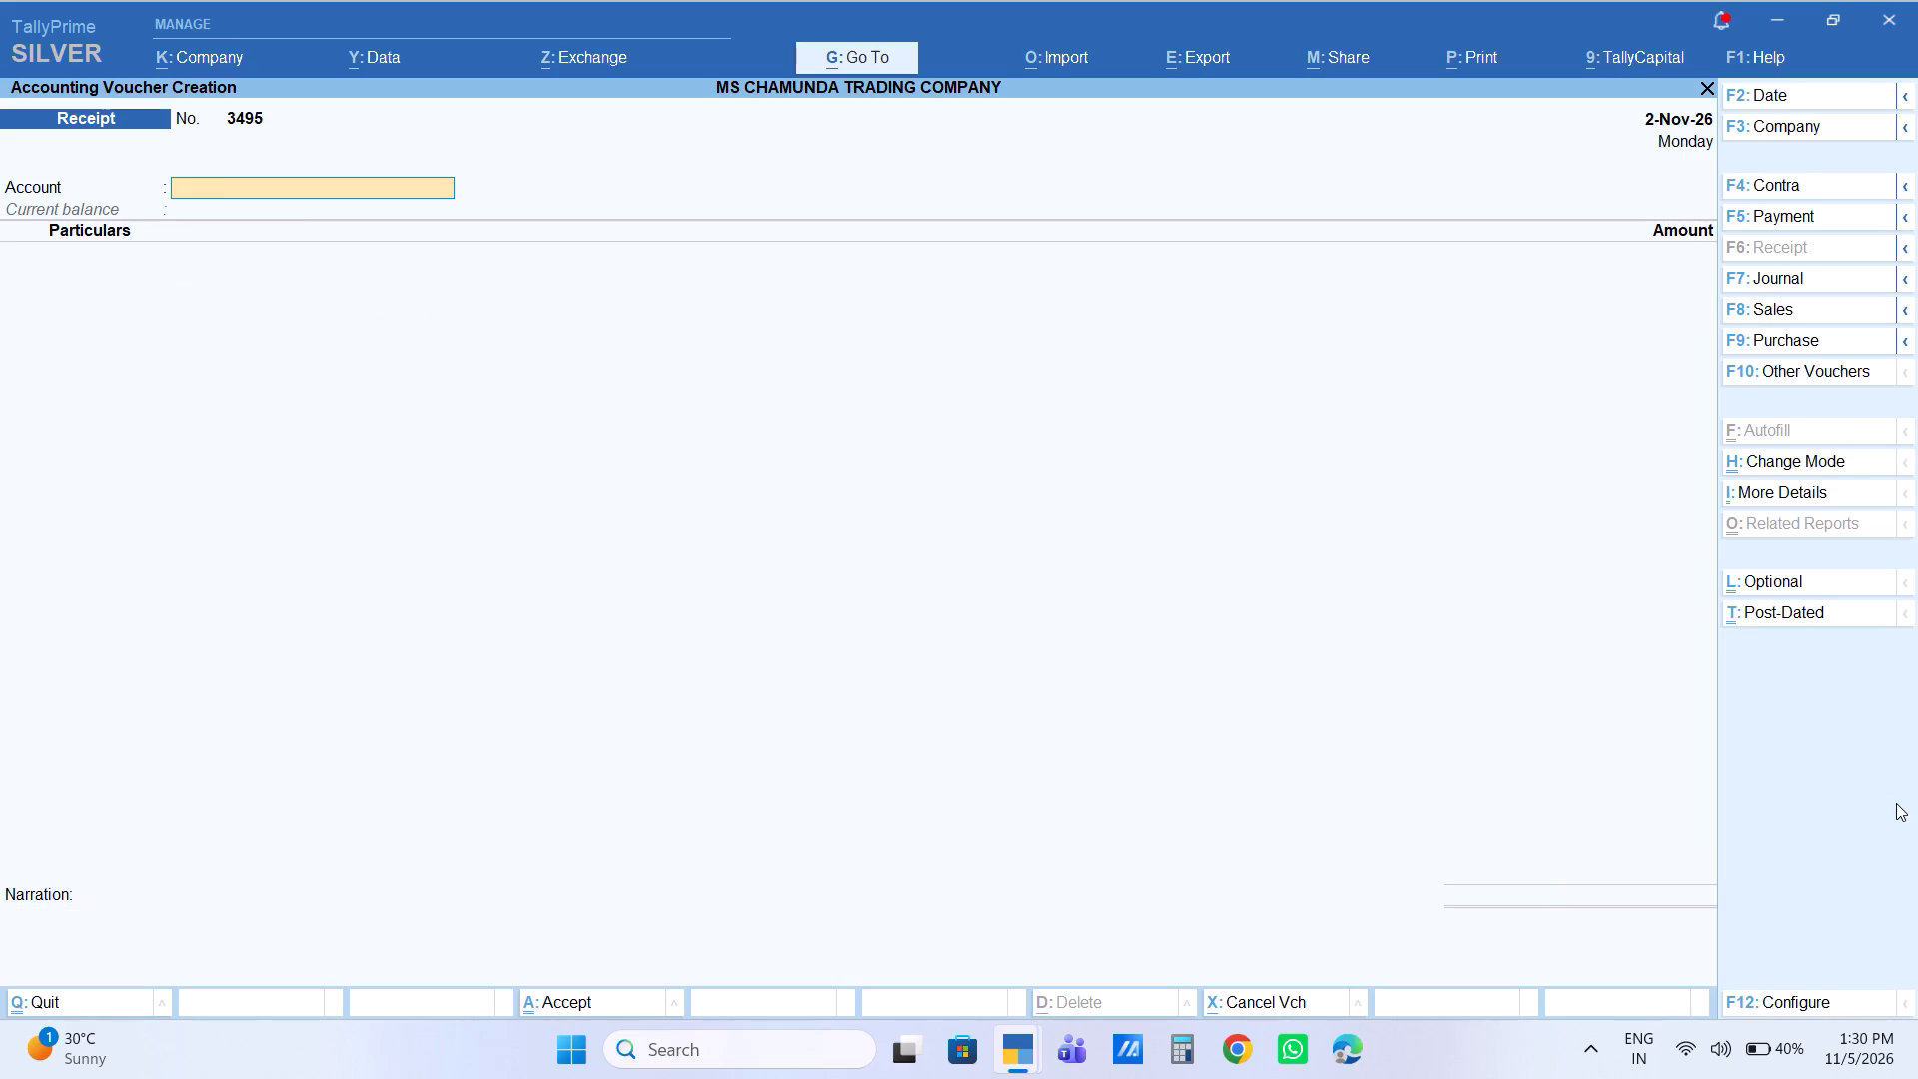
{"action": "key", "text": "Return"}
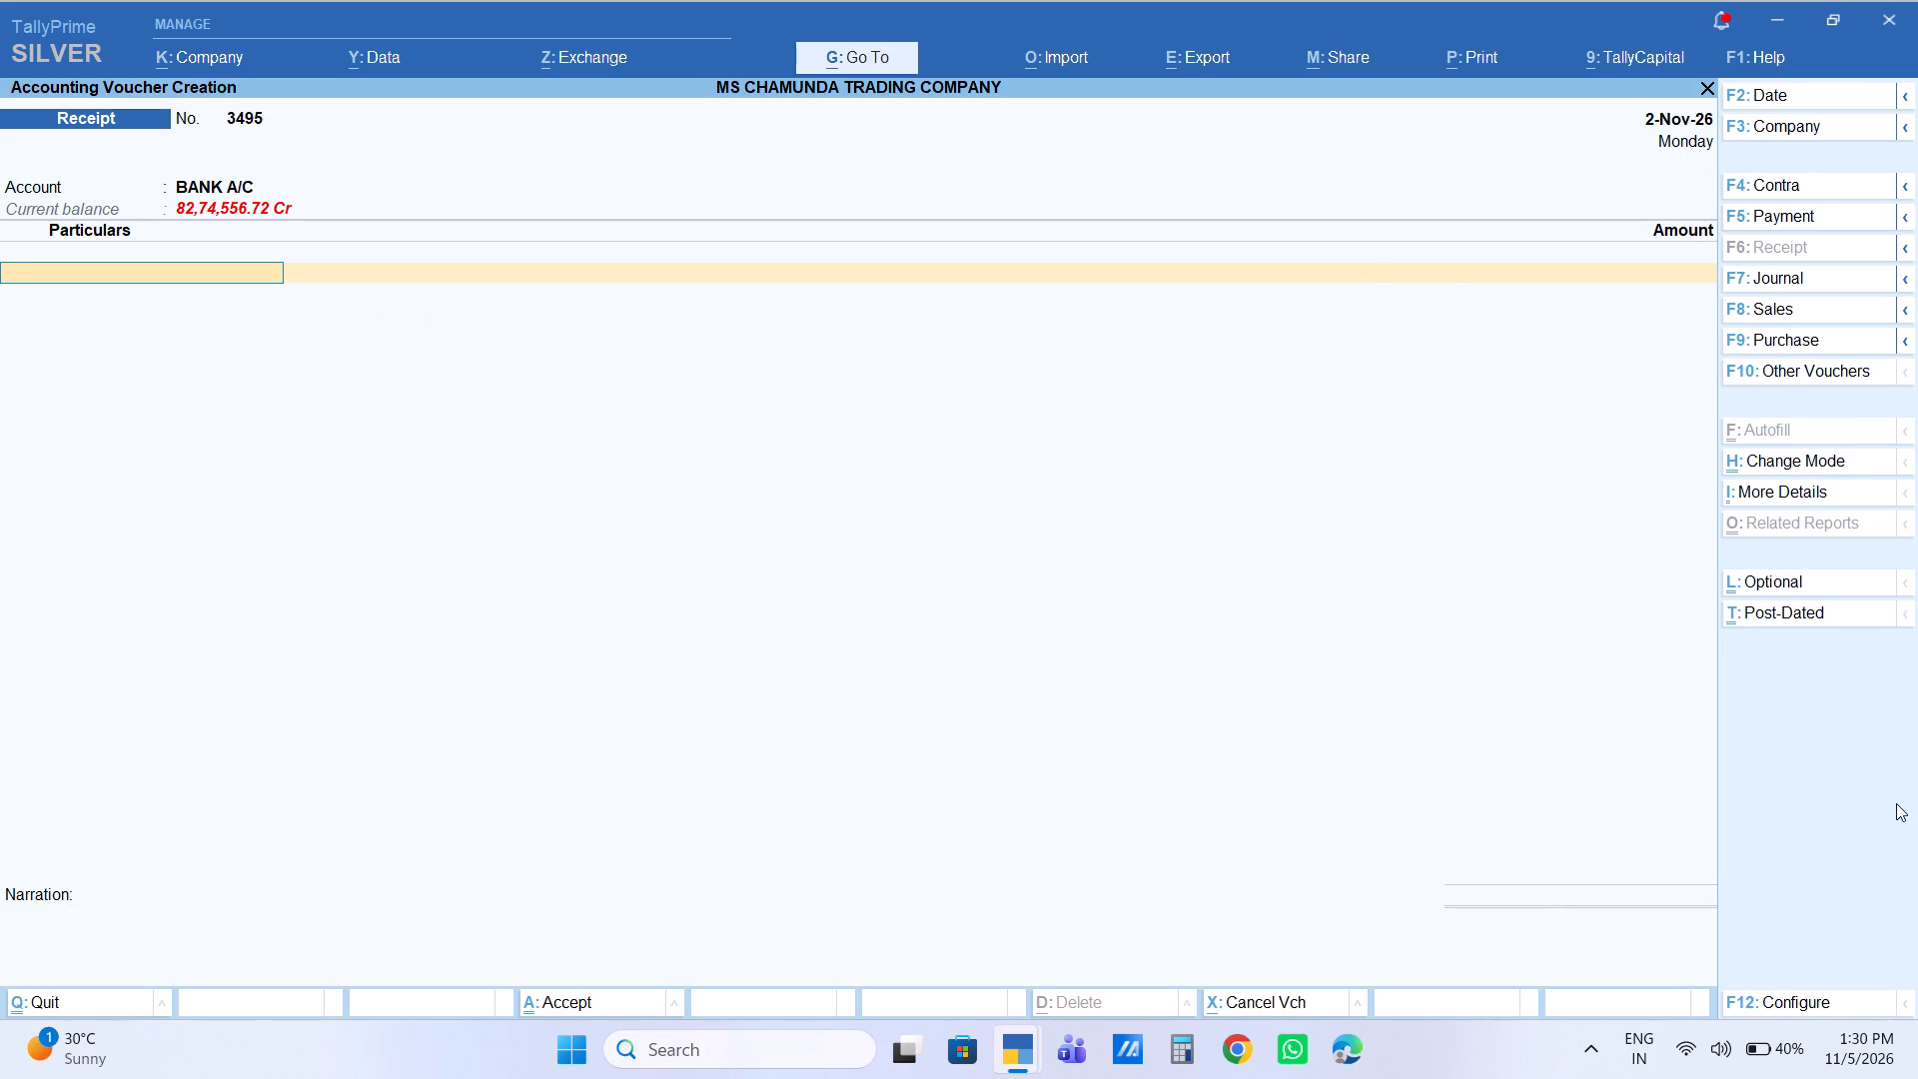
{"action": "type", "text": "MINT"}
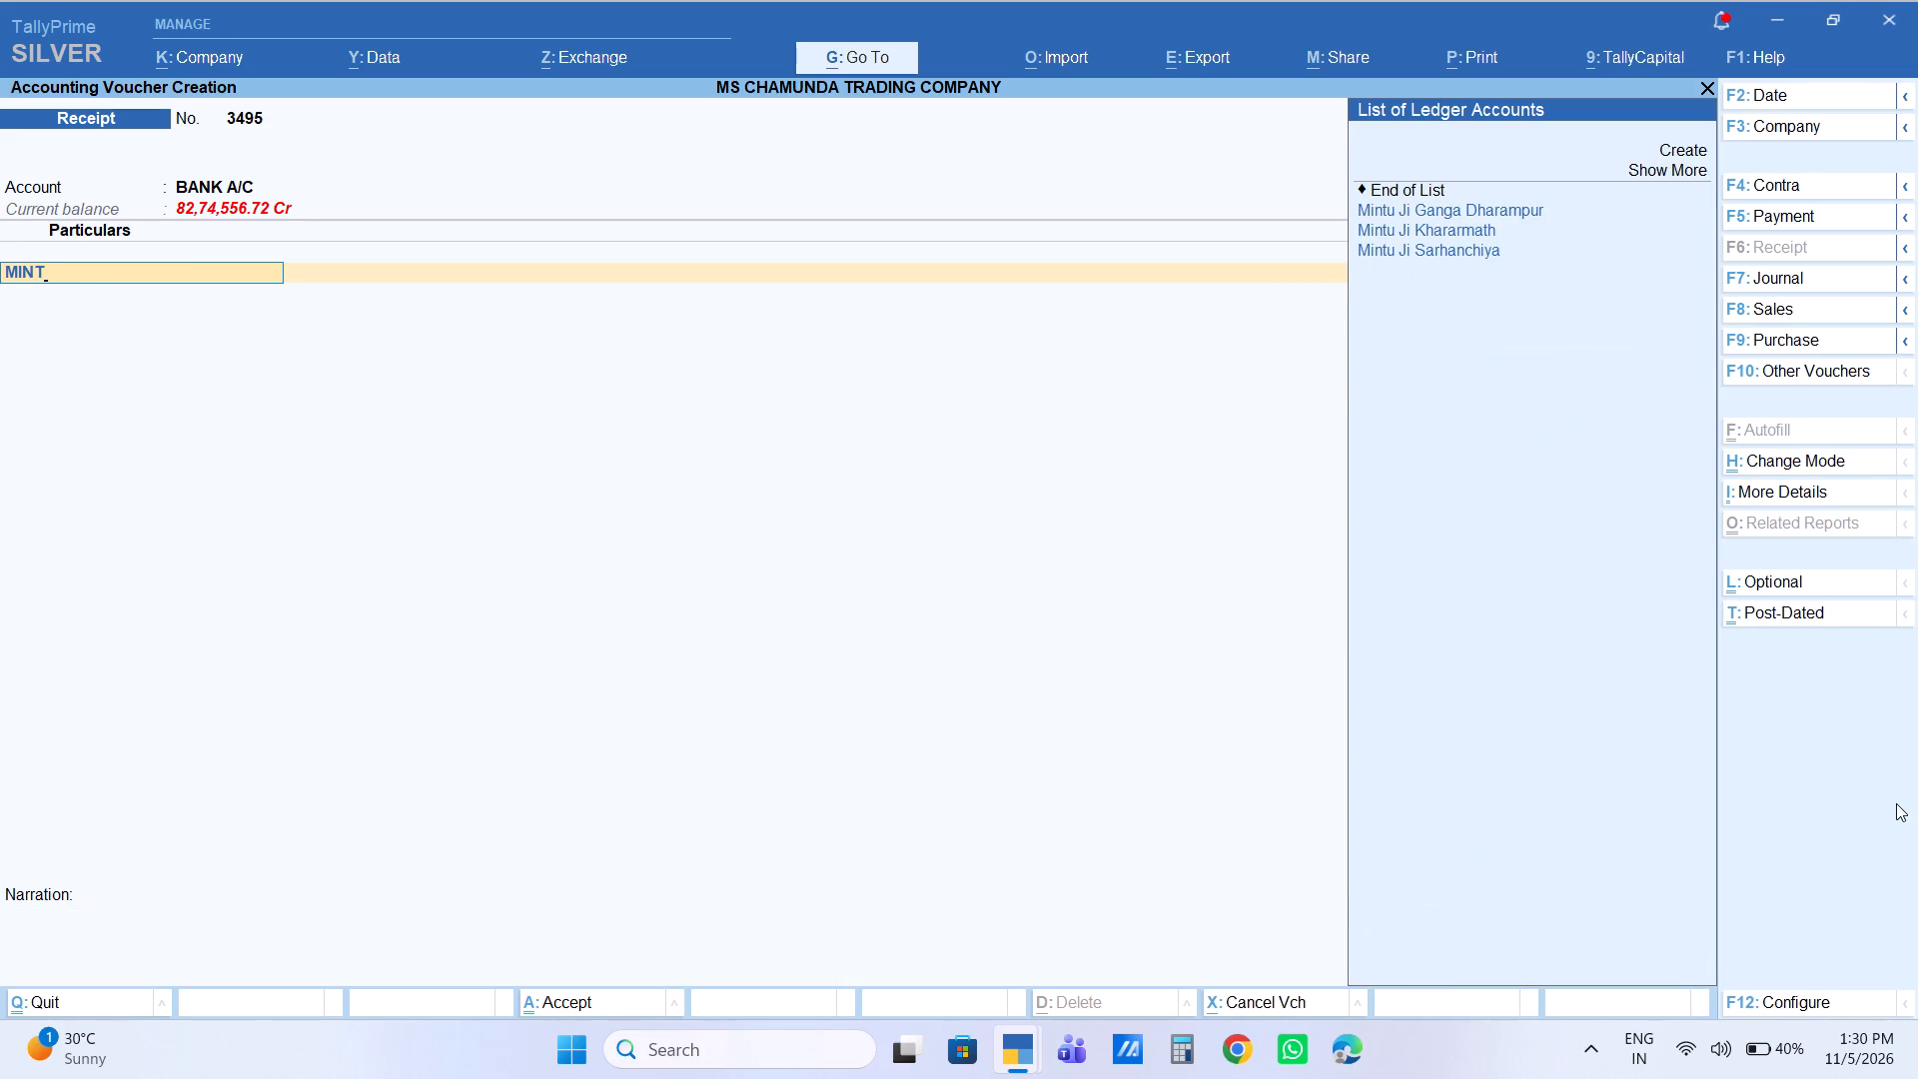
{"action": "key", "text": "Down"}
{"action": "key", "text": "Down"}
{"action": "key", "text": "Down"}
{"action": "key", "text": "Return"}
{"action": "key", "text": "Return"}
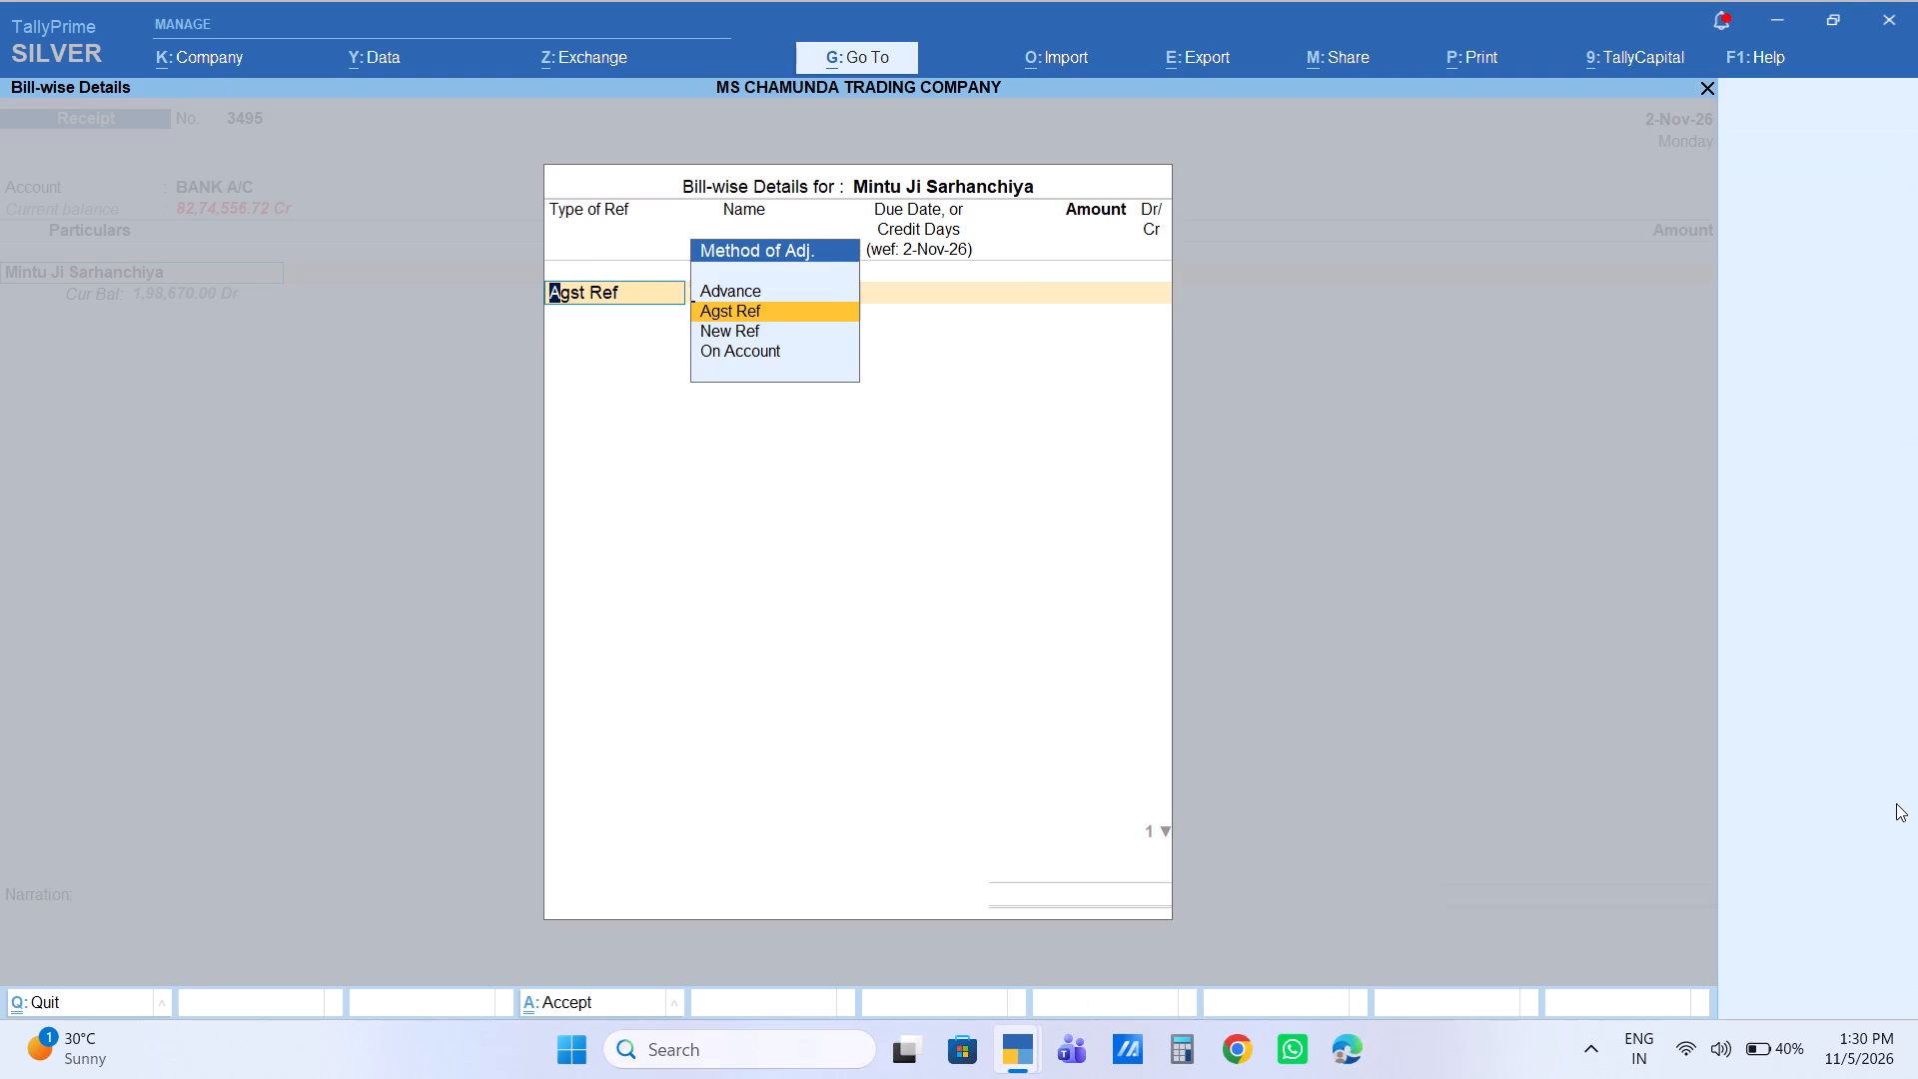
{"action": "key", "text": "Return"}
{"action": "type", "text": "50000"}
{"action": "key", "text": "BackSpace"}
{"action": "key", "text": "Return"}
{"action": "key", "text": "Return"}
{"action": "key", "text": "Return"}
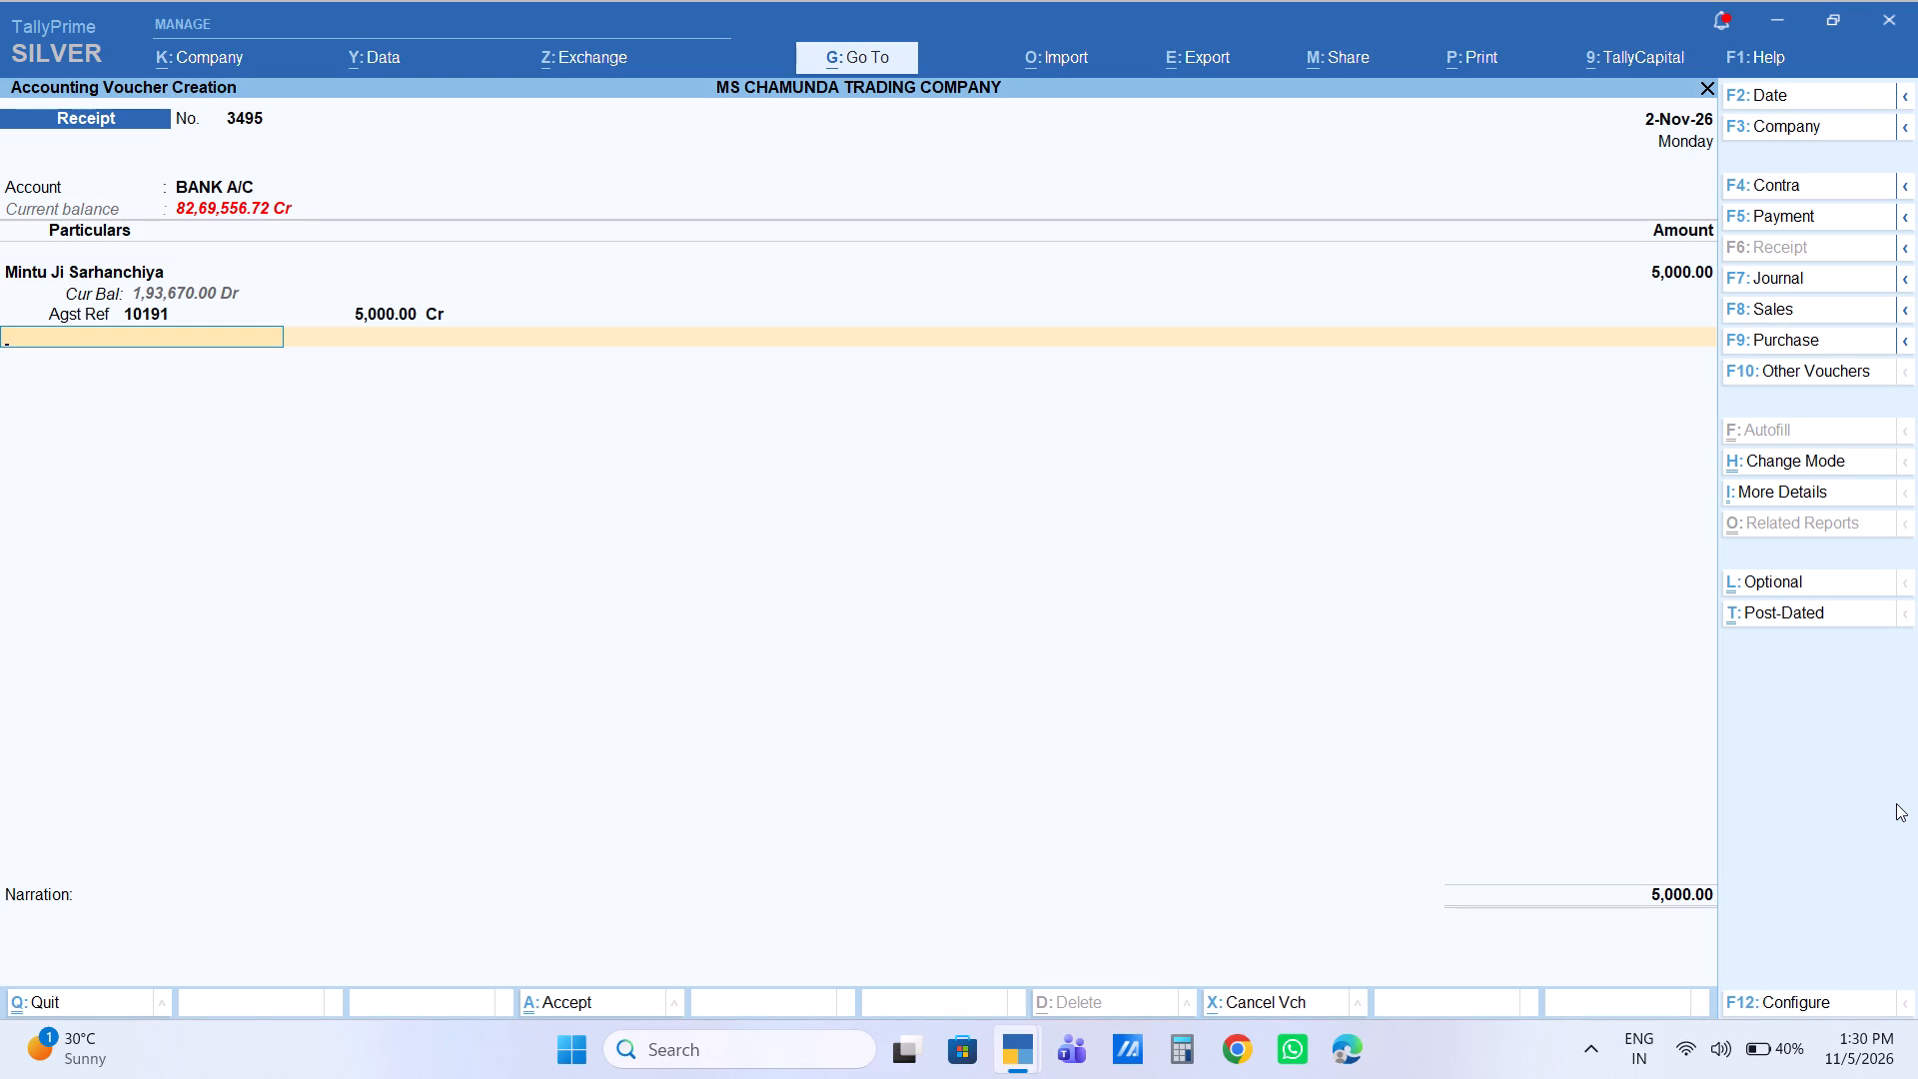
Save the 5,000.00 receipt, leaving its bank allocation details and narration blank.
{"action": "key", "text": "Return"}
{"action": "key", "text": "Return"}
{"action": "key", "text": "Return"}
{"action": "key", "text": "Return"}
{"action": "key", "text": "Return"}
{"action": "key", "text": "Return"}
{"action": "key", "text": "Return"}
{"action": "key", "text": "Return"}
{"action": "key", "text": "Return"}
{"action": "key", "text": "Return"}
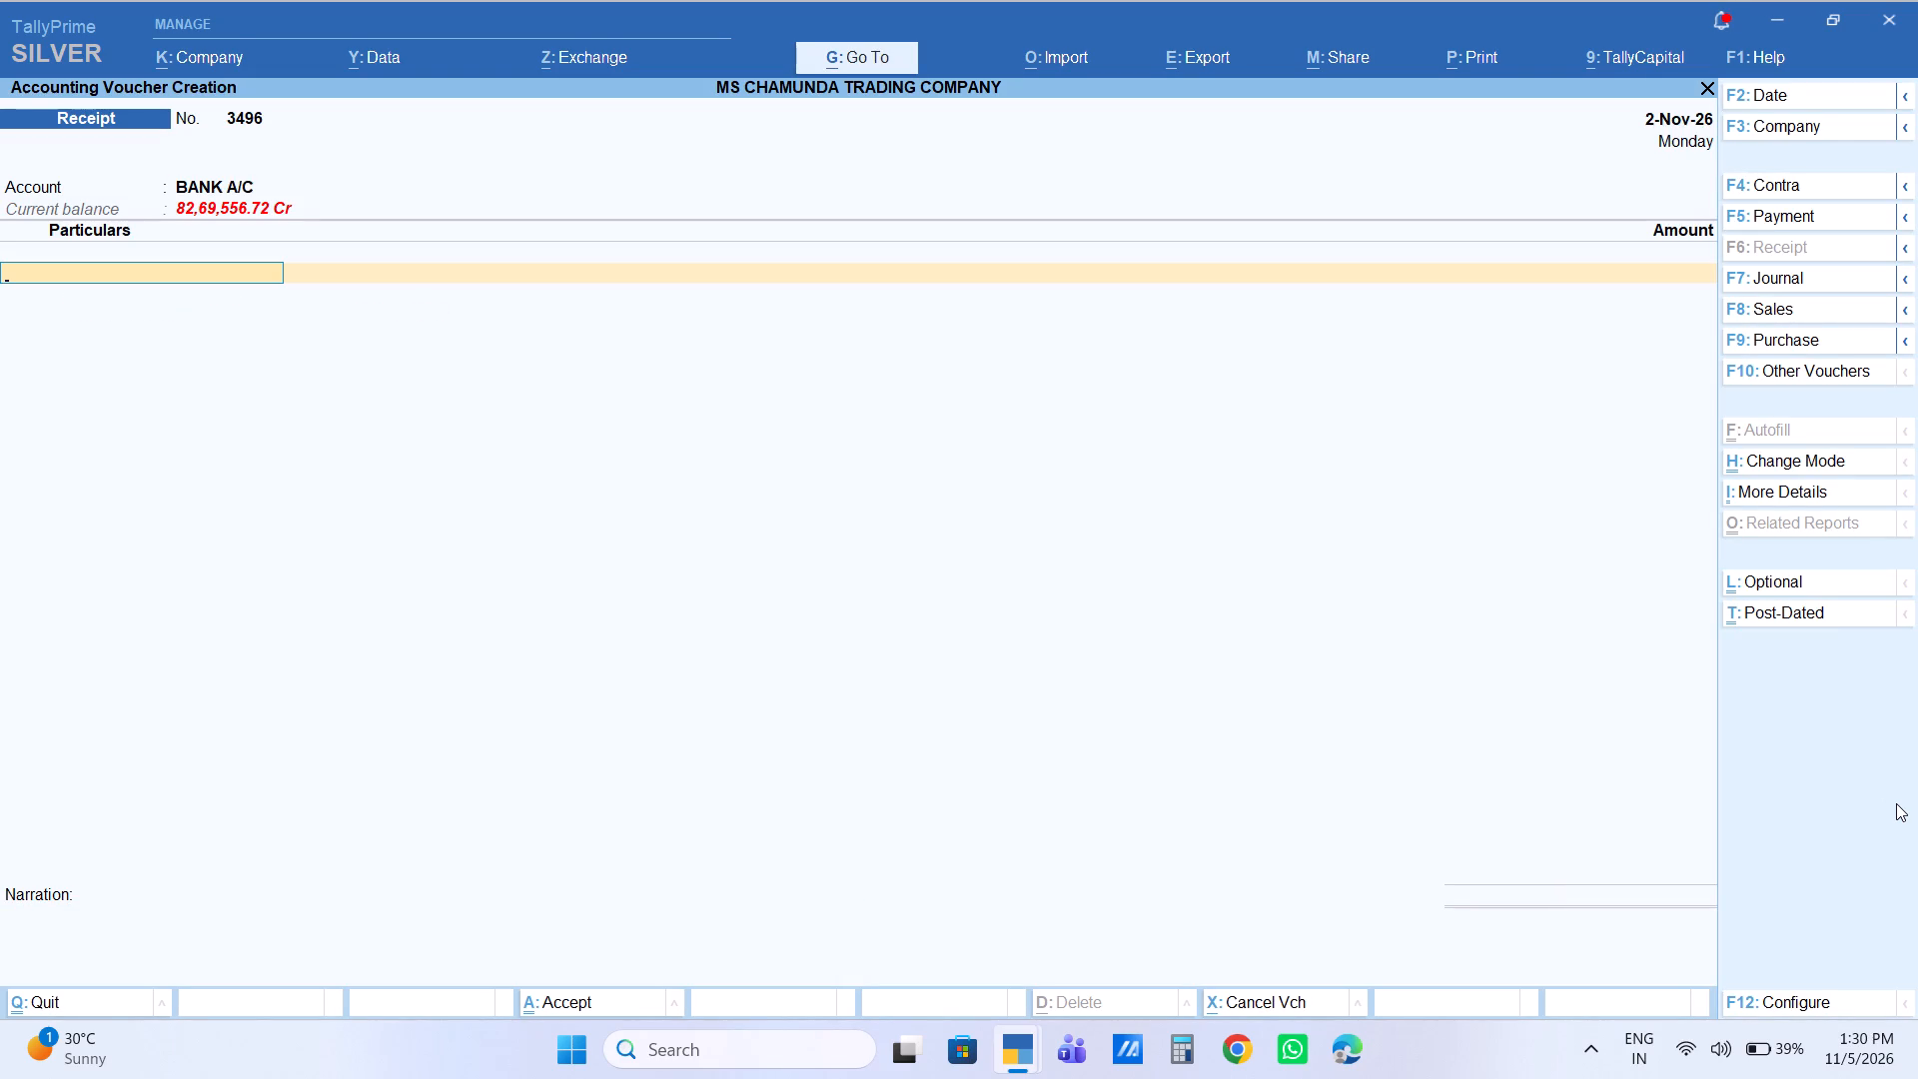
{"action": "key", "text": "Return"}
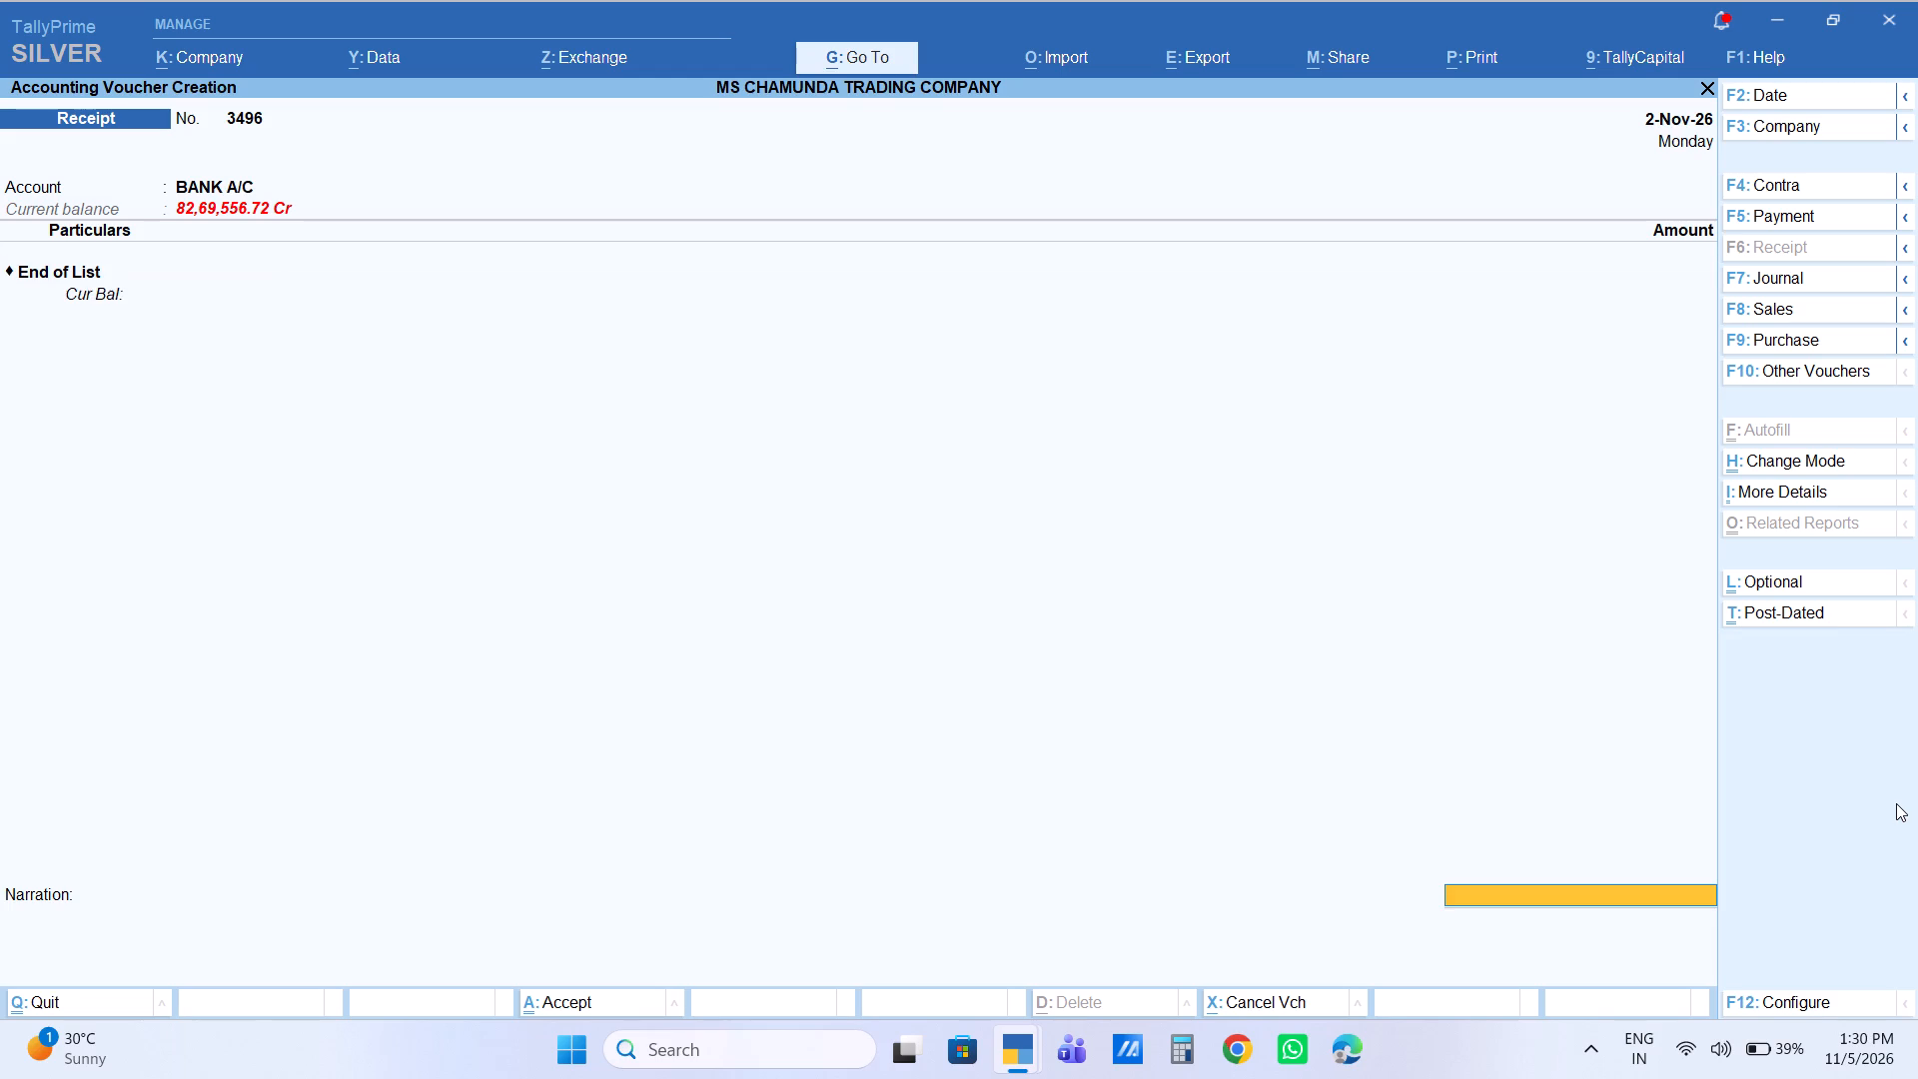
{"action": "key", "text": "BackSpace"}
{"action": "key", "text": "c"}
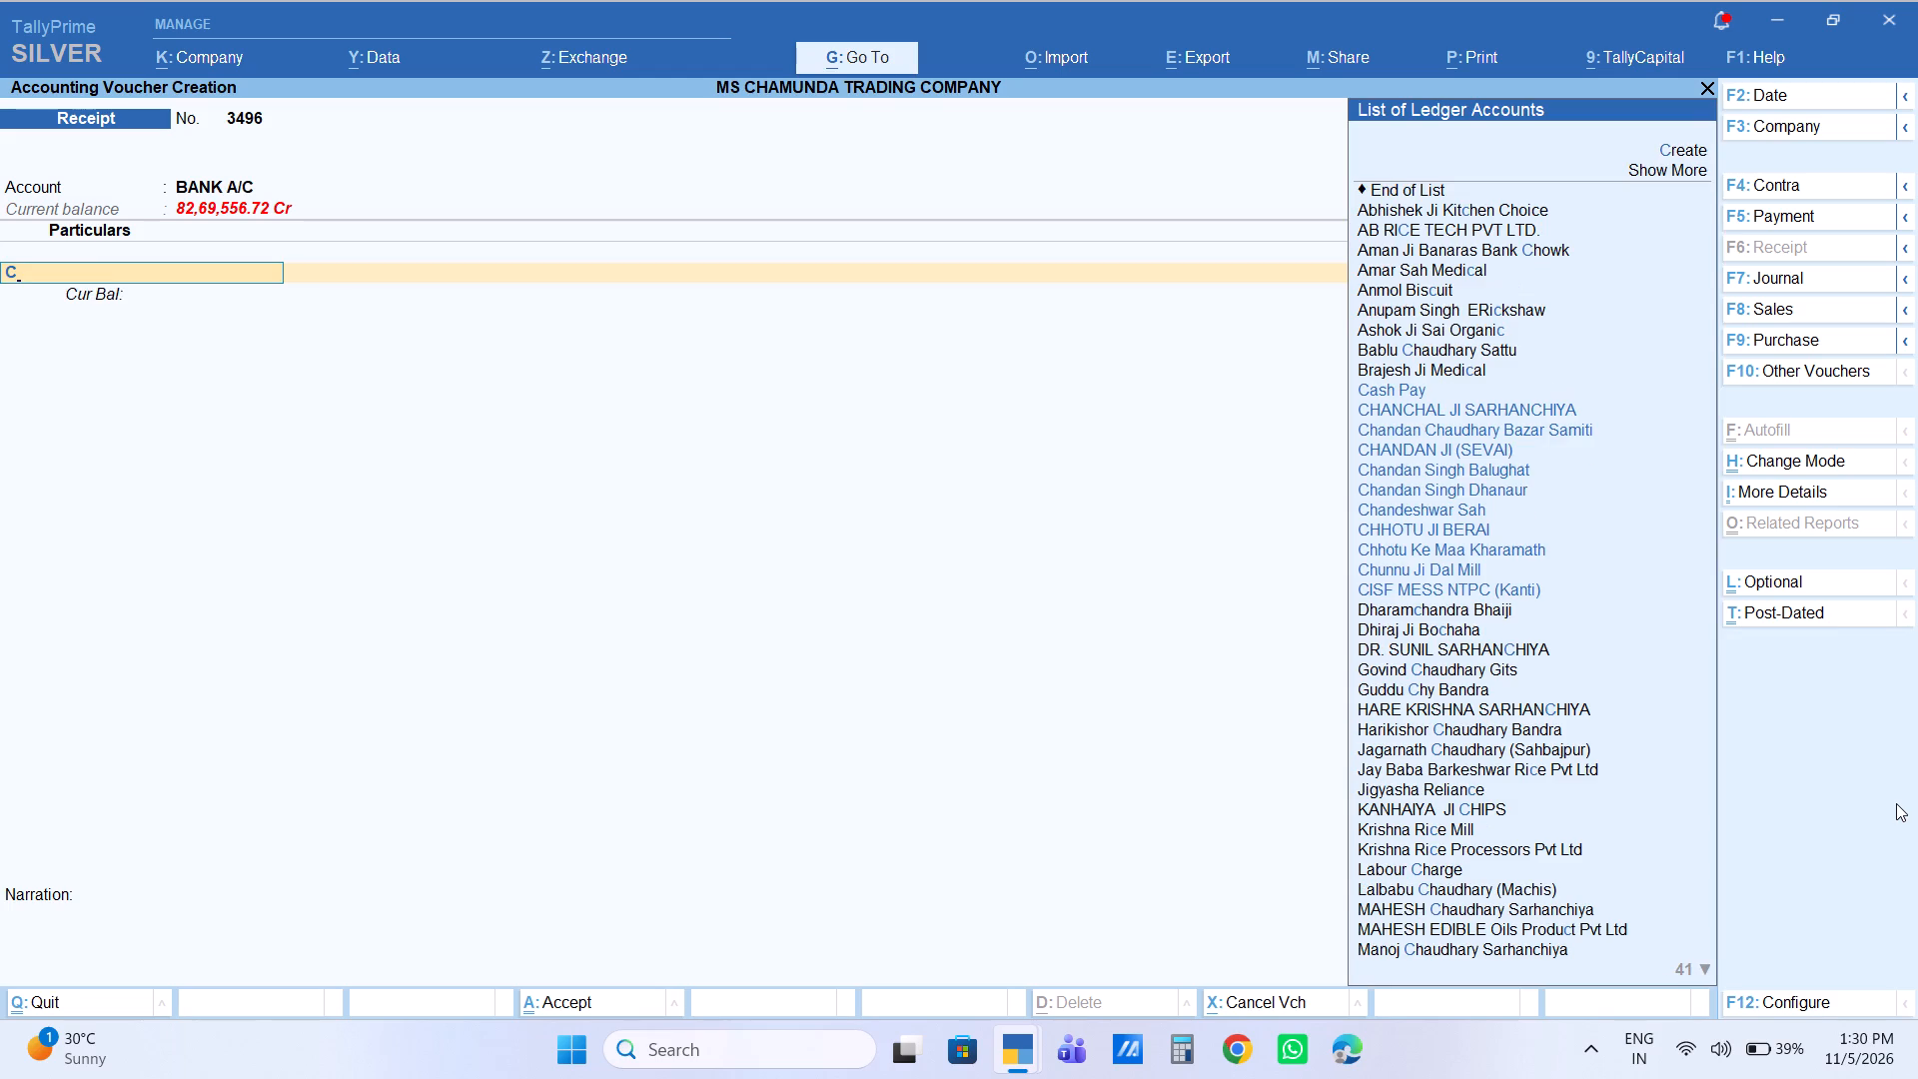
{"action": "type", "text": "HANCHA"}
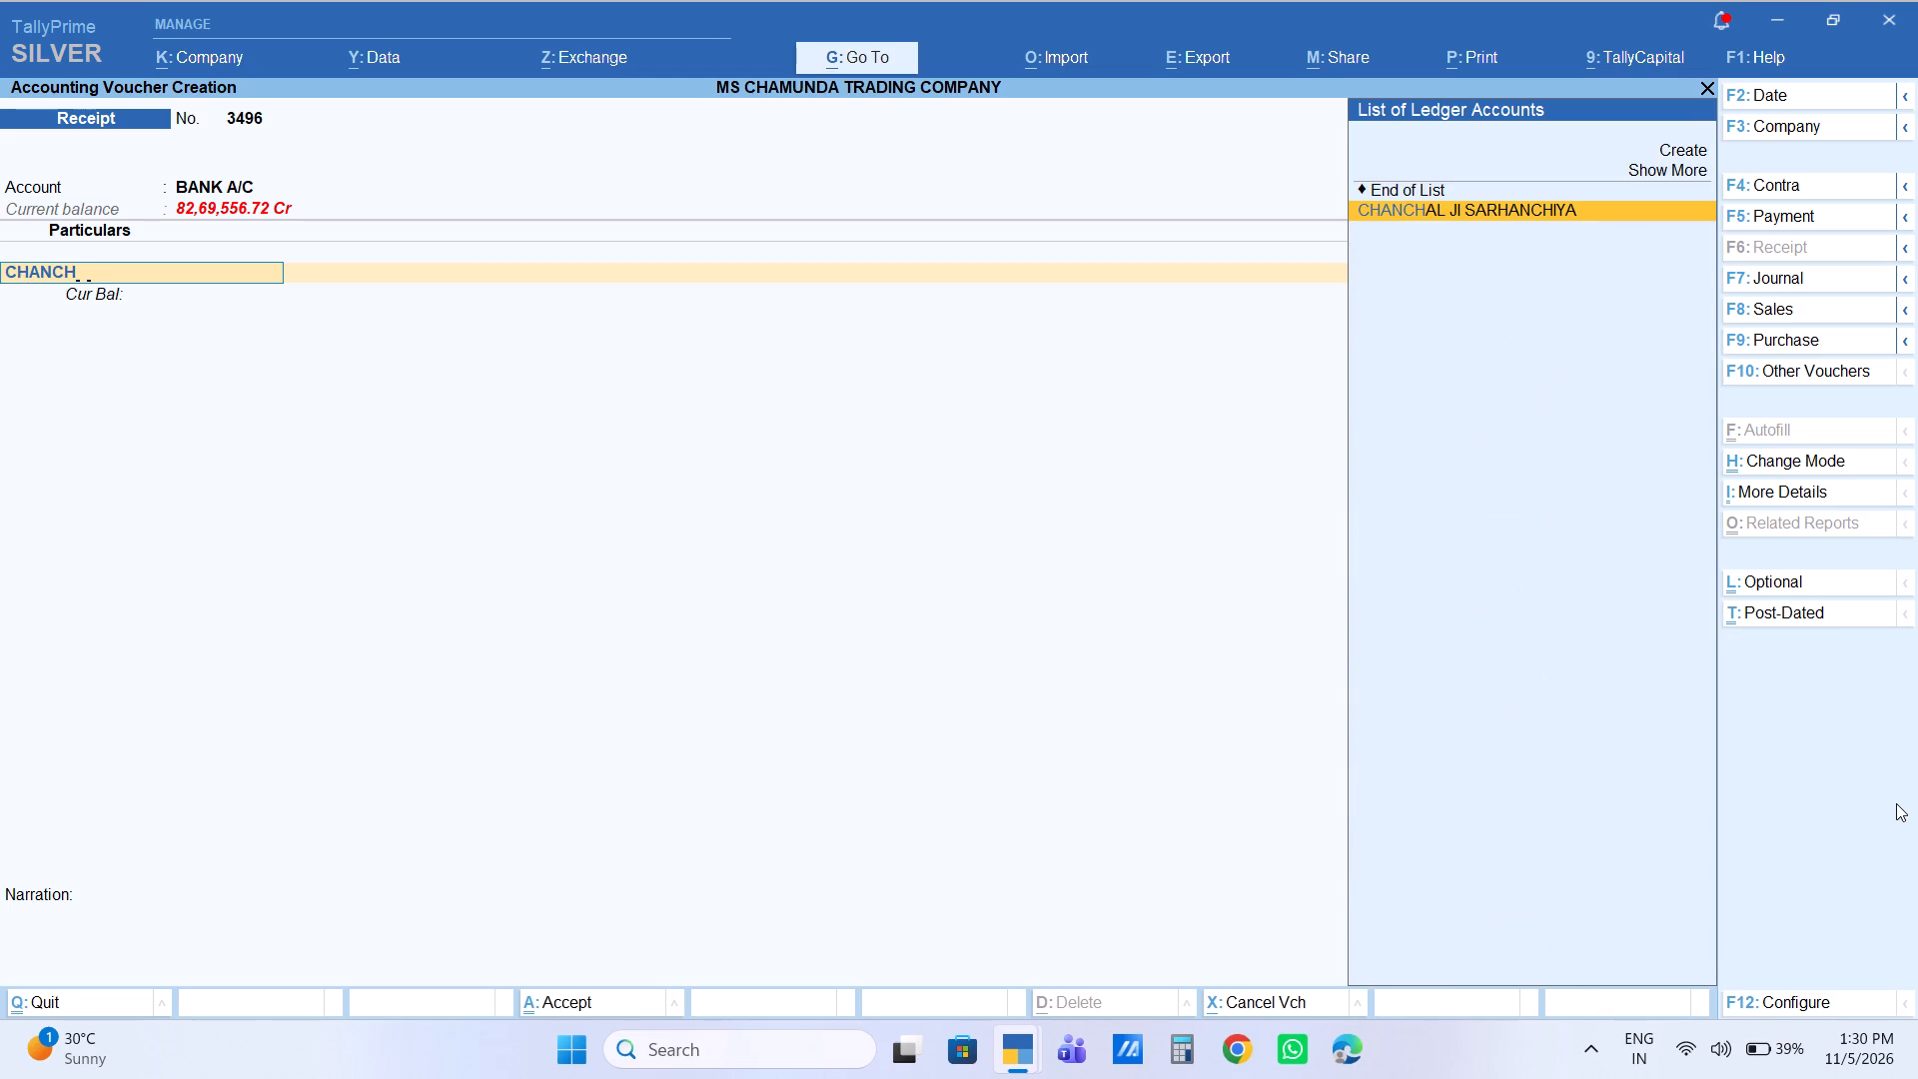
{"action": "key", "text": "Return"}
{"action": "key", "text": "Return"}
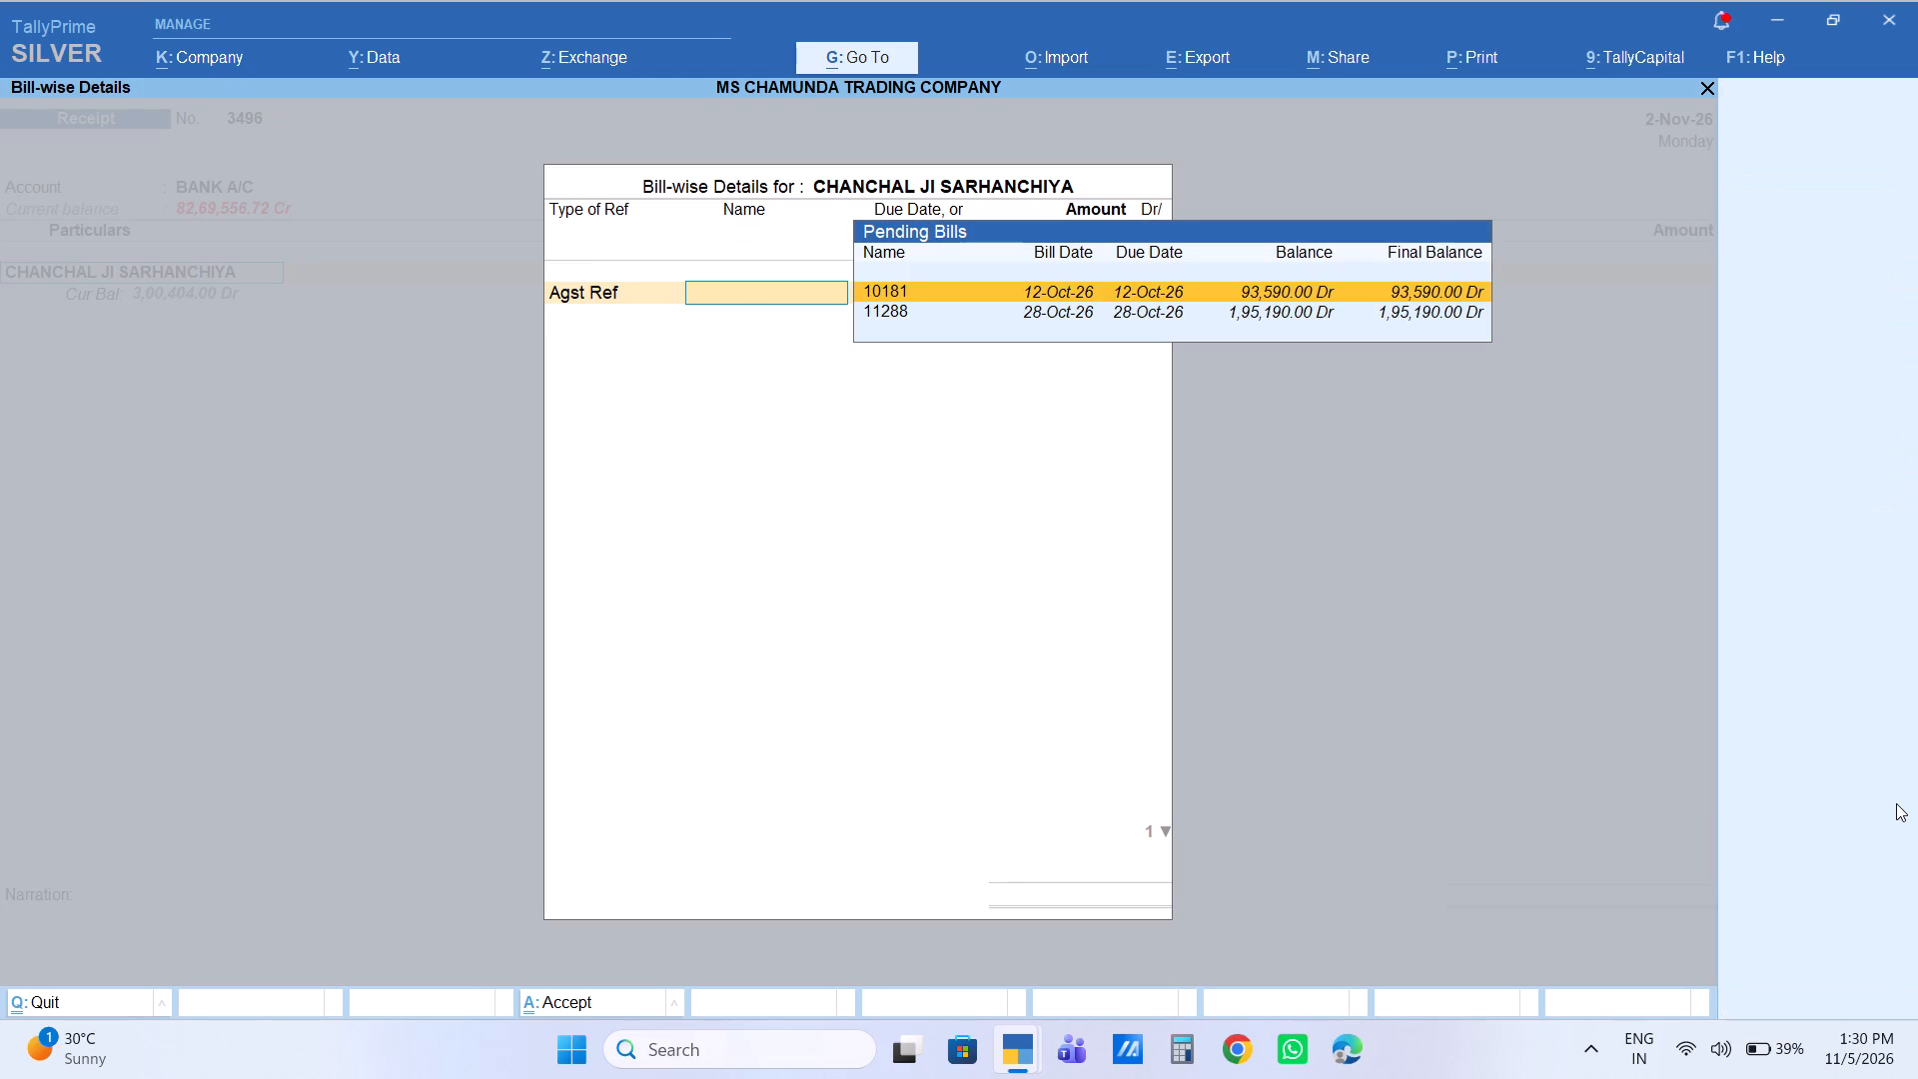
{"action": "key", "text": "Return"}
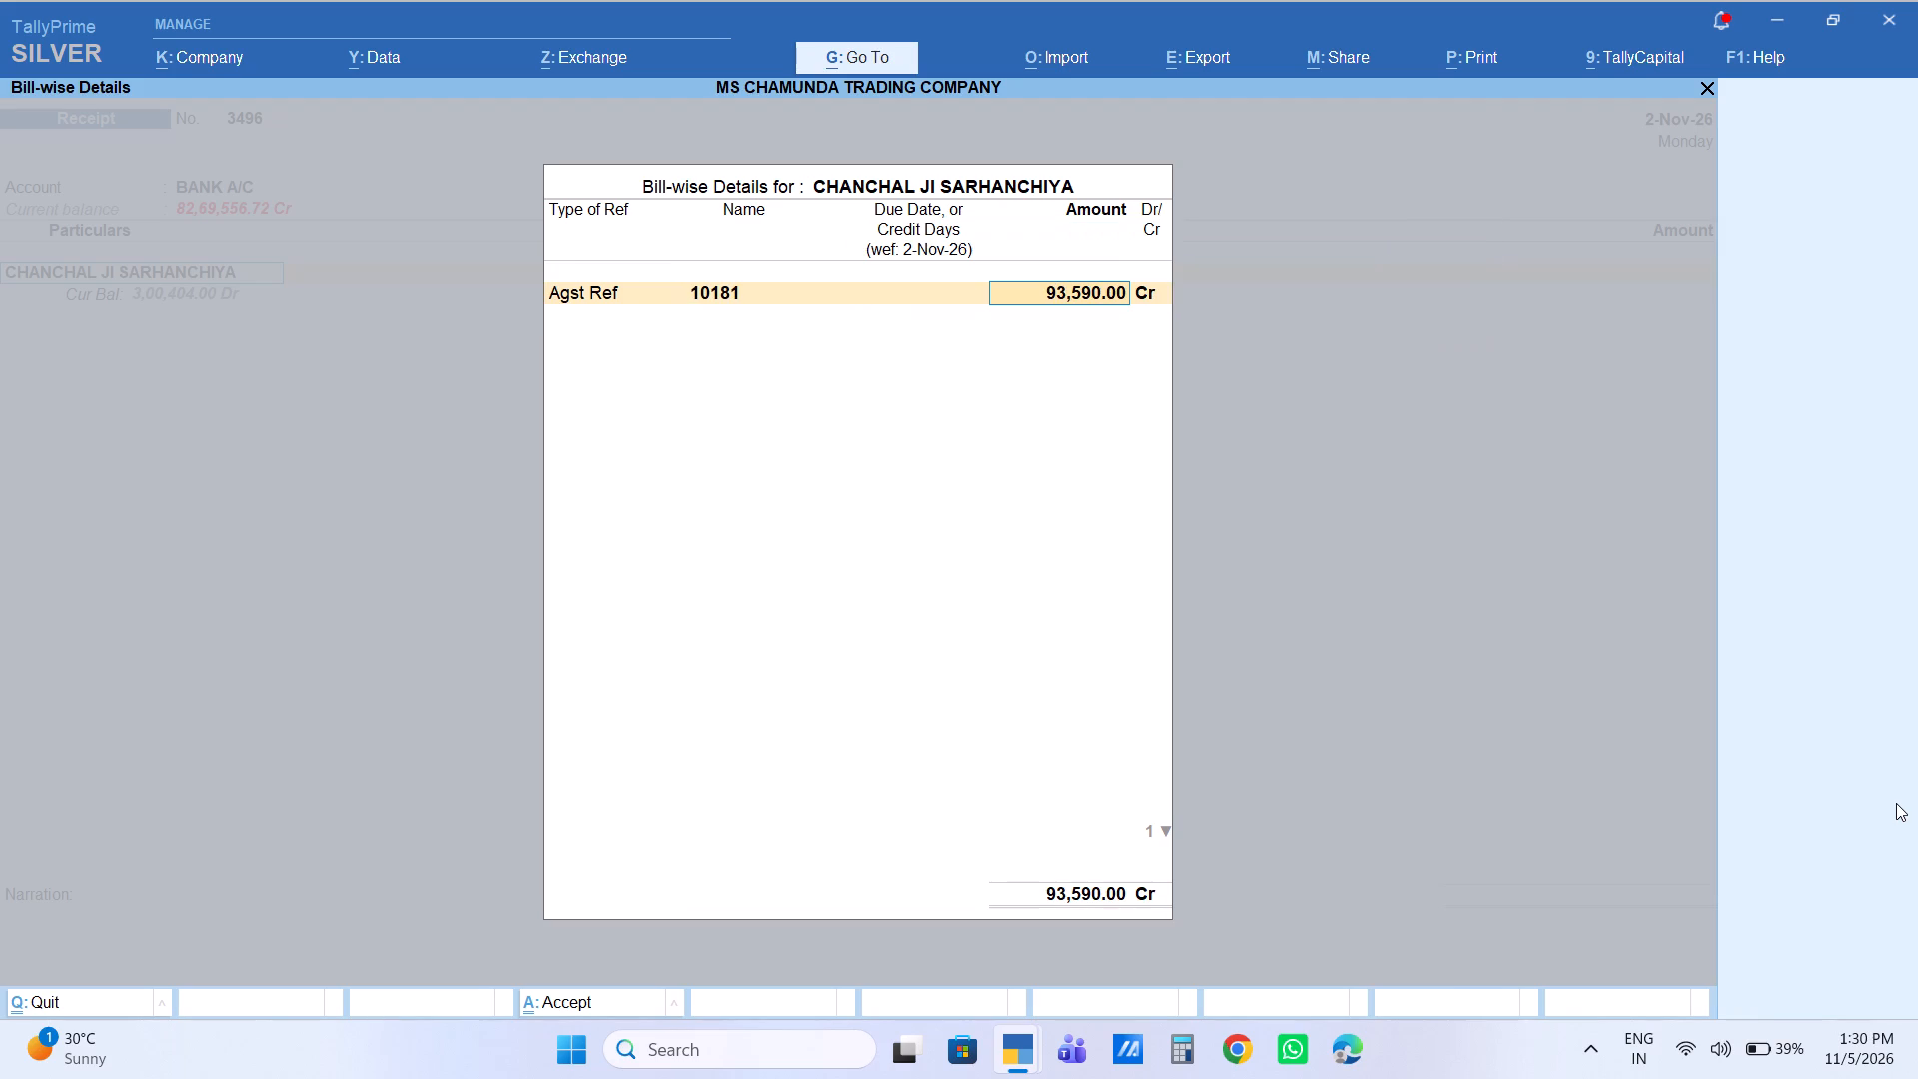
{"action": "type", "text": "25000"}
{"action": "key", "text": "Return"}
{"action": "key", "text": "Return"}
{"action": "key", "text": "Return"}
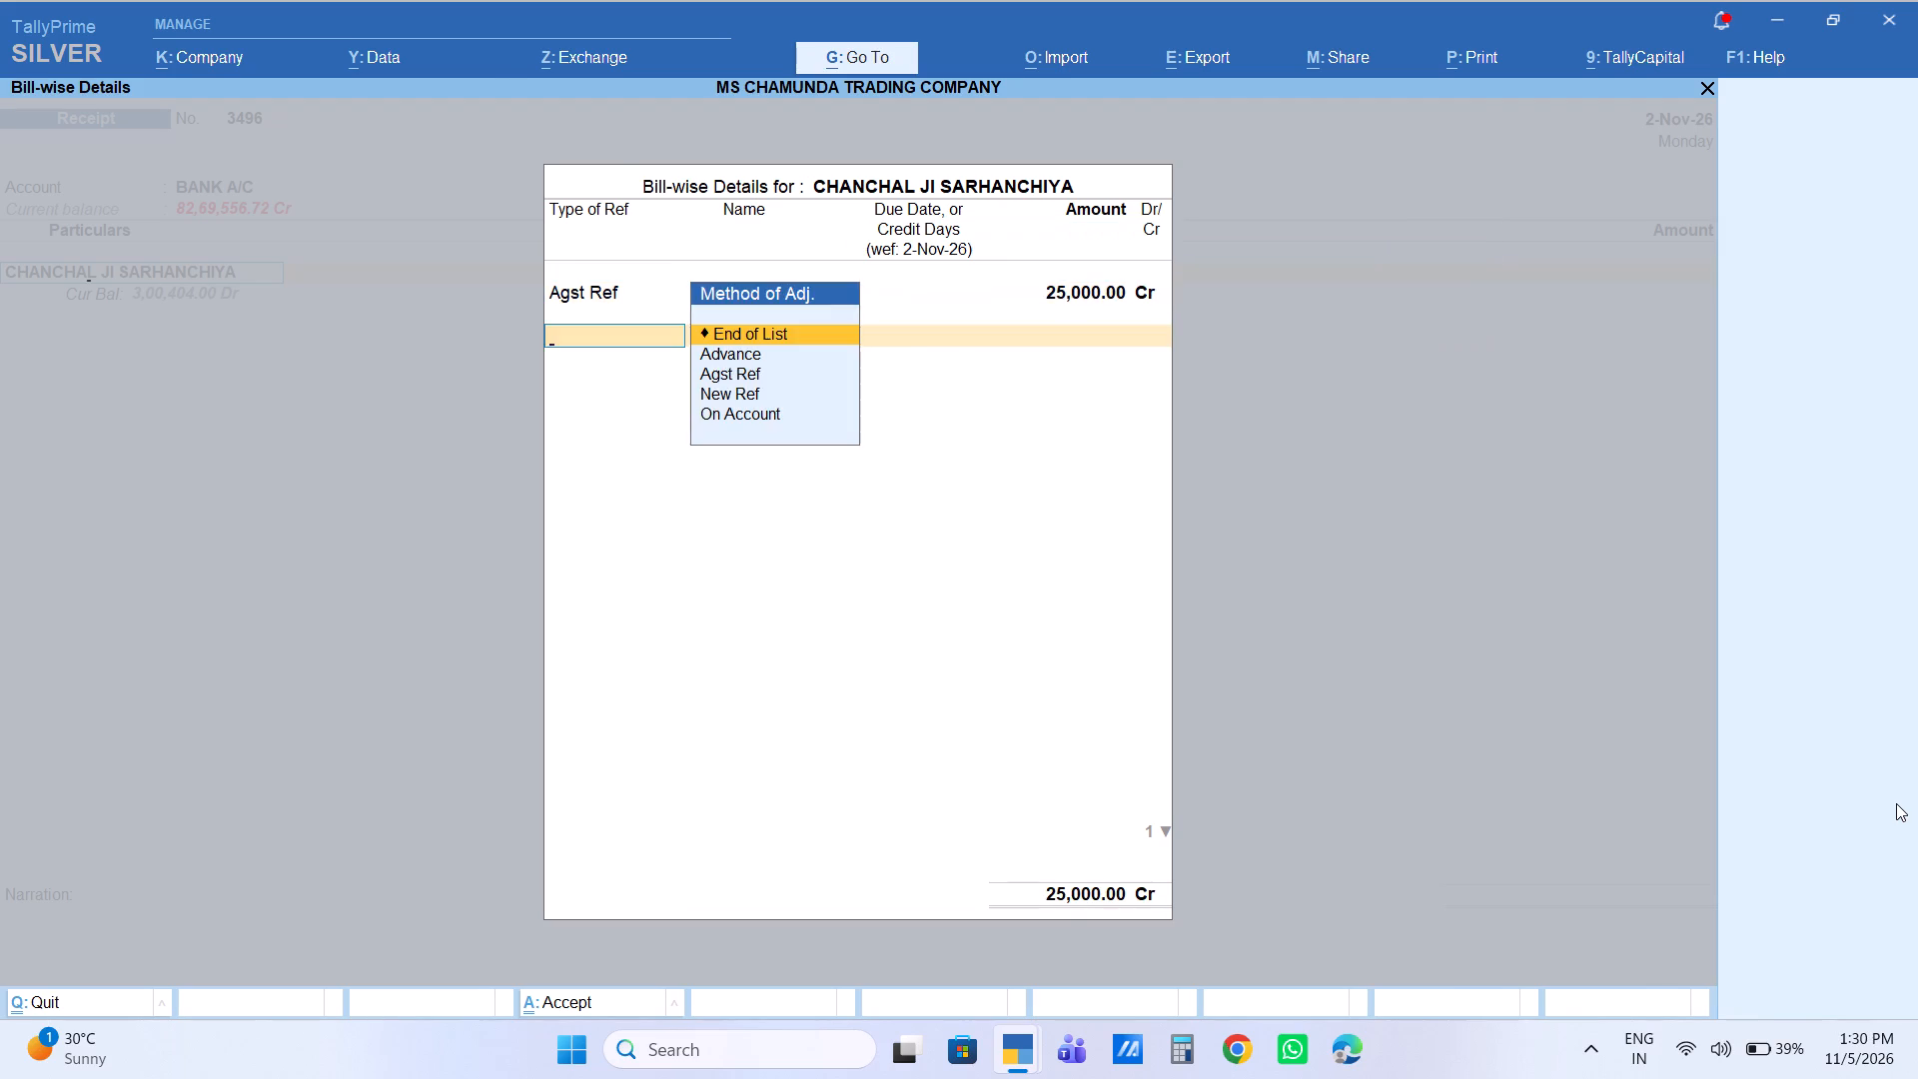
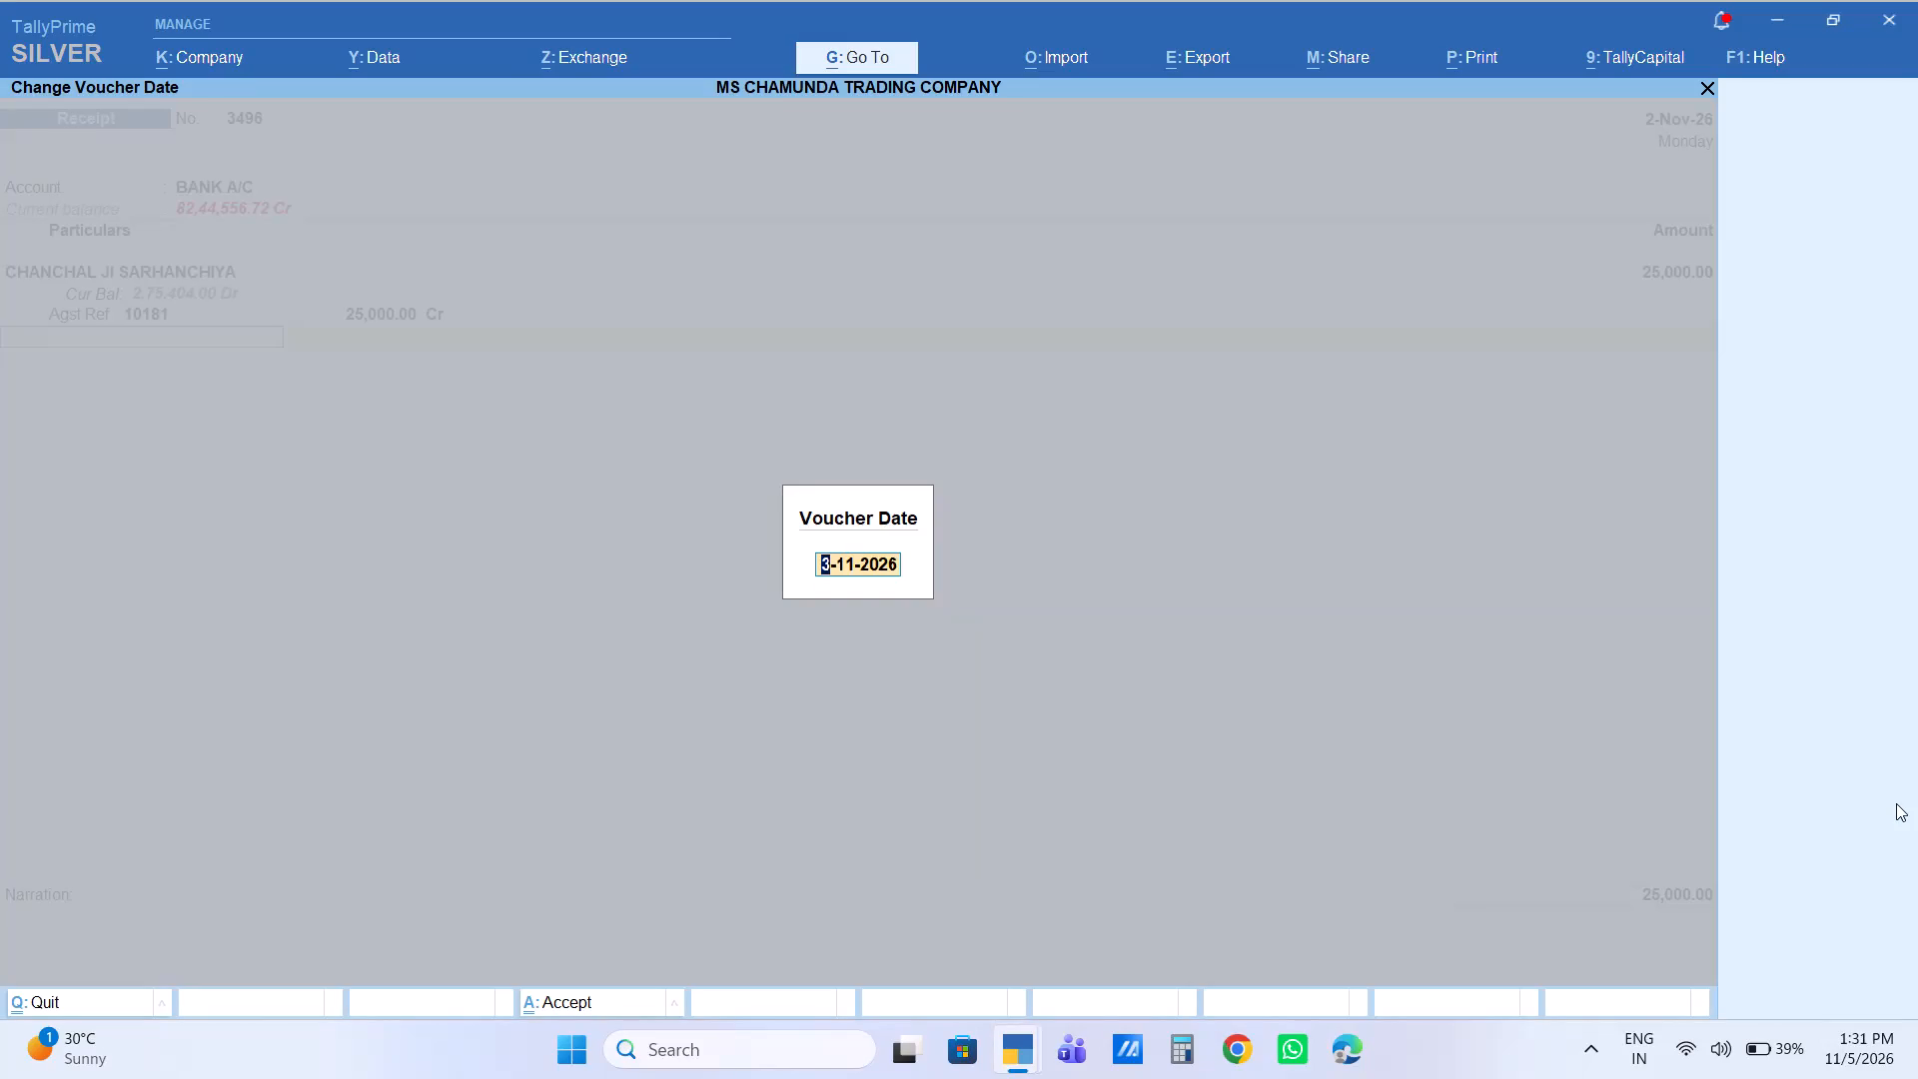
Date the 25,000.00 Chanchal Ji receipt 28-Oct-26 and save it, leaving its bank allocation details and narration blank.
{"action": "type", "text": "28/10/26"}
{"action": "key", "text": "Return"}
{"action": "key", "text": "Return"}
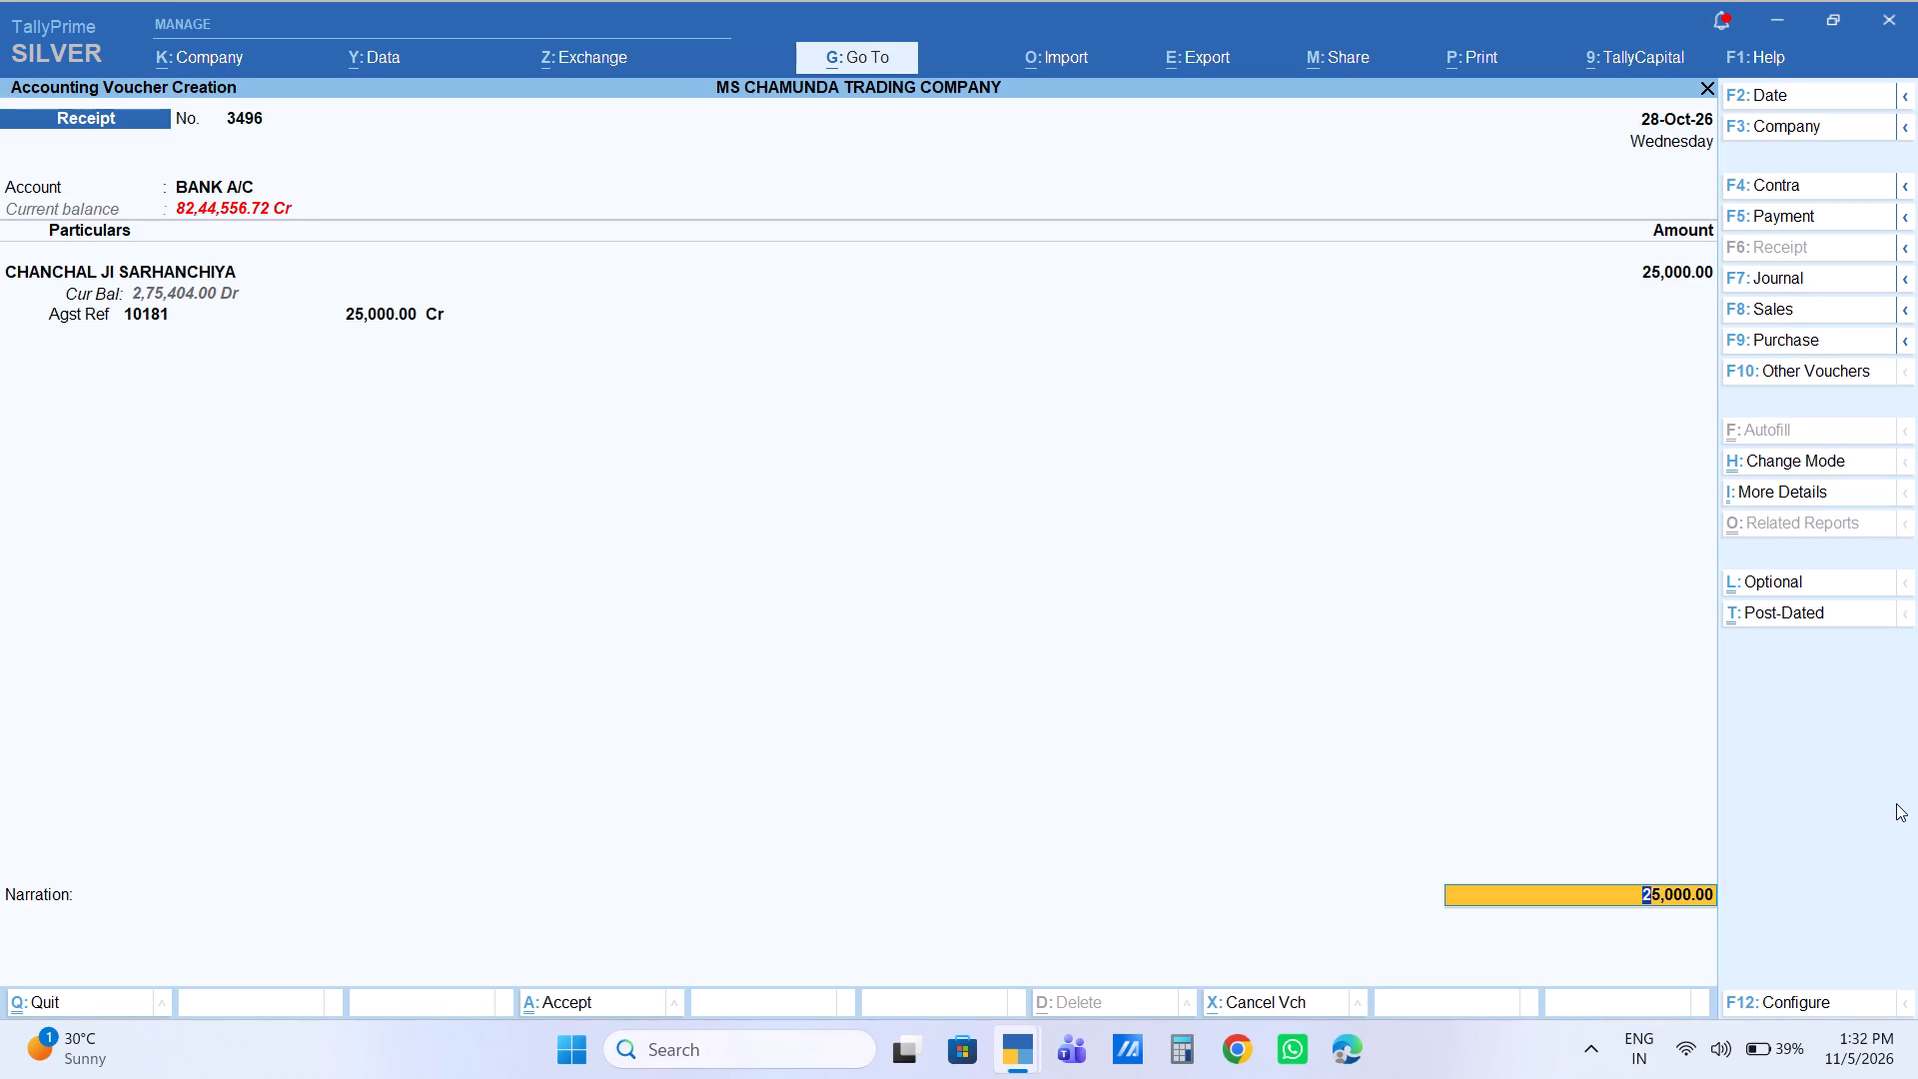
{"action": "key", "text": "Return"}
{"action": "key", "text": "Return"}
{"action": "key", "text": "Return"}
{"action": "key", "text": "Return"}
{"action": "key", "text": "Return"}
{"action": "key", "text": "Return"}
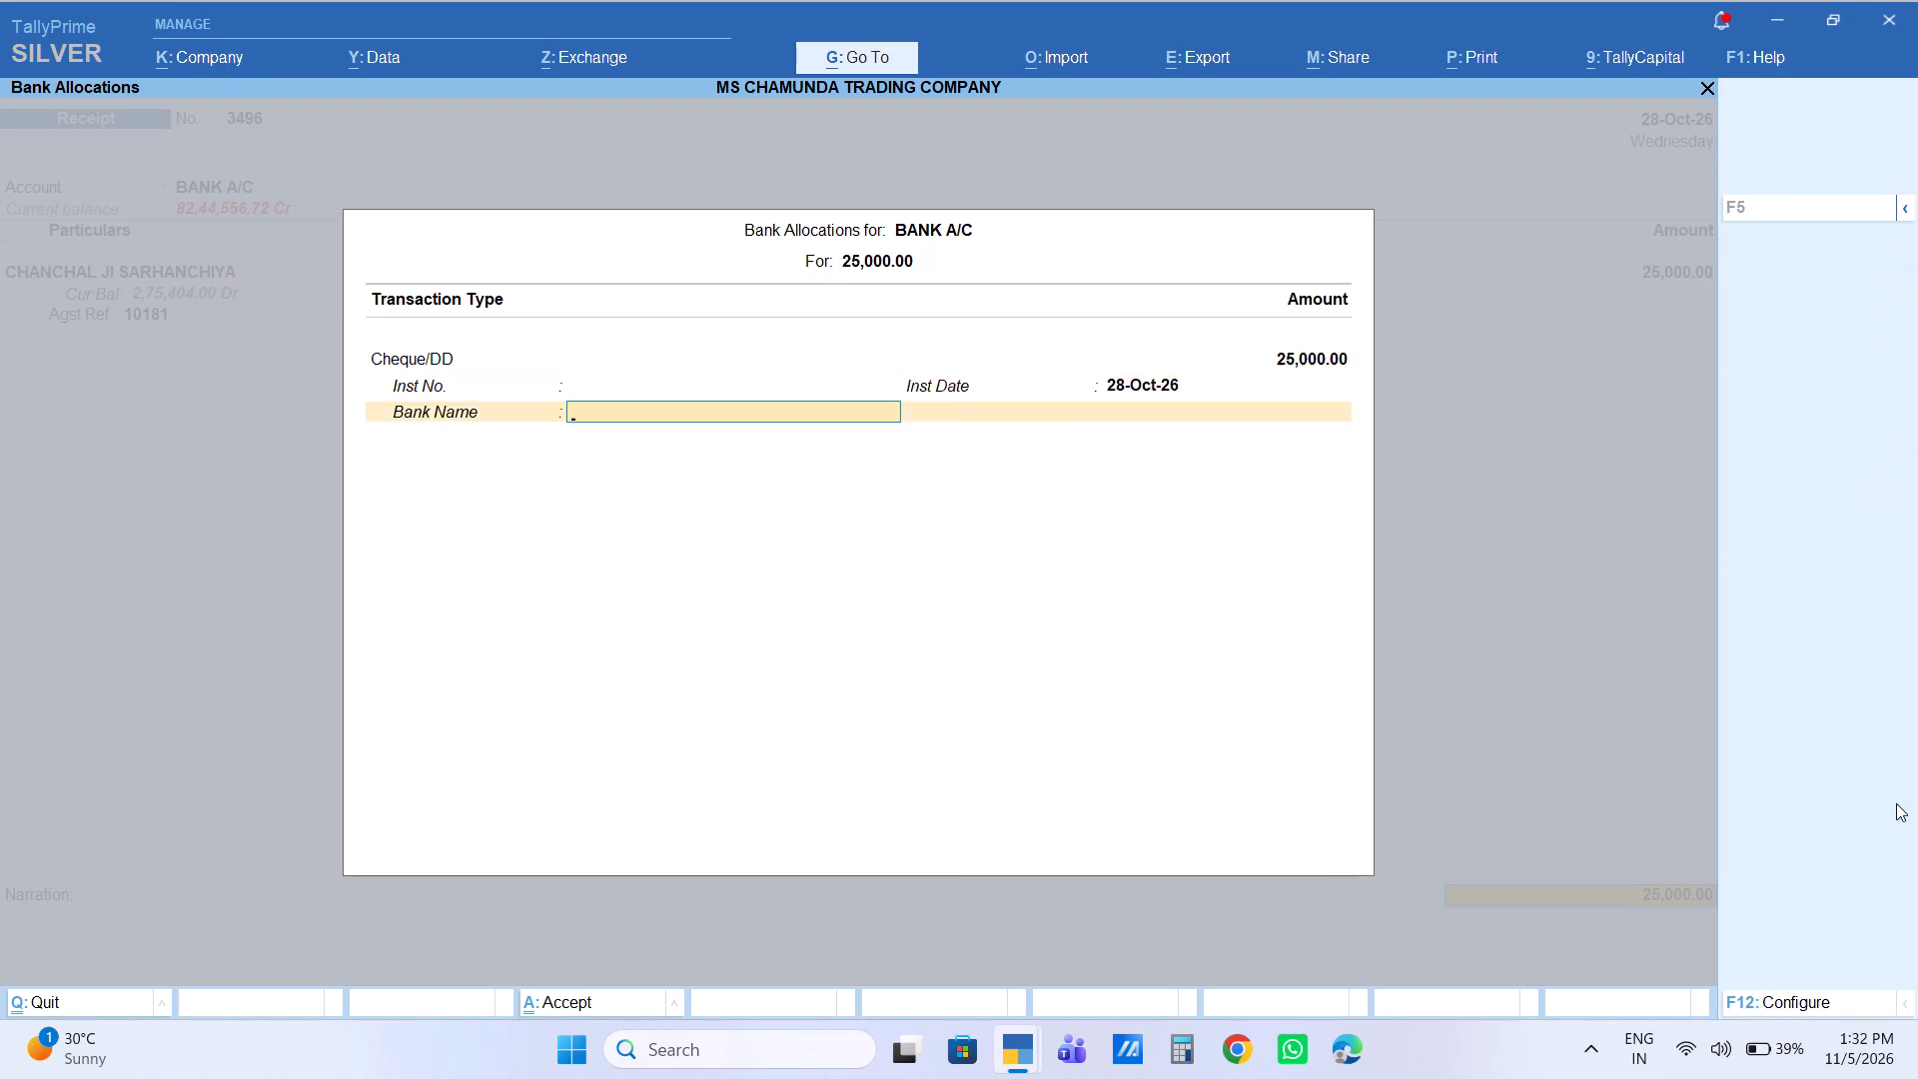
{"action": "key", "text": "Return"}
{"action": "key", "text": "Return"}
{"action": "key", "text": "Return"}
{"action": "key", "text": "Return"}
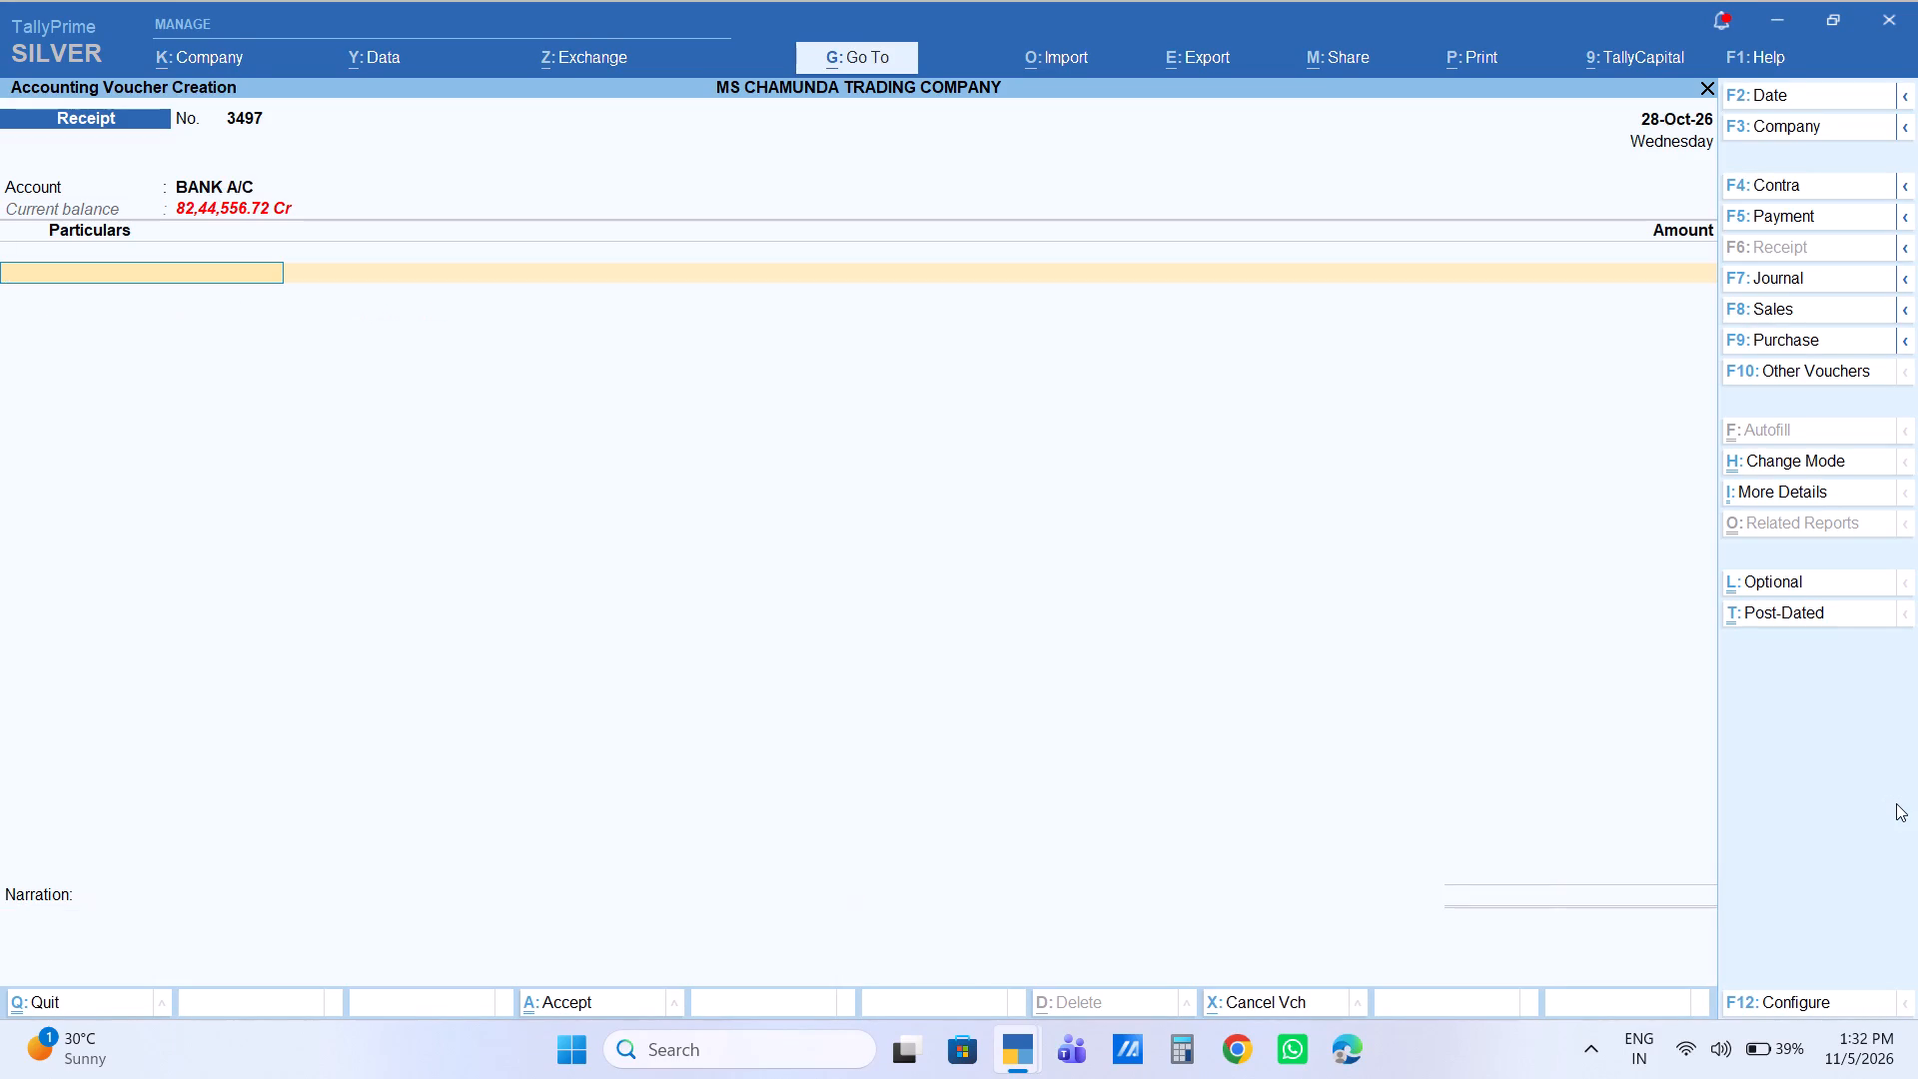
Set the voucher date of the new BANK A/C receipt to 2-Nov-26.
{"action": "key", "text": "F2"}
{"action": "type", "text": "02/11"}
{"action": "key", "text": "Return"}
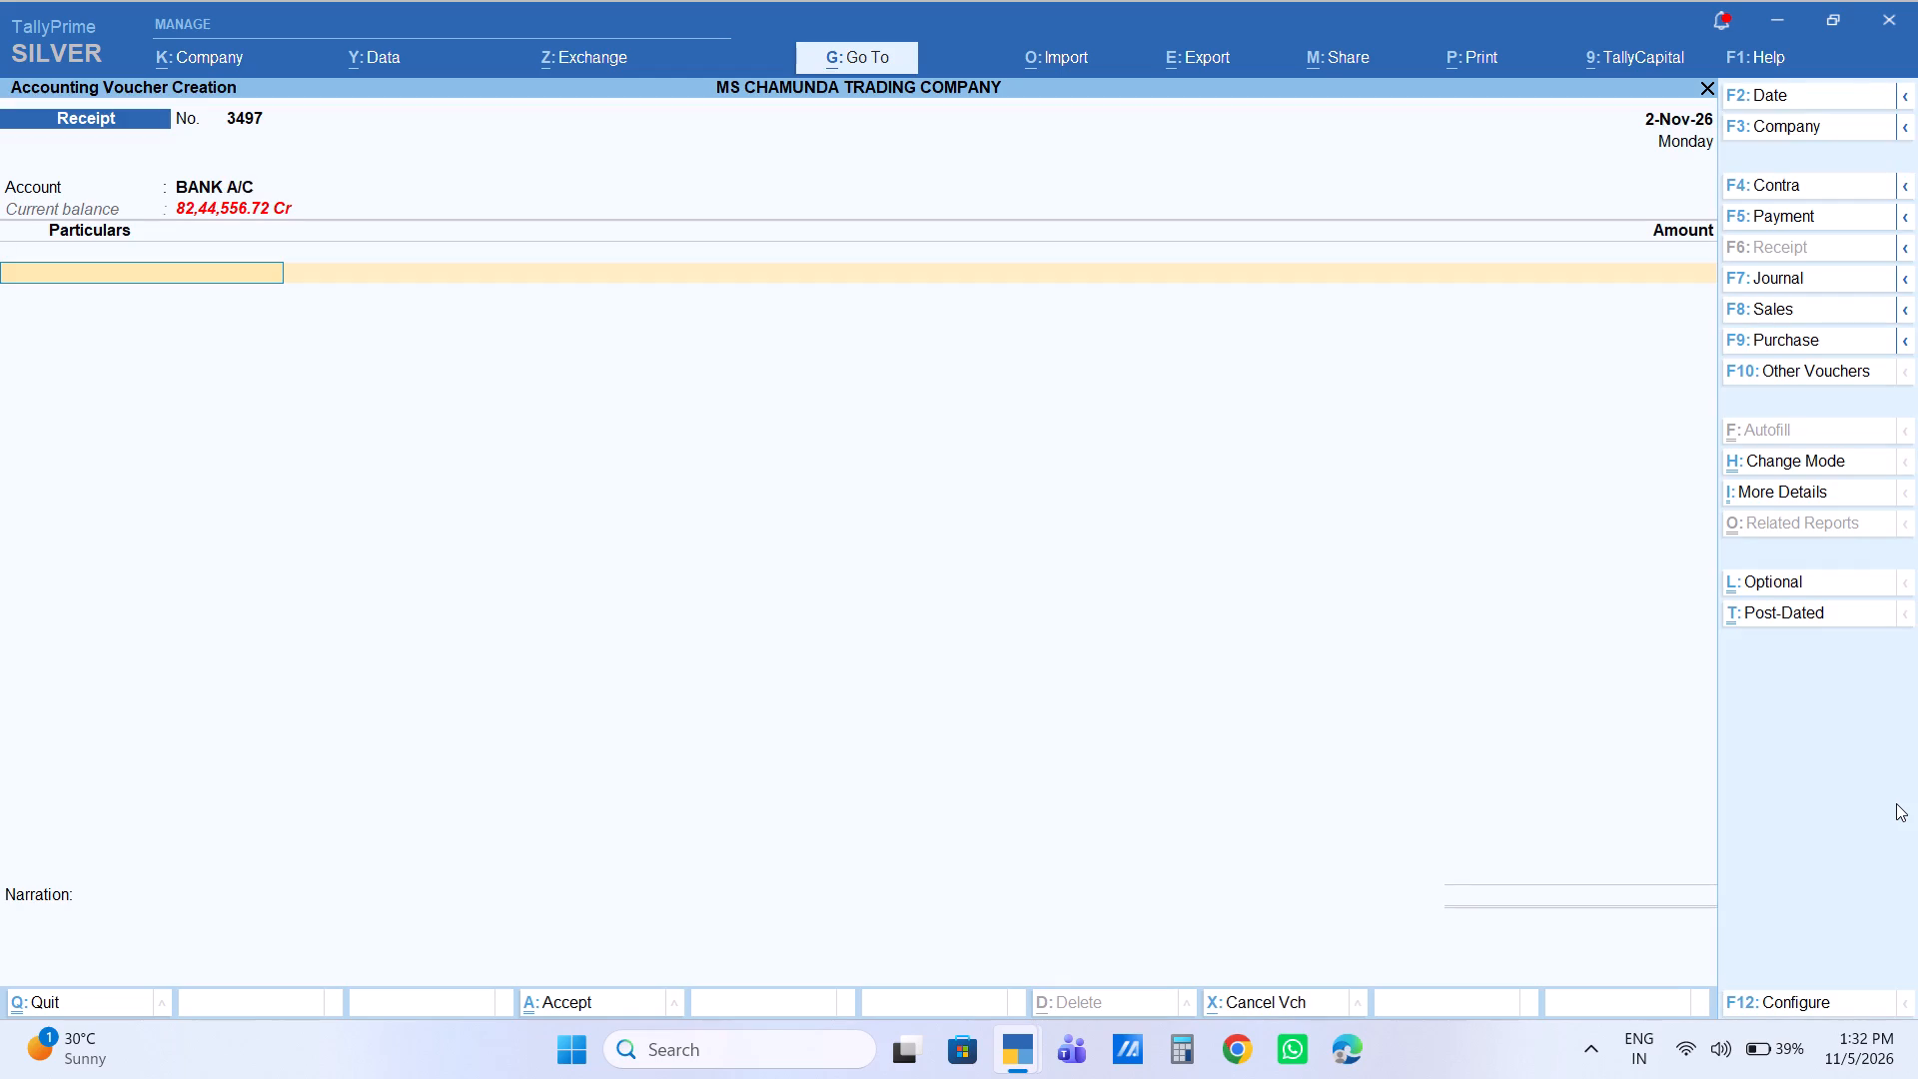
{"action": "key", "text": "Return"}
{"action": "key", "text": "BackSpace"}
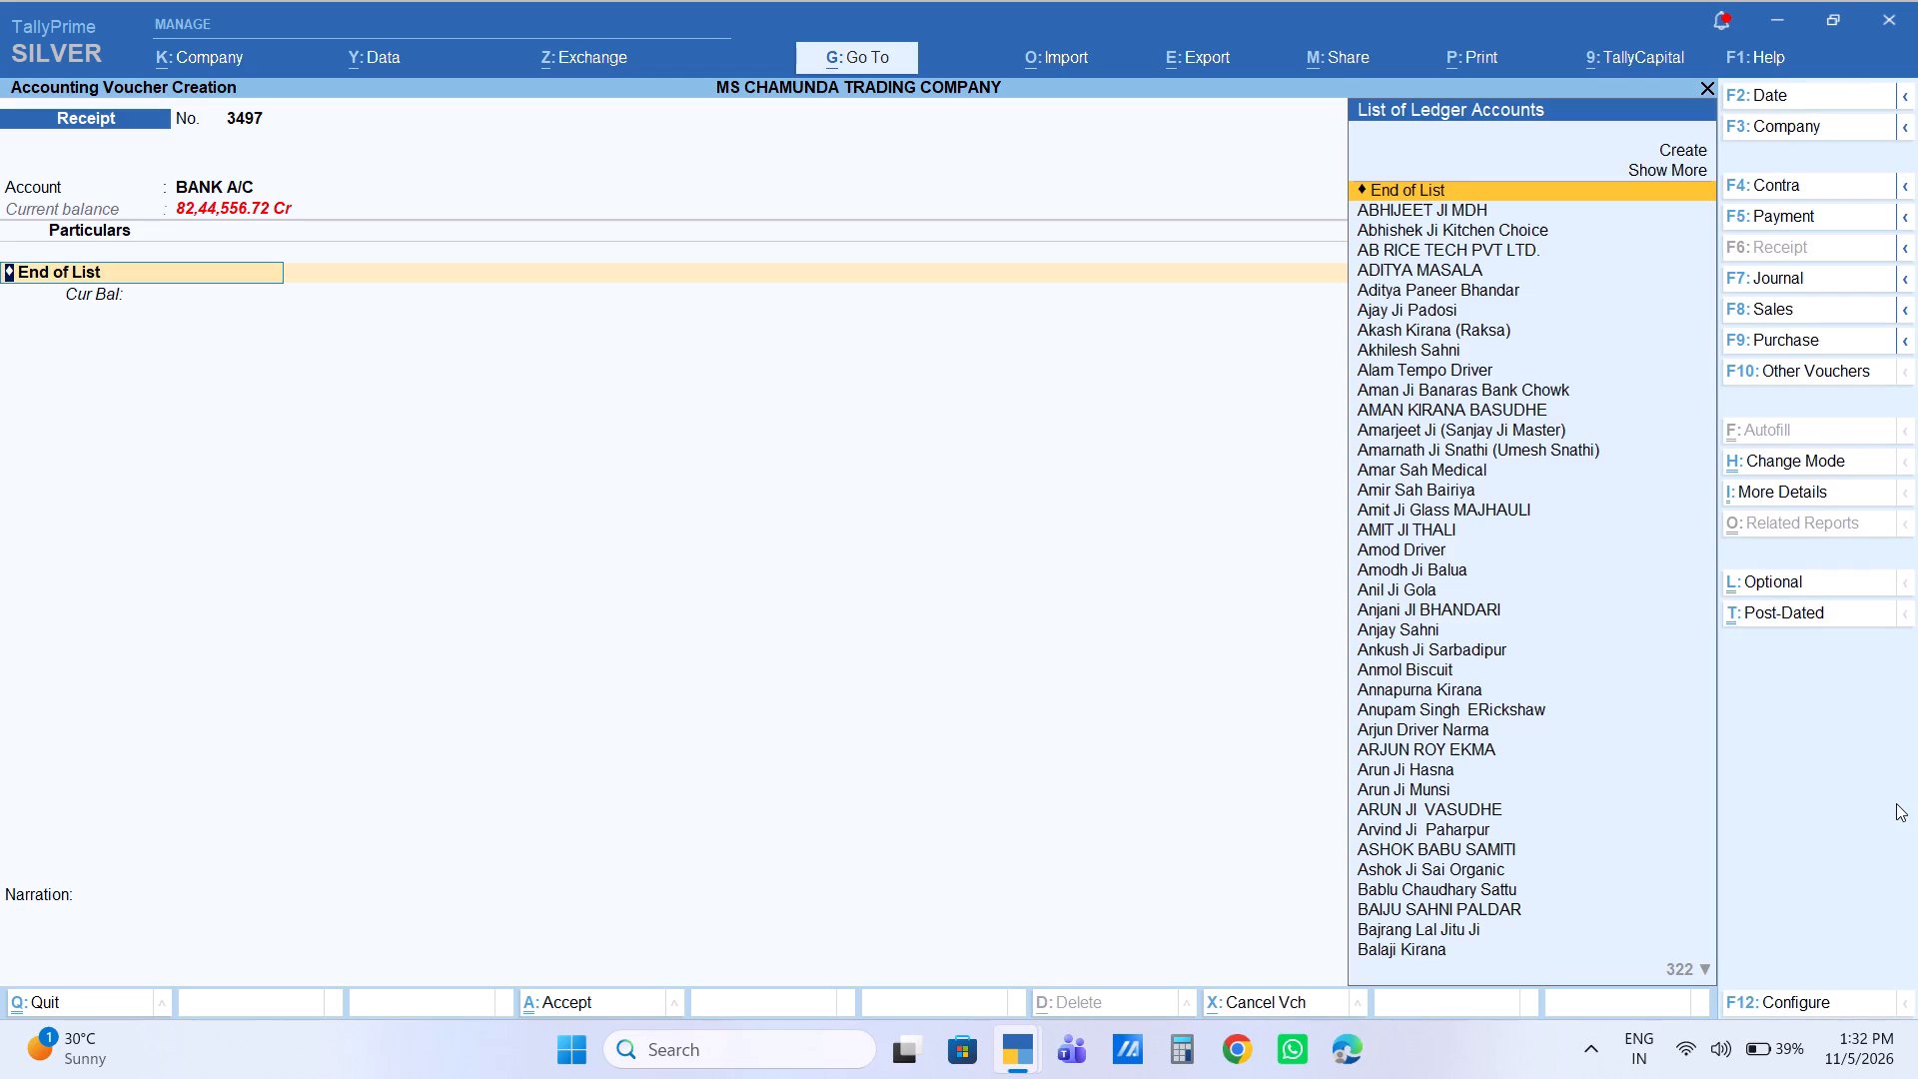
{"action": "type", "text": "CJHANCHA"}
{"action": "key", "text": "BackSpace"}
{"action": "key", "text": "BackSpace"}
{"action": "key", "text": "BackSpace"}
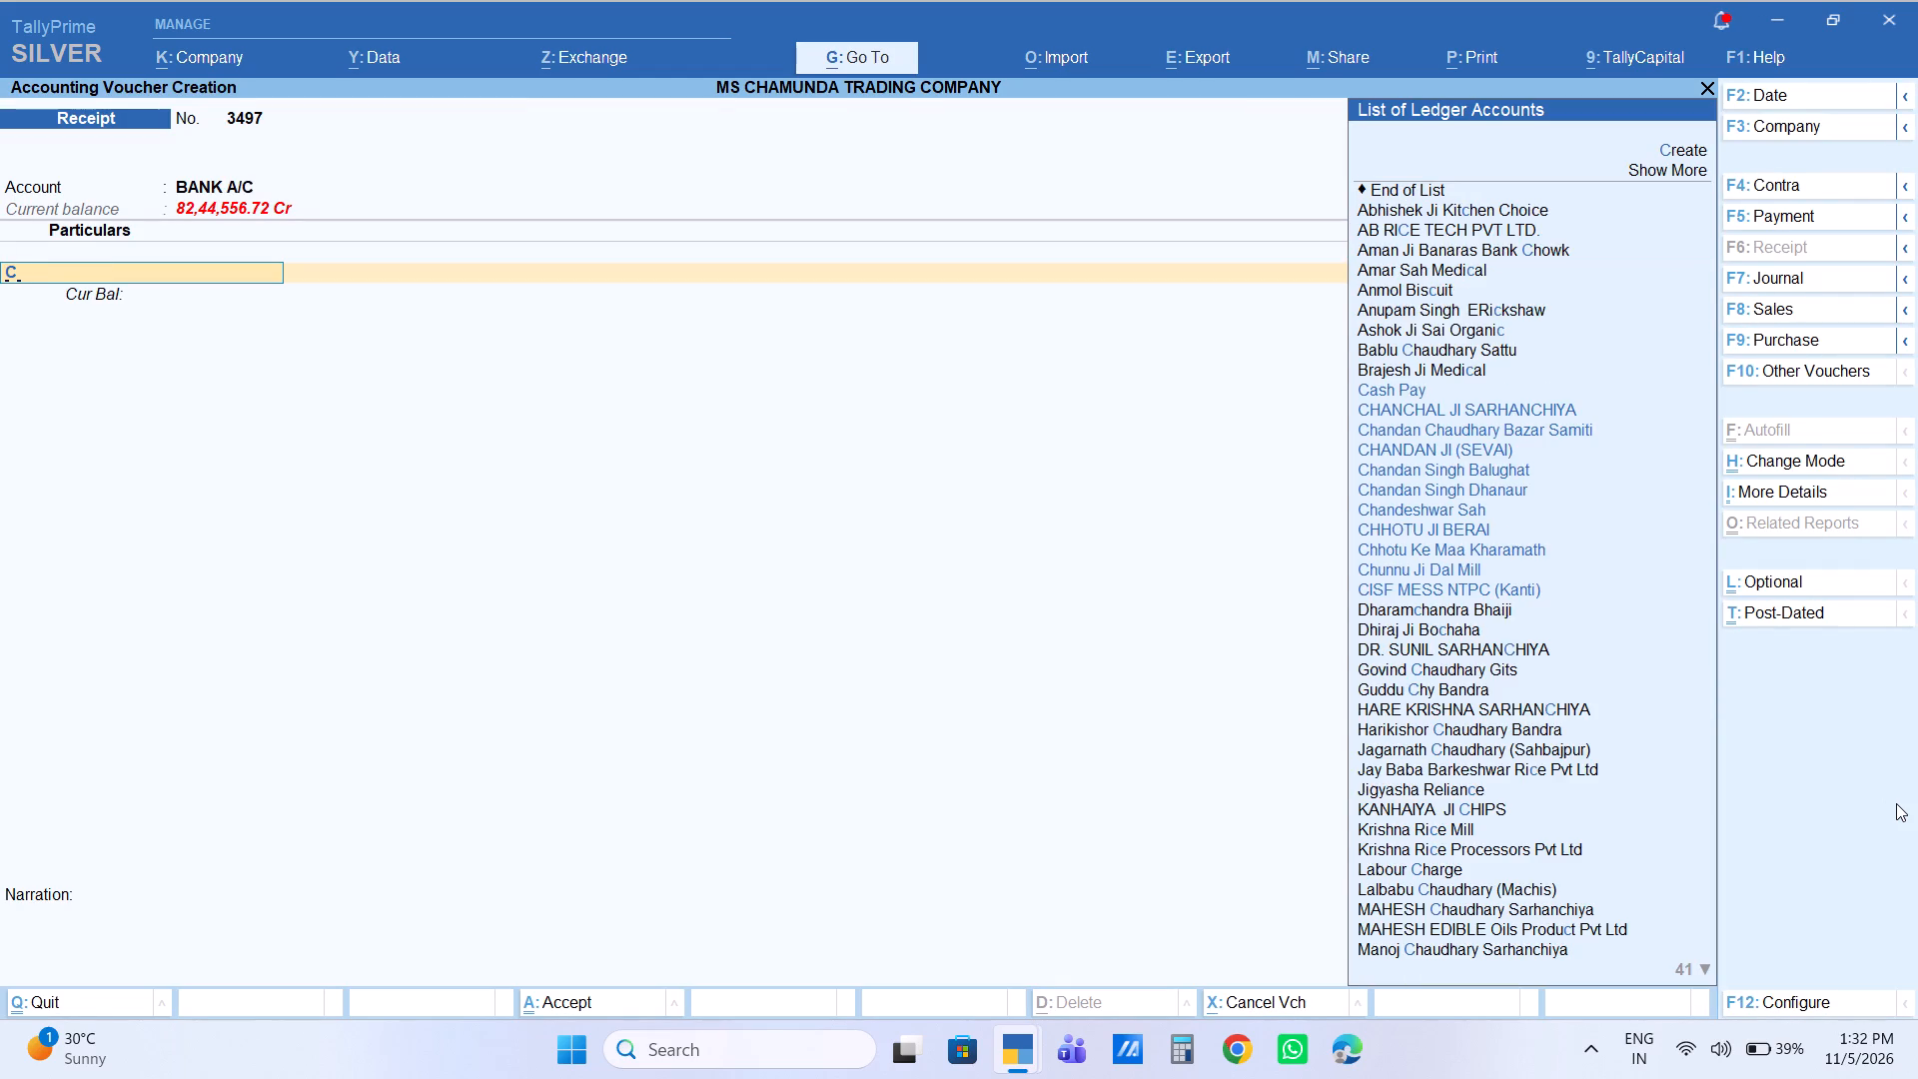
{"action": "type", "text": "CHAN"}
{"action": "key", "text": "Right"}
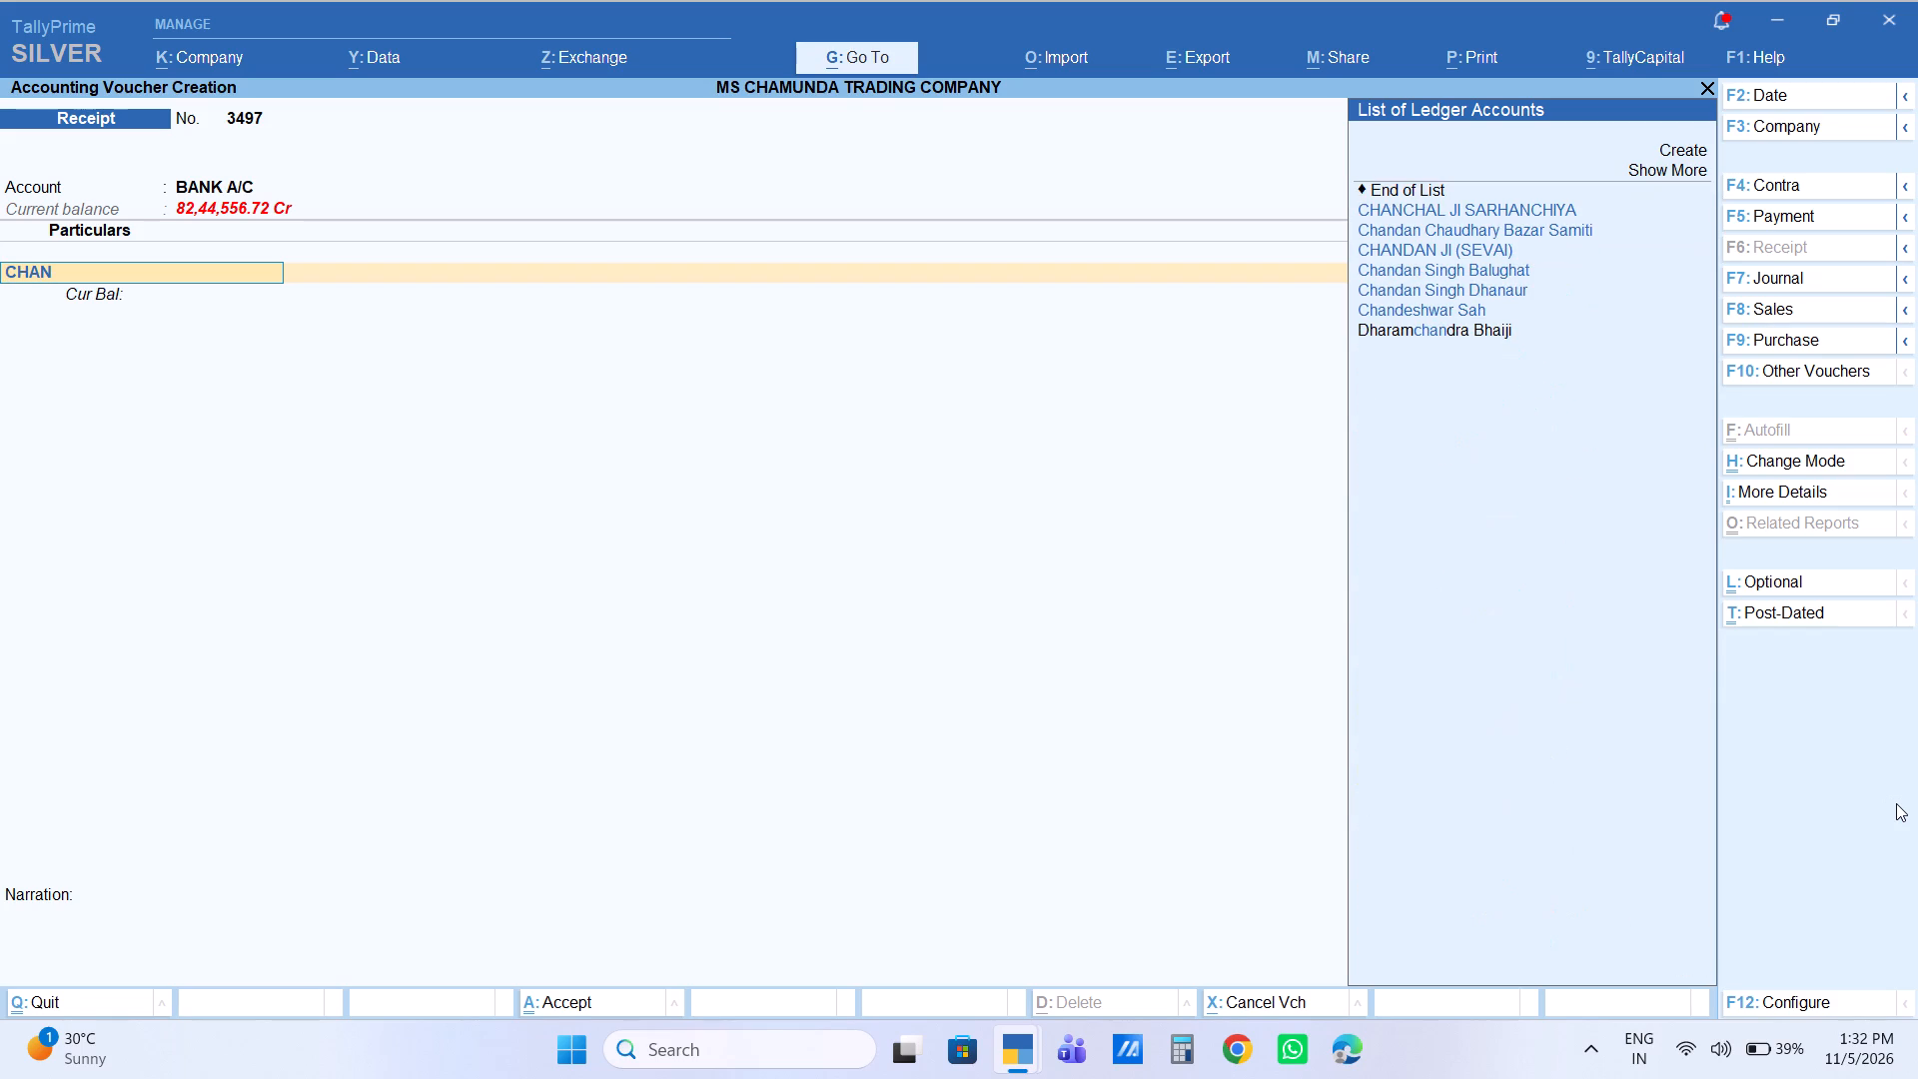
{"action": "key", "text": "Down"}
{"action": "key", "text": "Return"}
{"action": "key", "text": "Return"}
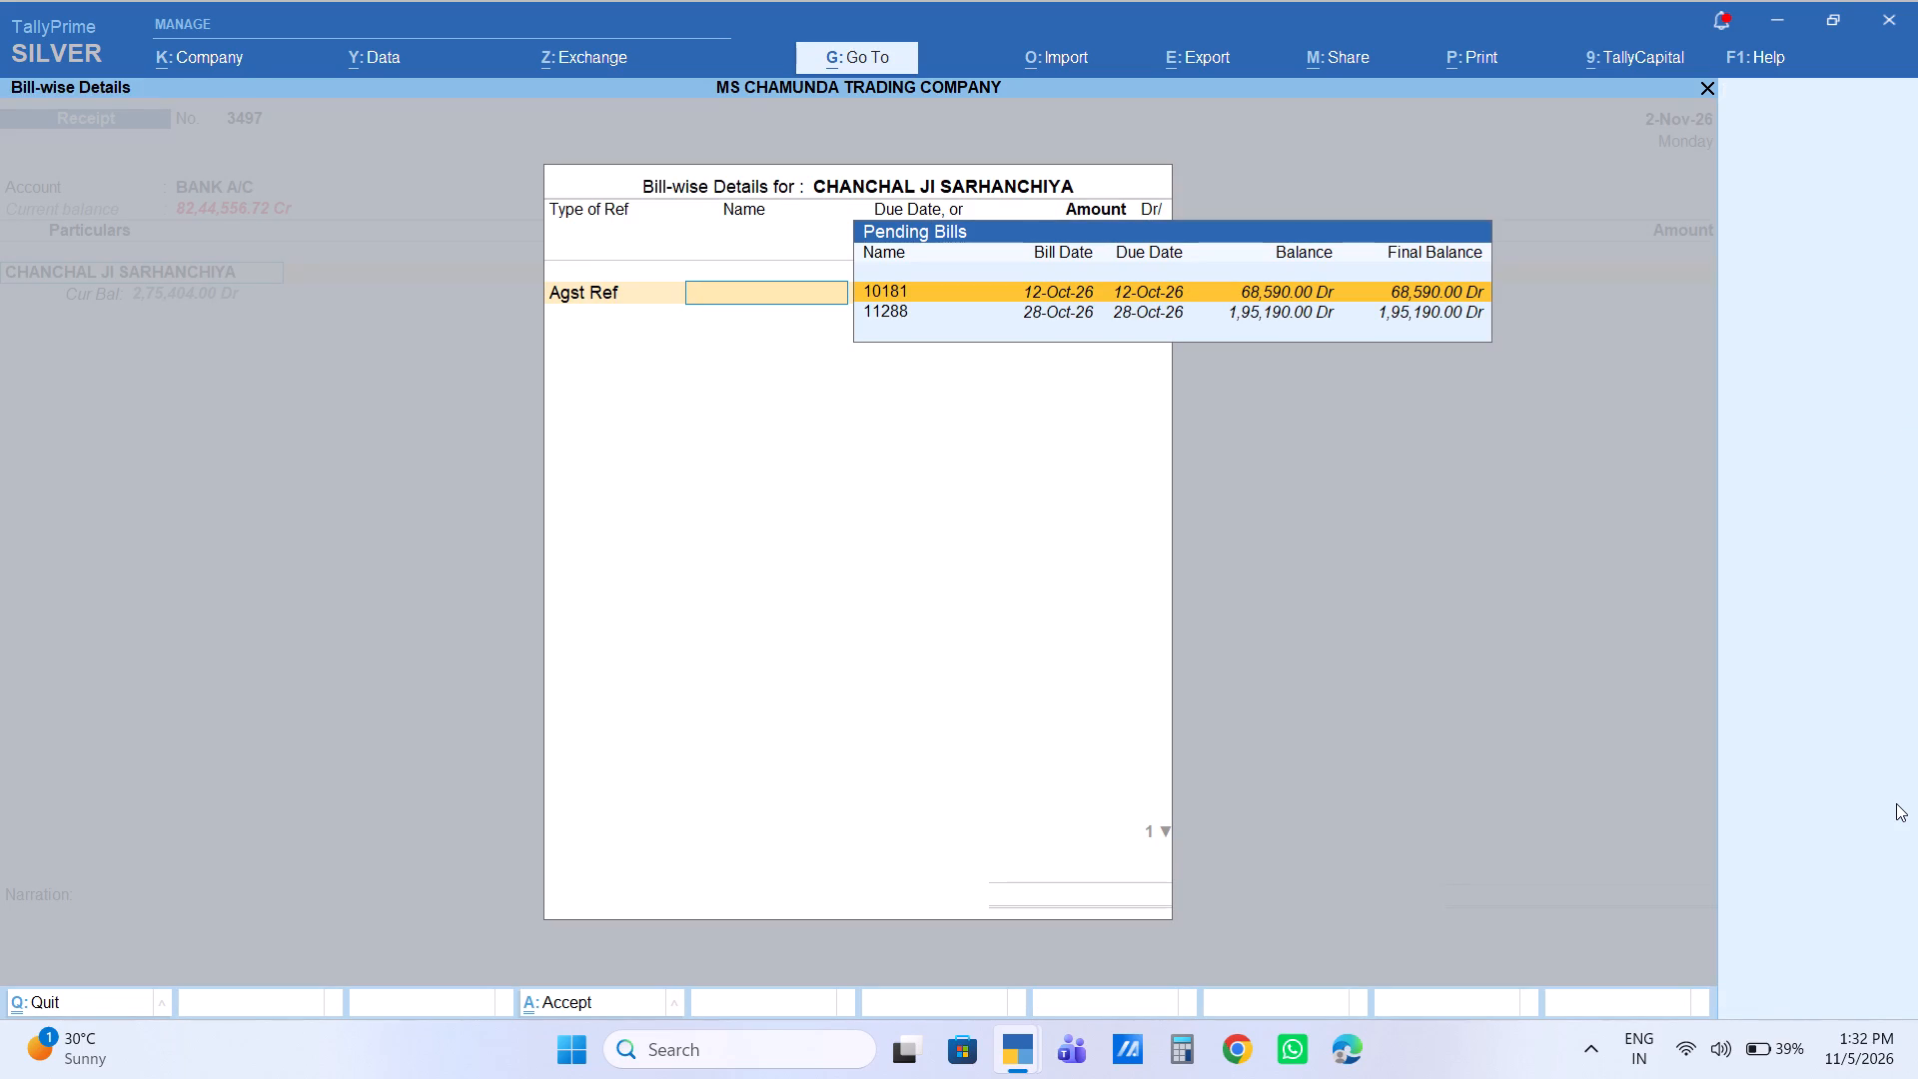
{"action": "key", "text": "Return"}
{"action": "key", "text": "Return"}
{"action": "key", "text": "BackSpace"}
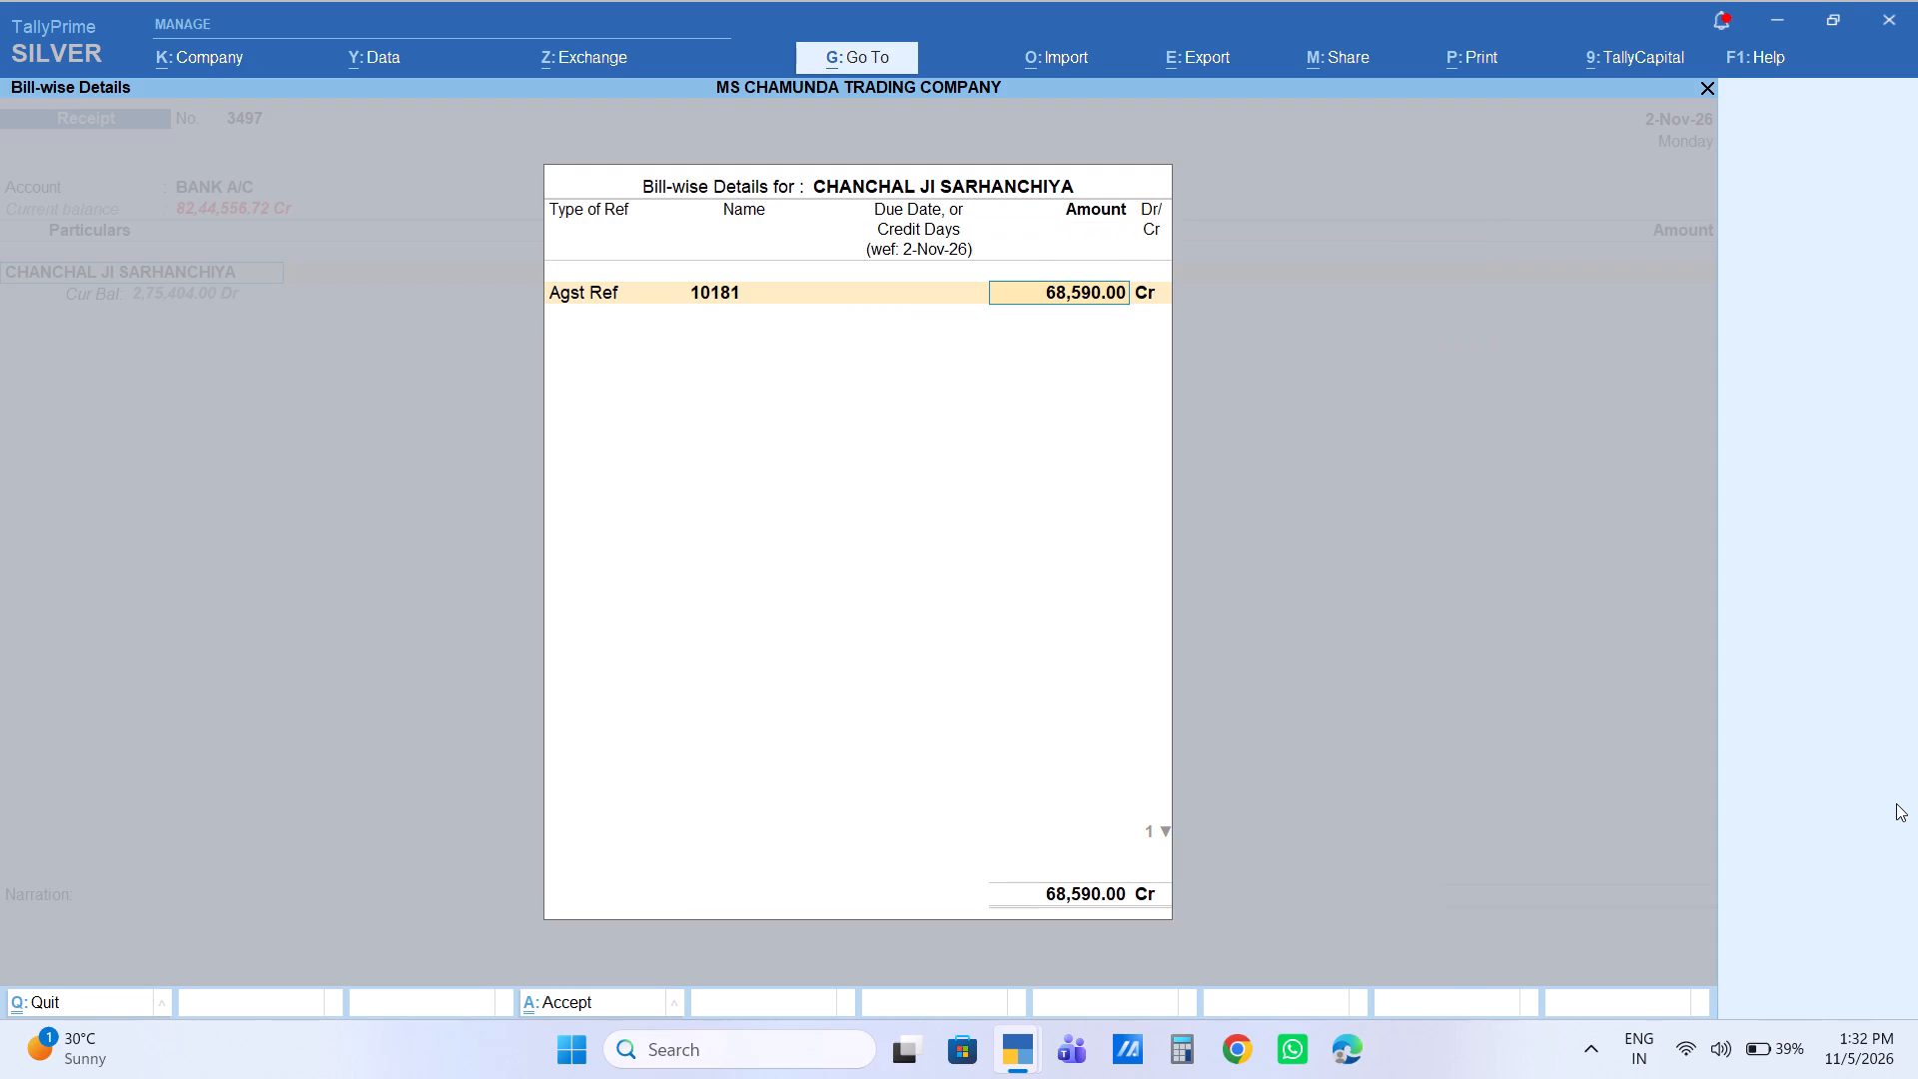
{"action": "type", "text": "25000"}
{"action": "key", "text": "Return"}
{"action": "key", "text": "Return"}
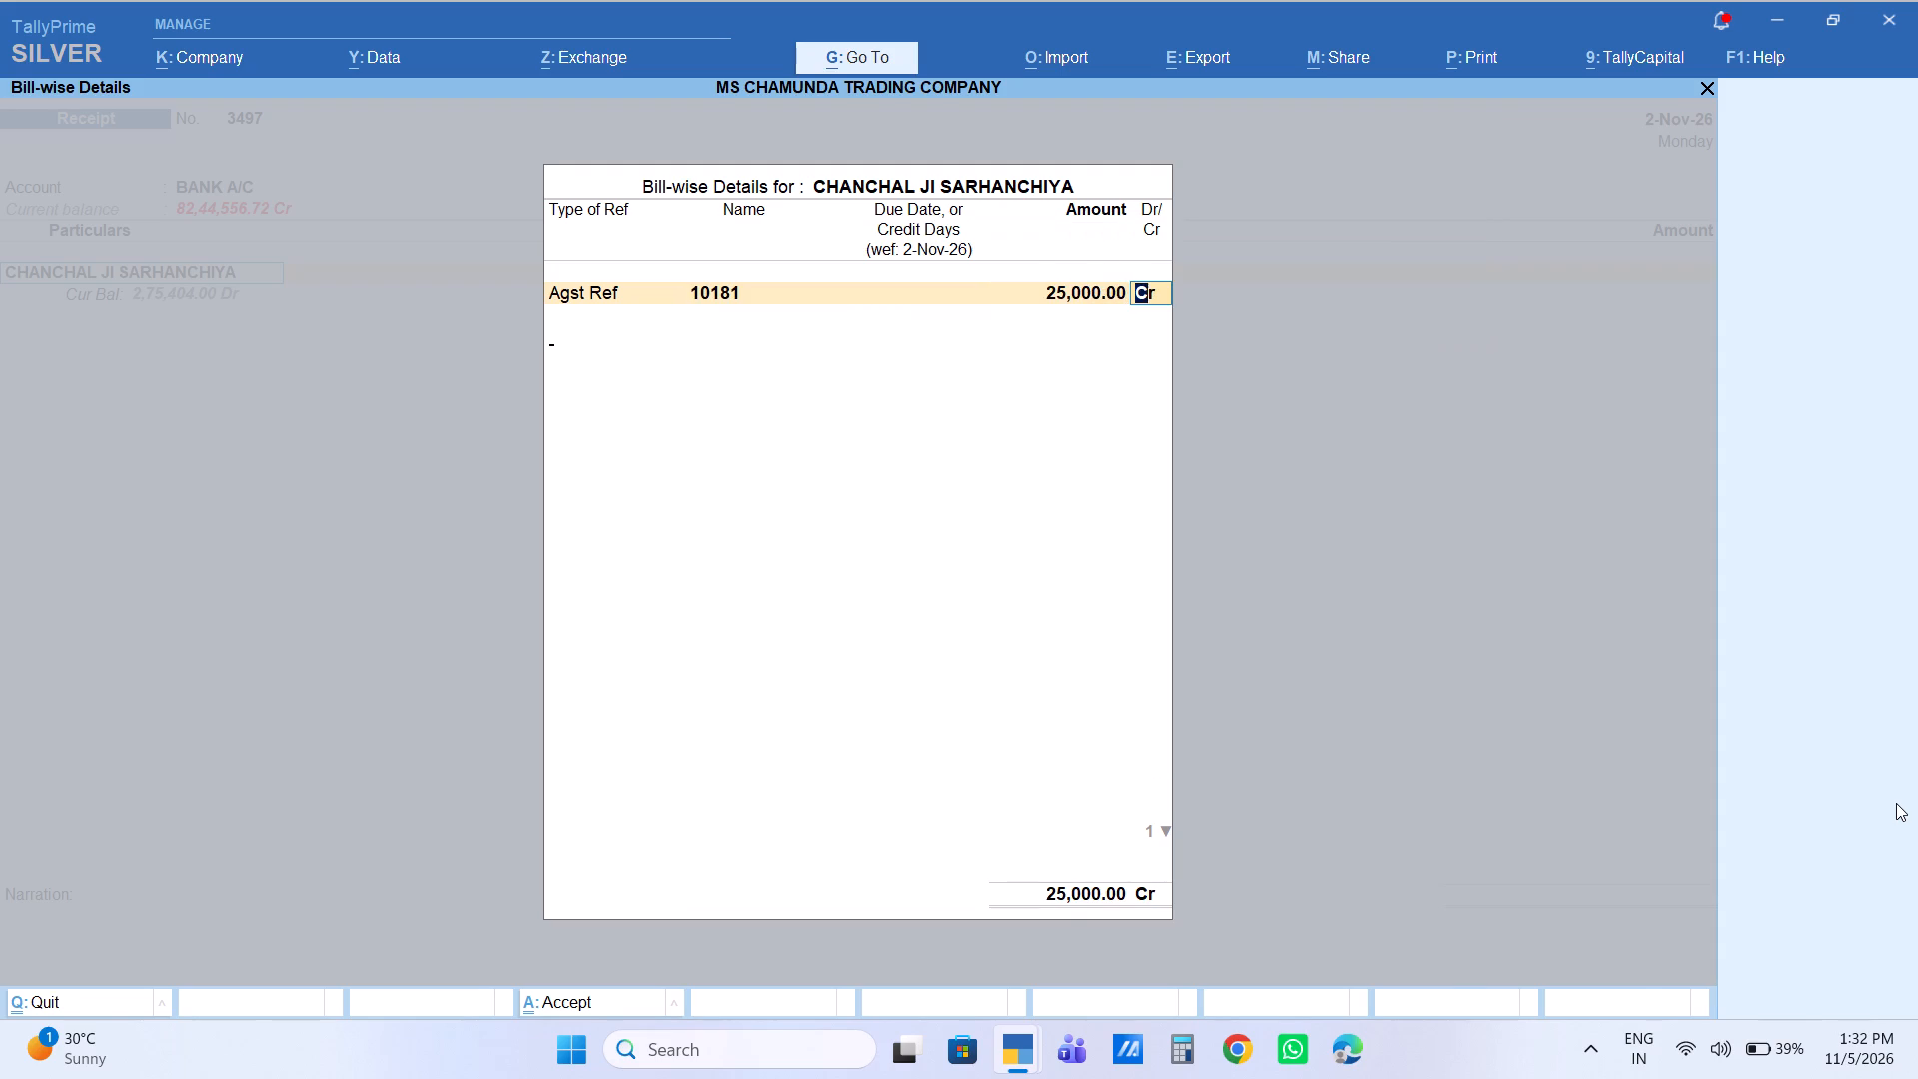
{"action": "key", "text": "Return"}
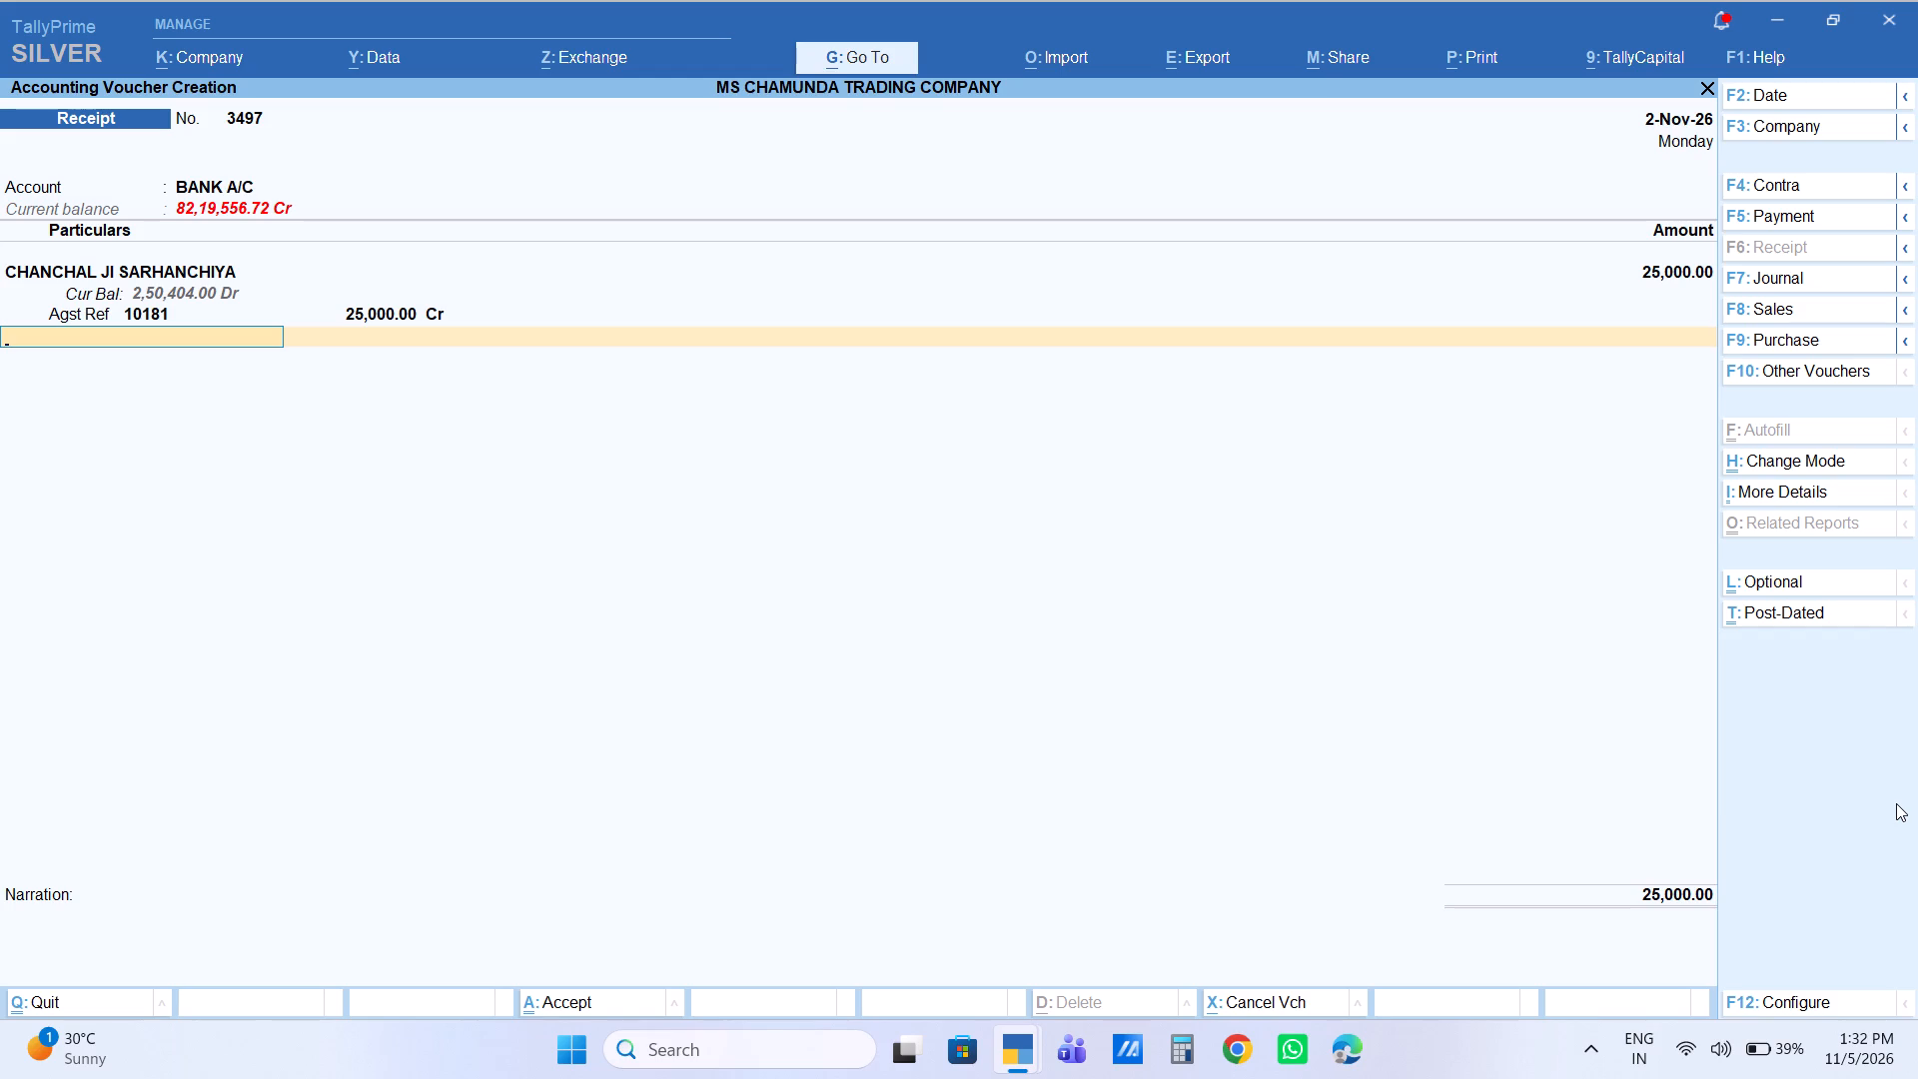
Save the 25,000.00 receipt, leaving its bank allocation details and narration blank.
{"action": "key", "text": "Return"}
{"action": "key", "text": "Return"}
{"action": "key", "text": "Return"}
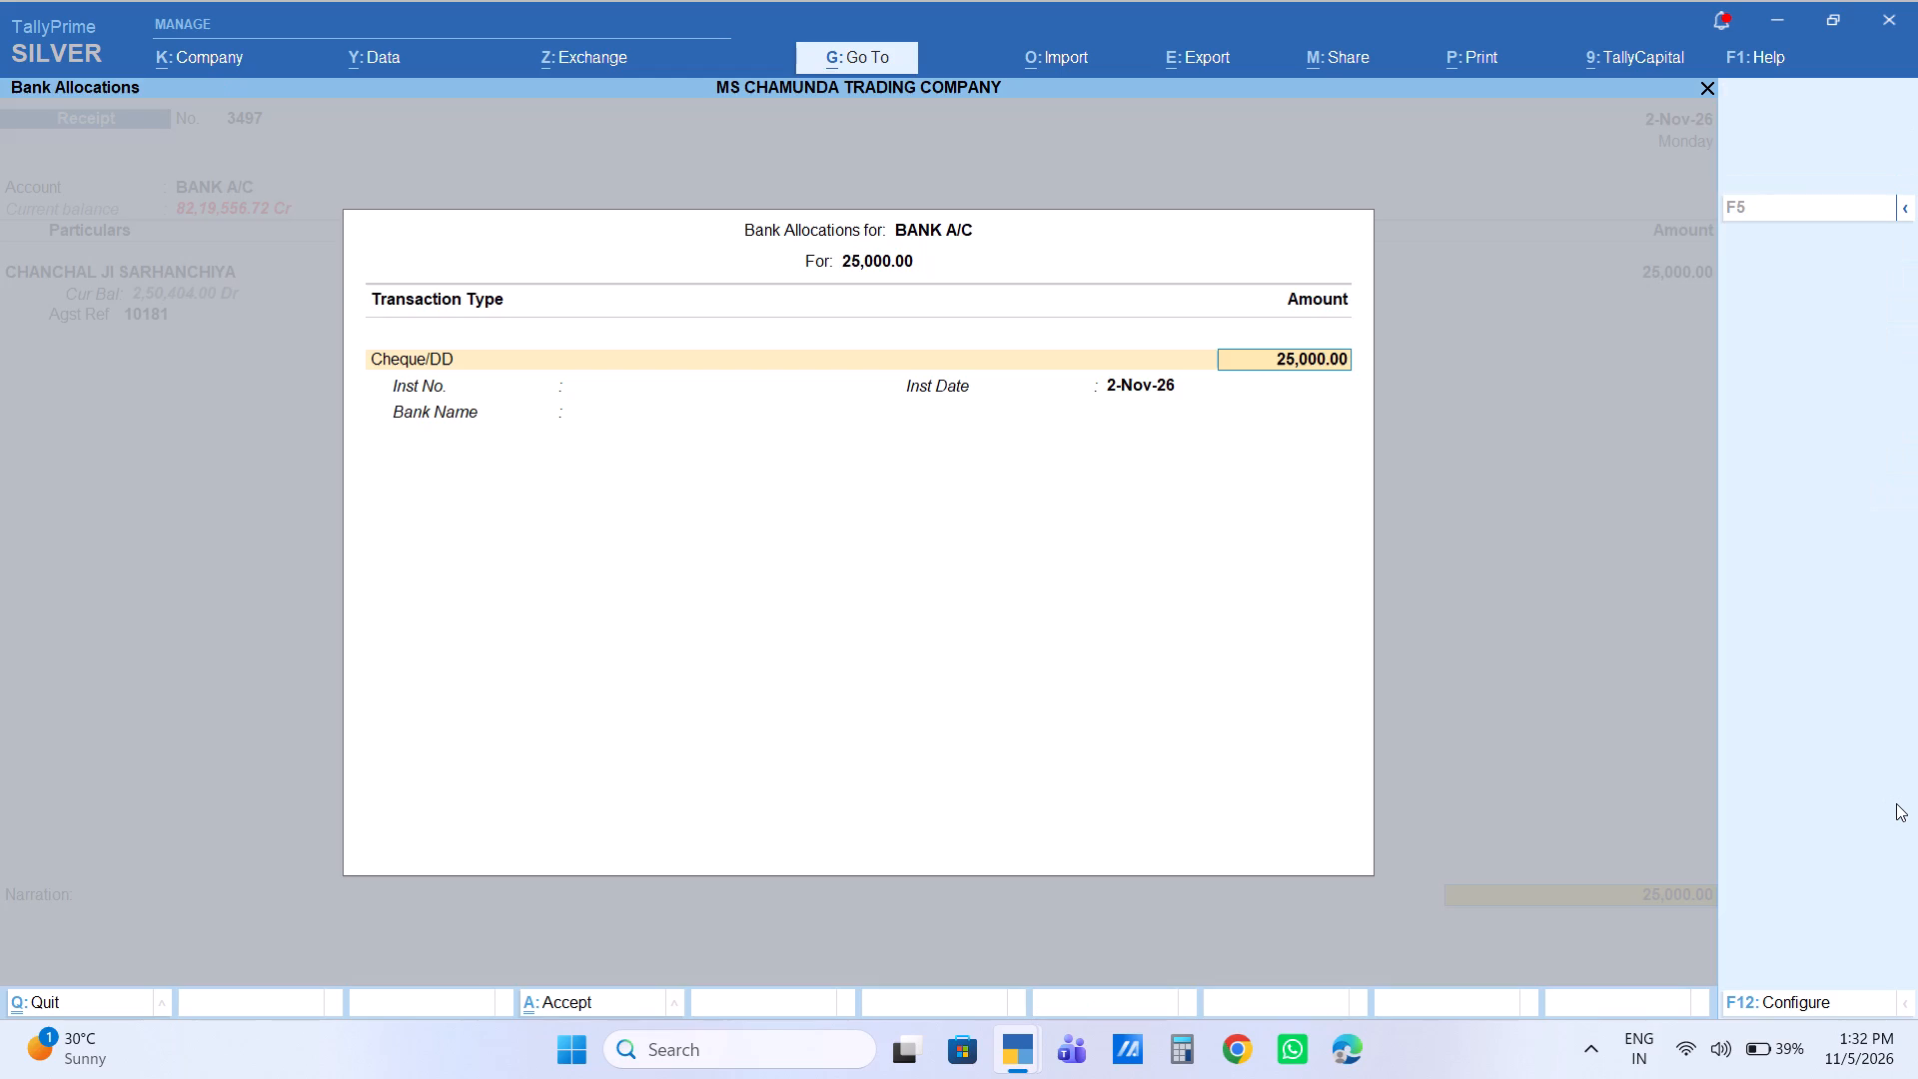
{"action": "key", "text": "Return"}
{"action": "key", "text": "Return"}
{"action": "key", "text": "Return"}
{"action": "key", "text": "Return"}
{"action": "key", "text": "Return"}
{"action": "key", "text": "Return"}
{"action": "key", "text": "Return"}
{"action": "key", "text": "Return"}
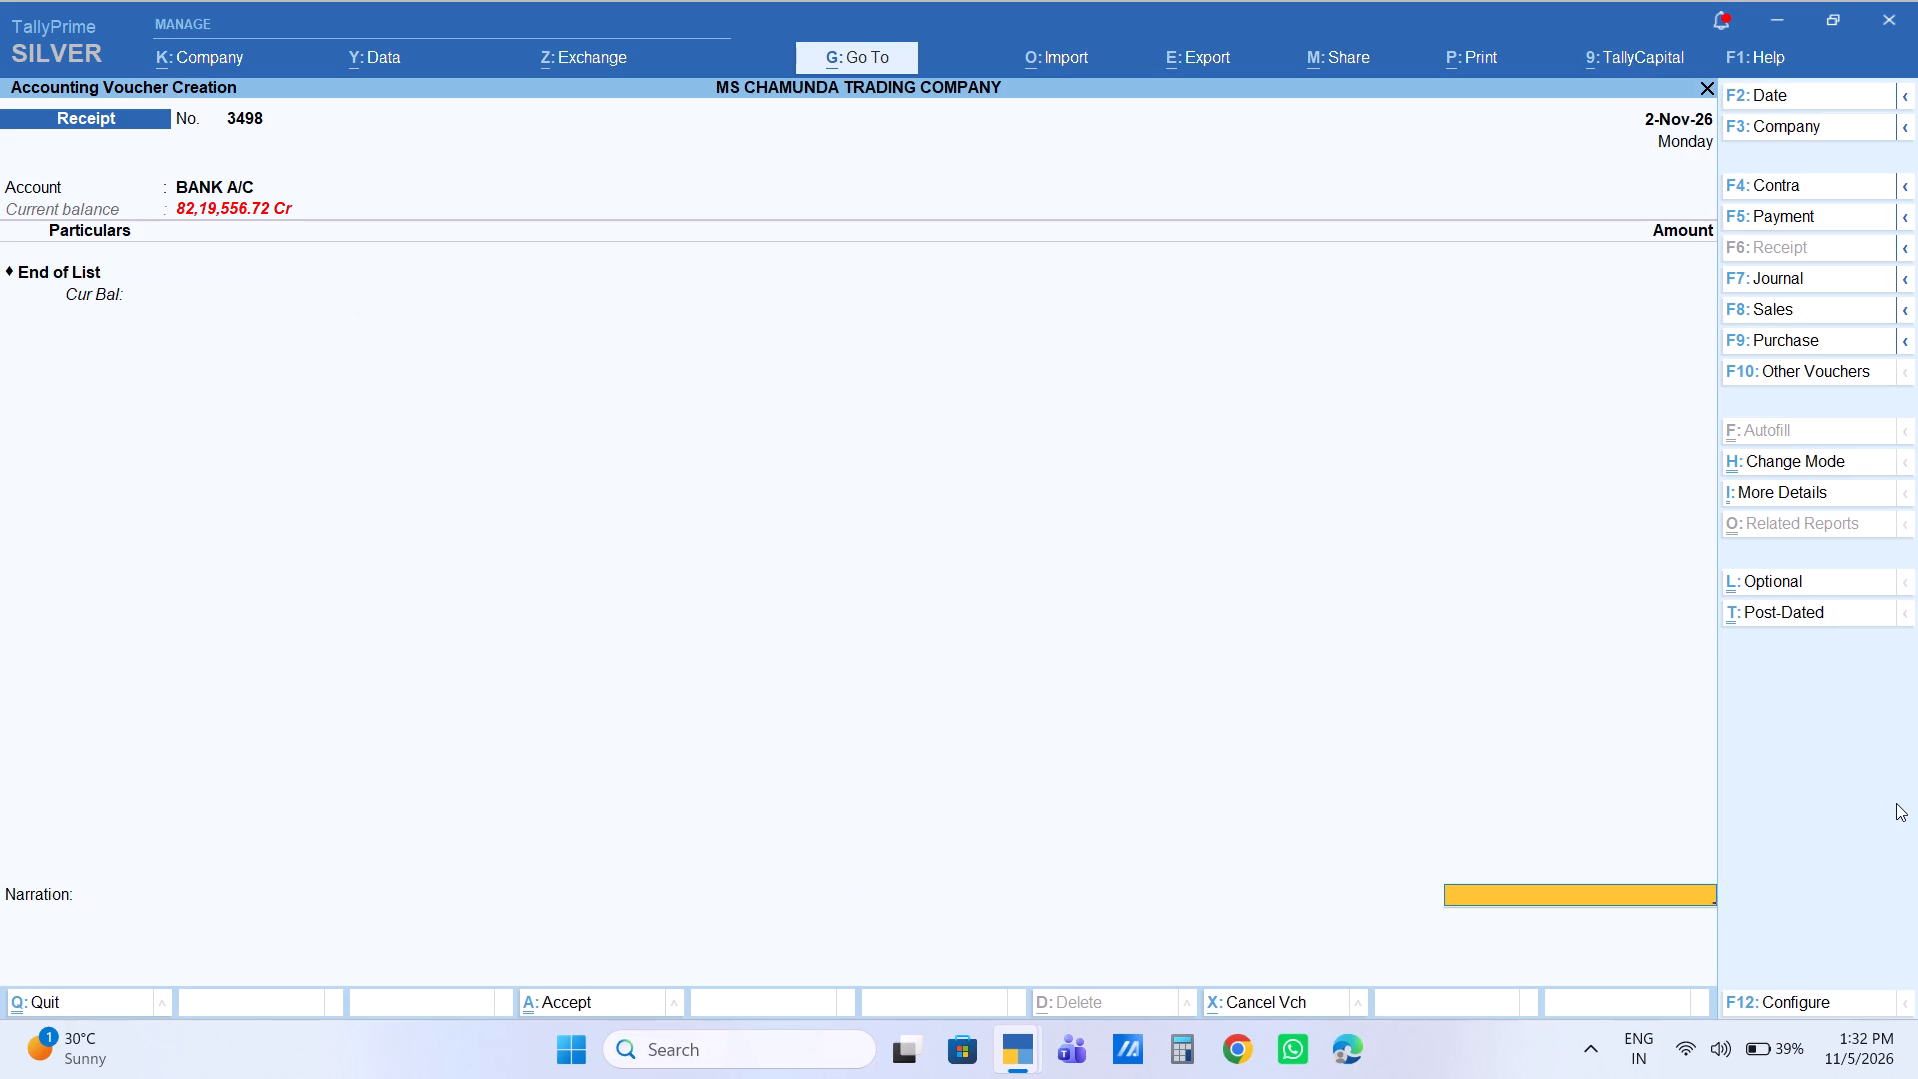
{"action": "key", "text": "BackSpace"}
{"action": "type", "text": "MUNNA"}
{"action": "key", "text": "Down"}
{"action": "key", "text": "Down"}
{"action": "key", "text": "Return"}
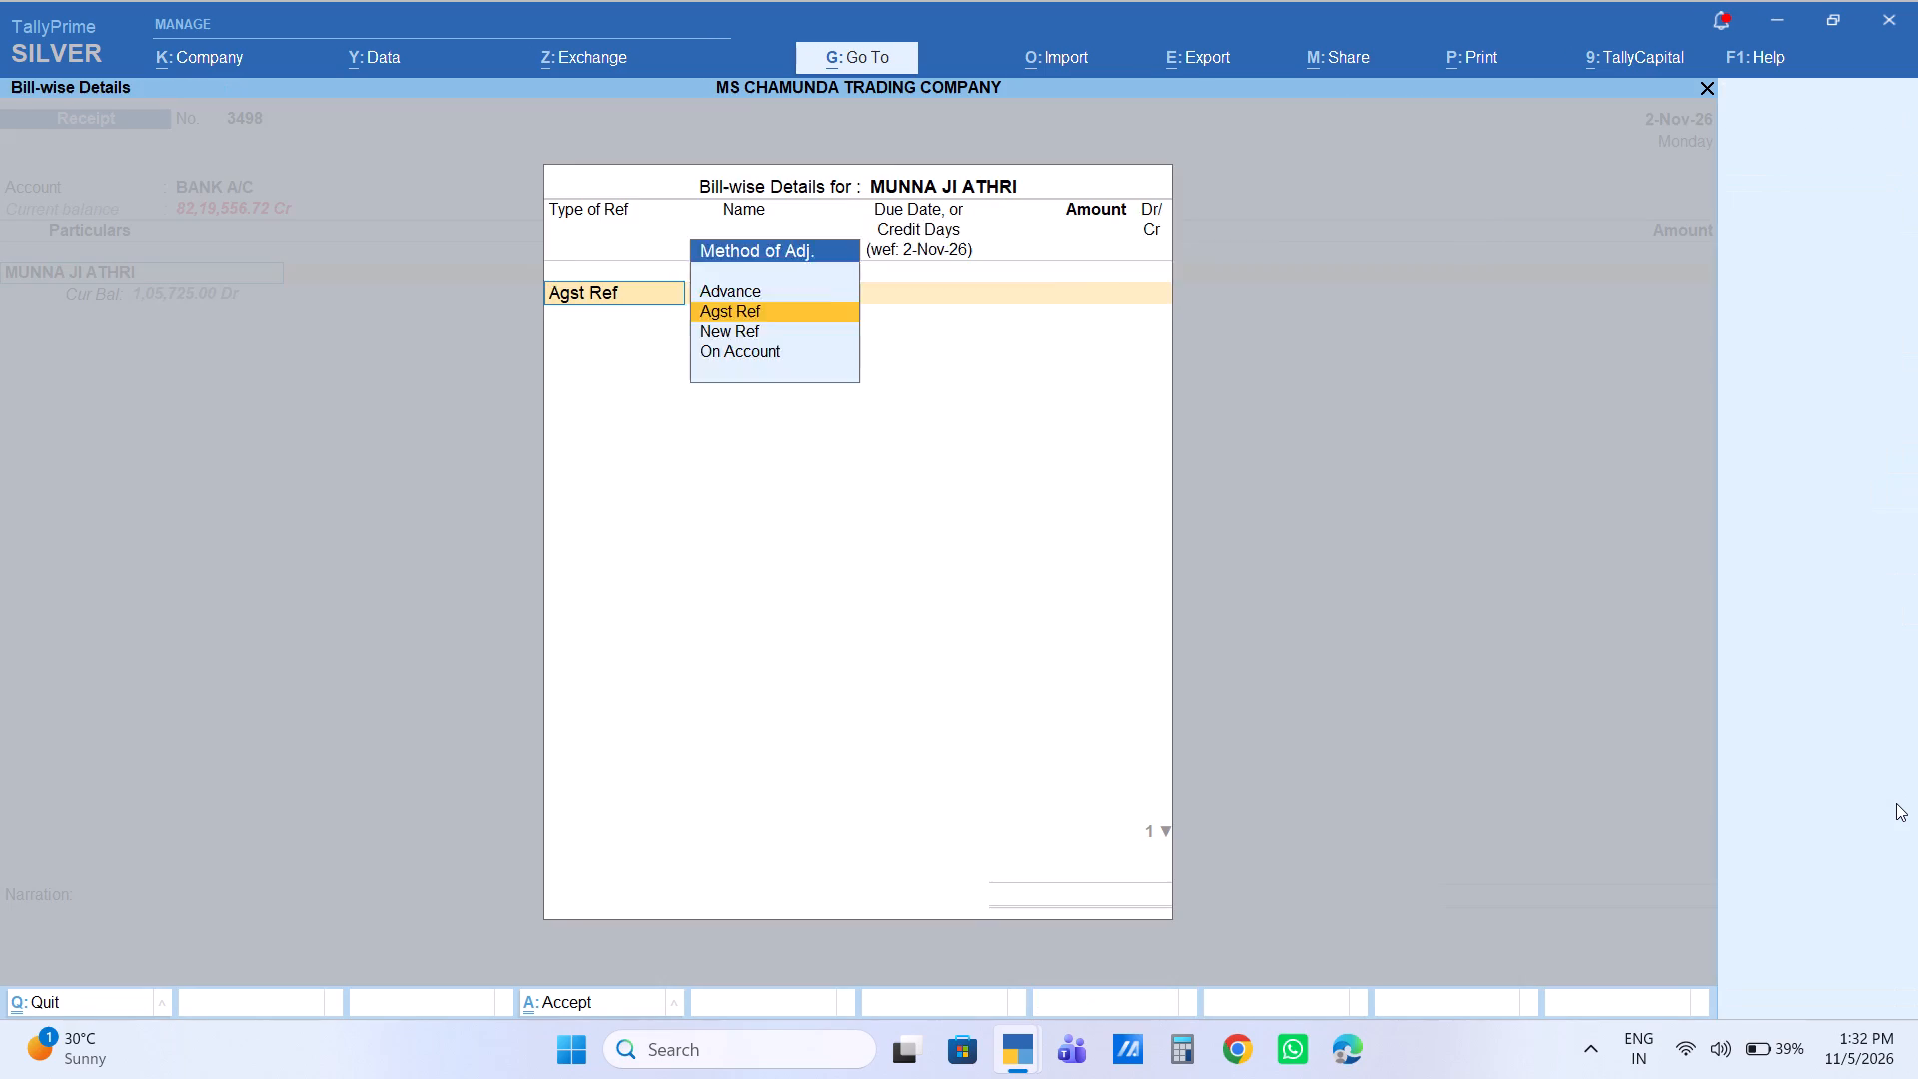
{"action": "key", "text": "Return"}
{"action": "key", "text": "Return"}
{"action": "type", "text": "2000"}
{"action": "key", "text": "0"}
{"action": "key", "text": "Return"}
{"action": "key", "text": "Return"}
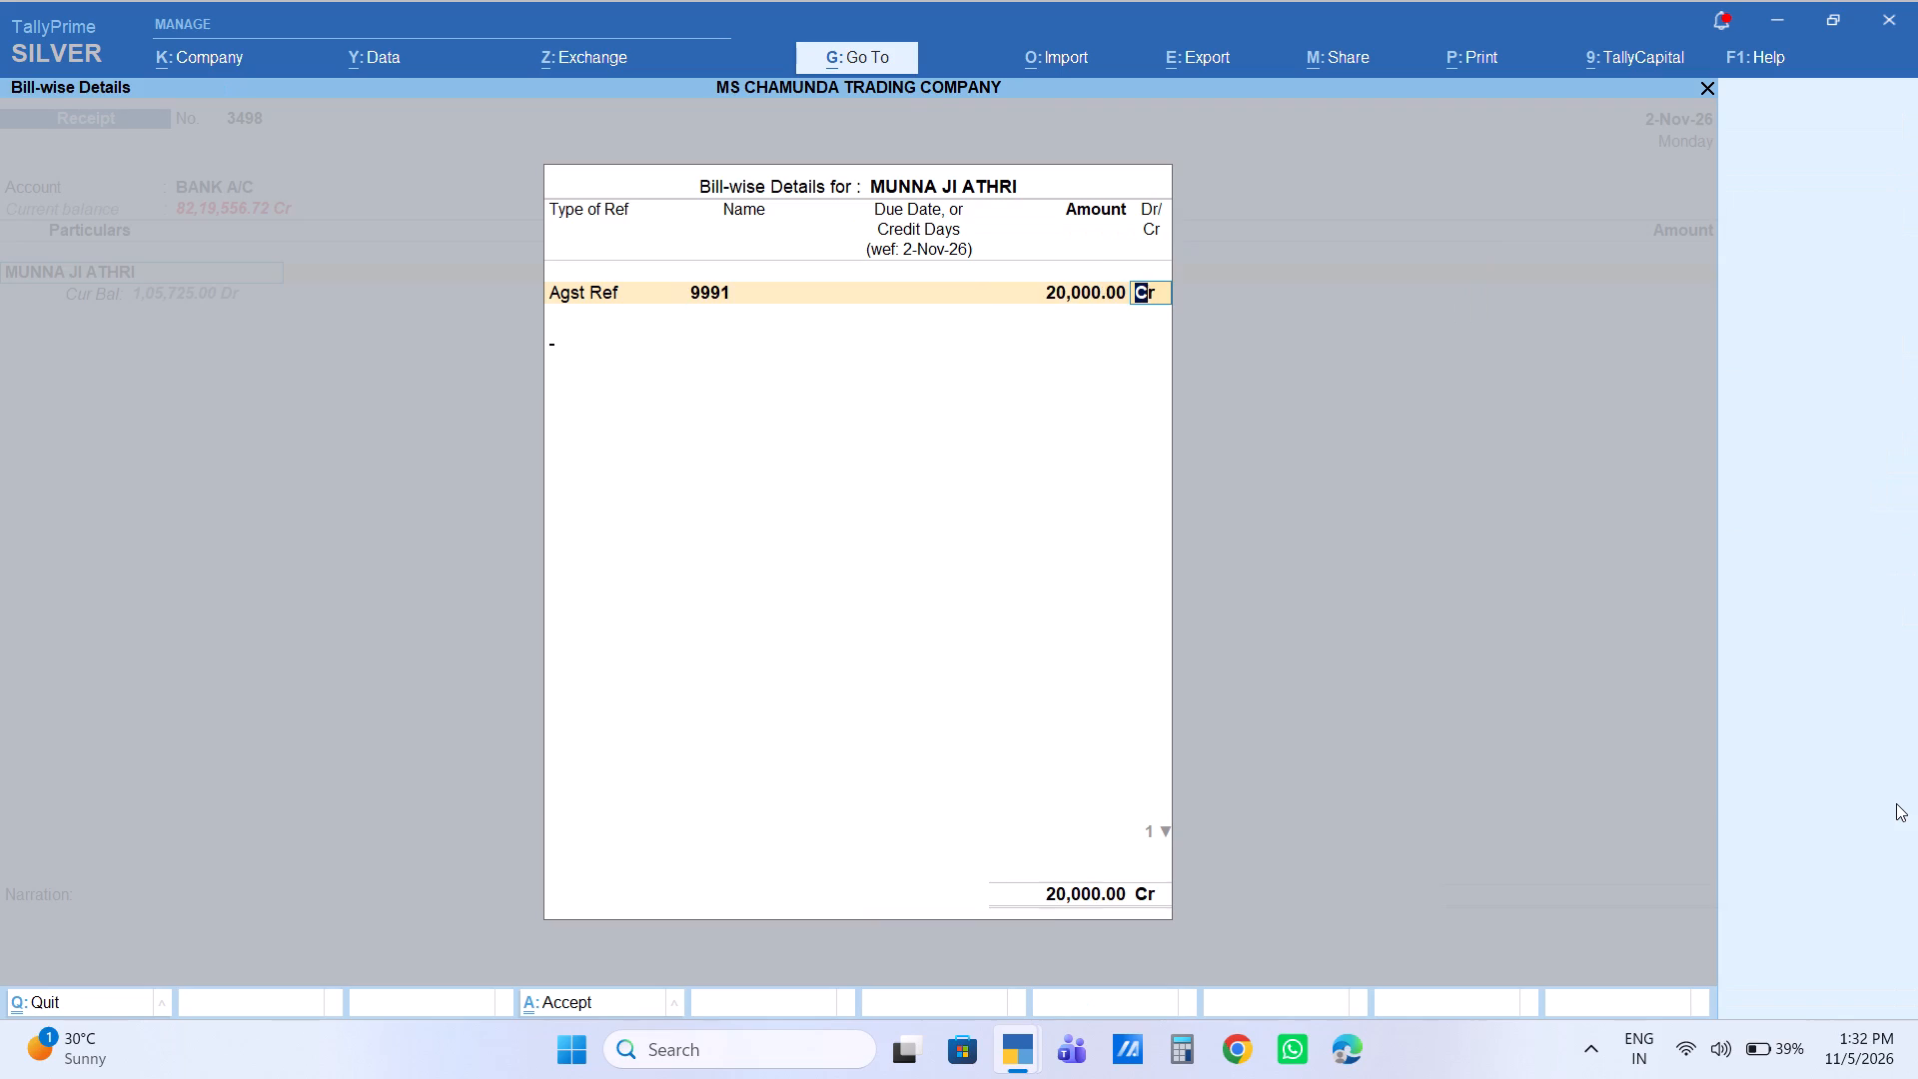
{"action": "key", "text": "Return"}
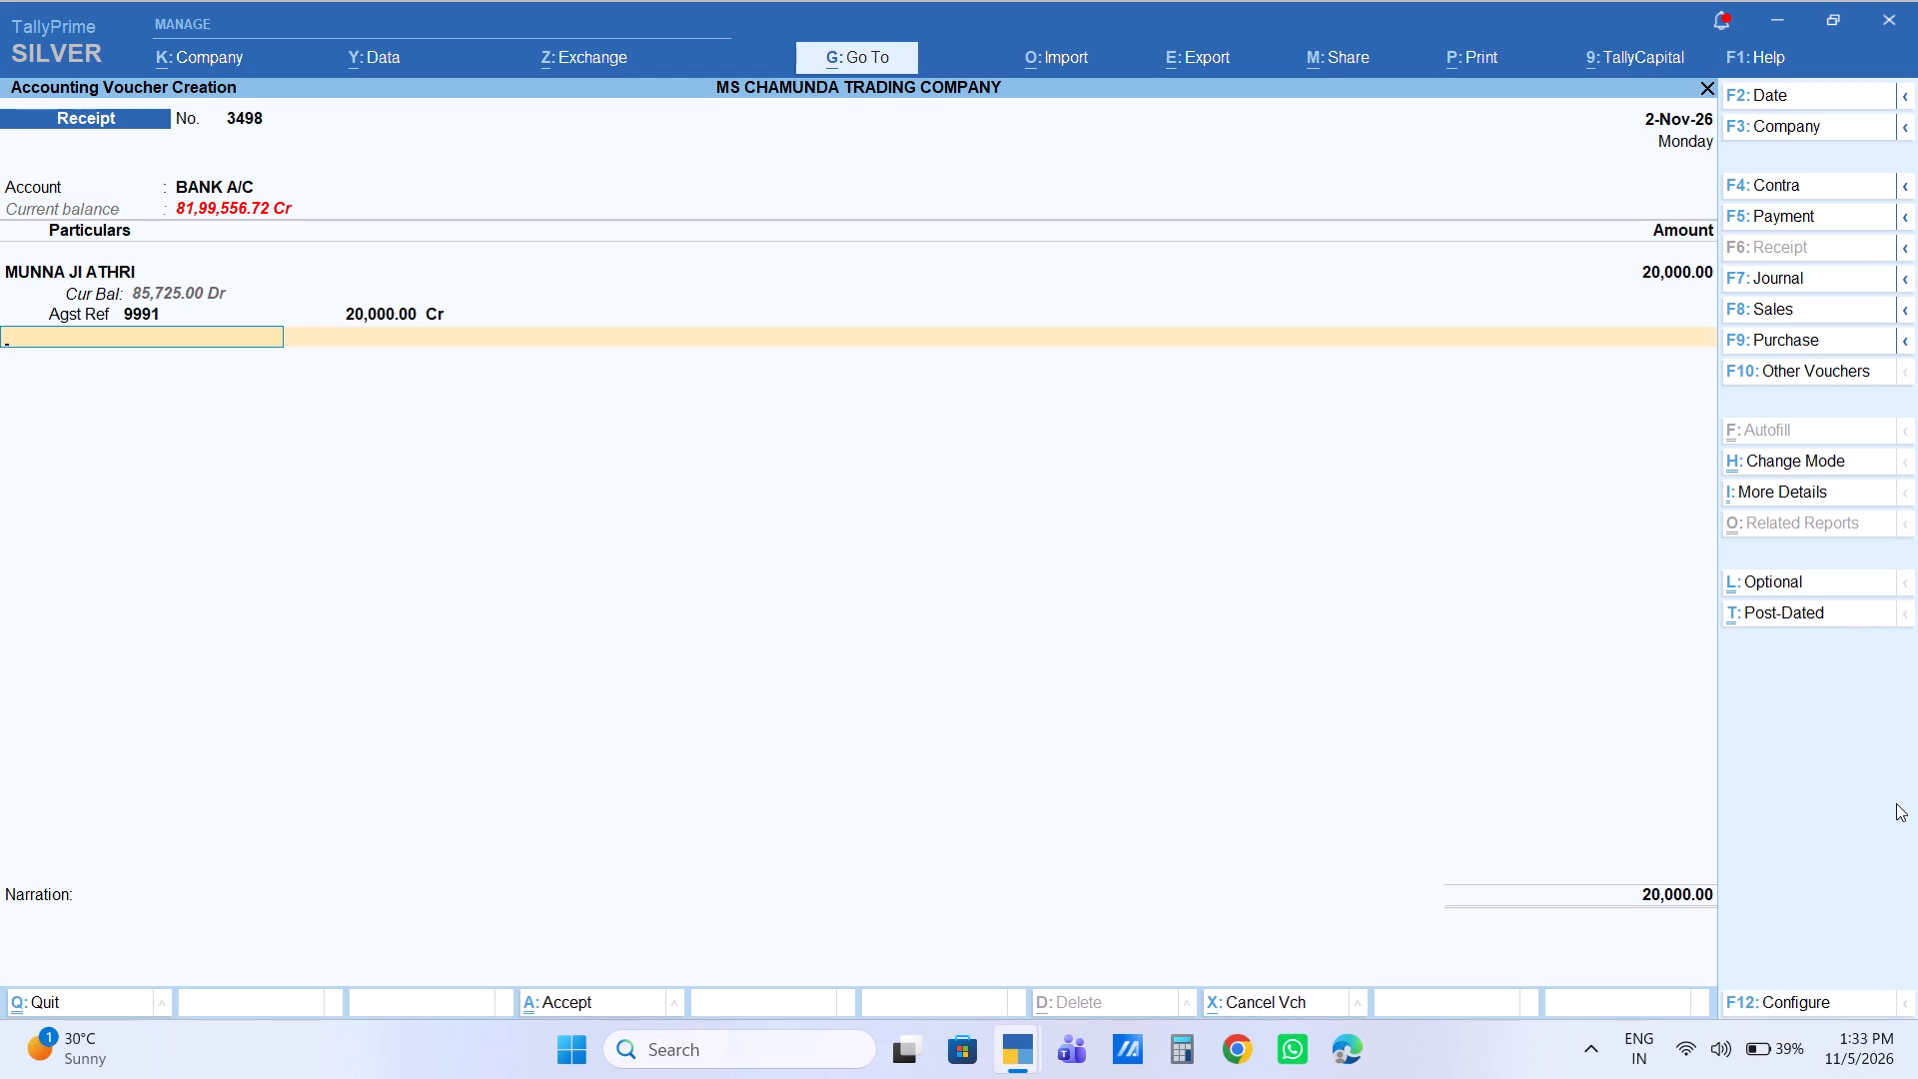
Save the 20,000.00 receipt, leaving its bank allocation details and narration blank.
{"action": "key", "text": "Return"}
{"action": "key", "text": "Return"}
{"action": "key", "text": "Return"}
{"action": "key", "text": "Return"}
{"action": "key", "text": "Return"}
{"action": "key", "text": "Return"}
{"action": "key", "text": "Return"}
{"action": "key", "text": "Return"}
{"action": "key", "text": "Return"}
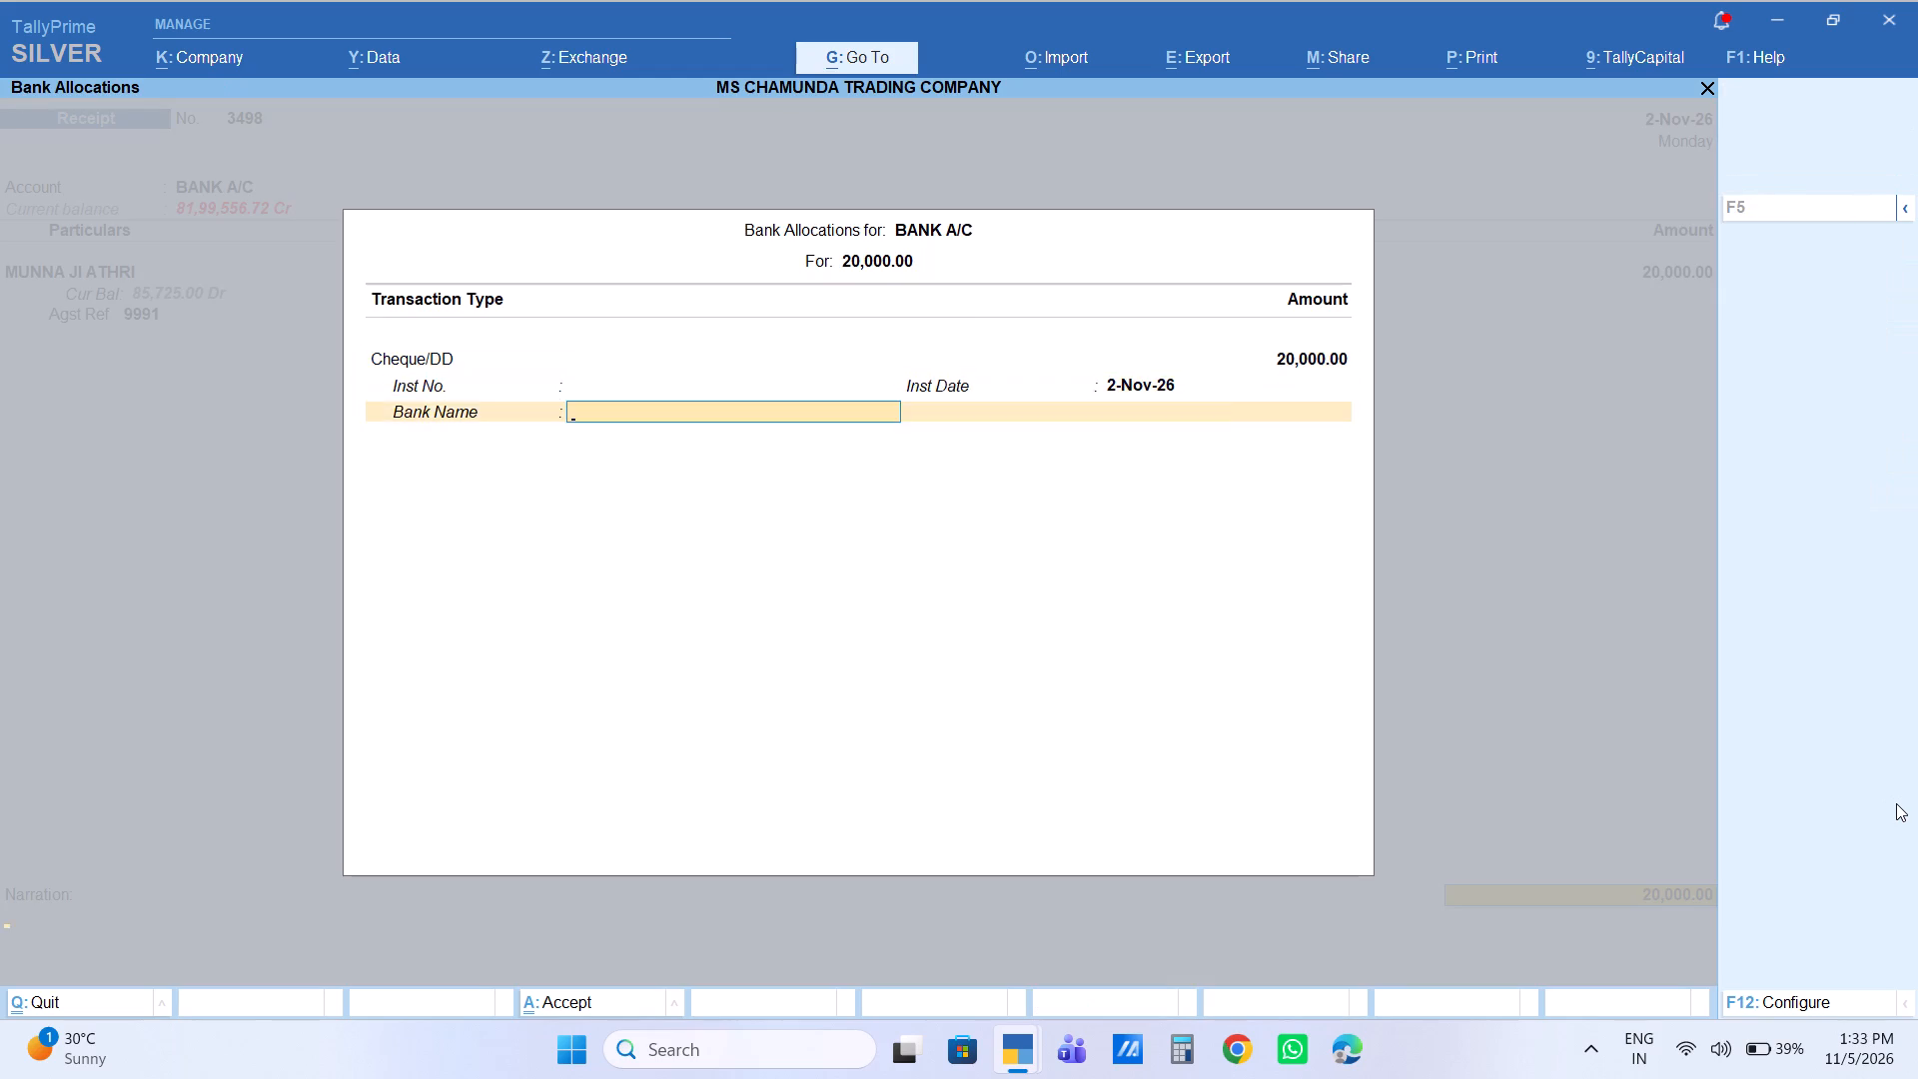
{"action": "key", "text": "Return"}
{"action": "key", "text": "Return"}
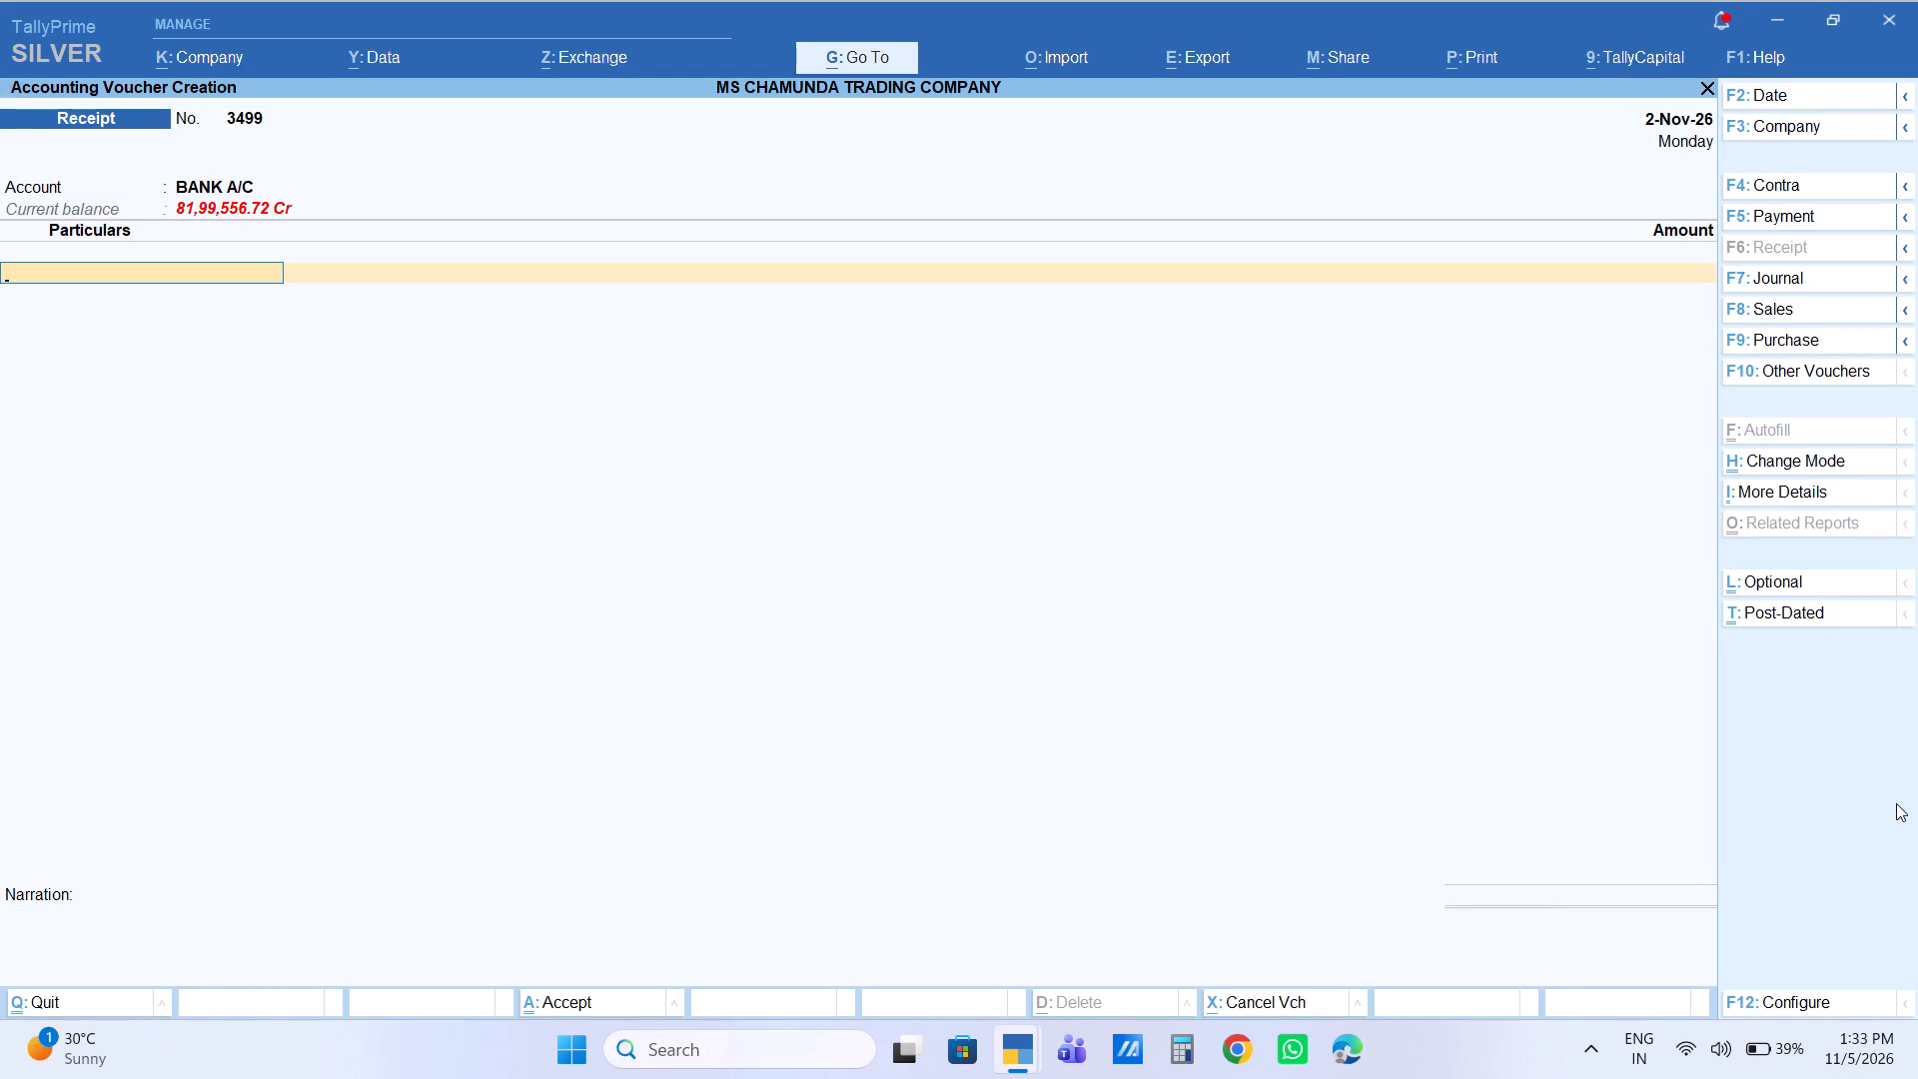
{"action": "type", "text": "SAHIDRA"}
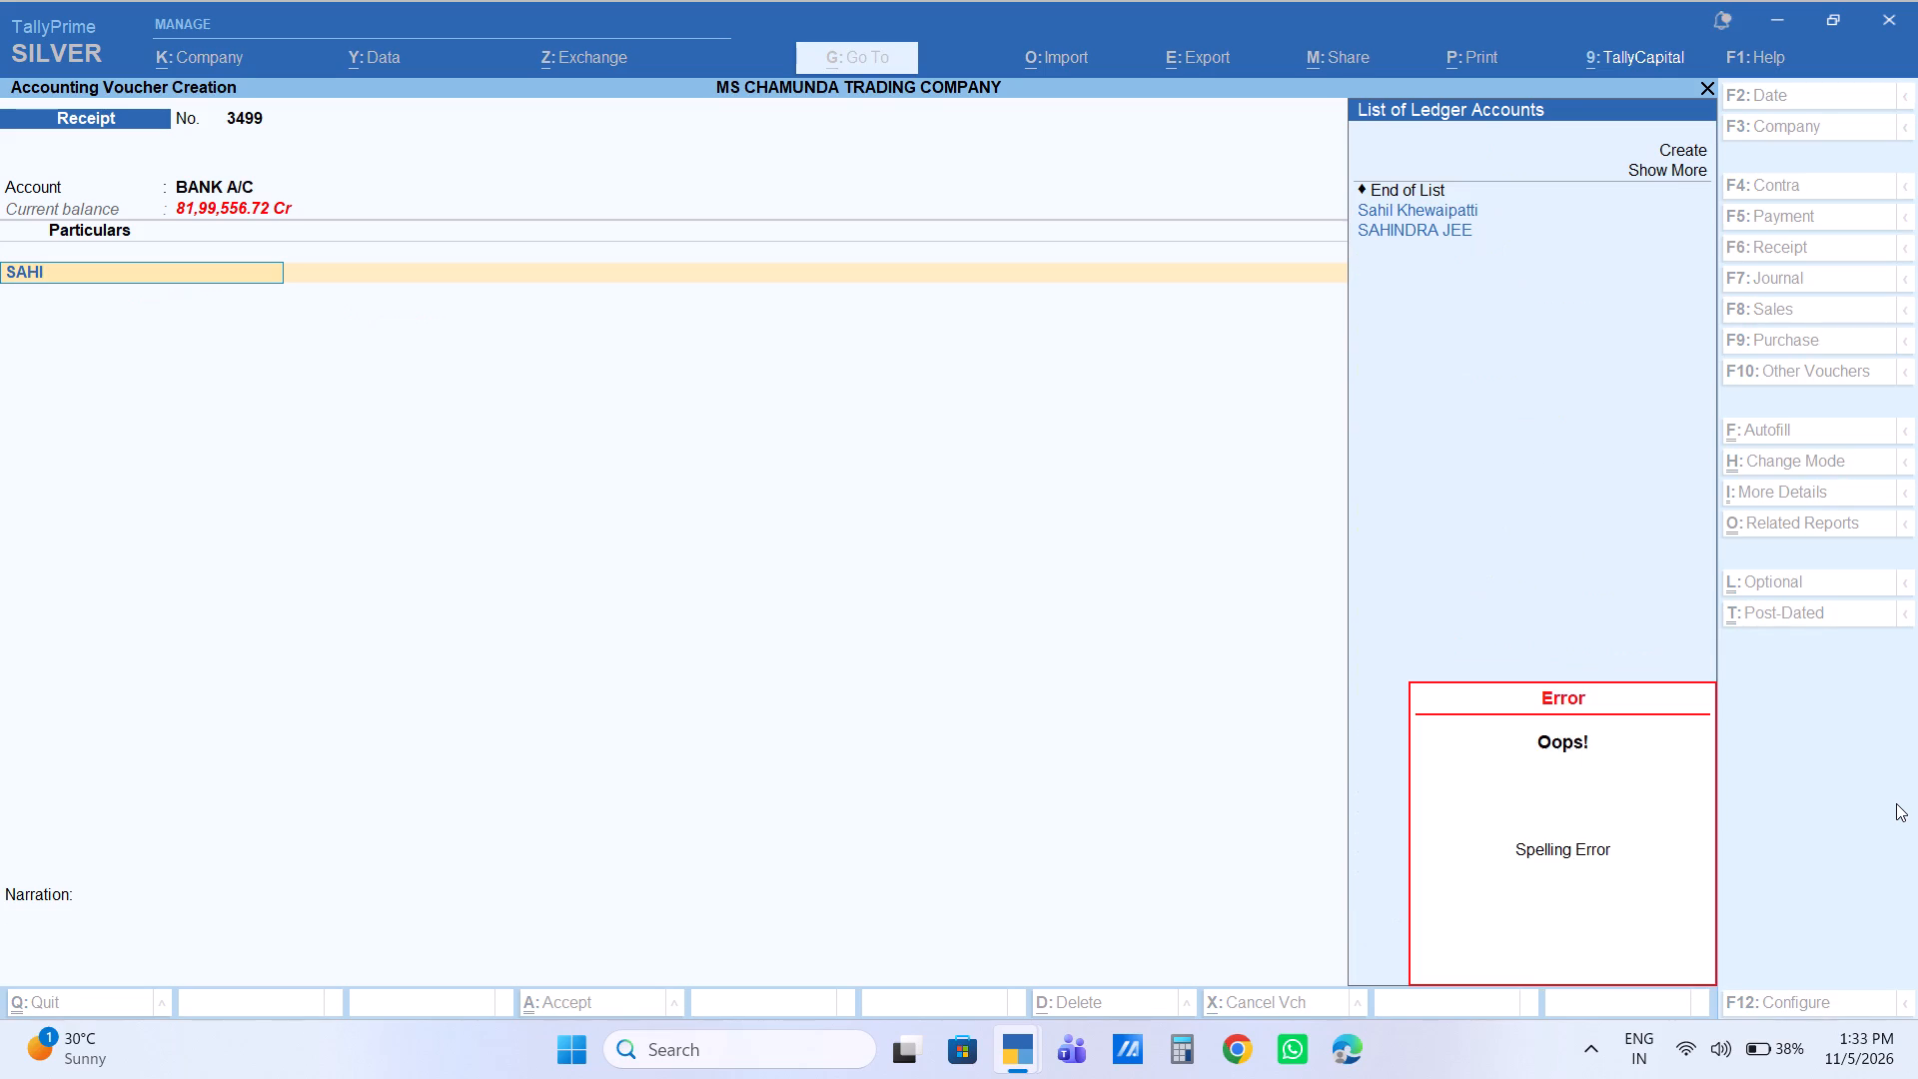
{"action": "key", "text": "Down"}
{"action": "key", "text": "Down"}
{"action": "key", "text": "Return"}
{"action": "key", "text": "Return"}
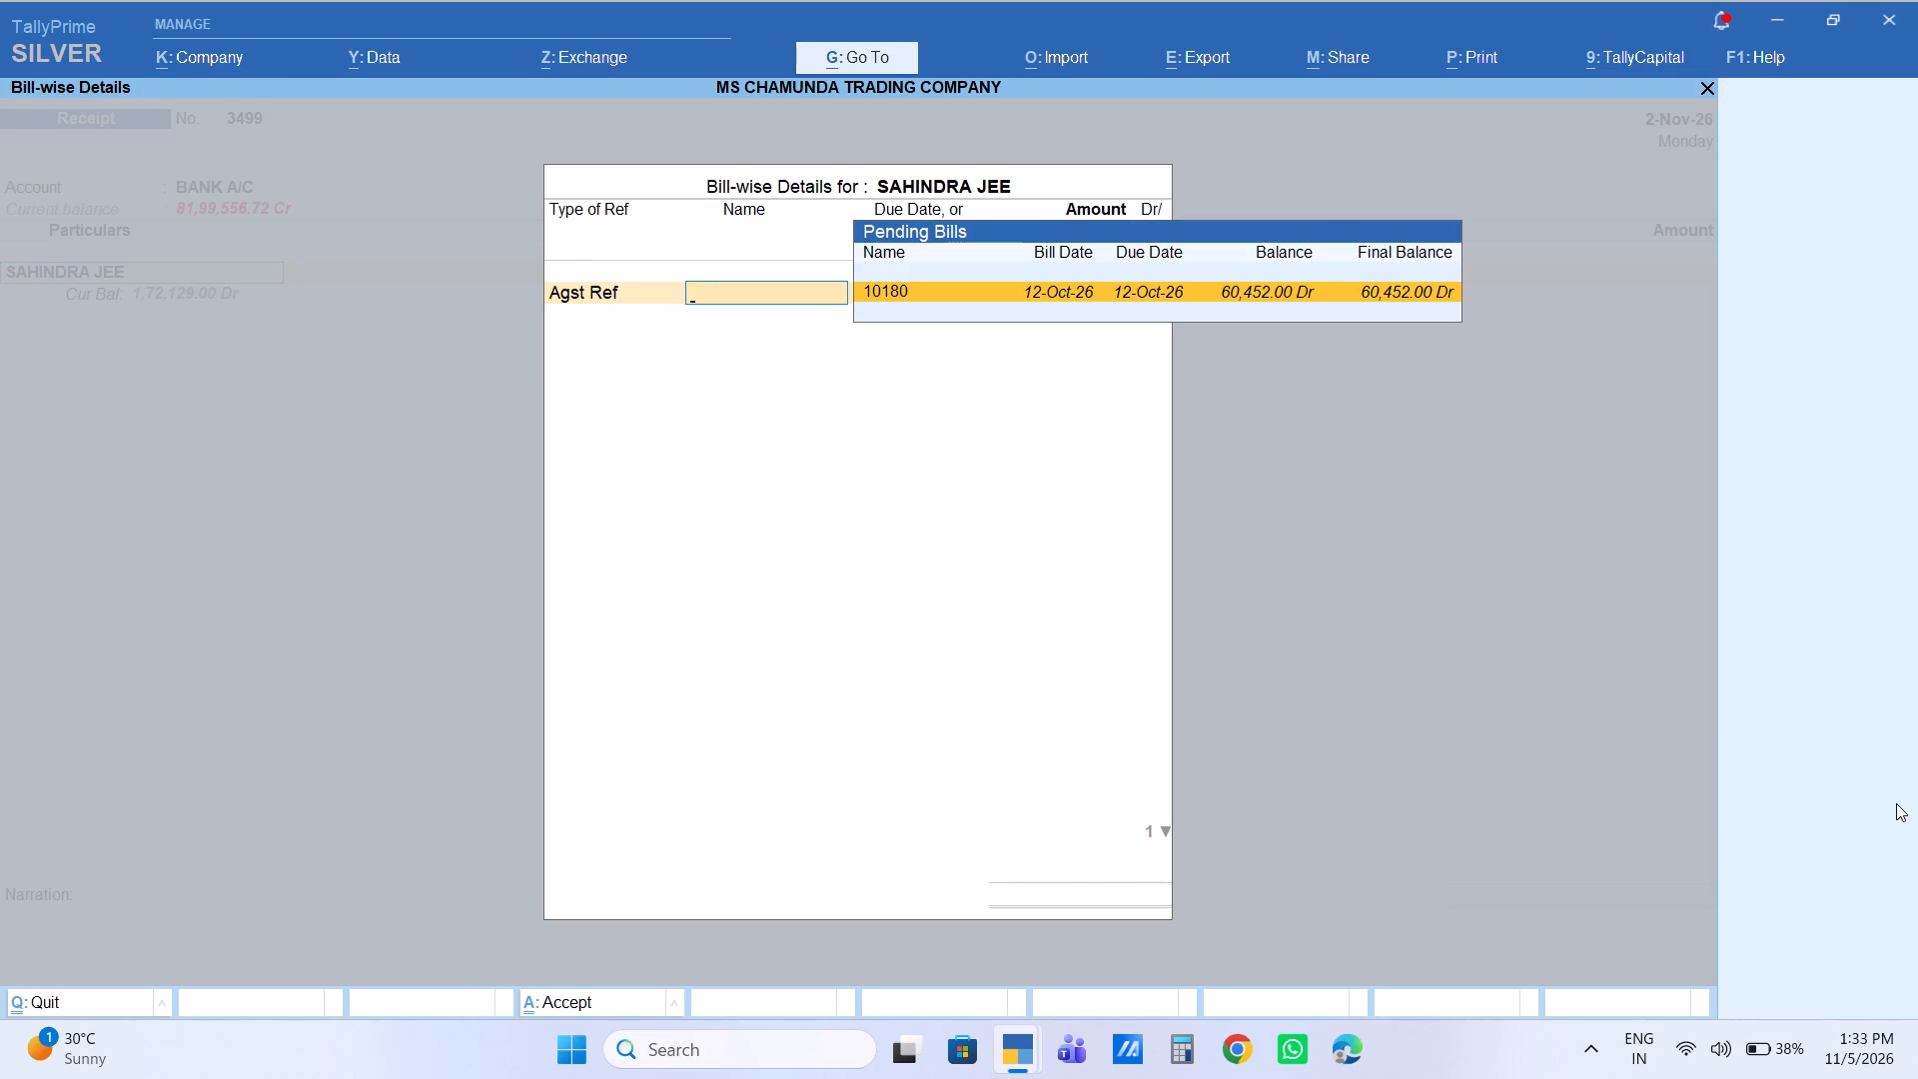
{"action": "key", "text": "Return"}
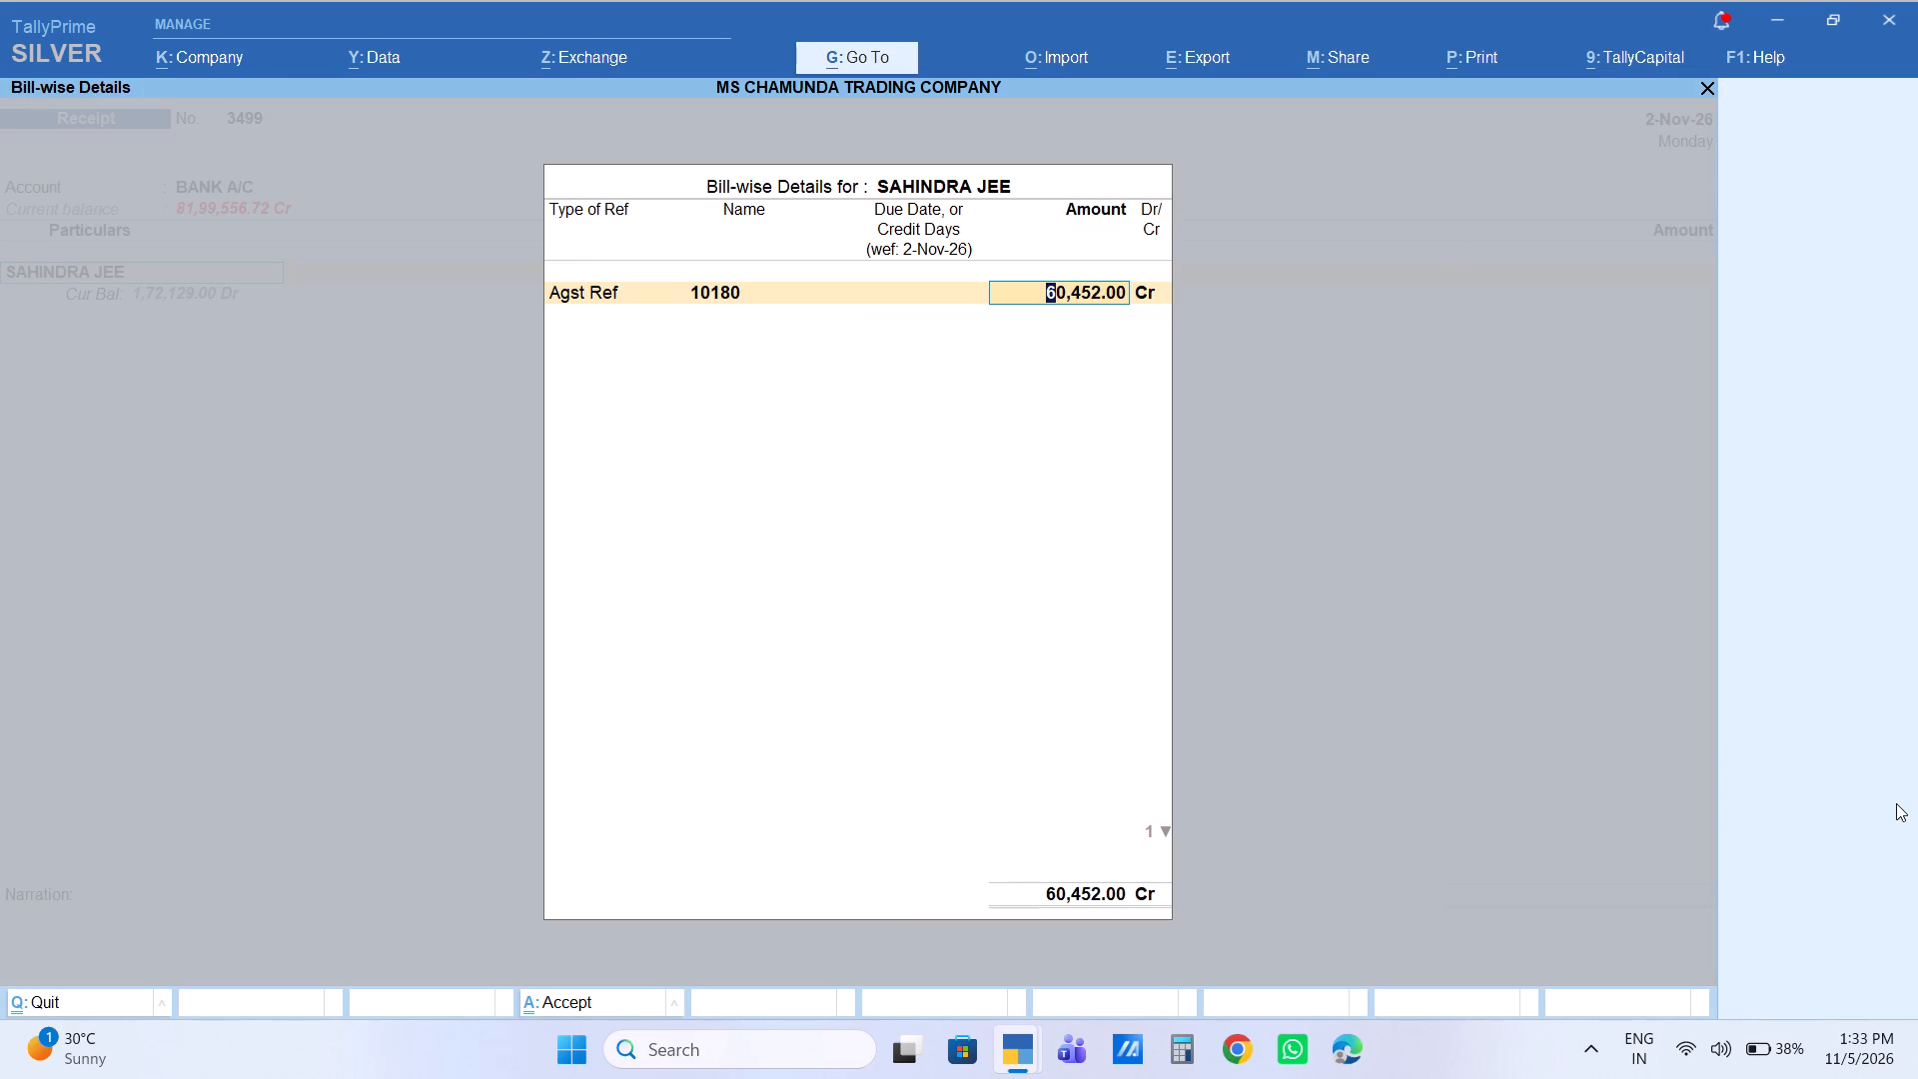
{"action": "key", "text": "BackSpace"}
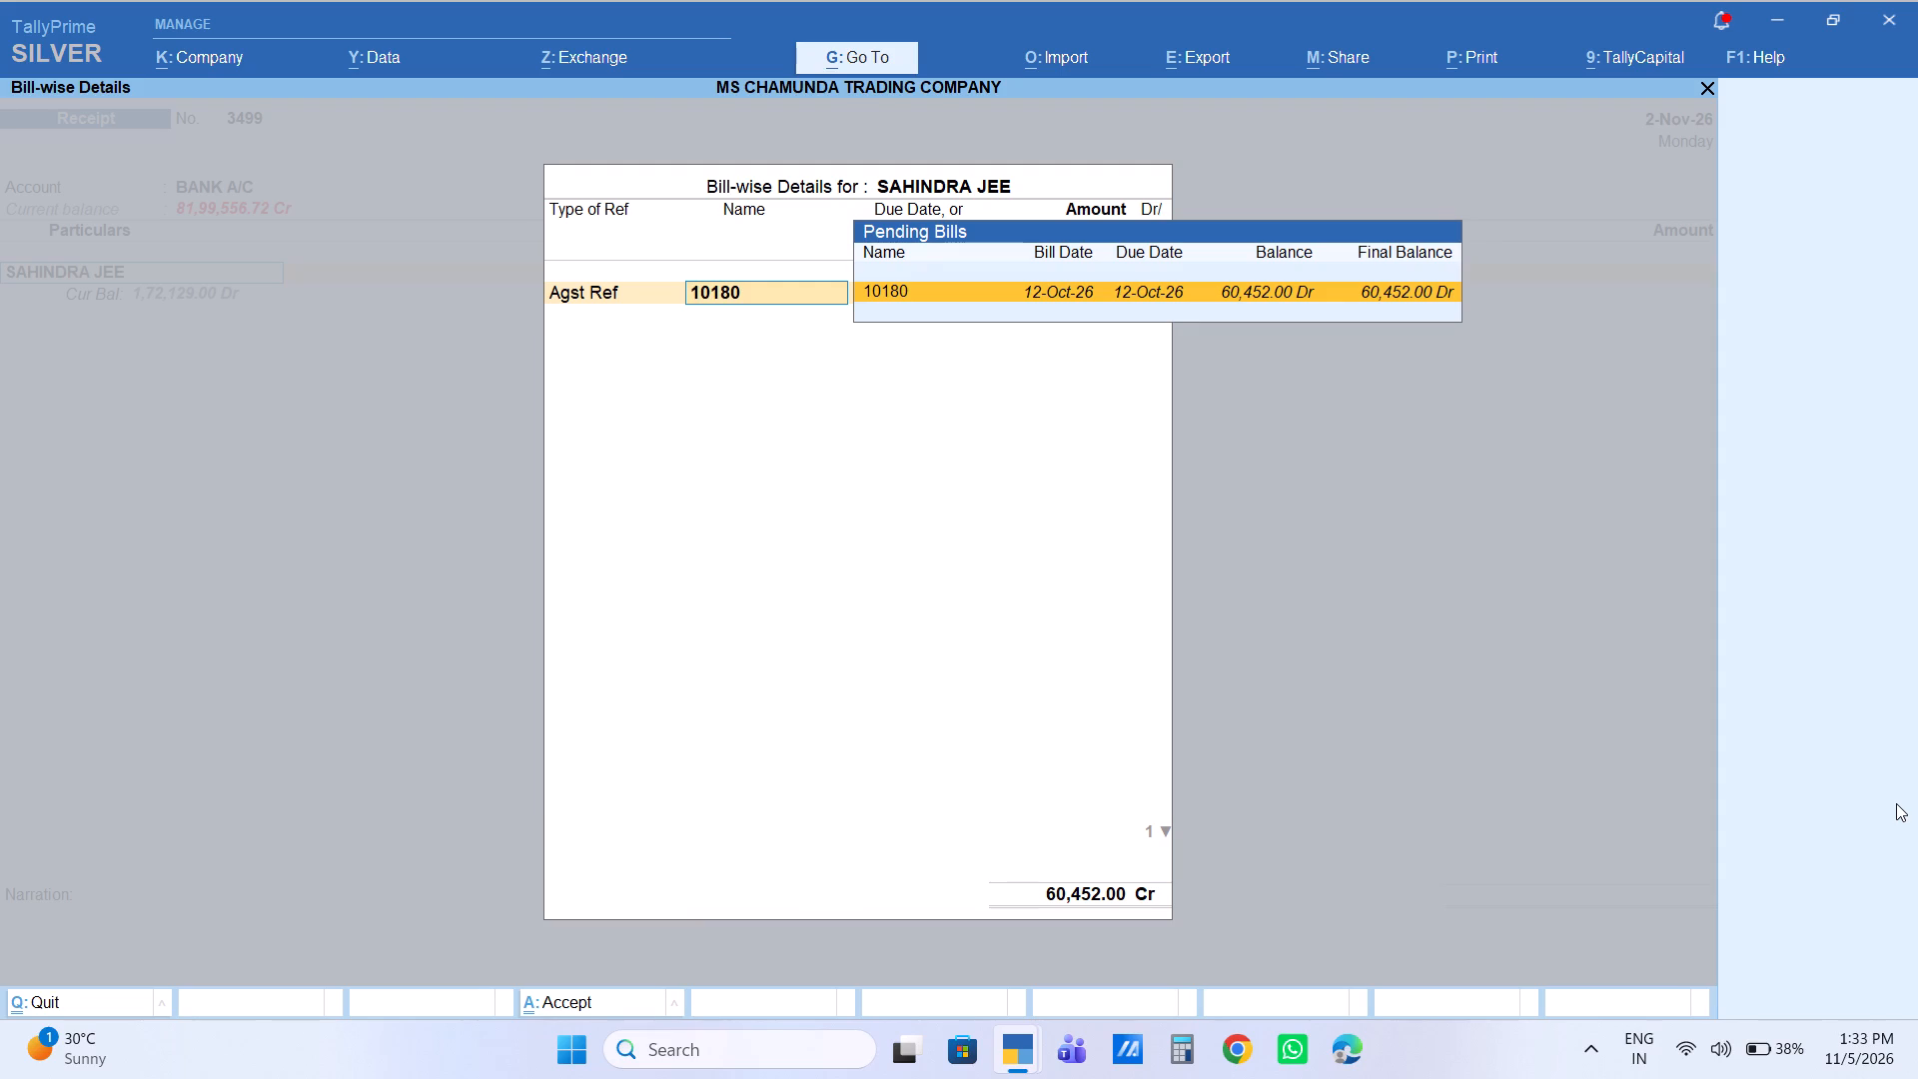
{"action": "key", "text": "Return"}
{"action": "key", "text": "Return"}
{"action": "key", "text": "Return"}
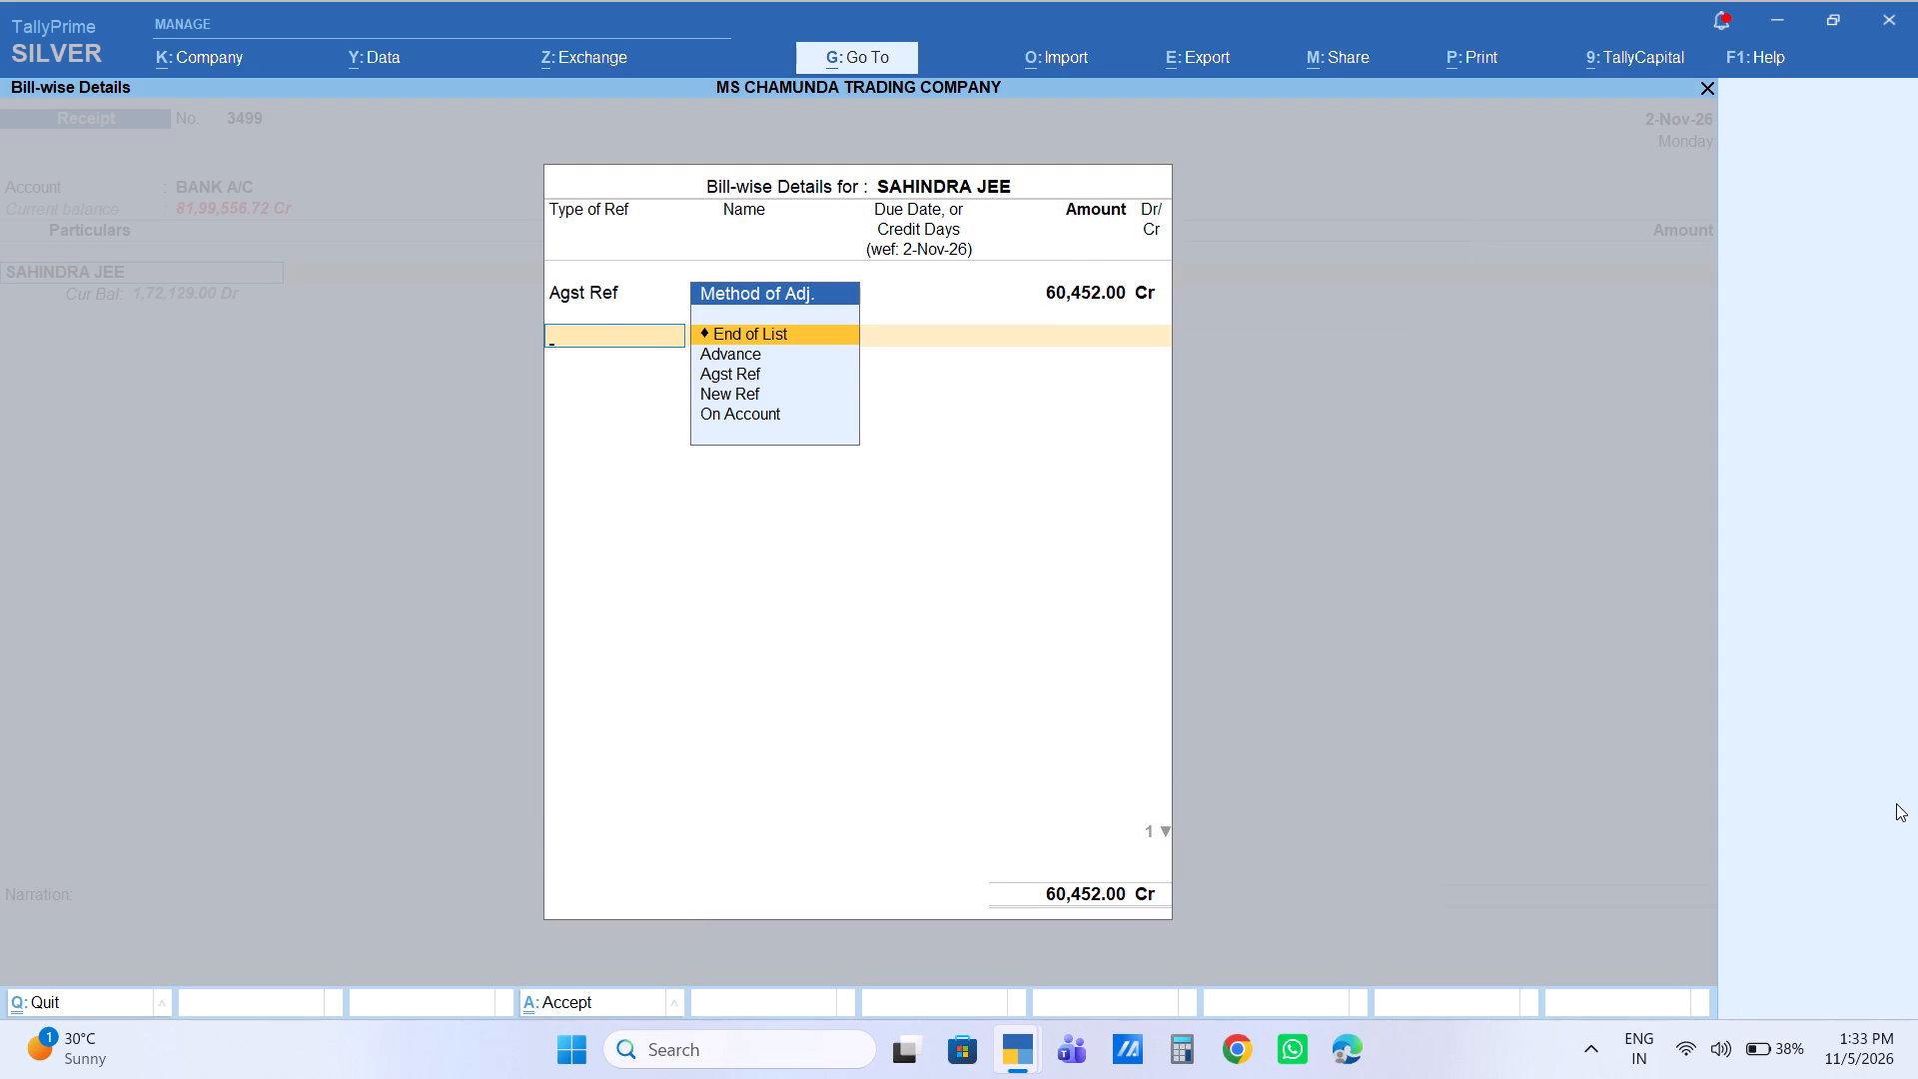
{"action": "key", "text": "Down"}
{"action": "key", "text": "Down"}
{"action": "key", "text": "Up"}
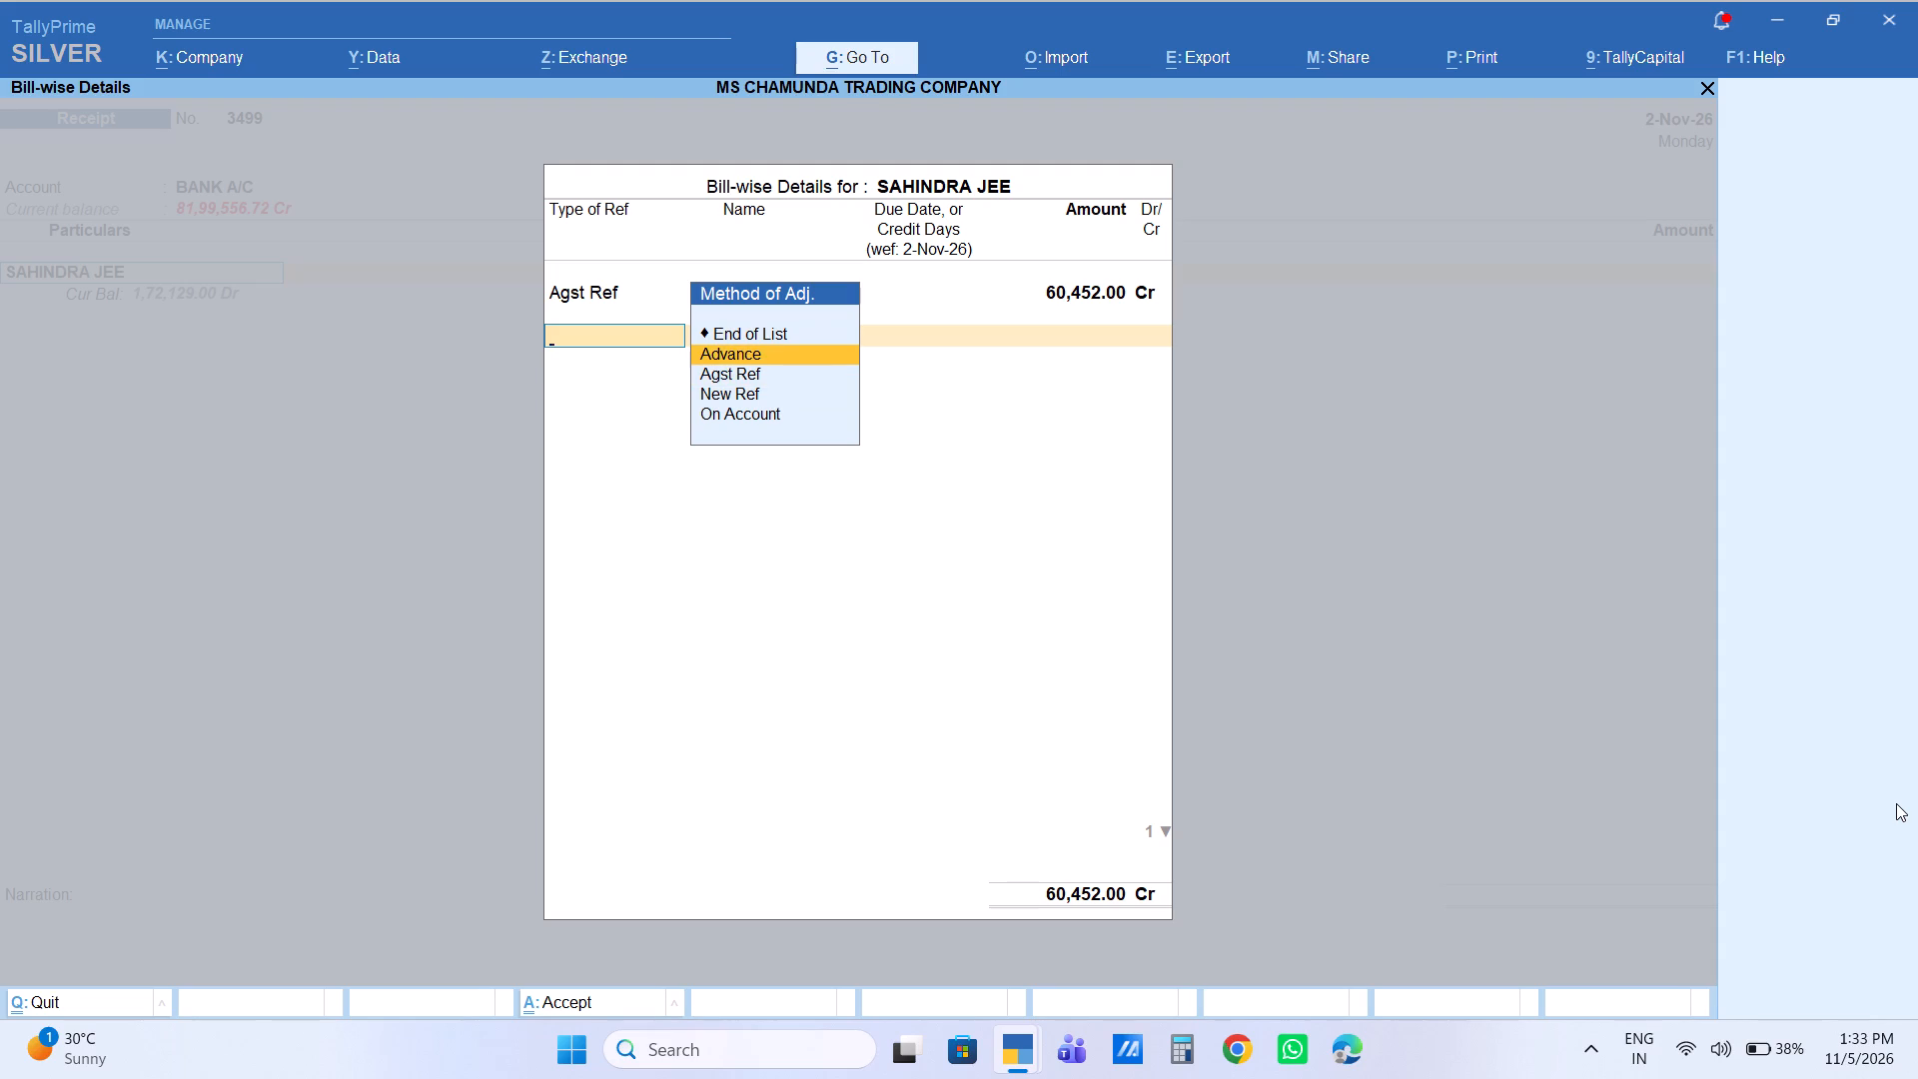
{"action": "key", "text": "Return"}
{"action": "key", "text": "Return"}
{"action": "key", "text": "Return"}
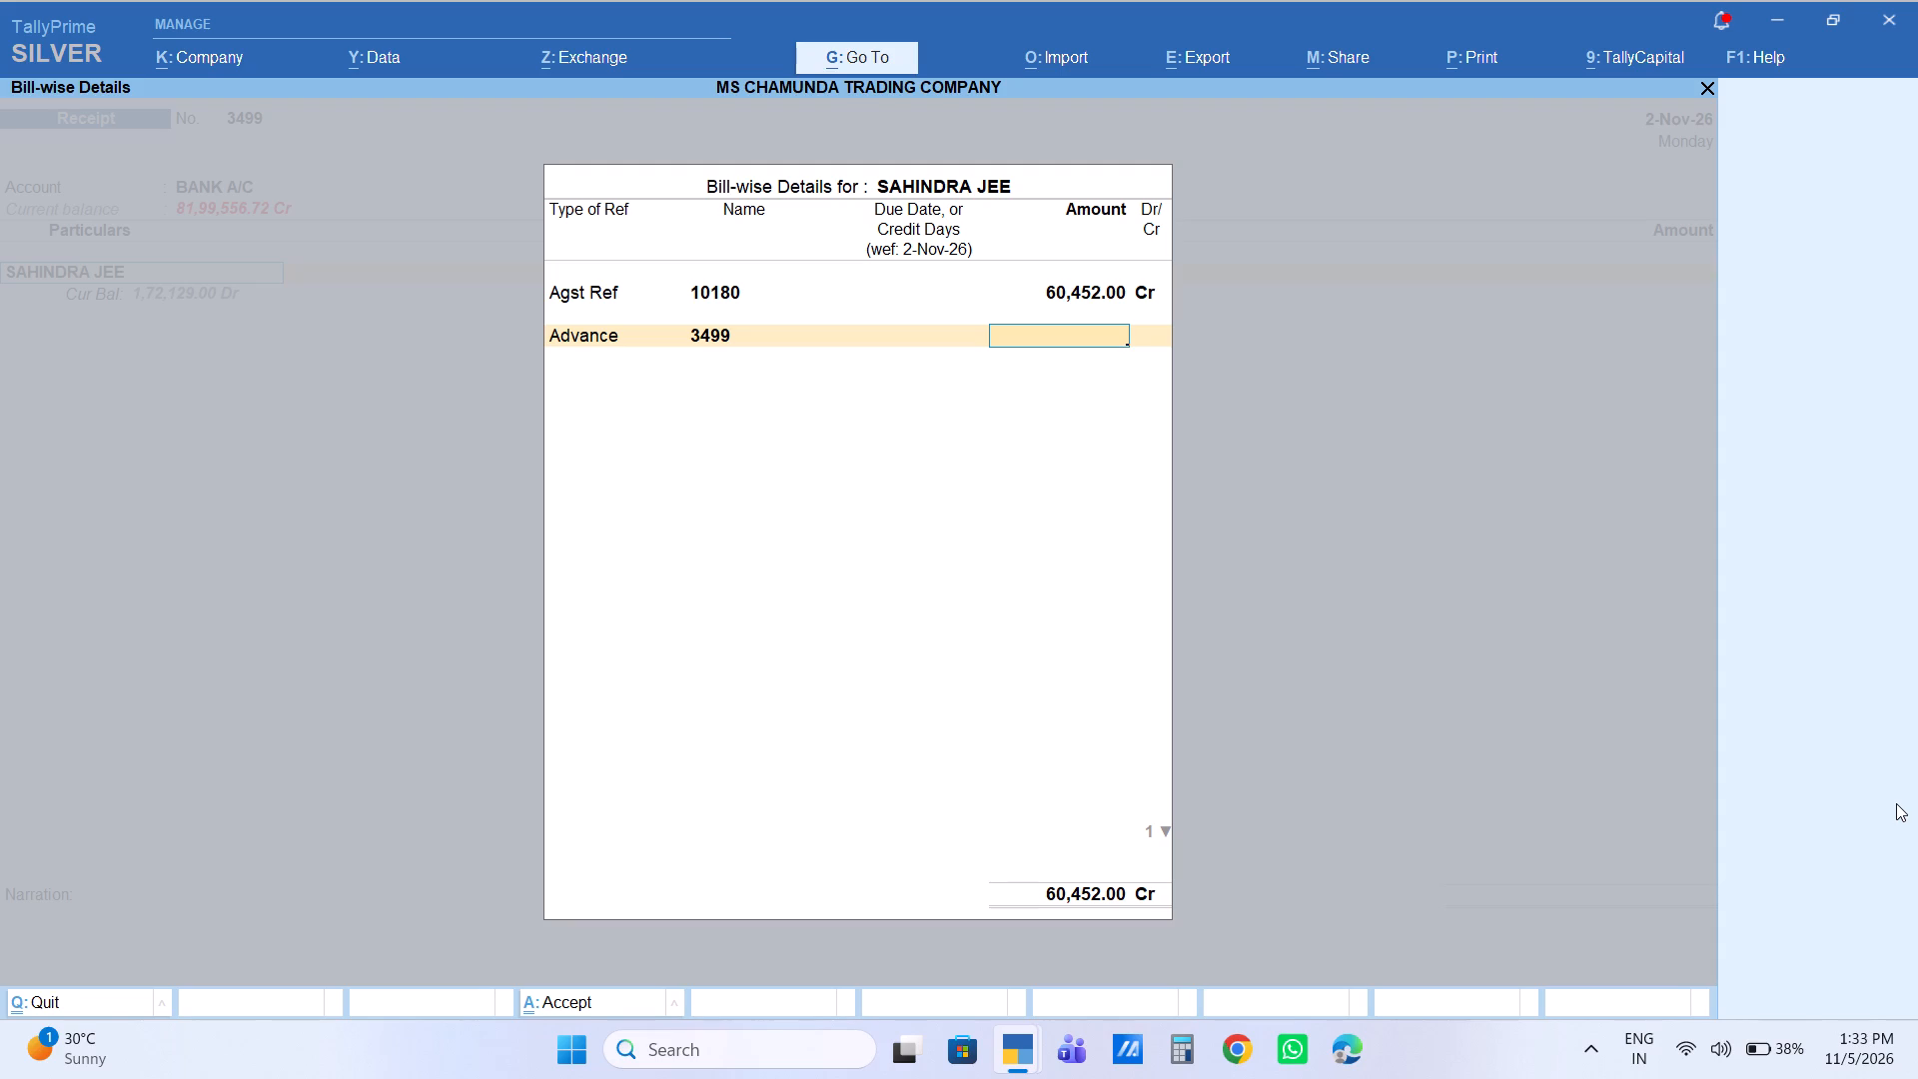
{"action": "key", "text": "BackSpace"}
{"action": "key", "text": "BackSpace"}
{"action": "key", "text": "BackSpace"}
{"action": "key", "text": "BackSpace"}
{"action": "key", "text": "BackSpace"}
{"action": "key", "text": "BackSpace"}
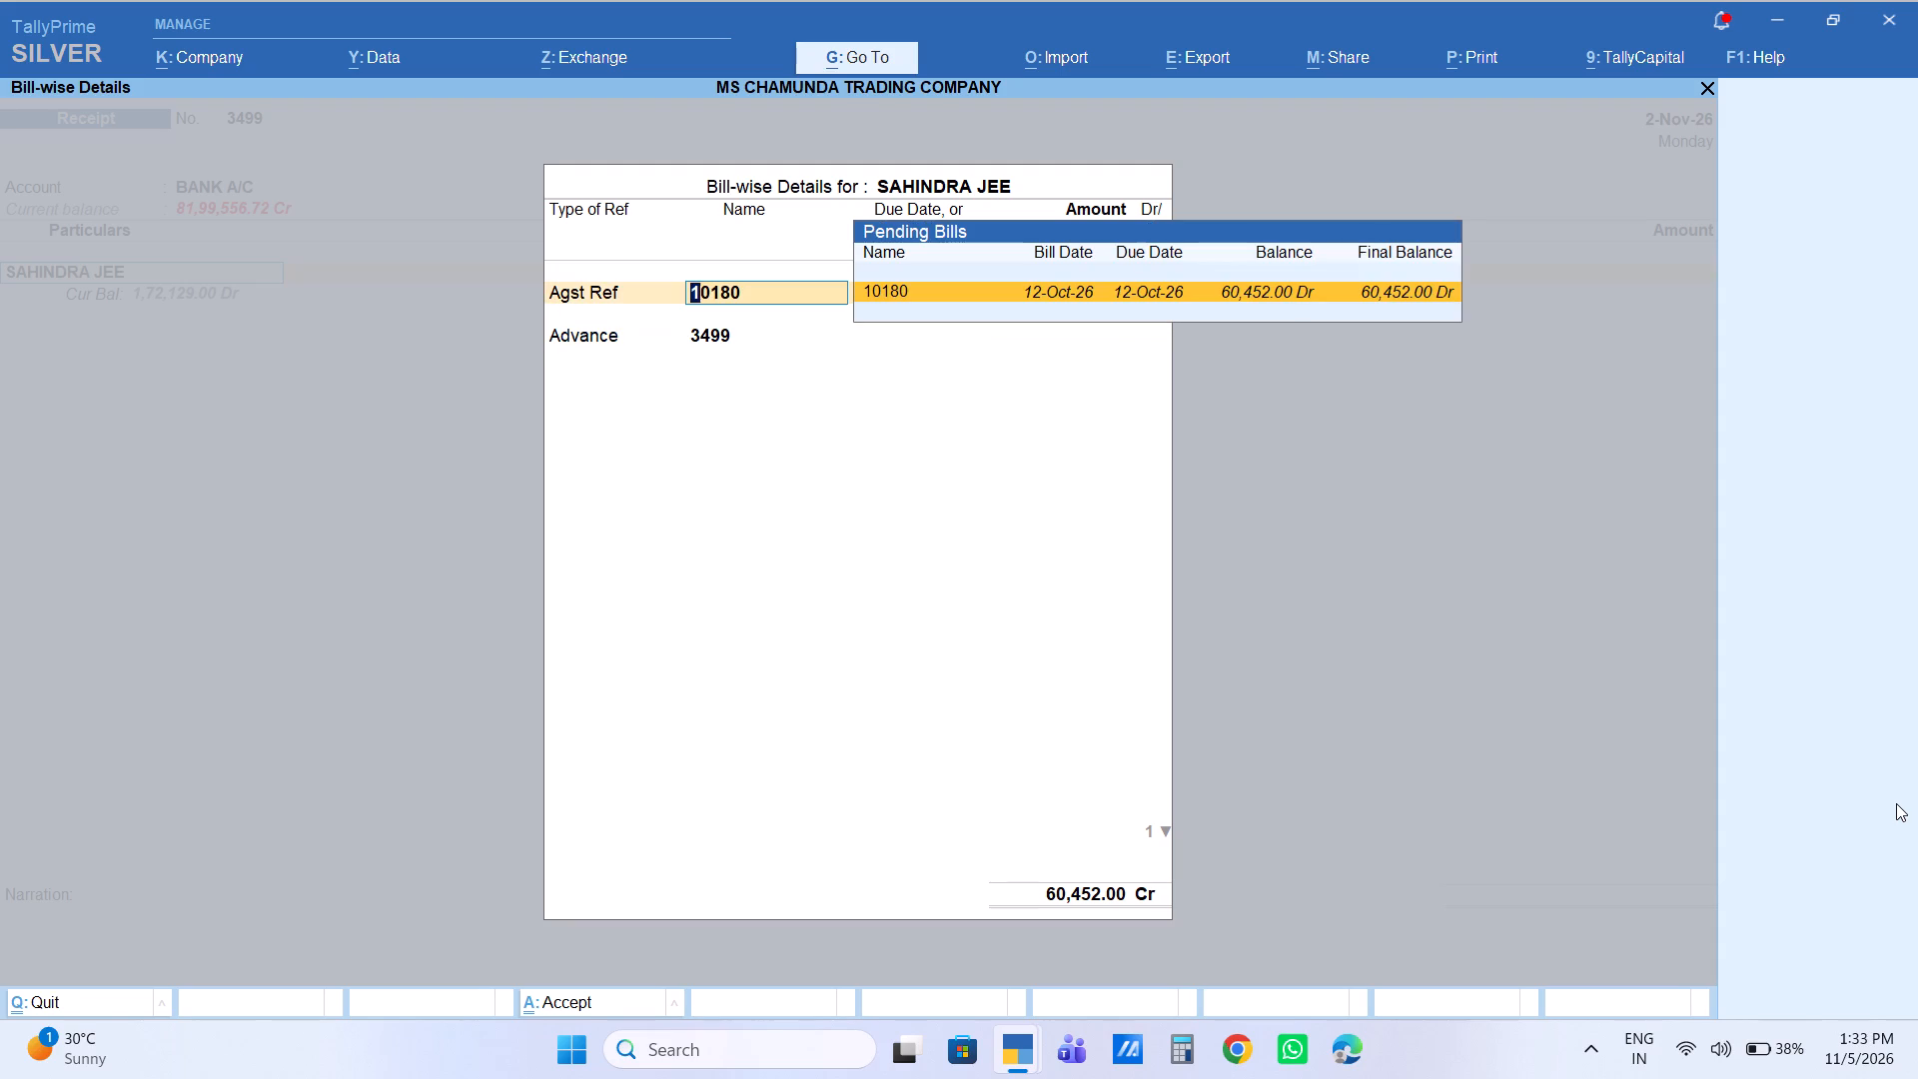
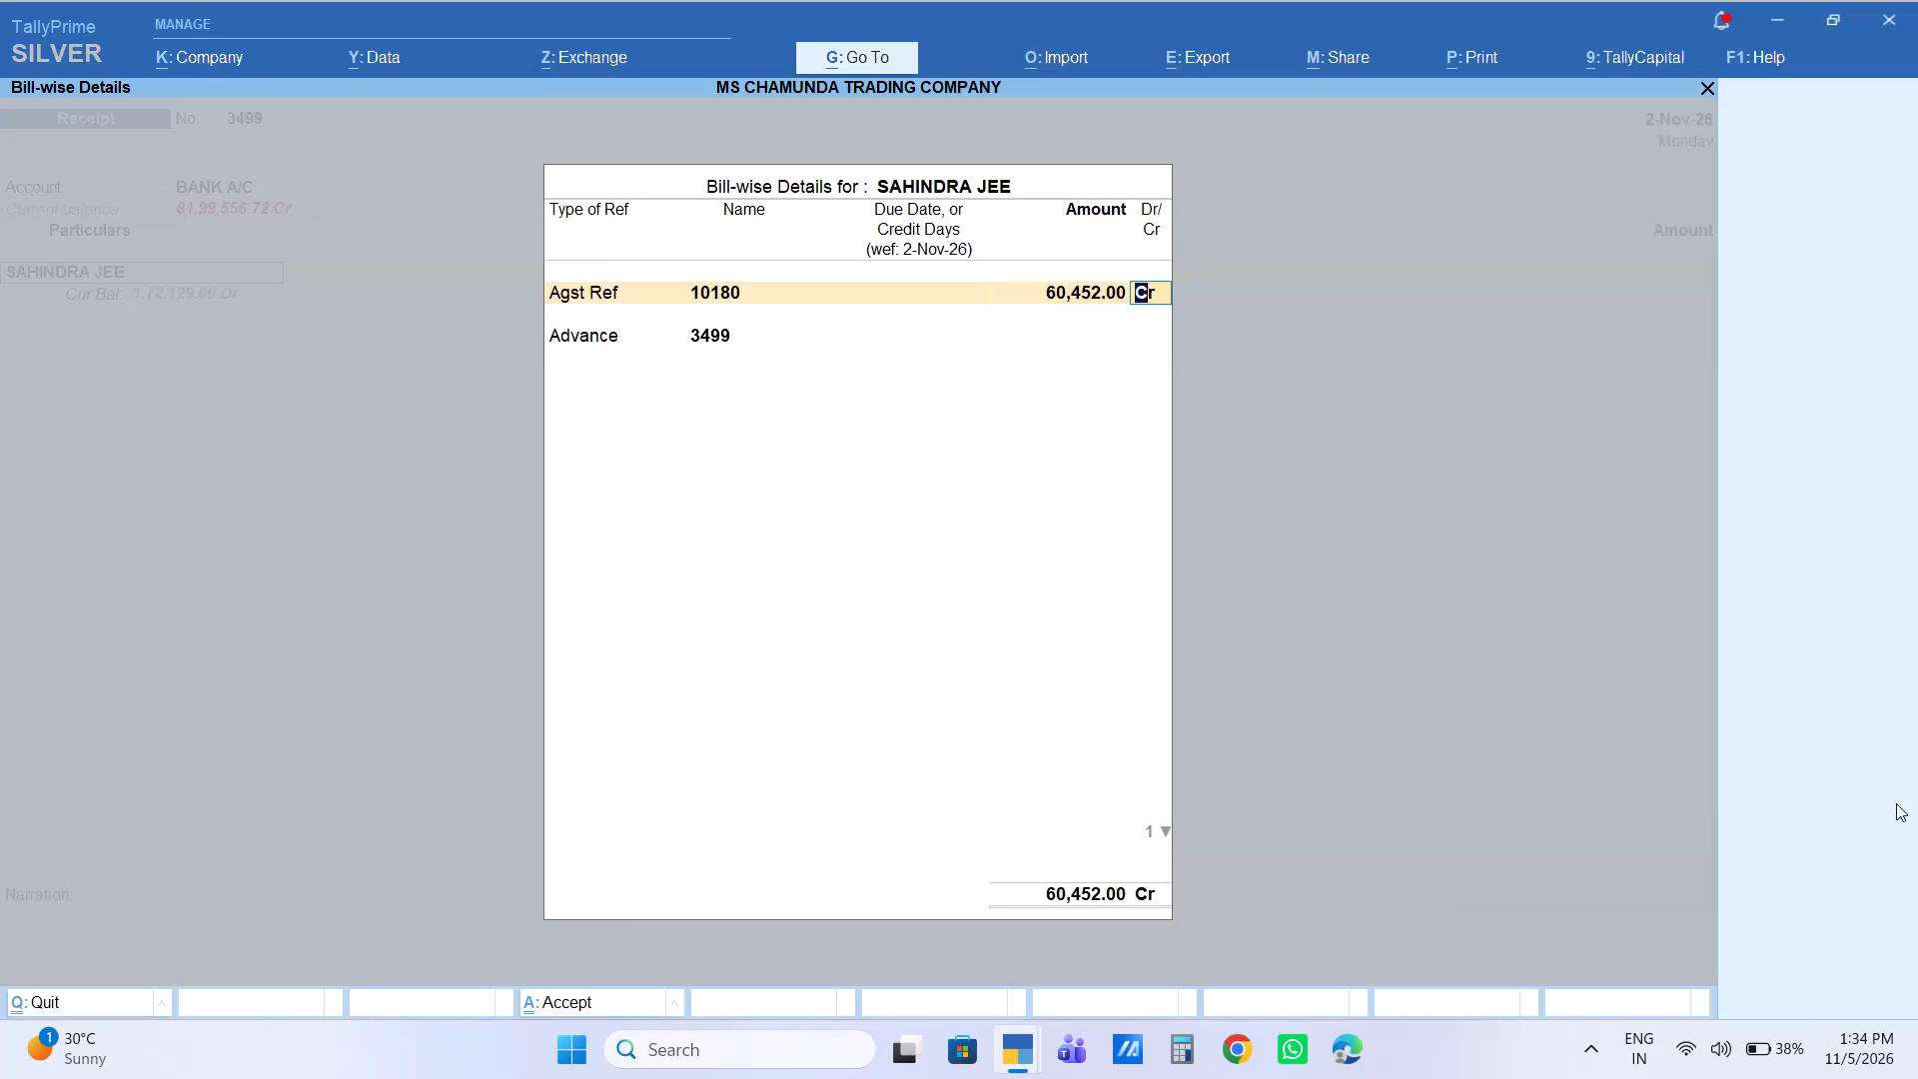
Keep the 60,452.00 credit allocation for bill 10180 and return to the Advance line below it.
{"action": "key", "text": "Return"}
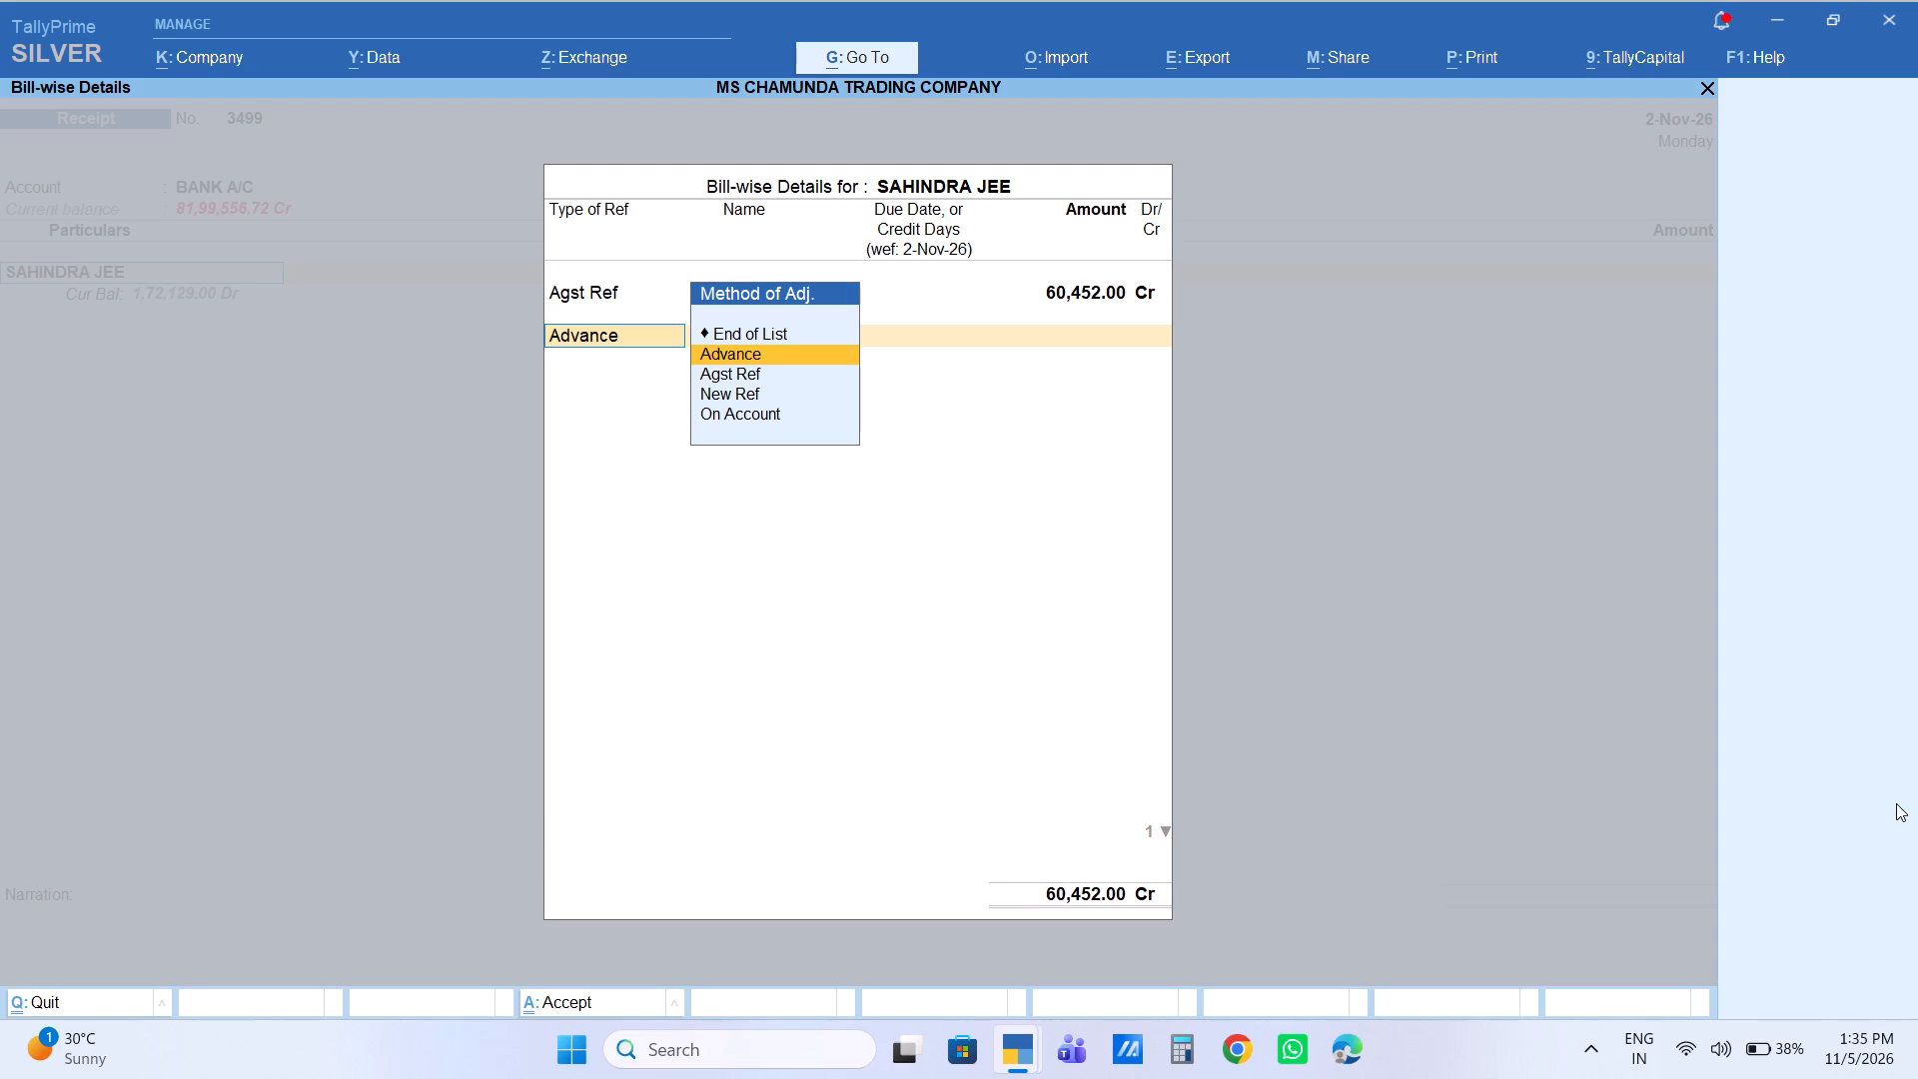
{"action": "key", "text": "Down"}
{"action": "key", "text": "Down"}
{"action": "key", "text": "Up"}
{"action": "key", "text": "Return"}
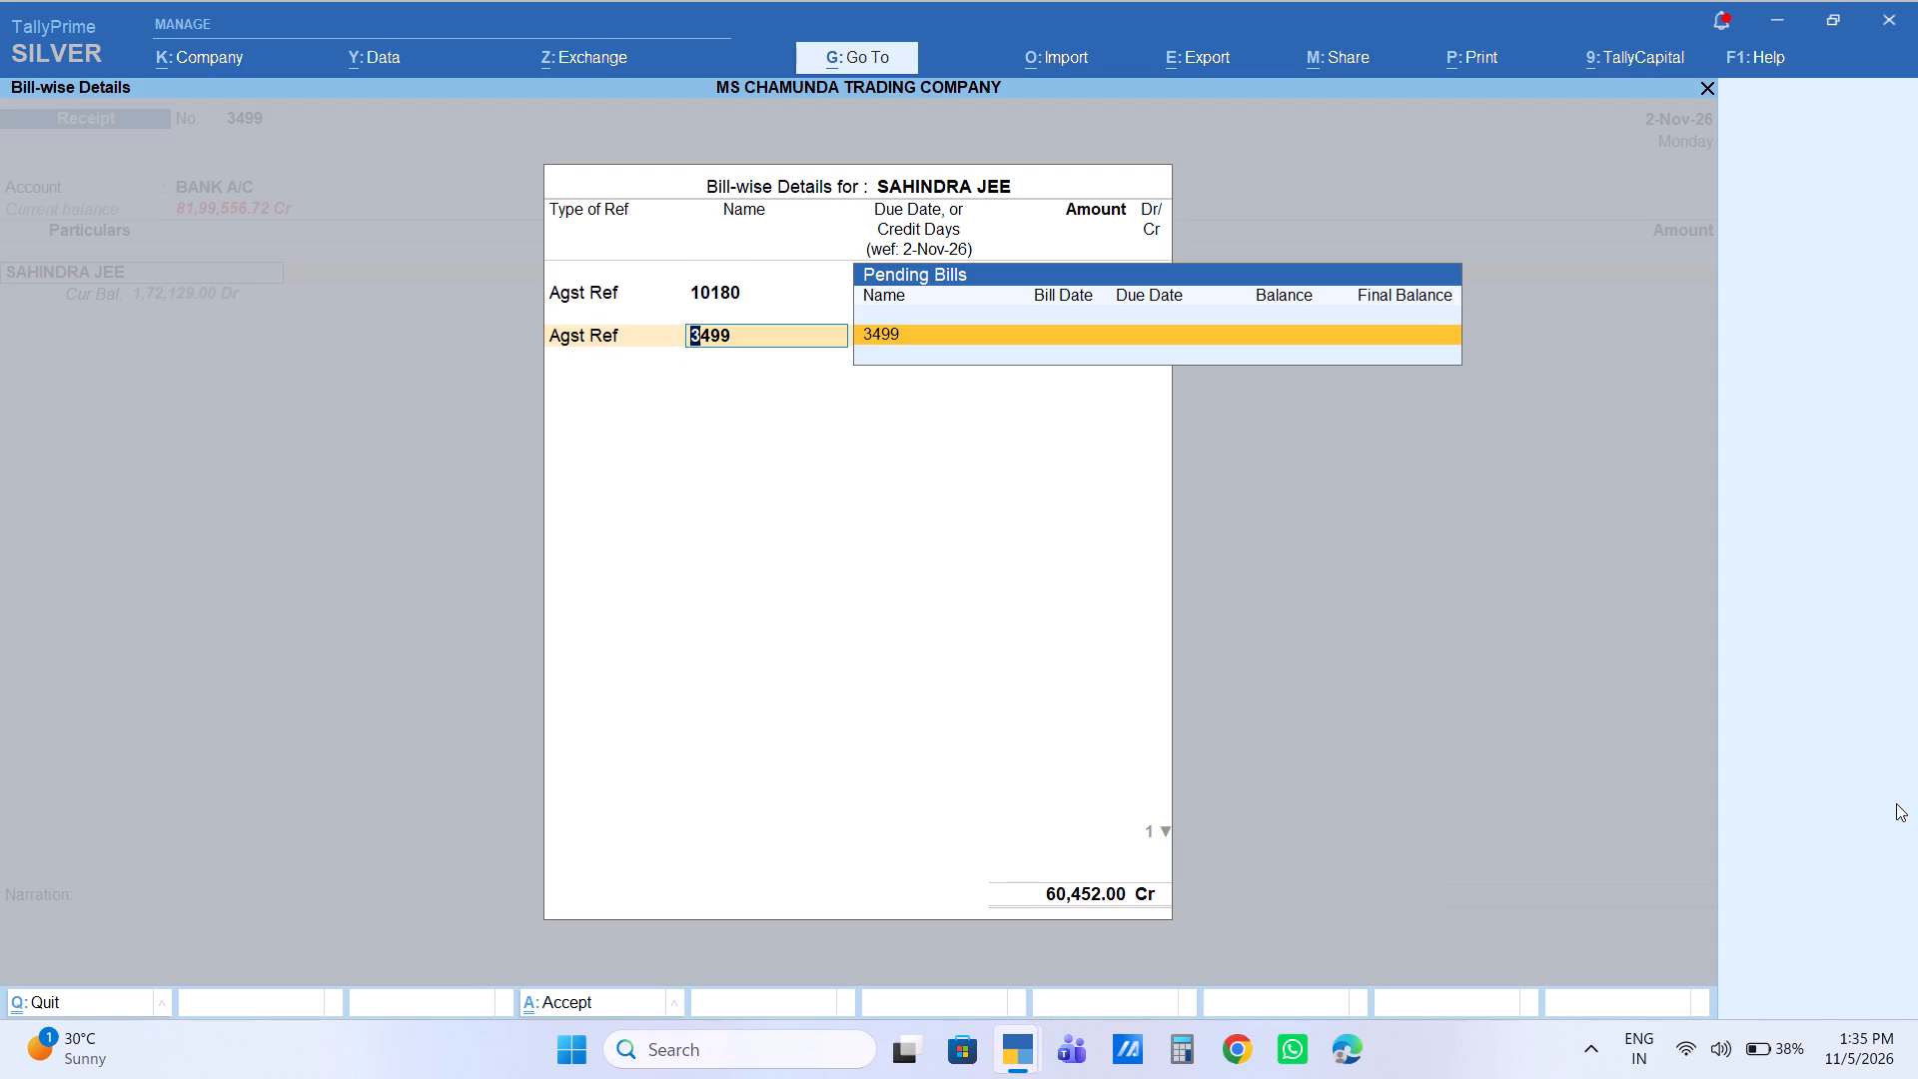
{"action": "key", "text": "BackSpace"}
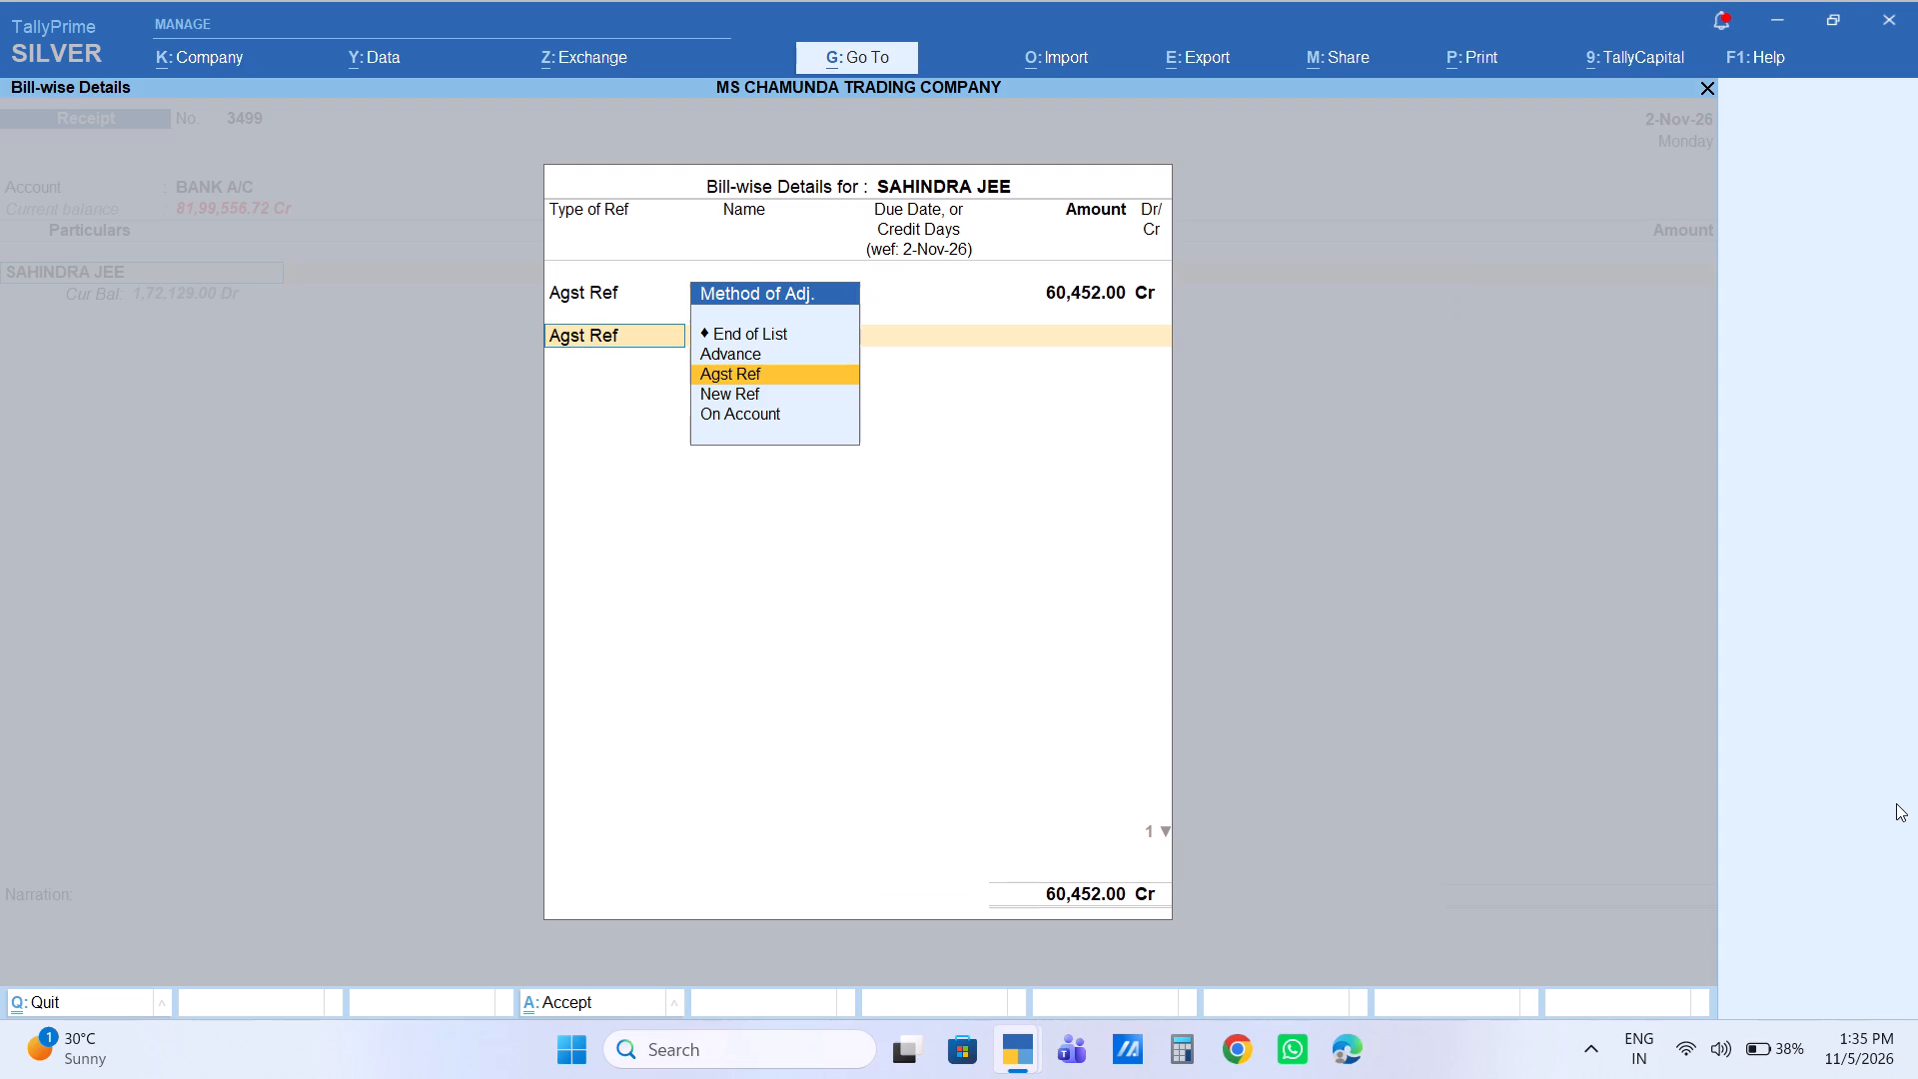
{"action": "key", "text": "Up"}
{"action": "key", "text": "Return"}
{"action": "key", "text": "Return"}
{"action": "key", "text": "Return"}
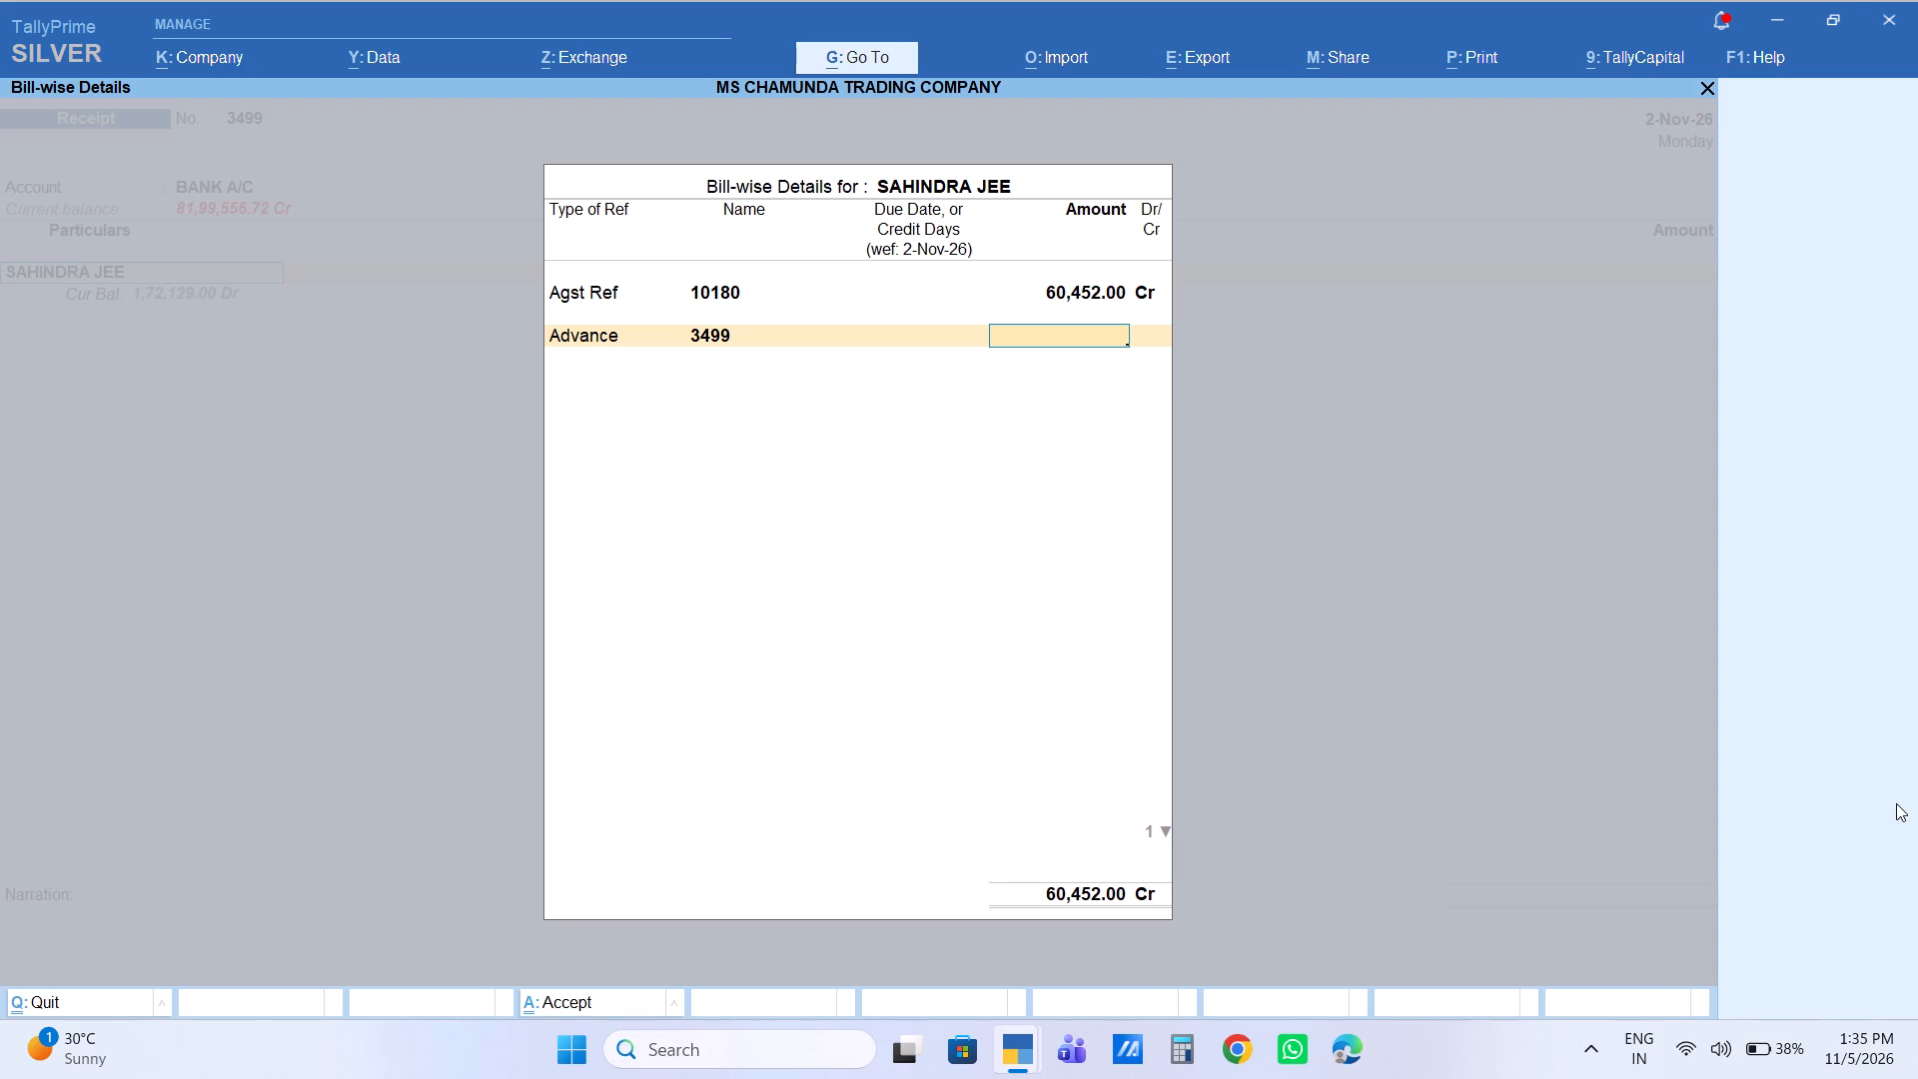
{"action": "type", "text": "37"}
{"action": "type", "text": "548"}
{"action": "key", "text": "Return"}
{"action": "key", "text": "Return"}
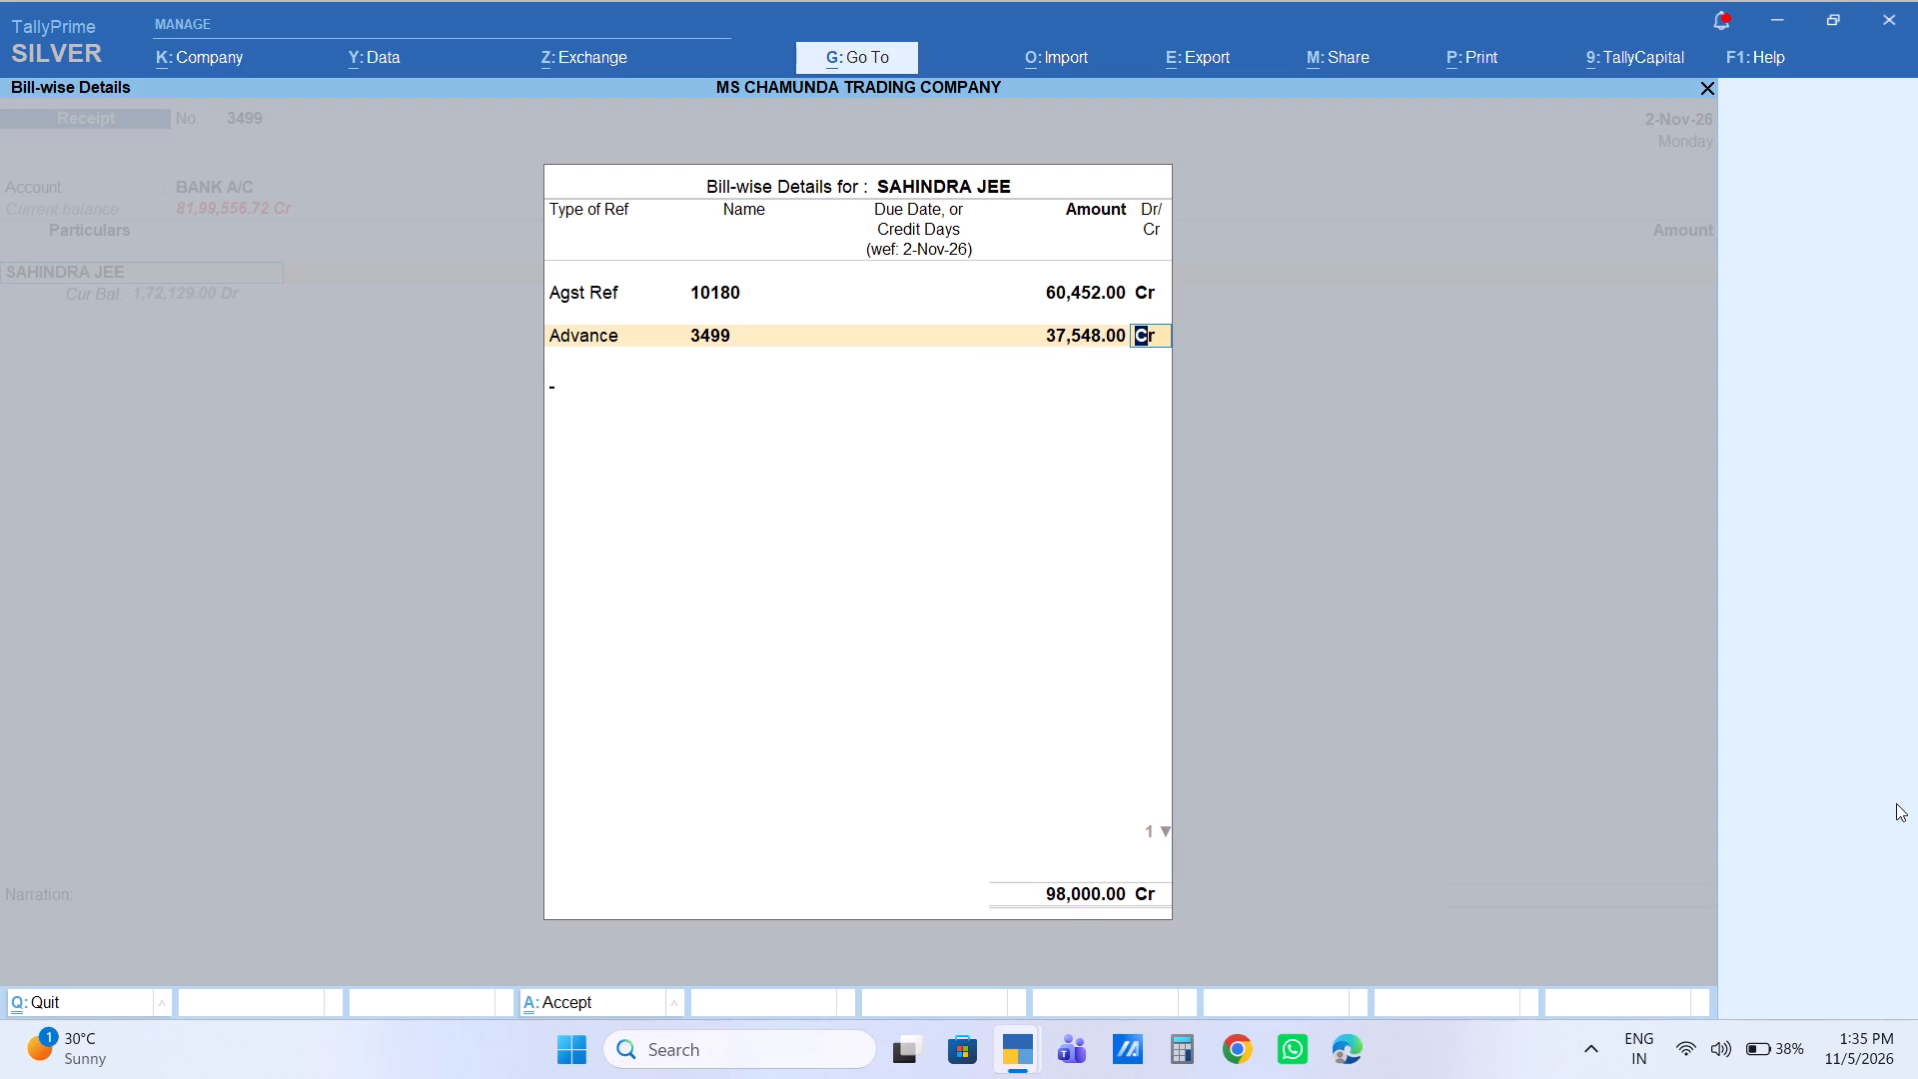
{"action": "key", "text": "Return"}
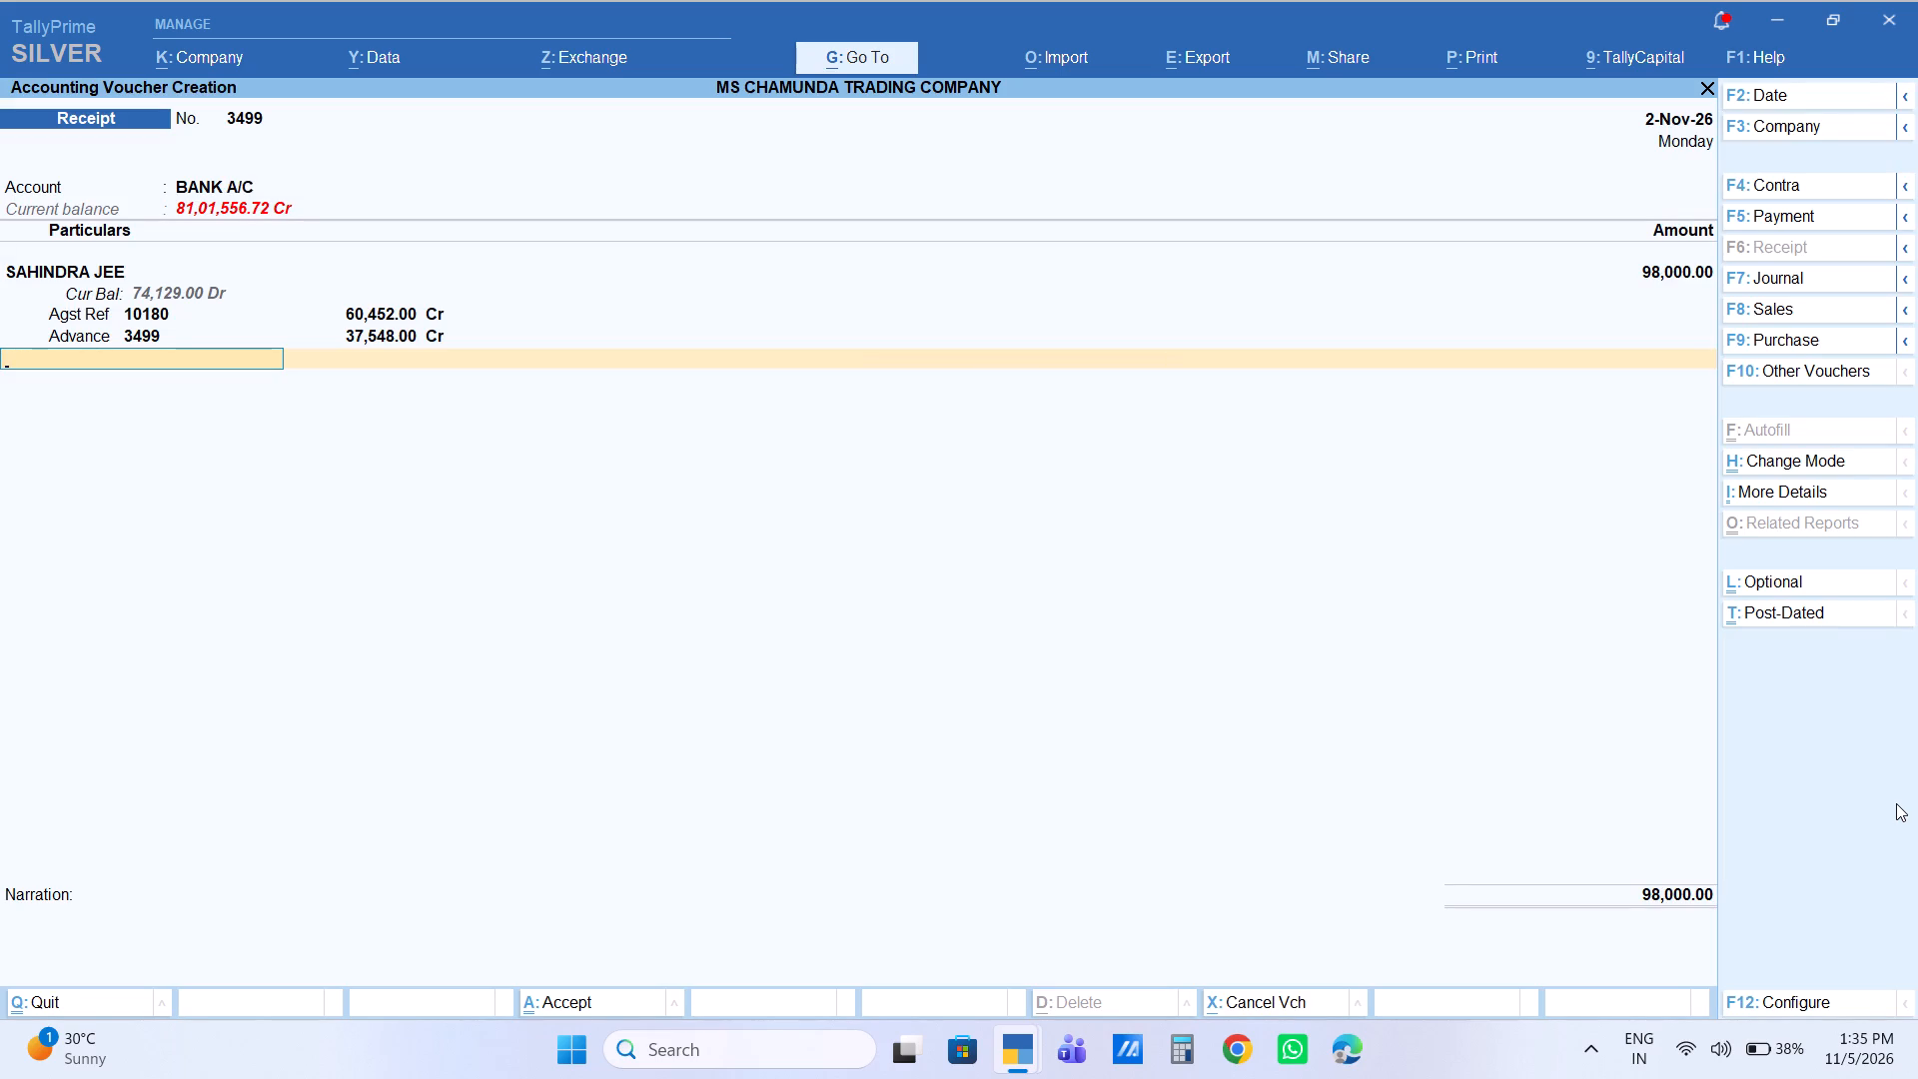
Save the 98,000.00 Sahindra Jee receipt, leaving its instrument number, bank name and narration blank.
{"action": "key", "text": "Return"}
{"action": "key", "text": "Return"}
{"action": "key", "text": "Return"}
{"action": "key", "text": "Return"}
{"action": "key", "text": "Return"}
{"action": "key", "text": "Return"}
{"action": "key", "text": "Return"}
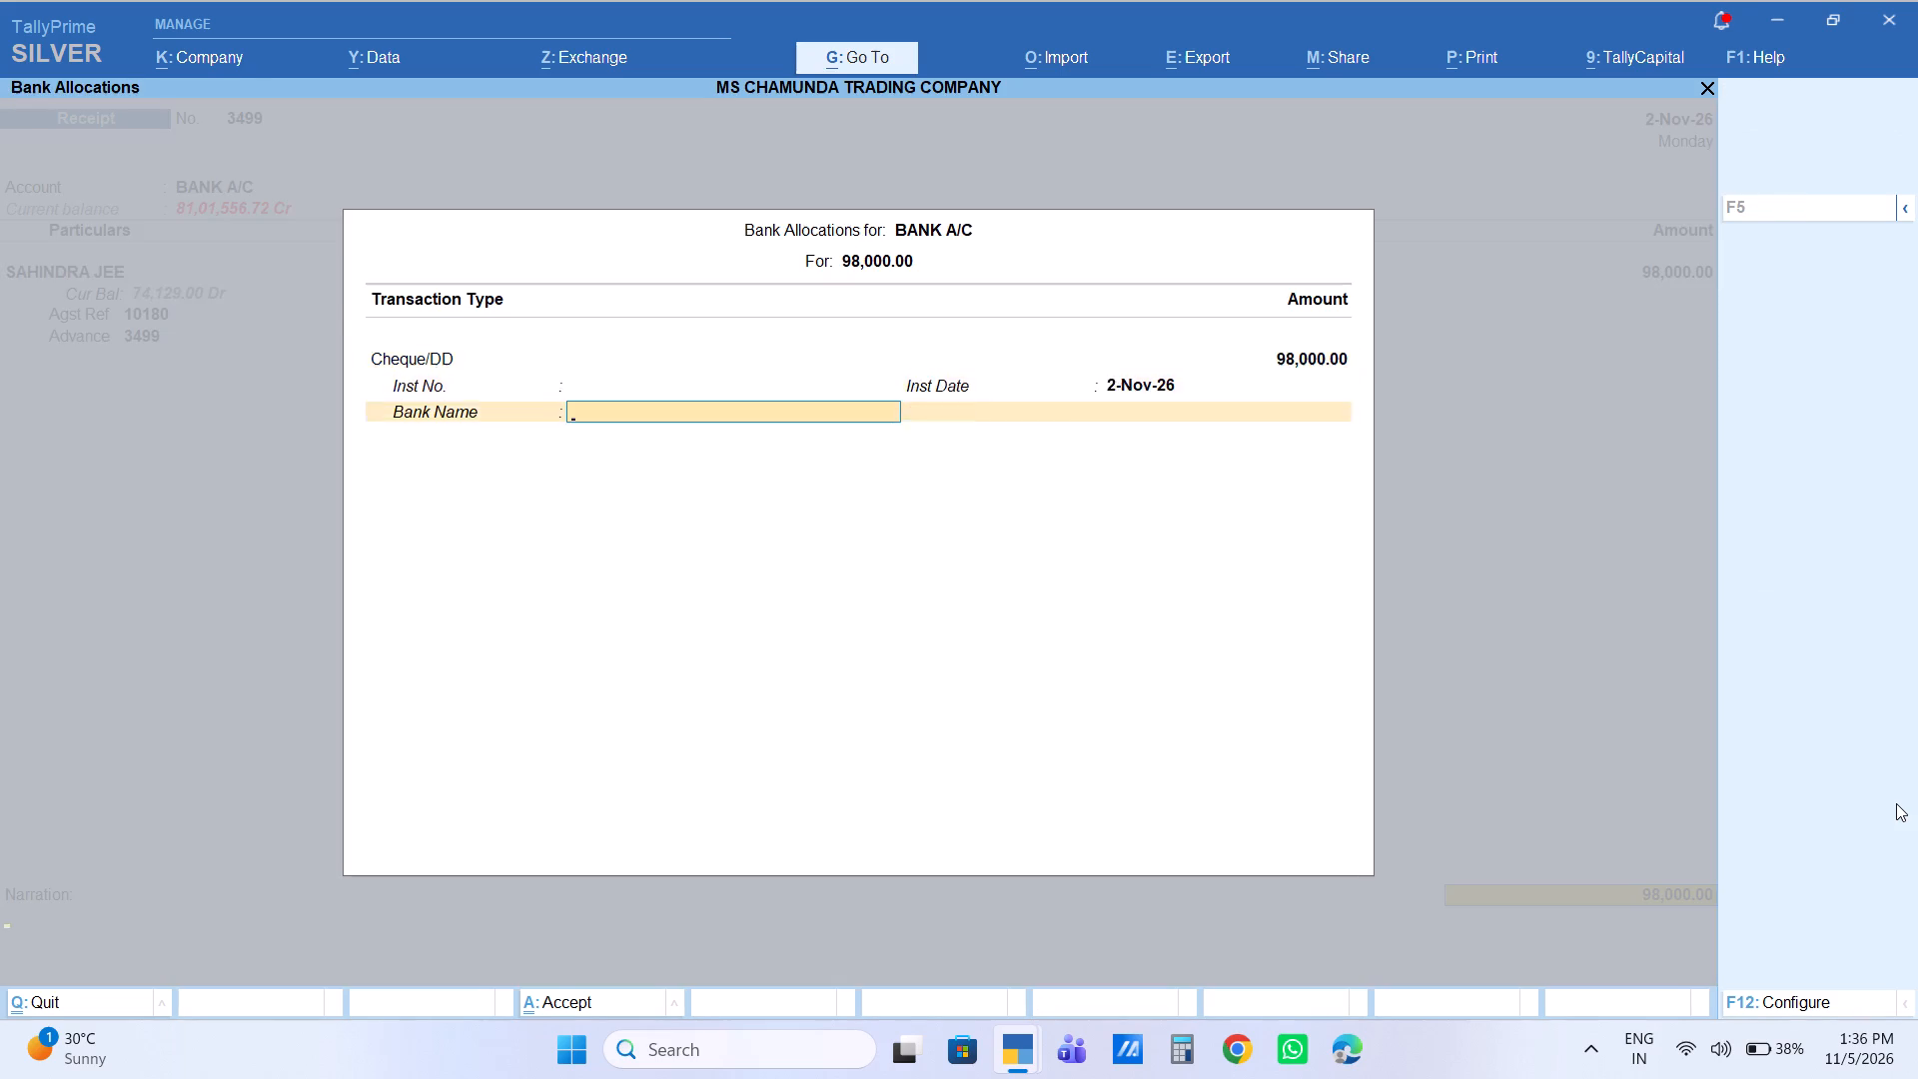
{"action": "key", "text": "Return"}
{"action": "key", "text": "Return"}
{"action": "key", "text": "Return"}
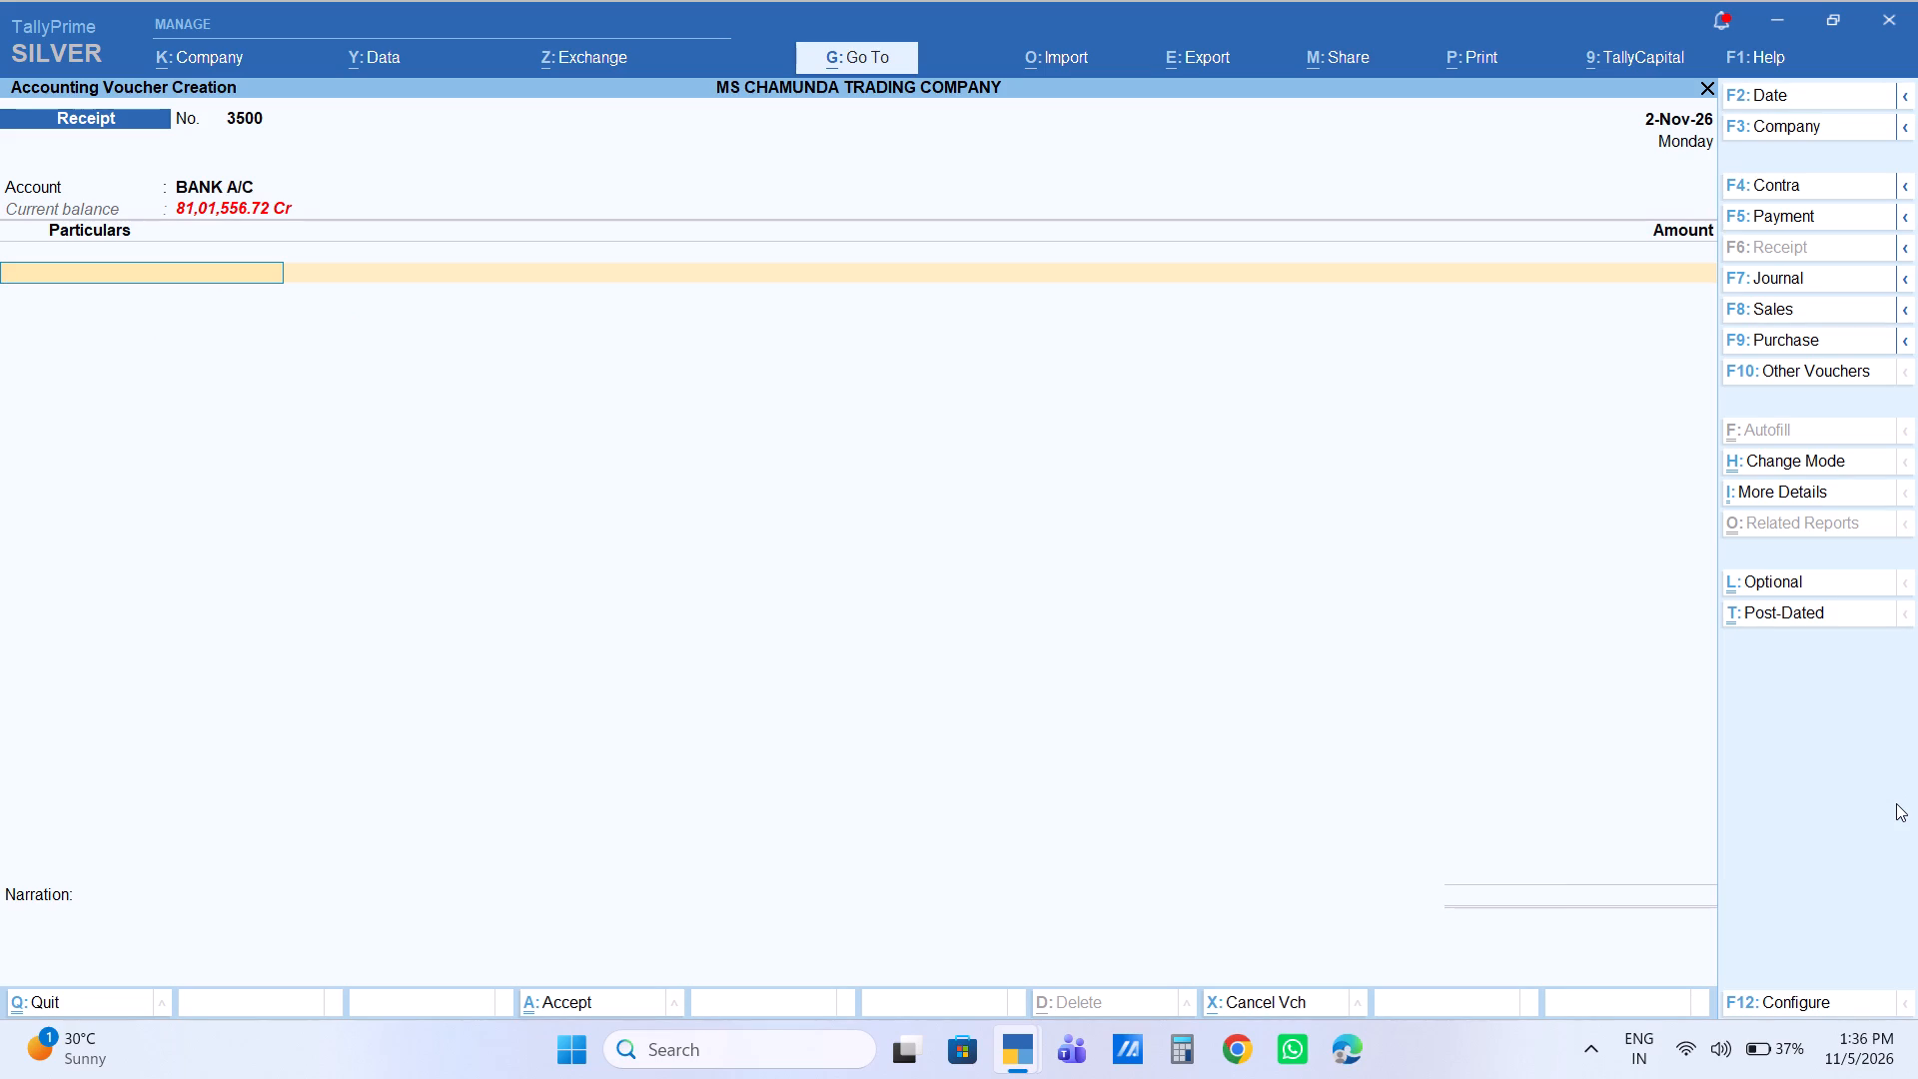
{"action": "type", "text": "ARUN"}
{"action": "key", "text": "Down"}
{"action": "key", "text": "Down"}
{"action": "key", "text": "Down"}
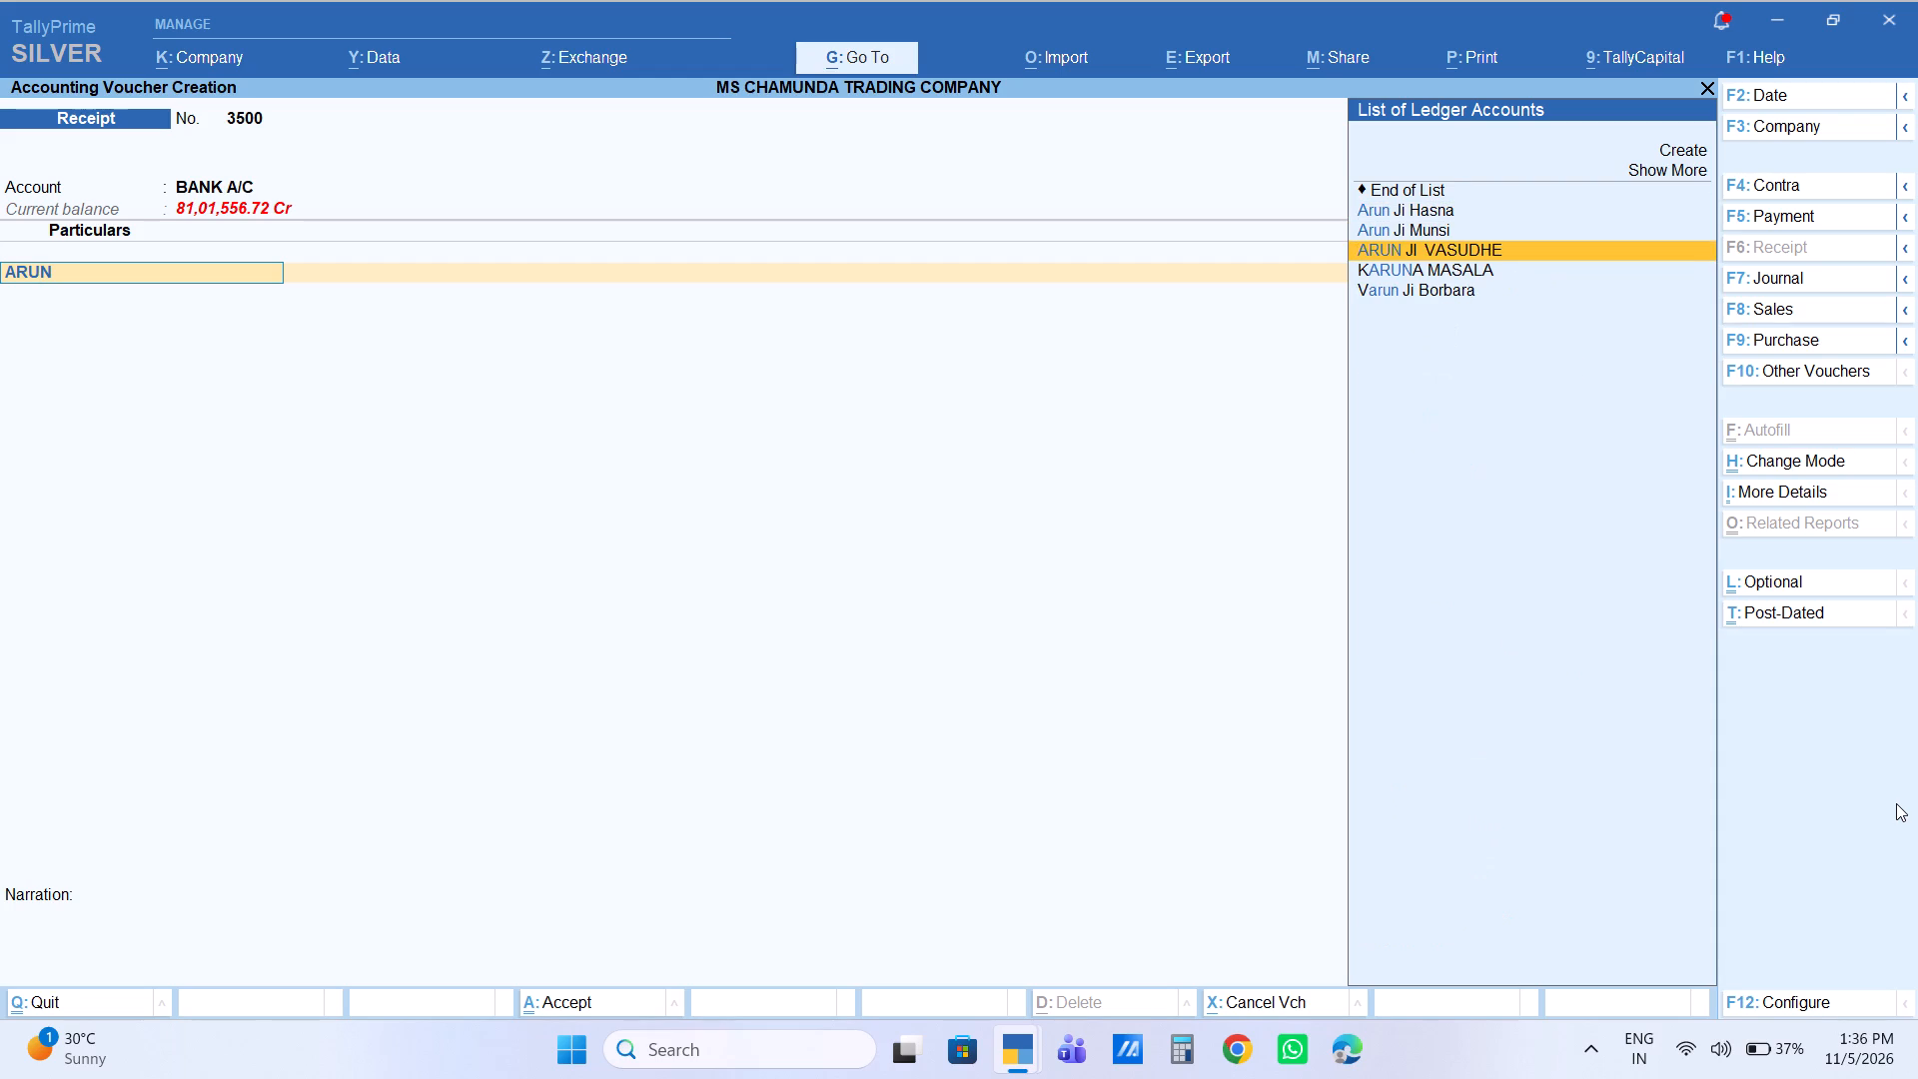
{"action": "key", "text": "Return"}
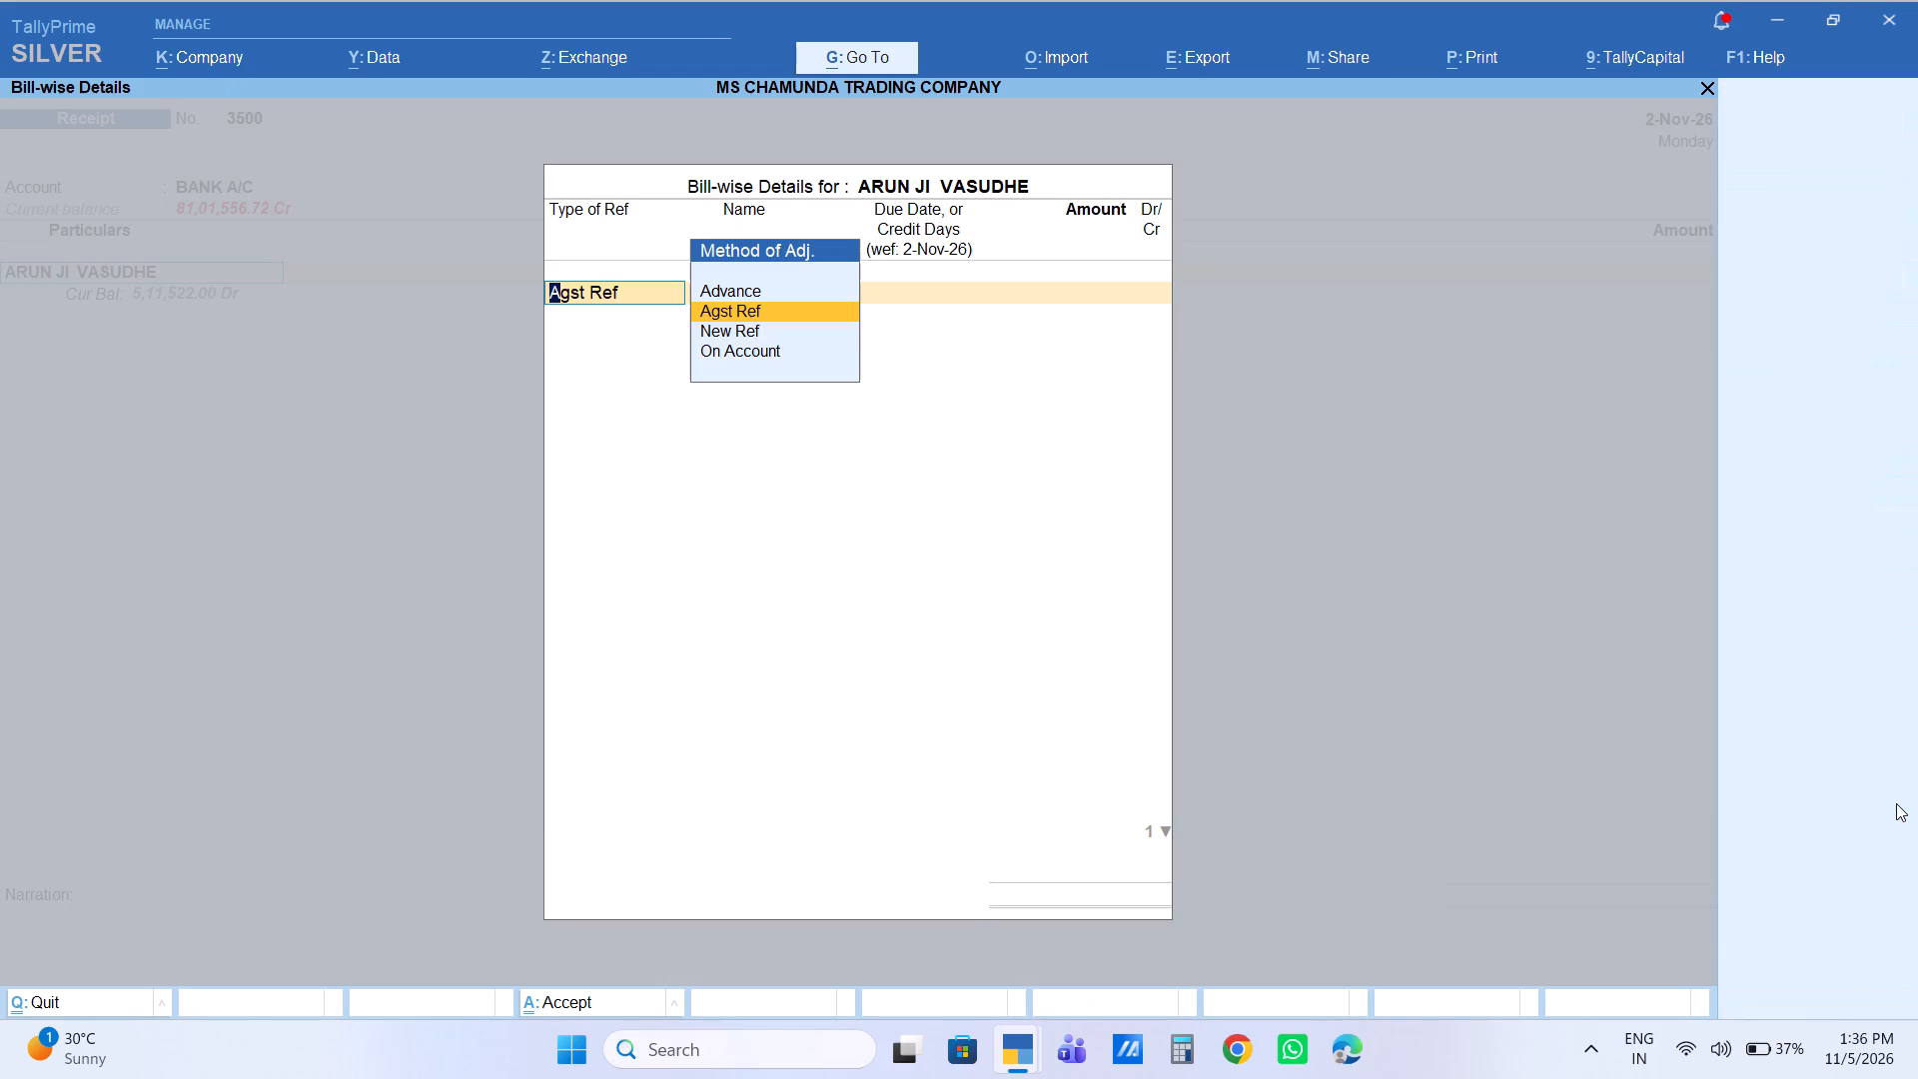
{"action": "key", "text": "Return"}
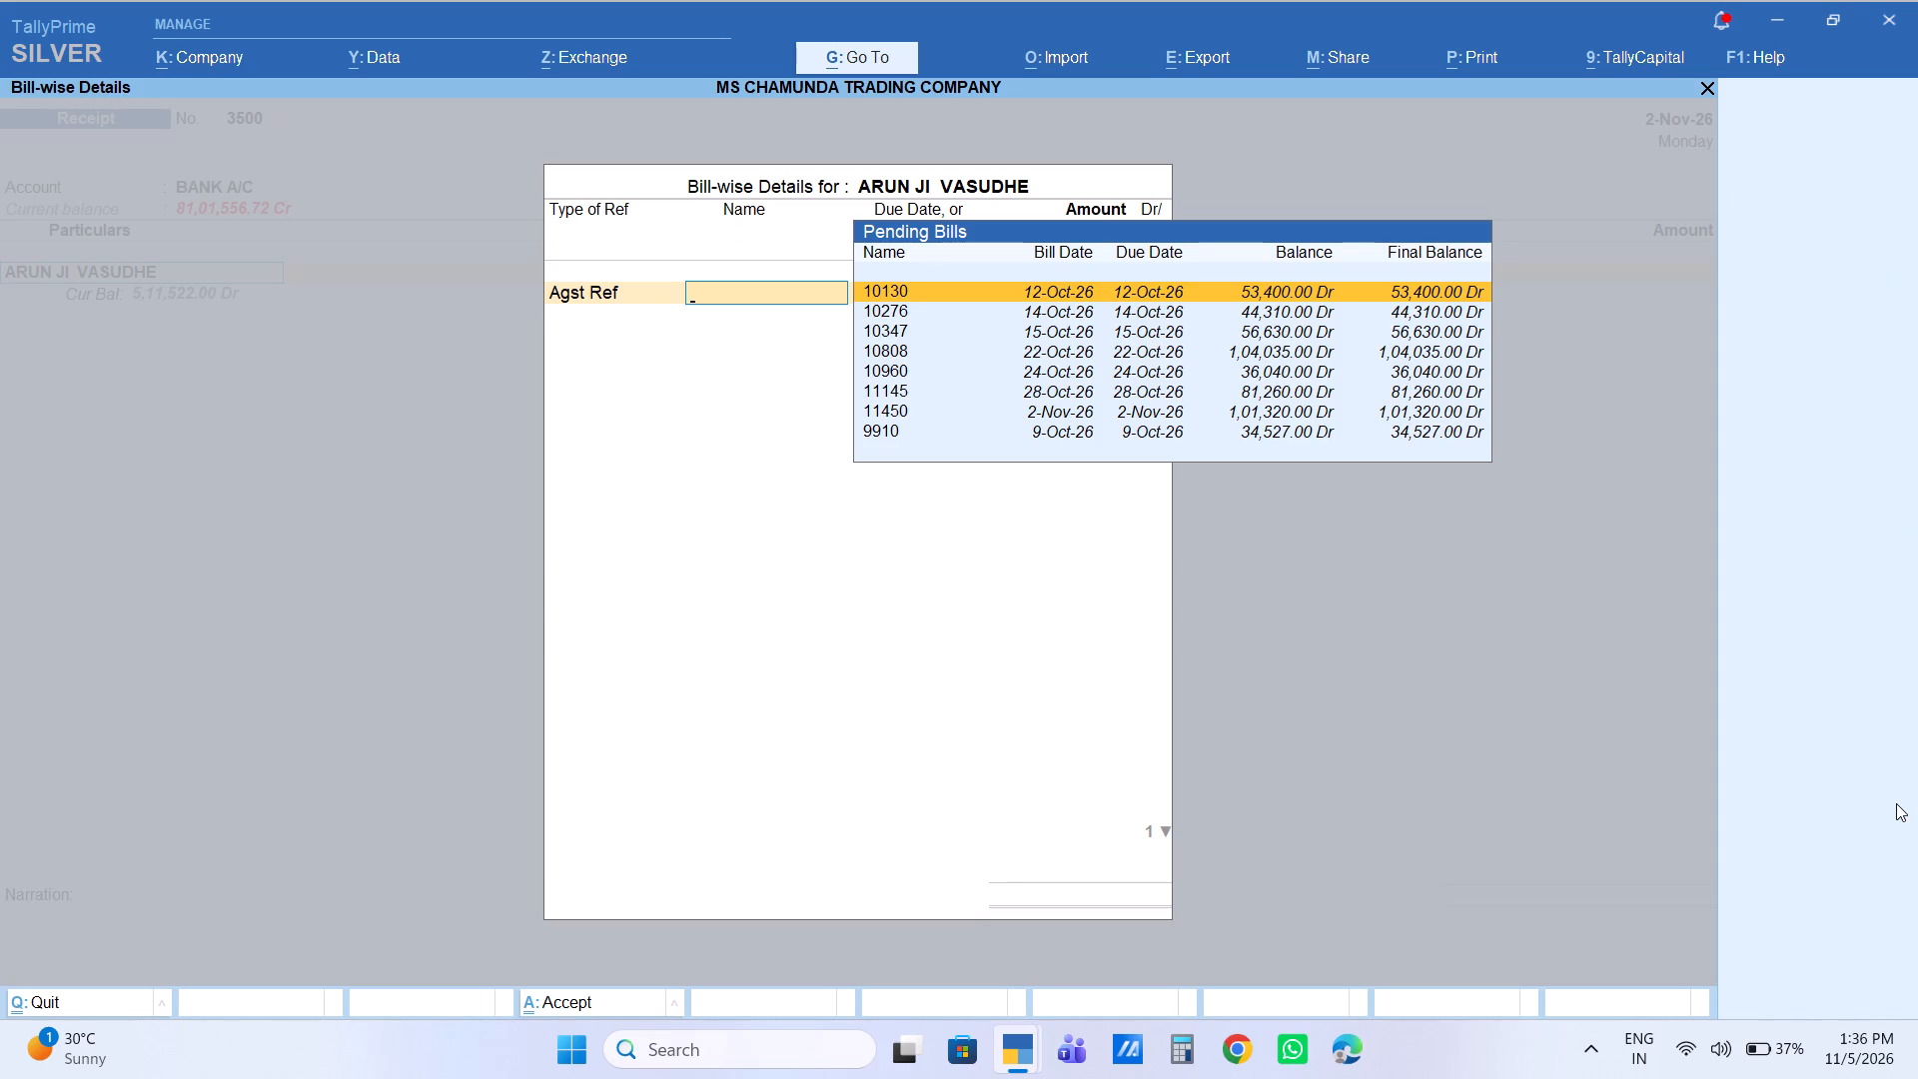
{"action": "key", "text": "Down"}
{"action": "key", "text": "Down"}
{"action": "key", "text": "Down"}
{"action": "key", "text": "Down"}
{"action": "key", "text": "Down"}
{"action": "key", "text": "Down"}
{"action": "key", "text": "Down"}
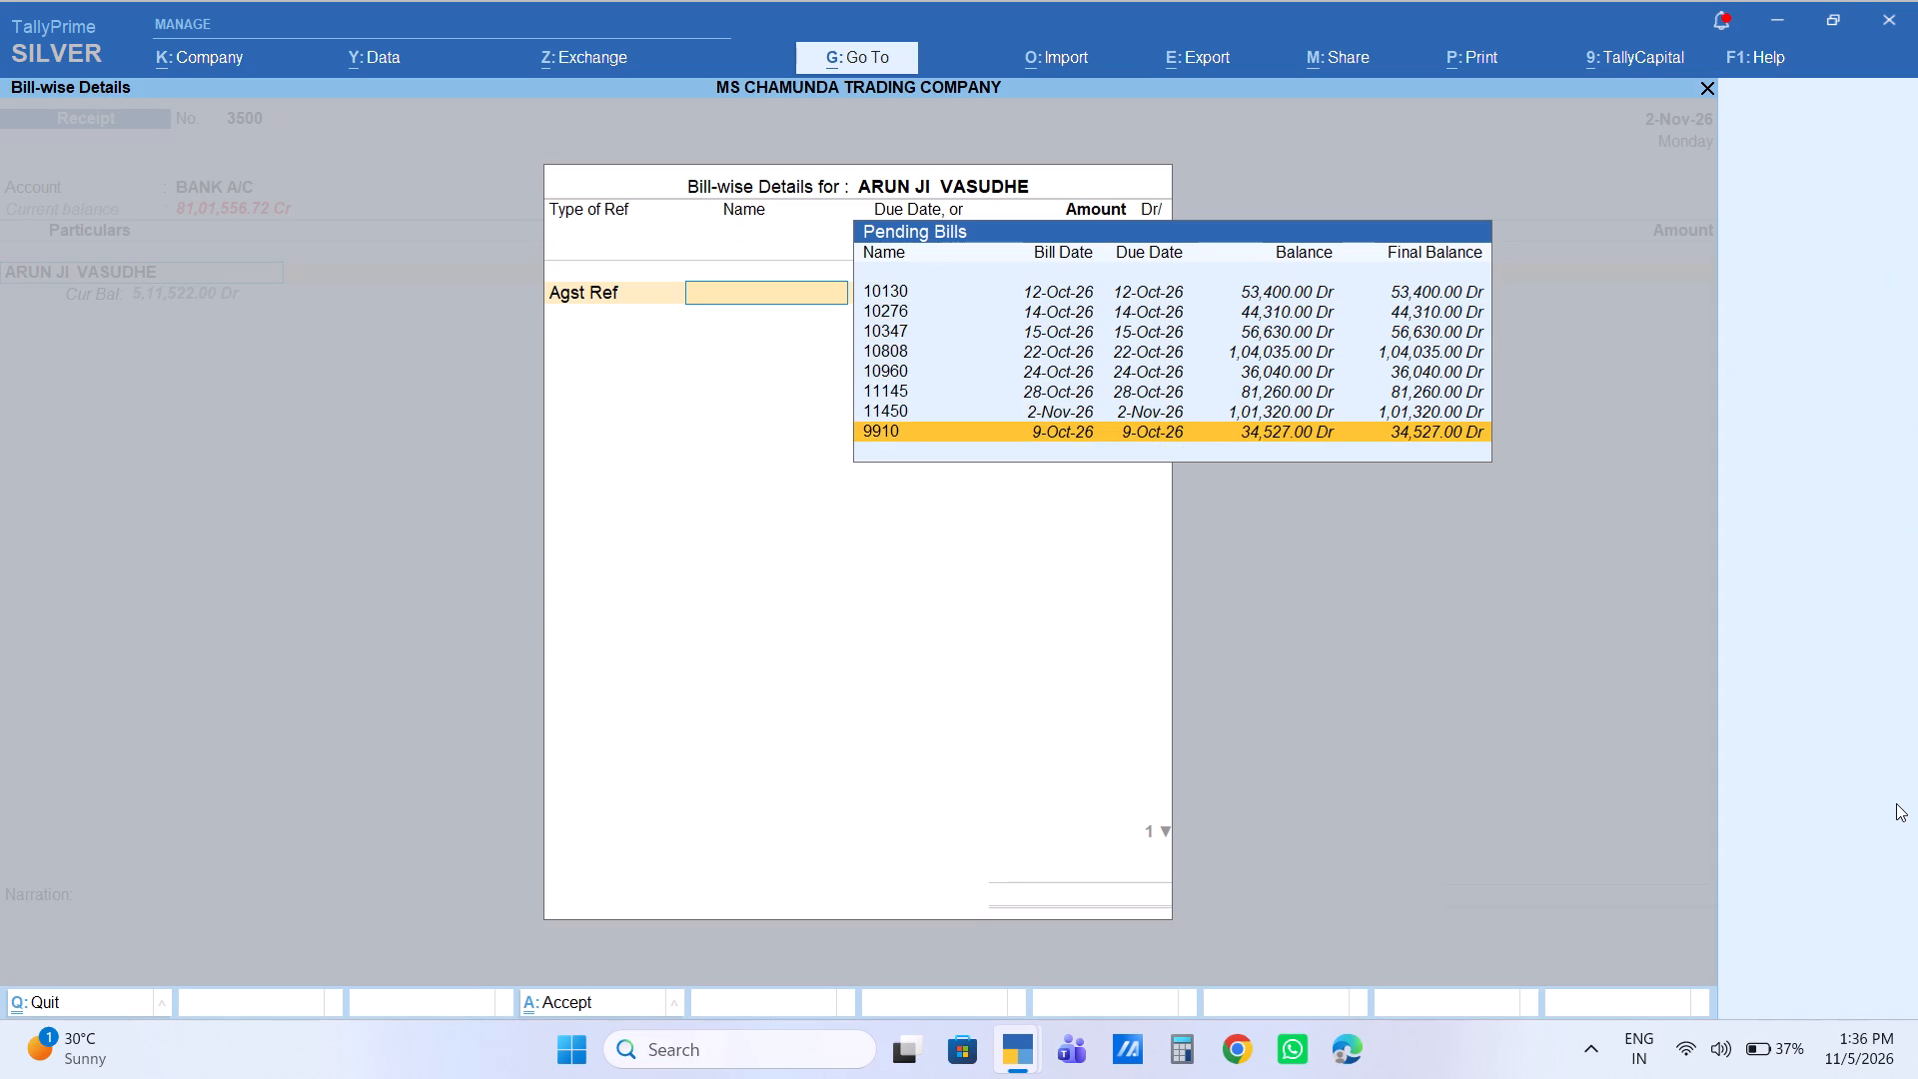
{"action": "key", "text": "Up"}
{"action": "key", "text": "Down"}
{"action": "key", "text": "backslash"}
{"action": "type", "text": "25"}
{"action": "key", "text": "Down"}
{"action": "key", "text": "Down"}
{"action": "key", "text": "Down"}
{"action": "key", "text": "Down"}
{"action": "key", "text": "Down"}
{"action": "key", "text": "Down"}
{"action": "key", "text": "Down"}
{"action": "key", "text": "Down"}
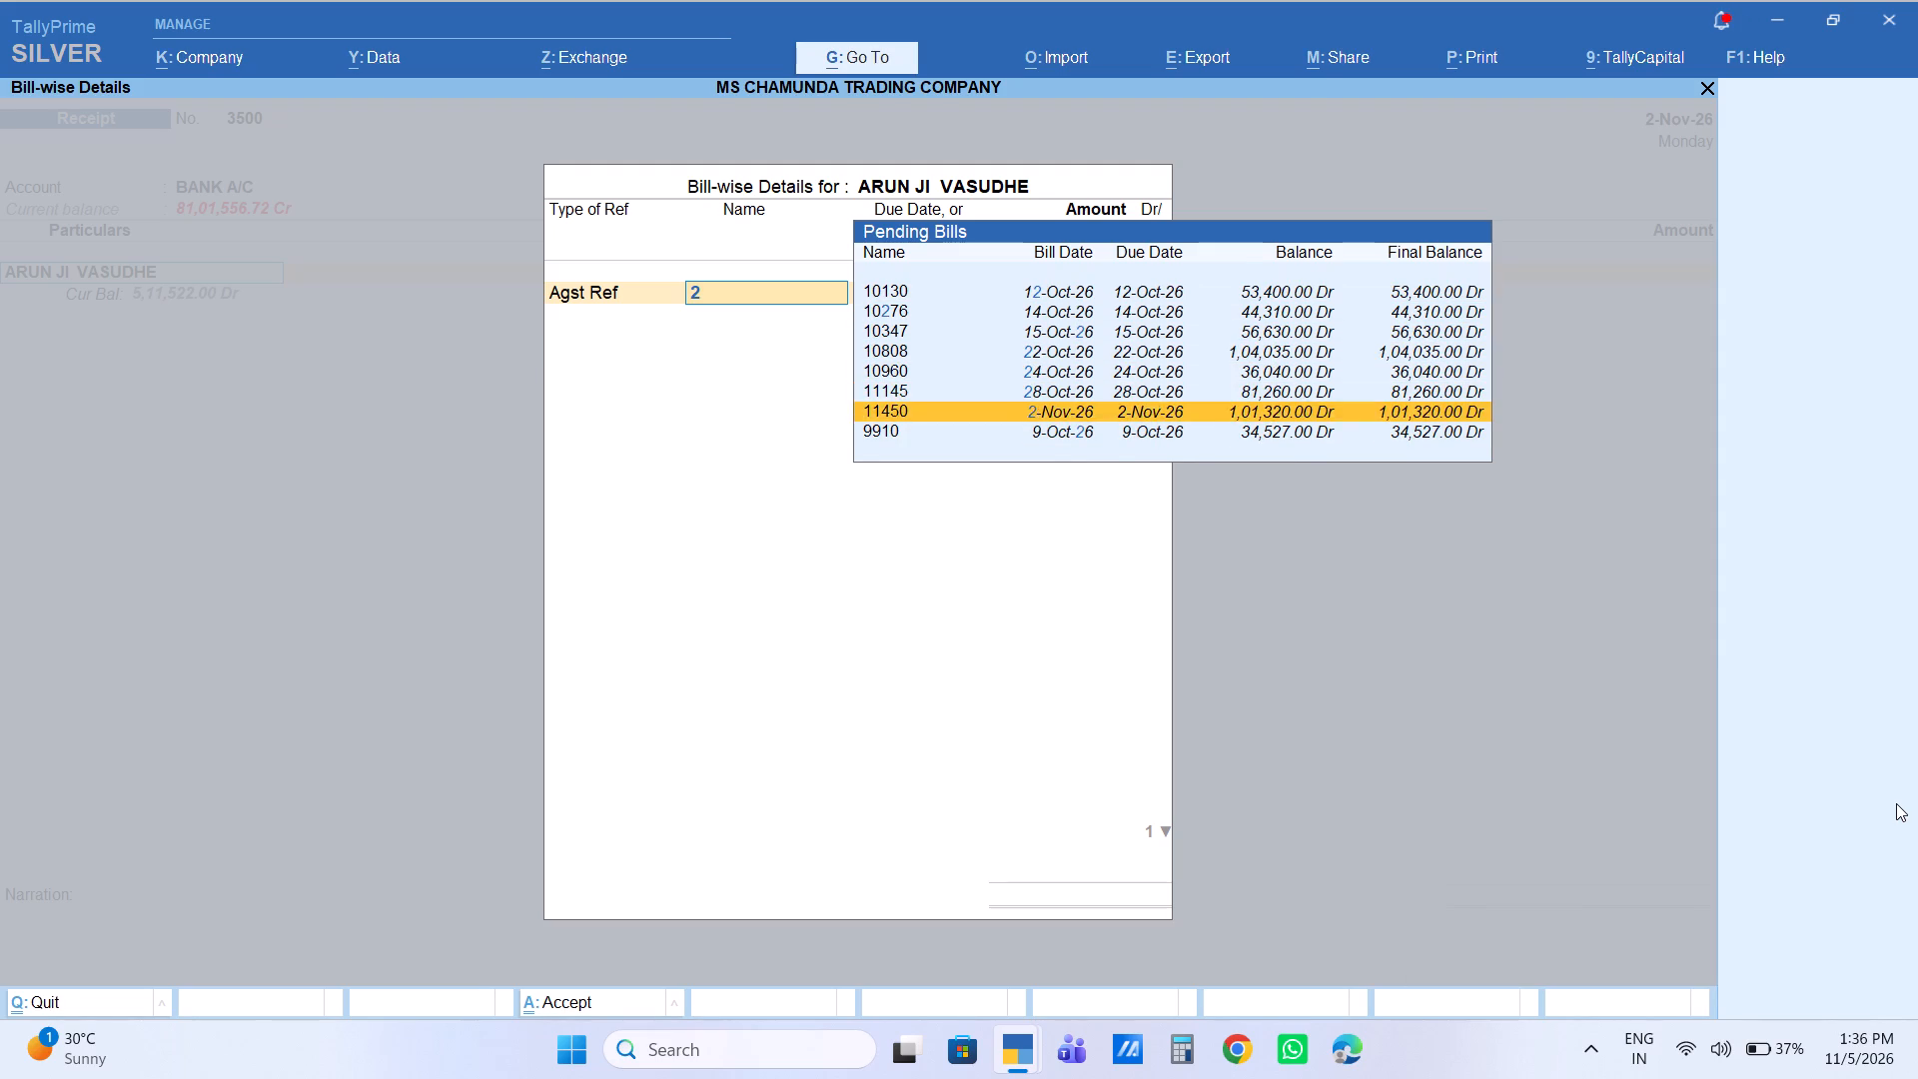
{"action": "key", "text": "Down"}
{"action": "key", "text": "Return"}
{"action": "type", "text": "25000"}
{"action": "key", "text": "Return"}
{"action": "key", "text": "Return"}
{"action": "key", "text": "Return"}
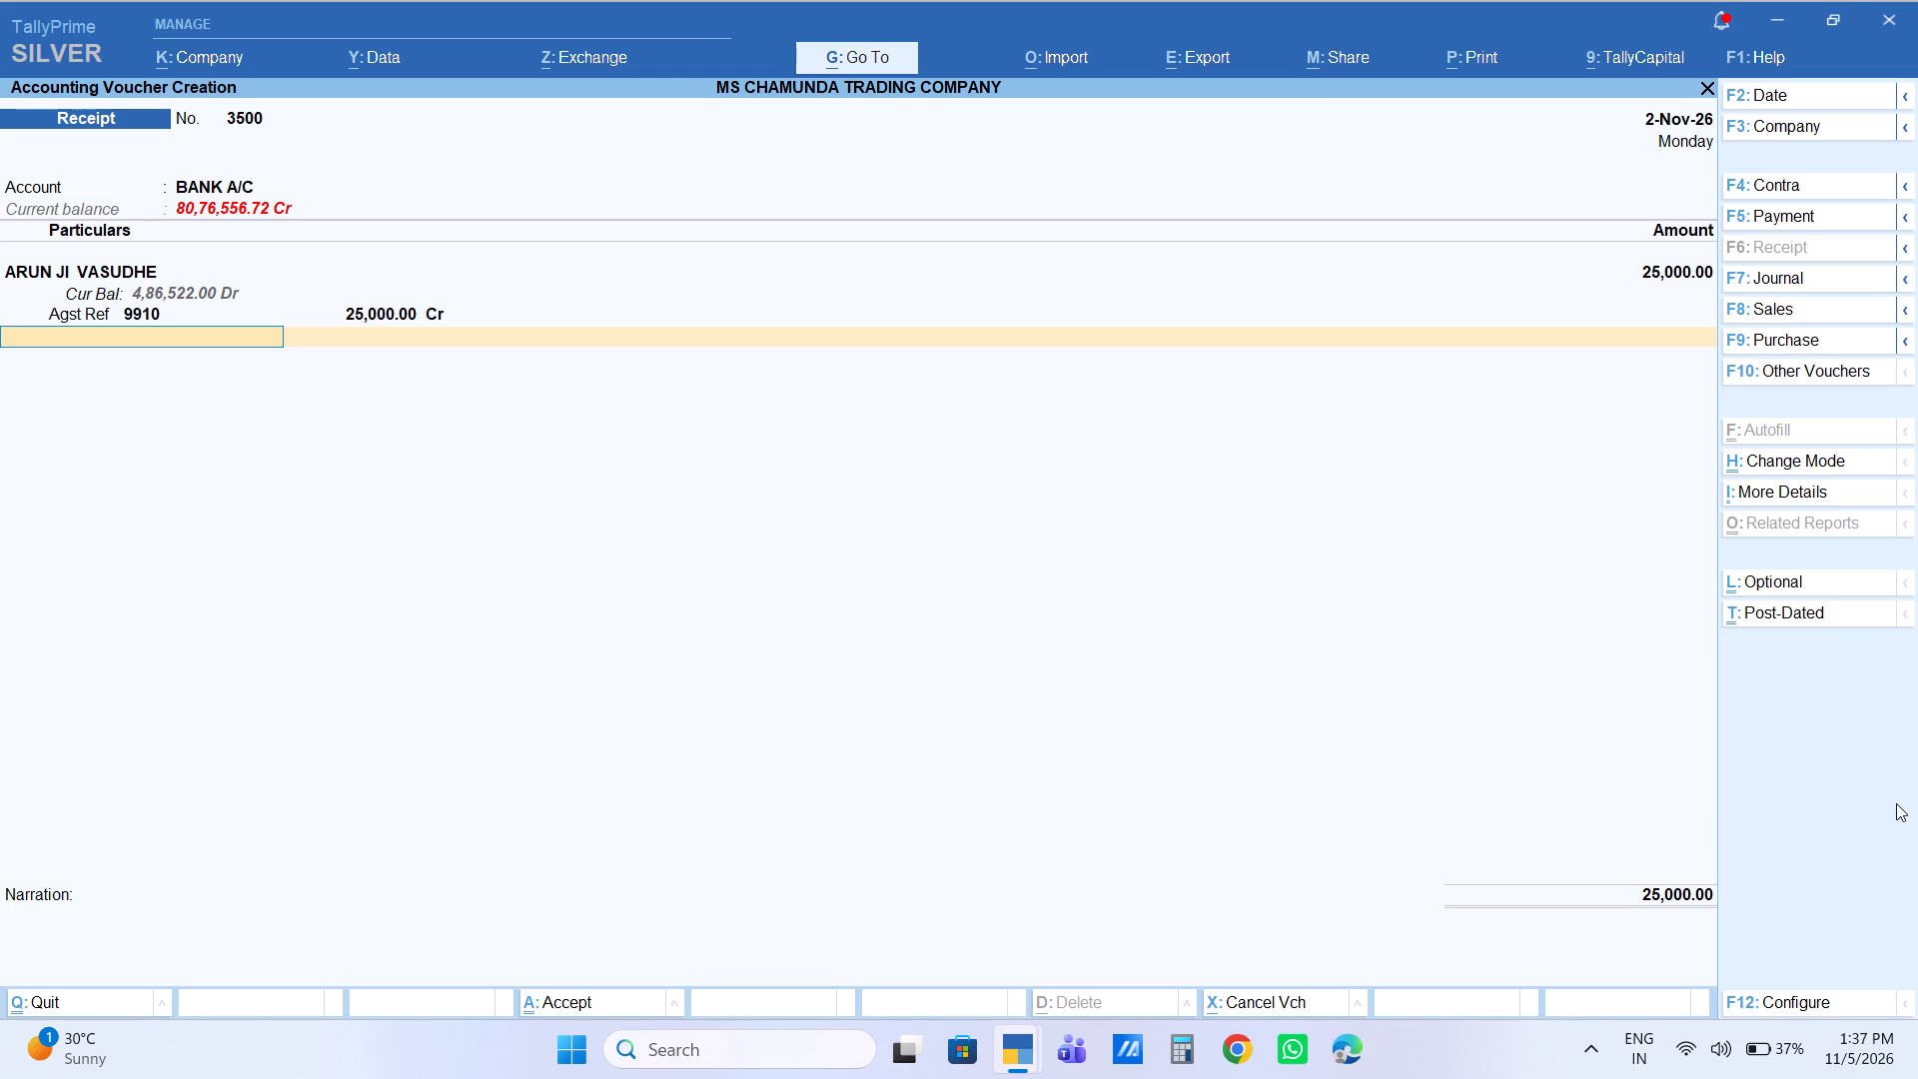
{"action": "key", "text": "Return"}
{"action": "key", "text": "Return"}
{"action": "key", "text": "Return"}
{"action": "key", "text": "Return"}
{"action": "key", "text": "Return"}
{"action": "key", "text": "Return"}
{"action": "key", "text": "Return"}
{"action": "key", "text": "Return"}
{"action": "key", "text": "Return"}
{"action": "key", "text": "Return"}
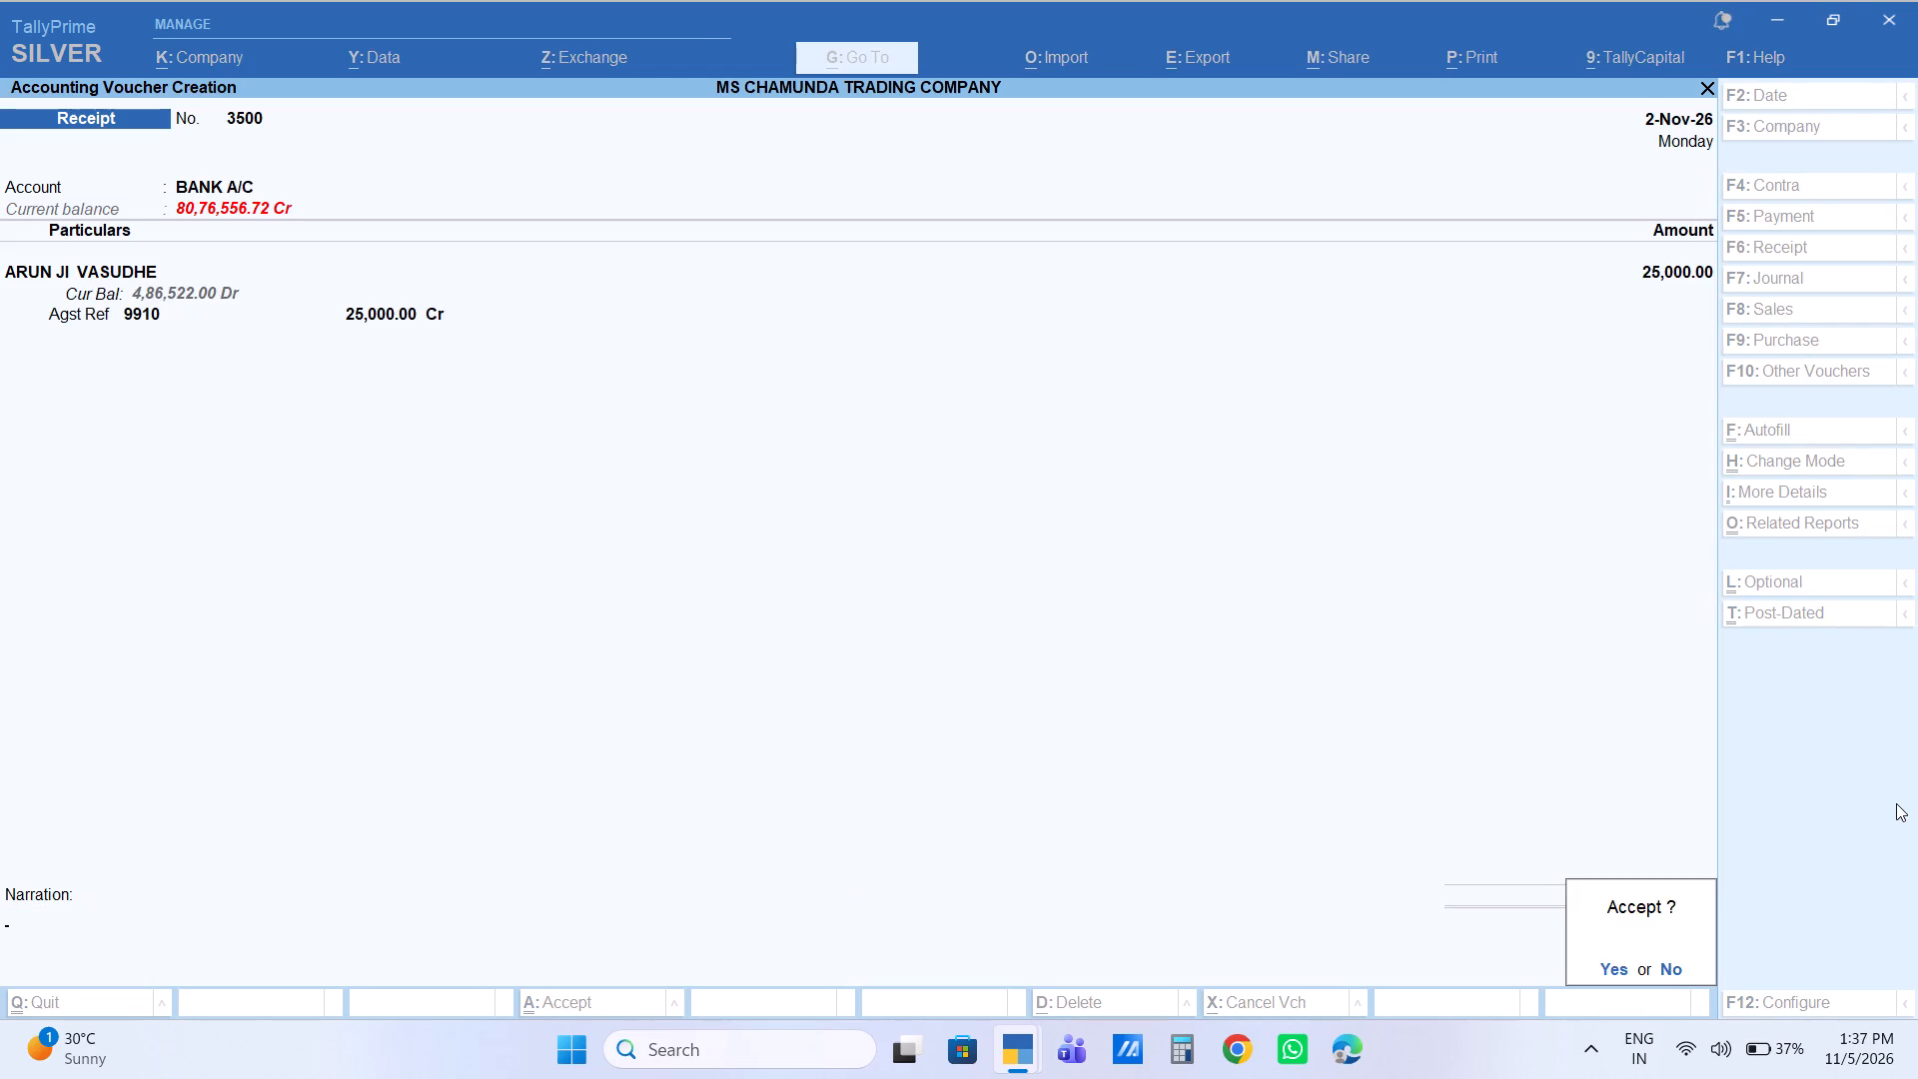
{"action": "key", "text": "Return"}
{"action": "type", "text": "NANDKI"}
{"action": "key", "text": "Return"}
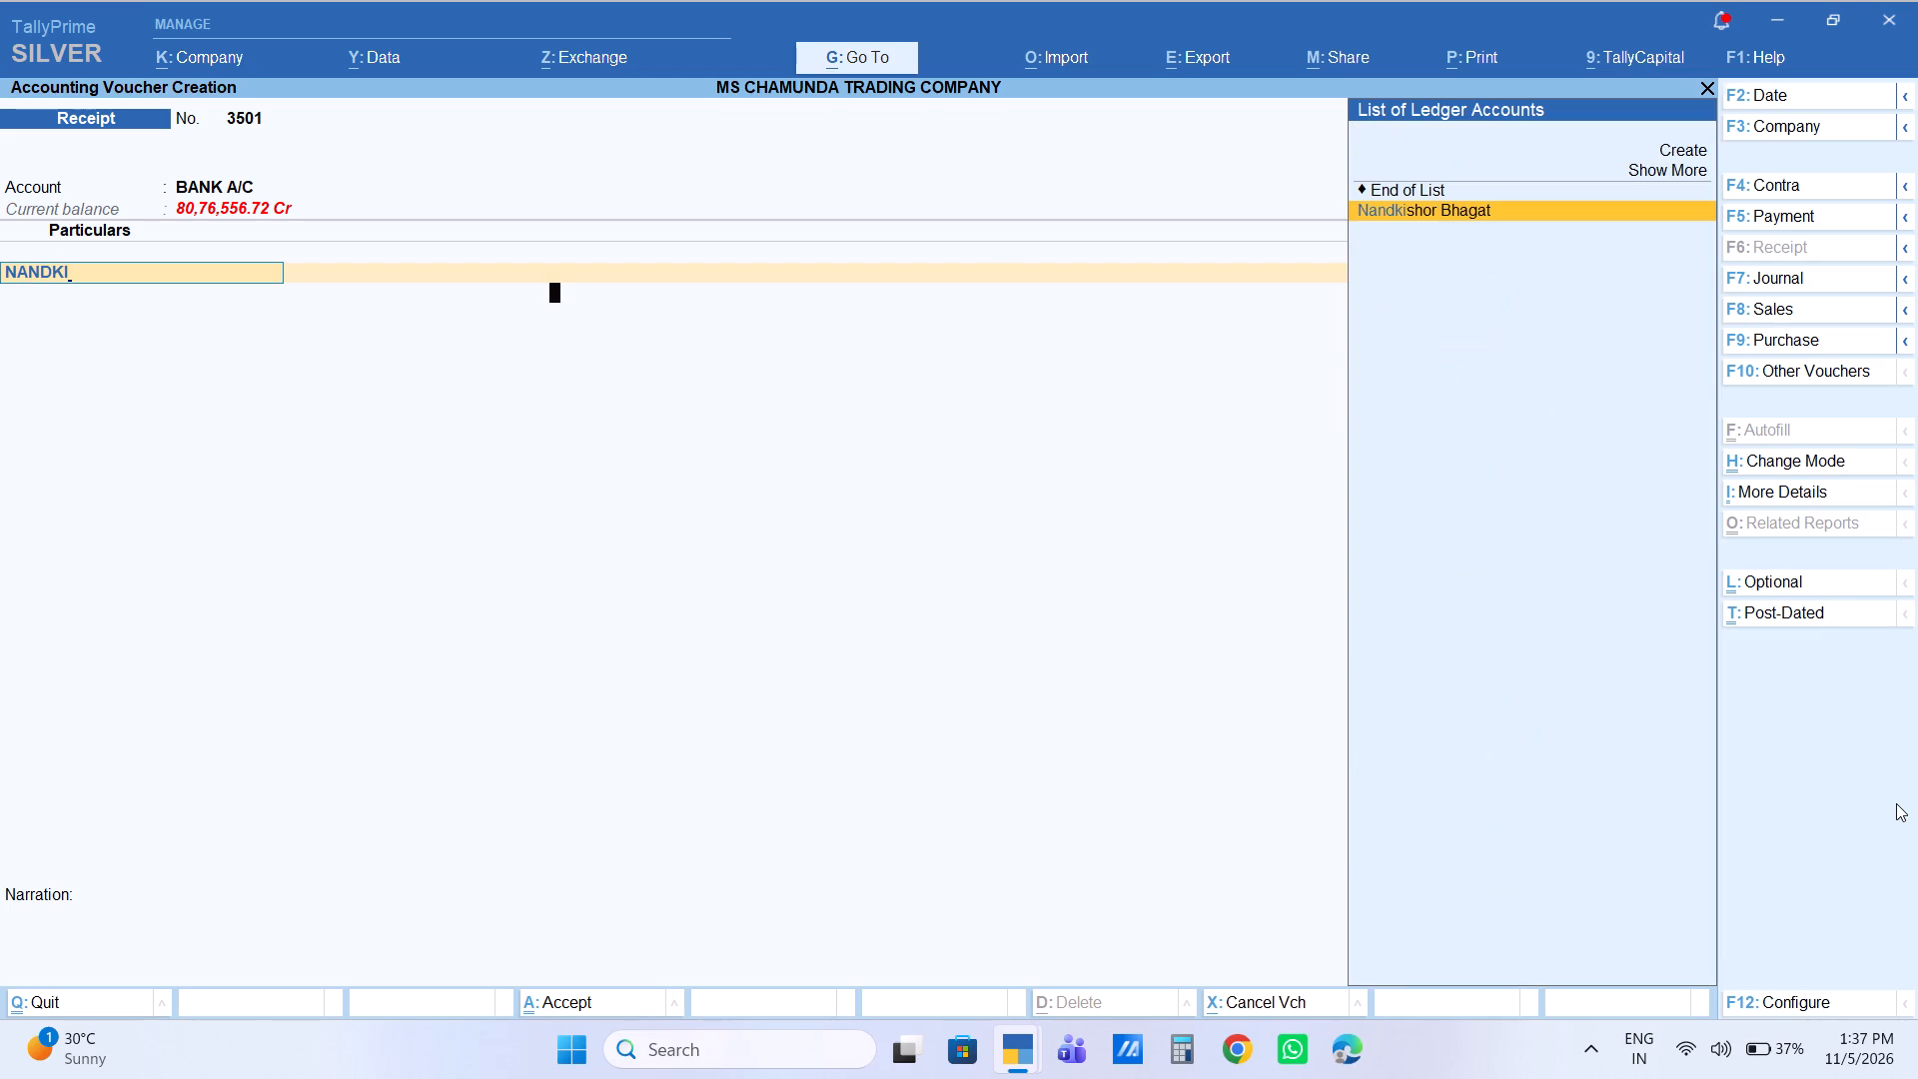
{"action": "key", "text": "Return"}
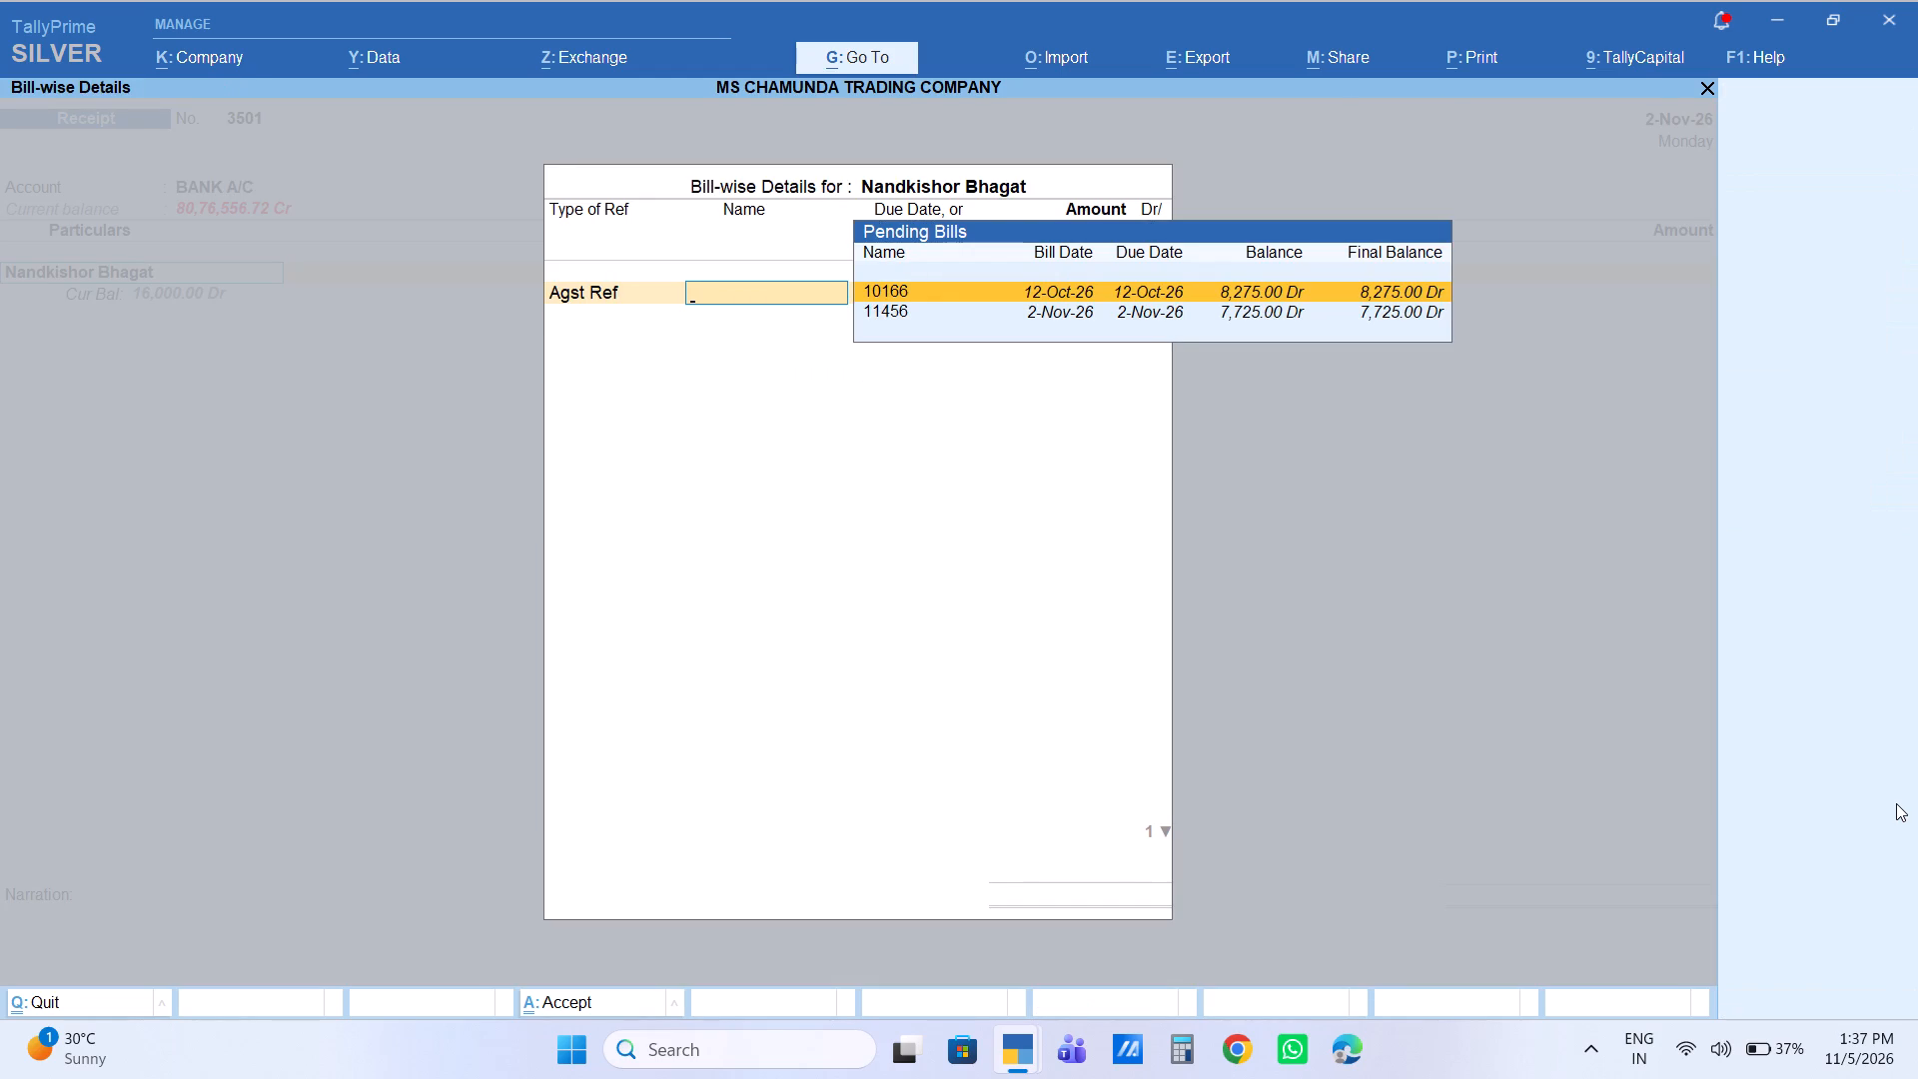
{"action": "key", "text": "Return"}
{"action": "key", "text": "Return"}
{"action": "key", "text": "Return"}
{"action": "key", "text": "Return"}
Save the 8,275.00 receipt, leaving its bank allocation details and narration blank.
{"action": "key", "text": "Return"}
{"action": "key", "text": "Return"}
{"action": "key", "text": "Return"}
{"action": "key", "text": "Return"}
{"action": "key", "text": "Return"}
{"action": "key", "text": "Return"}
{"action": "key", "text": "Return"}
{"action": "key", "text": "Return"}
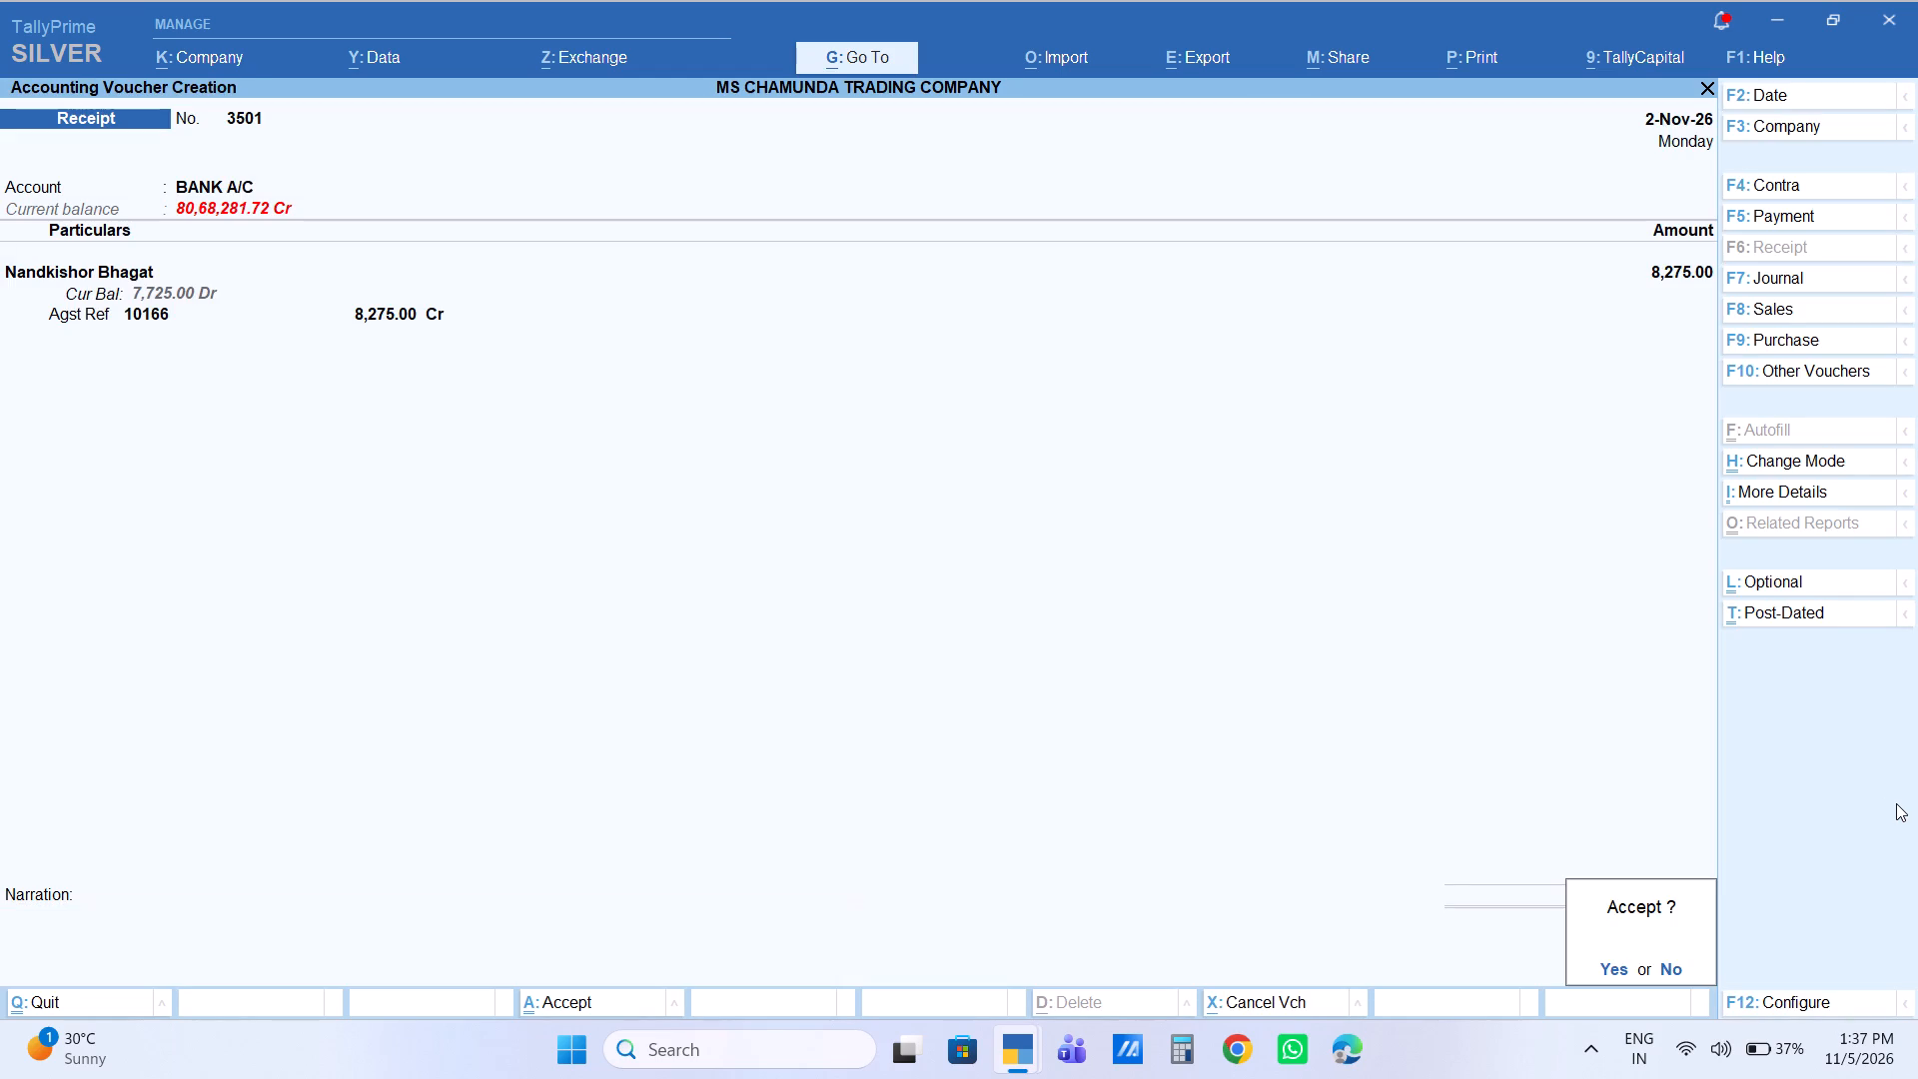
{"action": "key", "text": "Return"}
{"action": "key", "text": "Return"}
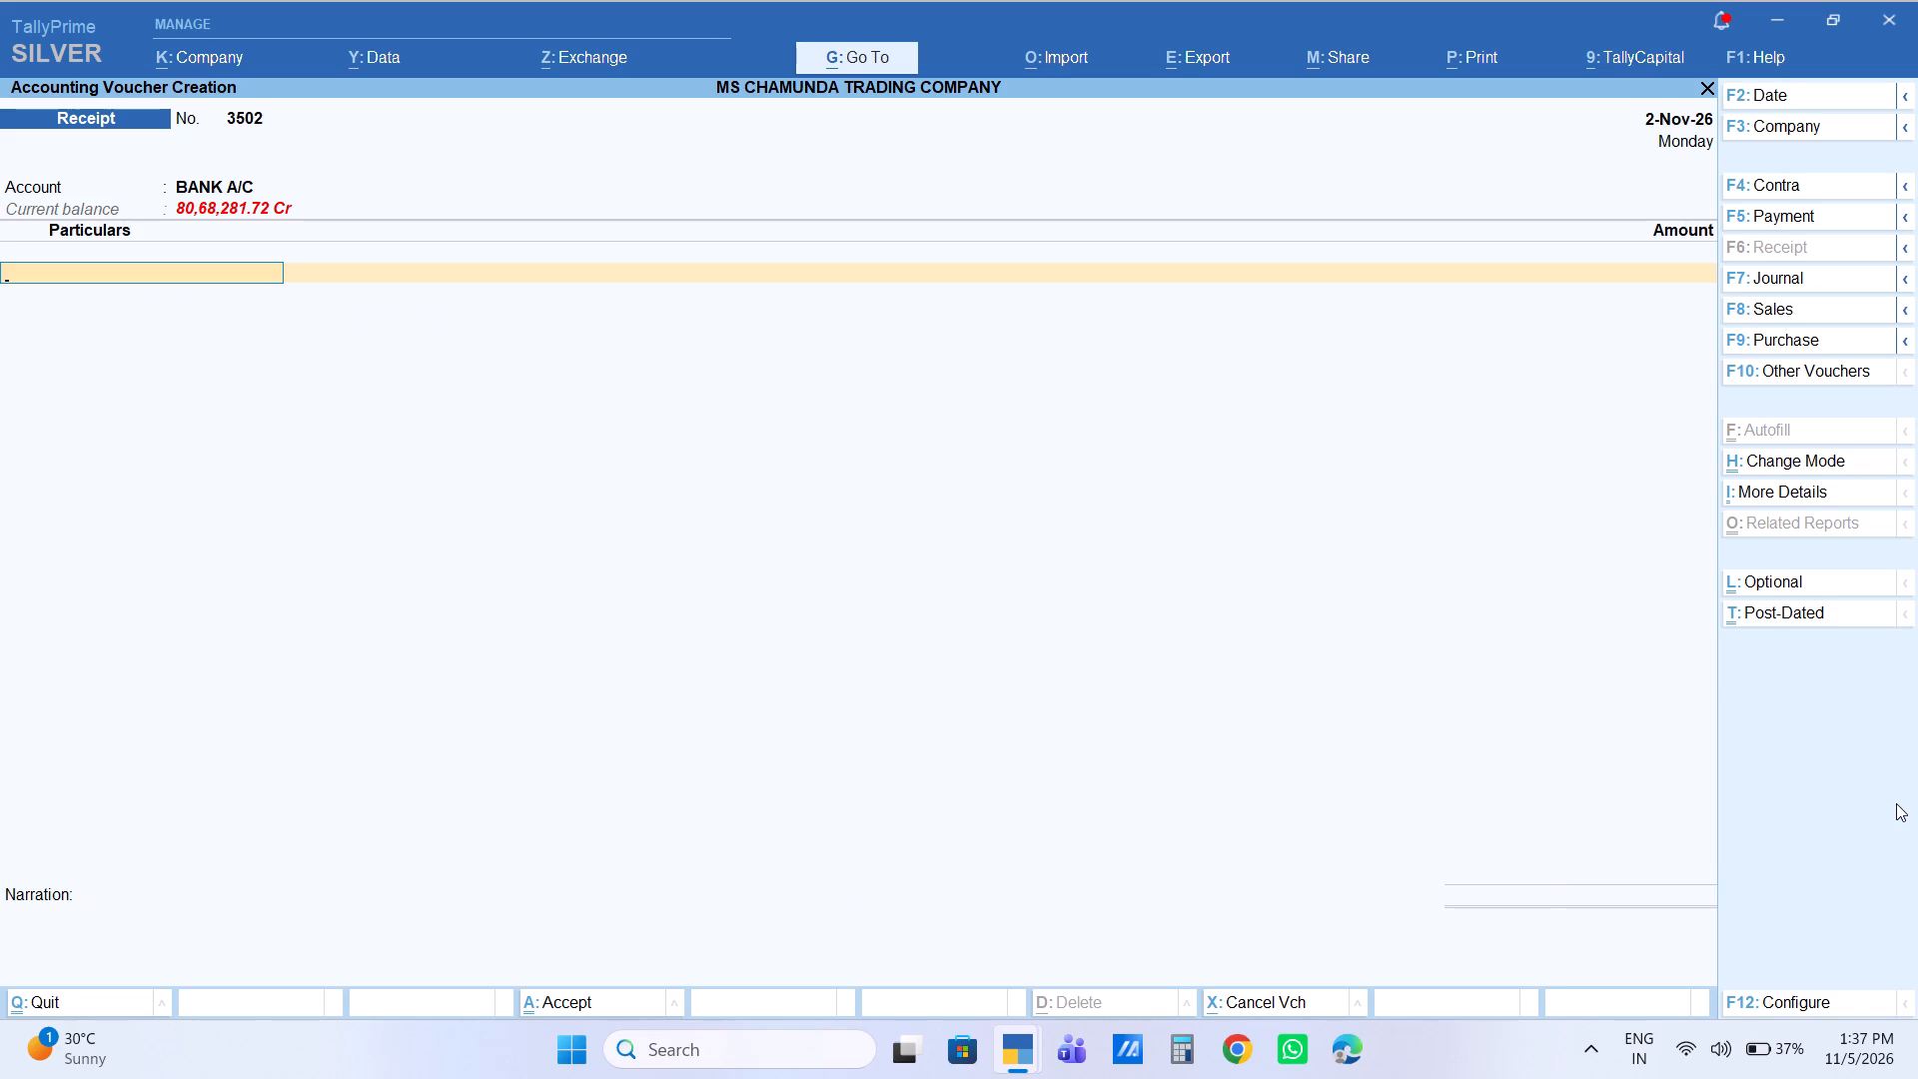
Switch from receipt entry to a new Payment voucher.
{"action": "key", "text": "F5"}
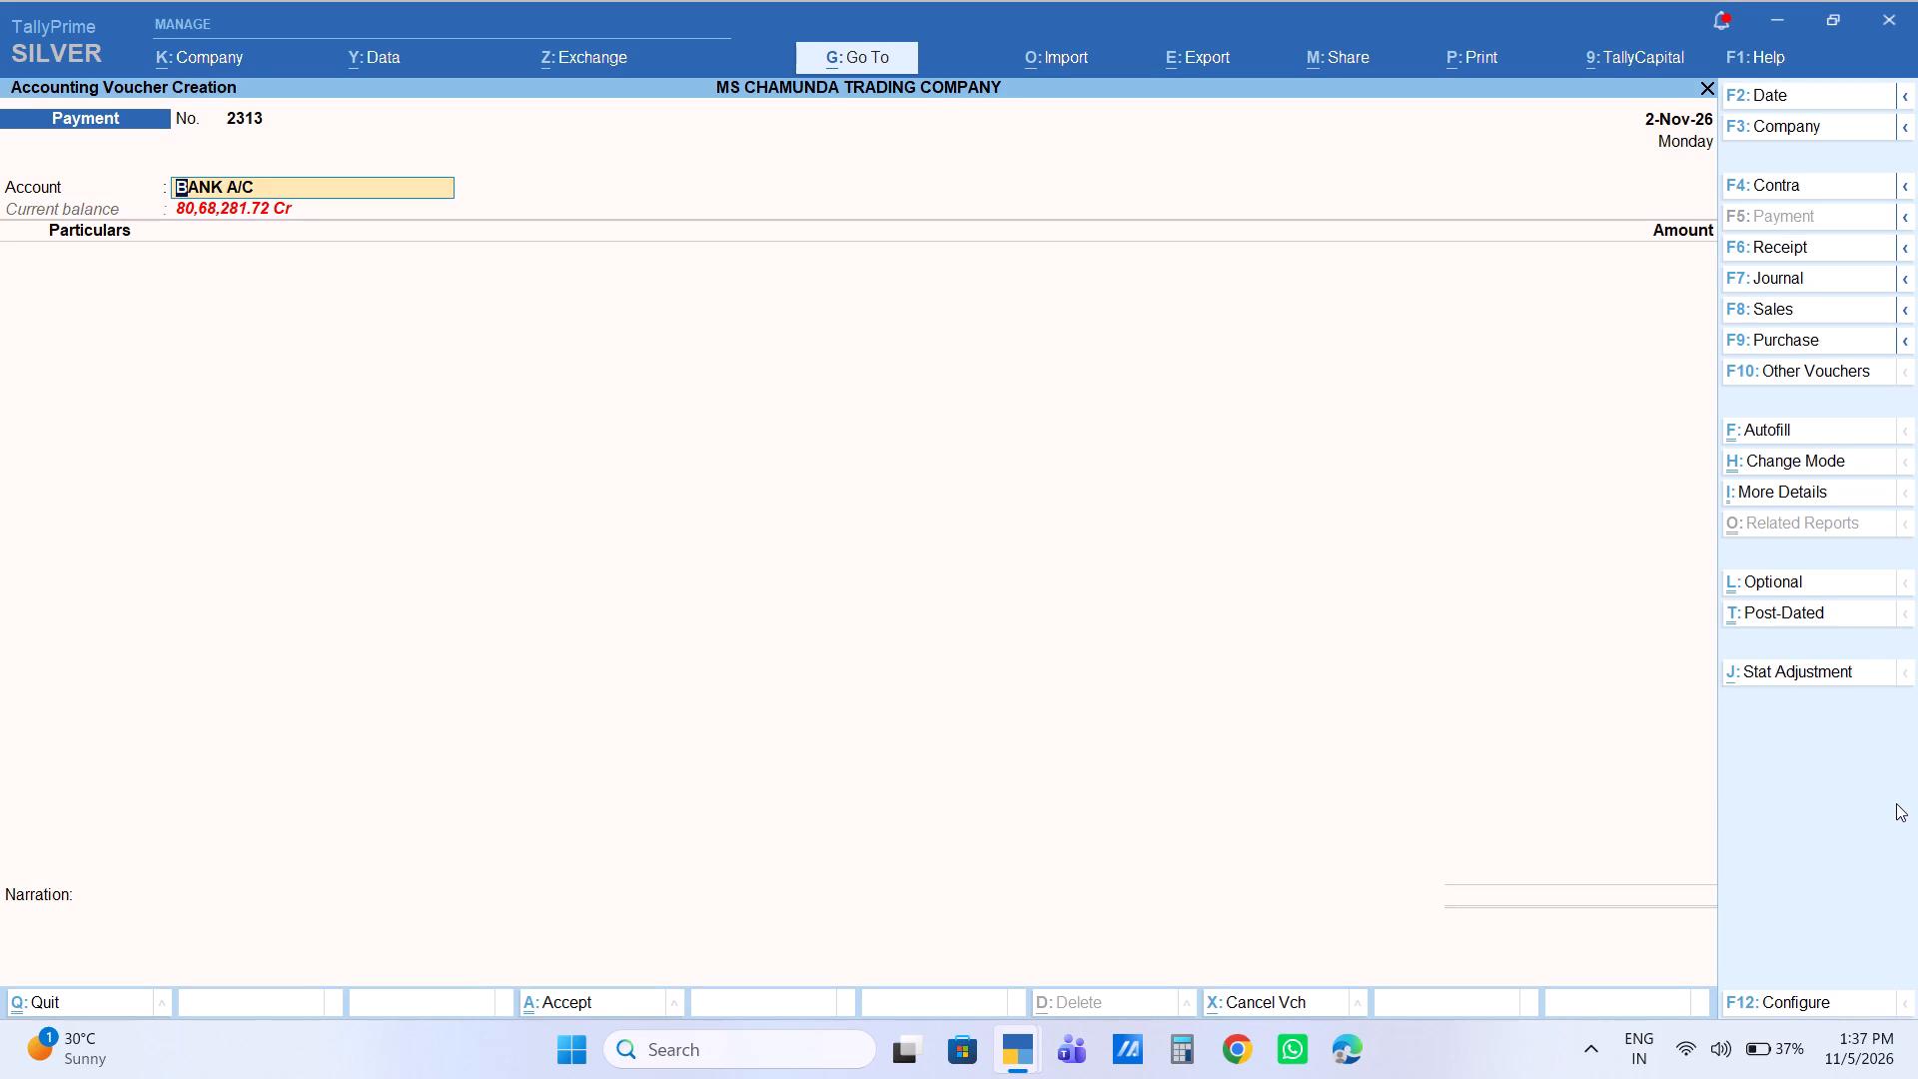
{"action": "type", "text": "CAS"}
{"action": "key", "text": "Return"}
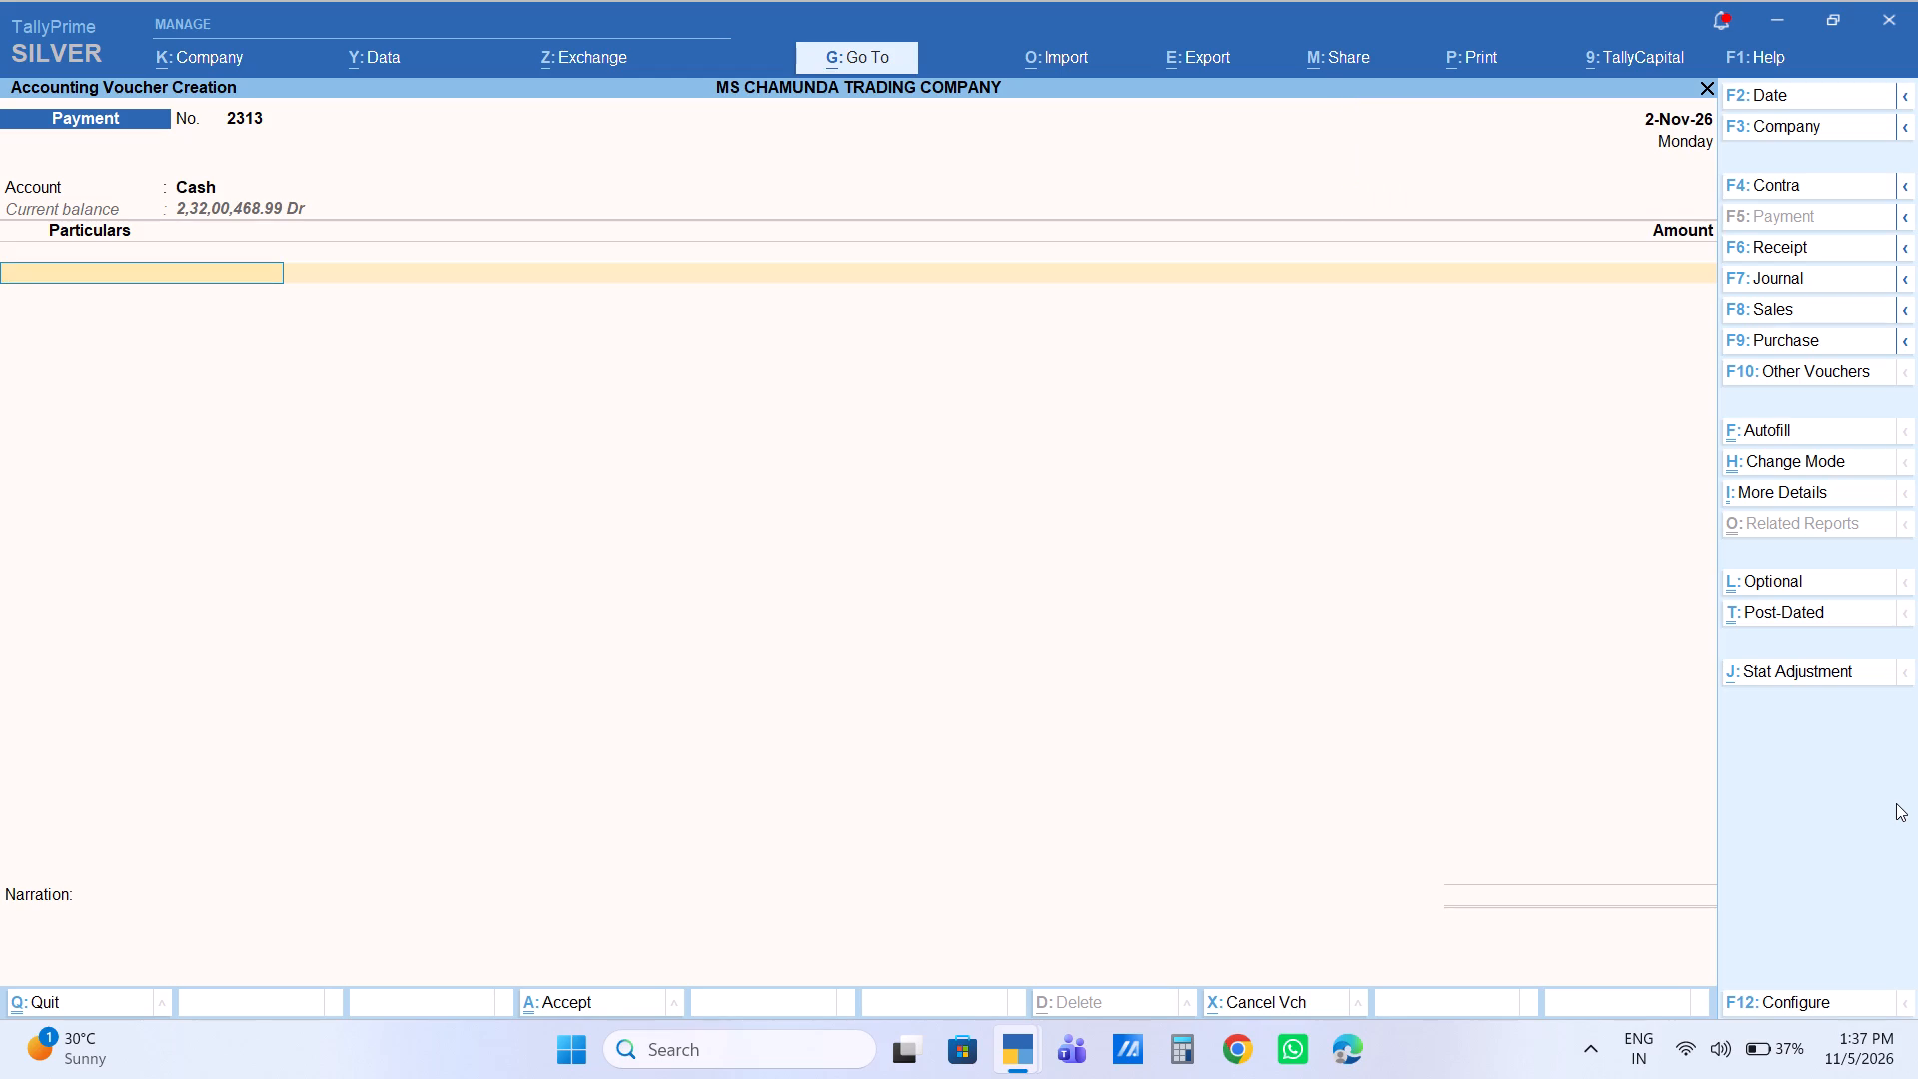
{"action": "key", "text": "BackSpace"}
Set BANK A/C as the payment account and select the RAVI SUGAR ledger as the paid party.
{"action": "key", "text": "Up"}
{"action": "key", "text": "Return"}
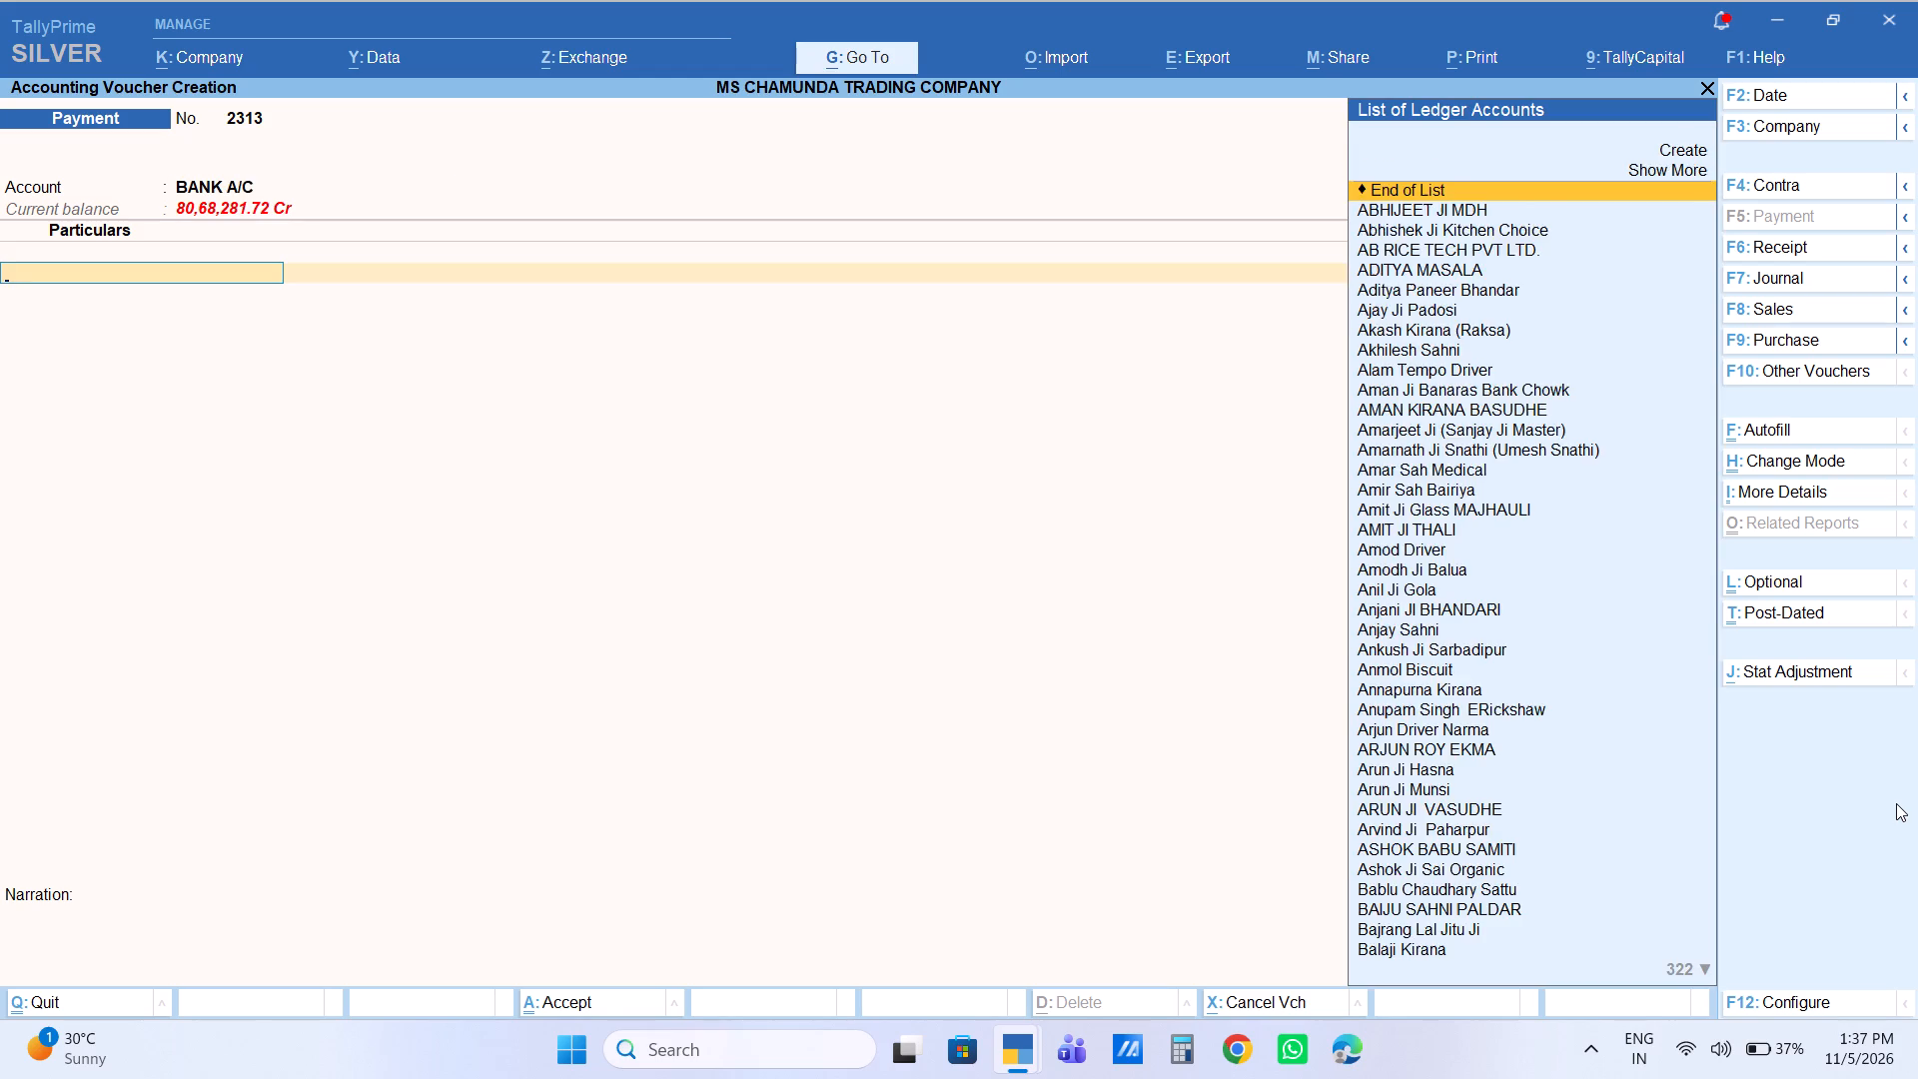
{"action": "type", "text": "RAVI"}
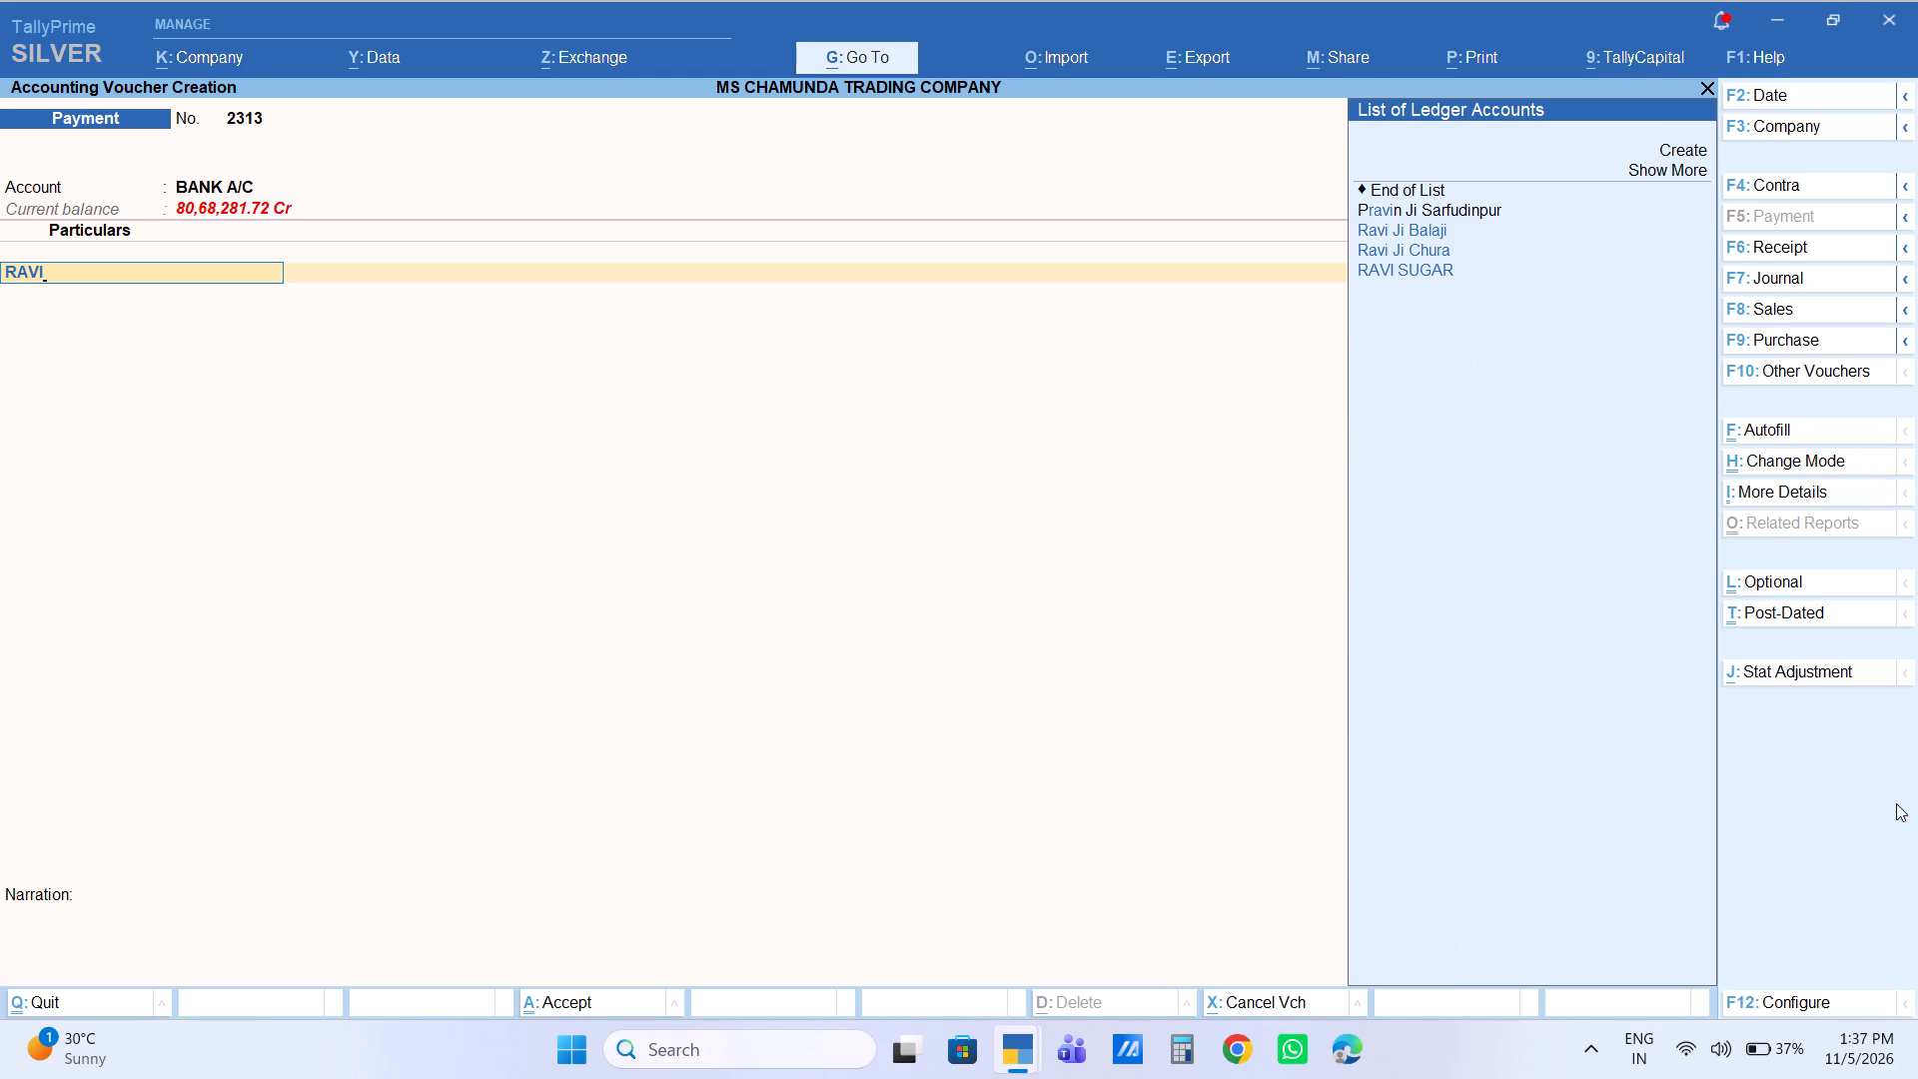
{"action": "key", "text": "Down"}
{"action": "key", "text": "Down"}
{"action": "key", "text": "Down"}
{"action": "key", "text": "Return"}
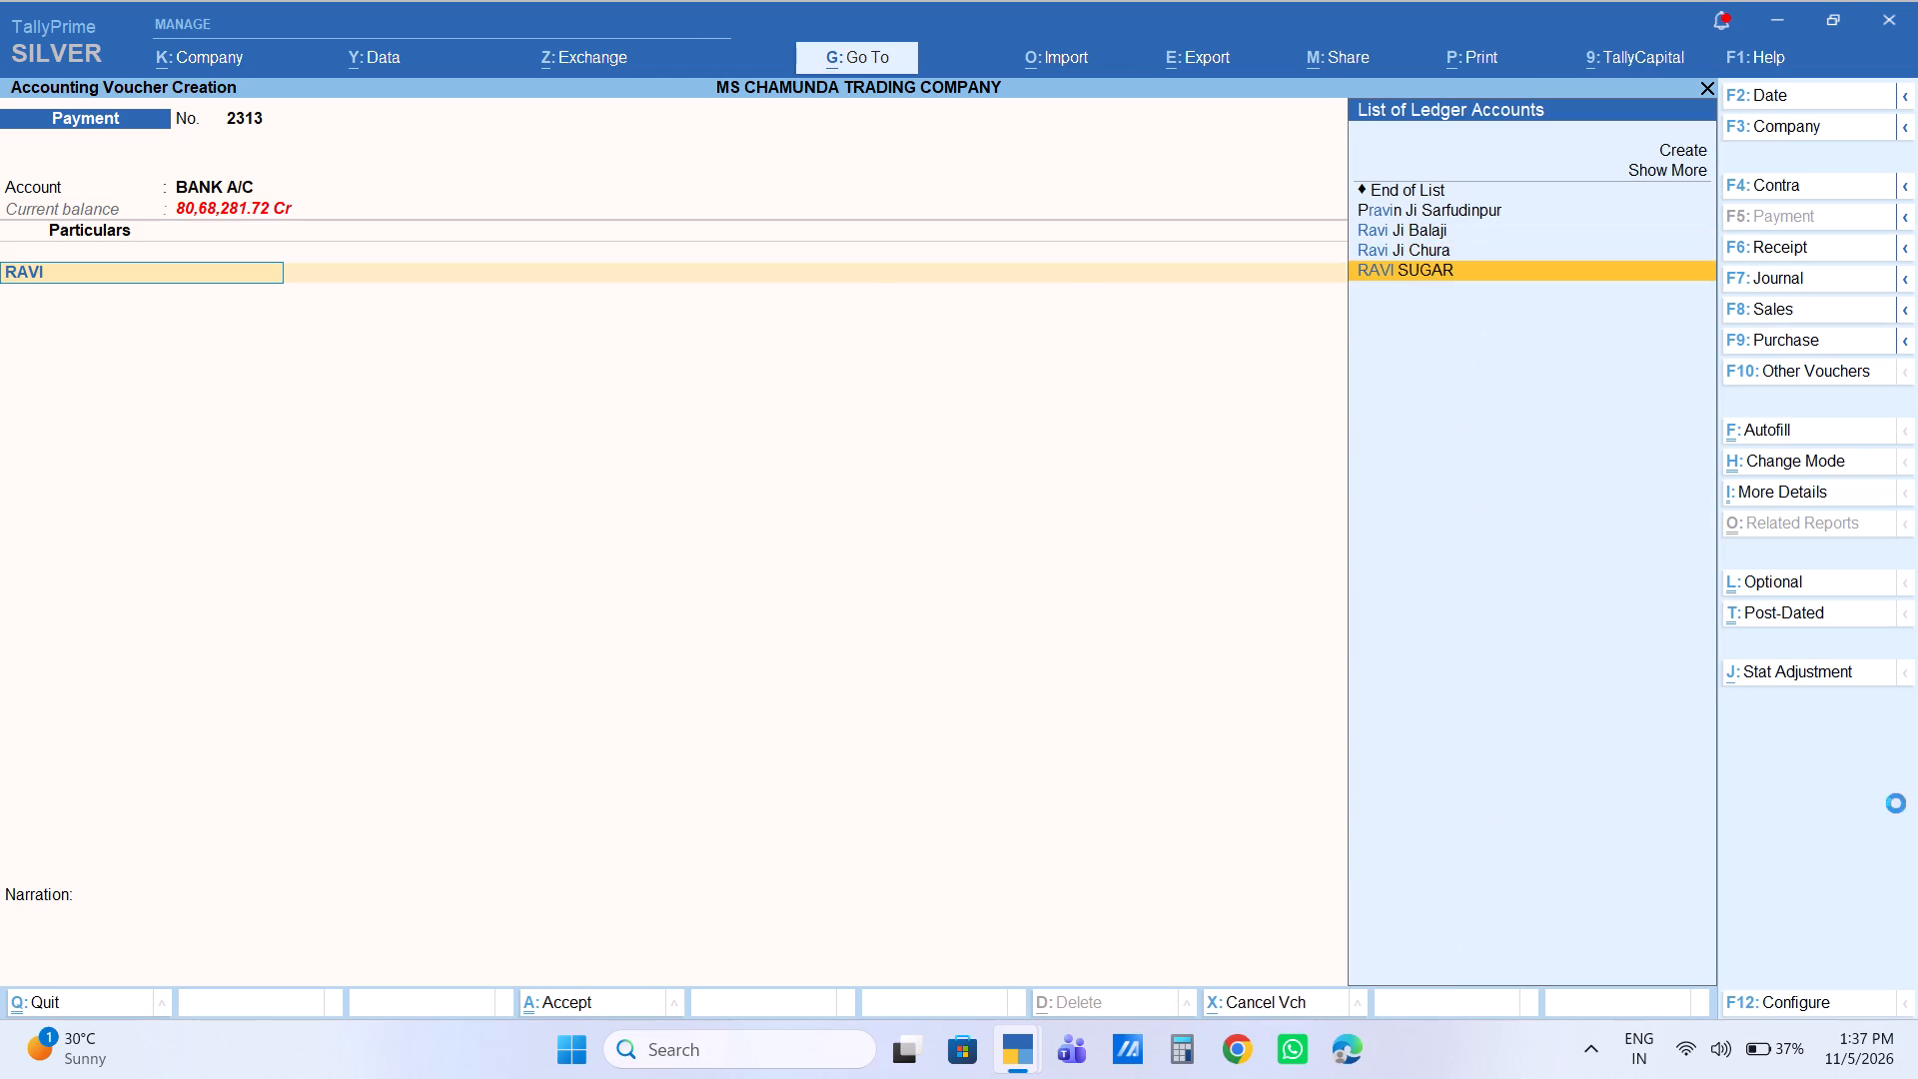
Allocate 2,000.00 Cr as Agst Ref to pending bill 1206 in the RAVI SUGAR bill-wise details.
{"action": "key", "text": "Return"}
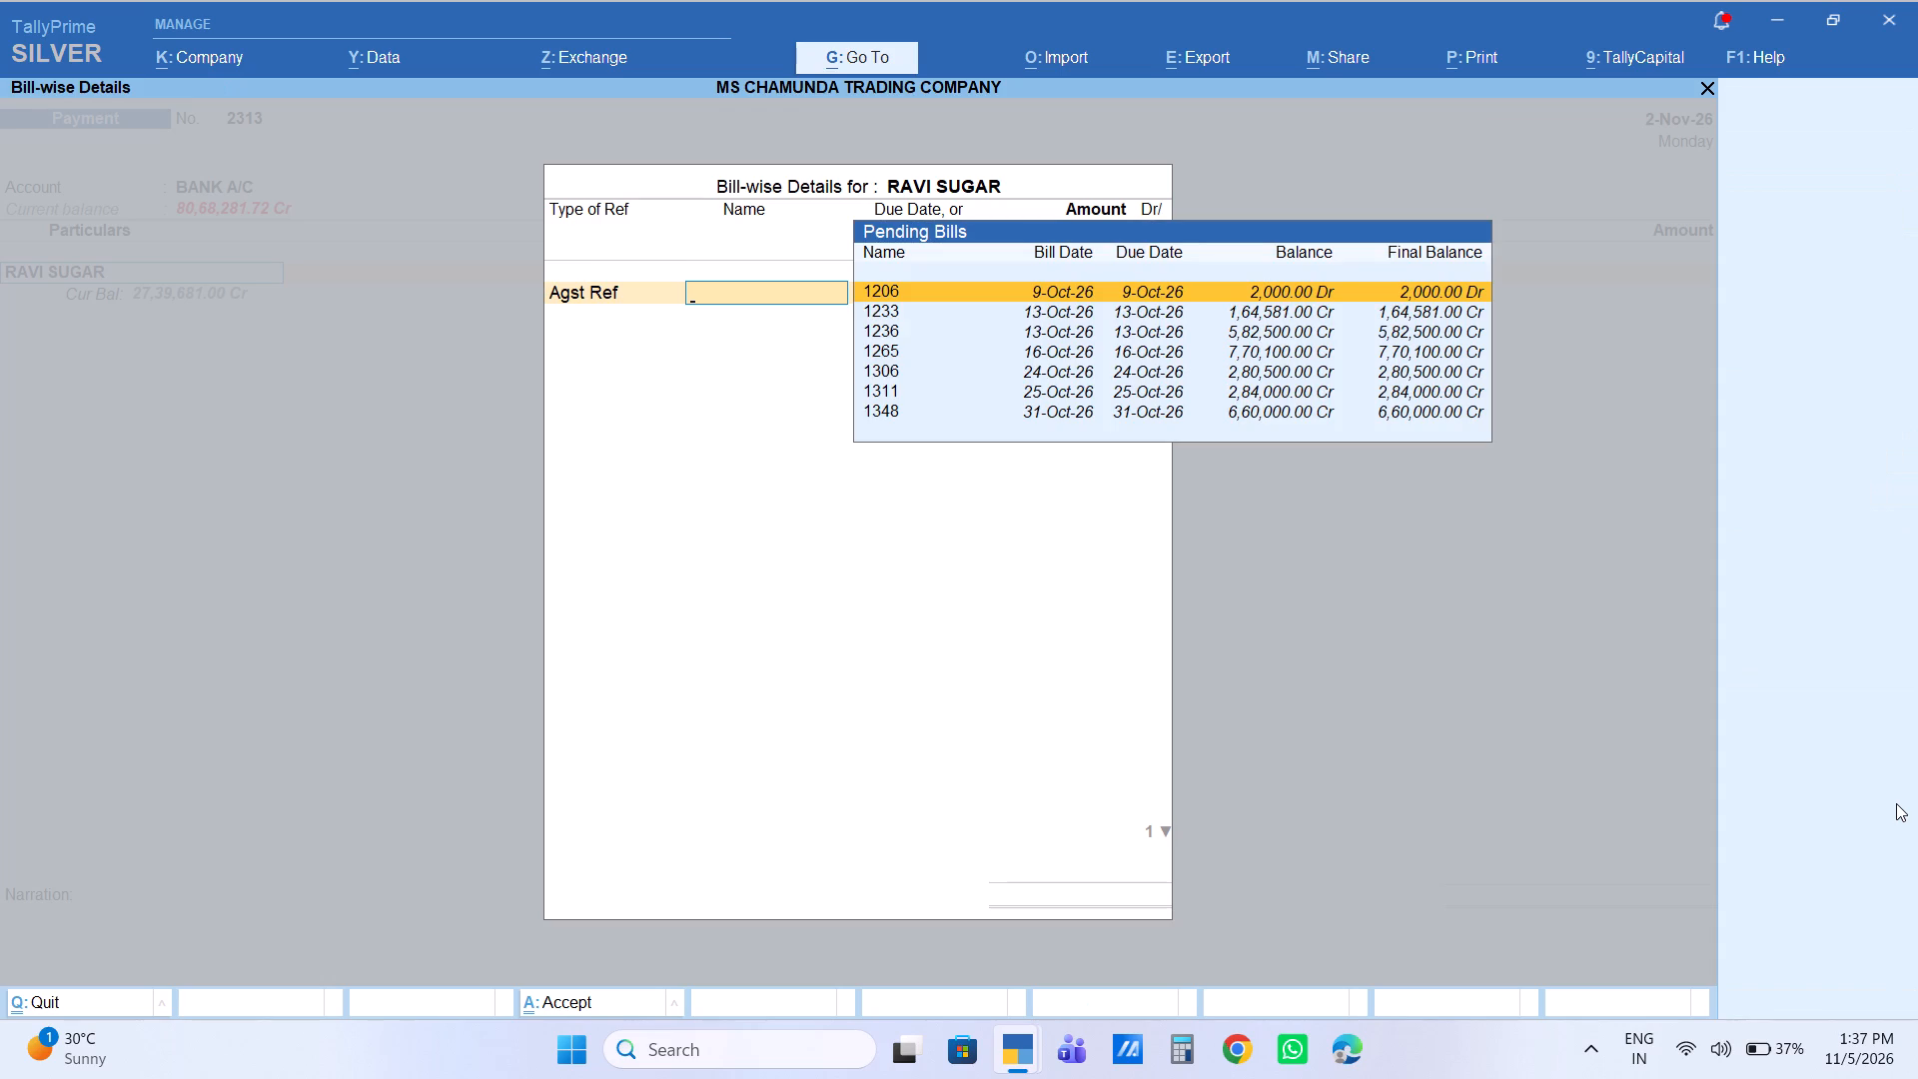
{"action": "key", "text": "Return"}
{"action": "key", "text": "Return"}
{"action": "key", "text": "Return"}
Add an Agst Ref allocation of 1,64,581.00 Dr for RAVI SUGAR's pending bill 1233.
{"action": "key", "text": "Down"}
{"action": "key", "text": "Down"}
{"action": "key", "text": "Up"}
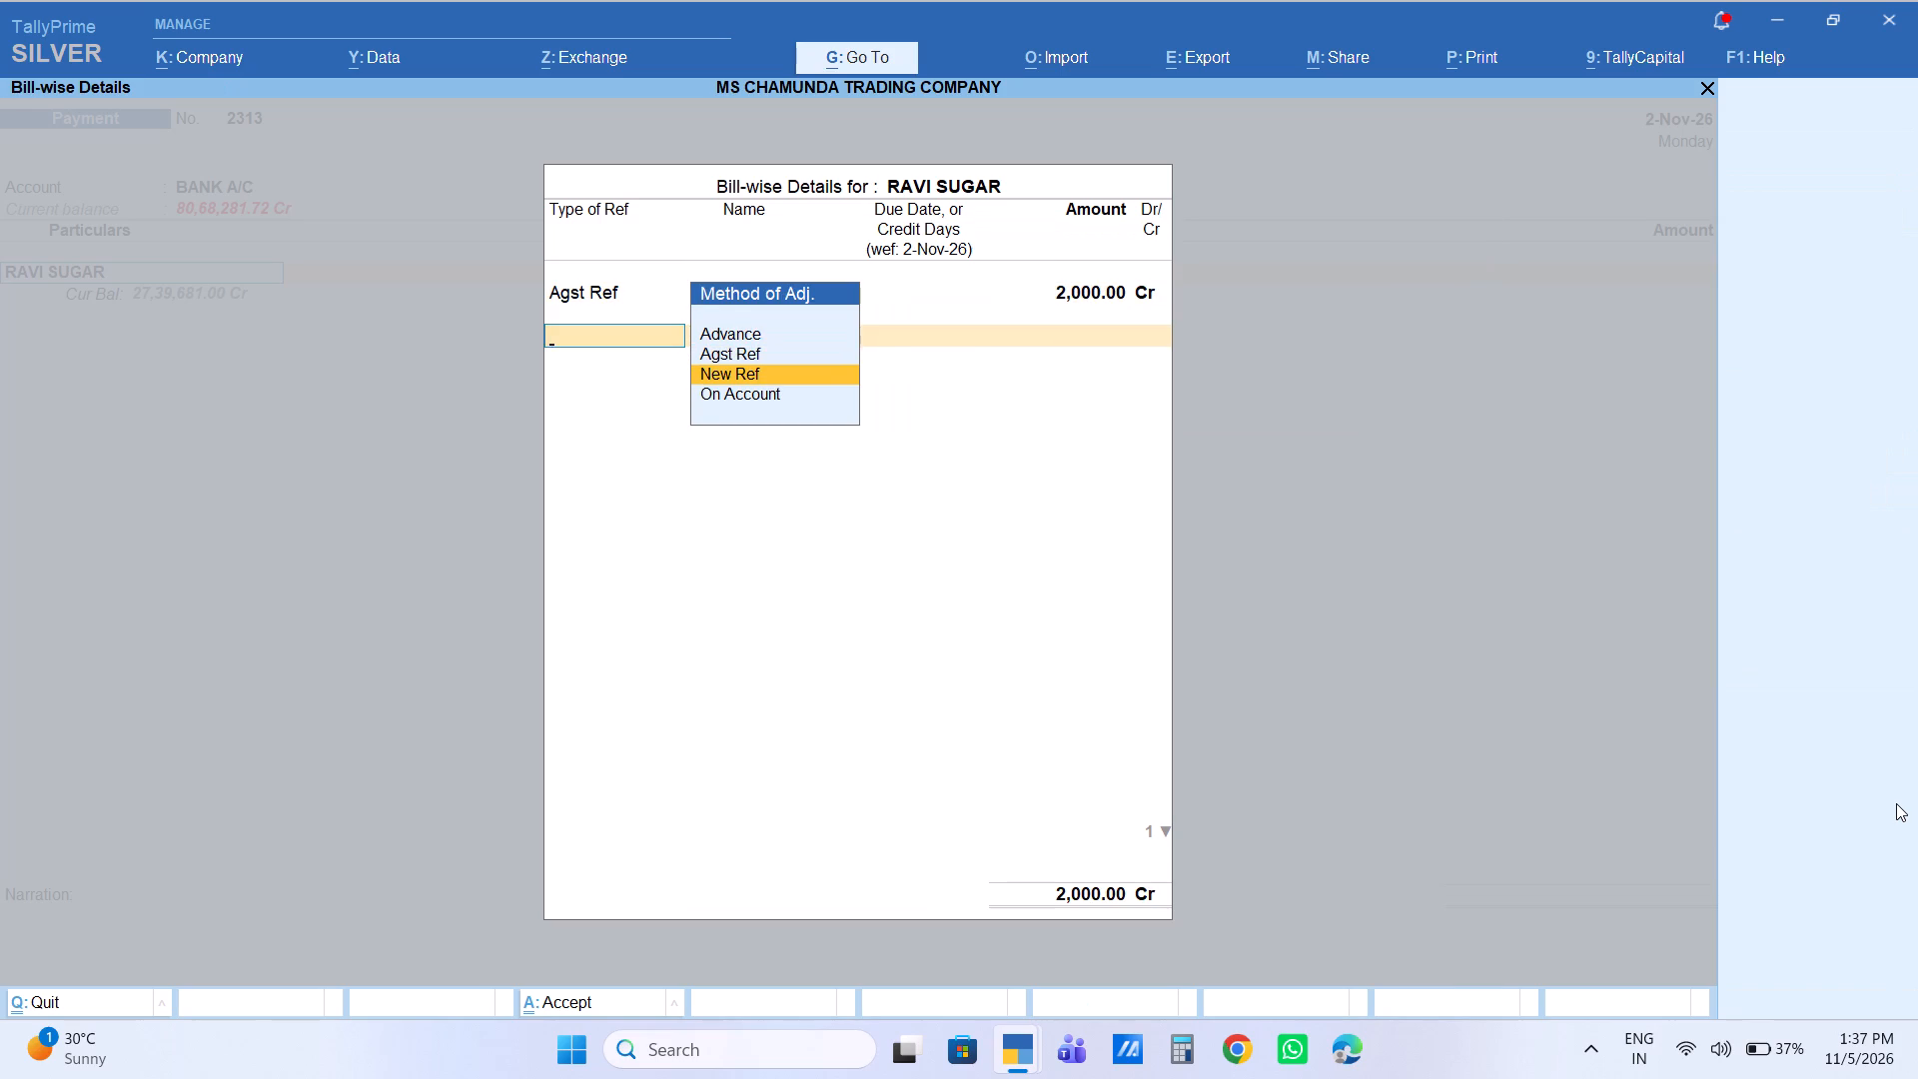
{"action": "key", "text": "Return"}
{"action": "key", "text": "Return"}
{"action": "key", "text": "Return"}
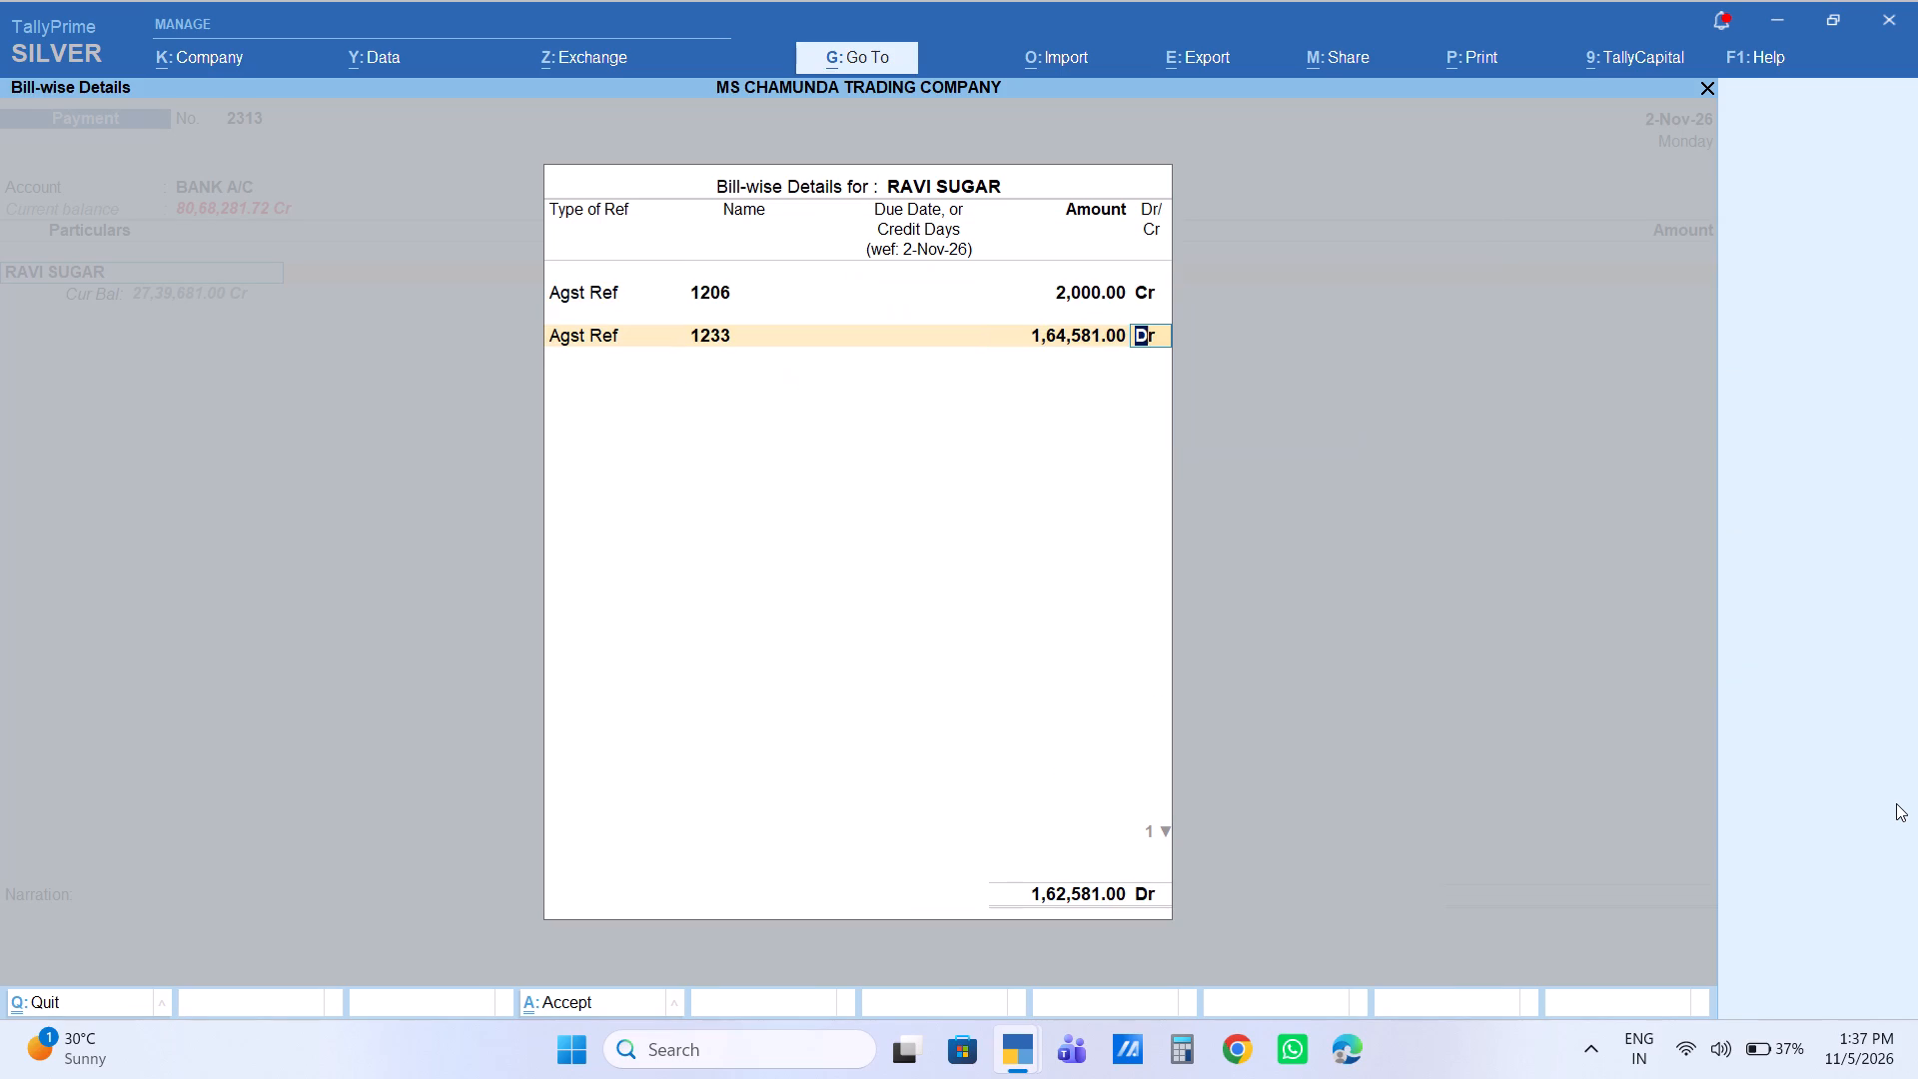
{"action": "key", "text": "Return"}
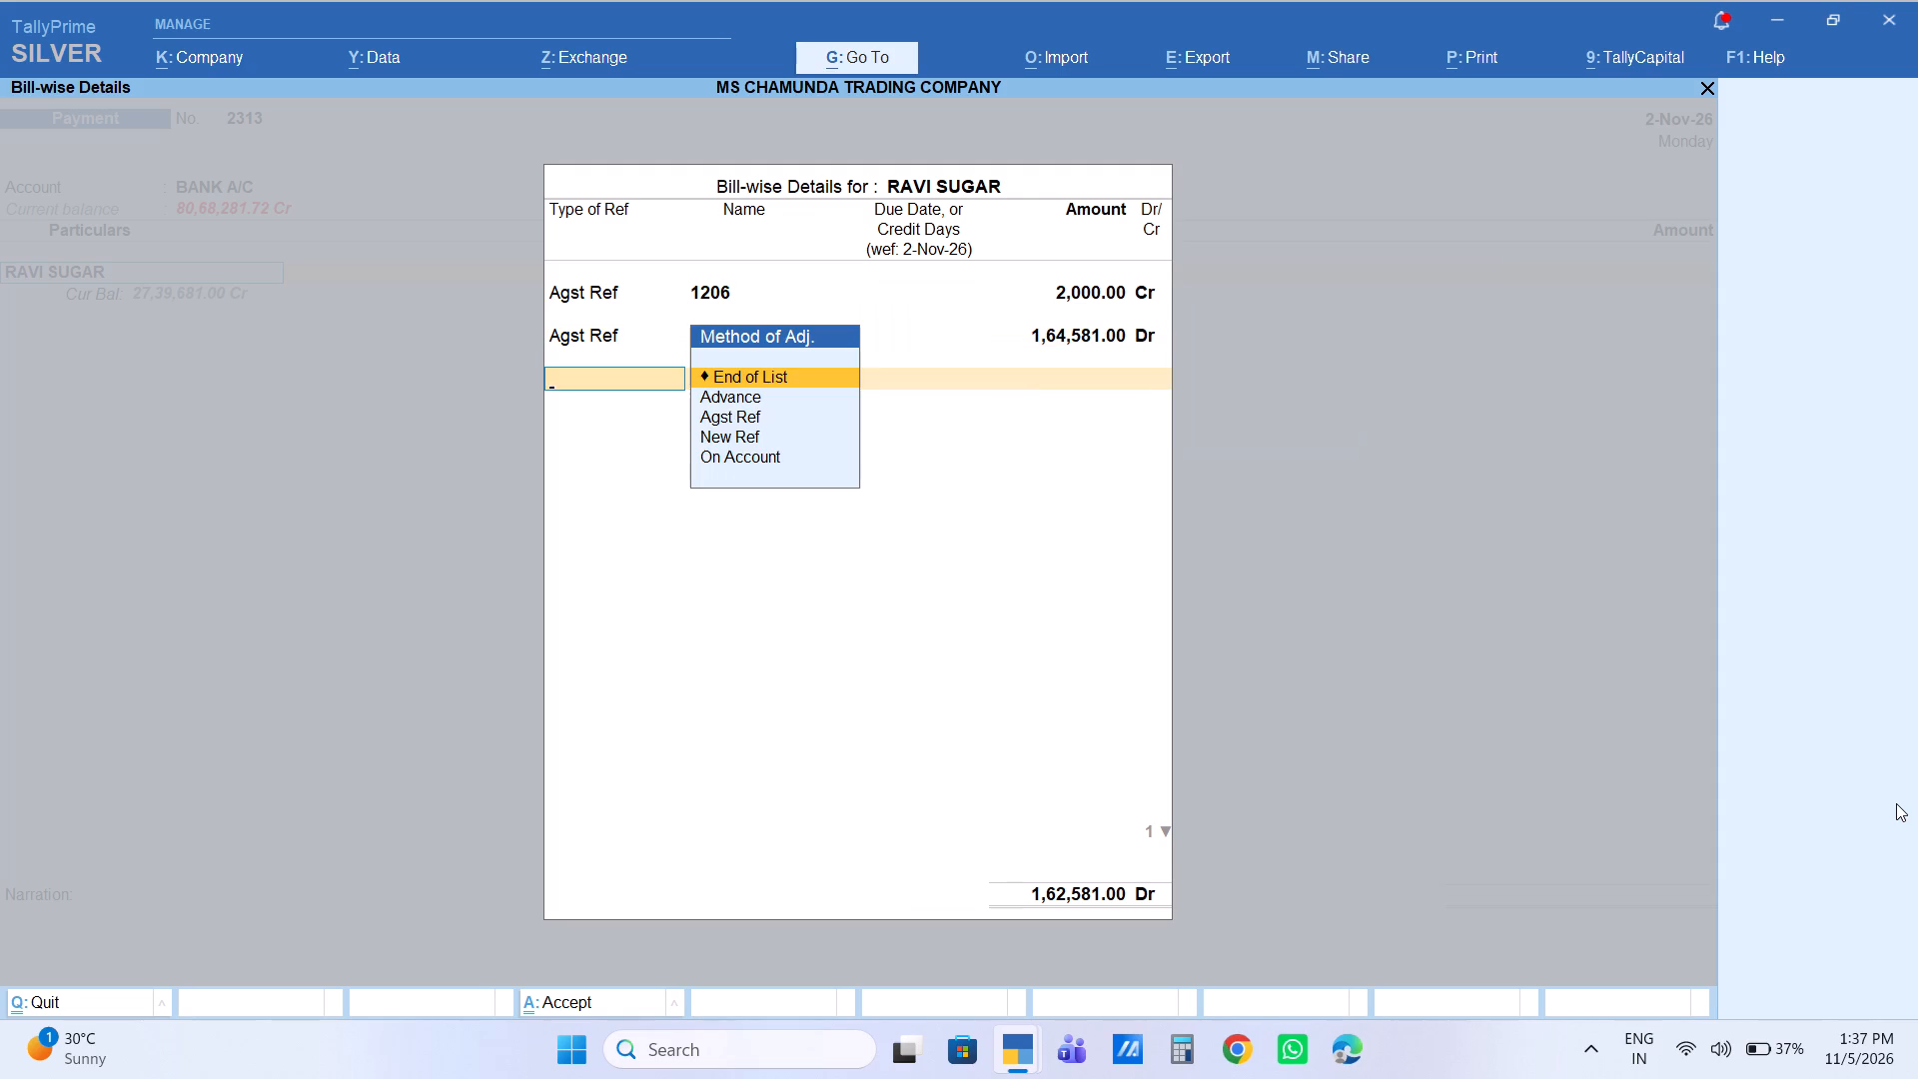
Add an Agst Ref allocation of 3,37,419.00 Dr for pending bill 1236 and finish the RAVI SUGAR bill-wise details.
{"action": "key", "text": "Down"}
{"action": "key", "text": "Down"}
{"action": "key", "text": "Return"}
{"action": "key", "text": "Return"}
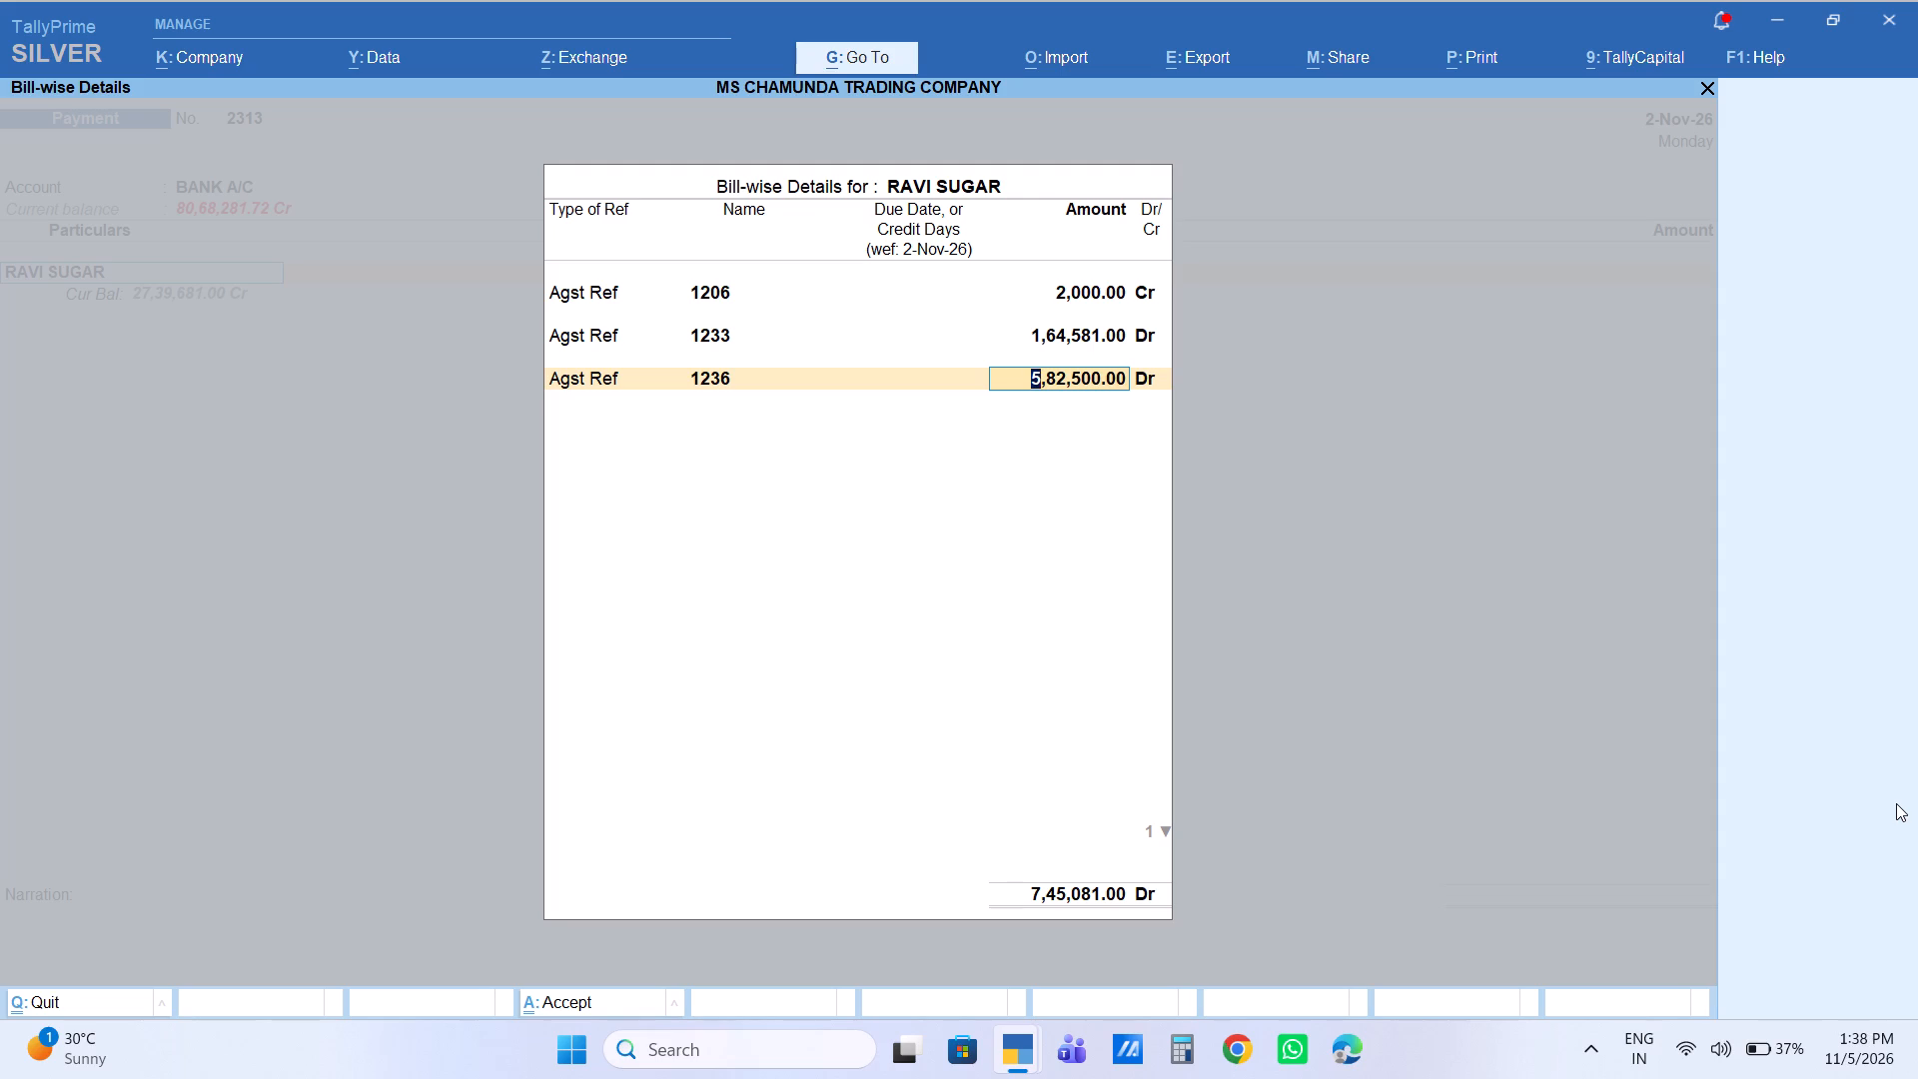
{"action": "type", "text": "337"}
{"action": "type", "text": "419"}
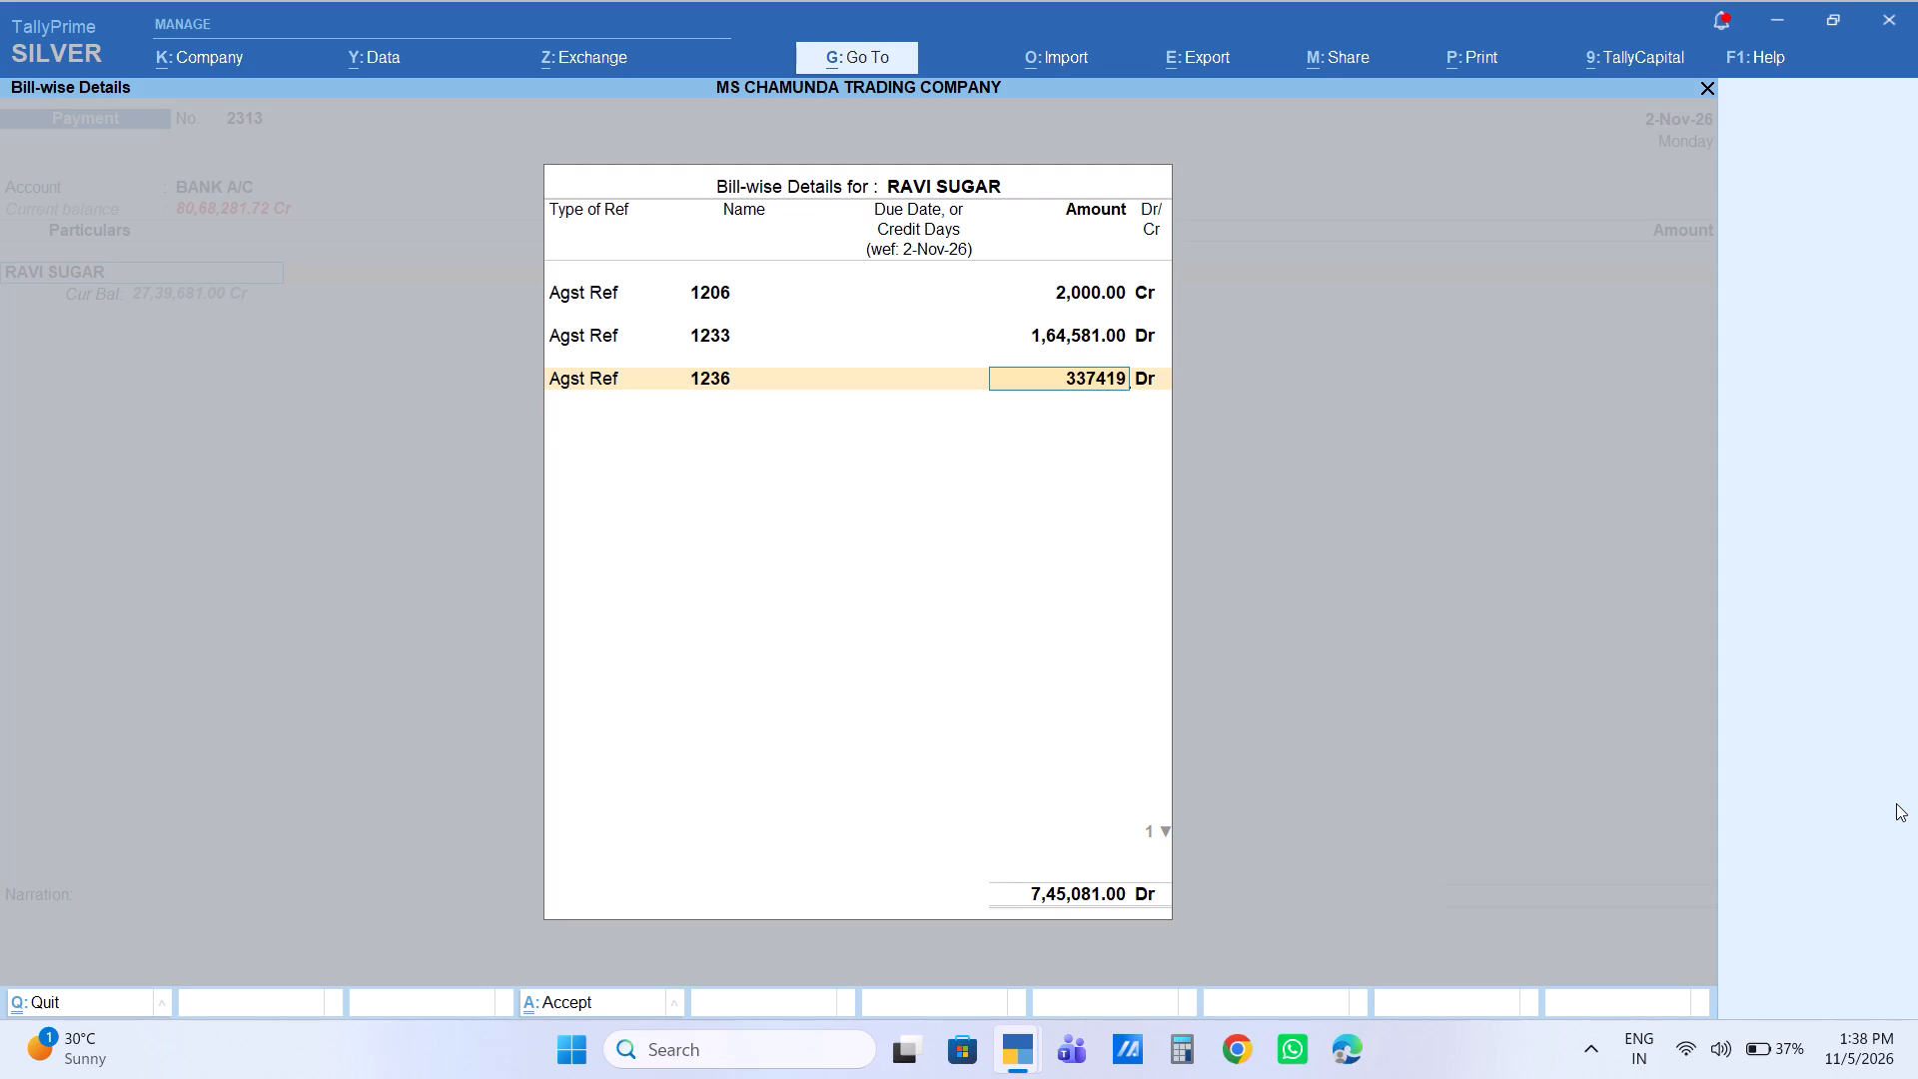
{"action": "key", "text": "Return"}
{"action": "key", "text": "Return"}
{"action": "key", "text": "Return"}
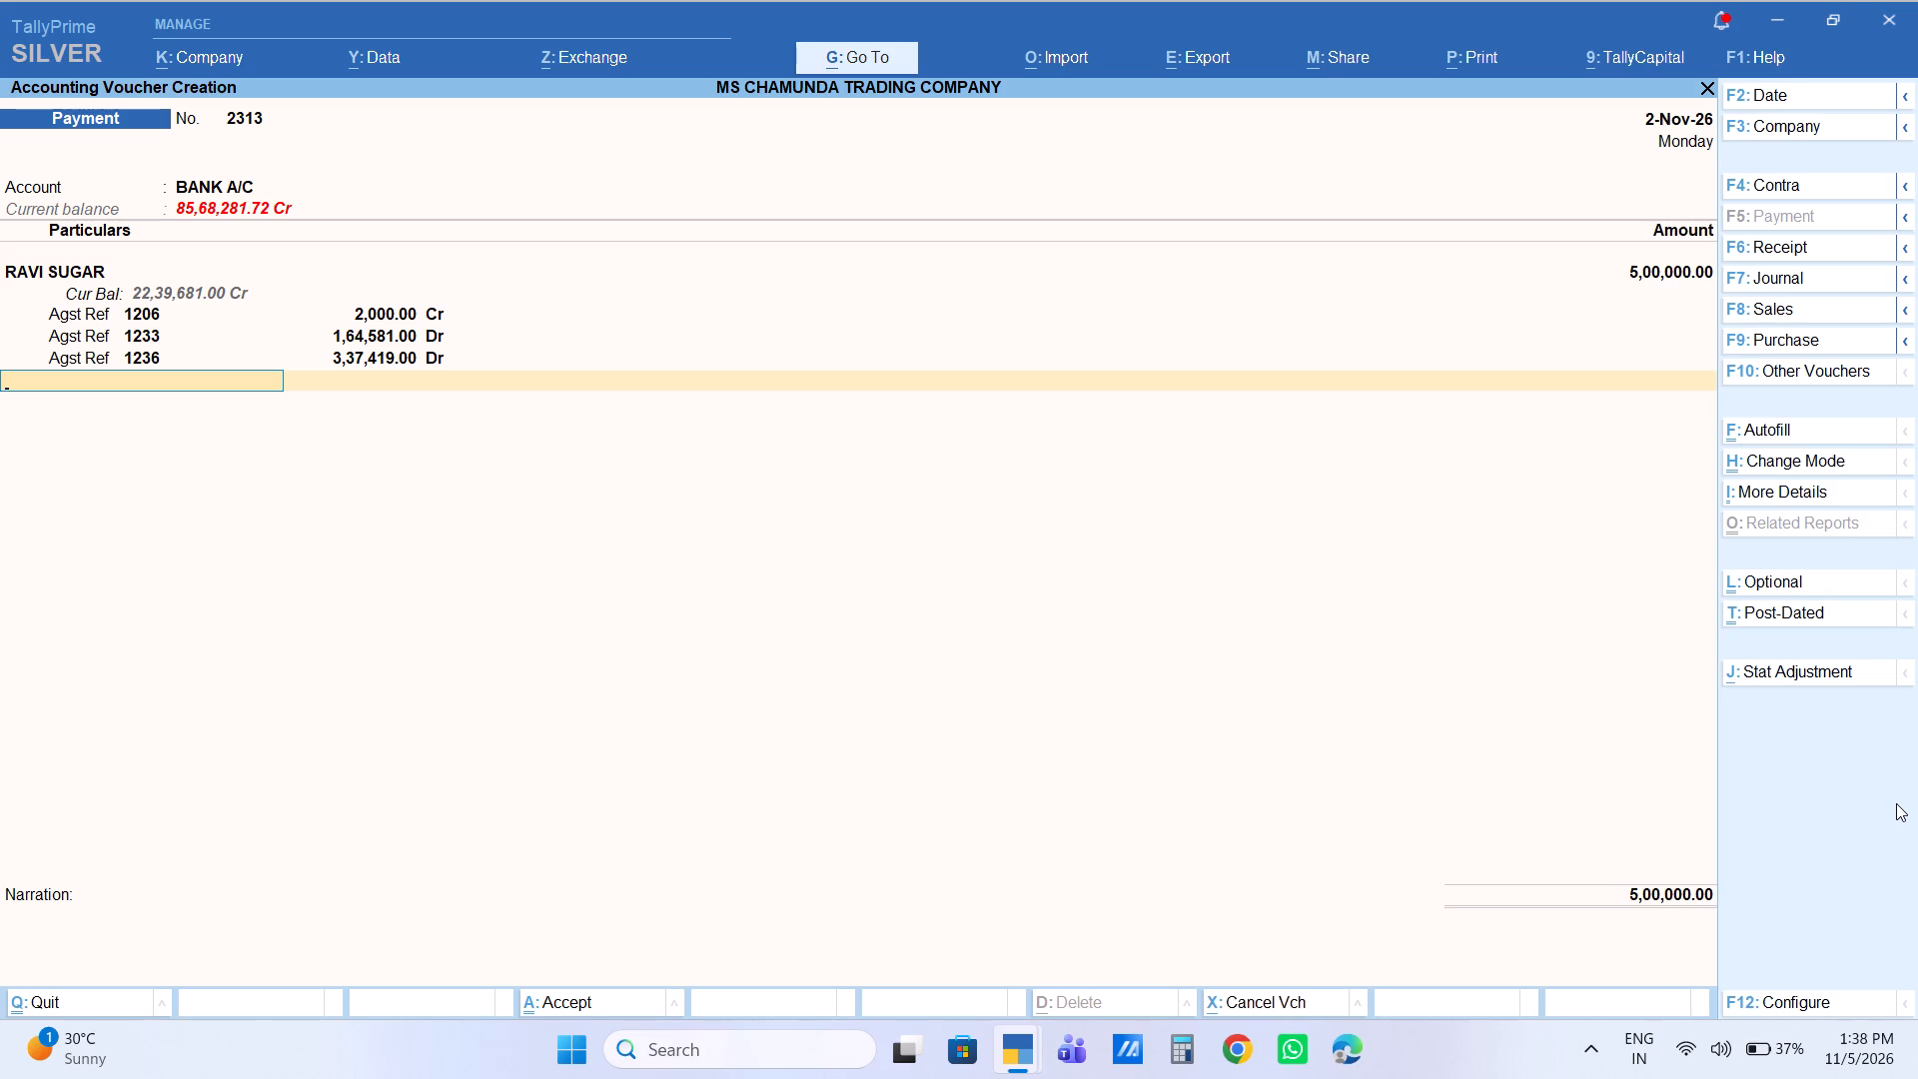
Complete the RAVI SUGAR payment with a Cheque bank allocation of 5,00,000.00 dated 2-Nov-26, leaving the instrument number blank, and save the voucher.
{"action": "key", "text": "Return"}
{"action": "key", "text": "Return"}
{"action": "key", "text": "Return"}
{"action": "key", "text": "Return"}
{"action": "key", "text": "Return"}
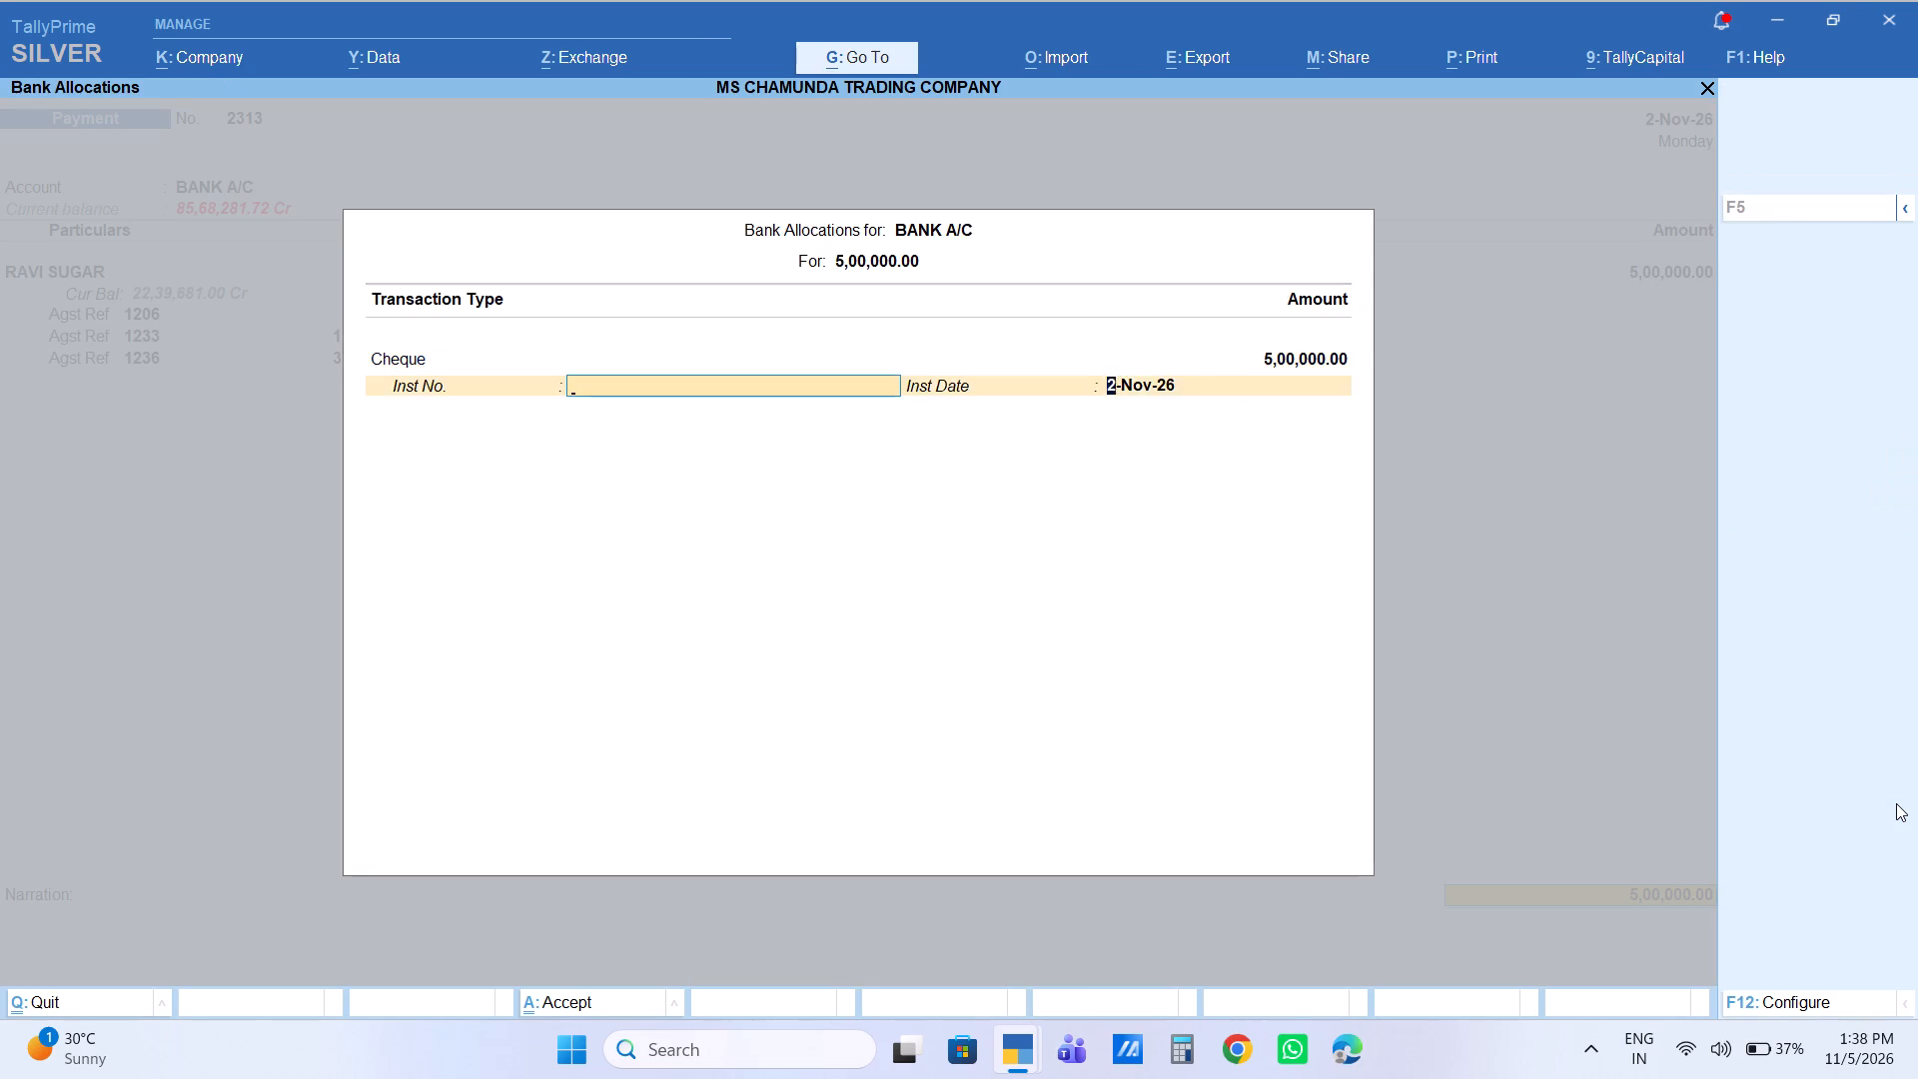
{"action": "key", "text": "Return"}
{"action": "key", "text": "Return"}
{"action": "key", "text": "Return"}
Set BANK A/C as the account of the new payment voucher and select the HARYANA TRADERS ledger as the paid party.
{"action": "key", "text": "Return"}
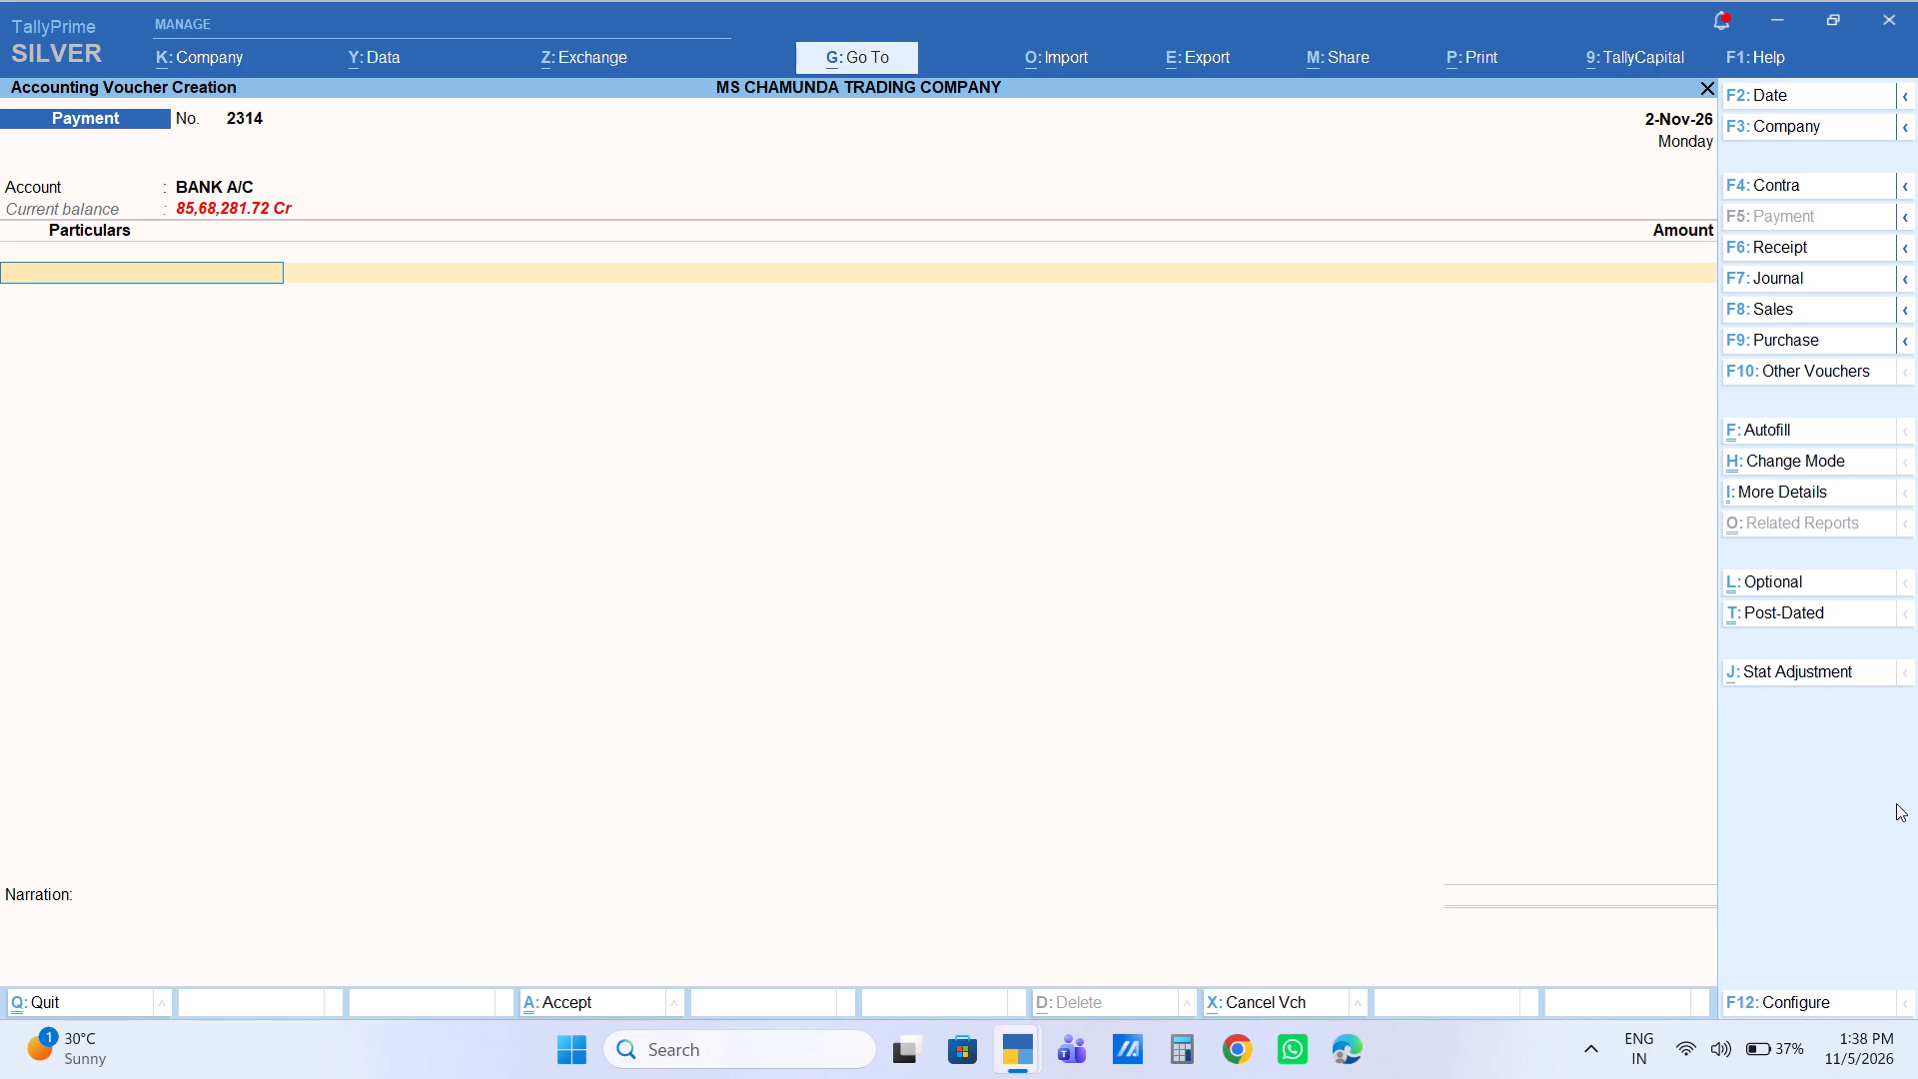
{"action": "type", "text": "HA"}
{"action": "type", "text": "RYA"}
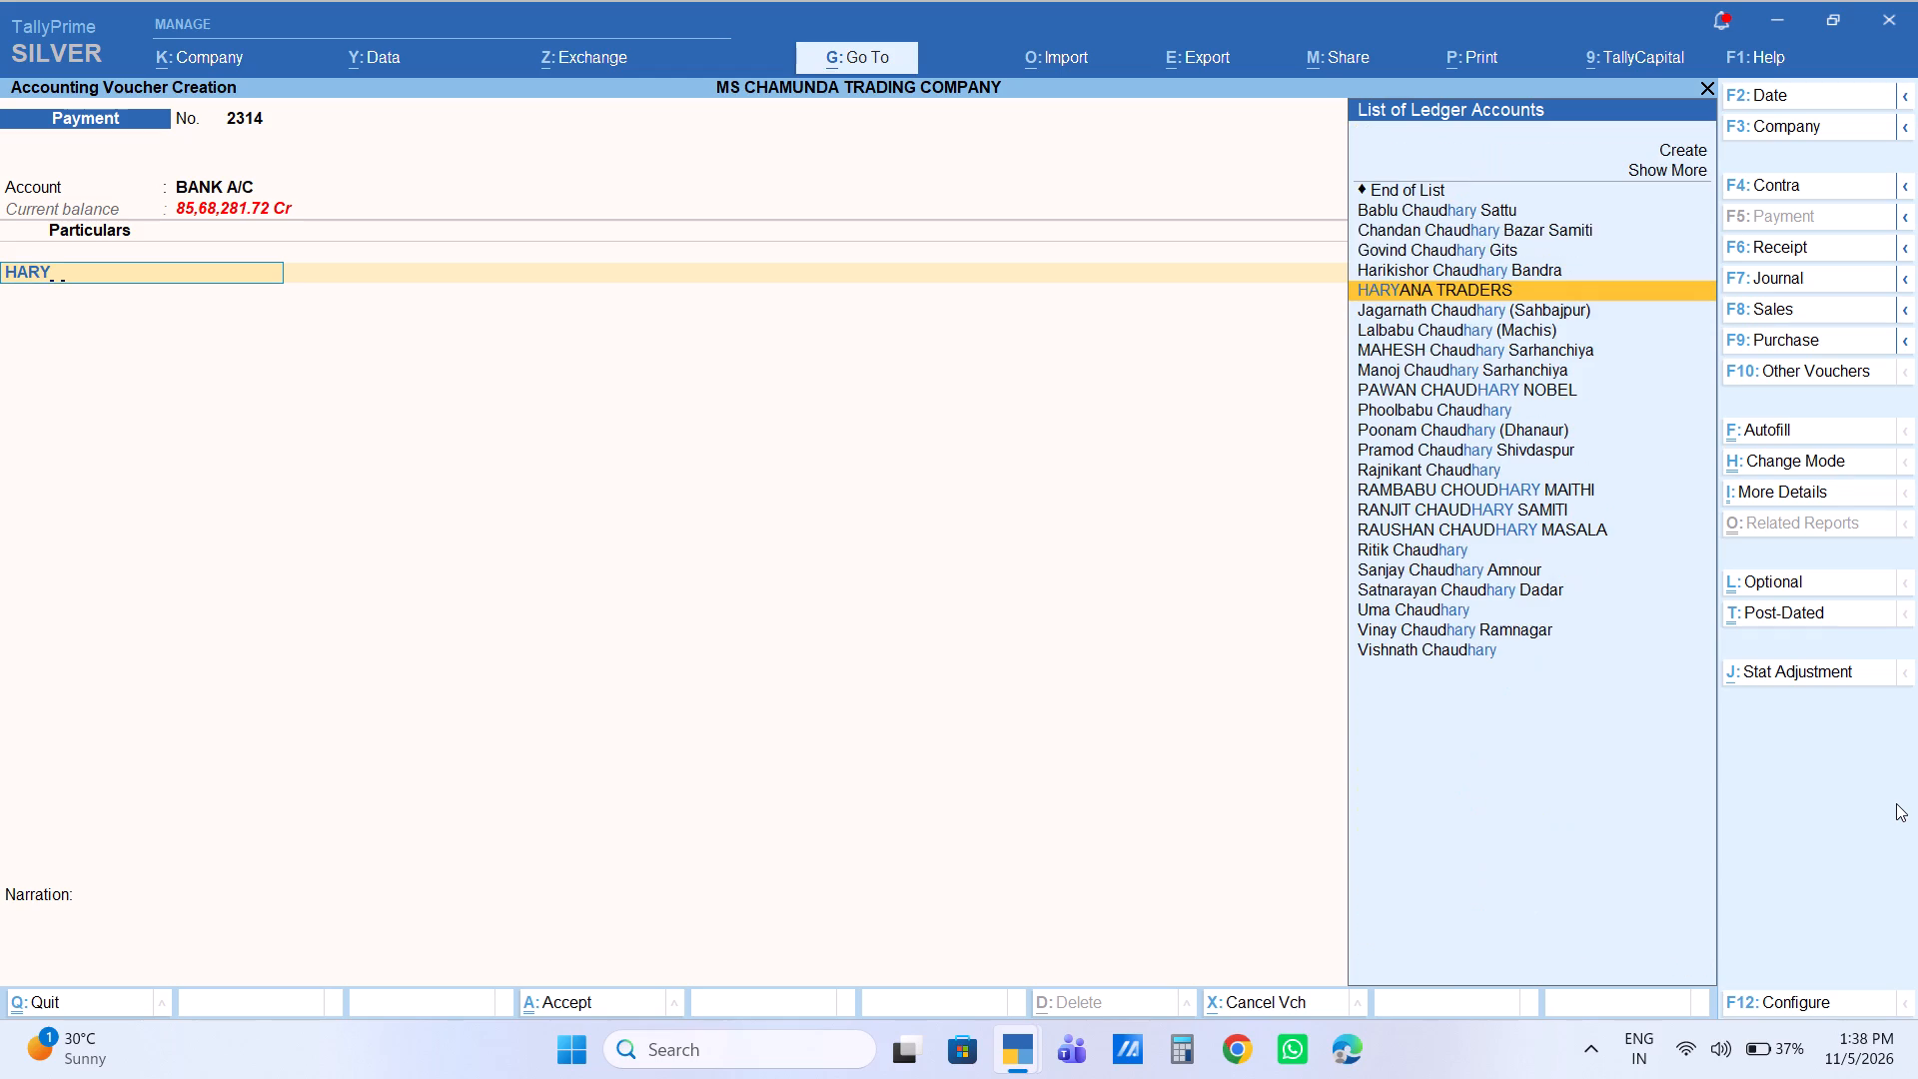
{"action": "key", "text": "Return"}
Allocate 8,510.00 Dr as Agst Ref to pending bill 817 in the HARYANA TRADERS bill-wise details.
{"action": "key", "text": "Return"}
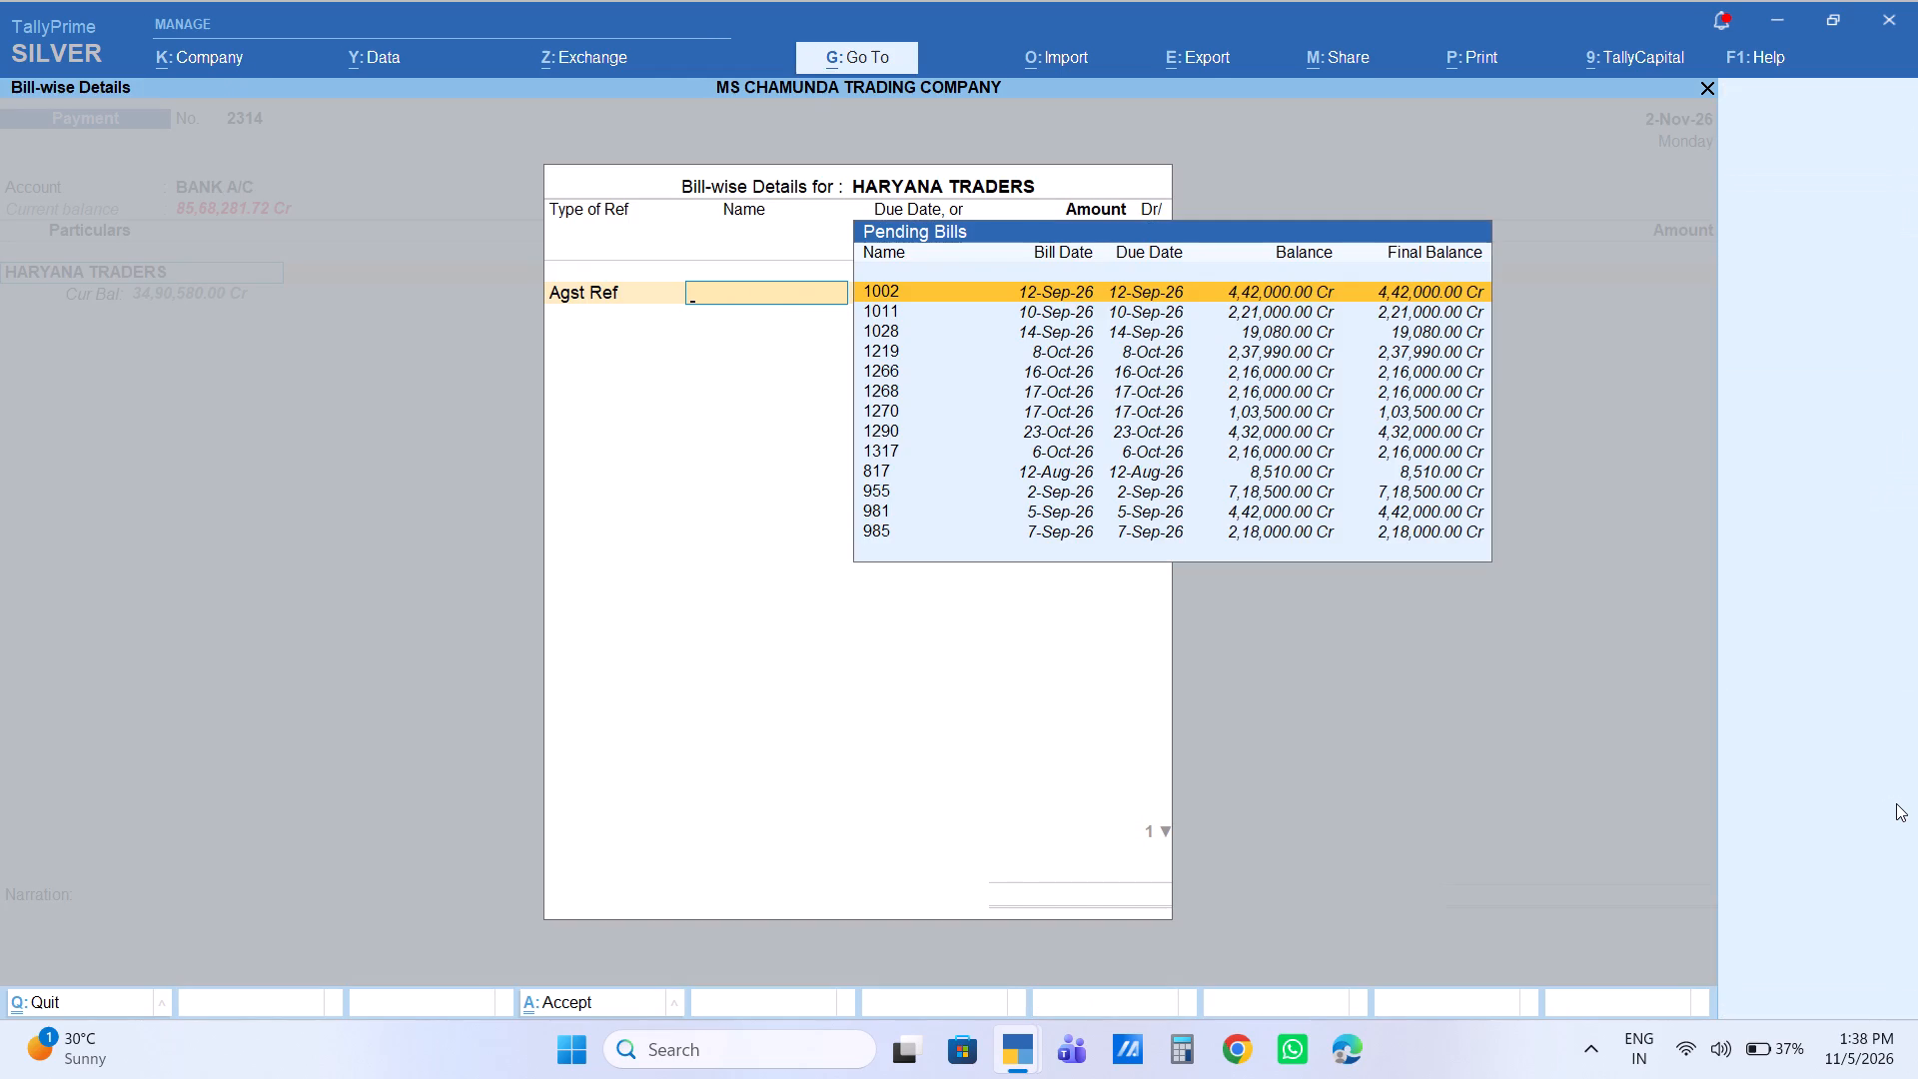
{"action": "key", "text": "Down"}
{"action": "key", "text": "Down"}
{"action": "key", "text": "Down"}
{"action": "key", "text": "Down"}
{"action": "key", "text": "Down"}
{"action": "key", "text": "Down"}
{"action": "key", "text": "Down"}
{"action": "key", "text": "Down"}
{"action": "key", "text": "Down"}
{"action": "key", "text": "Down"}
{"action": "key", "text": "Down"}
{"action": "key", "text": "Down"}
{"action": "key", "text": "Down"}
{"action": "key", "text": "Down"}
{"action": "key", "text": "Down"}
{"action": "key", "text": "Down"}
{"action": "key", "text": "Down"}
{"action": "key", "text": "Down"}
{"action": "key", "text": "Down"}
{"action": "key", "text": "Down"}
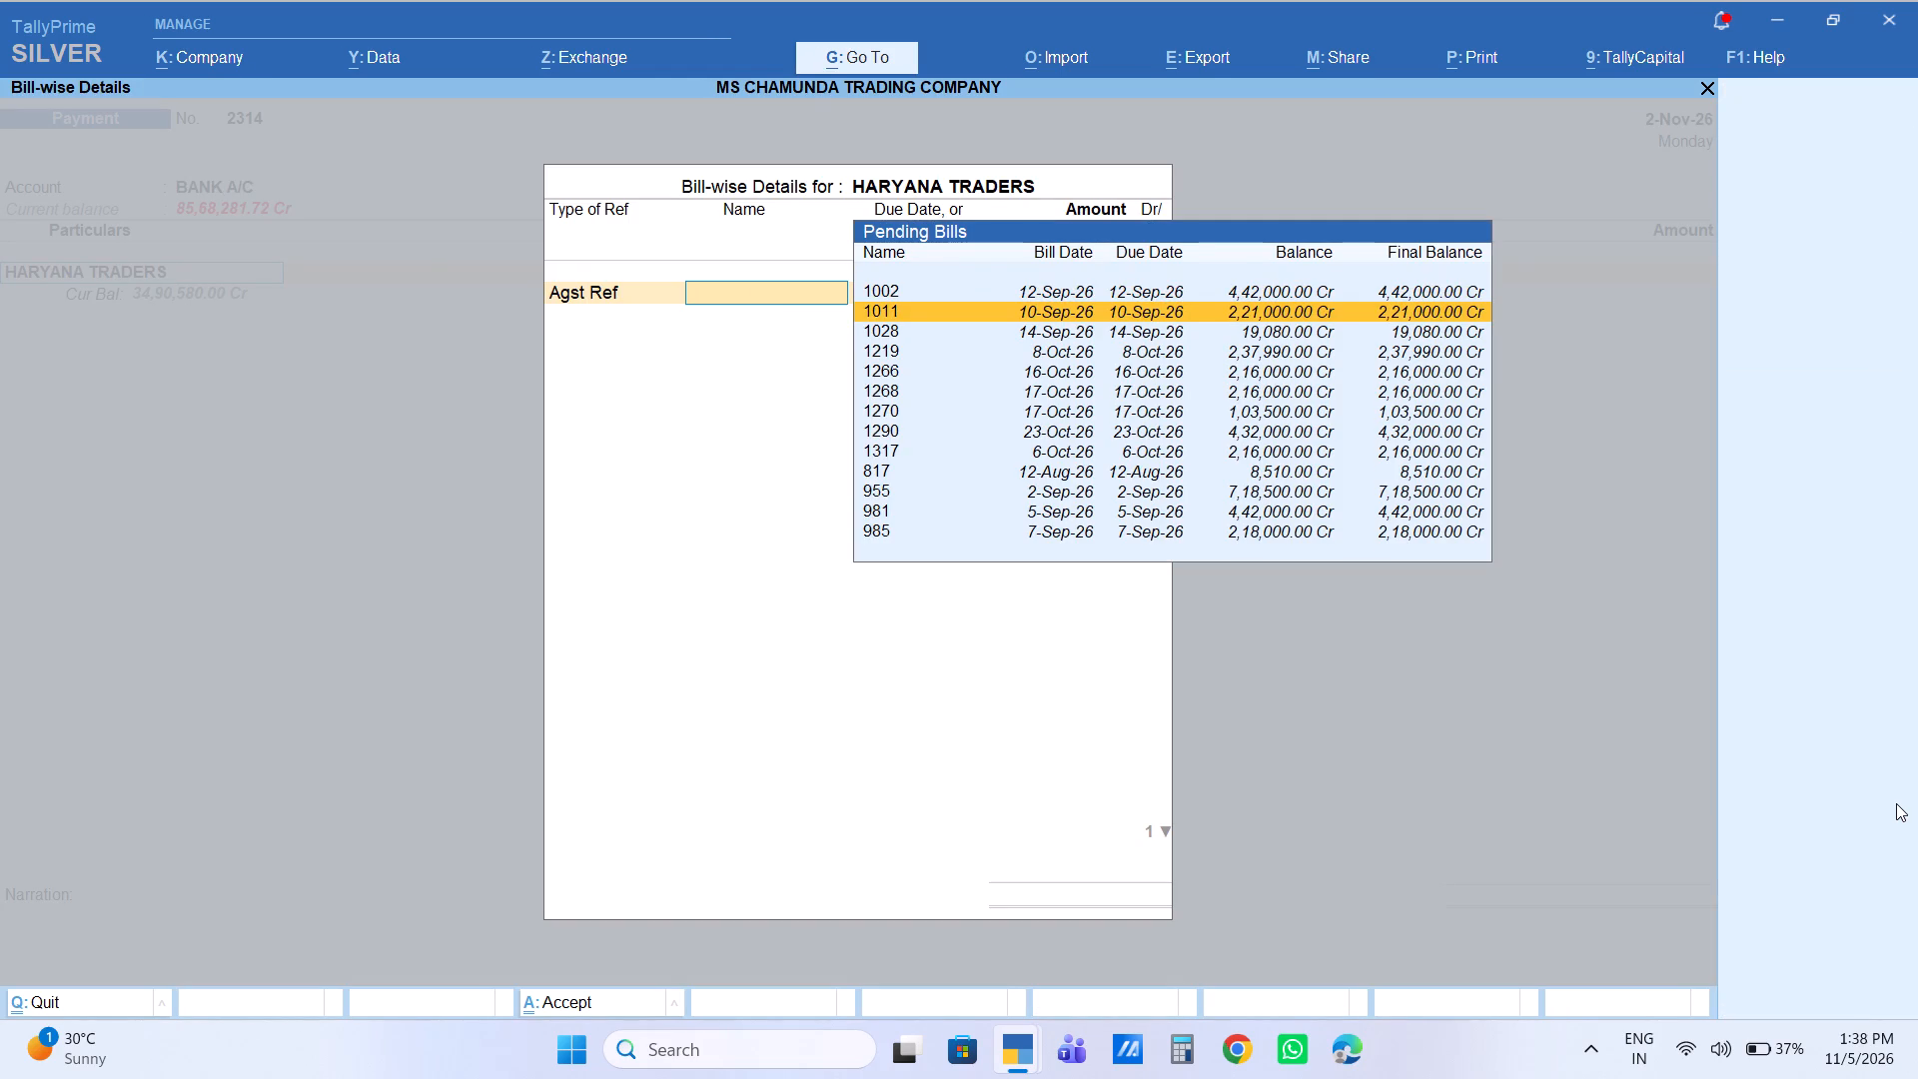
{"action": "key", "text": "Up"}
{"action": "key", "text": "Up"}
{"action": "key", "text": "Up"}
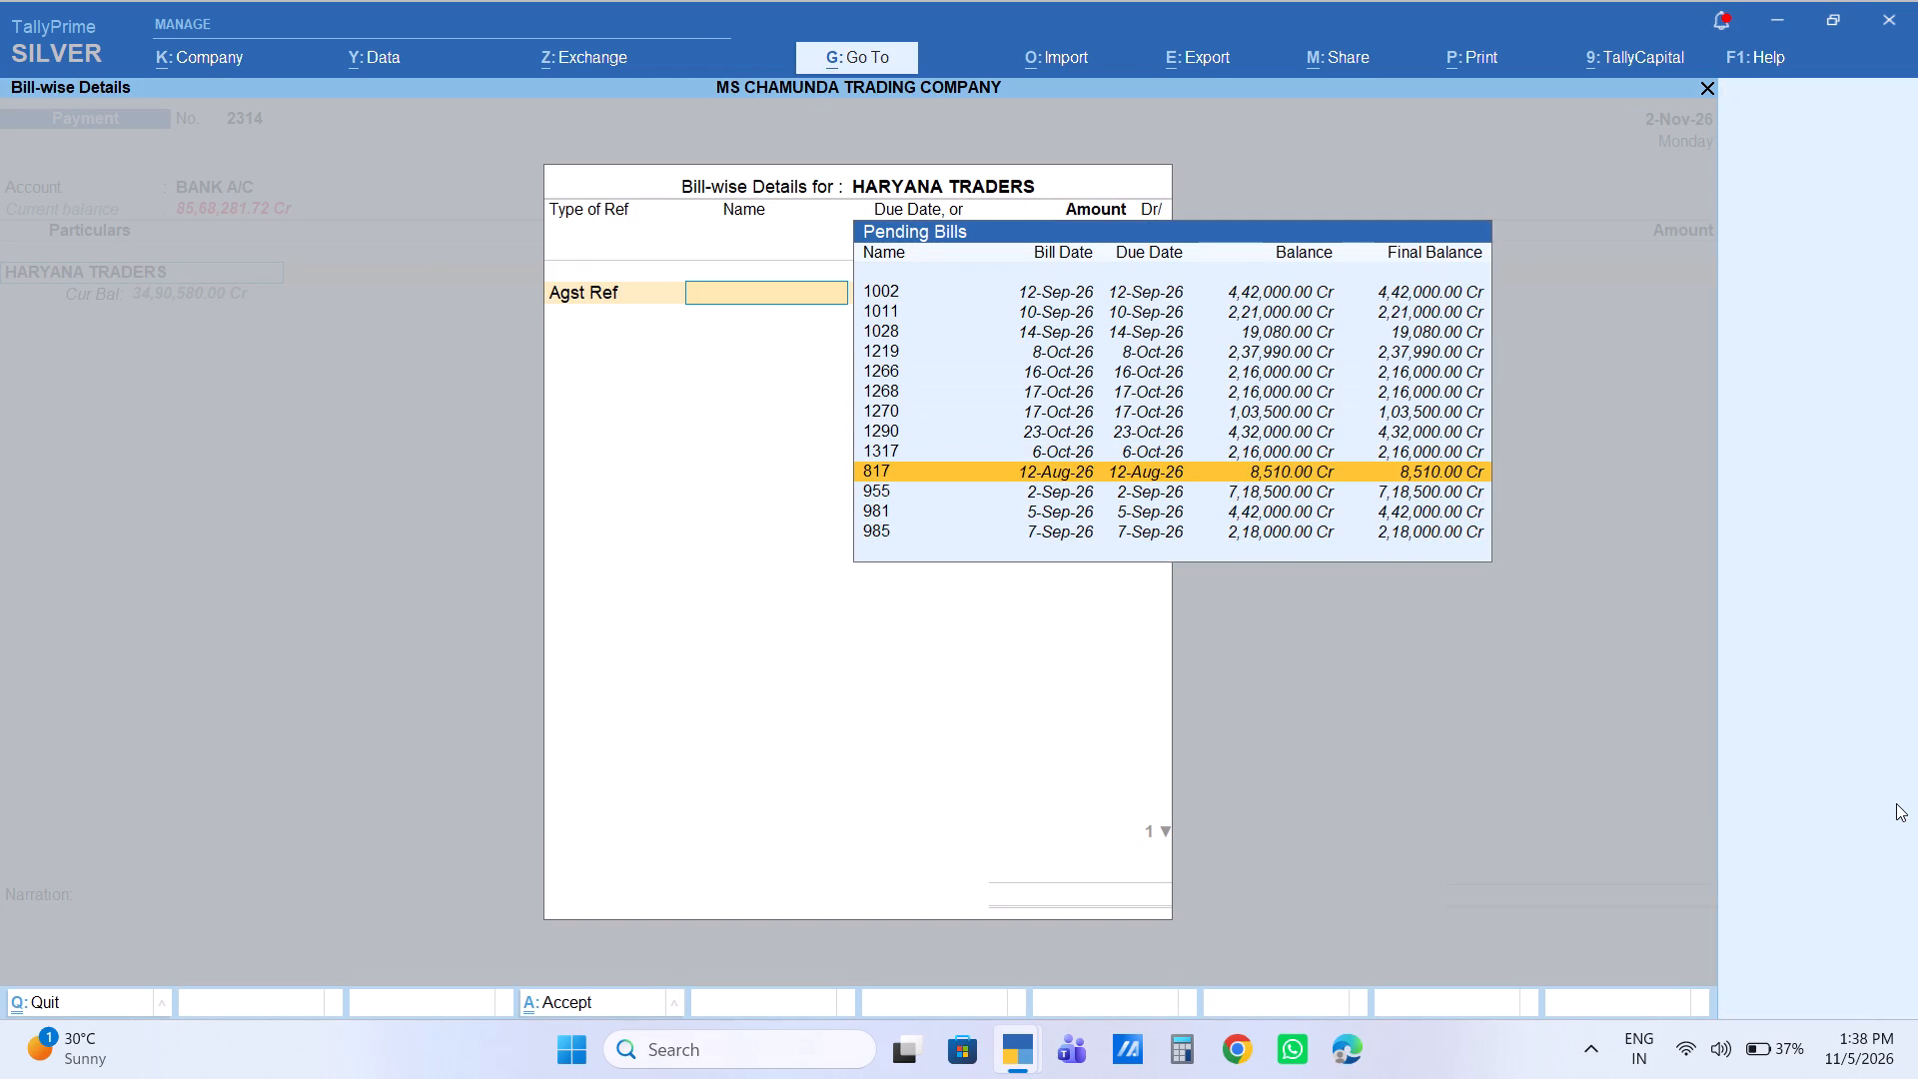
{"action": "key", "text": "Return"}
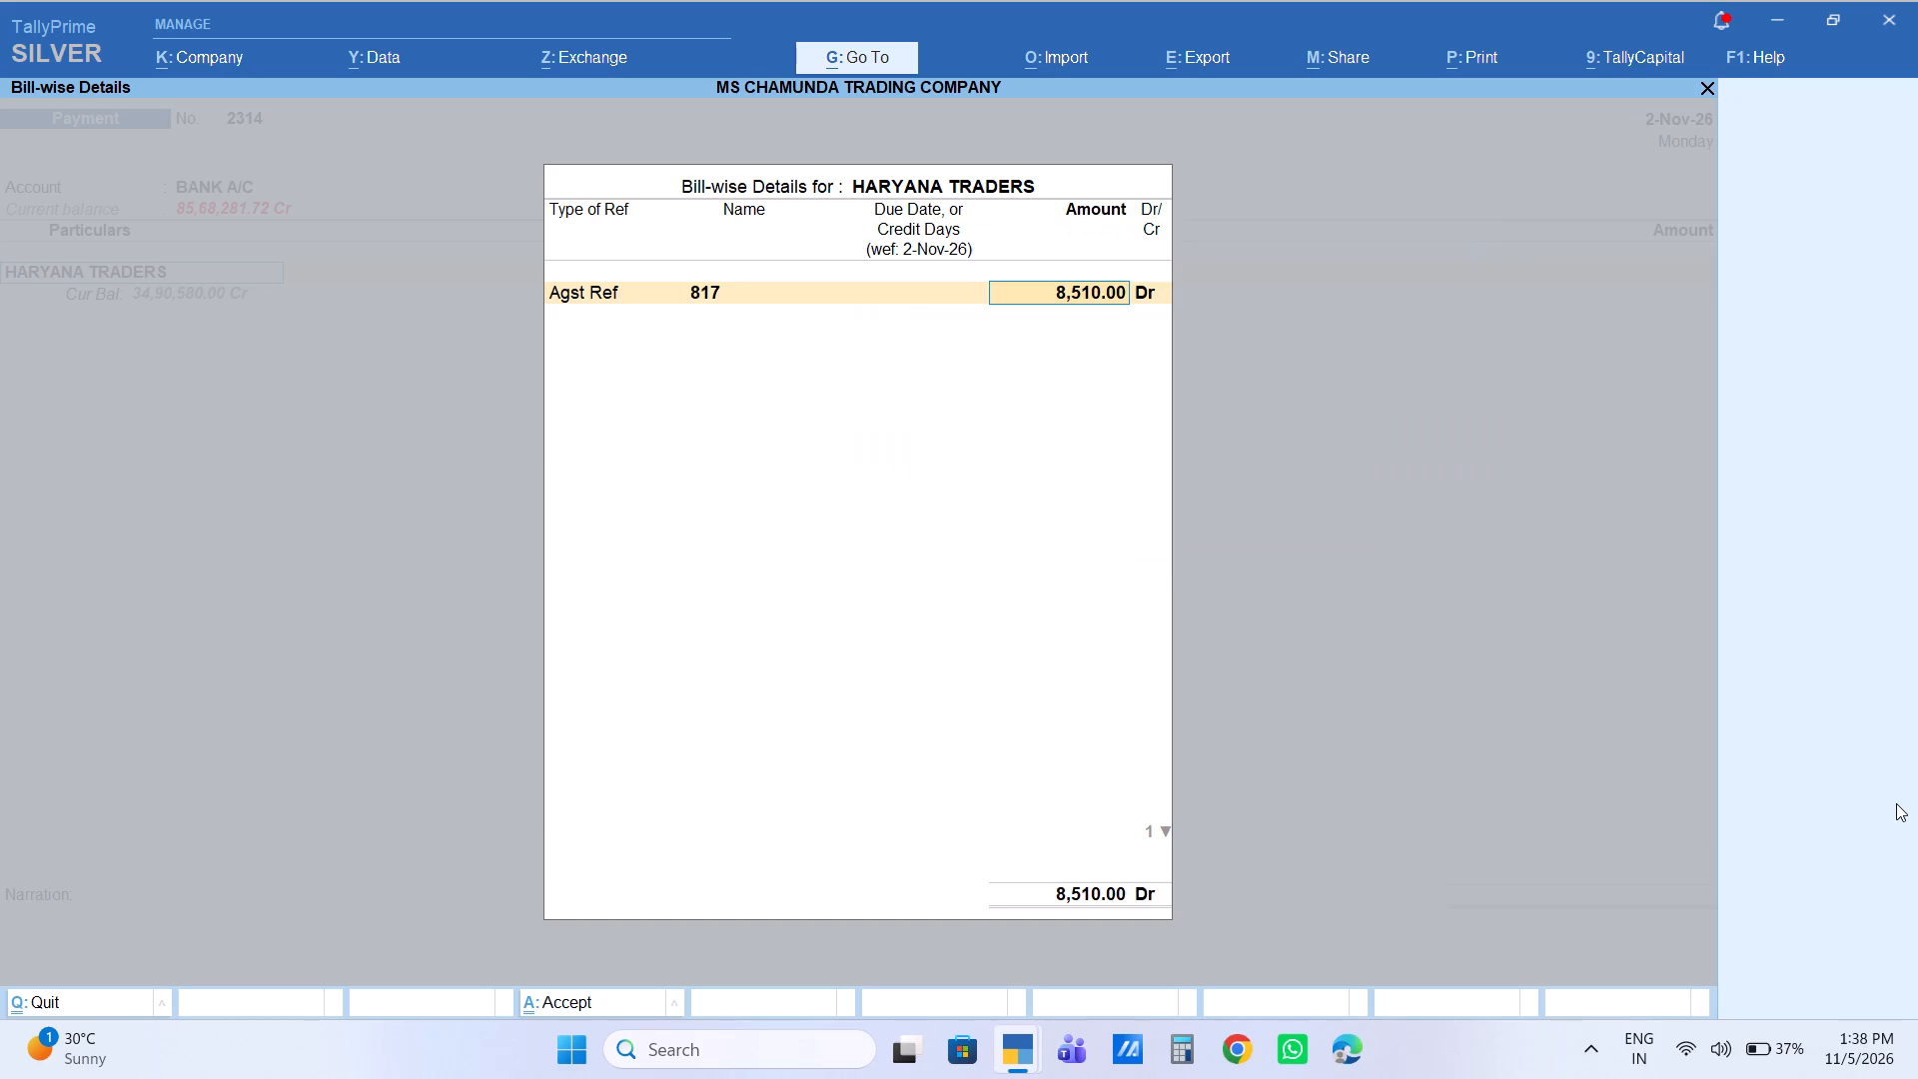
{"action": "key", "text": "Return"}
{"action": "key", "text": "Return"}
Add an Agst Ref allocation of 2,91,490.00 Dr for pending bill 955 and finish the HARYANA TRADERS bill-wise details.
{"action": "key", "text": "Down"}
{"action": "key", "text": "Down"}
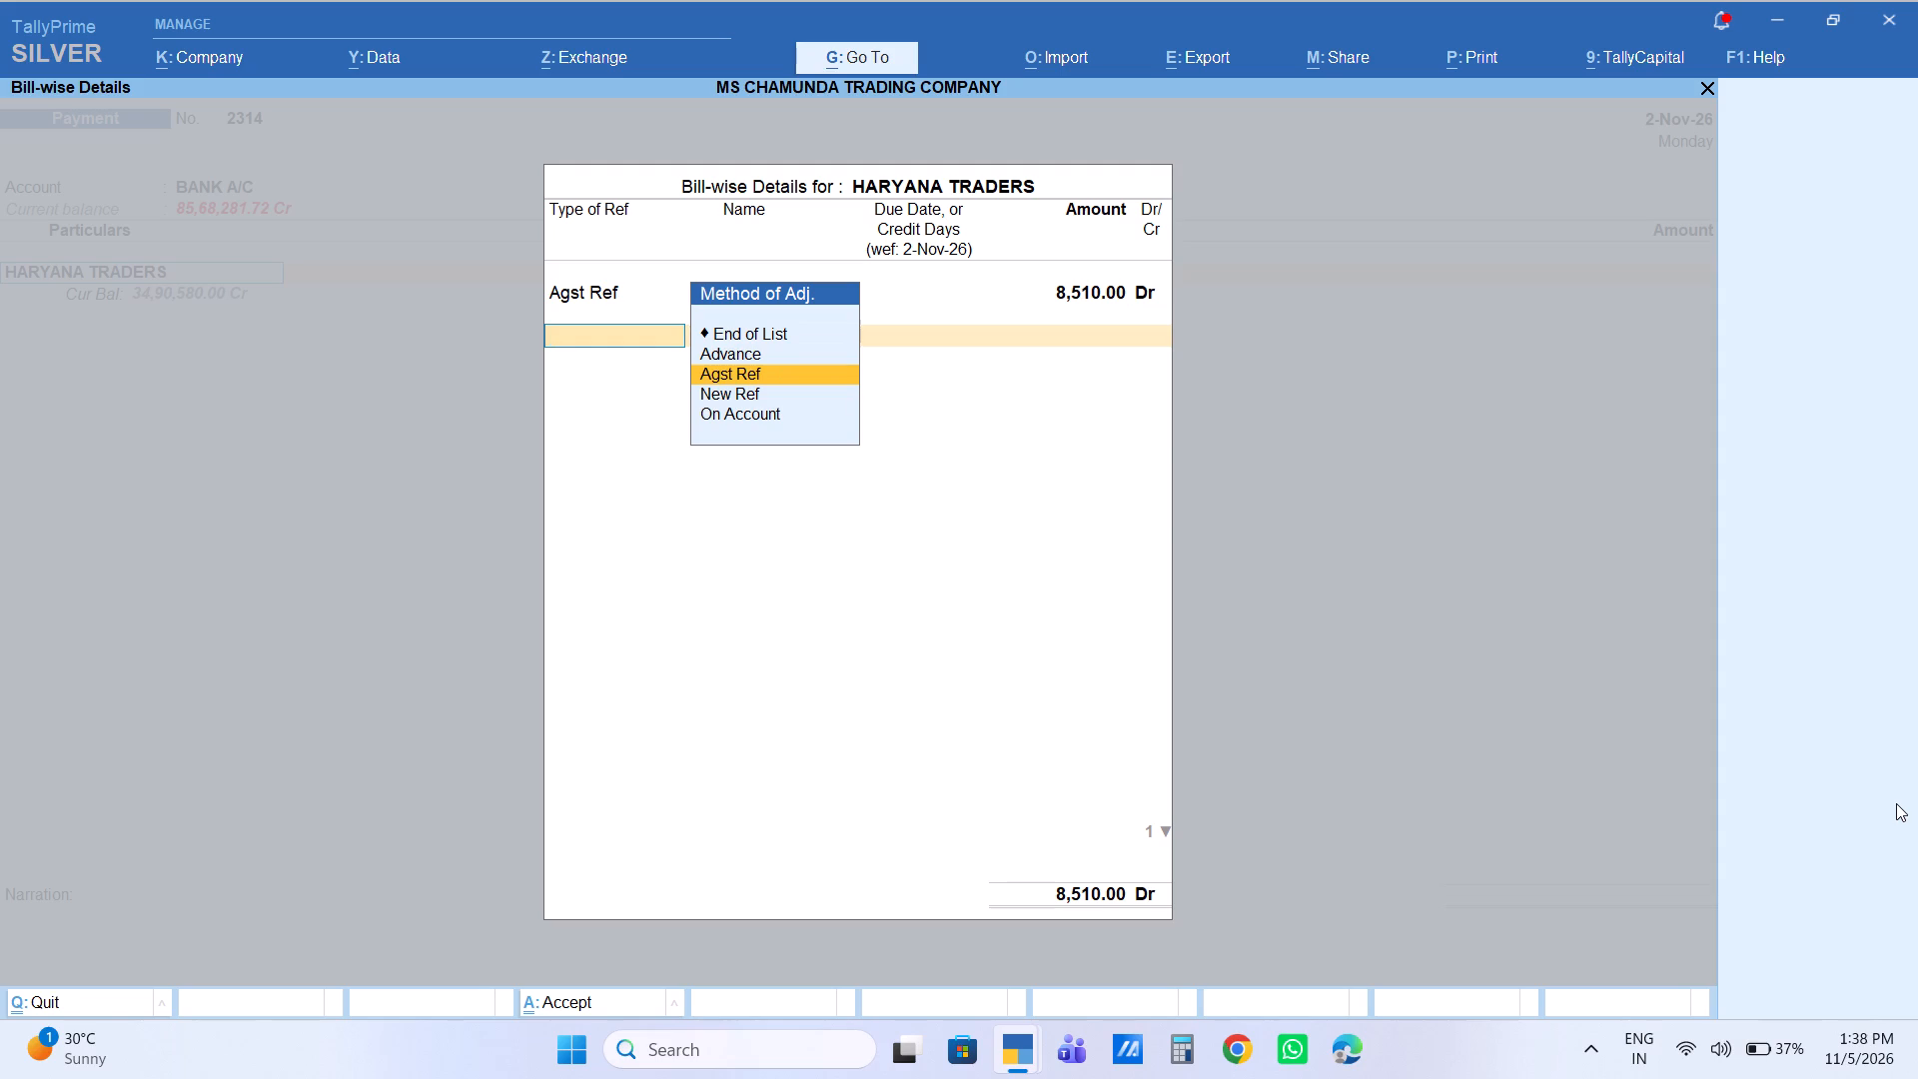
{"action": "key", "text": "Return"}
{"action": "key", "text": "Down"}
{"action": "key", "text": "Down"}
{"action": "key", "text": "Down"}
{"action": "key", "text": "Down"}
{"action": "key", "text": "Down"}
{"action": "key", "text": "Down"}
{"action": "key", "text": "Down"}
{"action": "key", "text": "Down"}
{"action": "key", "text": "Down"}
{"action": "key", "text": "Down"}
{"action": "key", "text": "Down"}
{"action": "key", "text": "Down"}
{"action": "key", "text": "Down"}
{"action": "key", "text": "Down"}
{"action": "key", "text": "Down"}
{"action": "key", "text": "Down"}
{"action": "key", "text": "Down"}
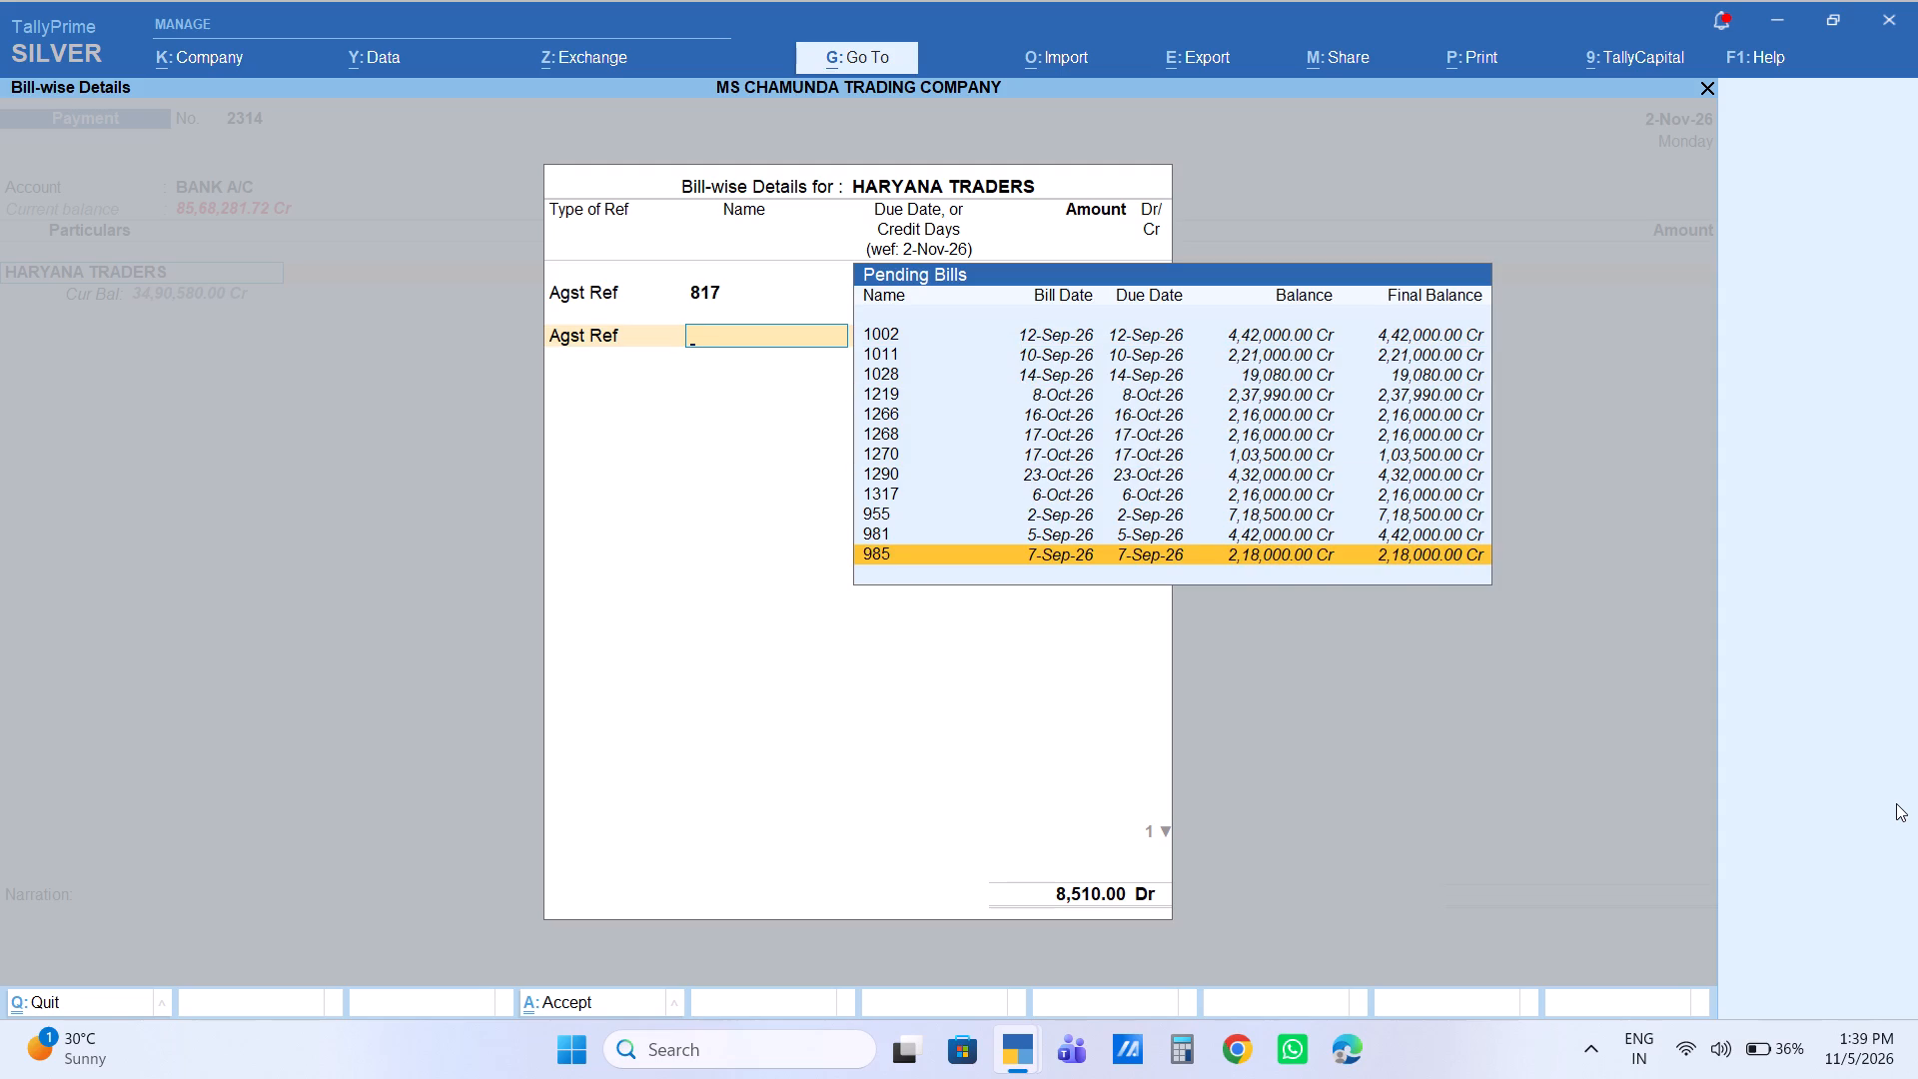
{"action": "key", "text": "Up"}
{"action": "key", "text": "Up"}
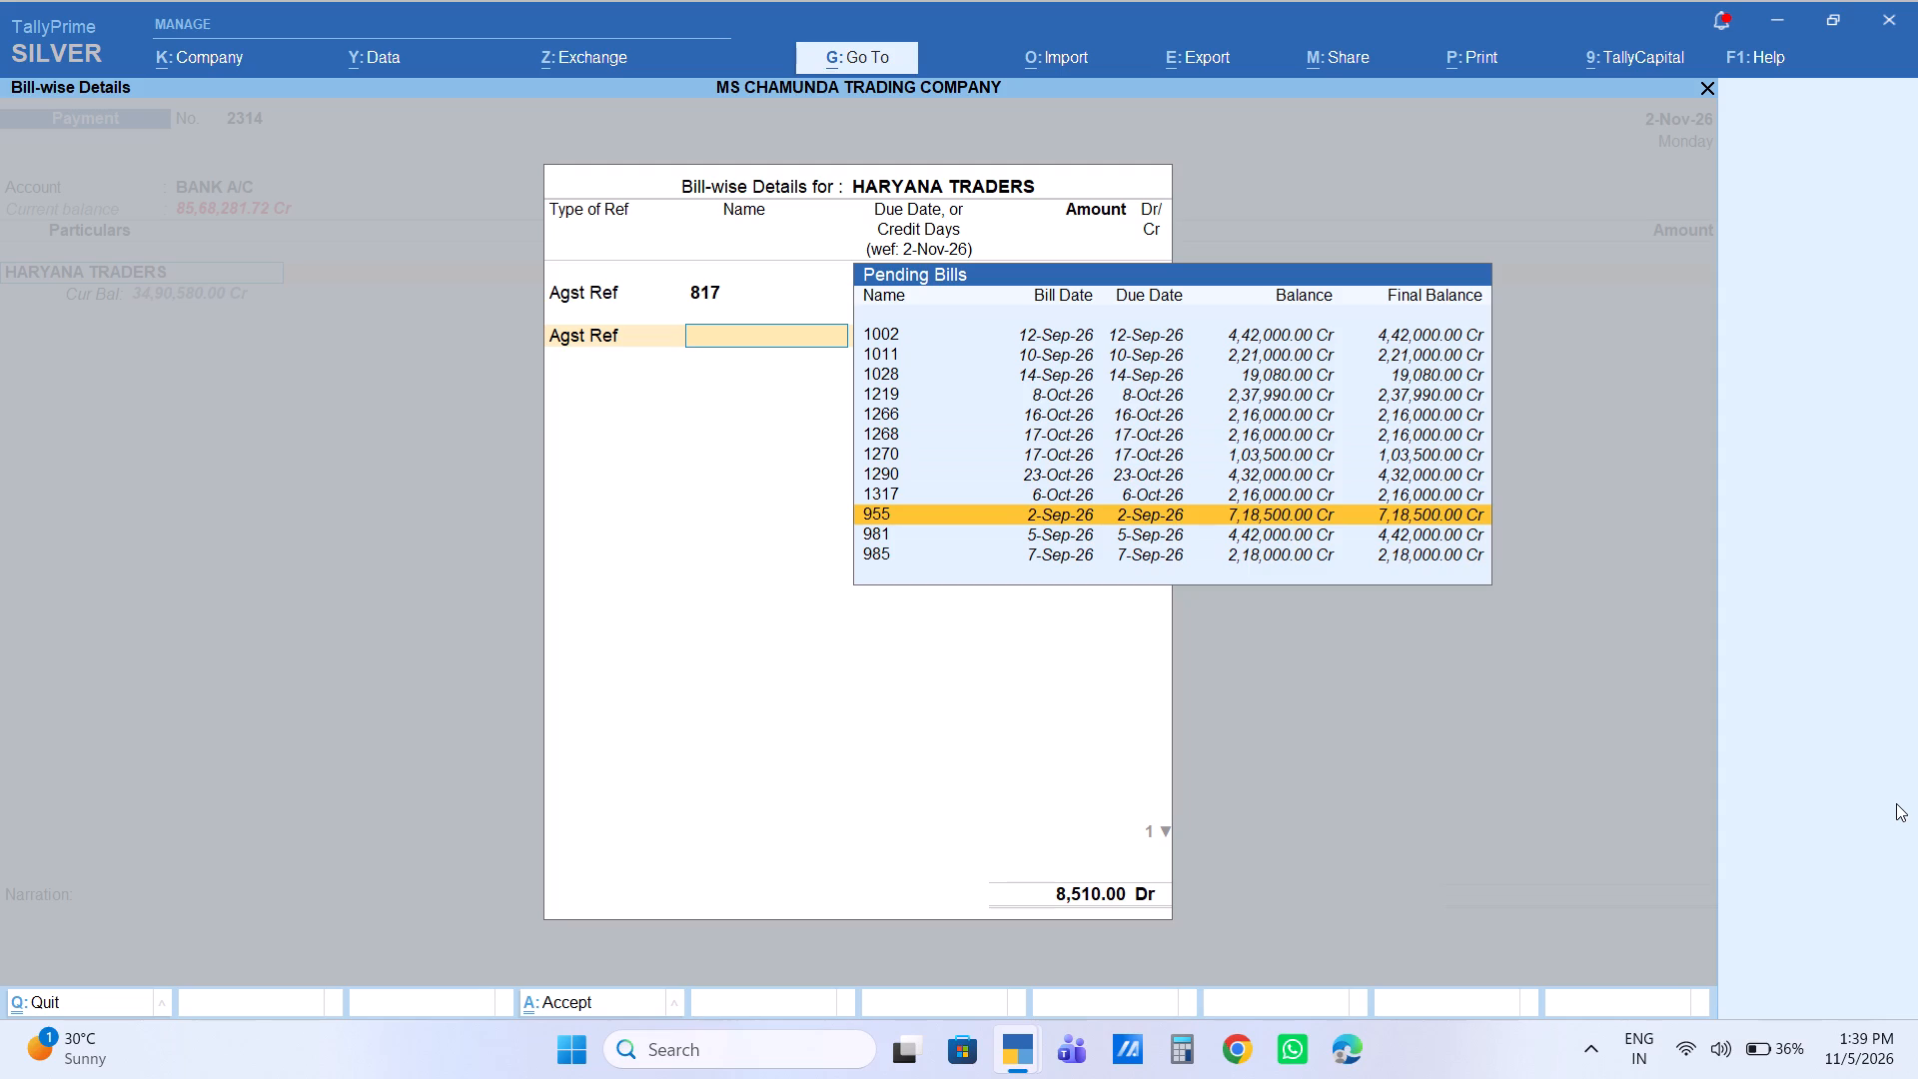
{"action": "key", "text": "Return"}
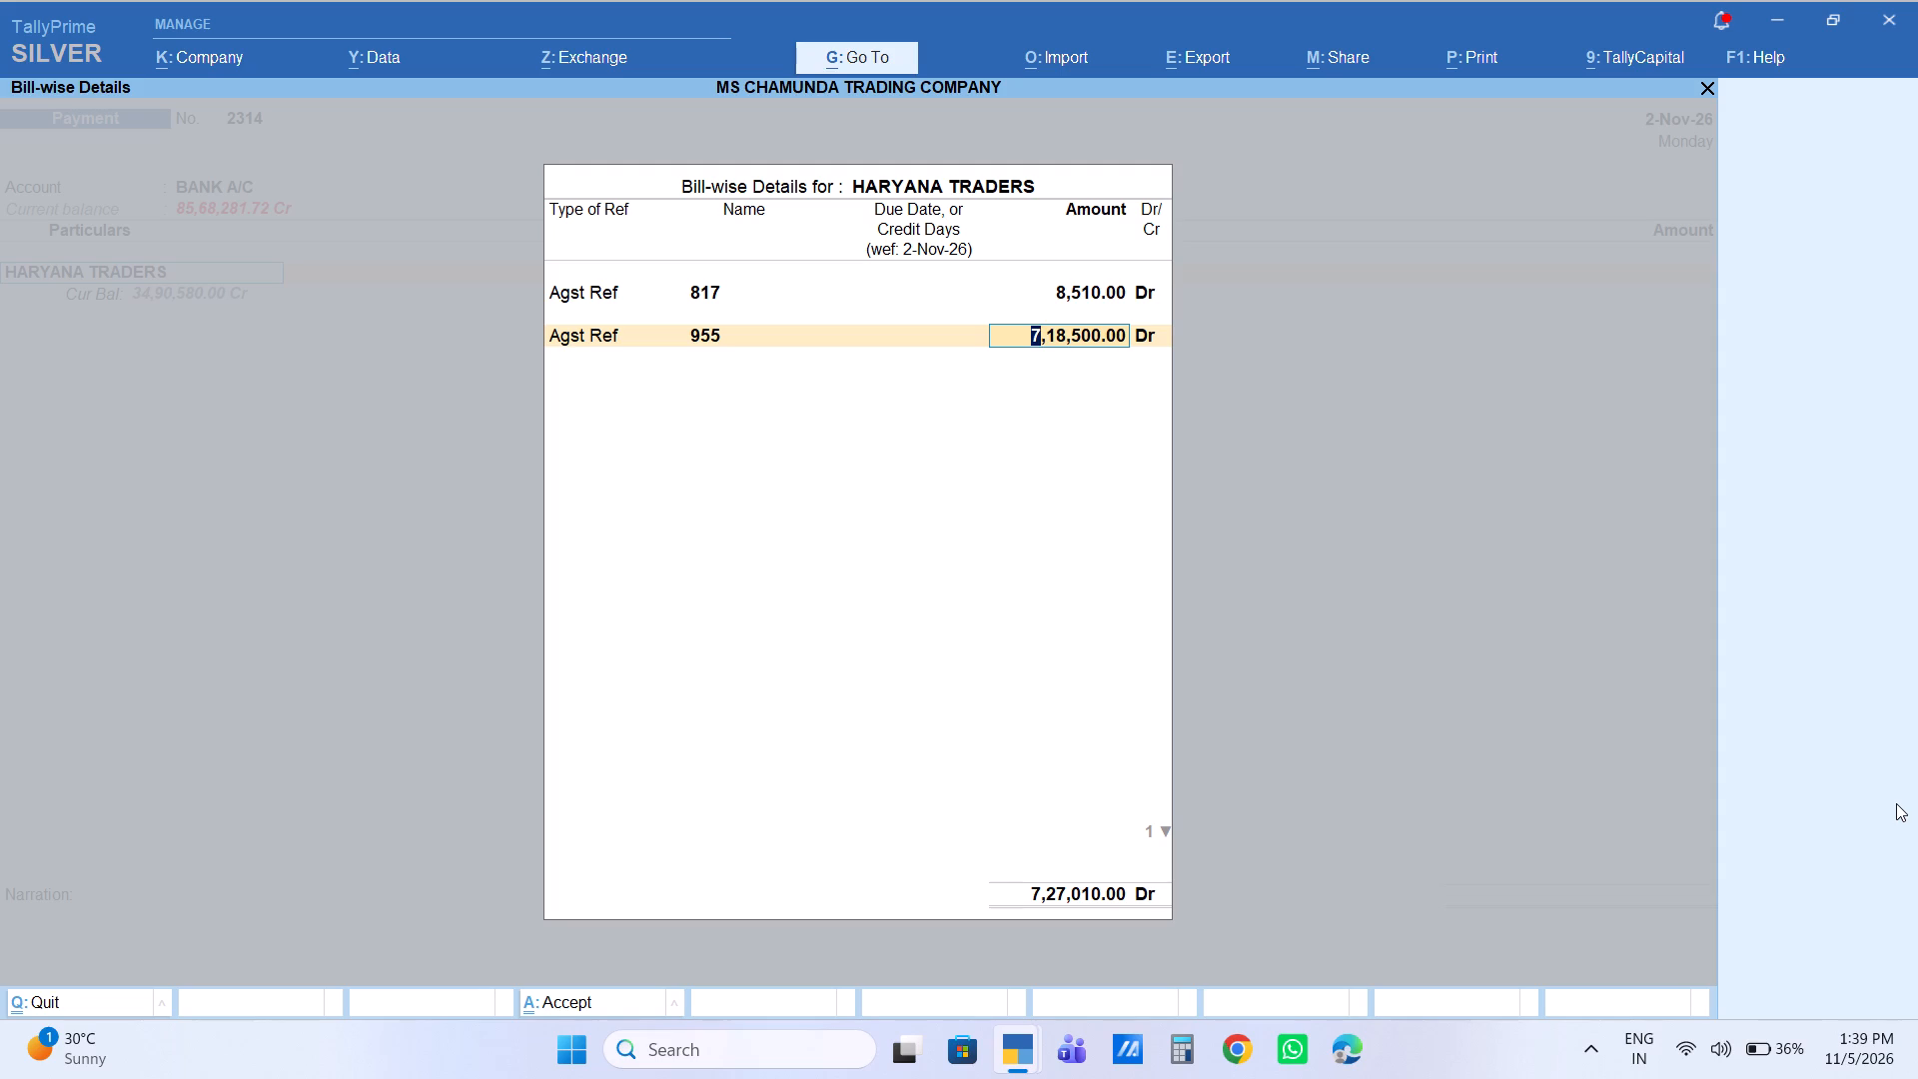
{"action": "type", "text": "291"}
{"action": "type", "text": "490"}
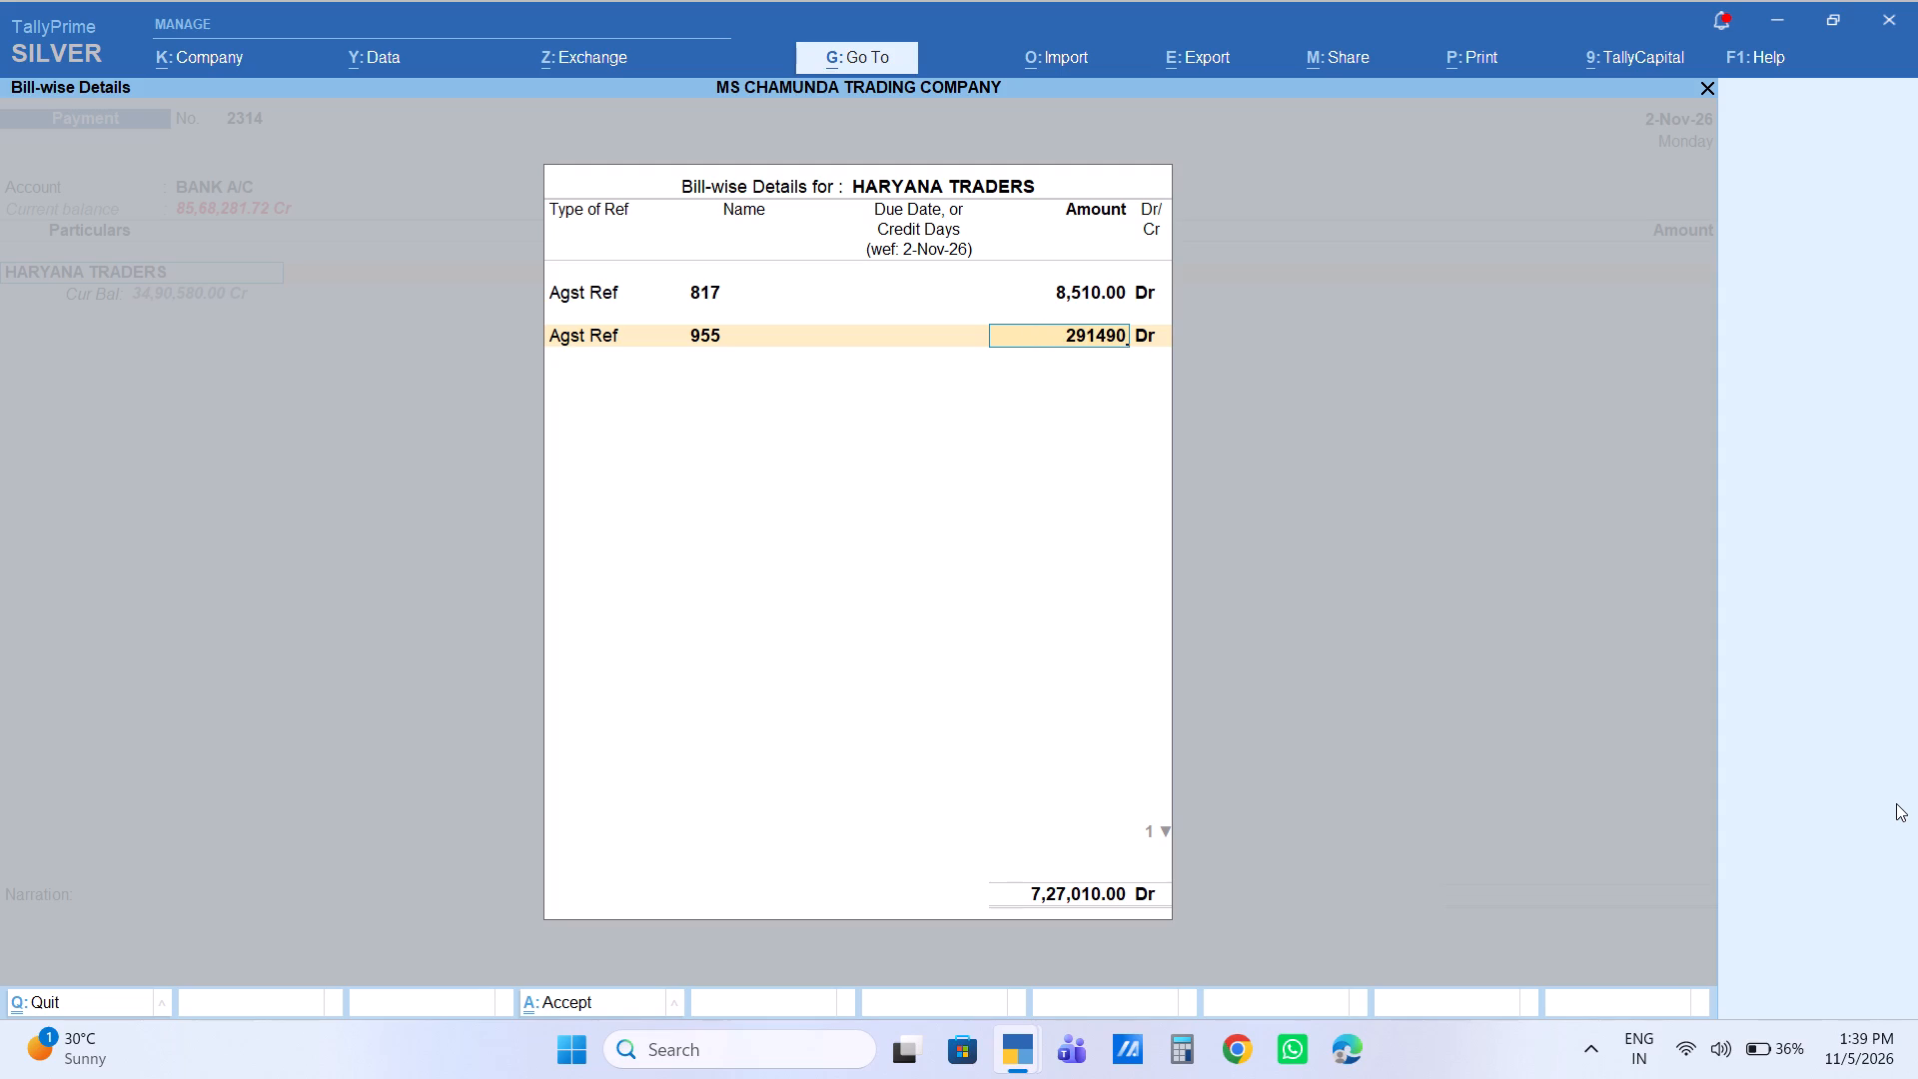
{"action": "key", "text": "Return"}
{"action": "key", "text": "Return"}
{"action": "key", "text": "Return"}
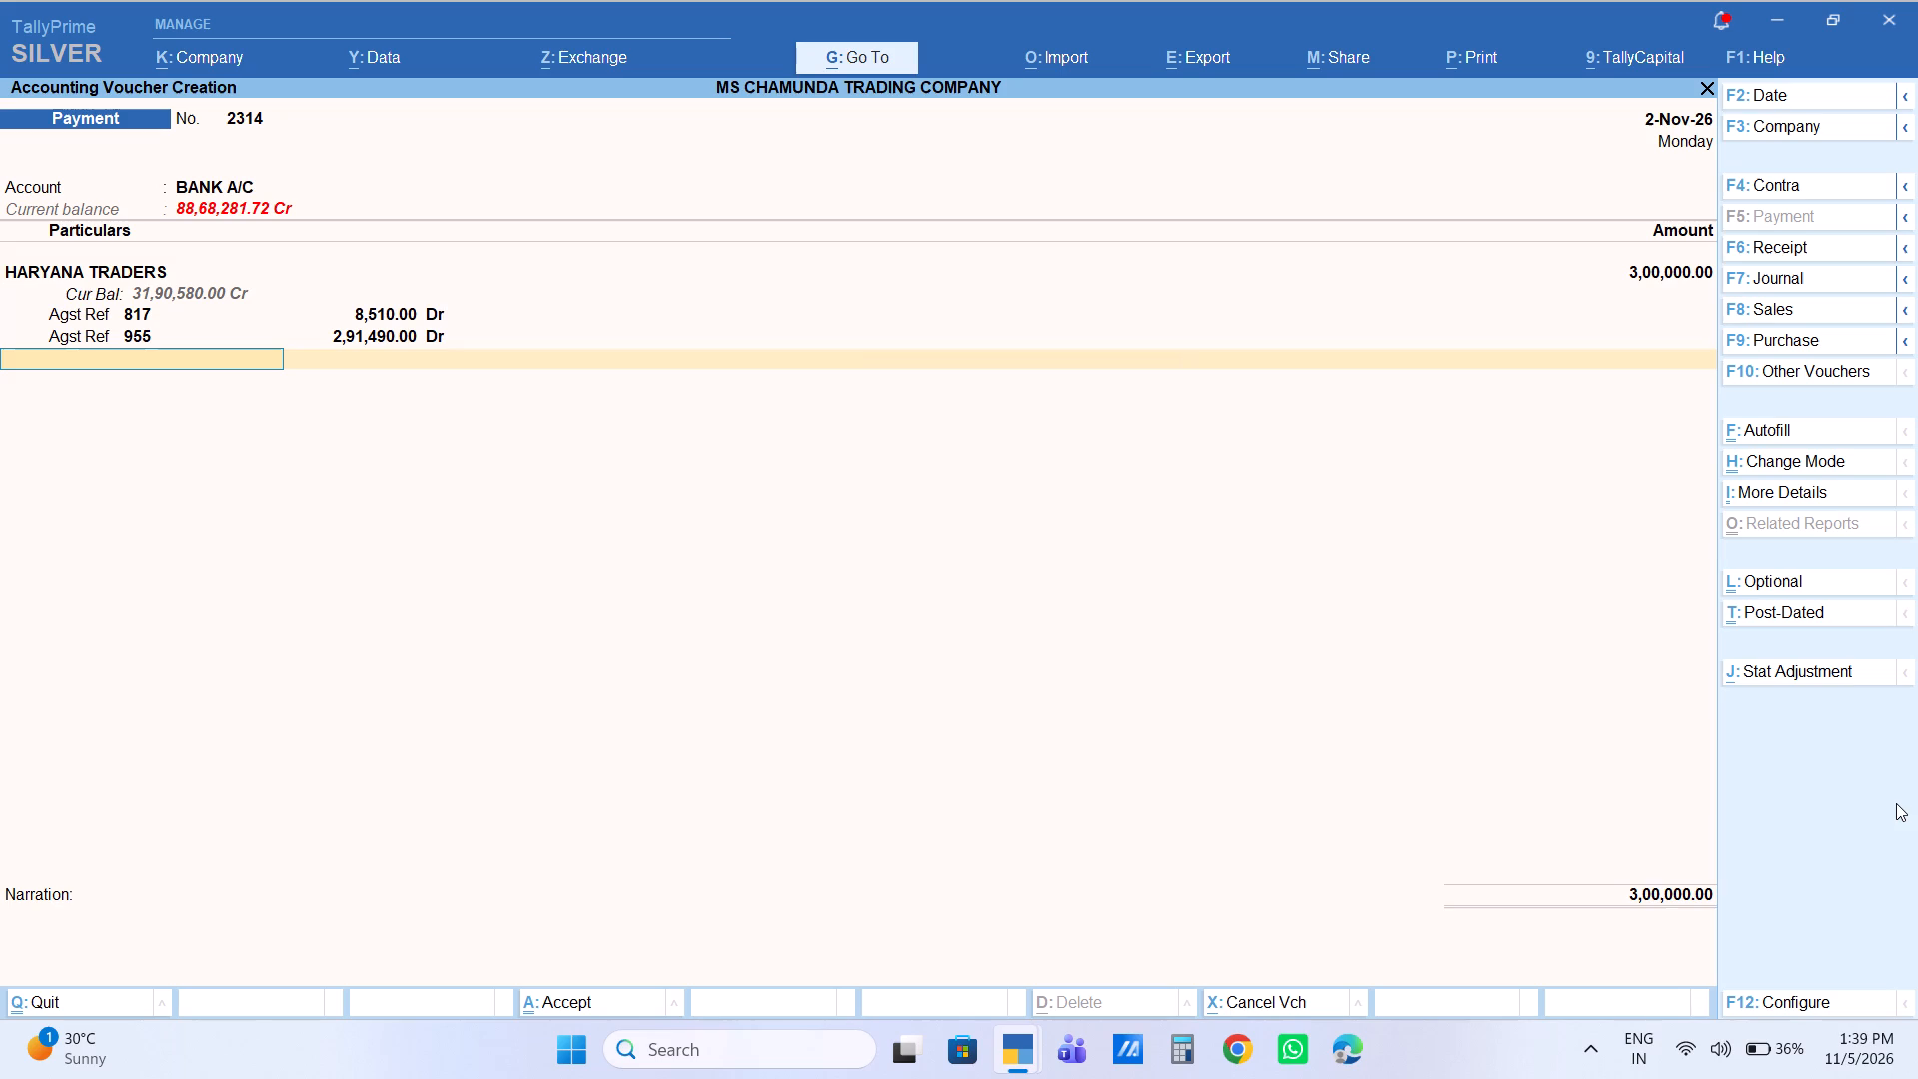
Complete the bank allocation for the 3,00,000.00 HARYANA TRADERS payment with its default details and save the voucher.
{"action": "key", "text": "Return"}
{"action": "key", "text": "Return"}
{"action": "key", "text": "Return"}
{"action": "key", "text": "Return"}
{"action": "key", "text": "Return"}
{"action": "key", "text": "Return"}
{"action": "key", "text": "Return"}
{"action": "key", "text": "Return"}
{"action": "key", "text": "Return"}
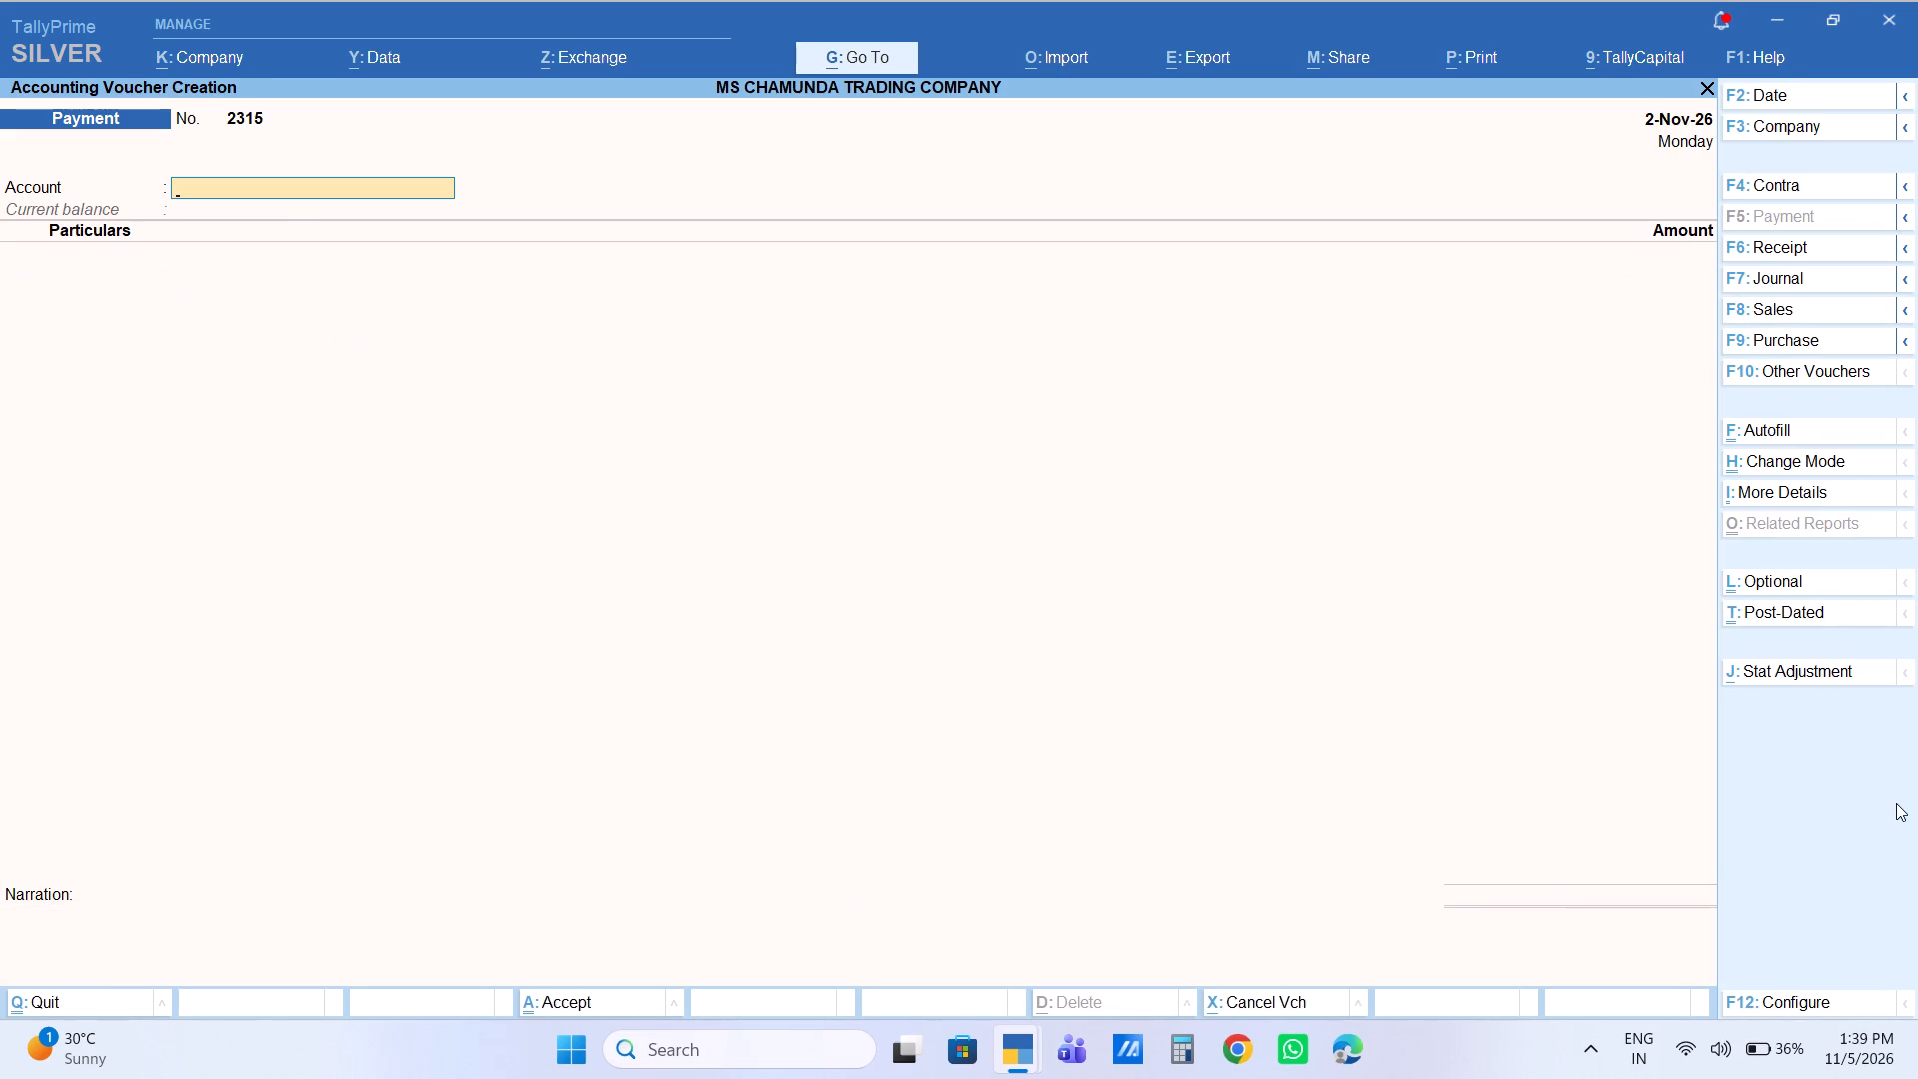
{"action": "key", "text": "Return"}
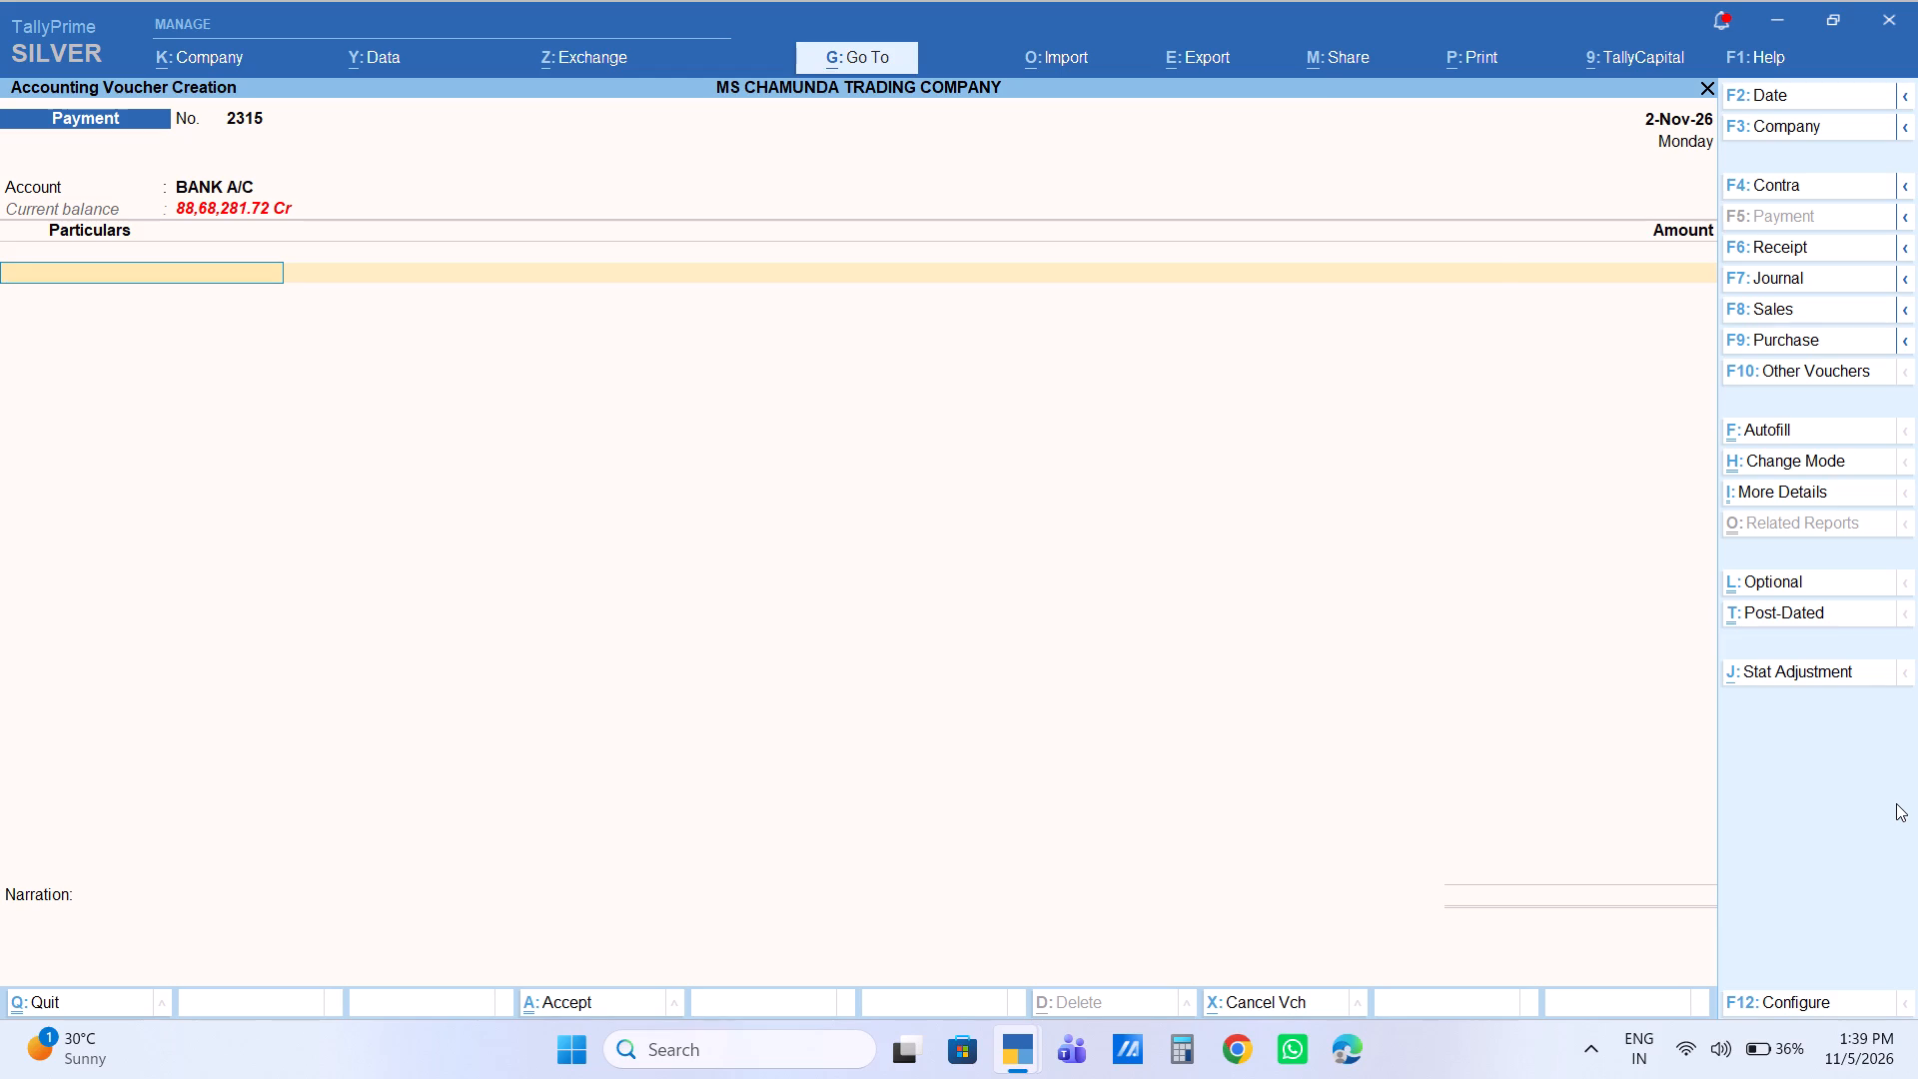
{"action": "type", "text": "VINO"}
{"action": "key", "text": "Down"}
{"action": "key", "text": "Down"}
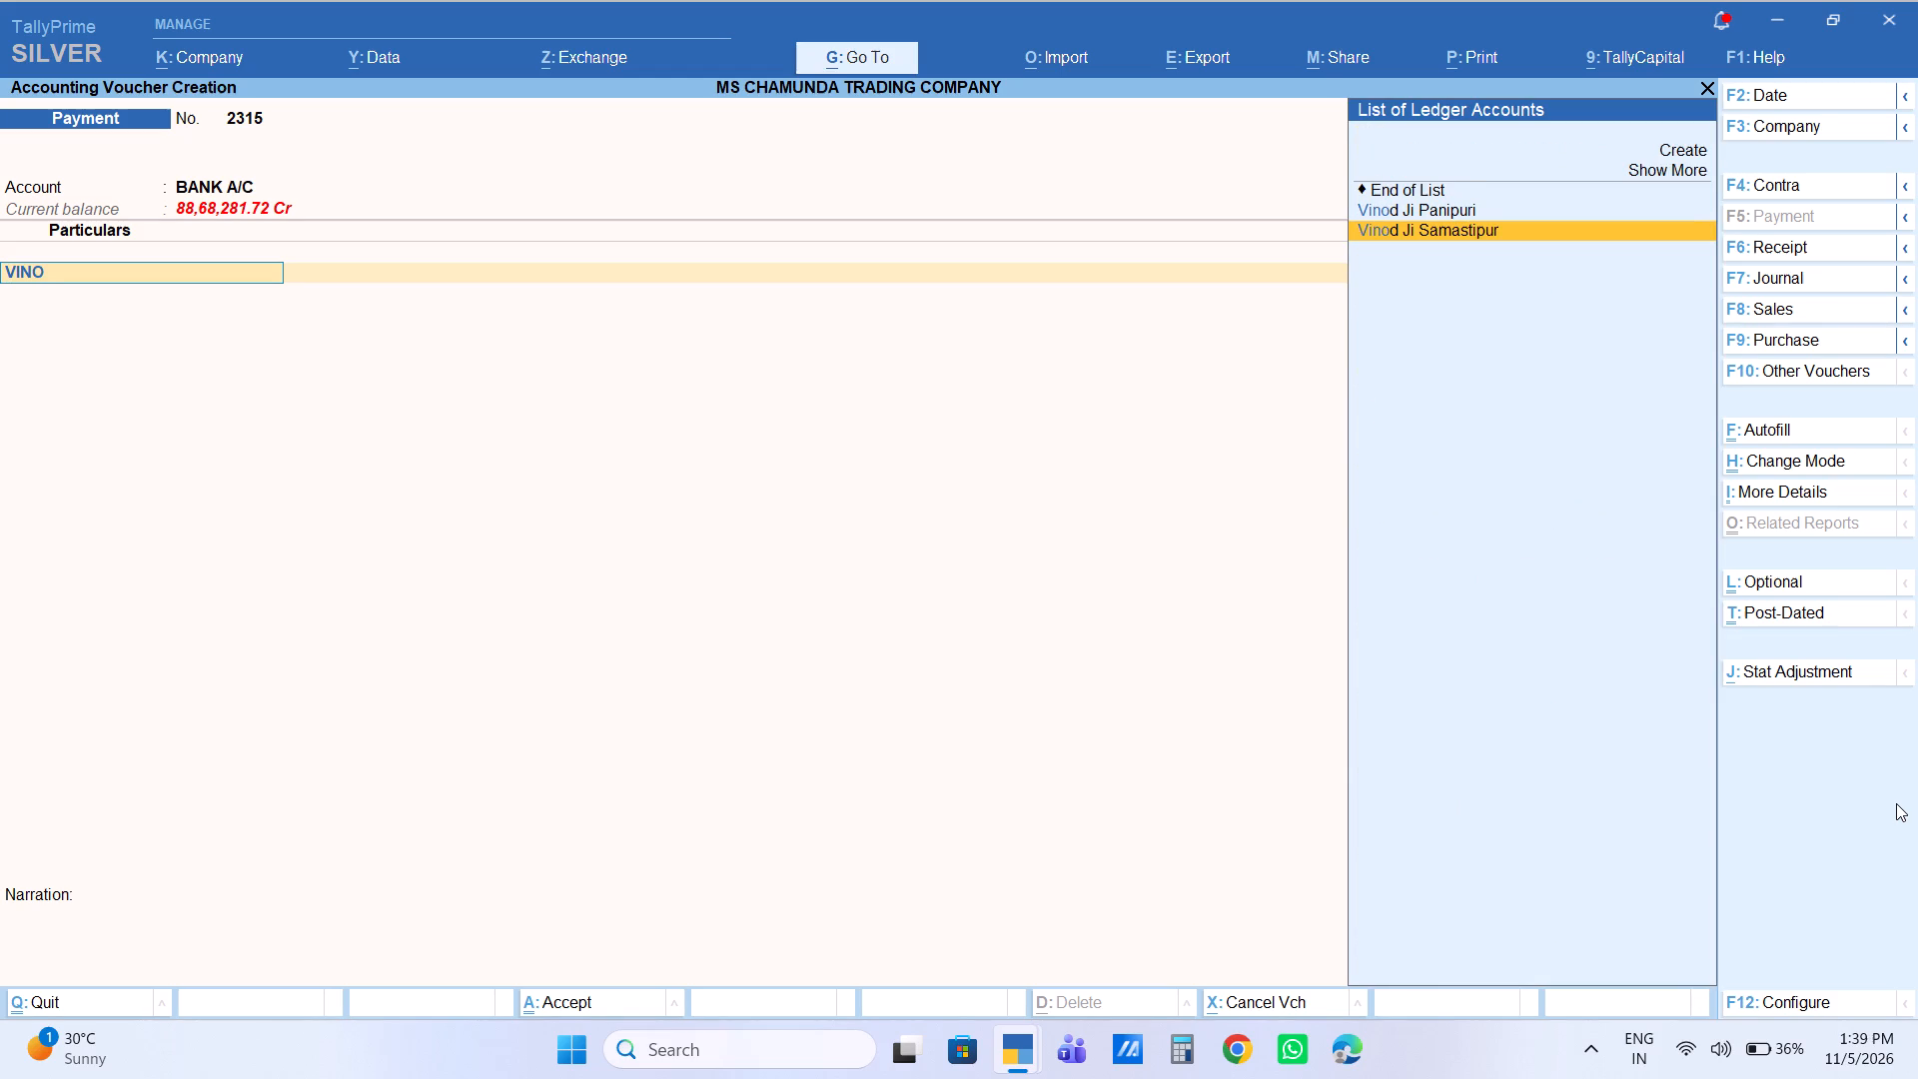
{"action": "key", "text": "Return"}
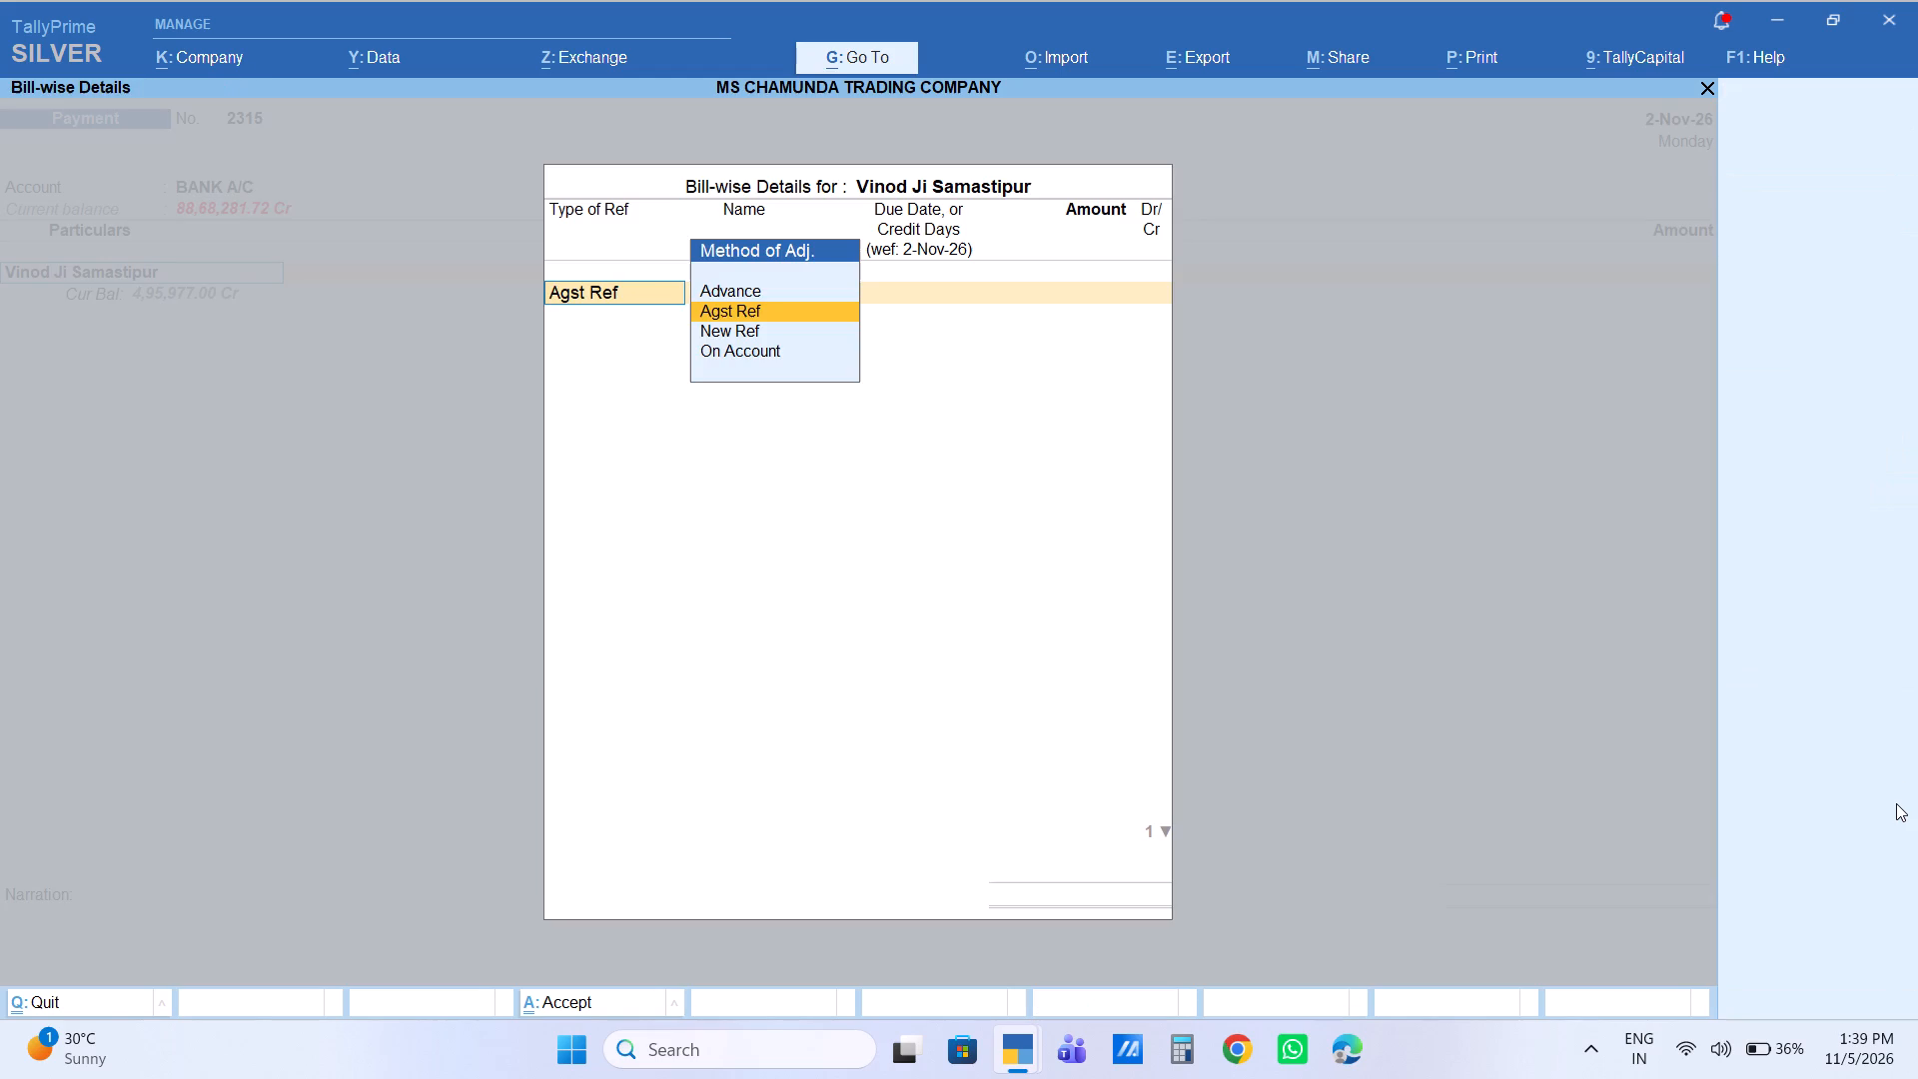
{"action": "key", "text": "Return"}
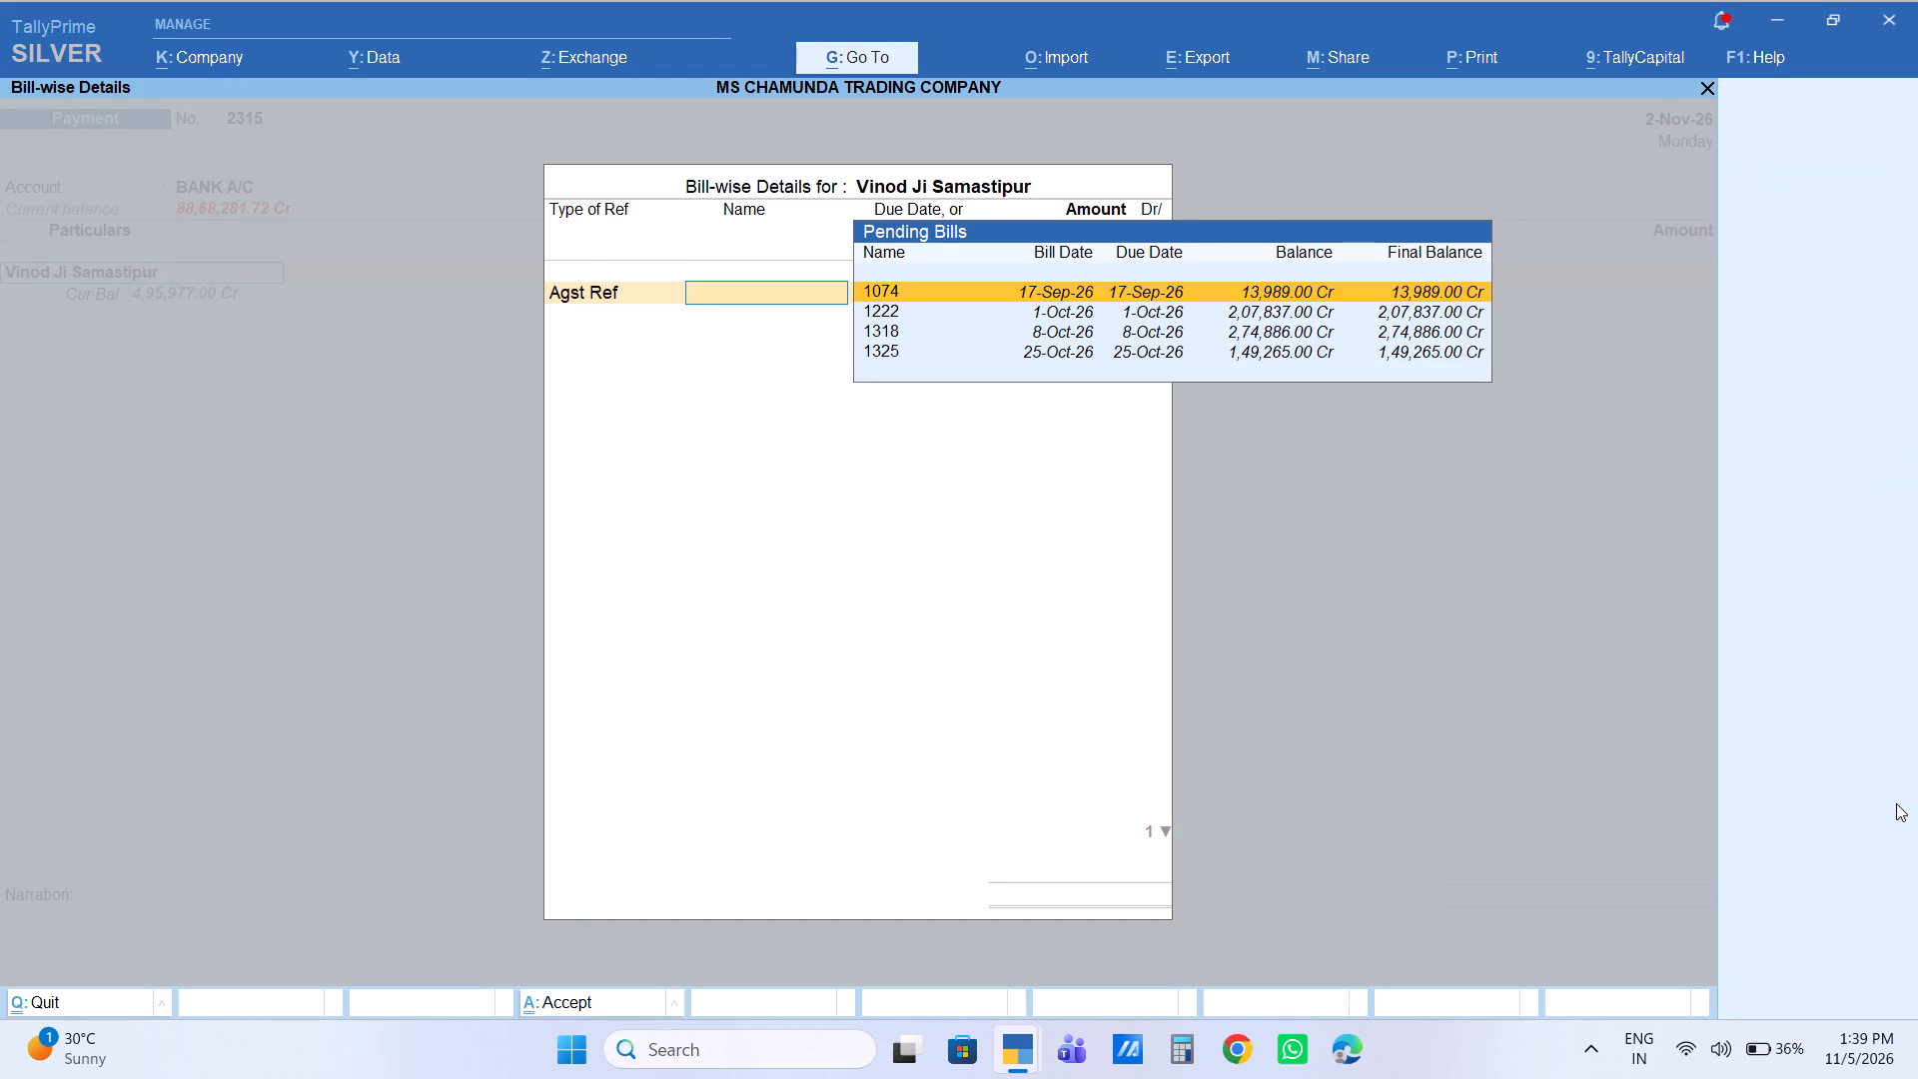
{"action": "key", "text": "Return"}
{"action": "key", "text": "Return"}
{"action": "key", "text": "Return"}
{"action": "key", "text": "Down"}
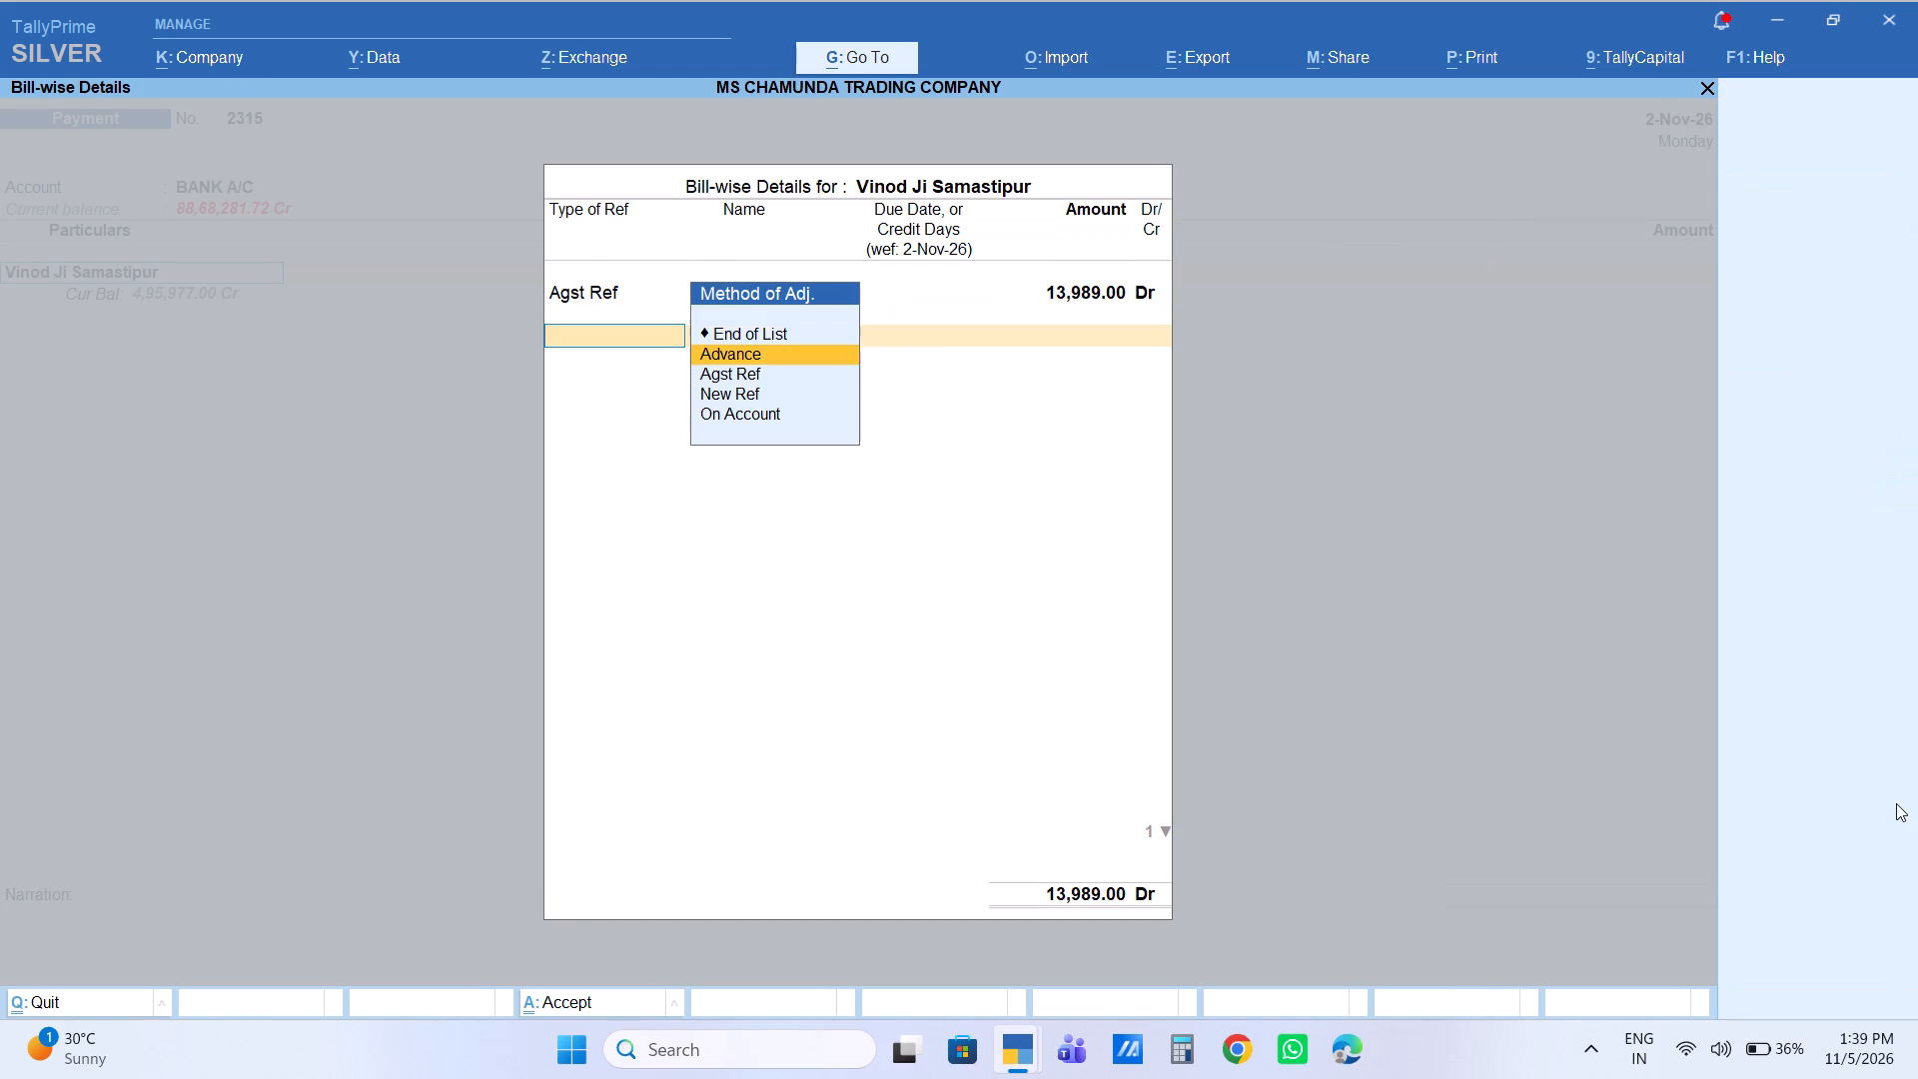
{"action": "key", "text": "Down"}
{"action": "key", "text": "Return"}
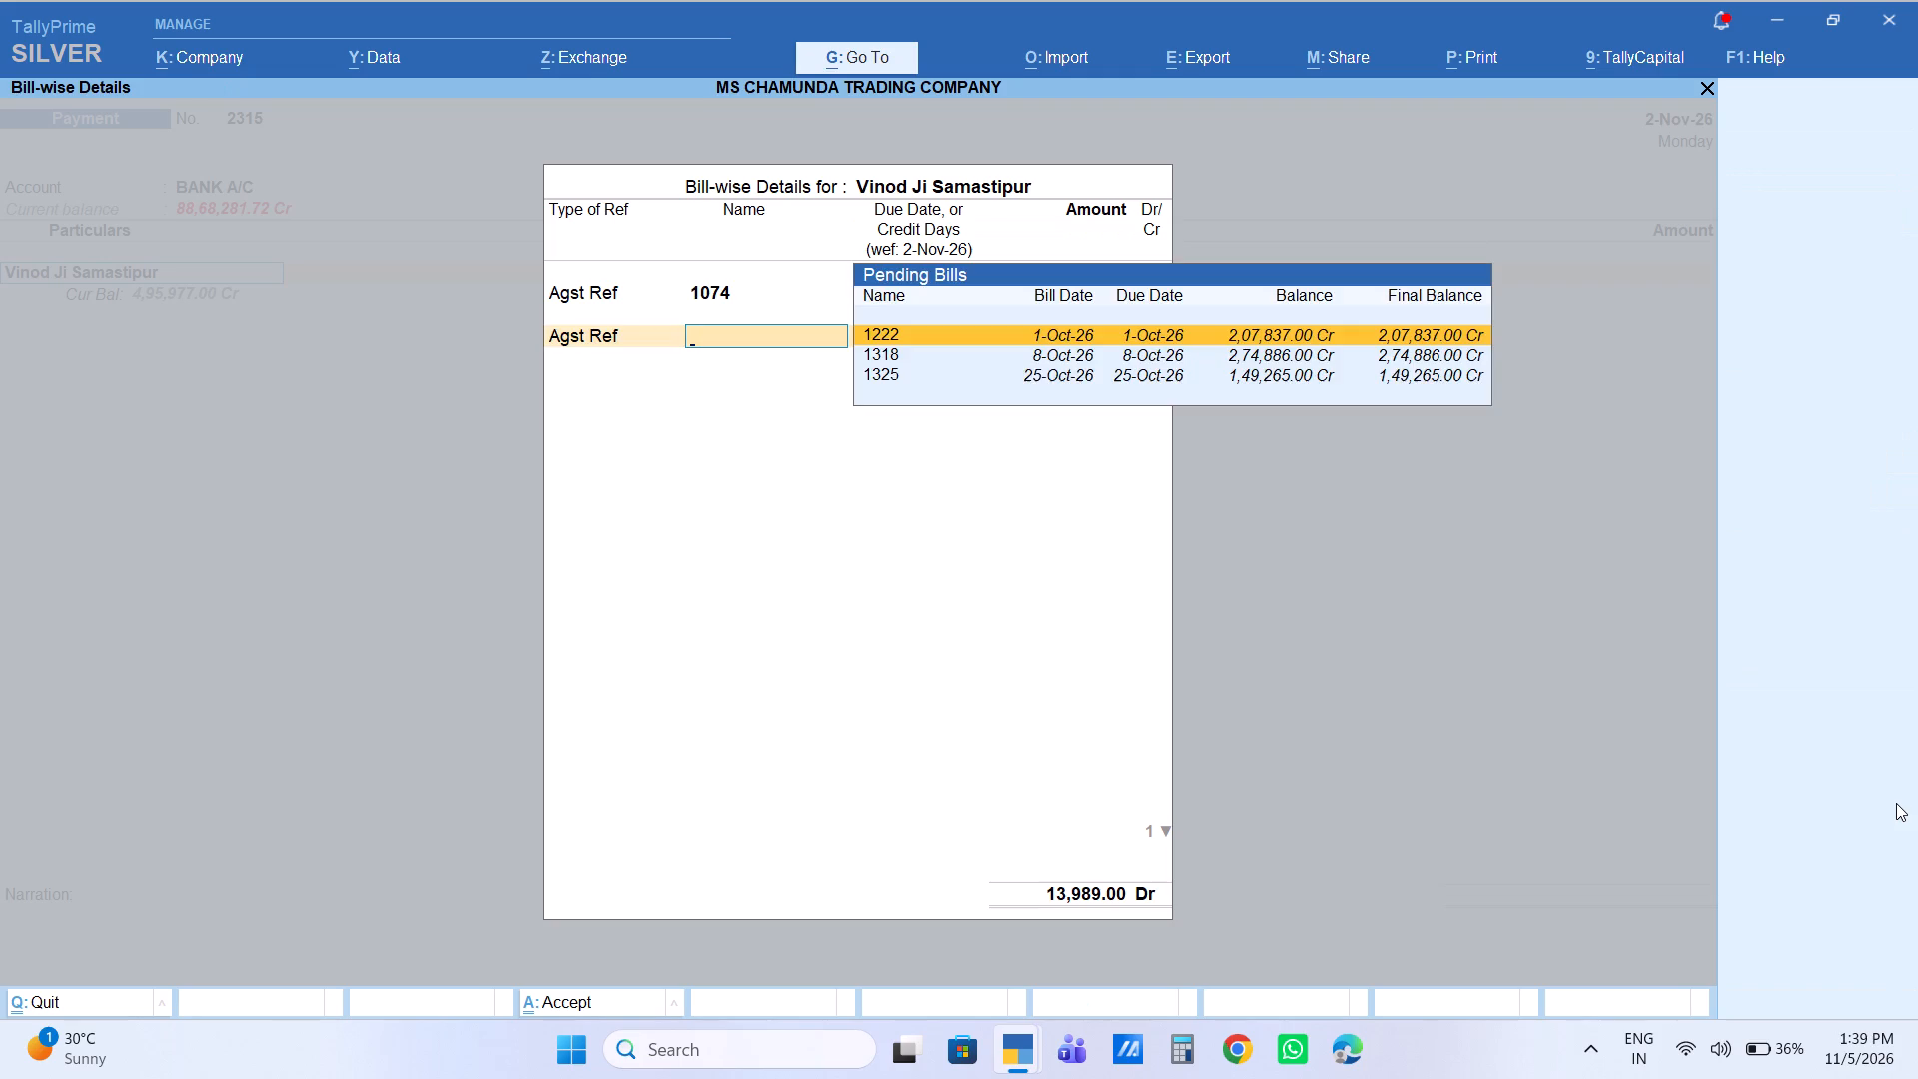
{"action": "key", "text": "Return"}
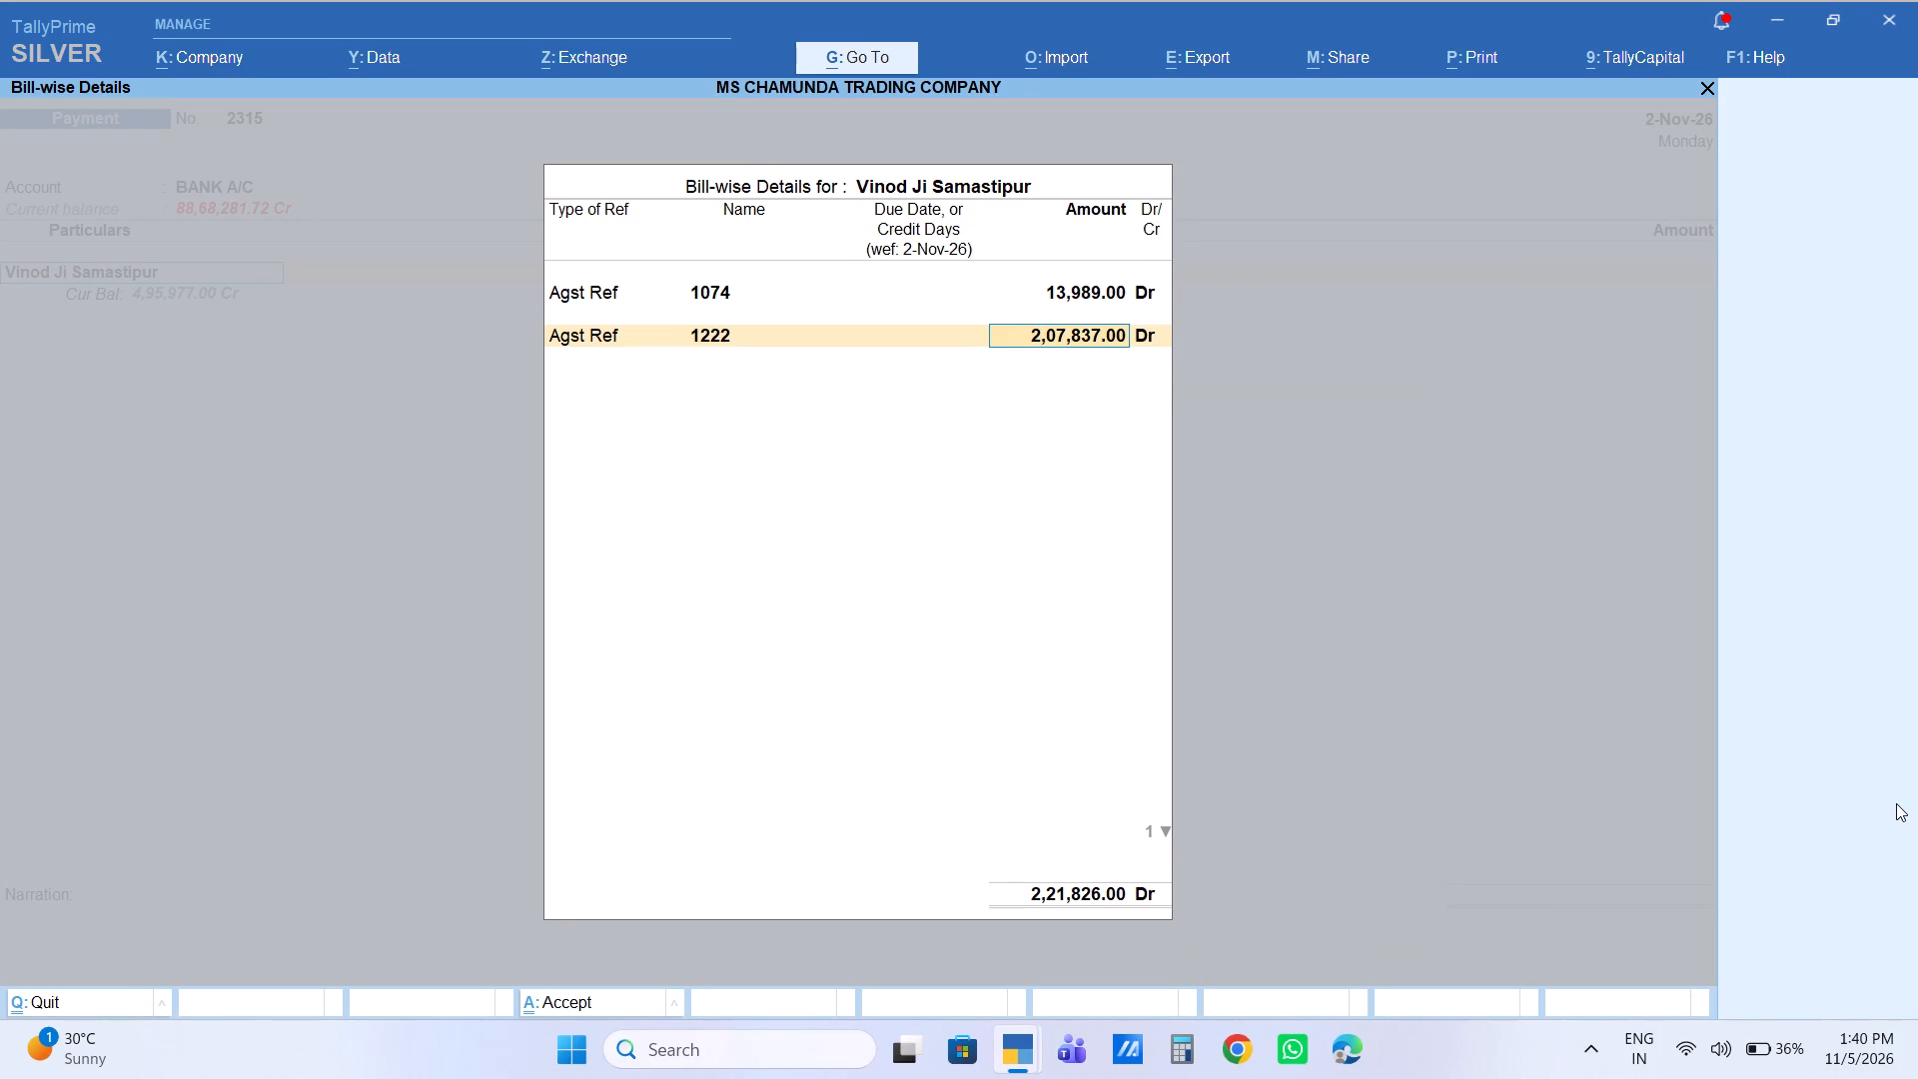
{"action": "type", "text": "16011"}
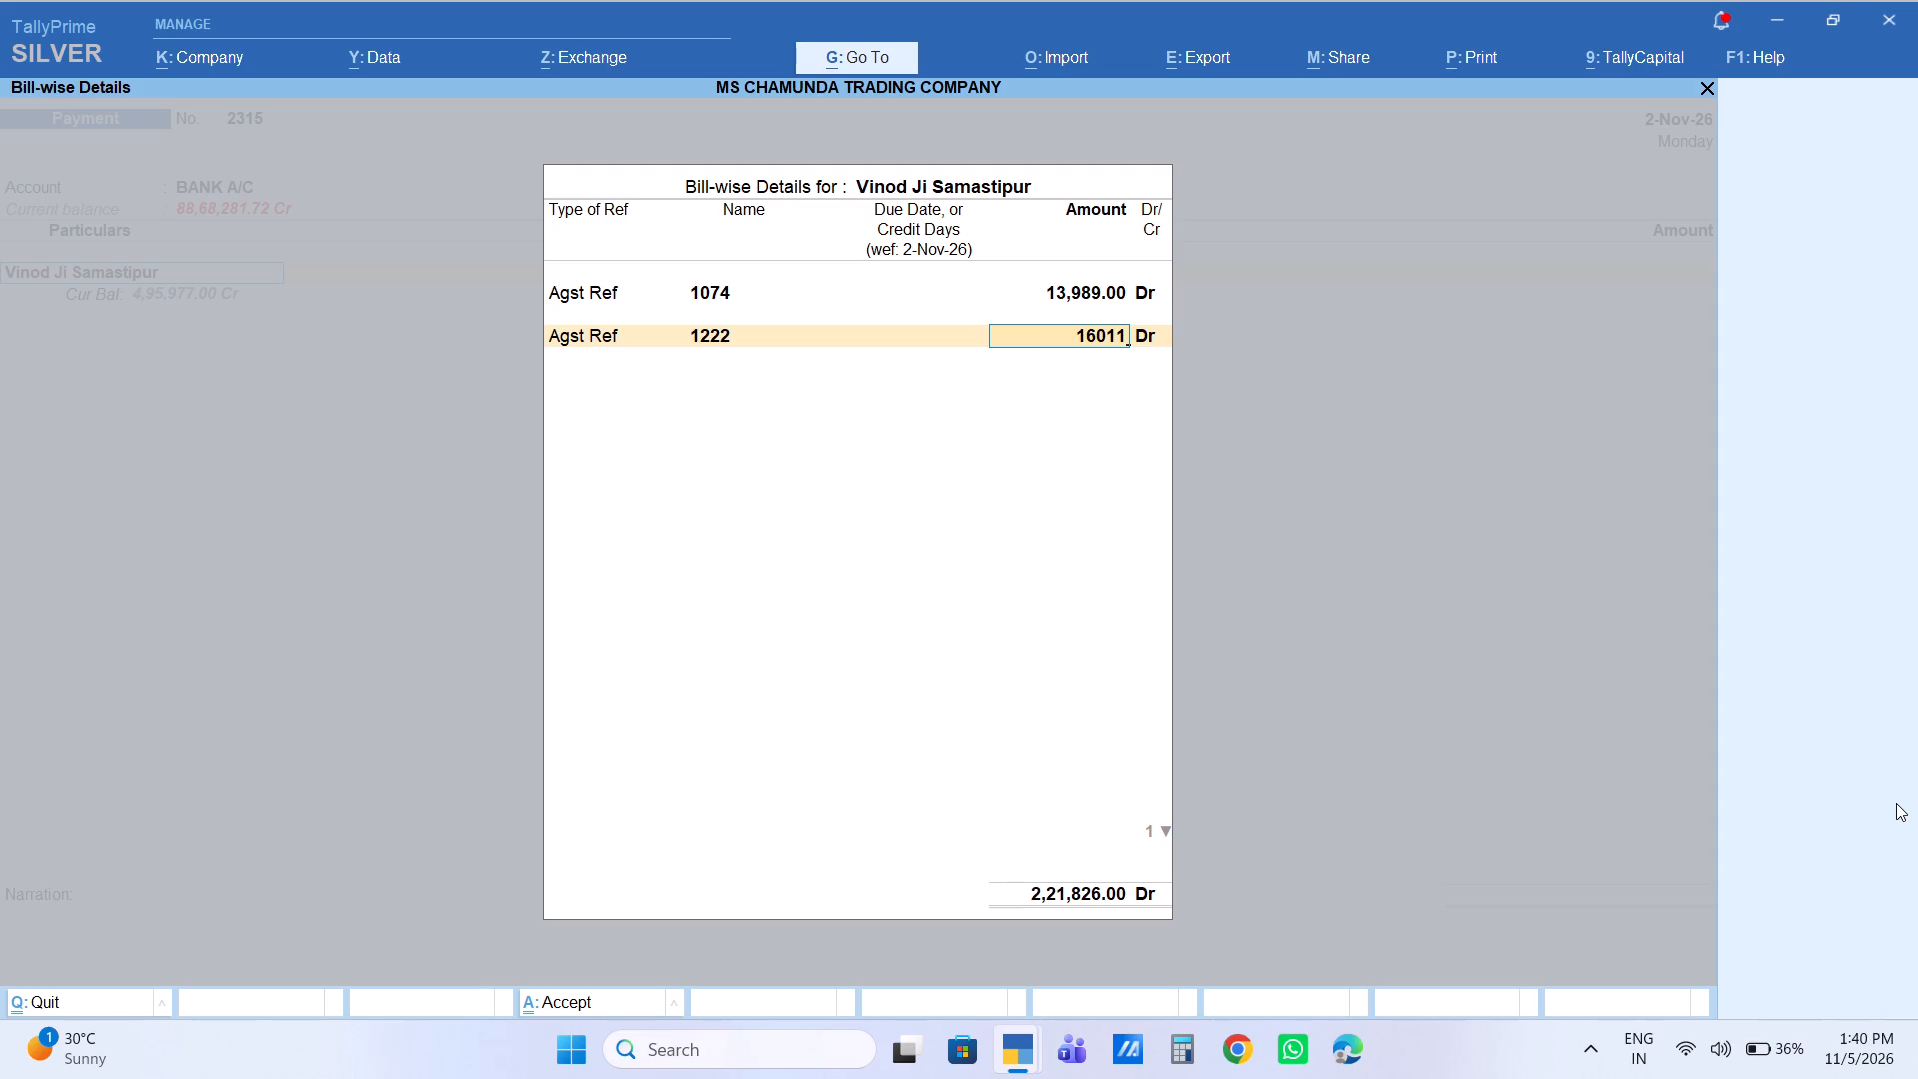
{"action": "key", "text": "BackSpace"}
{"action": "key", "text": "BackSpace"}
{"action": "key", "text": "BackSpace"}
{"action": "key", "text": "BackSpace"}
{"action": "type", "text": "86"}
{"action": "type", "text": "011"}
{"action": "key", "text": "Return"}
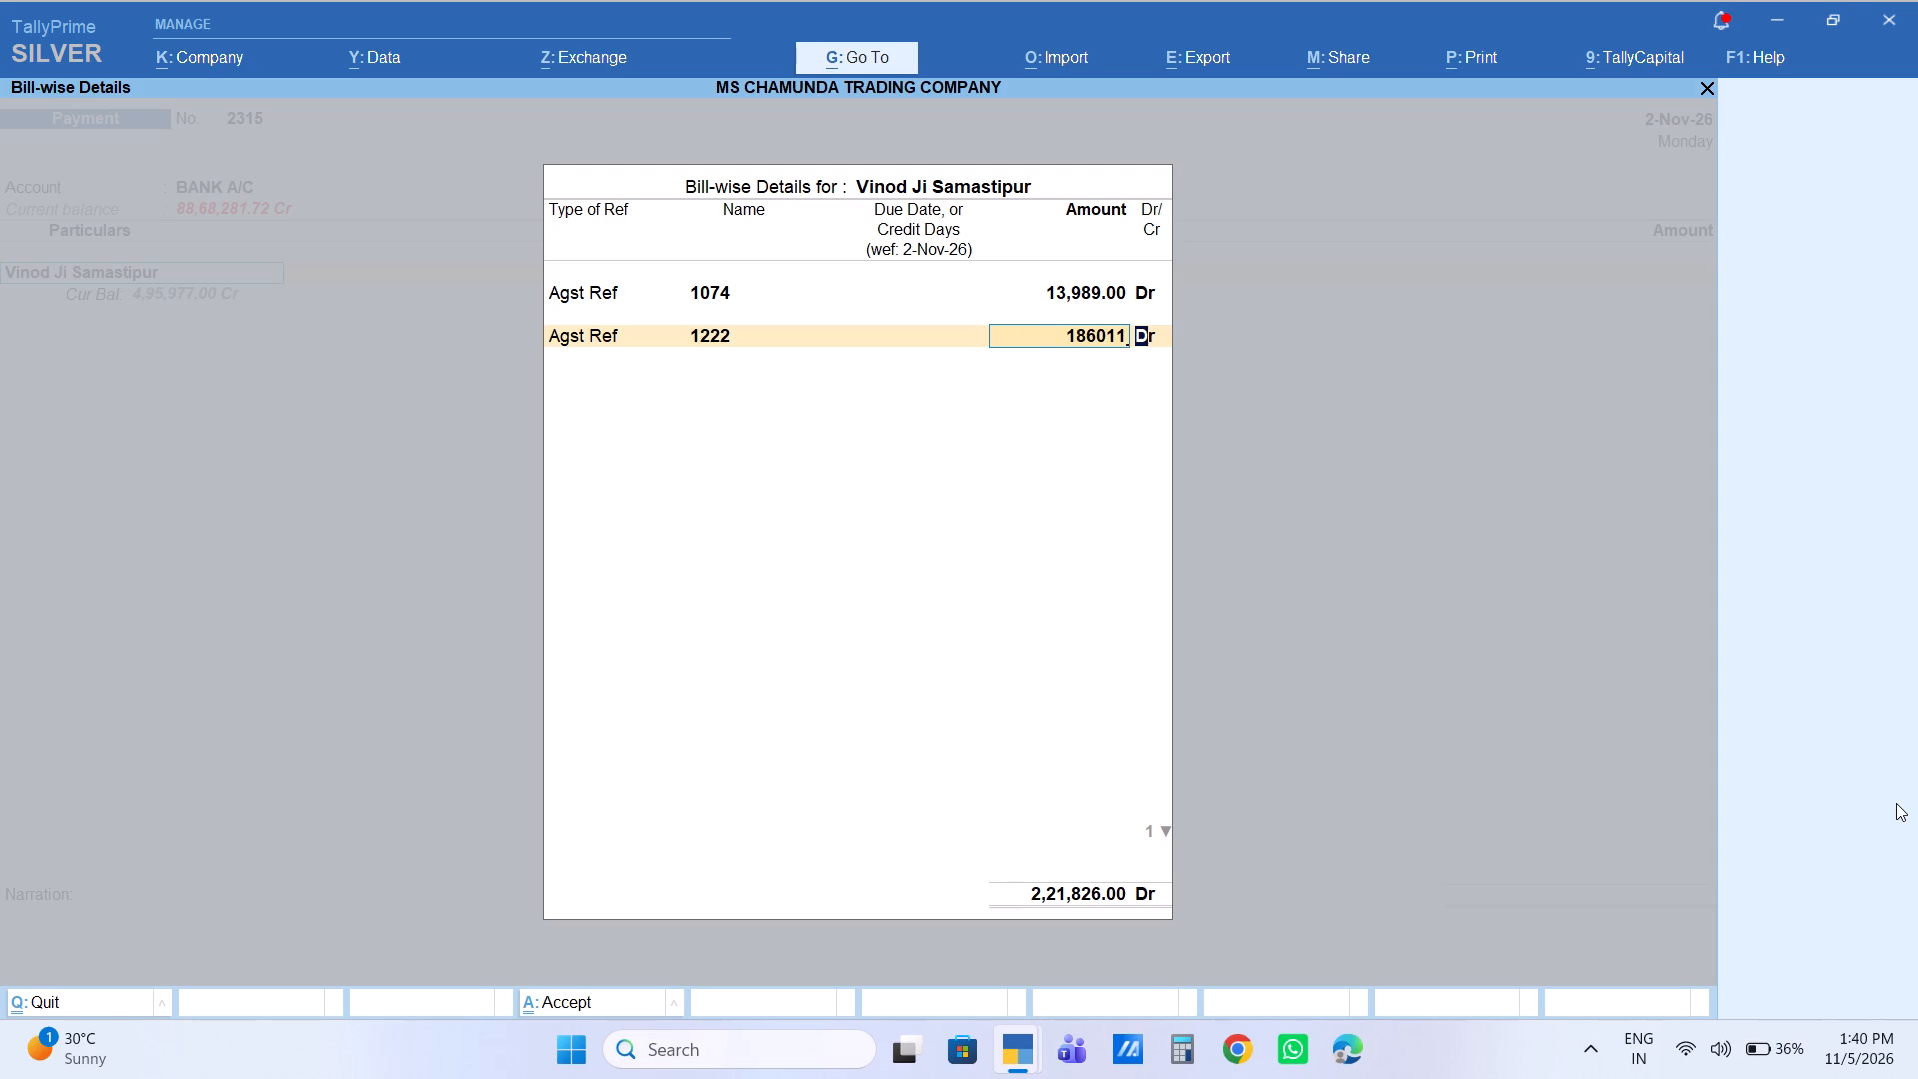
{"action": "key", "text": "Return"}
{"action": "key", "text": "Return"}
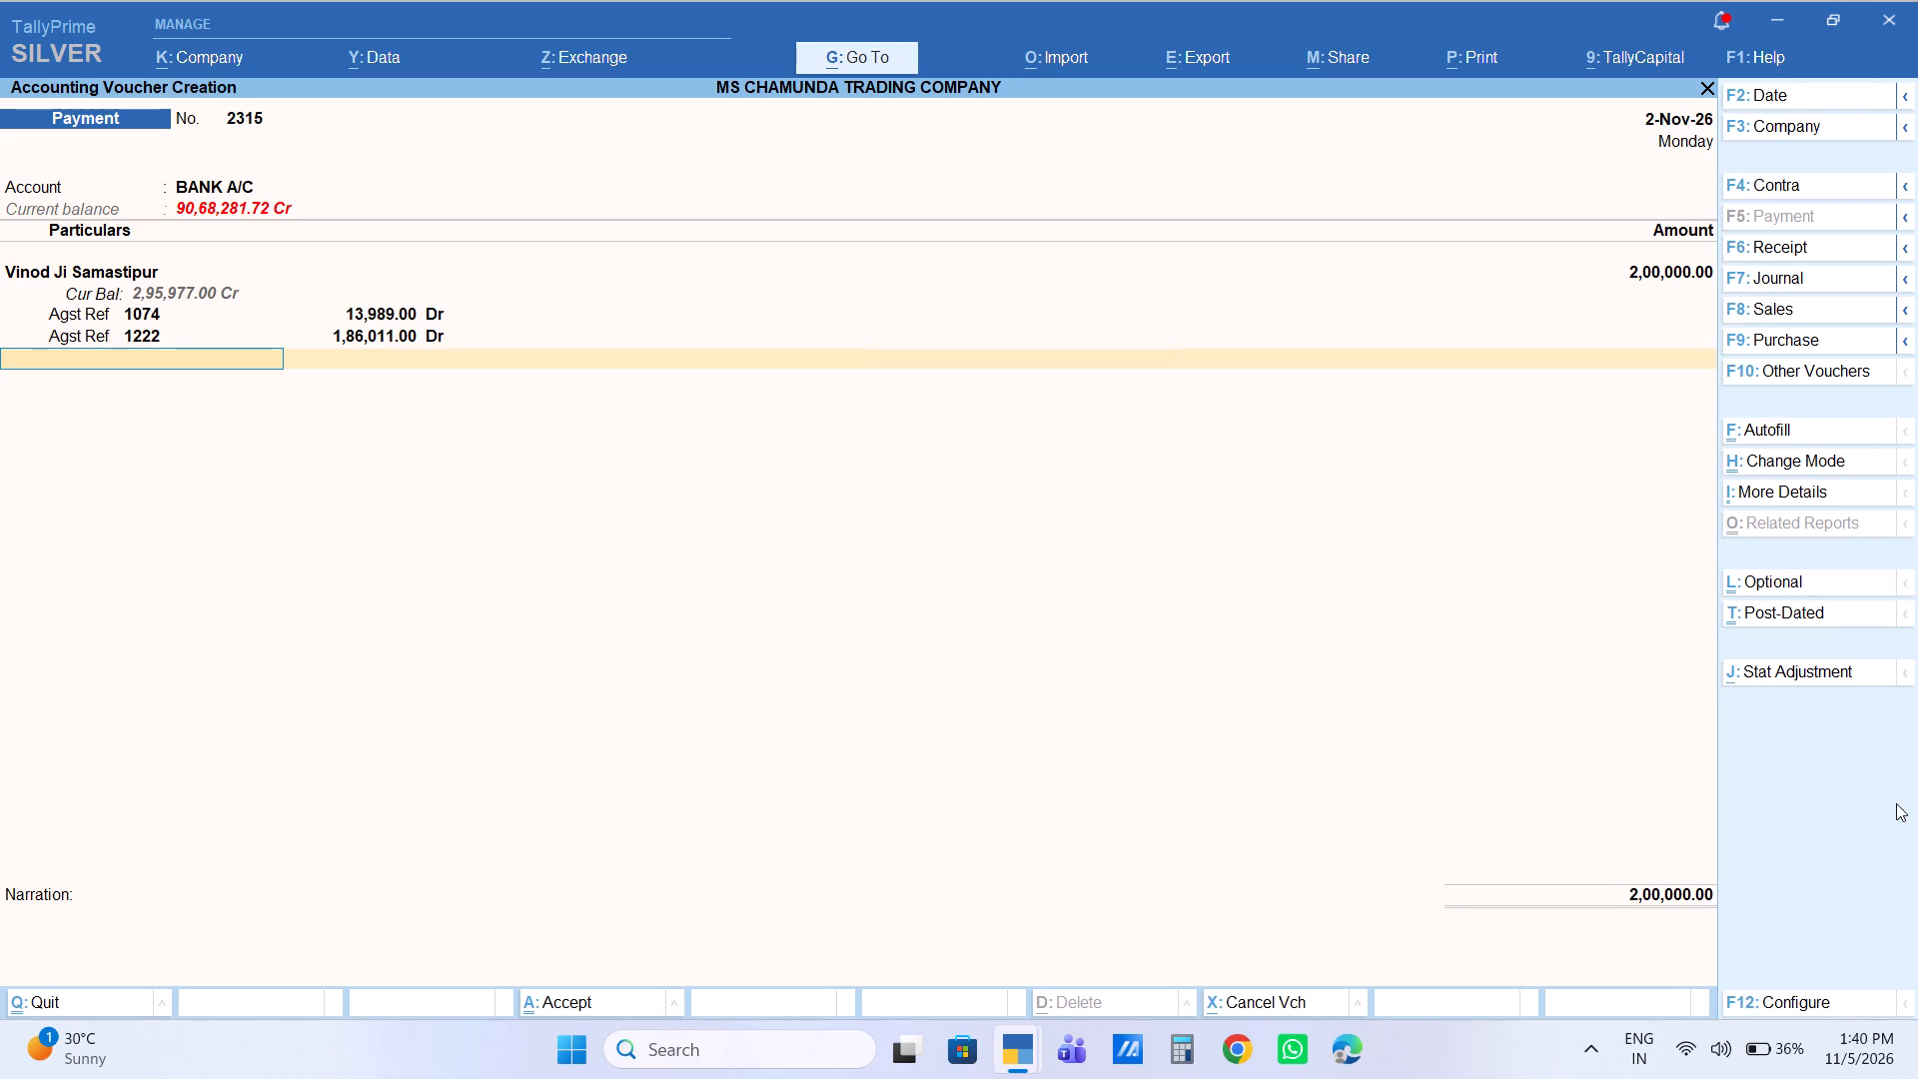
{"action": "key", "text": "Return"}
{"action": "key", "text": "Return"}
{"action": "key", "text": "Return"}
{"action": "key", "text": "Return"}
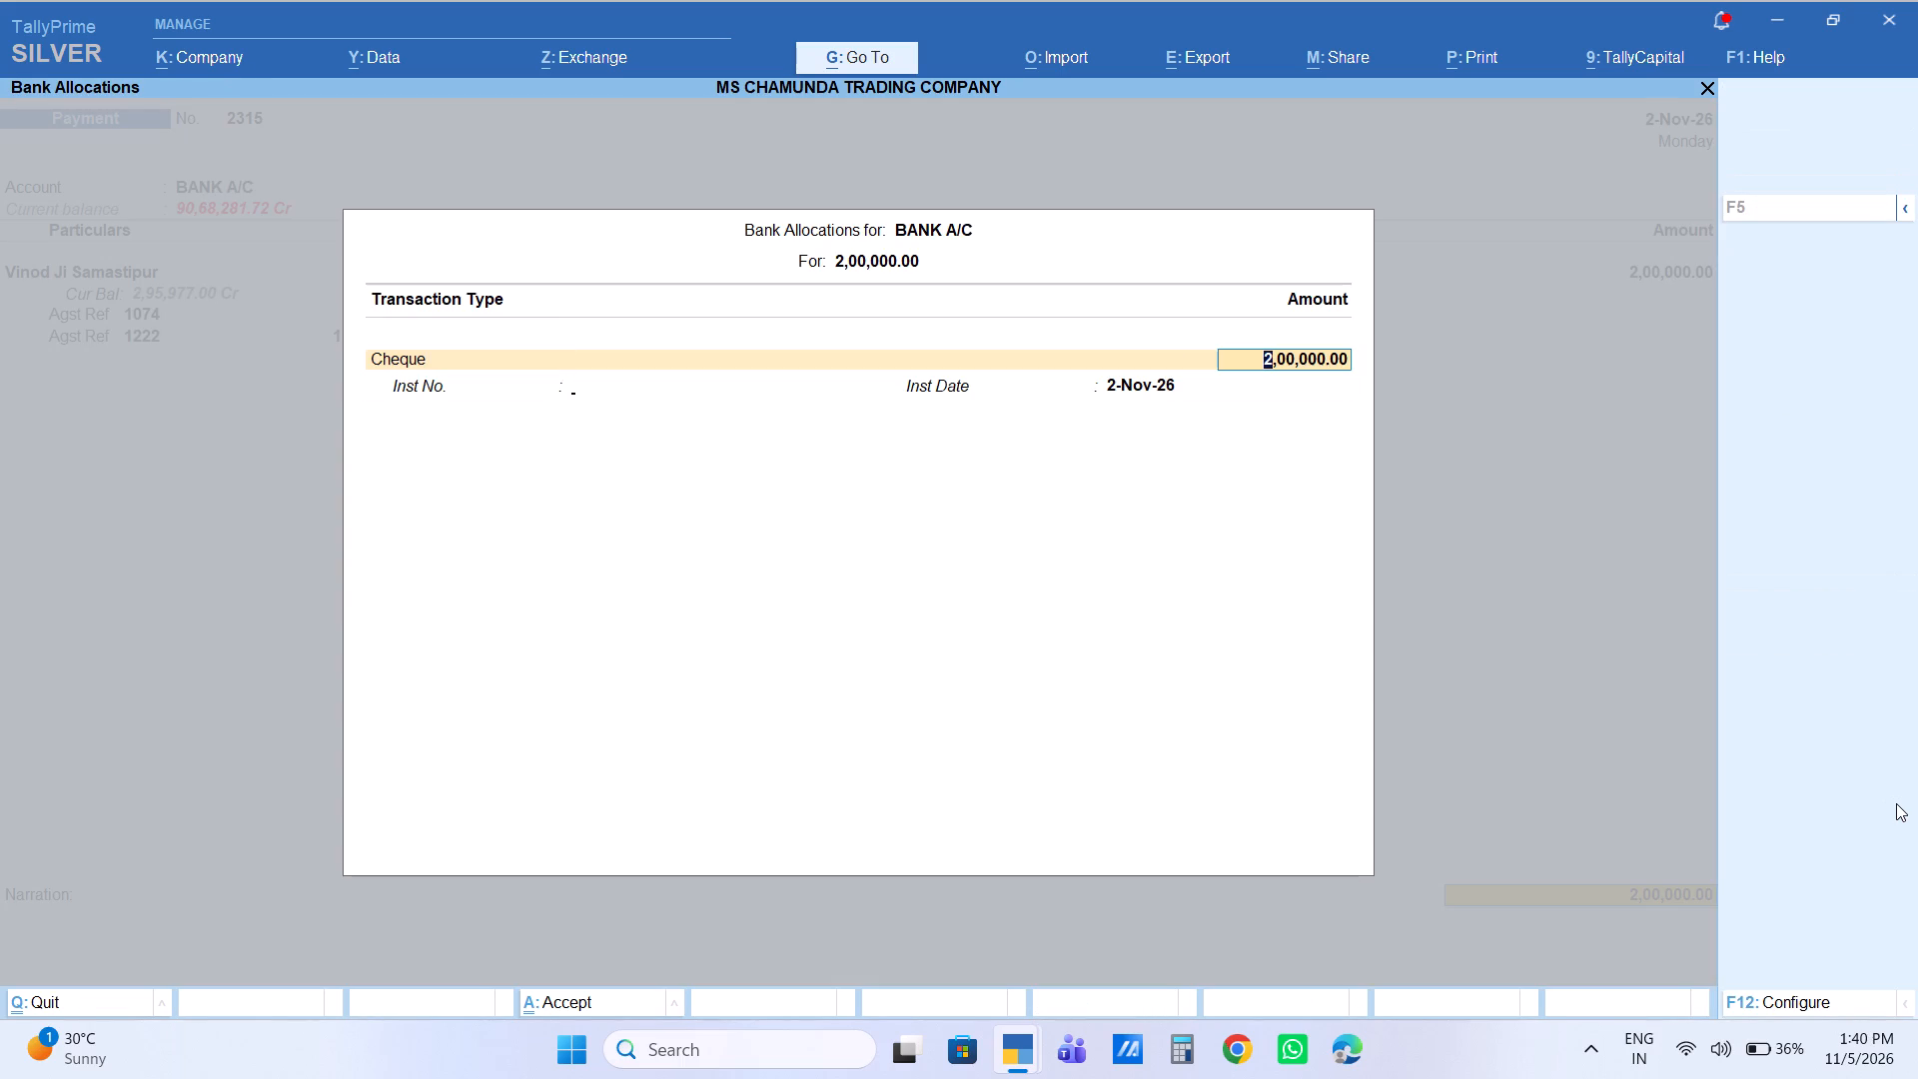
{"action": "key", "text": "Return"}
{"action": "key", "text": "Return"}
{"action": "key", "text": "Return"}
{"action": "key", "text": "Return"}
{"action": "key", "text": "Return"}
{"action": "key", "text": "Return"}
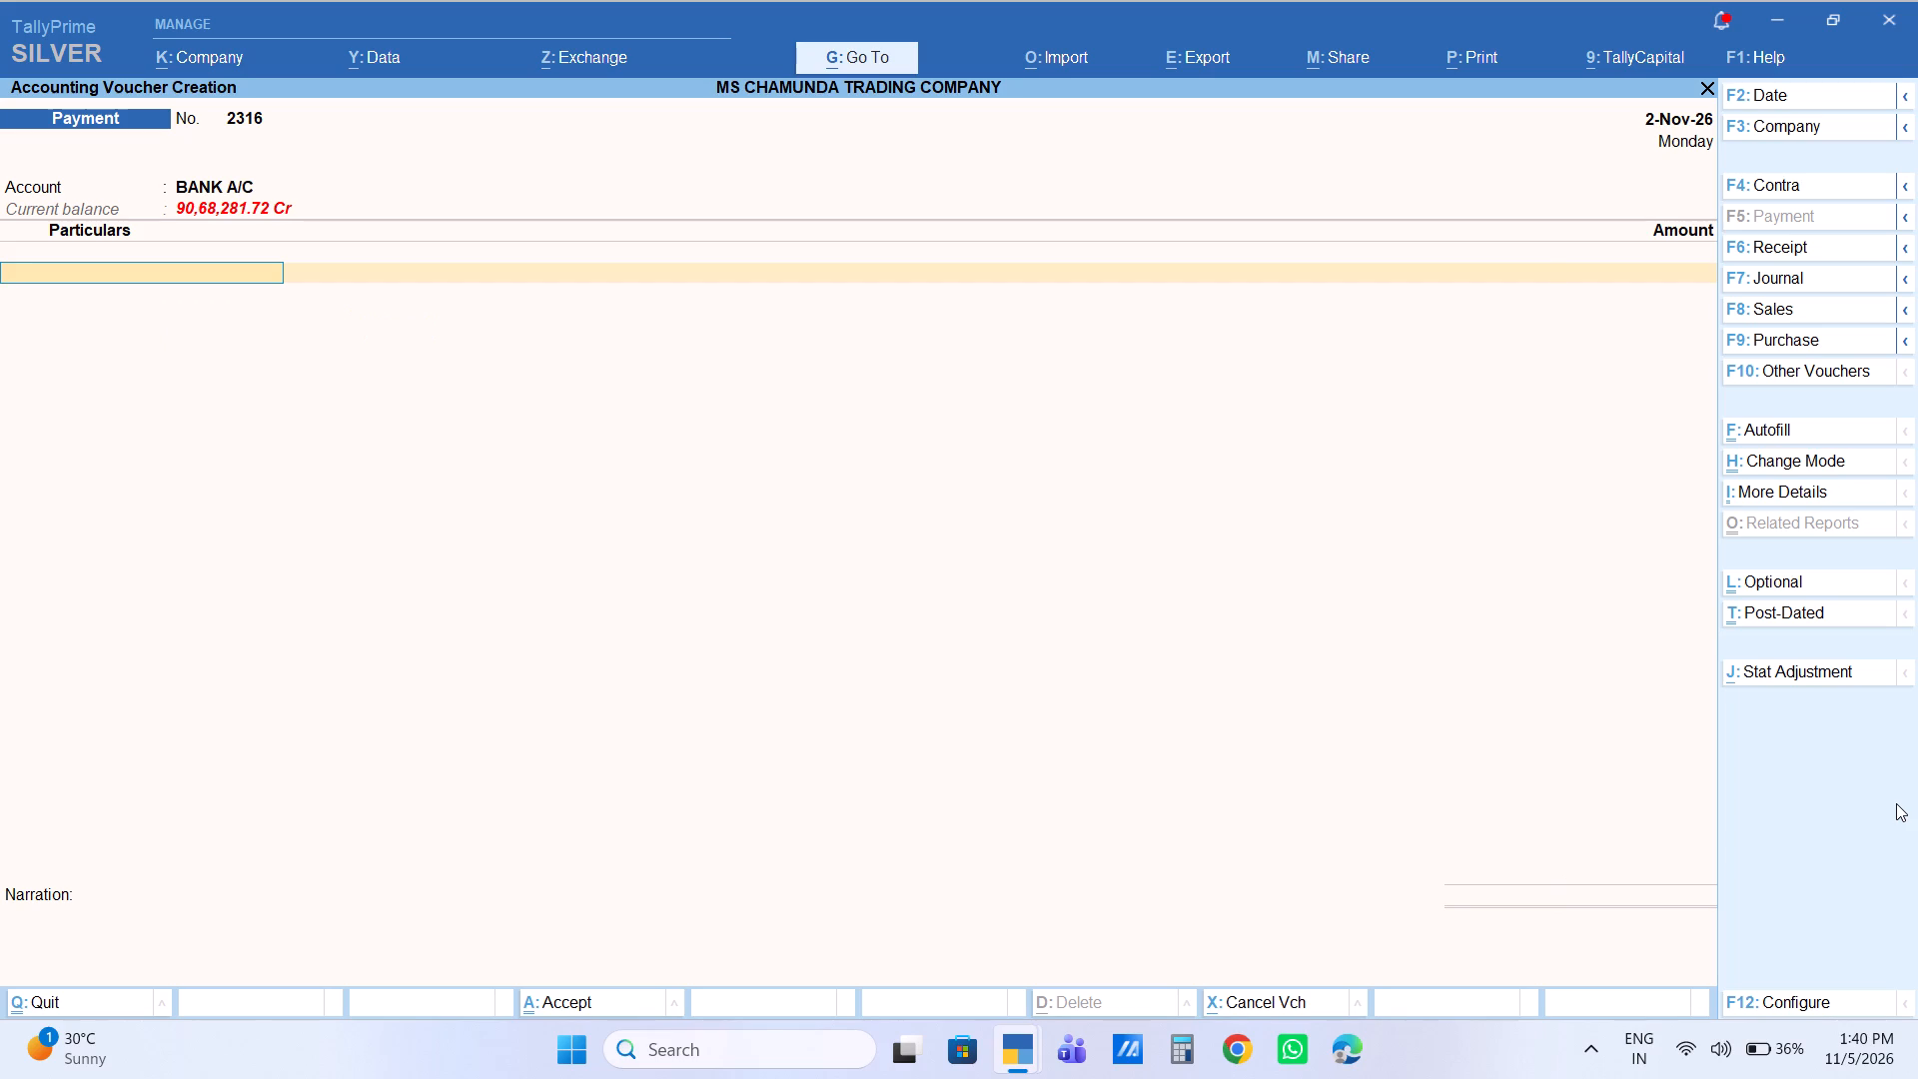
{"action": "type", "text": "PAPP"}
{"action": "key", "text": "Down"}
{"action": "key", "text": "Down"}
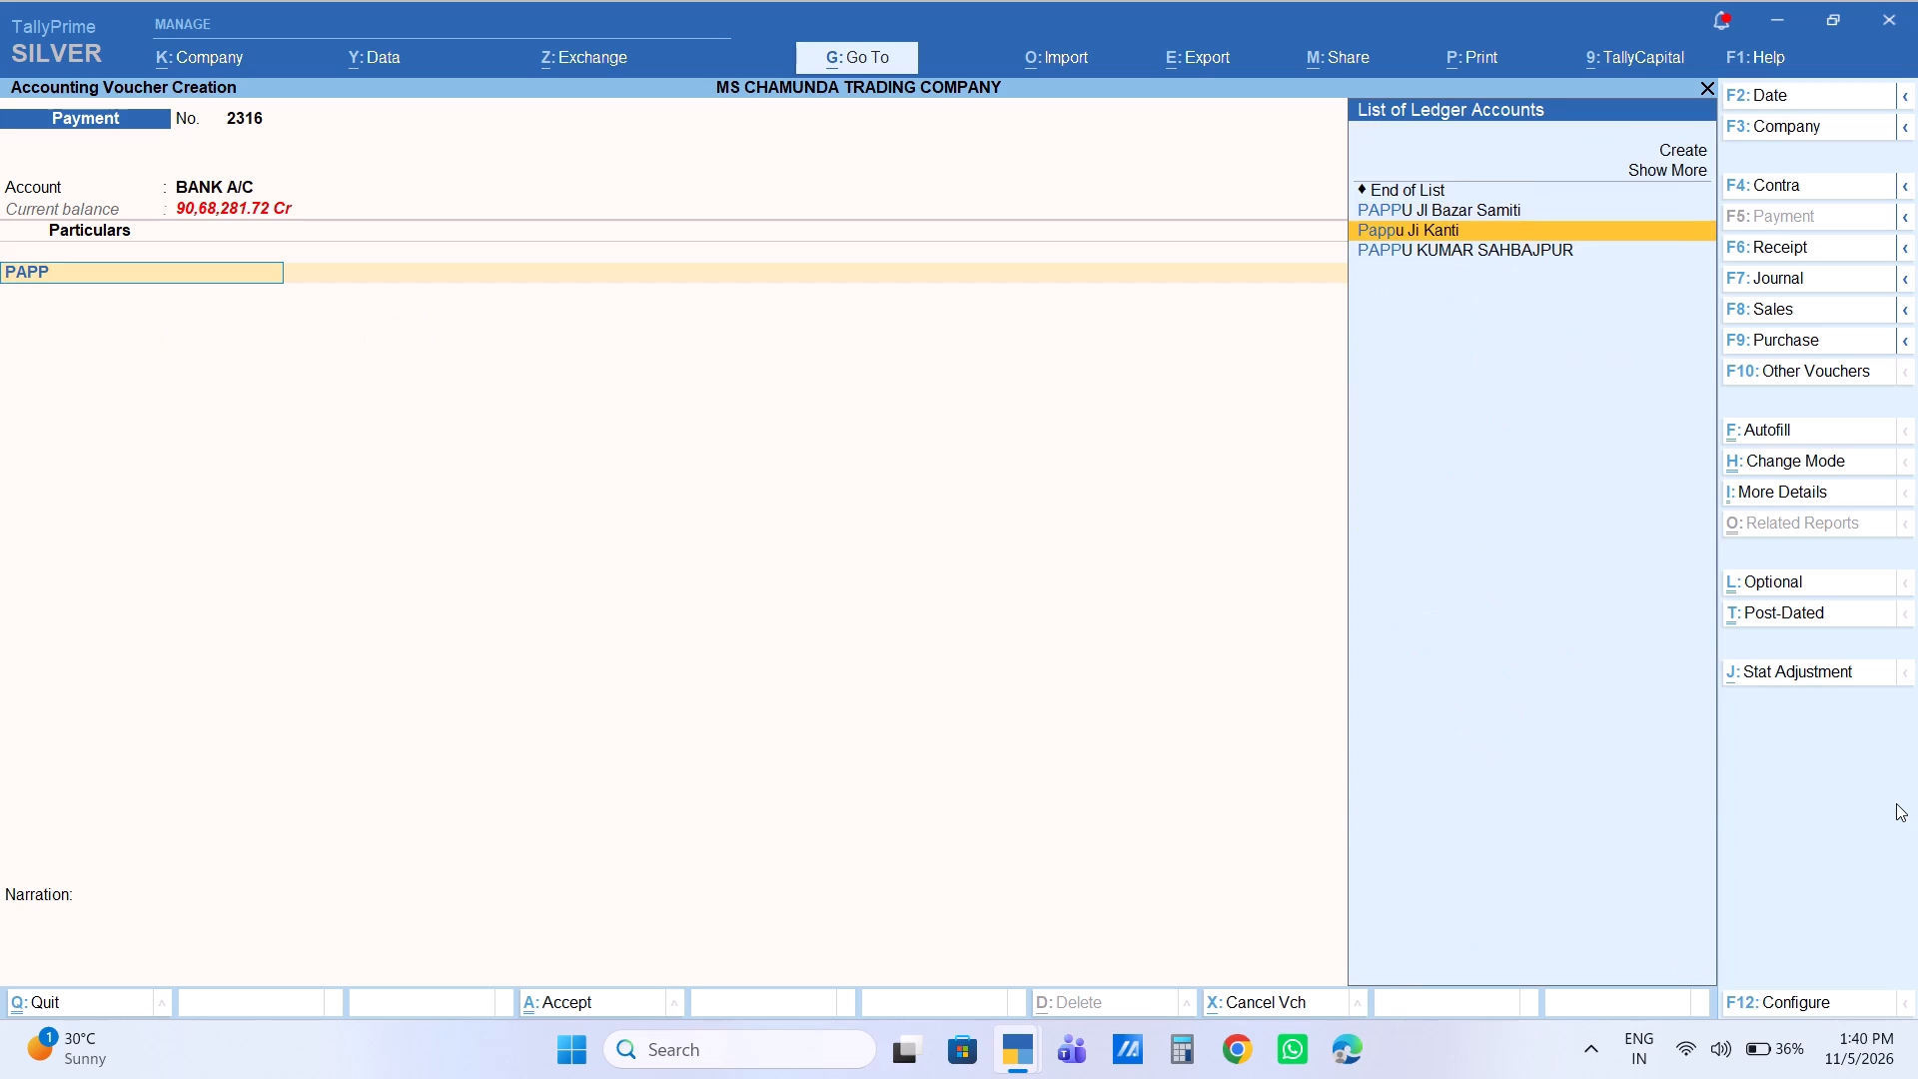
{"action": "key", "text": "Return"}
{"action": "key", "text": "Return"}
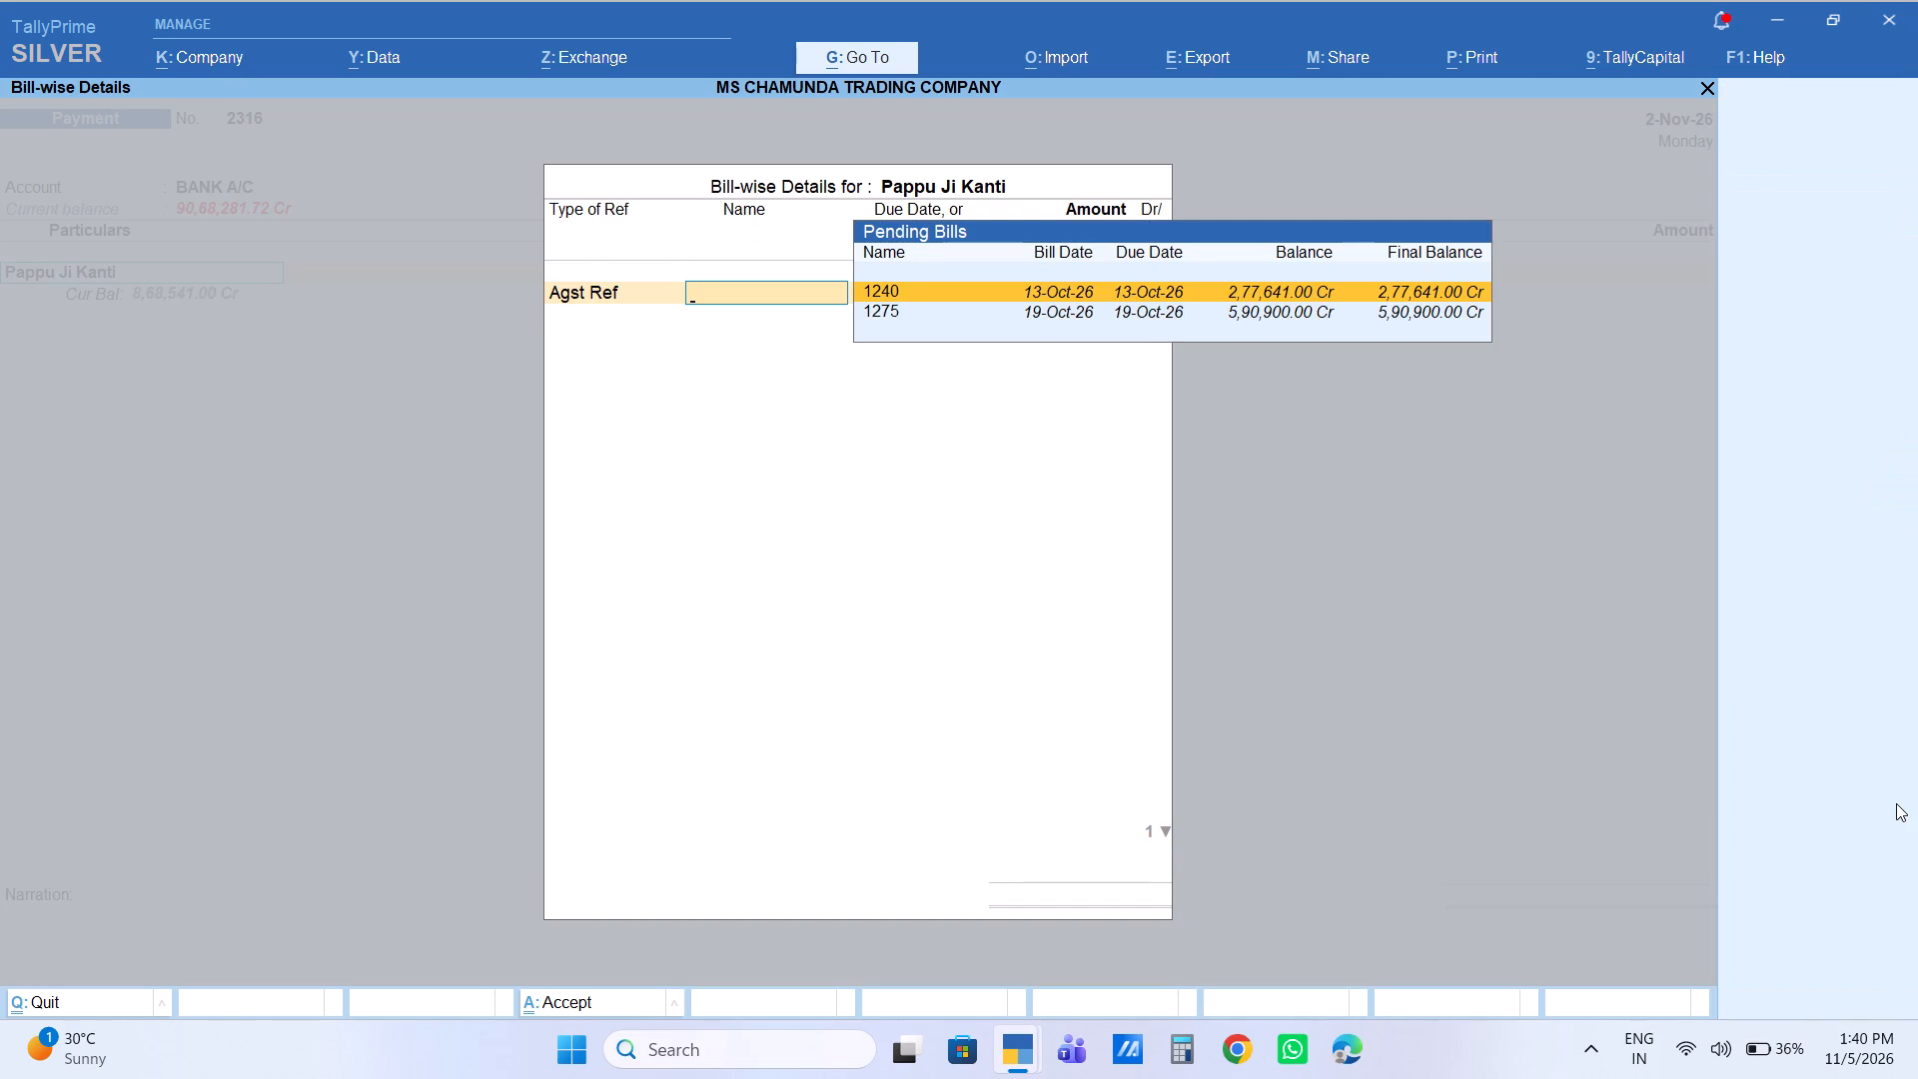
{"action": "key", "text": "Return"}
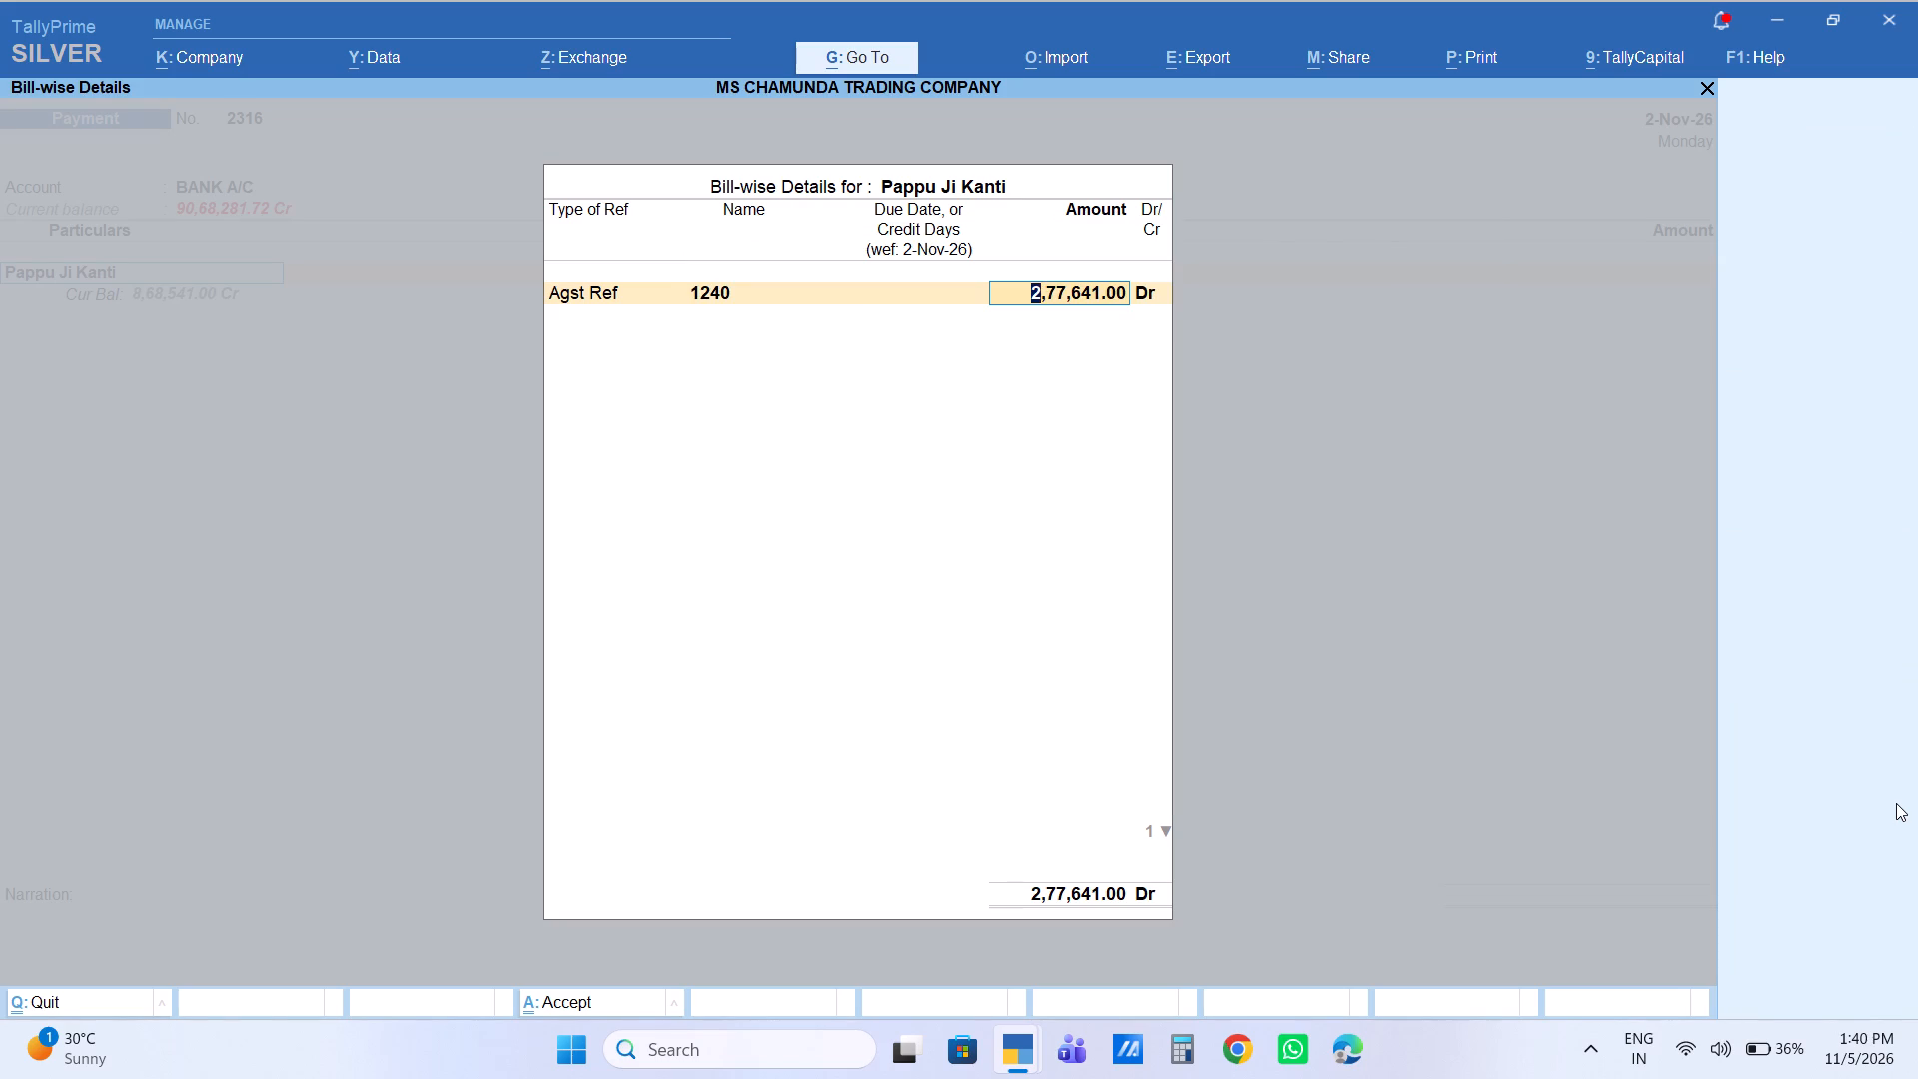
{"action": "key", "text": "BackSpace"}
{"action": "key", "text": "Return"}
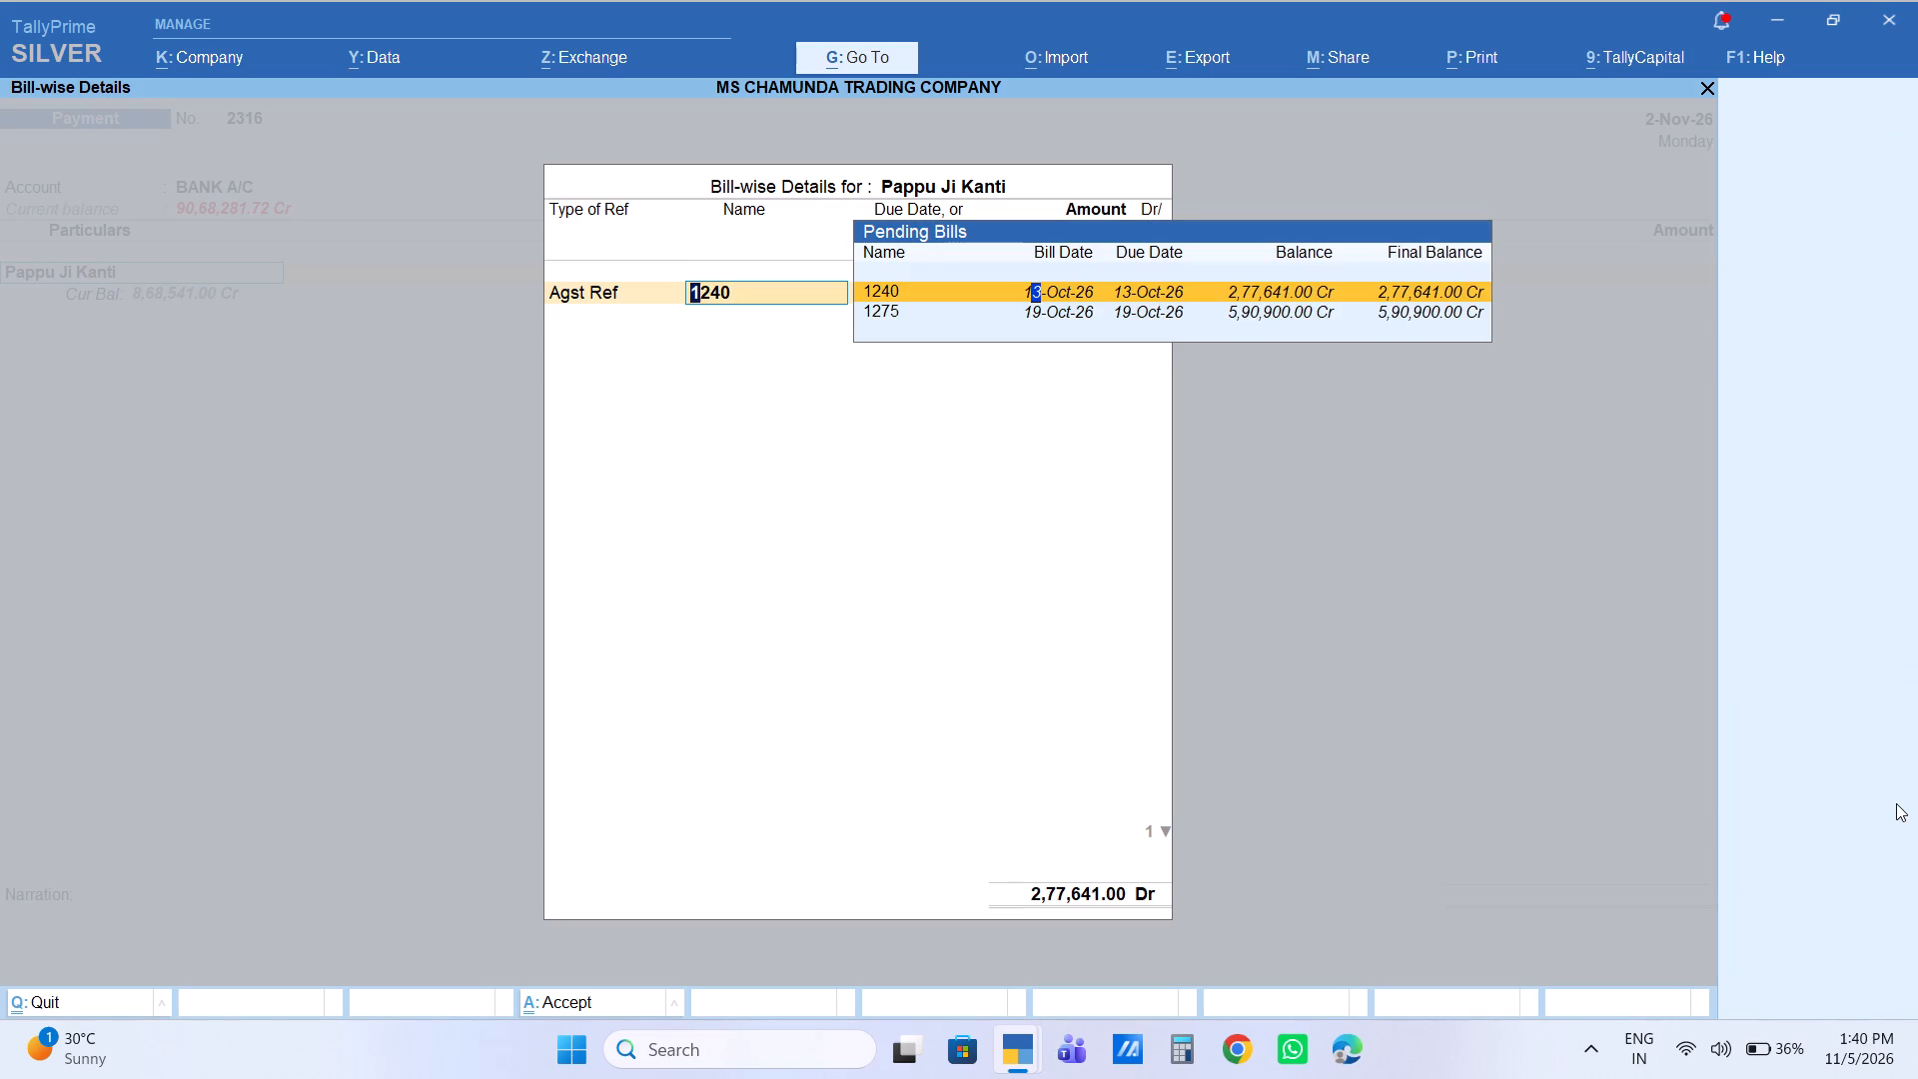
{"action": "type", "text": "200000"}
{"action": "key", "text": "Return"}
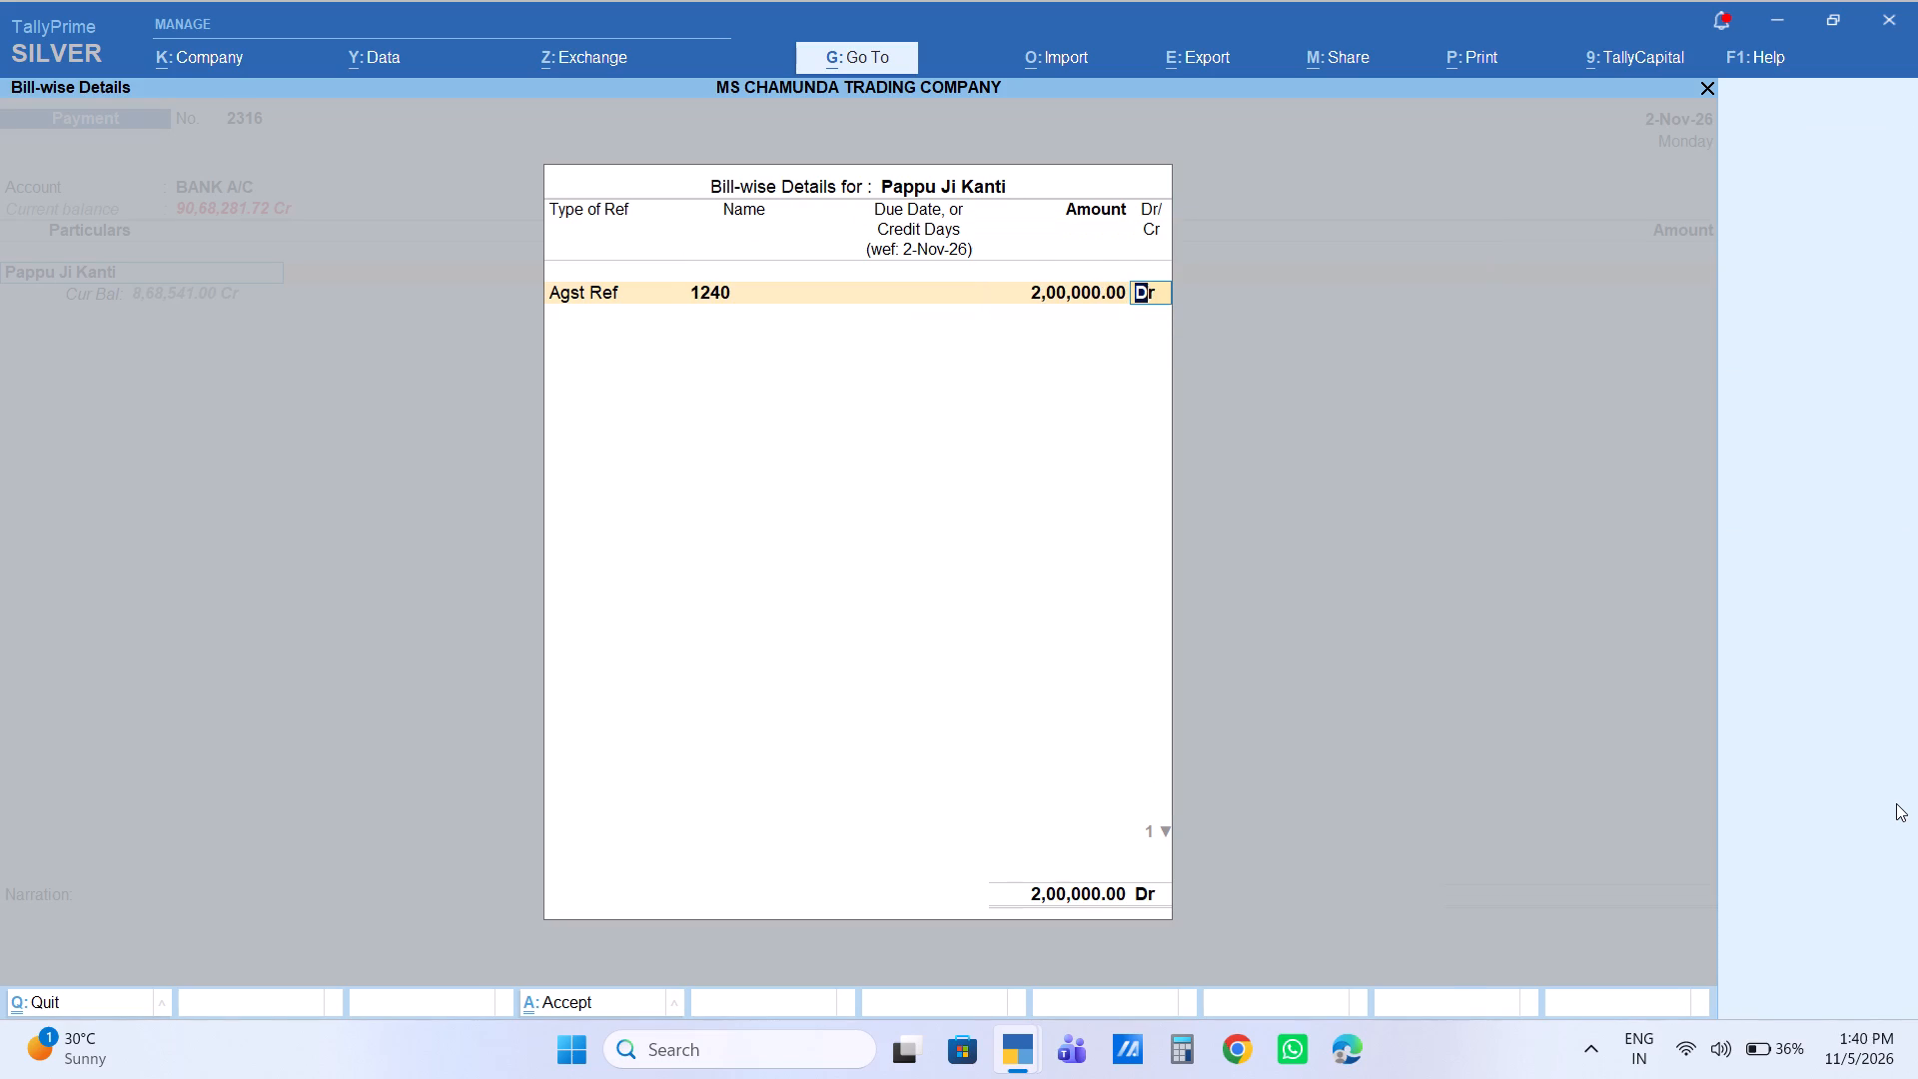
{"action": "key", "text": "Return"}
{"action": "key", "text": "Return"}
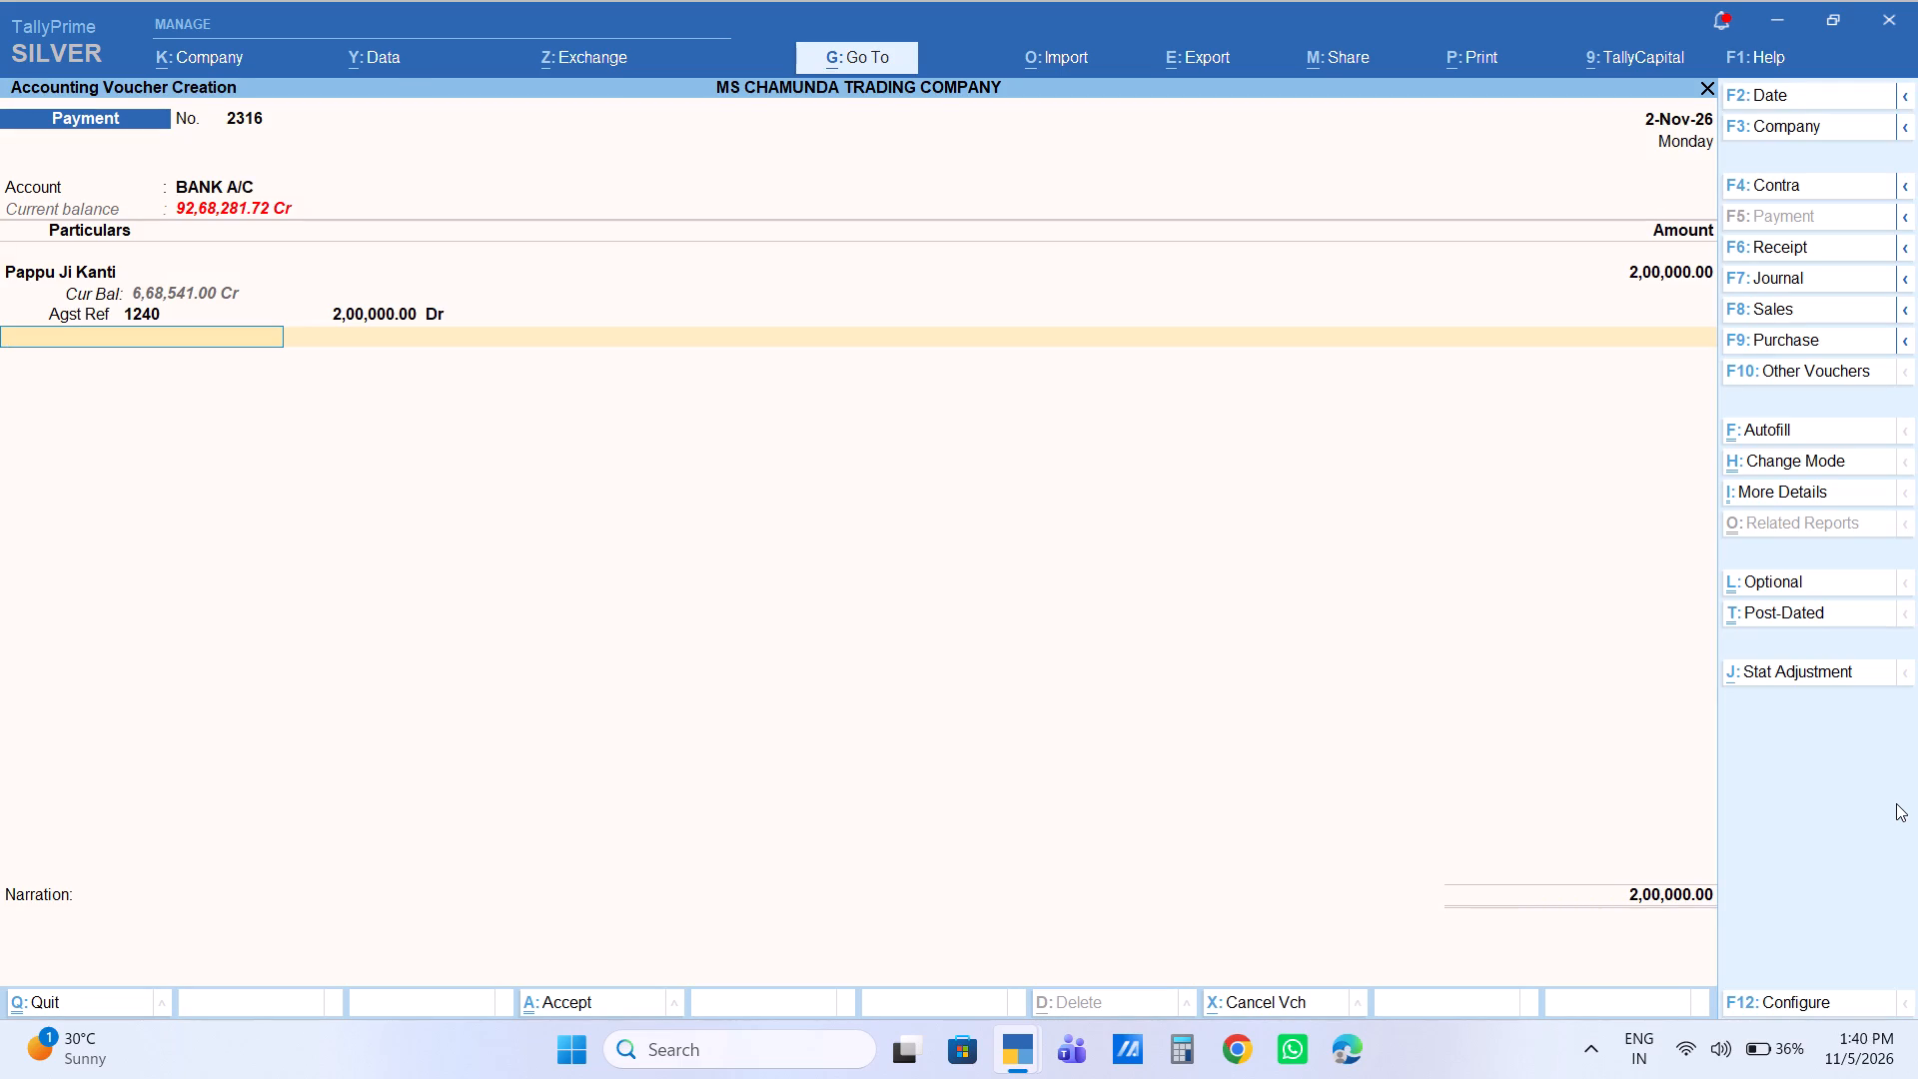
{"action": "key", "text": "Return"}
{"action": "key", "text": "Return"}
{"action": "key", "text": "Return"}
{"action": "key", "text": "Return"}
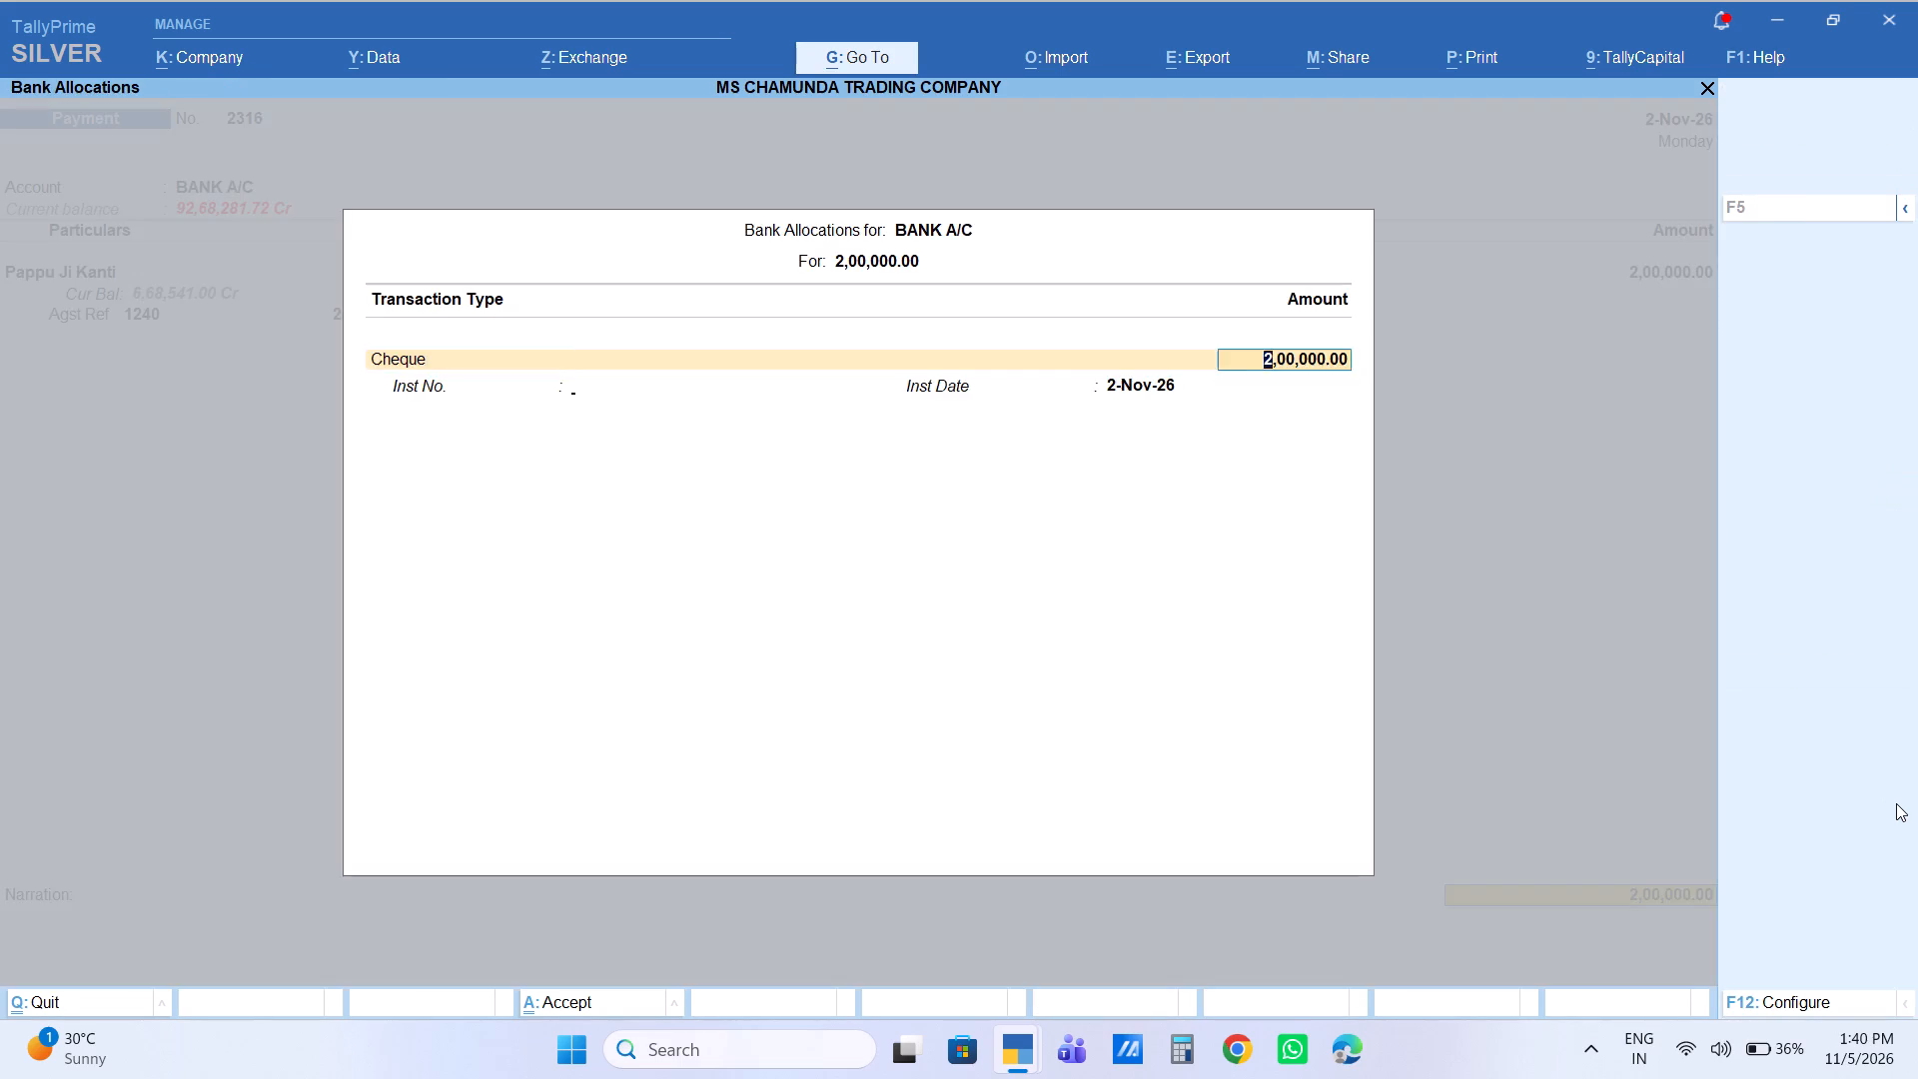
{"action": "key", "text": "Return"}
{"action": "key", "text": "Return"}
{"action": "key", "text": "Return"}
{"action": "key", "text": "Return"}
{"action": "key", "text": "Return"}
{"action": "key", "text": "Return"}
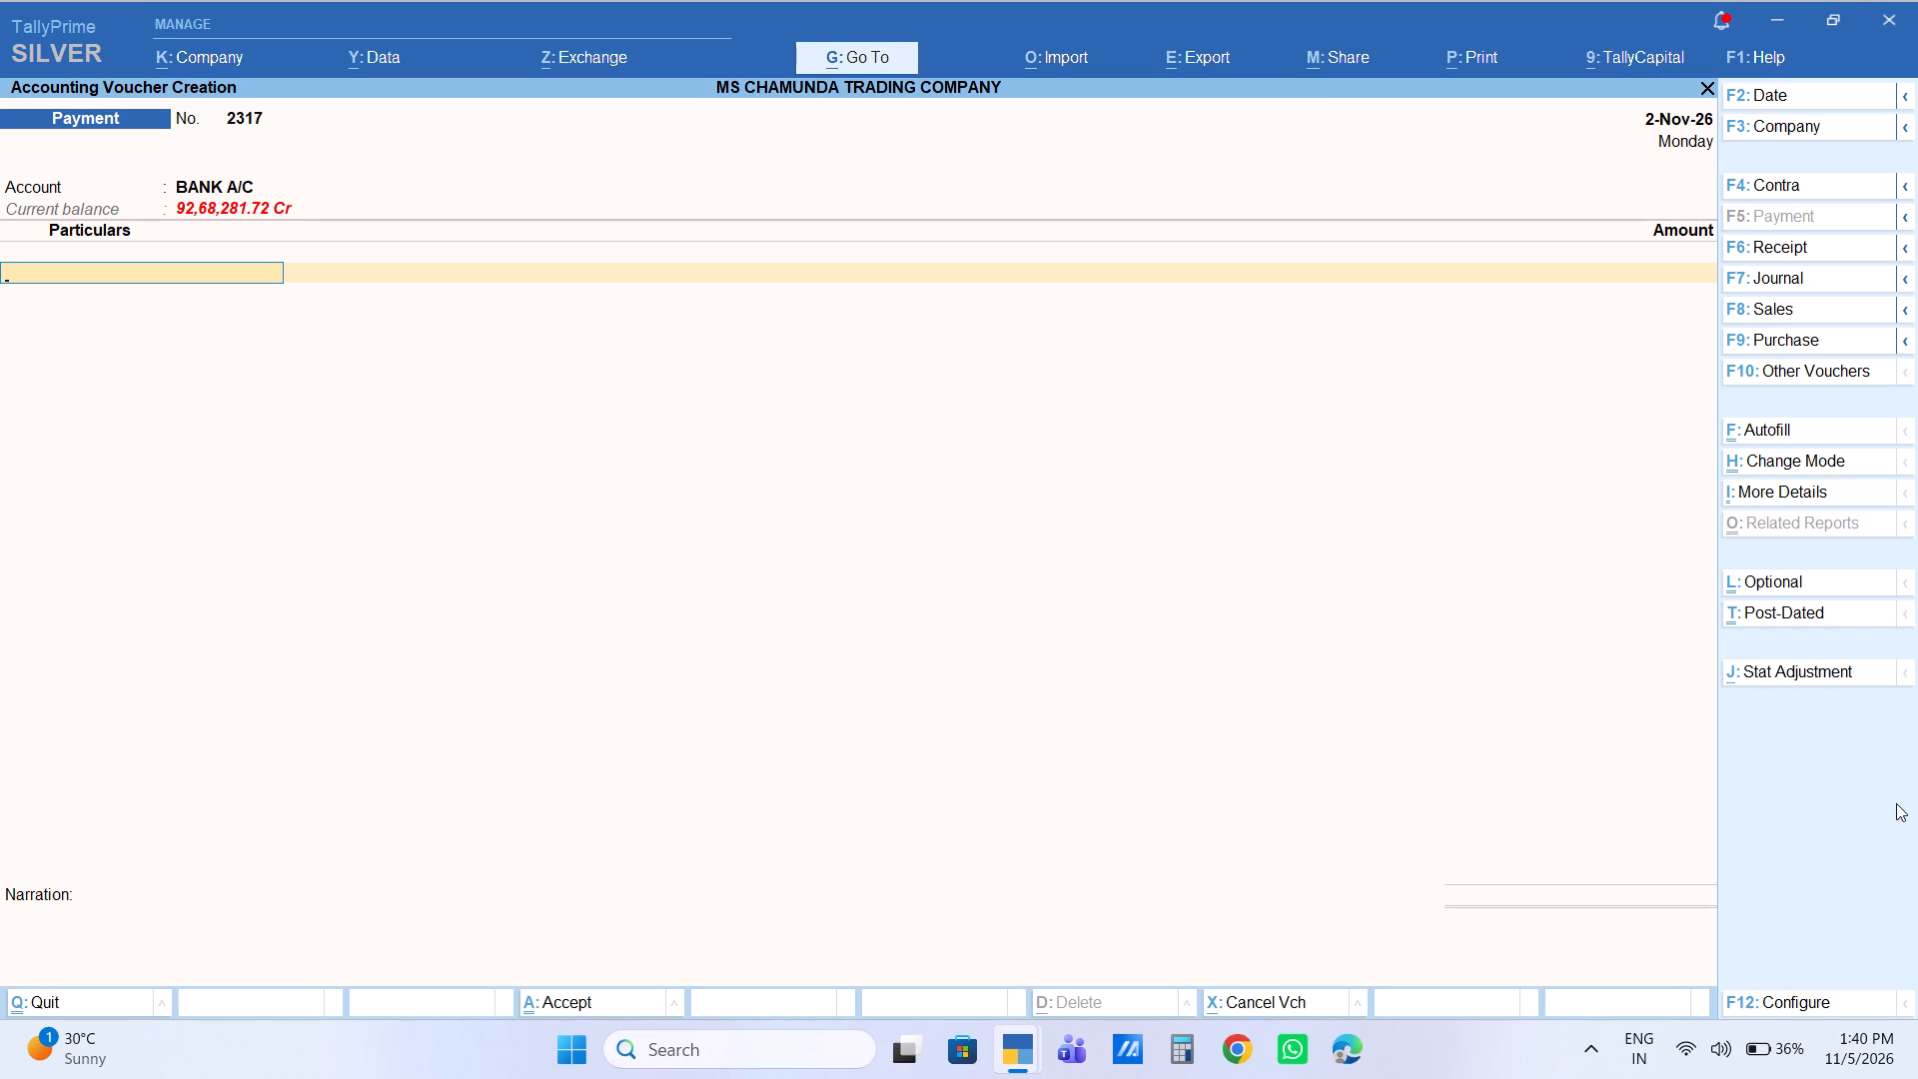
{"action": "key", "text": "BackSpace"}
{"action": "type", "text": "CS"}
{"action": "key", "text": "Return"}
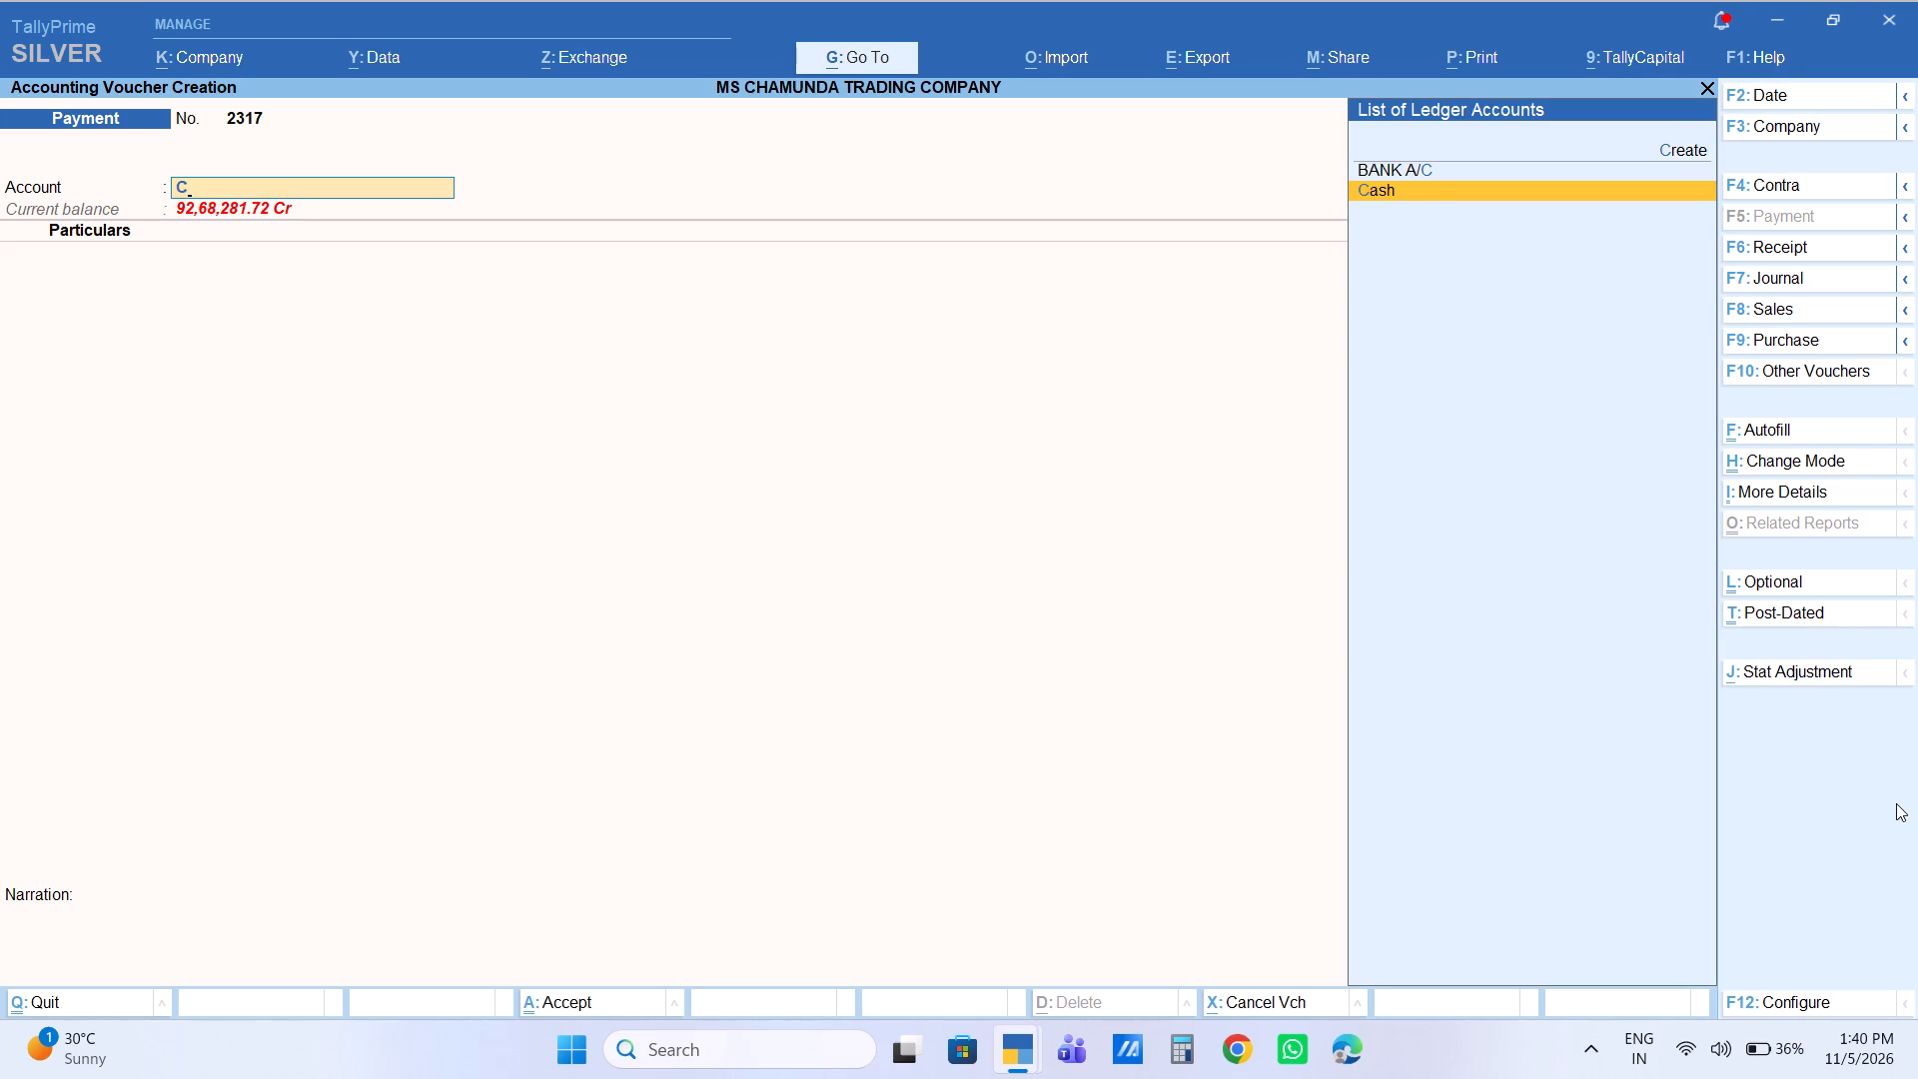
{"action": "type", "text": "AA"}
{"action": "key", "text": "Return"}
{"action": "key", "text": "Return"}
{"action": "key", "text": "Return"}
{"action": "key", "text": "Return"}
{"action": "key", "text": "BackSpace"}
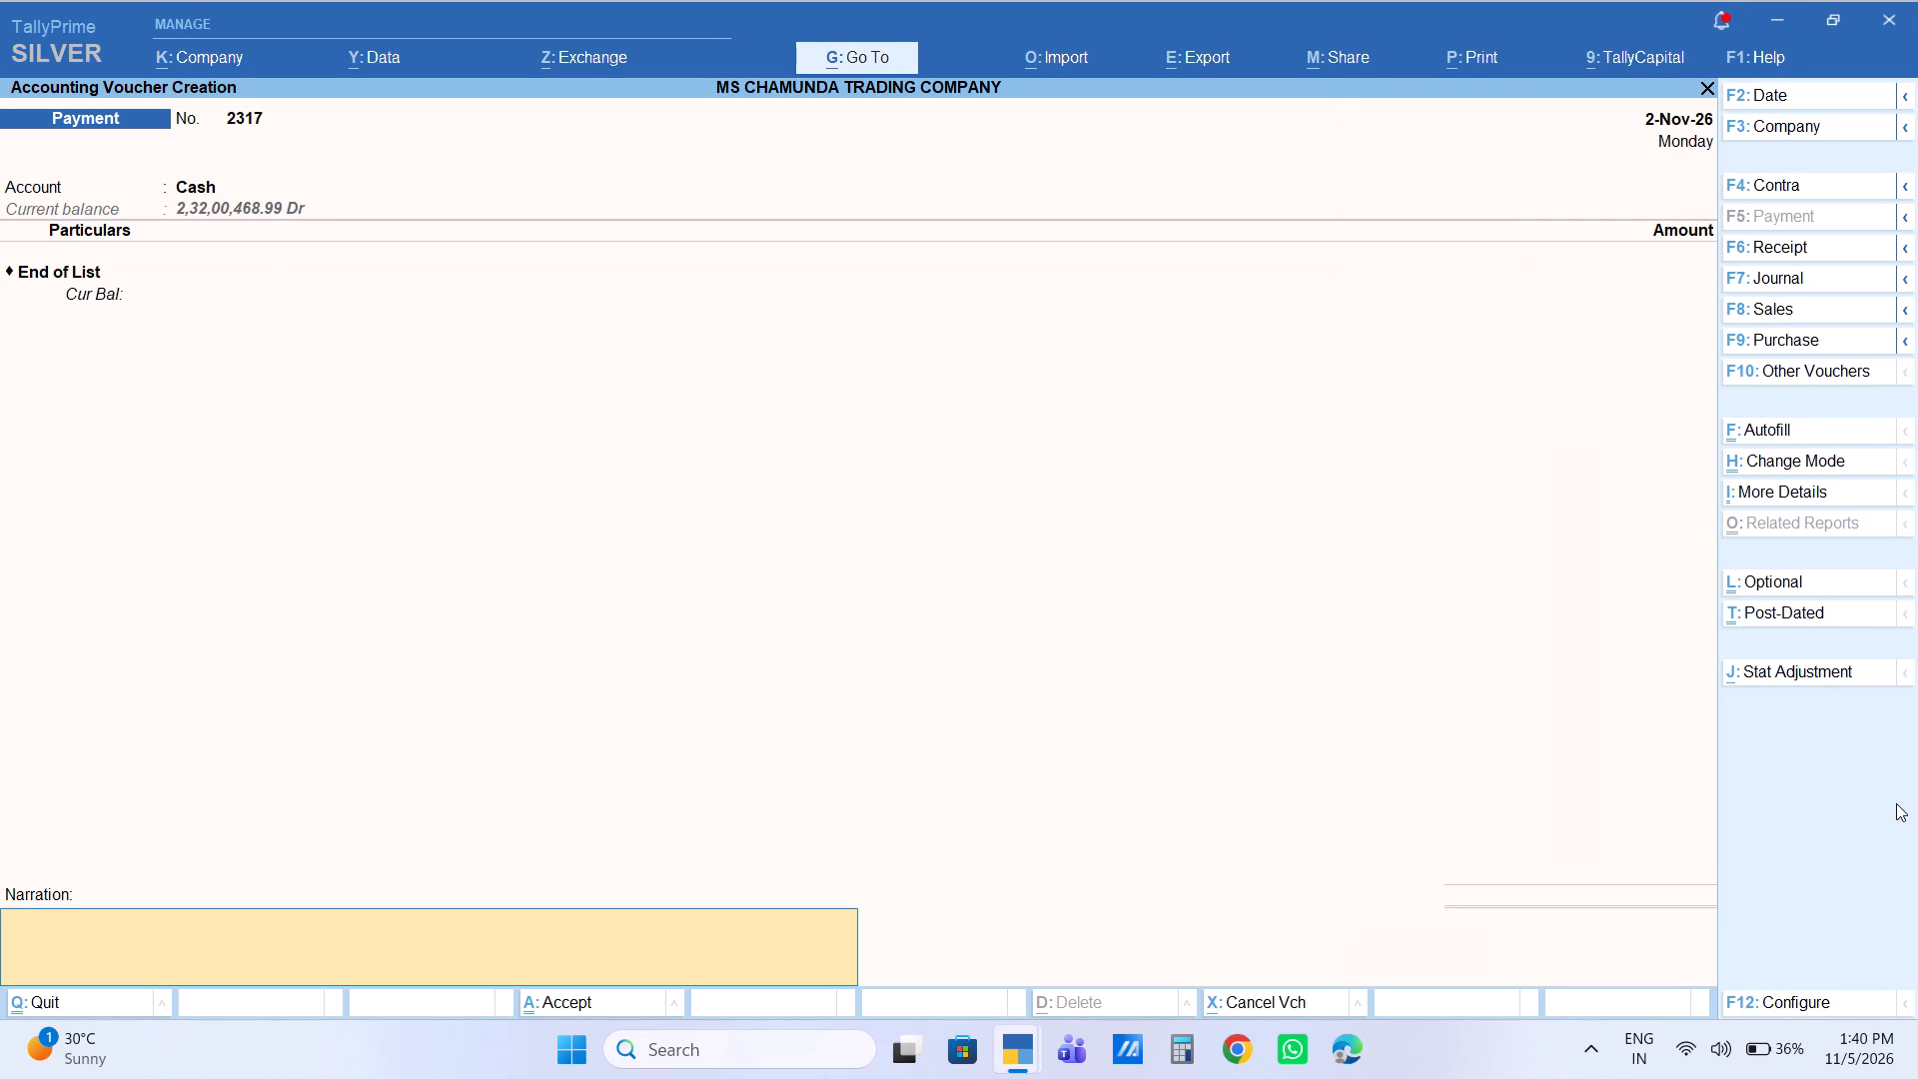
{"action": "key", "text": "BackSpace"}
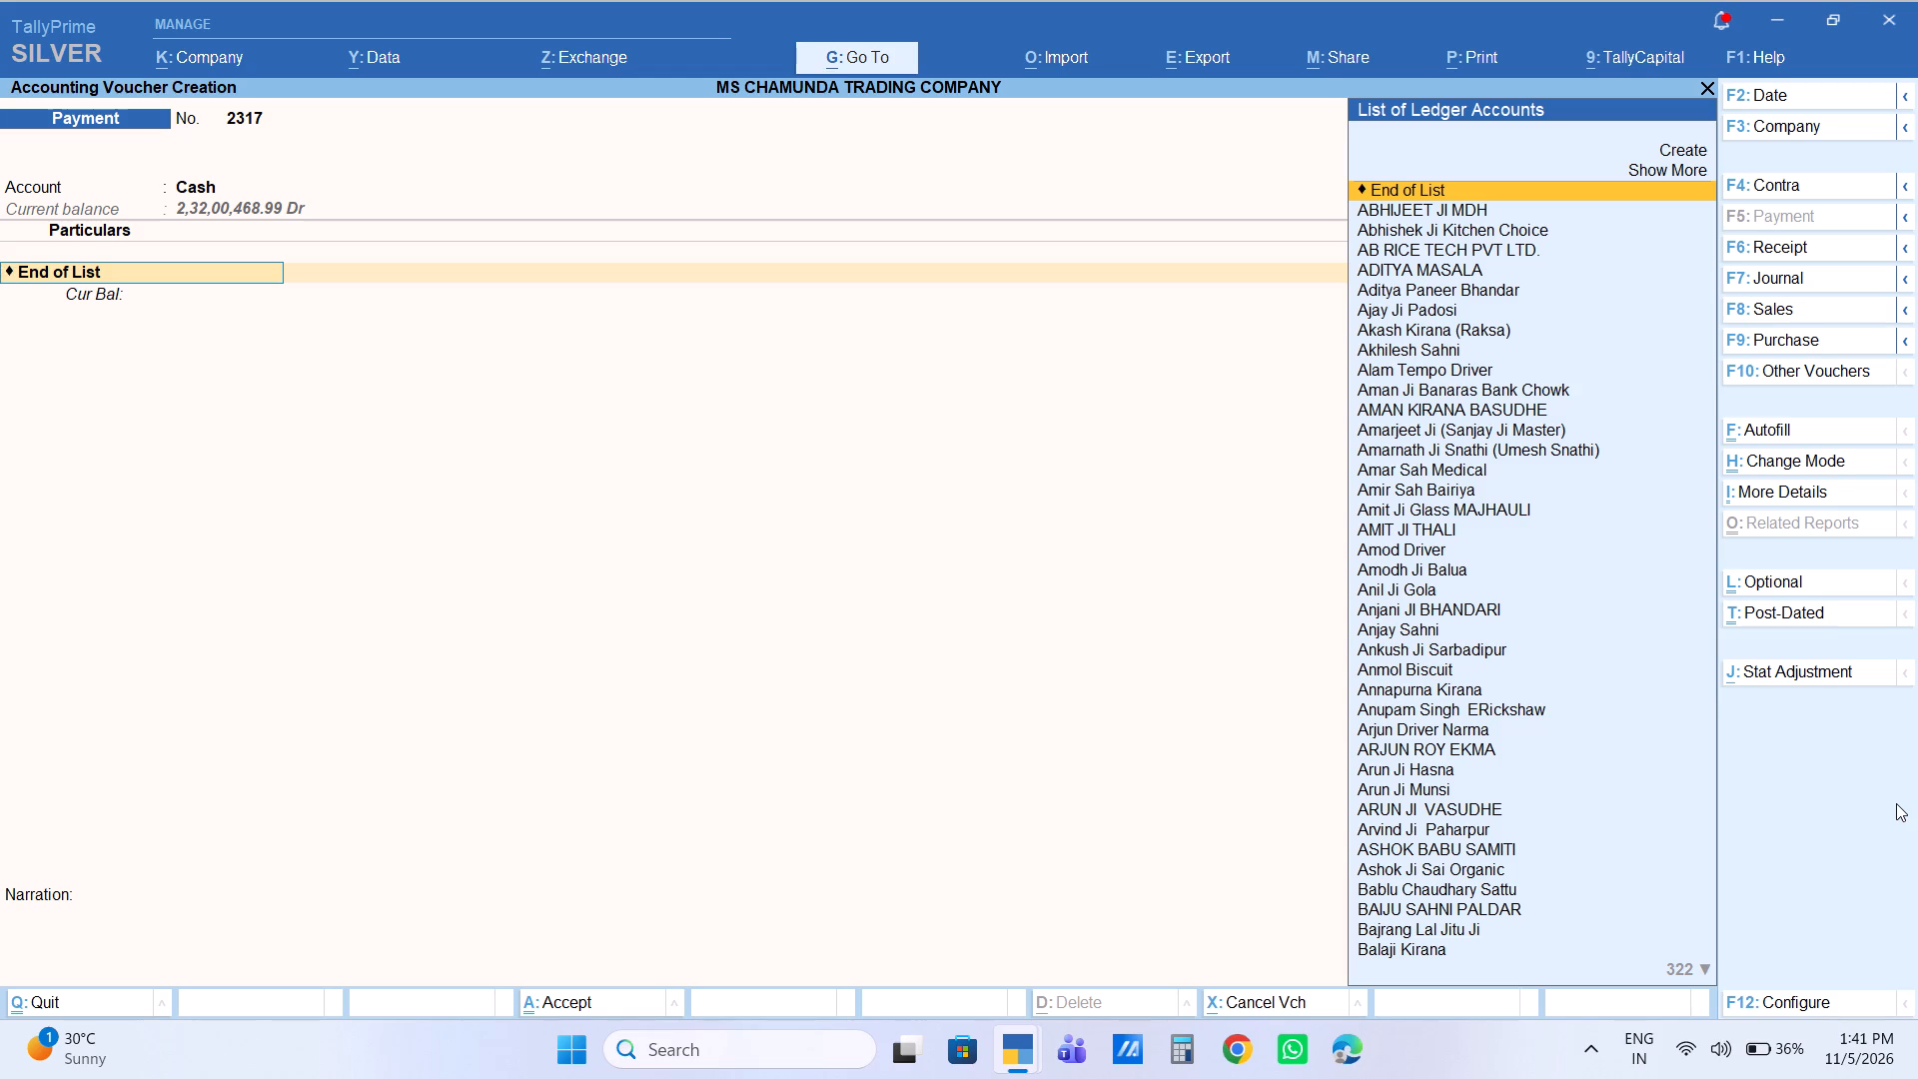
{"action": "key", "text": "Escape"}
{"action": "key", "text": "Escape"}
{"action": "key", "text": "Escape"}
Review the 2-Nov-26 payment and receipt entries in the Day Book.
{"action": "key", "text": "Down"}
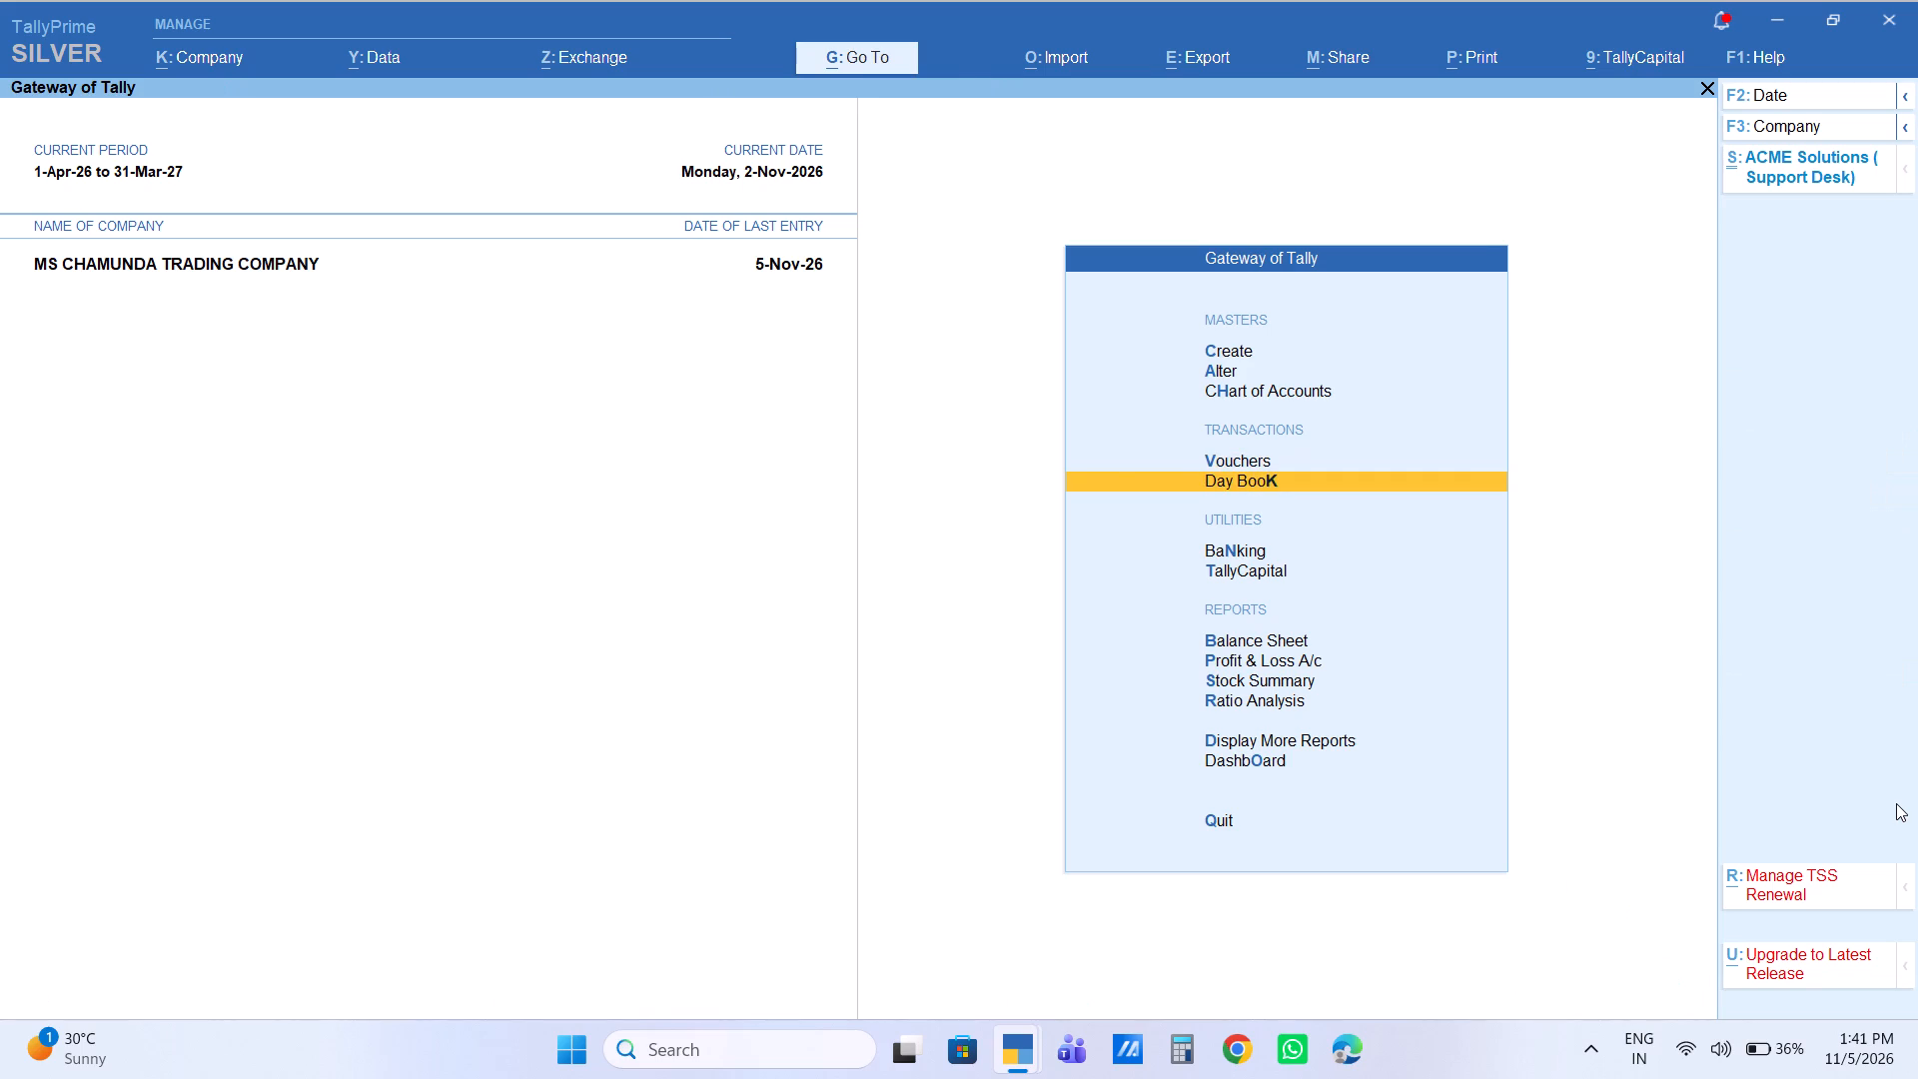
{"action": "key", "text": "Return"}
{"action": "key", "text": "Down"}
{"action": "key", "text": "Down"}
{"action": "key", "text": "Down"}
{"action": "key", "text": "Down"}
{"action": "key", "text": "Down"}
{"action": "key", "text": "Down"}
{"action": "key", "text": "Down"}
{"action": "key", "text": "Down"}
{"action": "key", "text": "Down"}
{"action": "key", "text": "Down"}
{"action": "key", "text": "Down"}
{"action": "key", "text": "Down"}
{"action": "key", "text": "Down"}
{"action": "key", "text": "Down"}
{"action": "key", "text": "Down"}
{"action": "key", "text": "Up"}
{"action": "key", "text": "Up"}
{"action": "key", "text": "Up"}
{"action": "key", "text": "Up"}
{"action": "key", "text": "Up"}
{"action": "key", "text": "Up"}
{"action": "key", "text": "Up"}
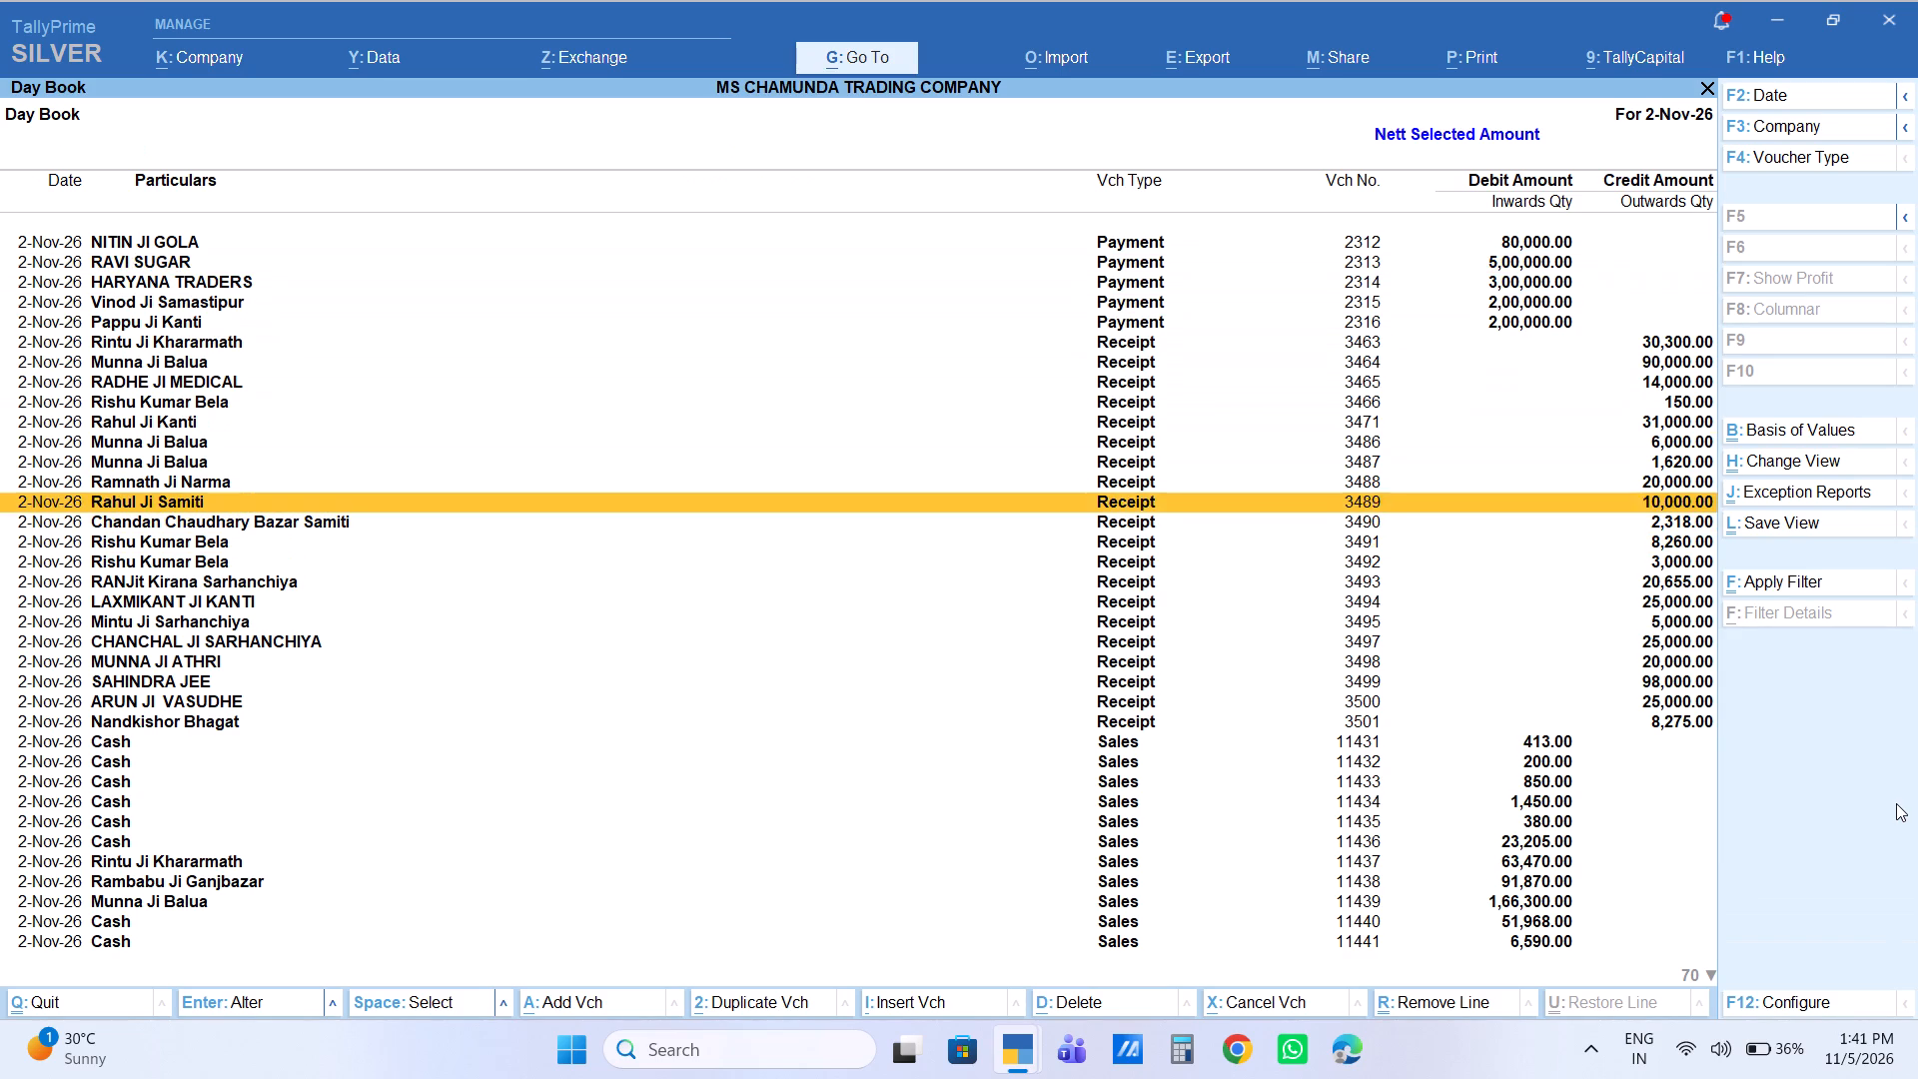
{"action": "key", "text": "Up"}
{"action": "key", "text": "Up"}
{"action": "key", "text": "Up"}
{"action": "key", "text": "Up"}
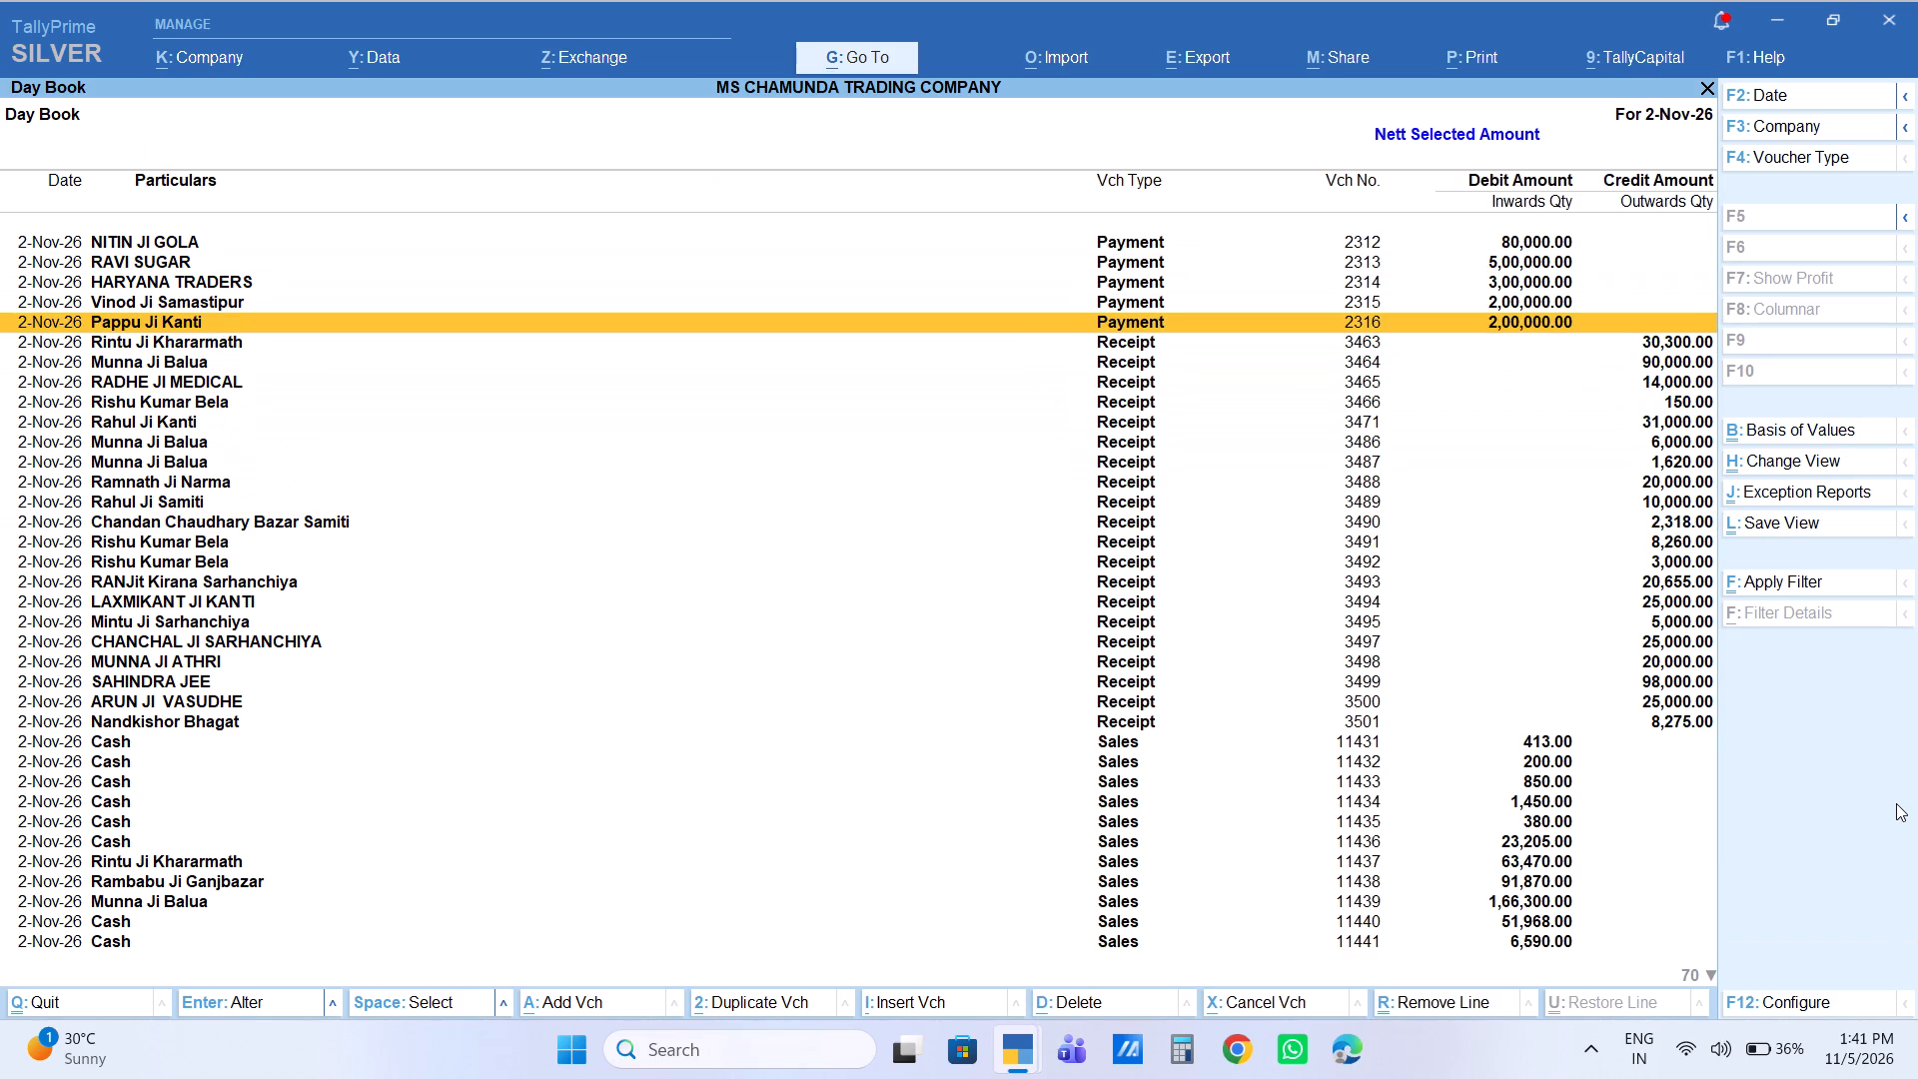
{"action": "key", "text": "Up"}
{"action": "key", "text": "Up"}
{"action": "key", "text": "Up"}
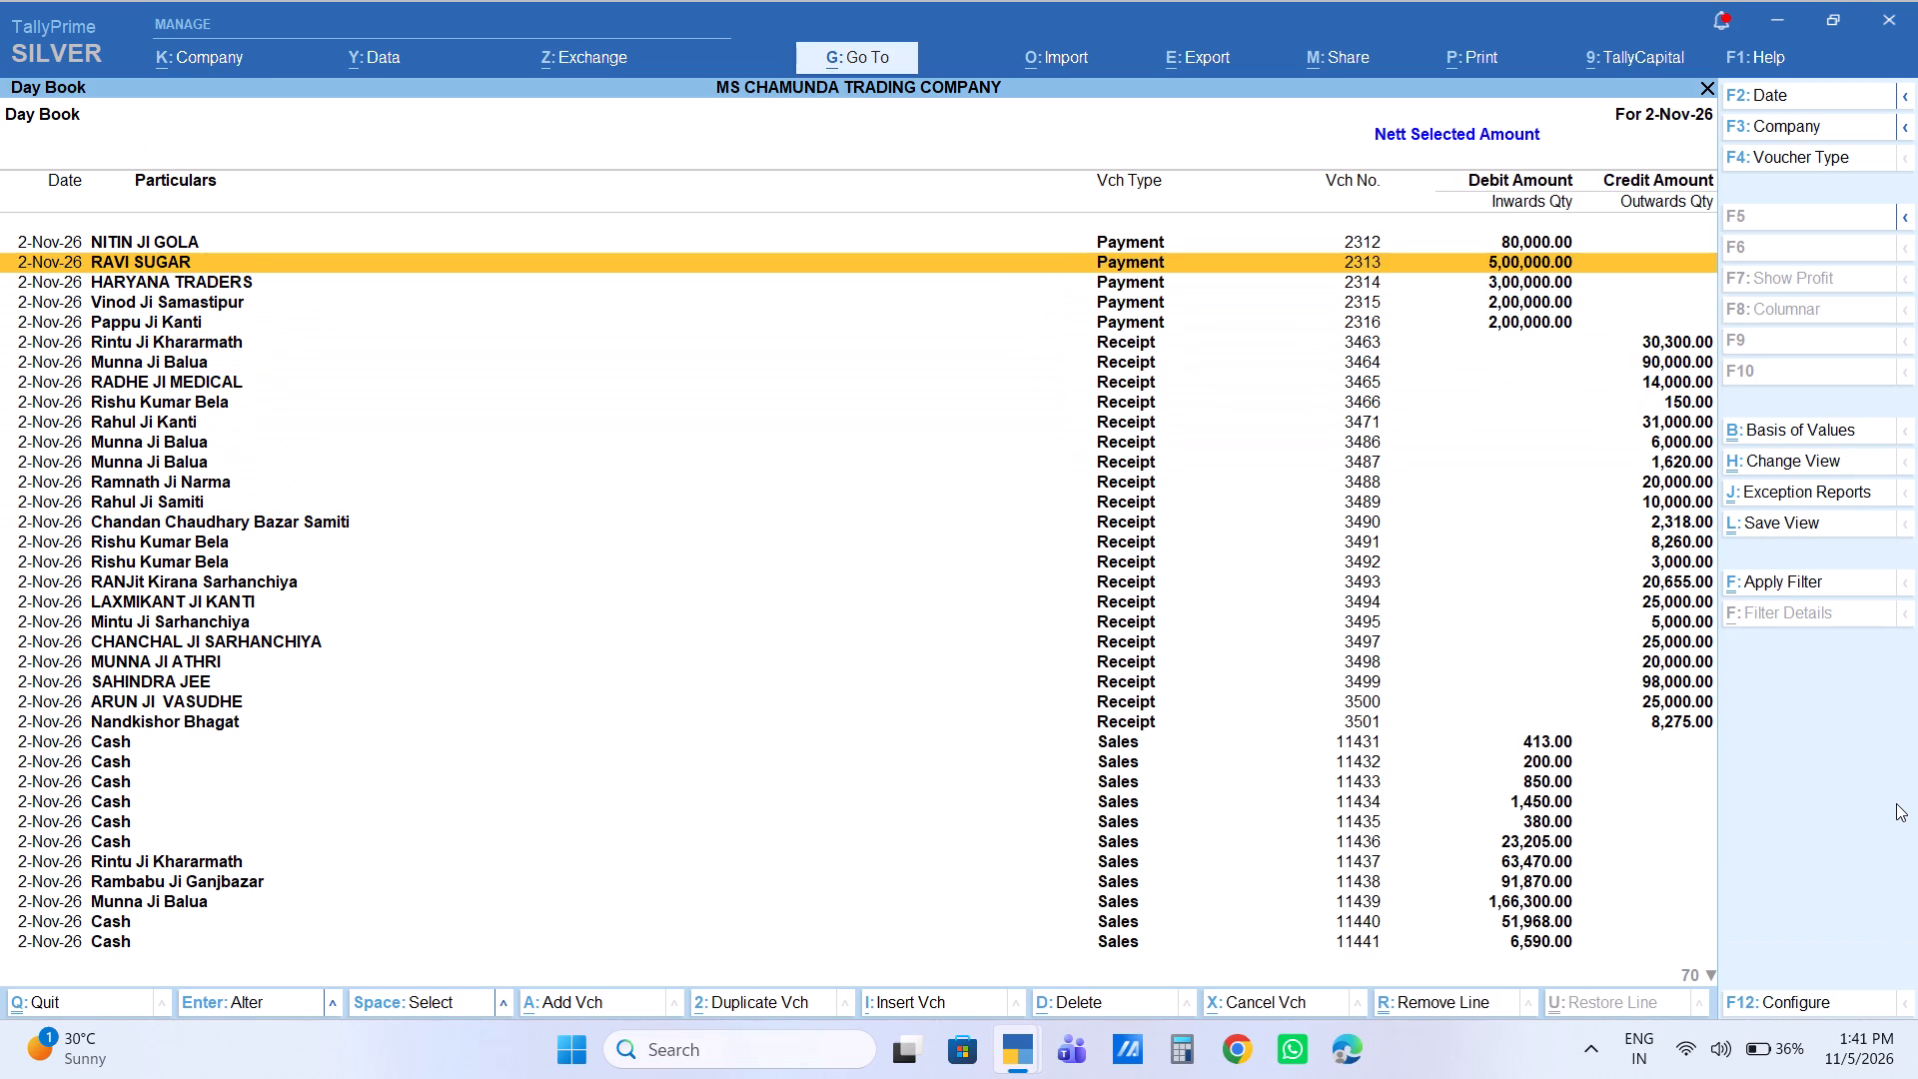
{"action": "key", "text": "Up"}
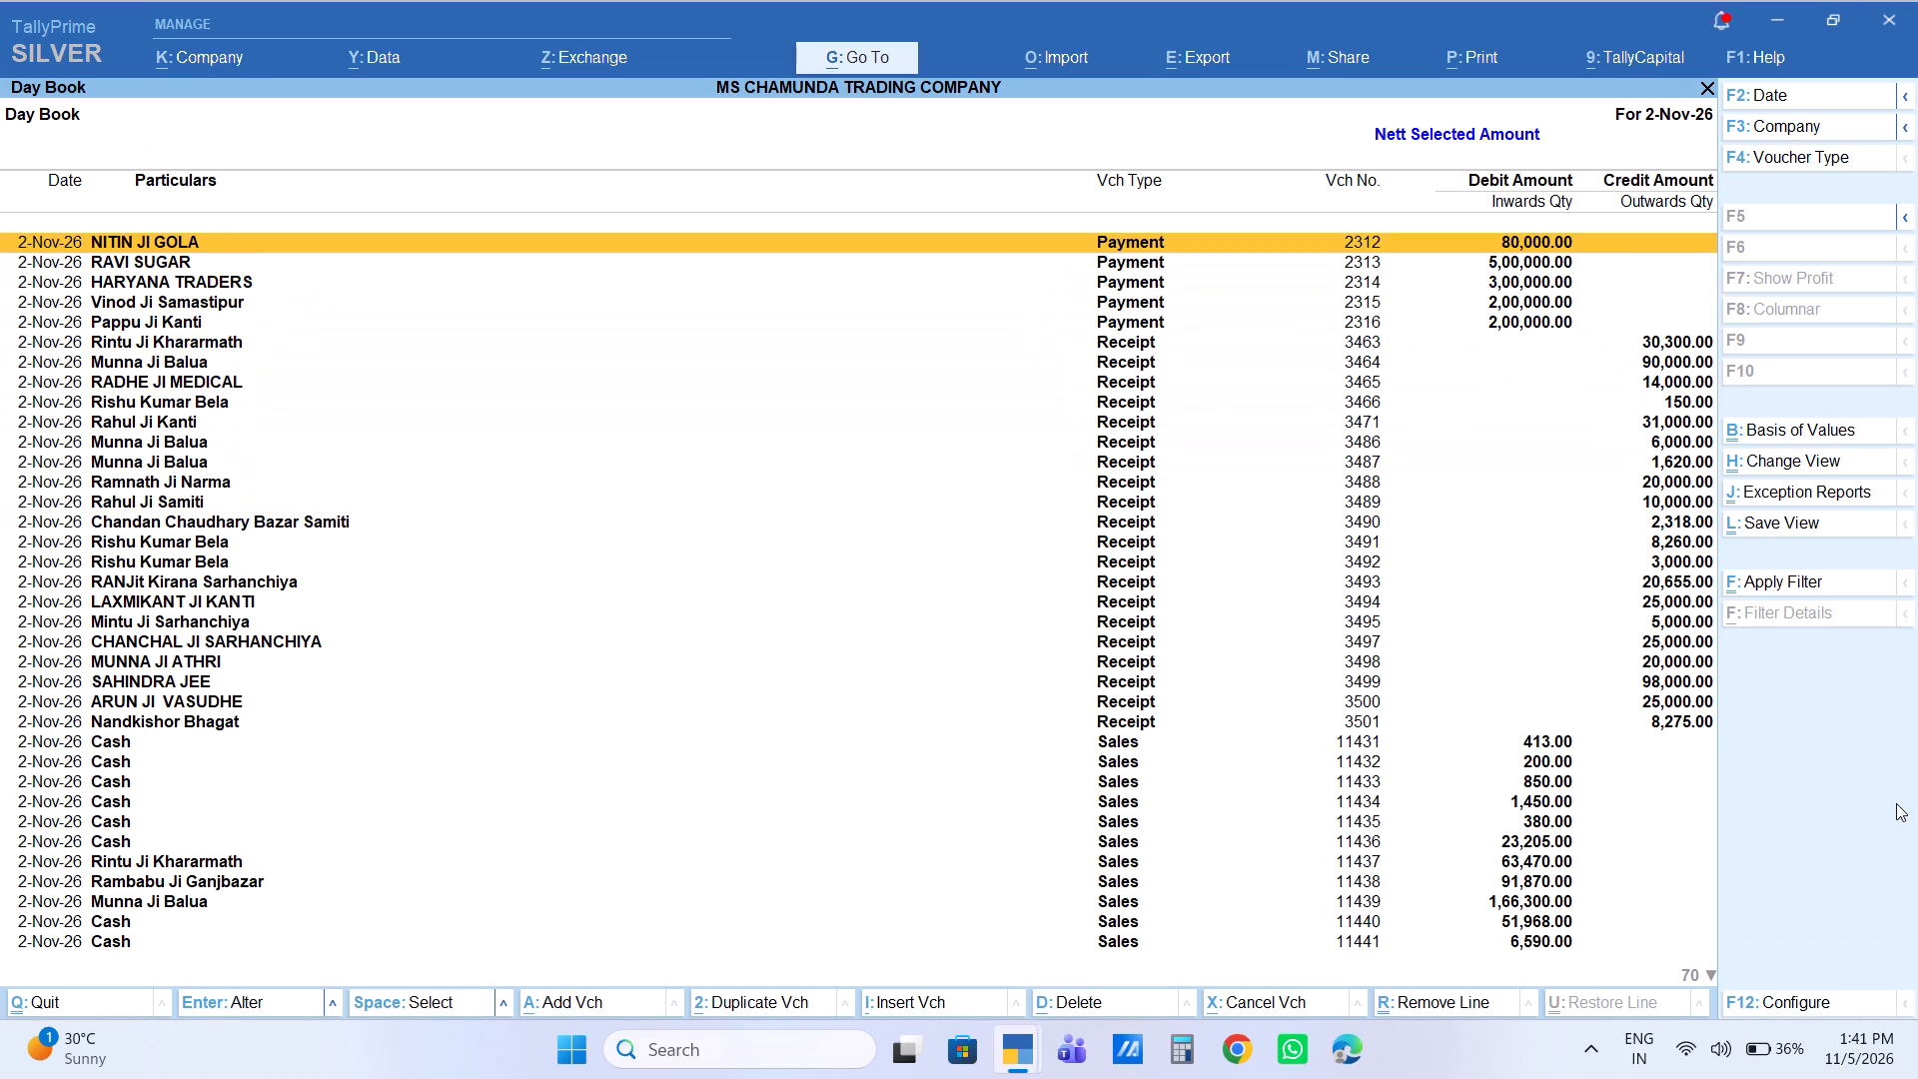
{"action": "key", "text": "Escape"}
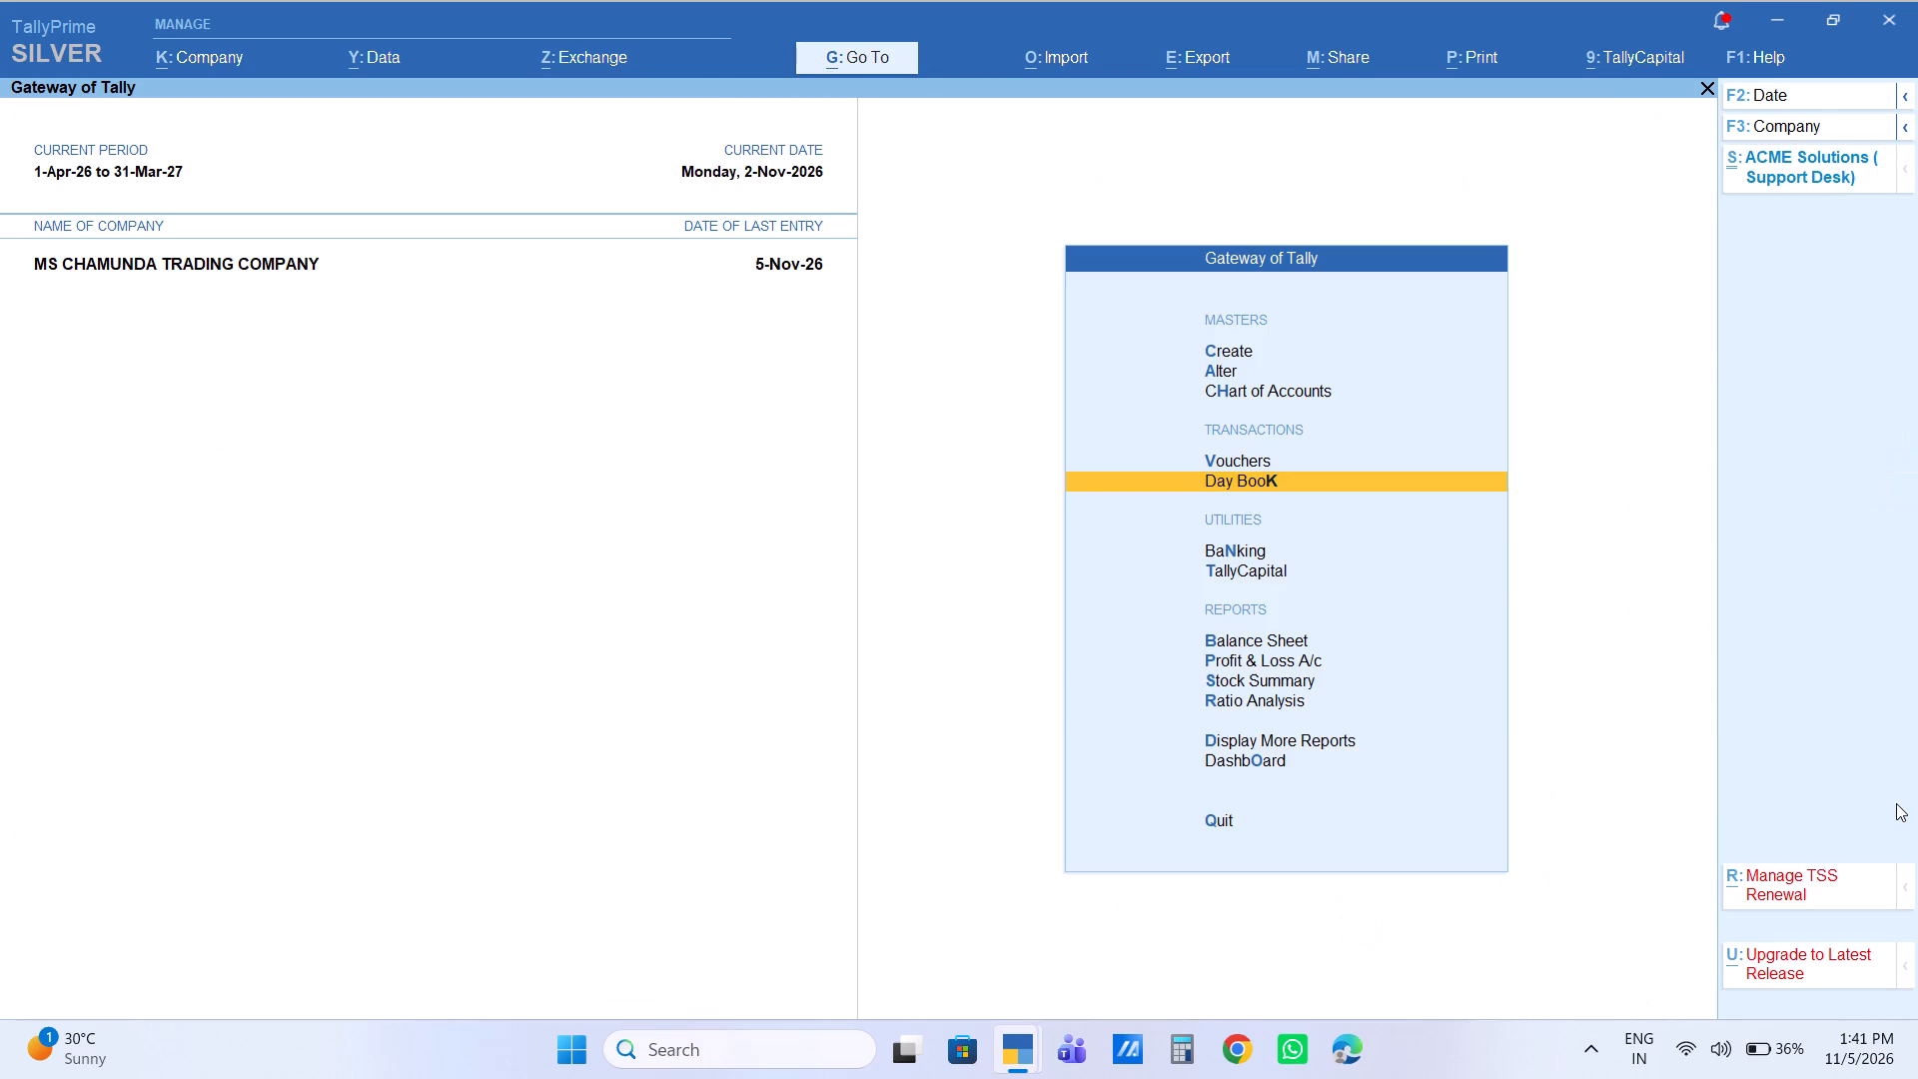
Start a new payment voucher with Cash as the account and select the GOVIND JI TEL ledger as the paid party.
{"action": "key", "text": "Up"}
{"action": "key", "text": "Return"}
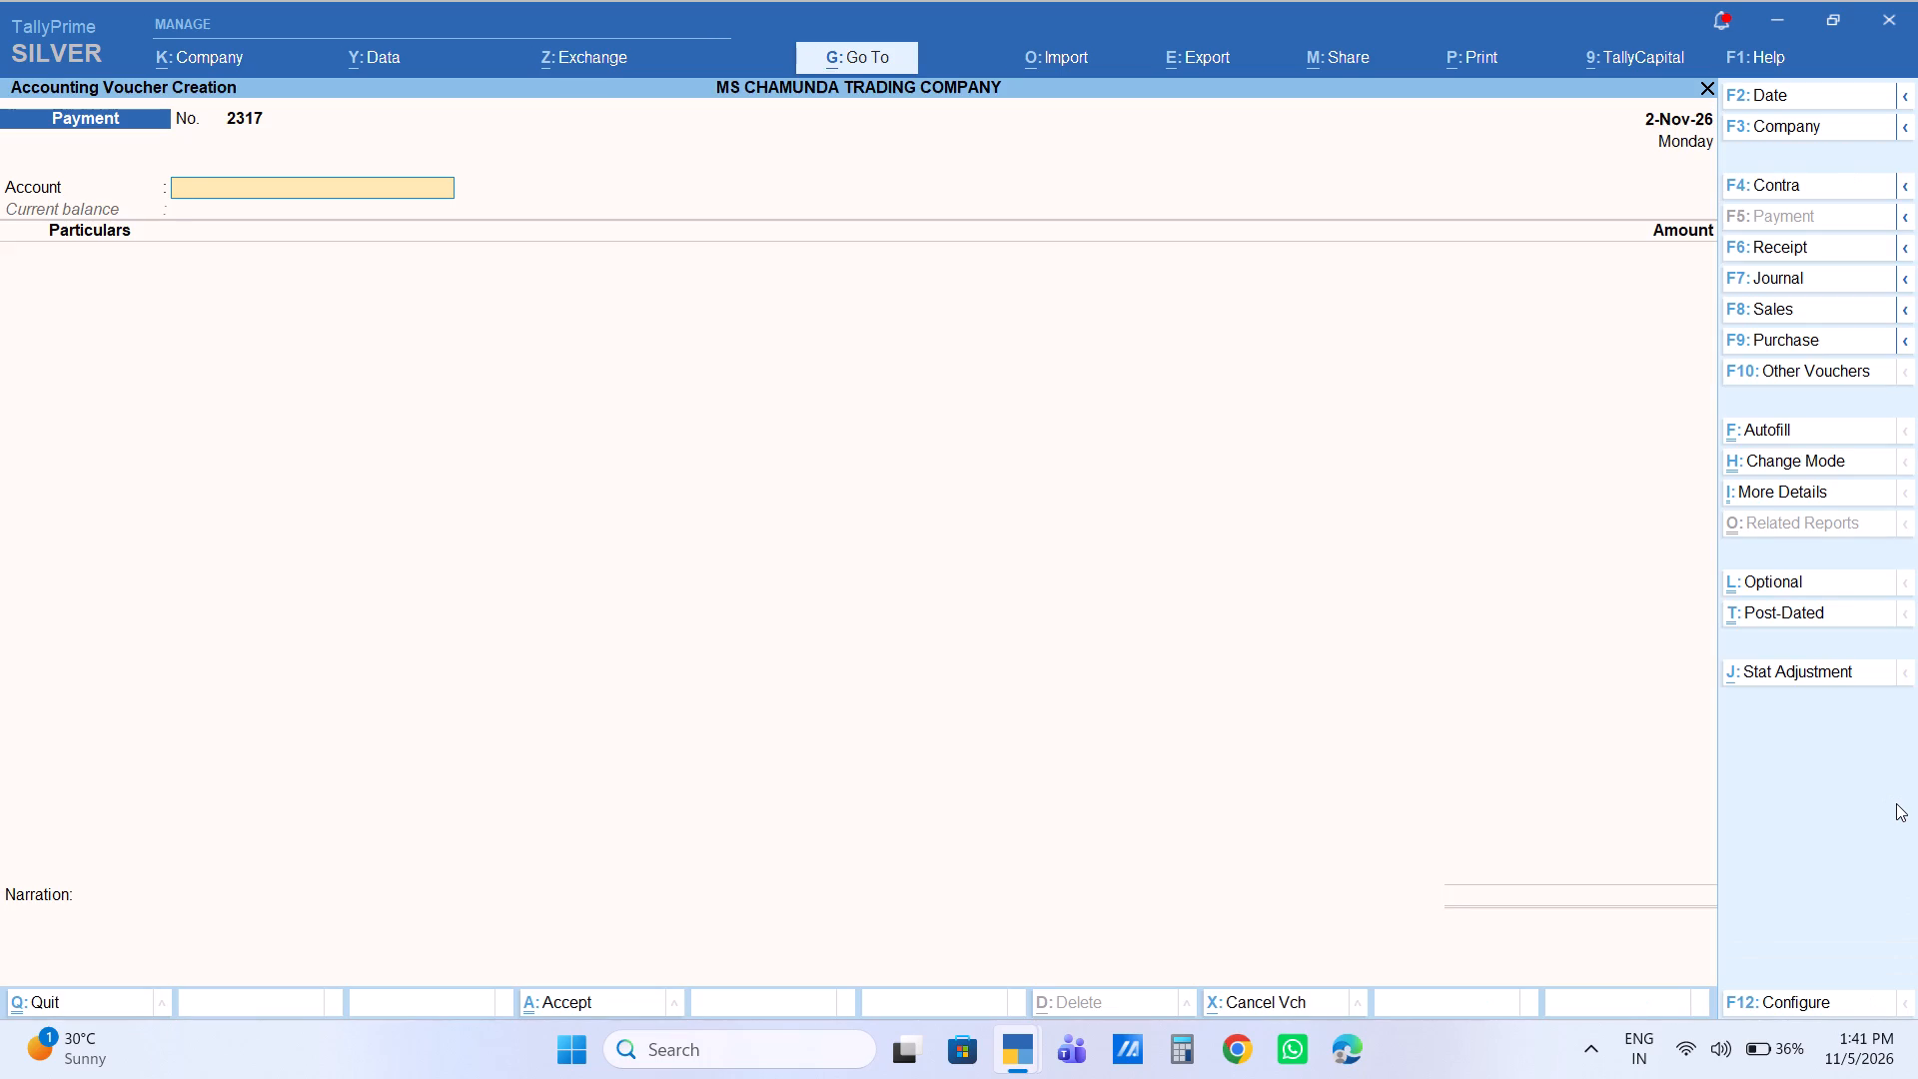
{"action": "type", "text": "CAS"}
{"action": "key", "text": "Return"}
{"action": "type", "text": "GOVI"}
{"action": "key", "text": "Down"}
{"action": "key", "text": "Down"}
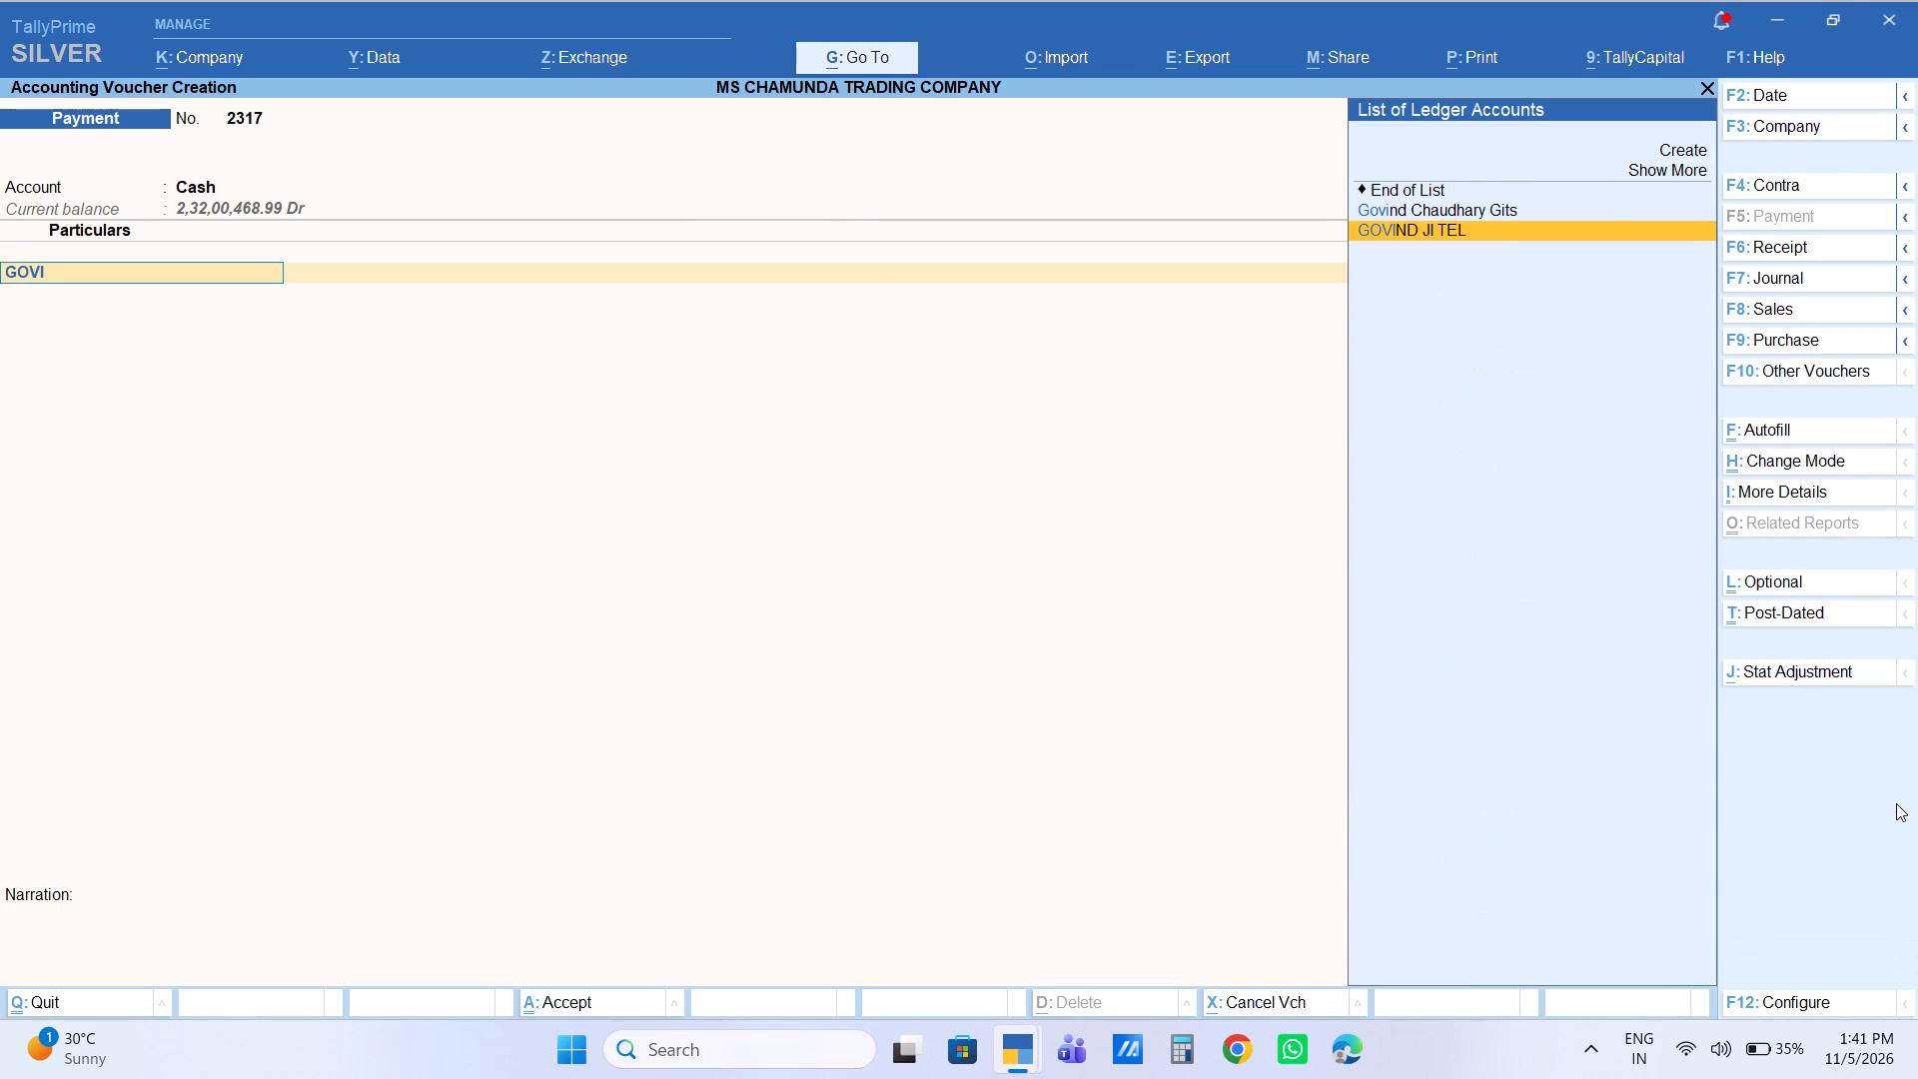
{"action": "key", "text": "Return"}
Allocate 1,00,000.00 Dr as Agst Ref to pending bill 1261 and finish the GOVIND JI TEL bill-wise details.
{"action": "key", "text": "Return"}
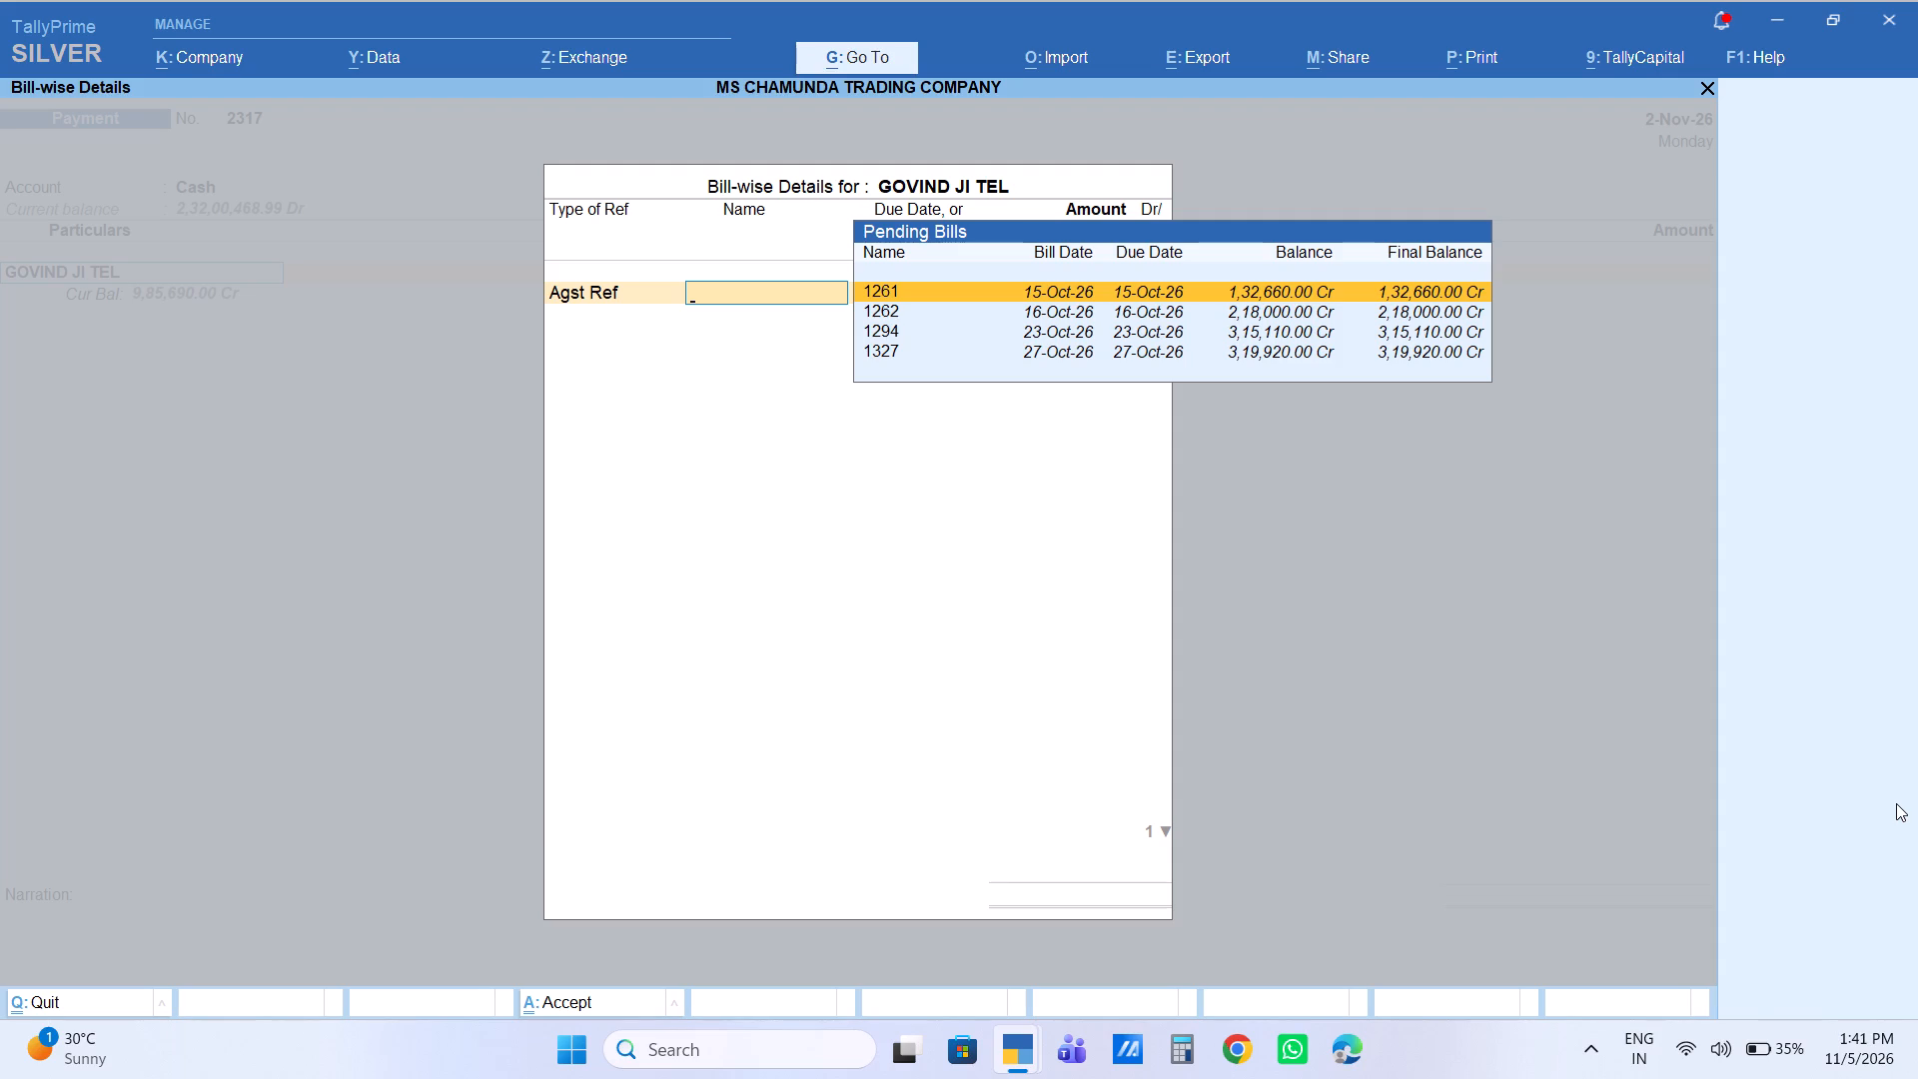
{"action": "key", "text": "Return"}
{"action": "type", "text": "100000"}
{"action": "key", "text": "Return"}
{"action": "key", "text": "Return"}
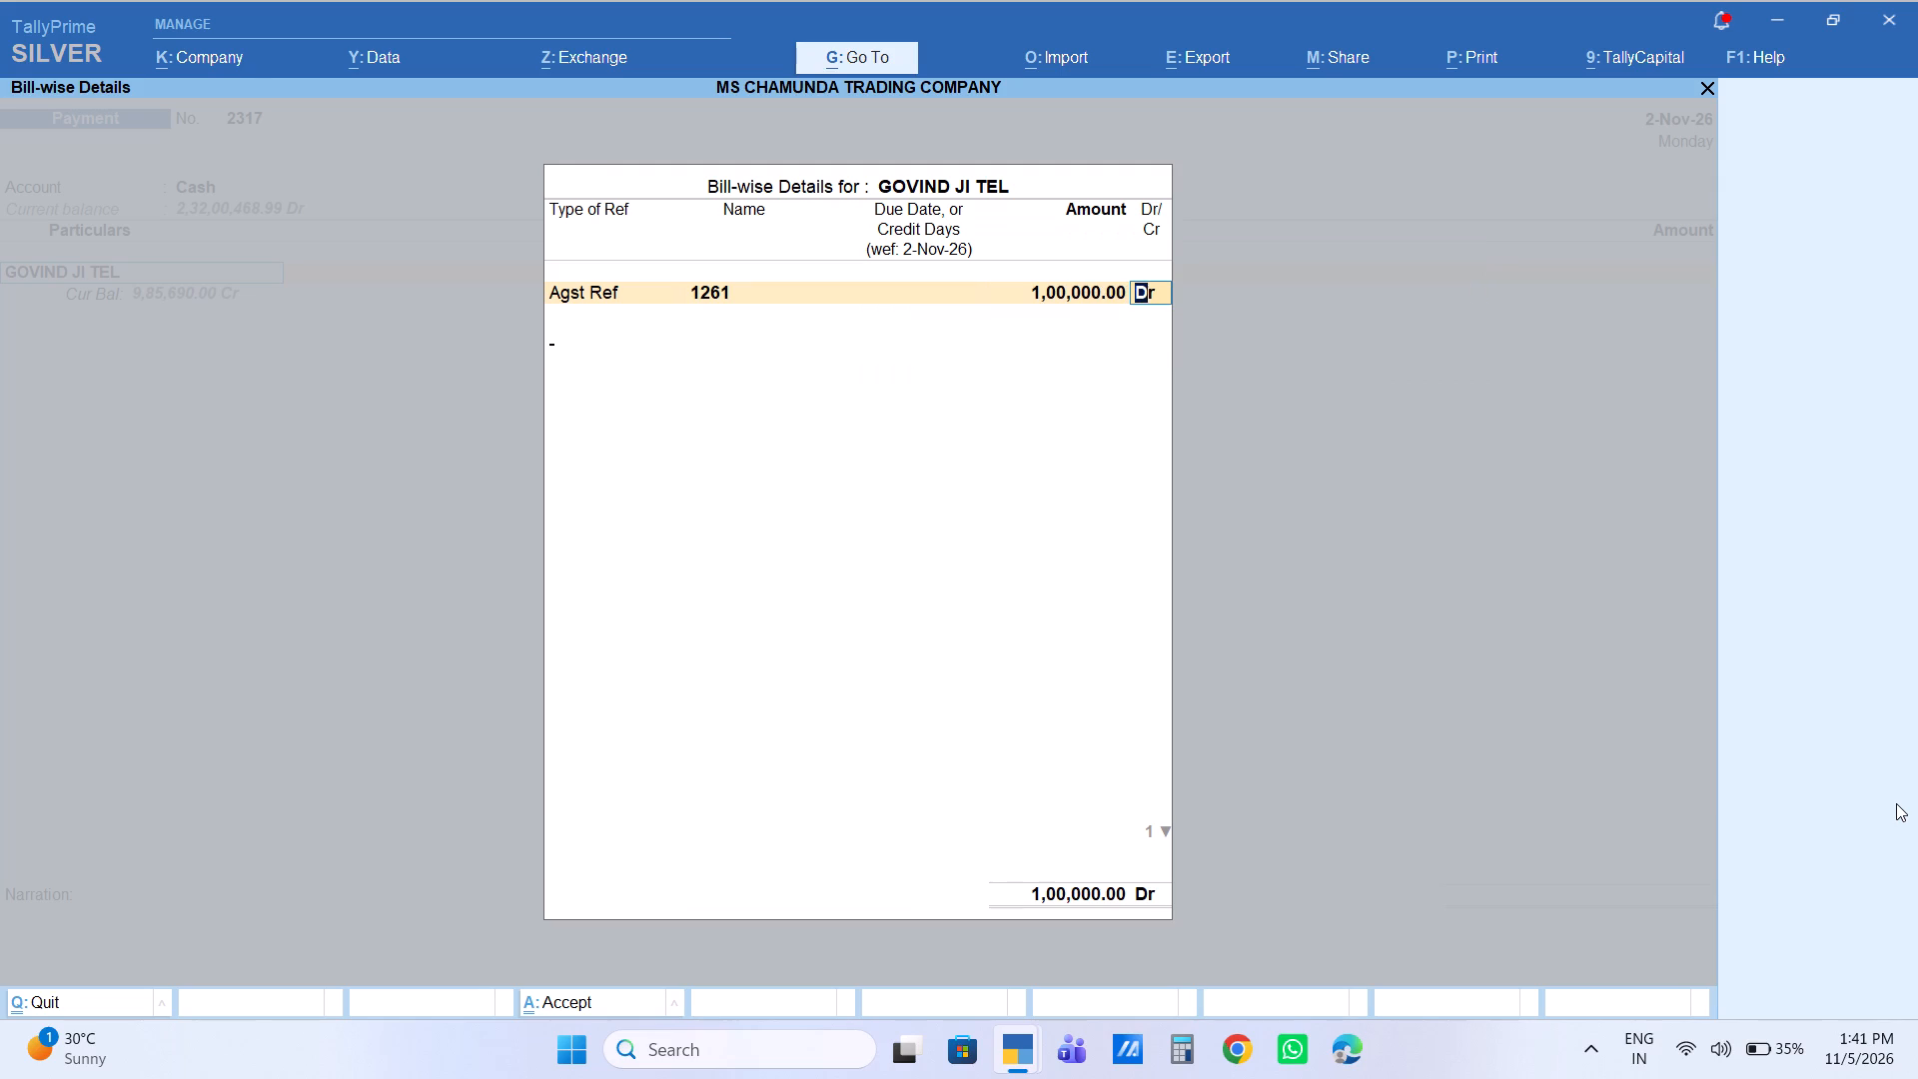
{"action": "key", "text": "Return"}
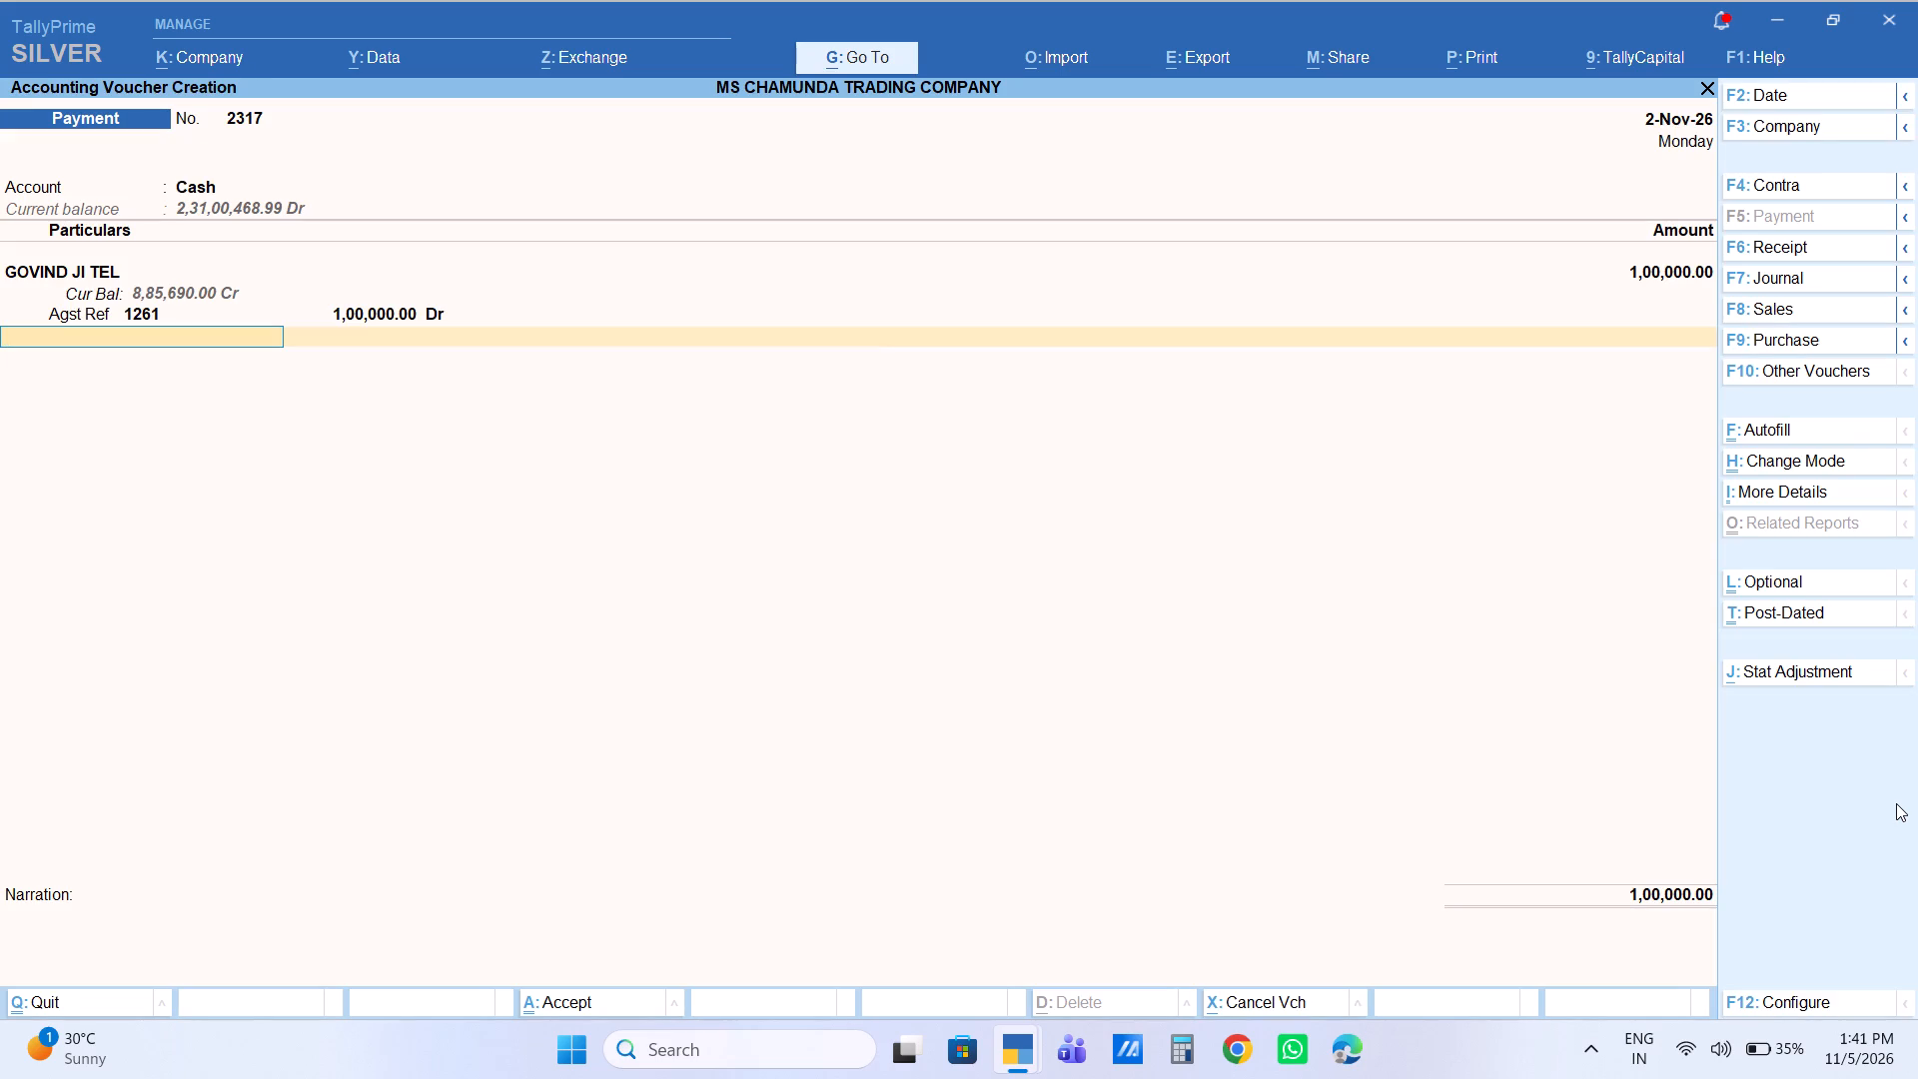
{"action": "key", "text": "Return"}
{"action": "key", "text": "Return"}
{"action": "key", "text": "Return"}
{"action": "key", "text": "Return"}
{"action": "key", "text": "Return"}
Set Cash as the account of the new payment voucher and select the Pawan (NOBEL) ledger as the paid party.
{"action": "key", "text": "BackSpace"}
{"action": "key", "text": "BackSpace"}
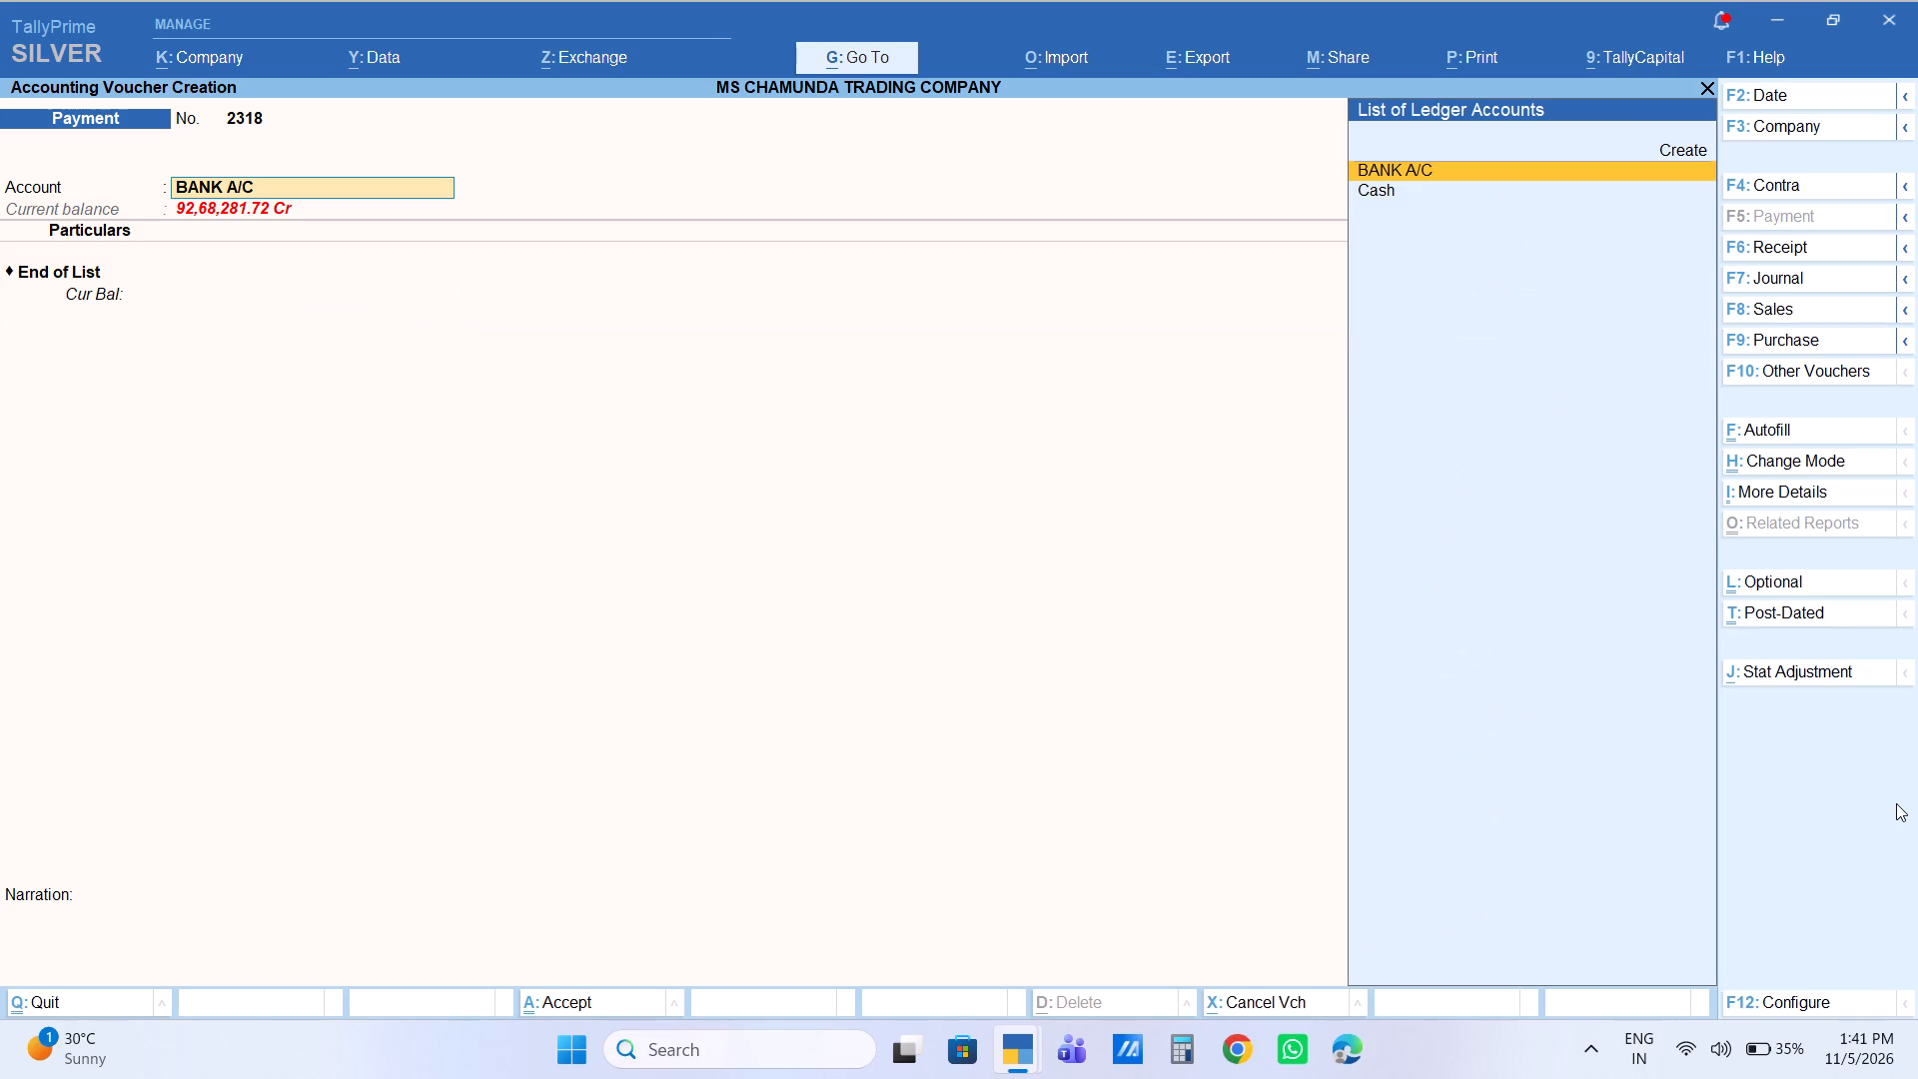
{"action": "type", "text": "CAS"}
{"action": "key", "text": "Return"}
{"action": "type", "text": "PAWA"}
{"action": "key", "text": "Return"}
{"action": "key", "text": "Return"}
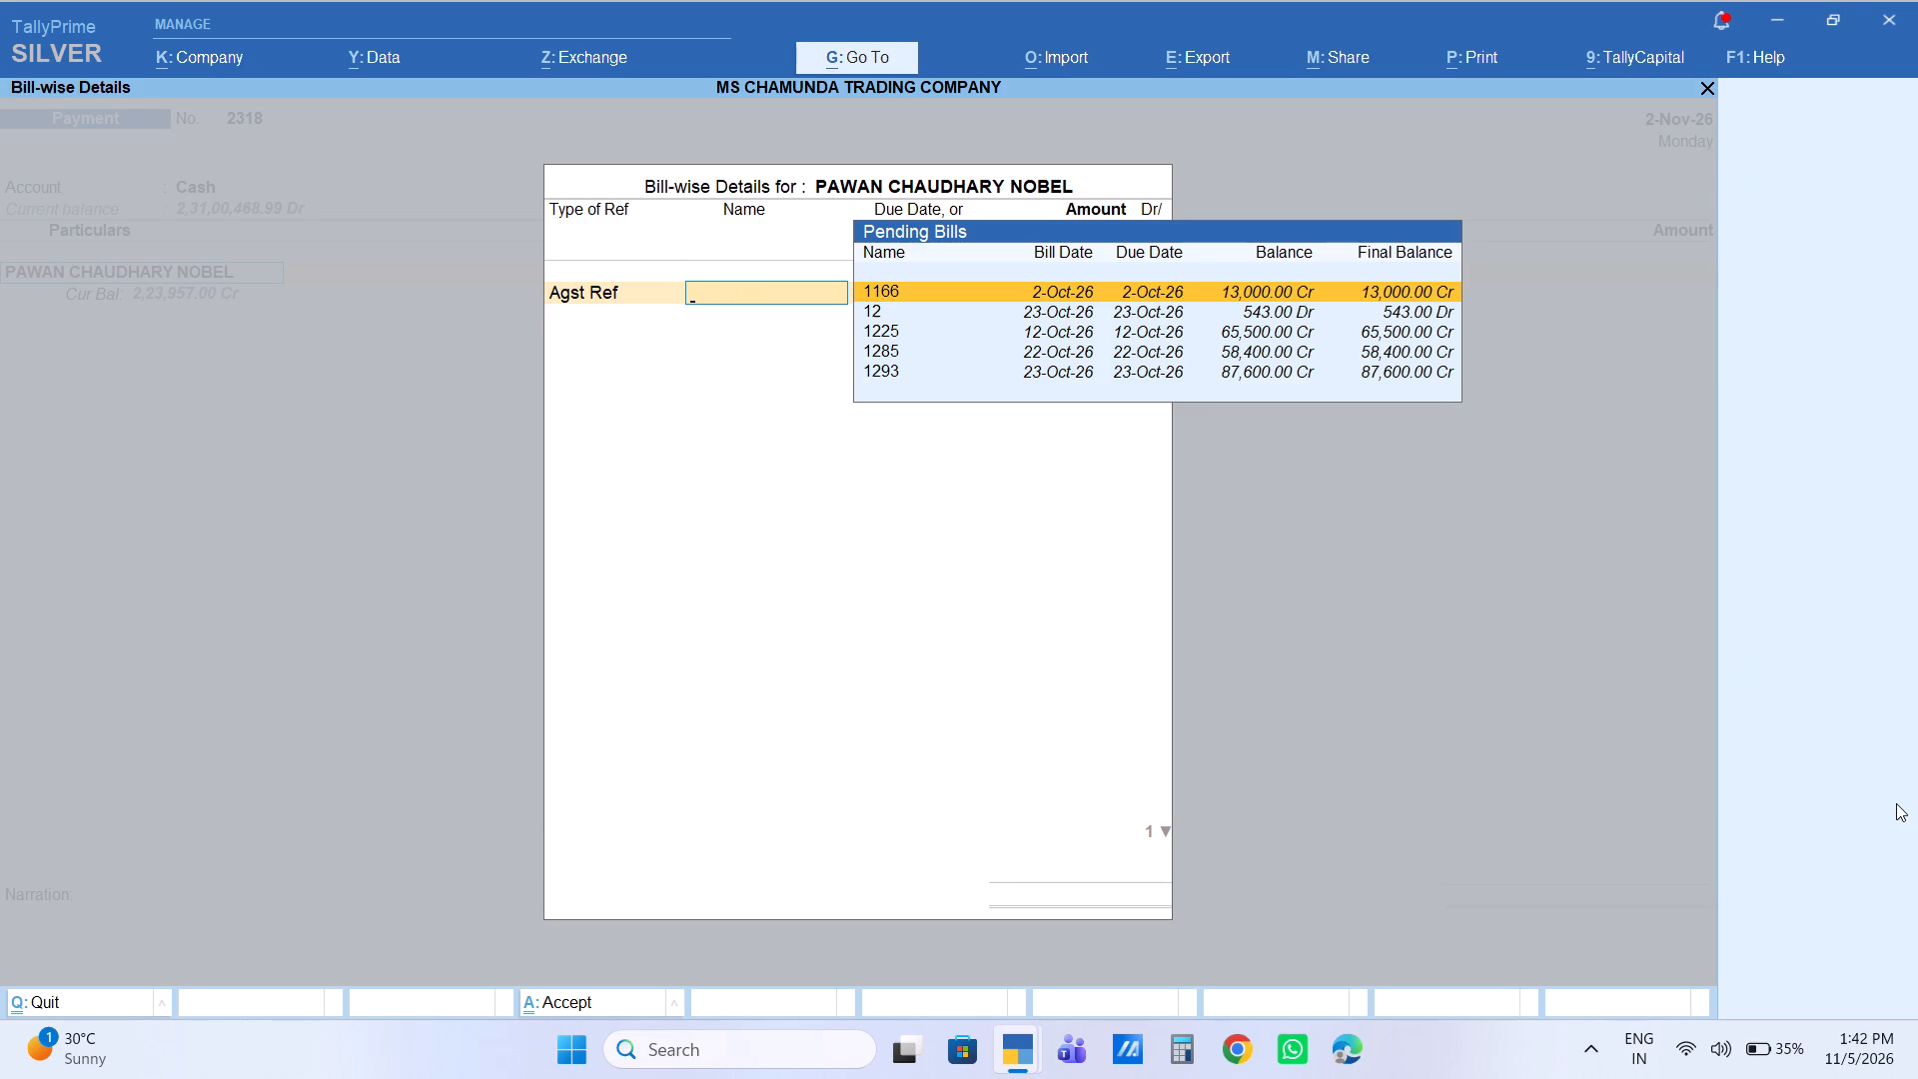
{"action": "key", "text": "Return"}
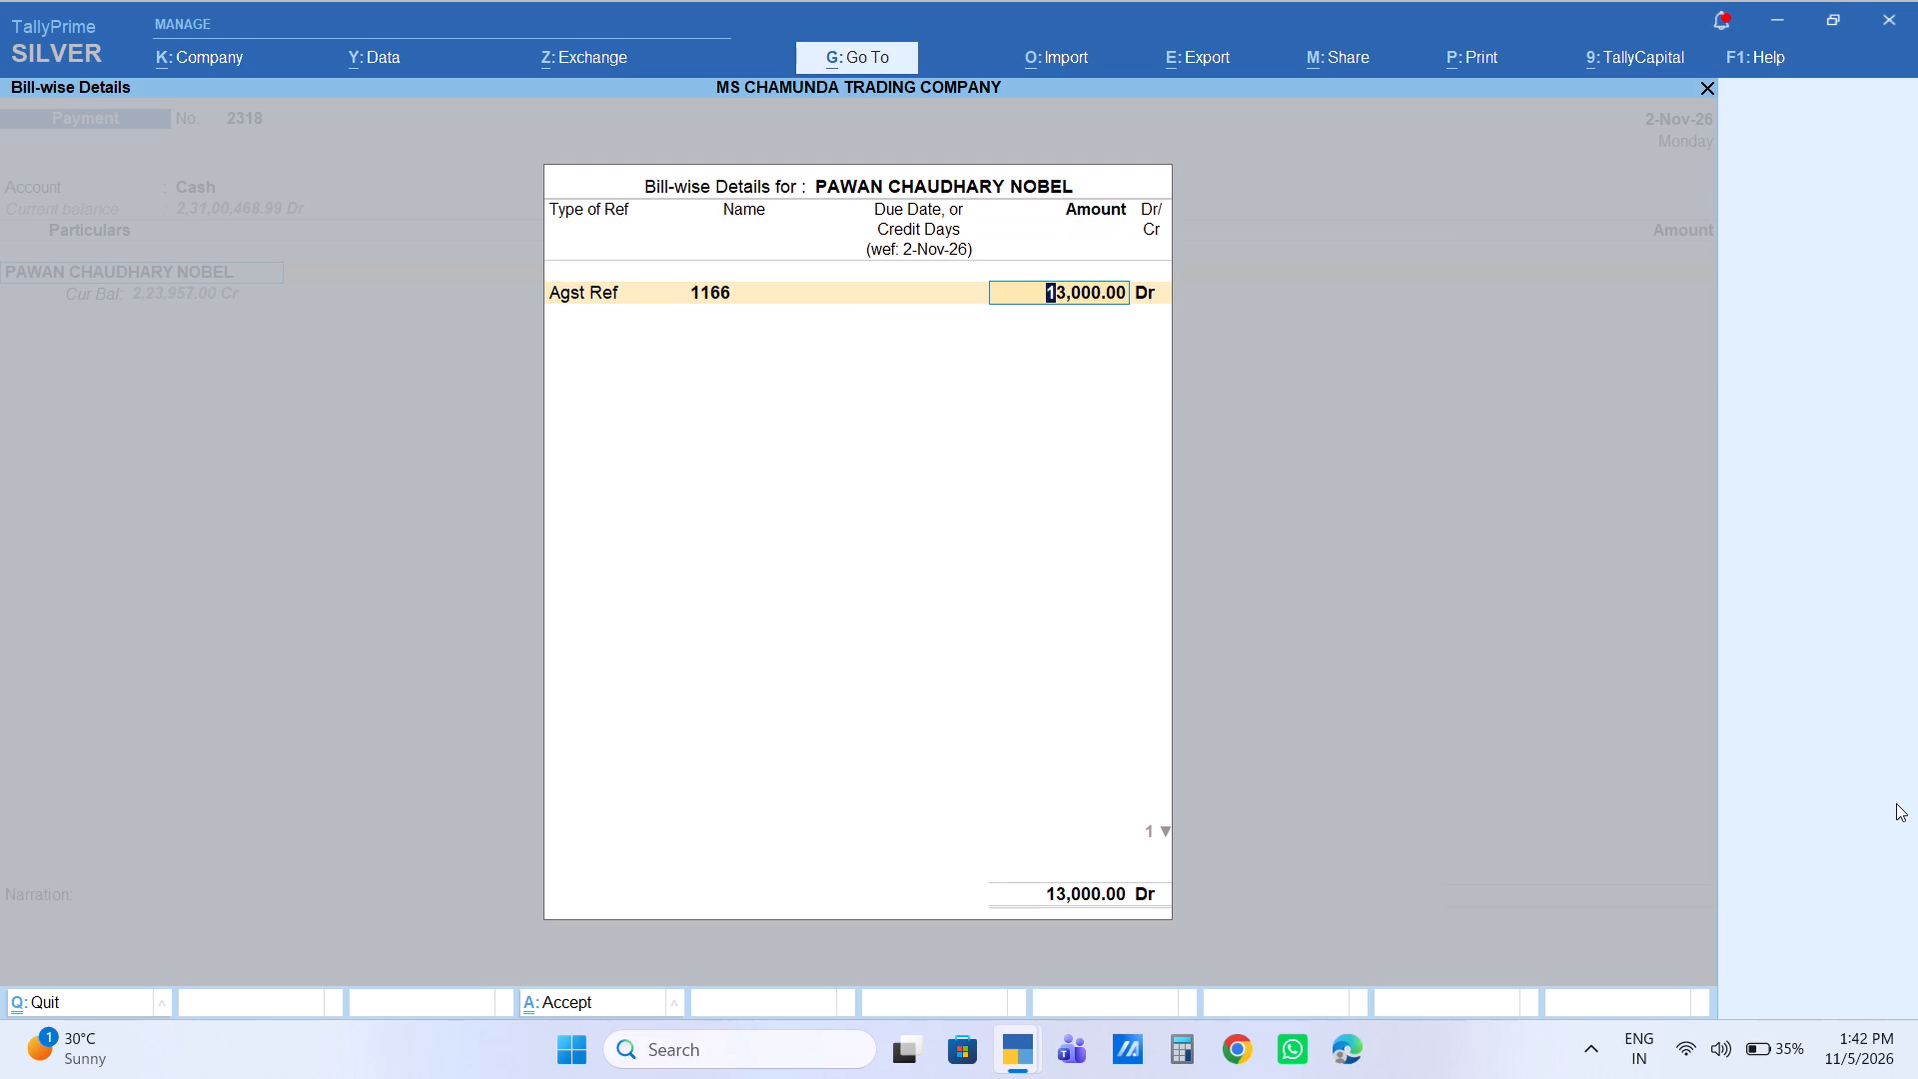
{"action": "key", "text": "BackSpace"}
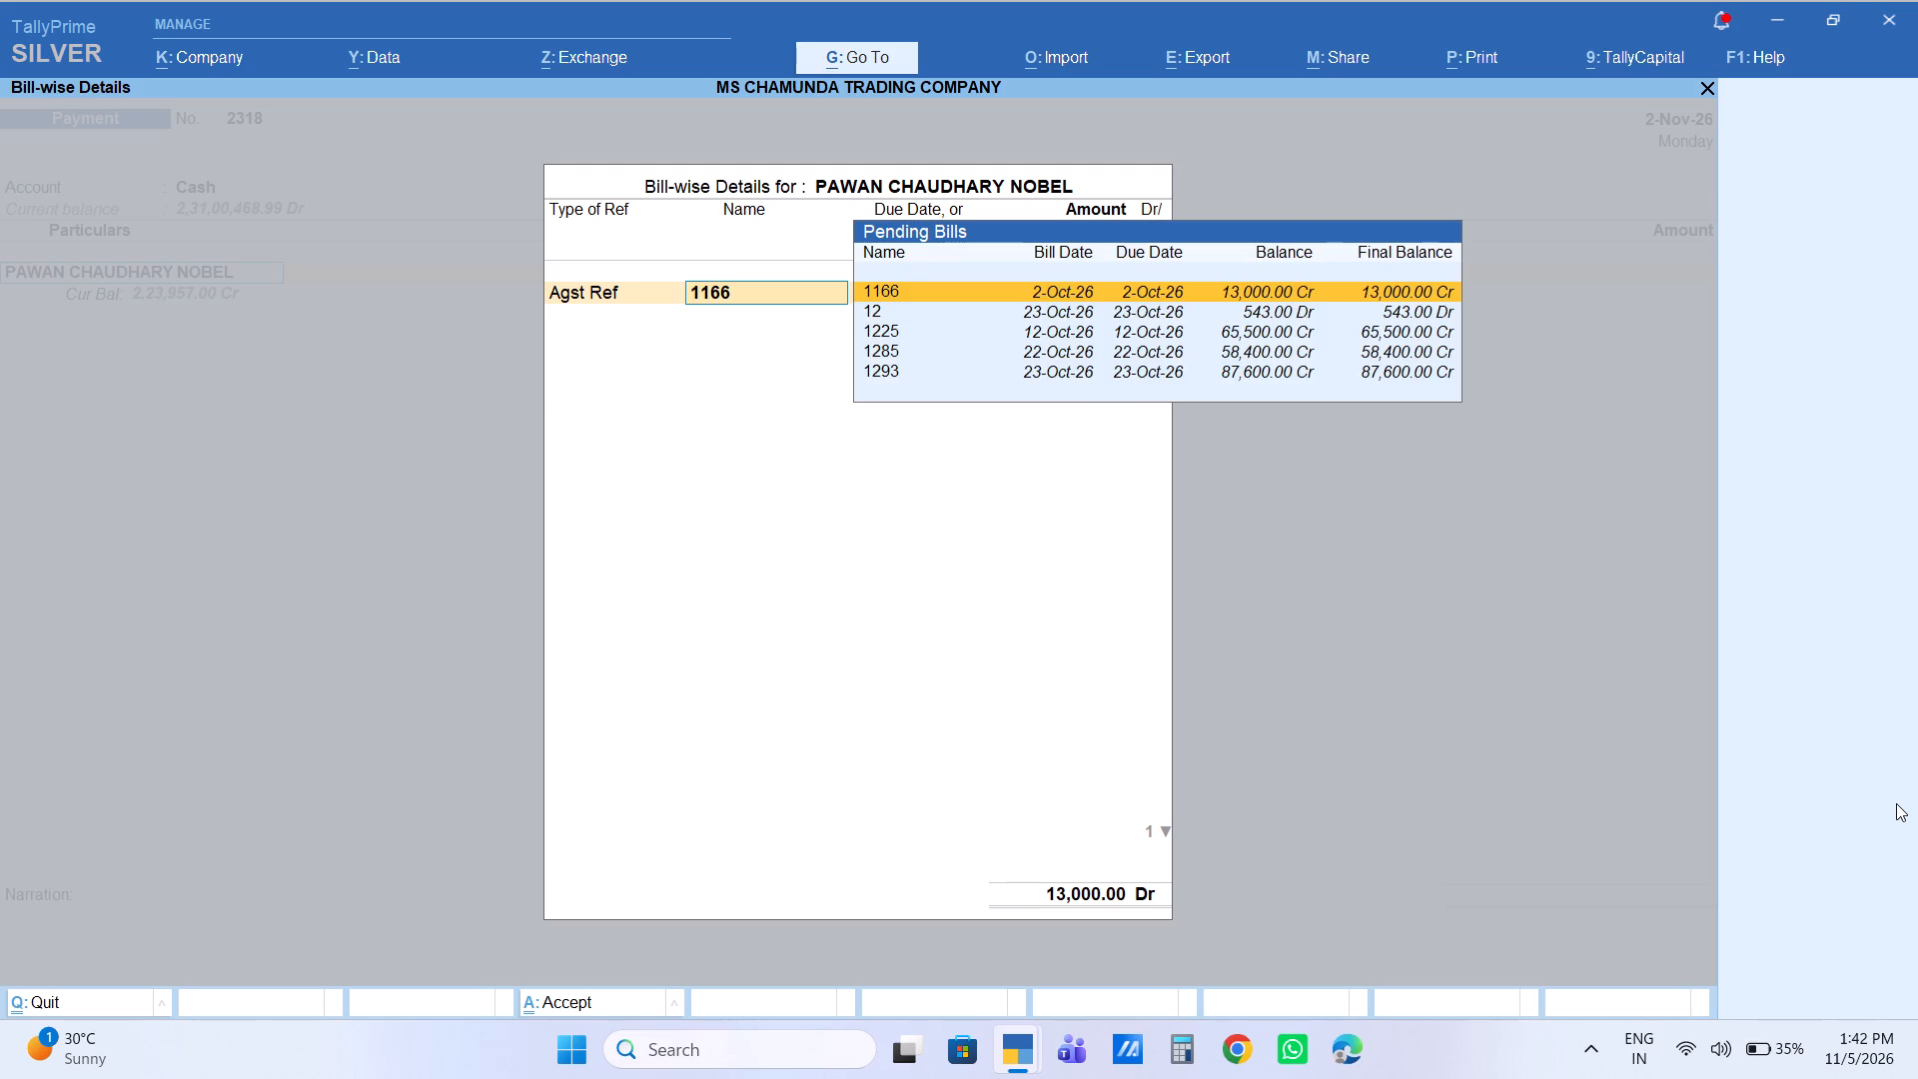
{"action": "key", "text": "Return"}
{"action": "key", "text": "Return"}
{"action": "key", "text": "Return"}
Add an Agst Ref allocation of 543.00 Cr for pending bill 12, keeping the bill 1166 allocation.
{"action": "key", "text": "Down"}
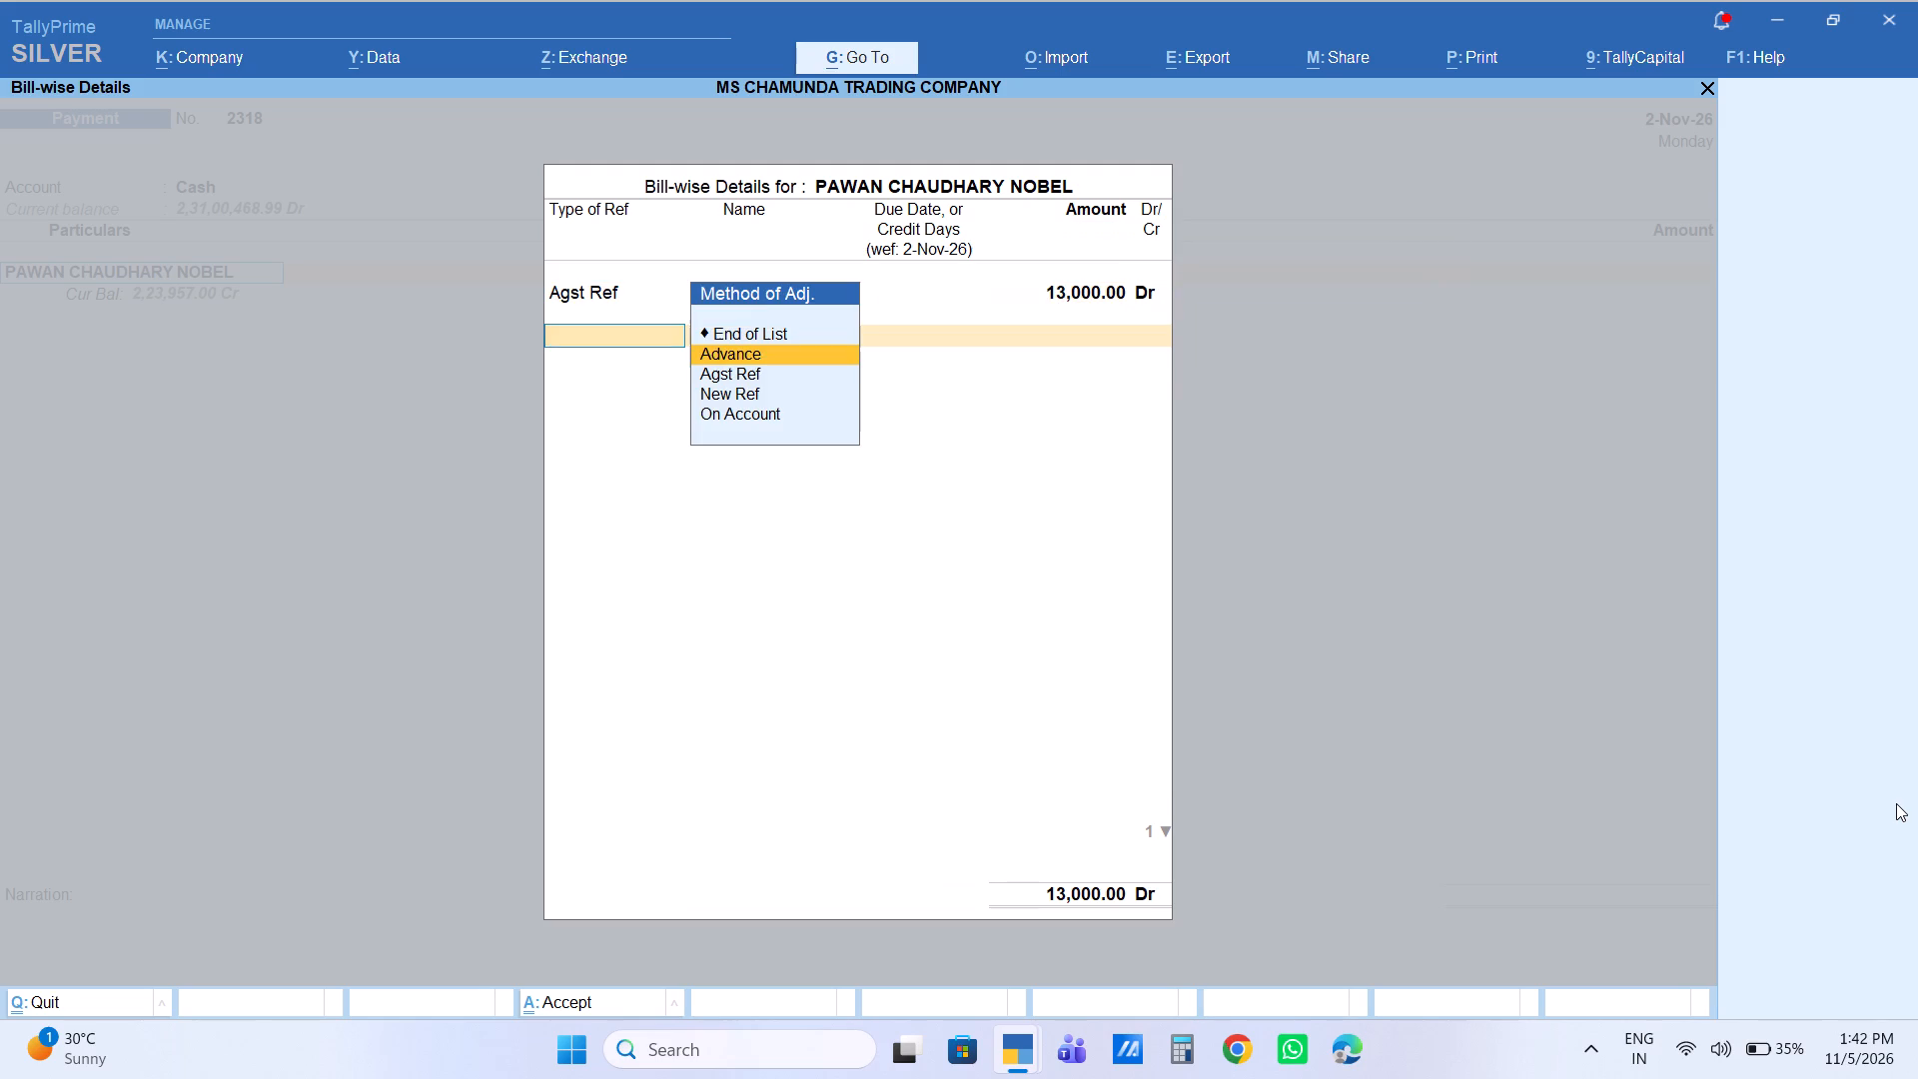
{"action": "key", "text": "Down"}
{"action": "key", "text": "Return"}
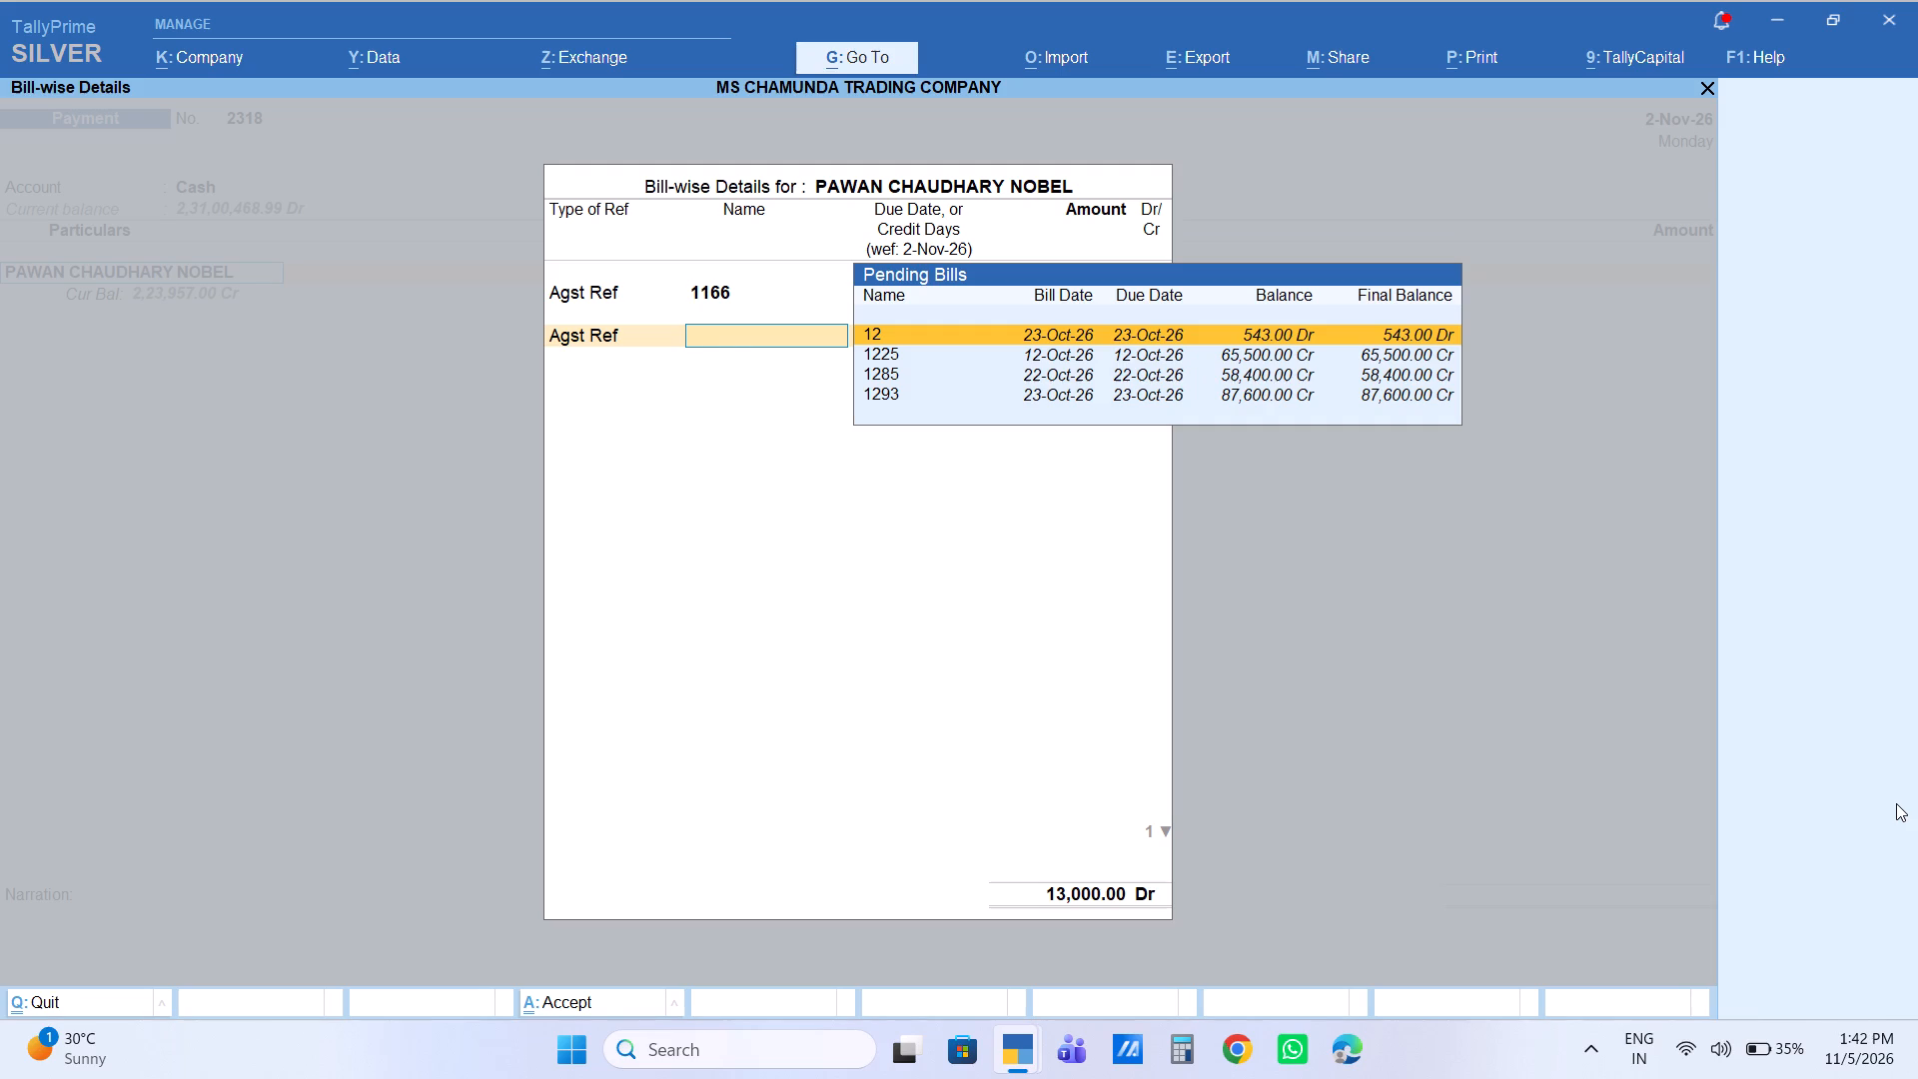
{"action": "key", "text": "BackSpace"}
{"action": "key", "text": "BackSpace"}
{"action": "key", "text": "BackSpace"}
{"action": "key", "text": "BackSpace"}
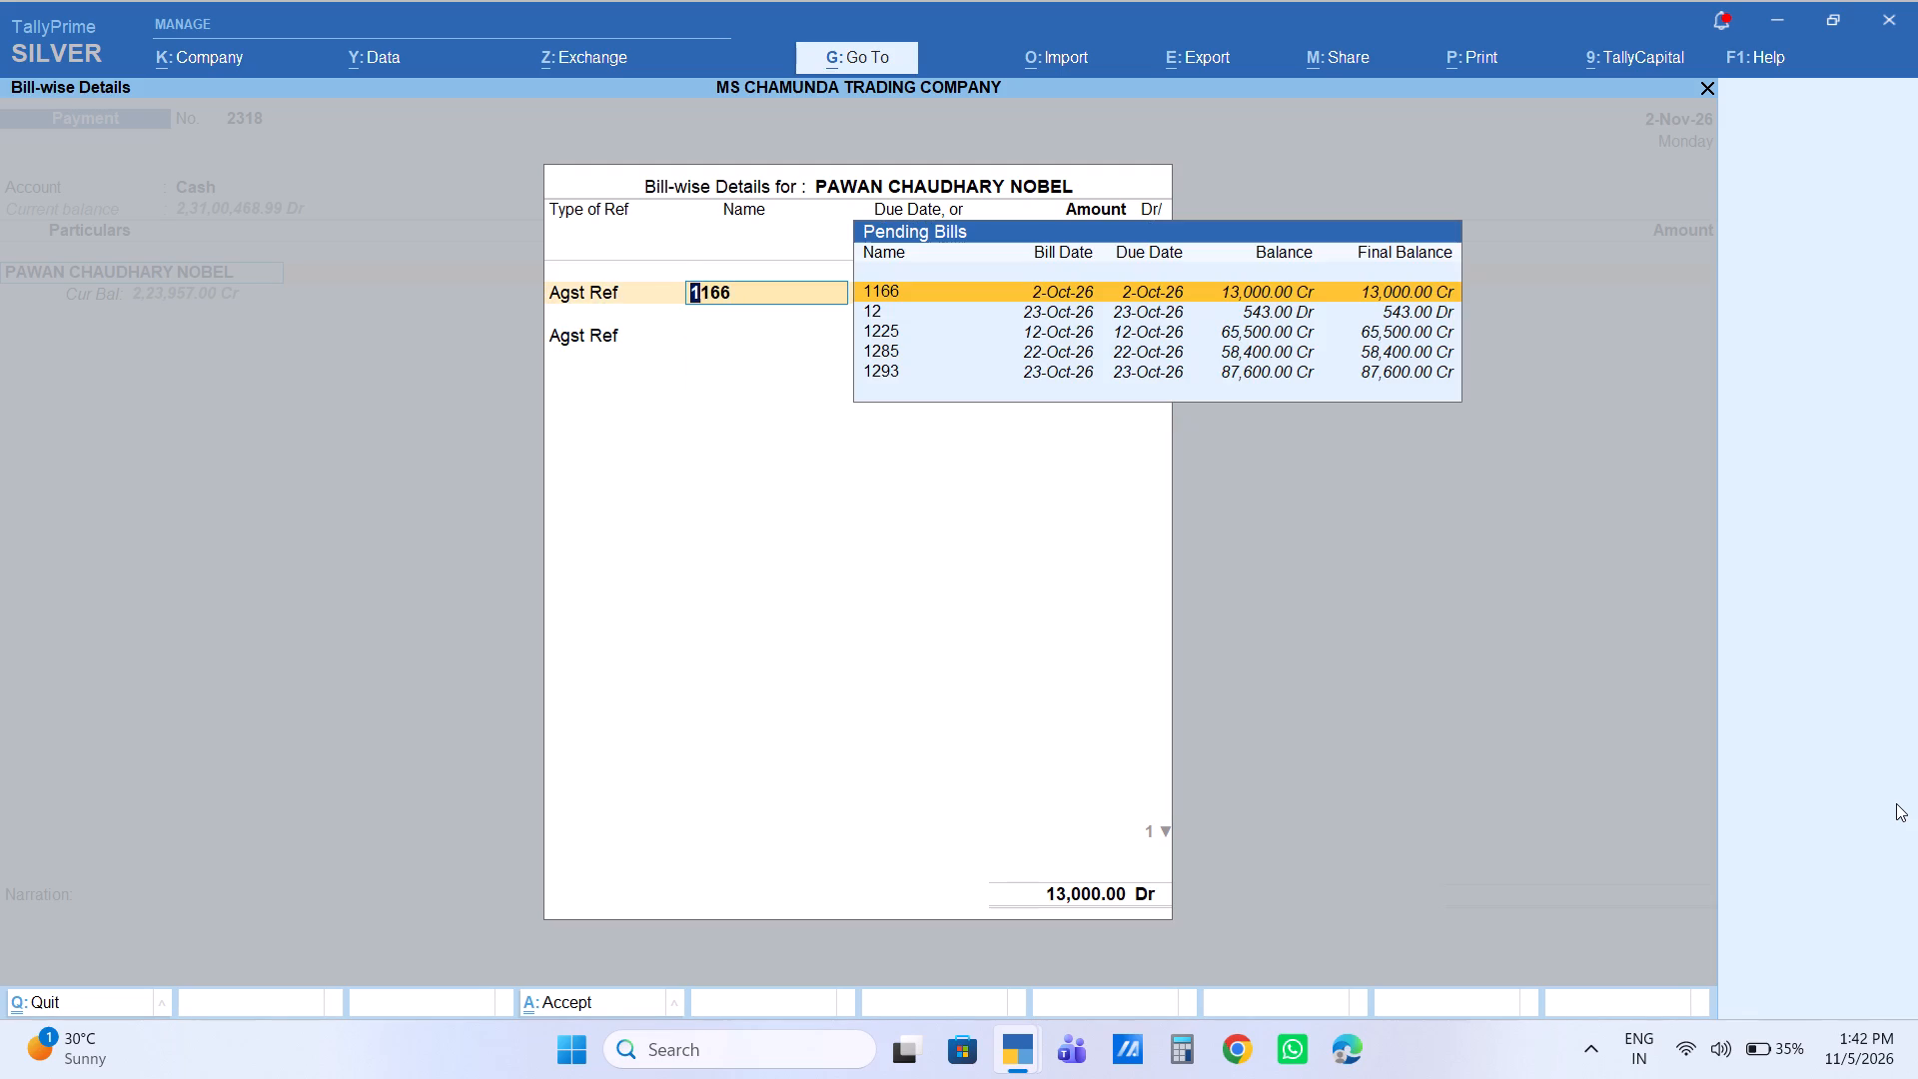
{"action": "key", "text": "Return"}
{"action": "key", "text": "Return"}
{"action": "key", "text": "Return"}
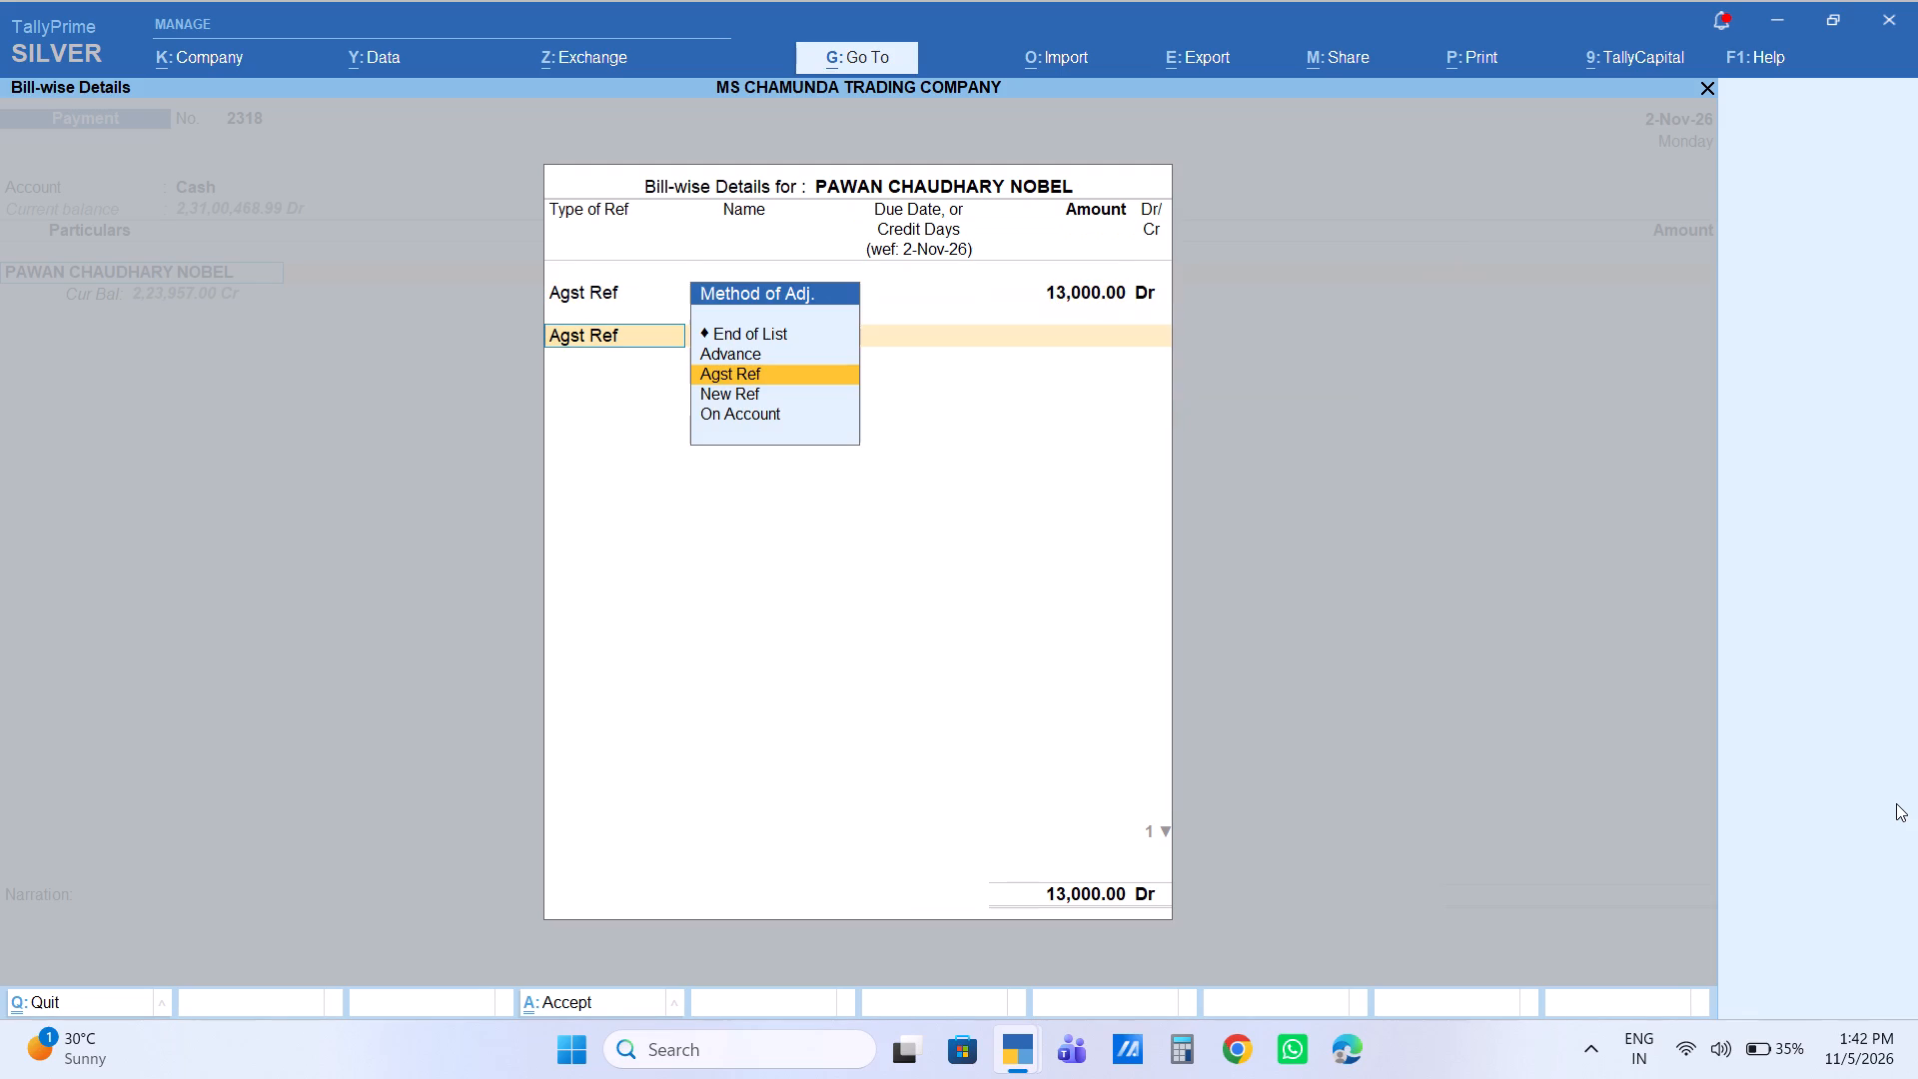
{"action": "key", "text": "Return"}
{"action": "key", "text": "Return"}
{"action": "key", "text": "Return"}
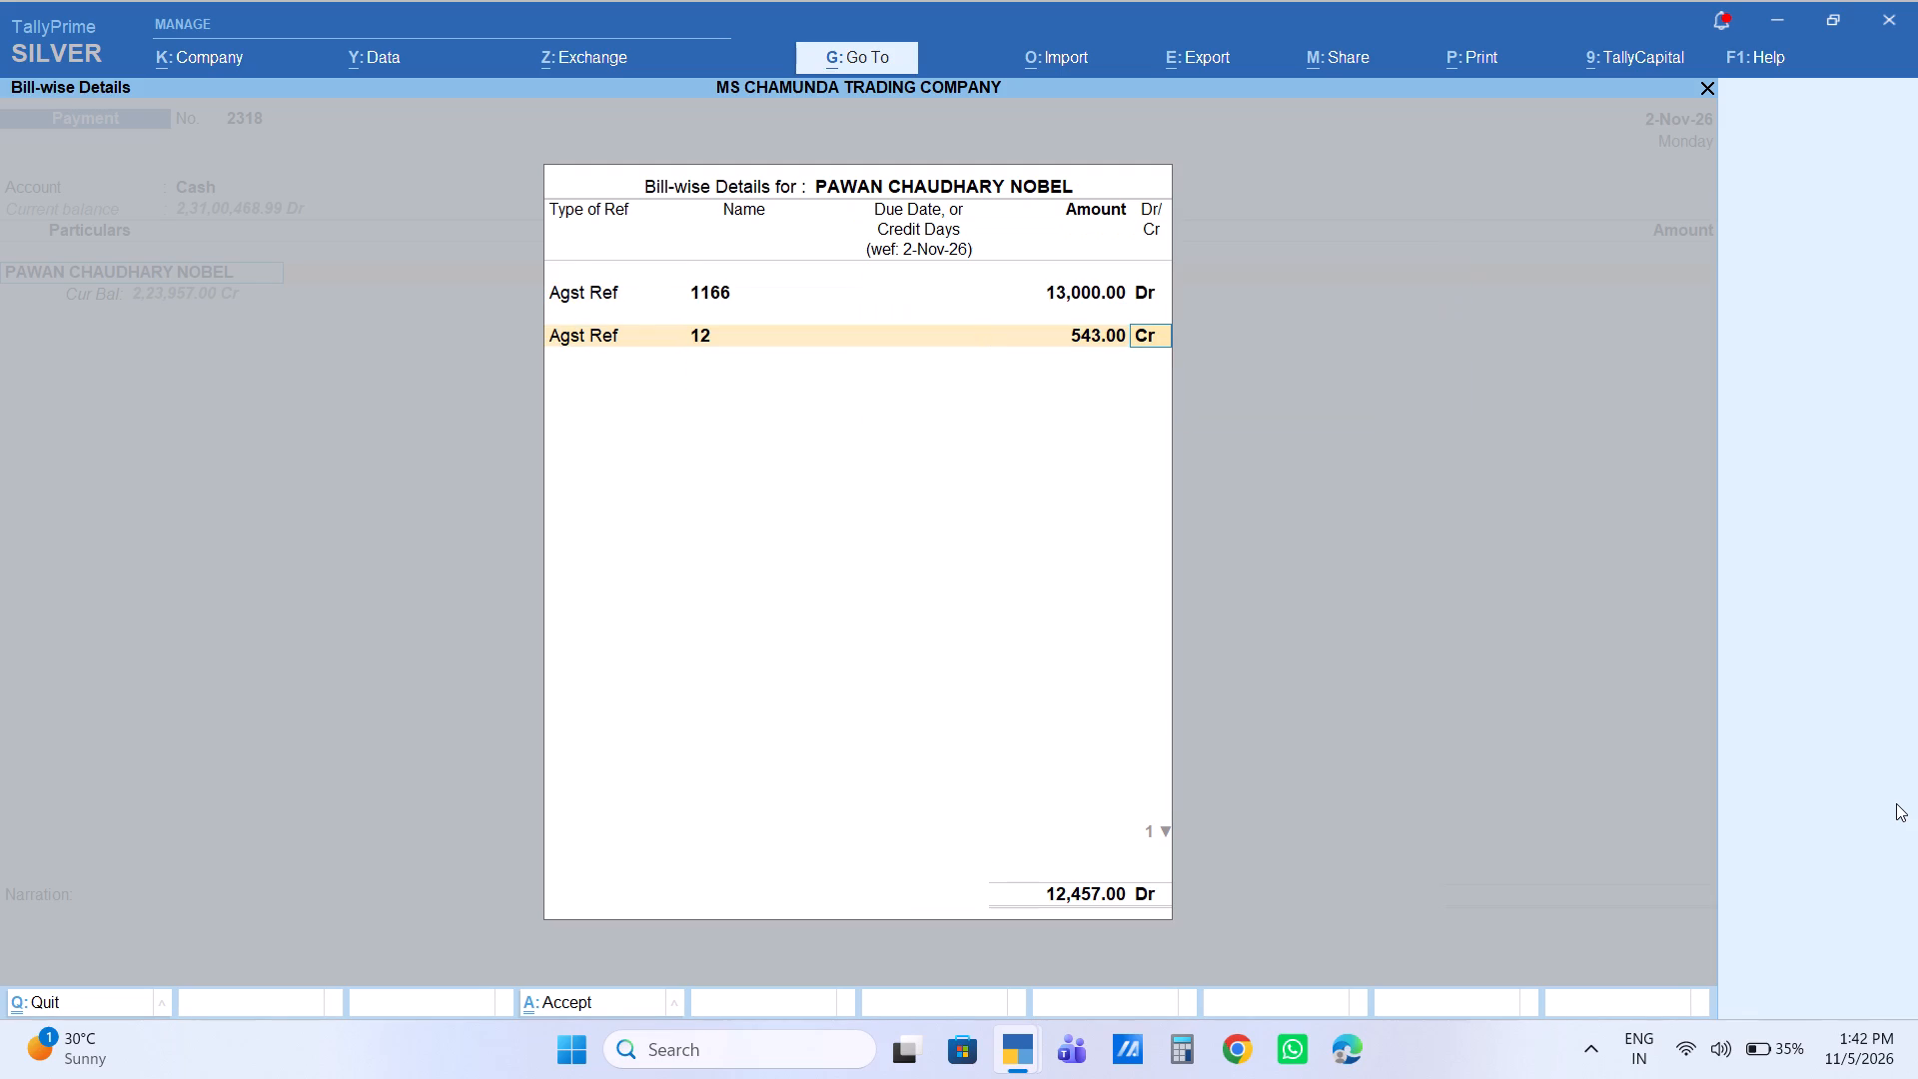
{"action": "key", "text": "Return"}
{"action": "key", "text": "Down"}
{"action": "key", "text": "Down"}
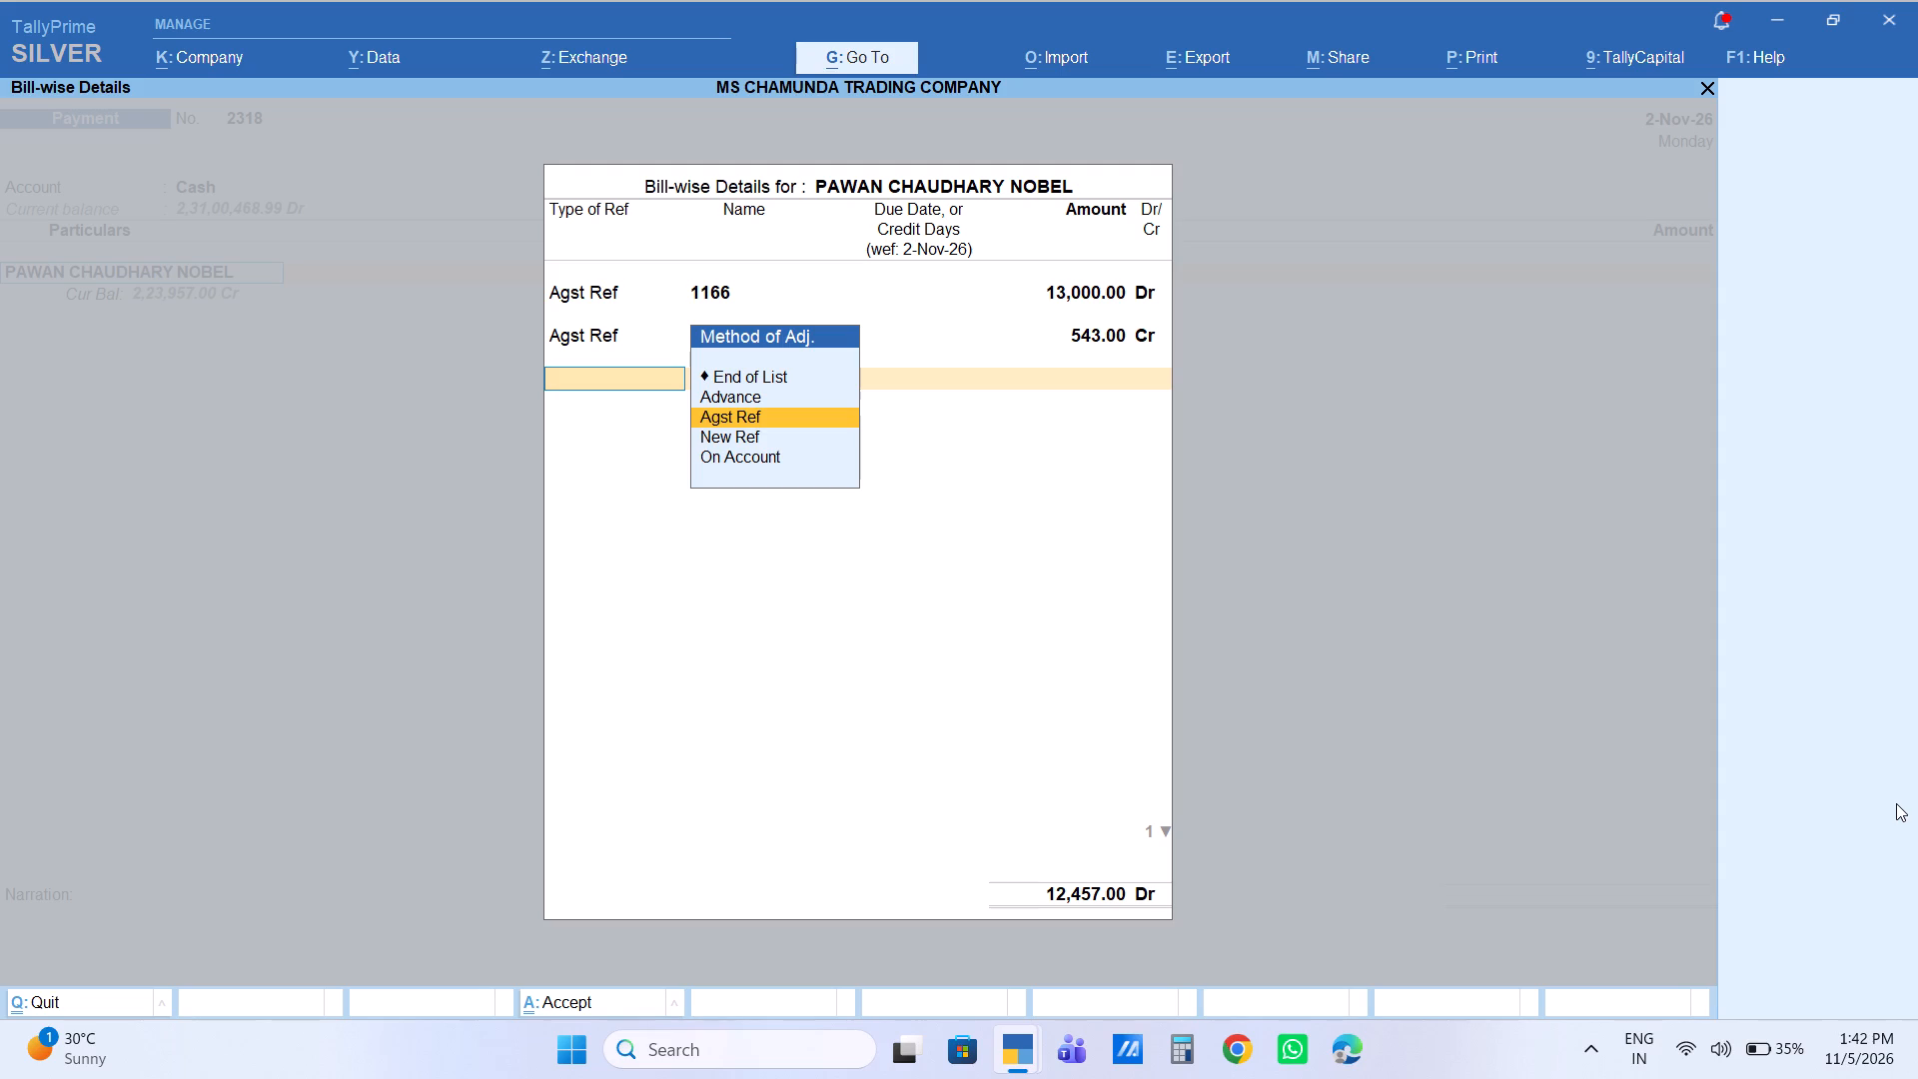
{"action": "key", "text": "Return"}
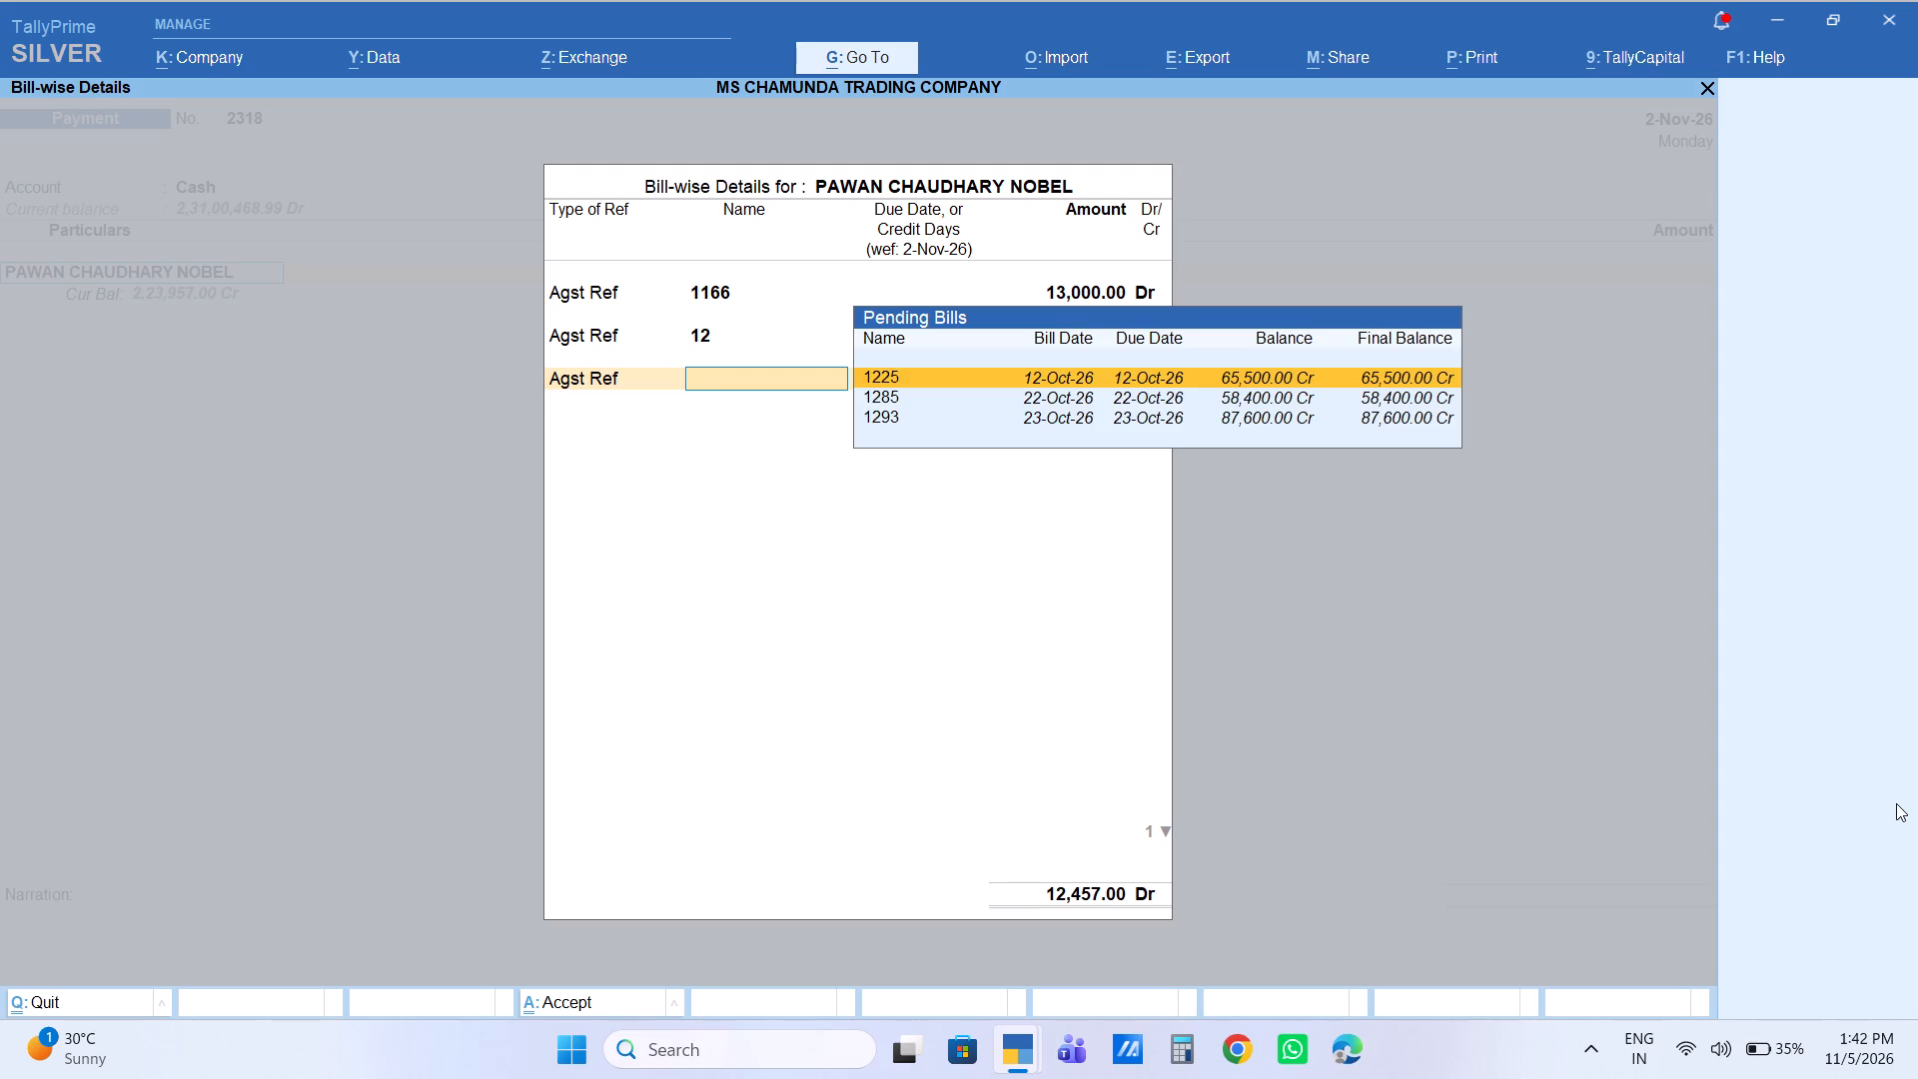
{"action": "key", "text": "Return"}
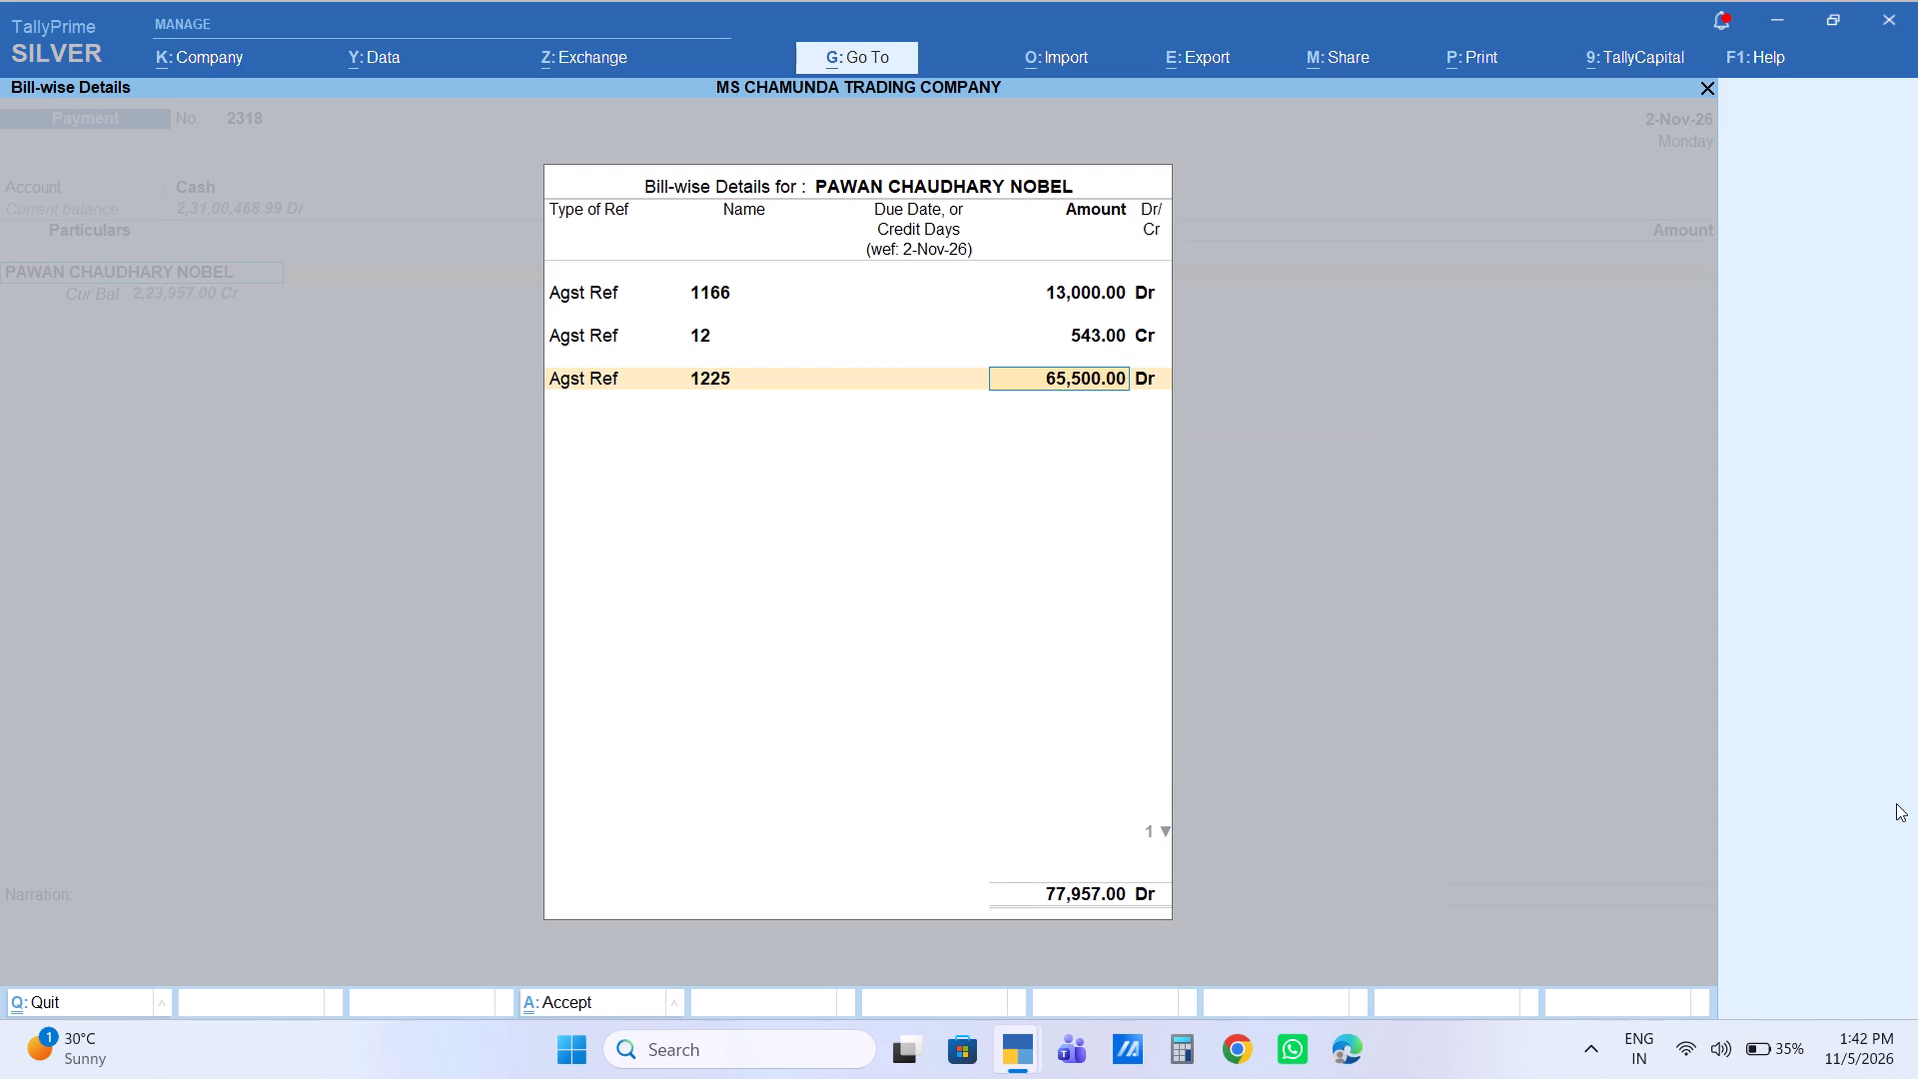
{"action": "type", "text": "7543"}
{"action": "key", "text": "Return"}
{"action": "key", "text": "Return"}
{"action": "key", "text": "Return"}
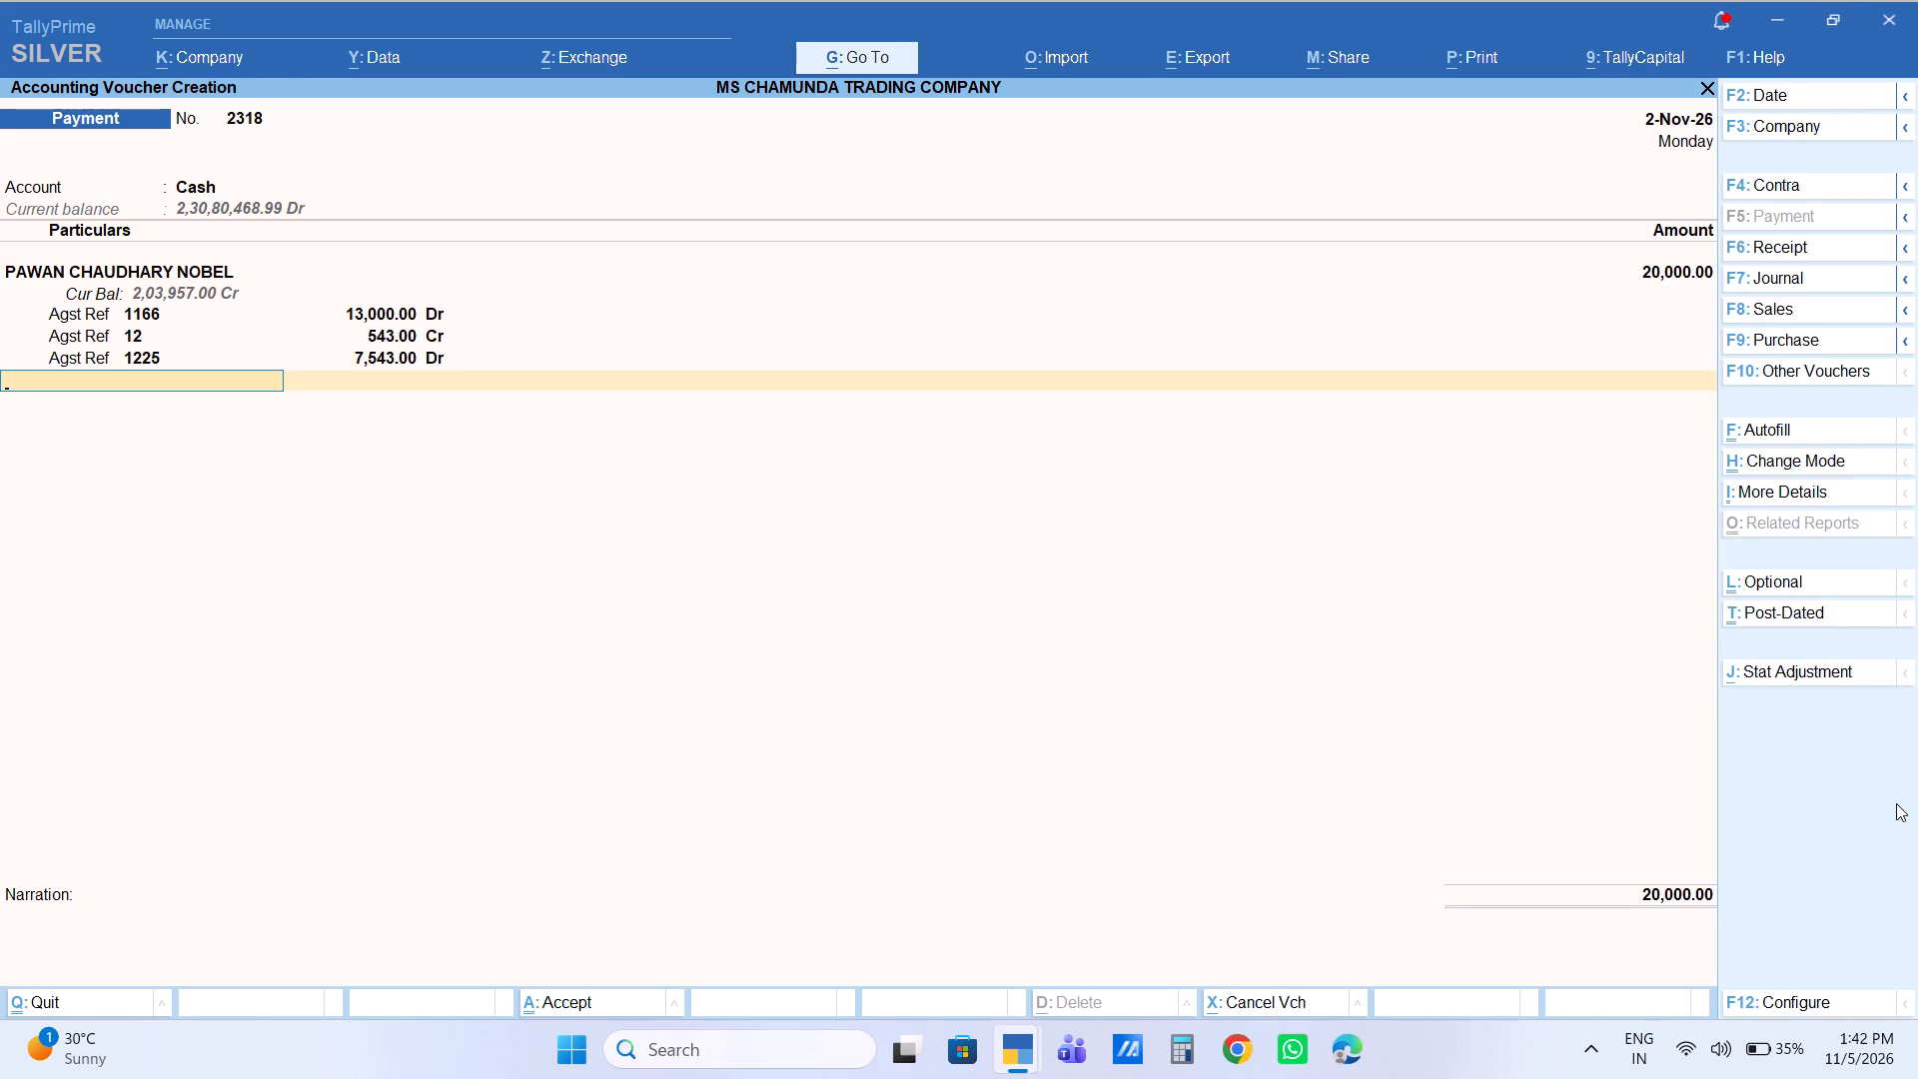
Save the Pawan (NOBEL) cash payment voucher without a narration.
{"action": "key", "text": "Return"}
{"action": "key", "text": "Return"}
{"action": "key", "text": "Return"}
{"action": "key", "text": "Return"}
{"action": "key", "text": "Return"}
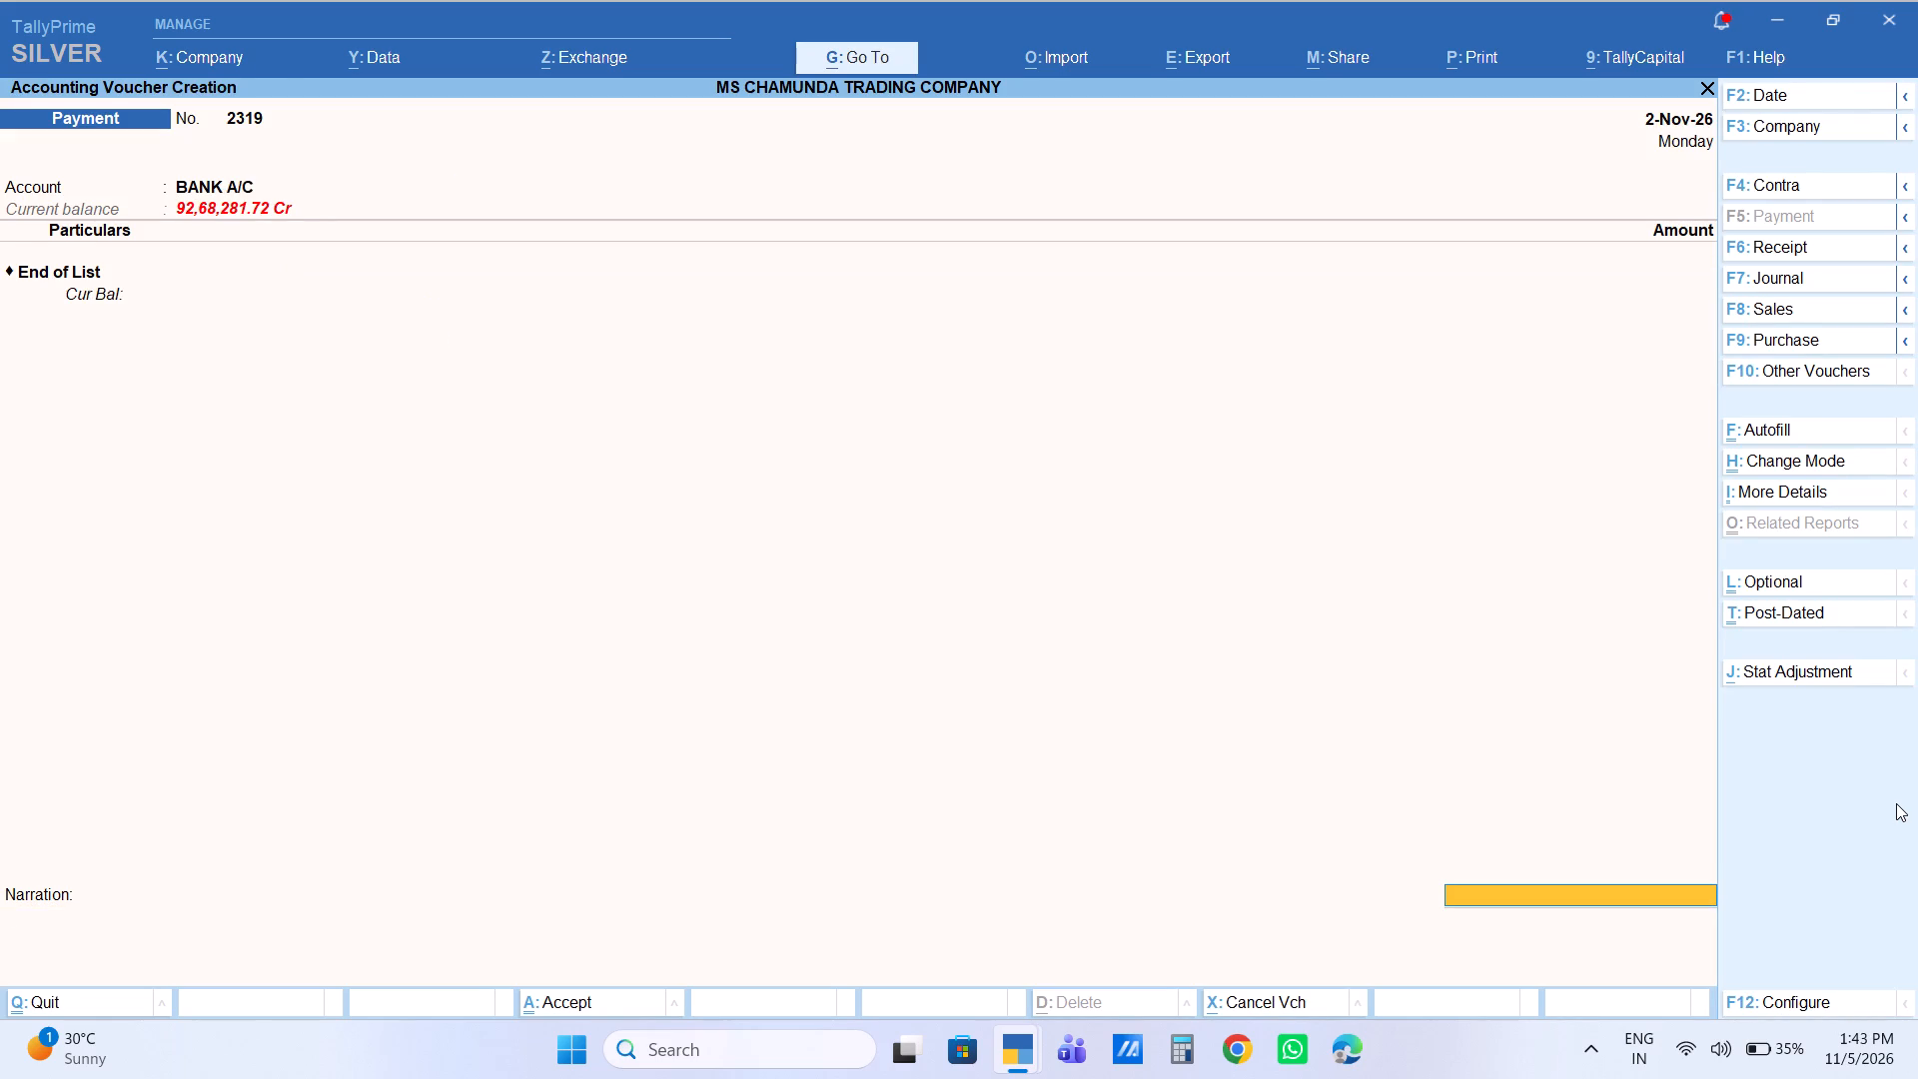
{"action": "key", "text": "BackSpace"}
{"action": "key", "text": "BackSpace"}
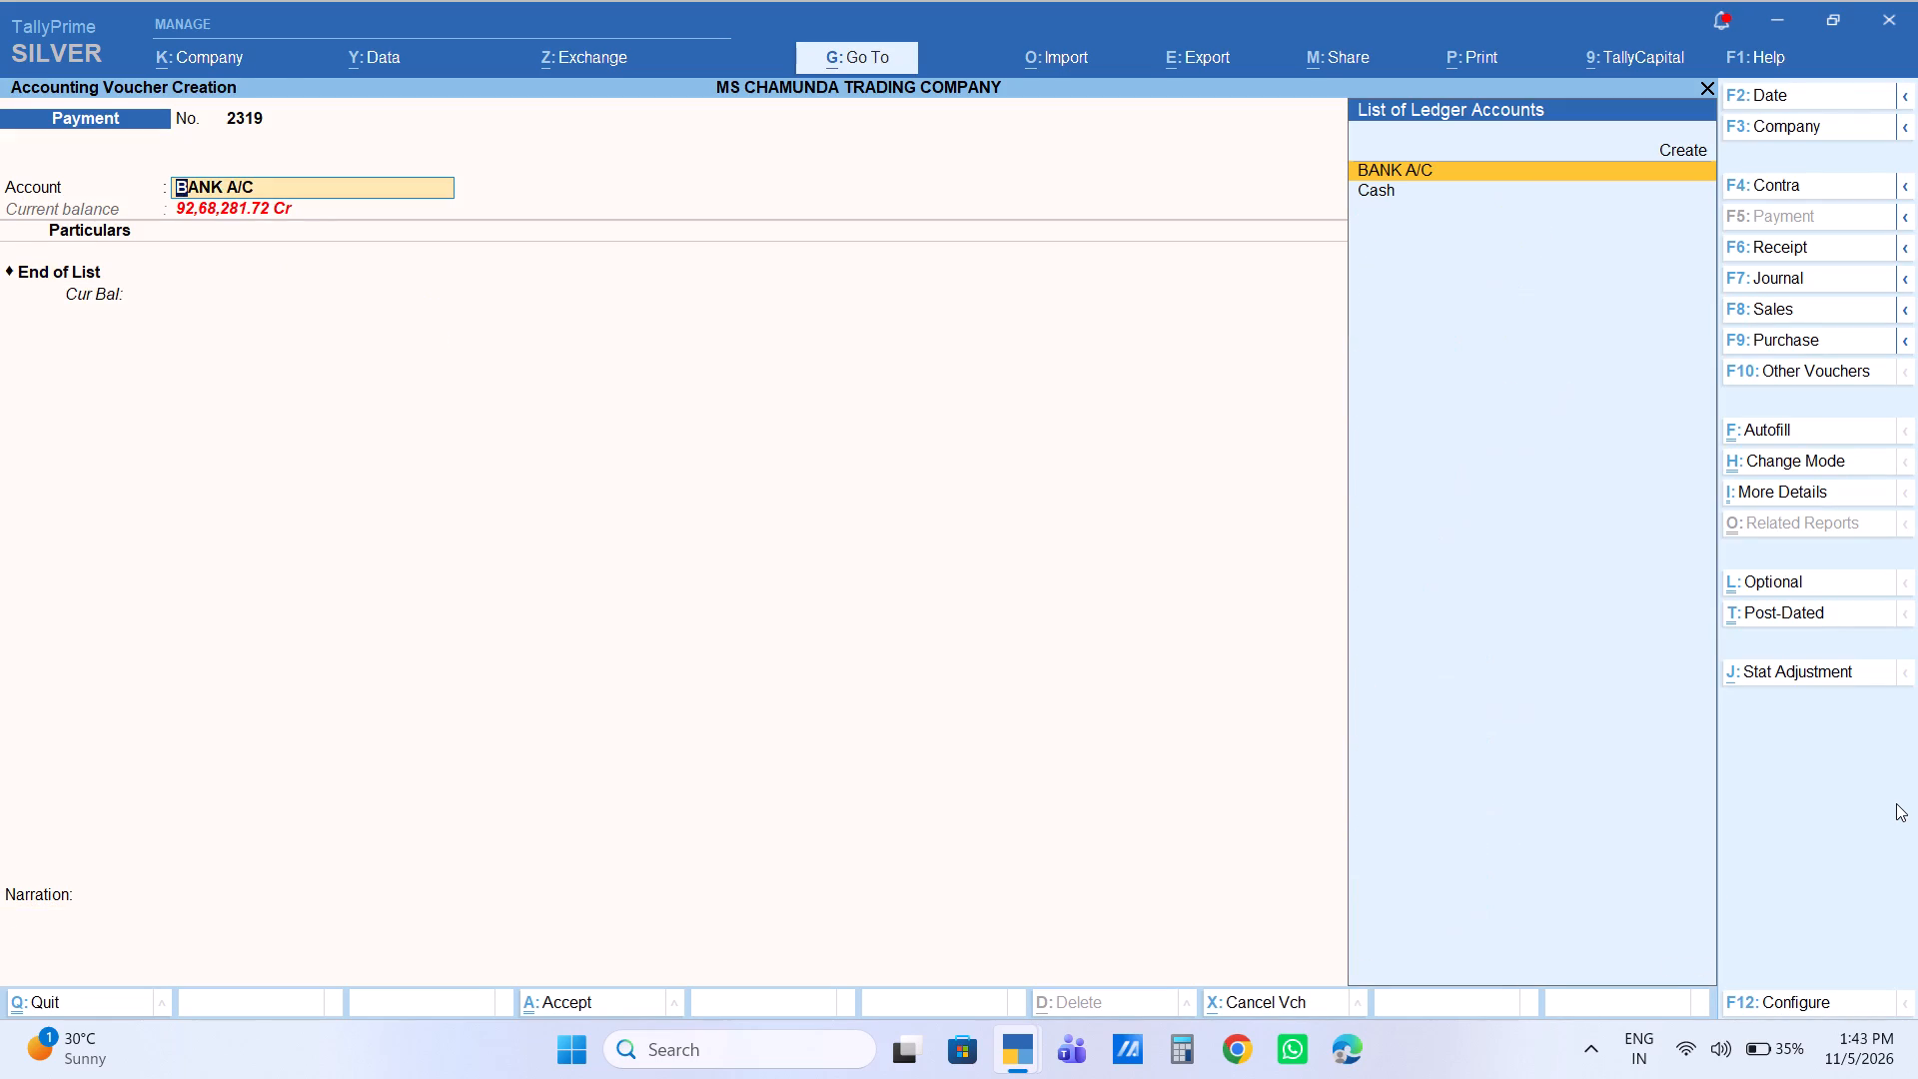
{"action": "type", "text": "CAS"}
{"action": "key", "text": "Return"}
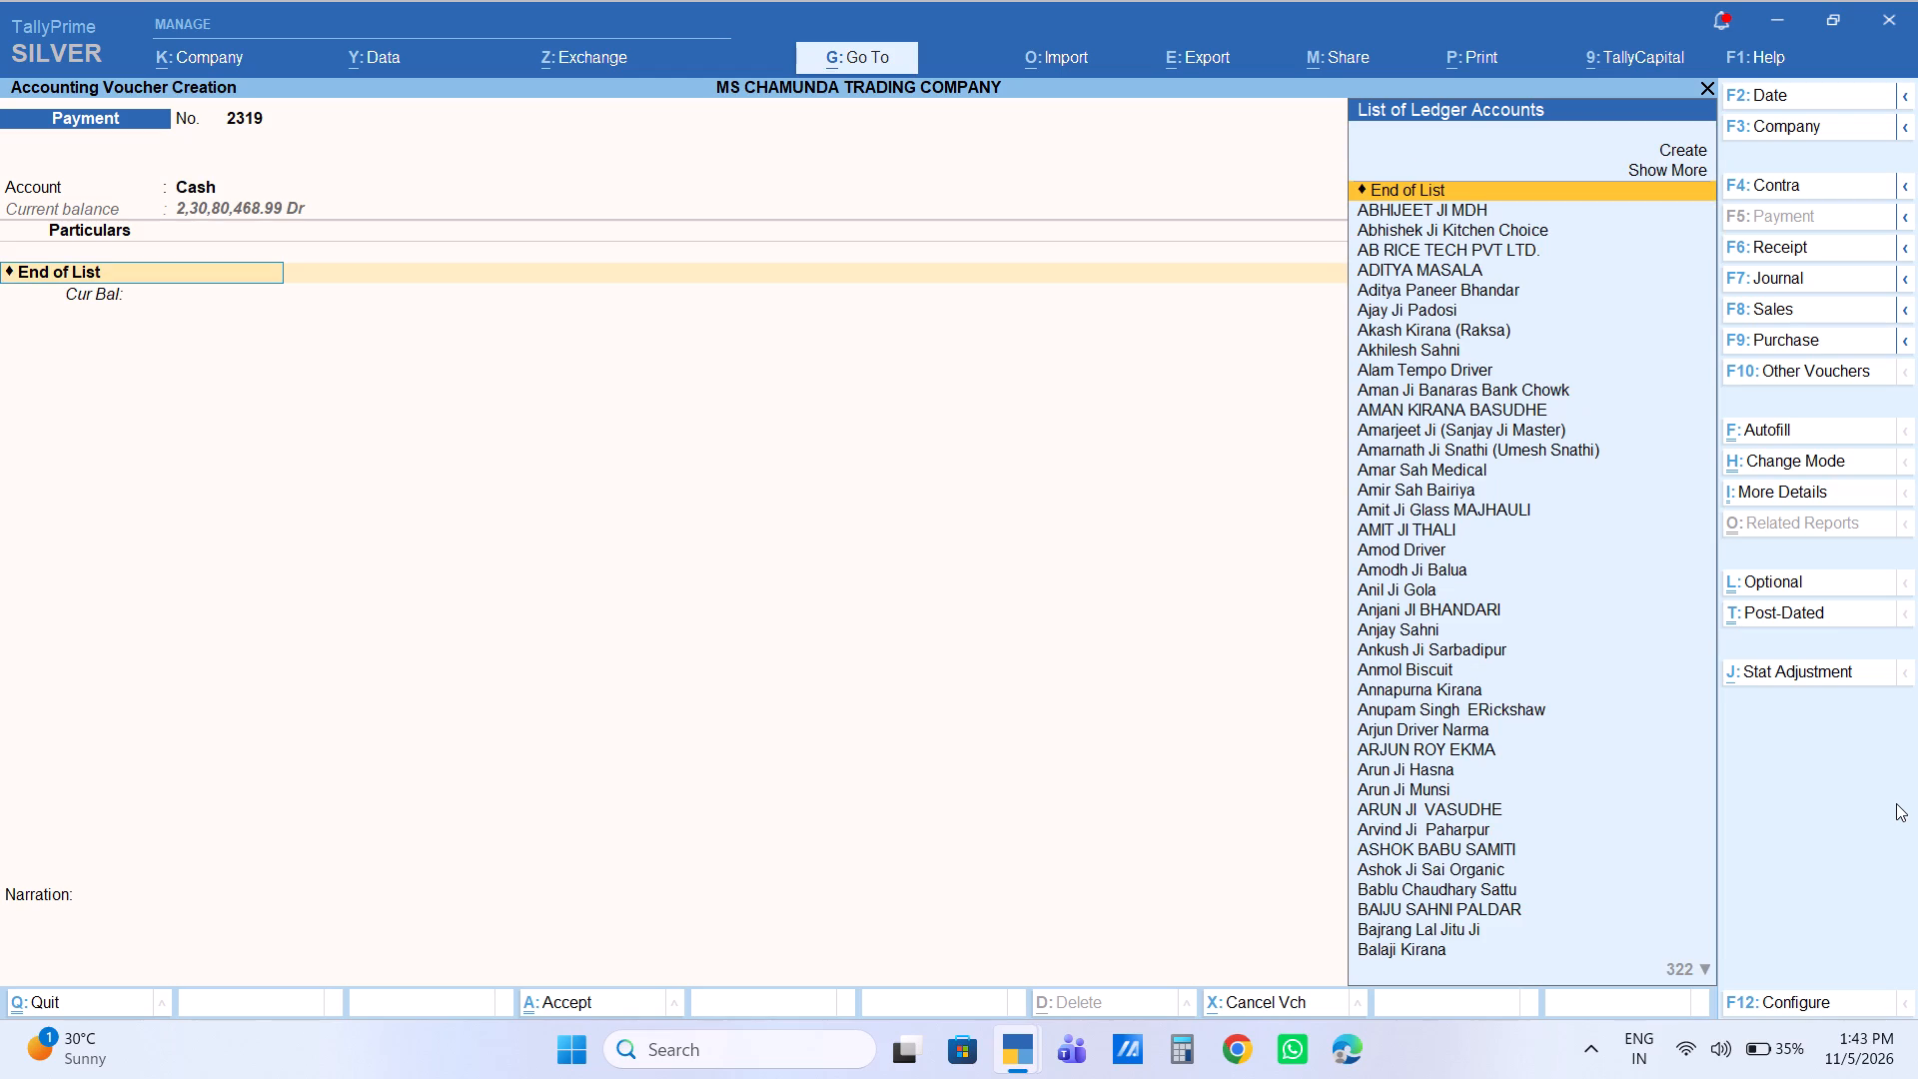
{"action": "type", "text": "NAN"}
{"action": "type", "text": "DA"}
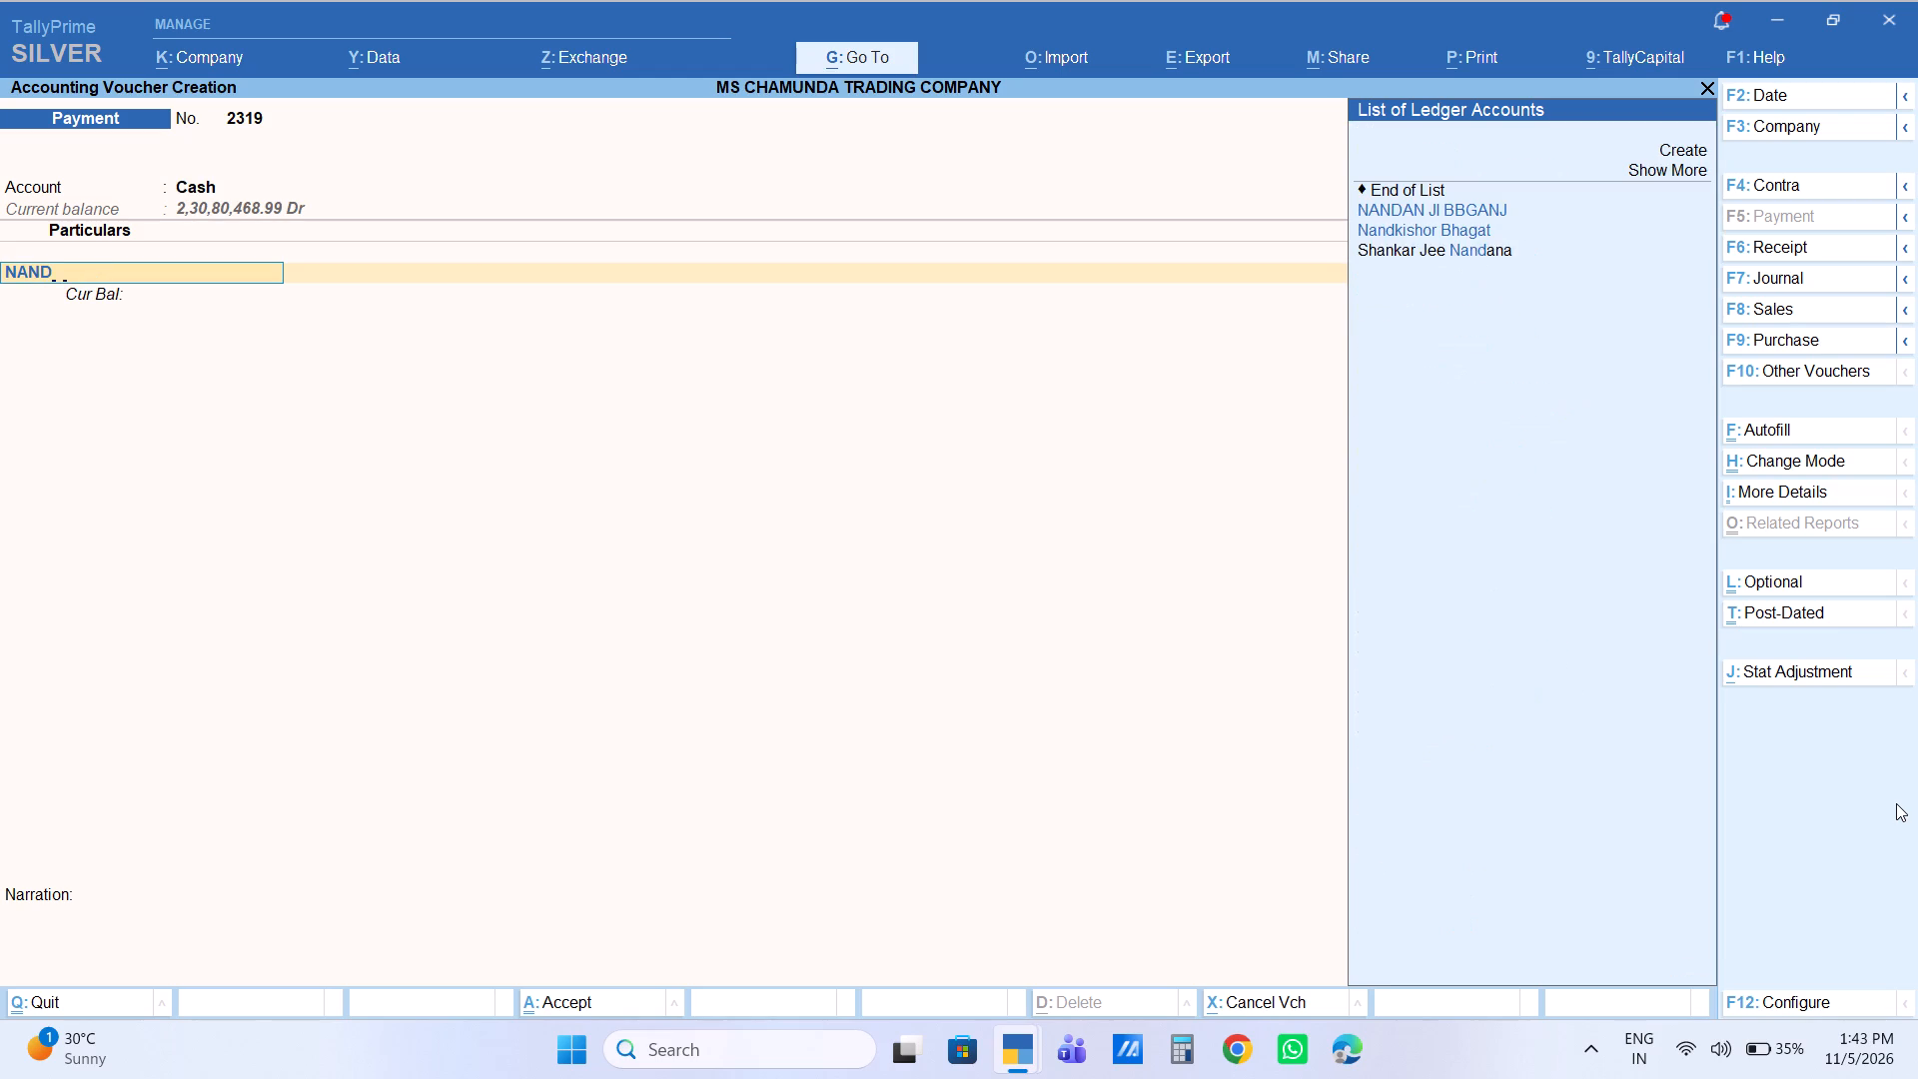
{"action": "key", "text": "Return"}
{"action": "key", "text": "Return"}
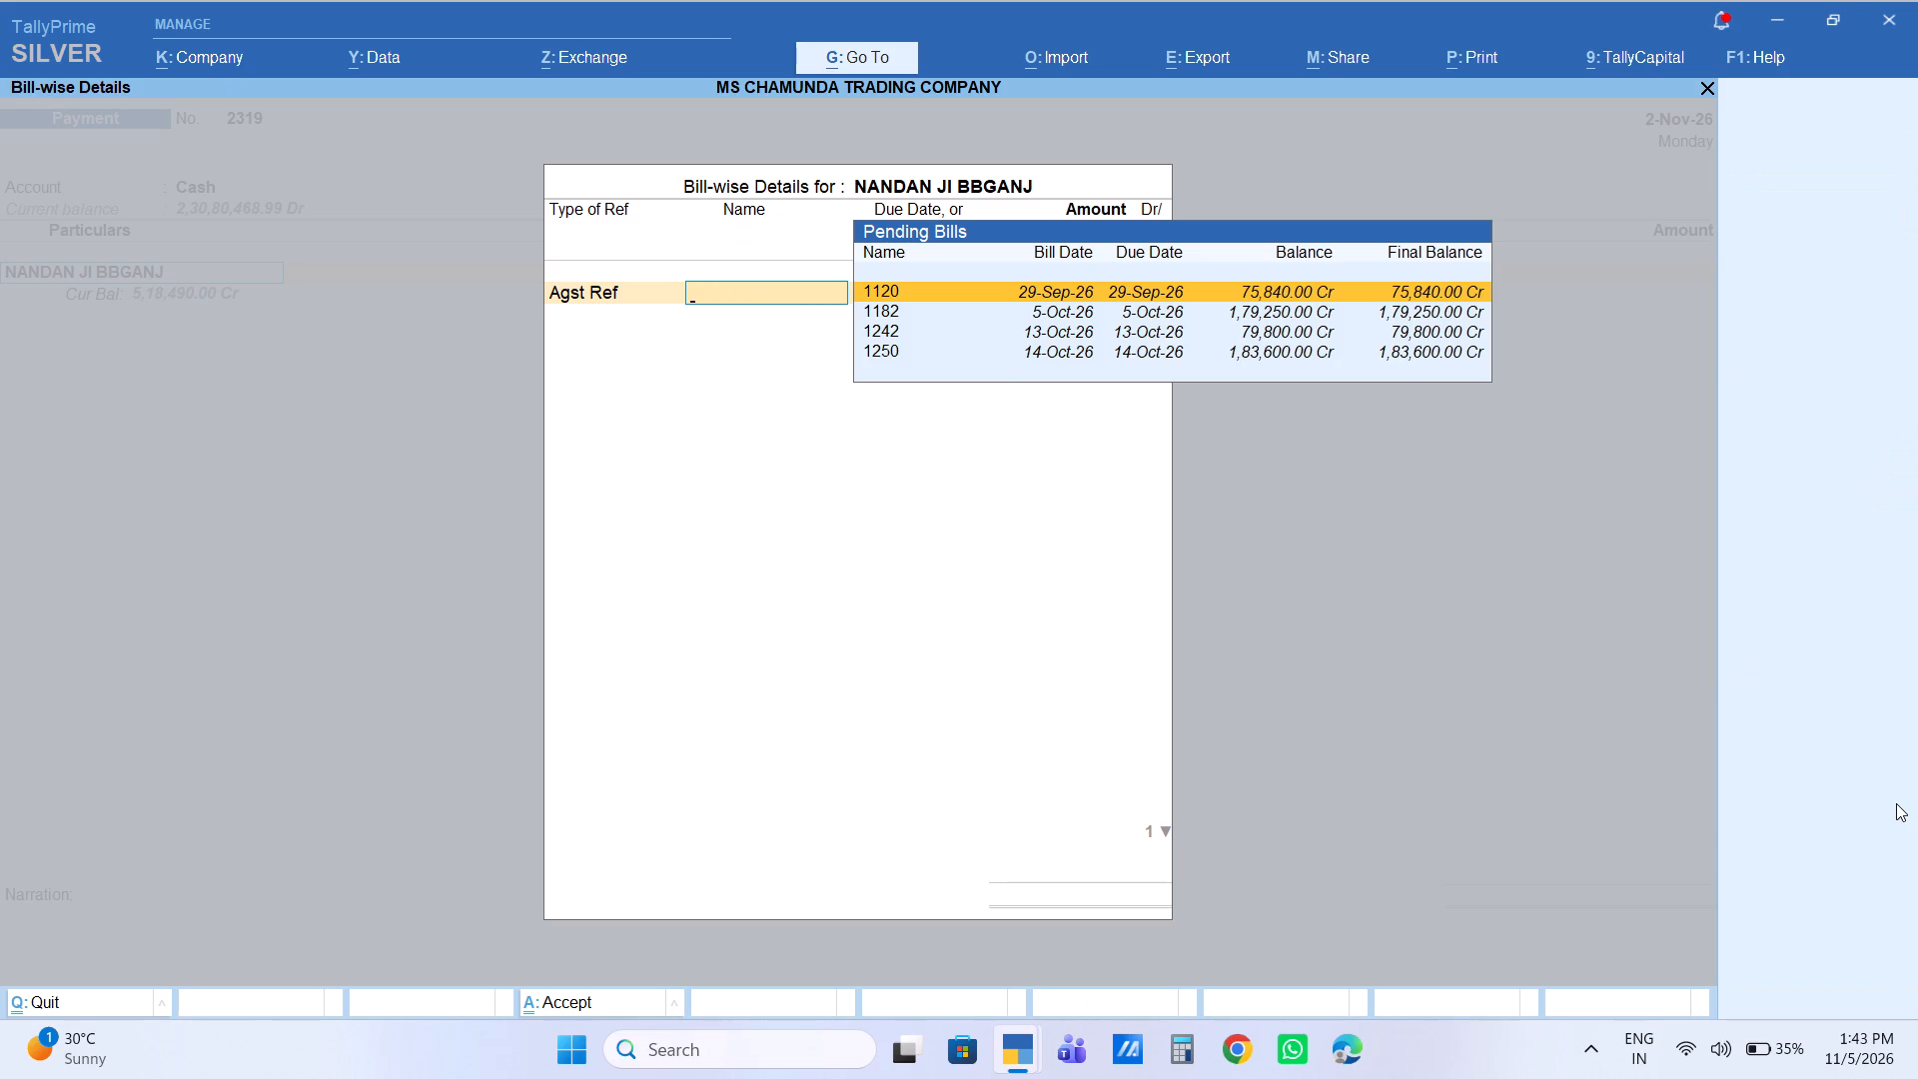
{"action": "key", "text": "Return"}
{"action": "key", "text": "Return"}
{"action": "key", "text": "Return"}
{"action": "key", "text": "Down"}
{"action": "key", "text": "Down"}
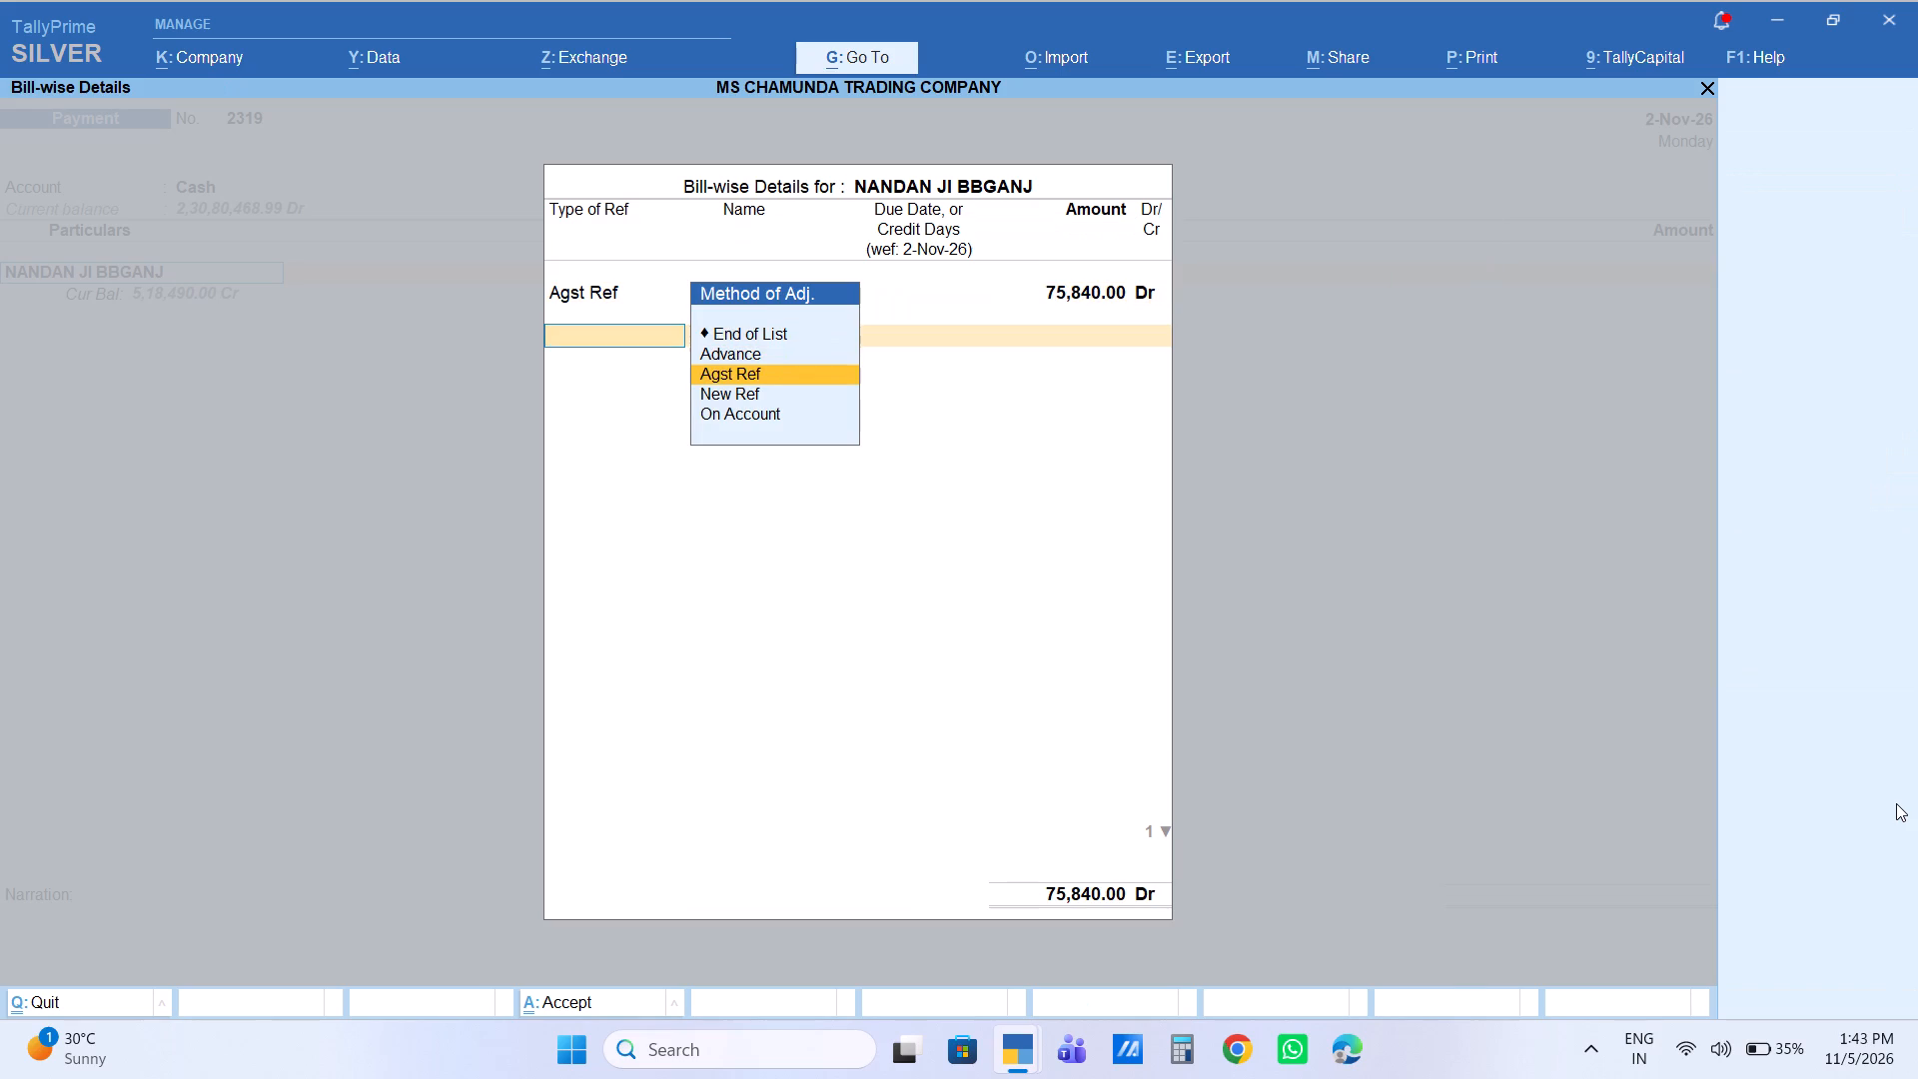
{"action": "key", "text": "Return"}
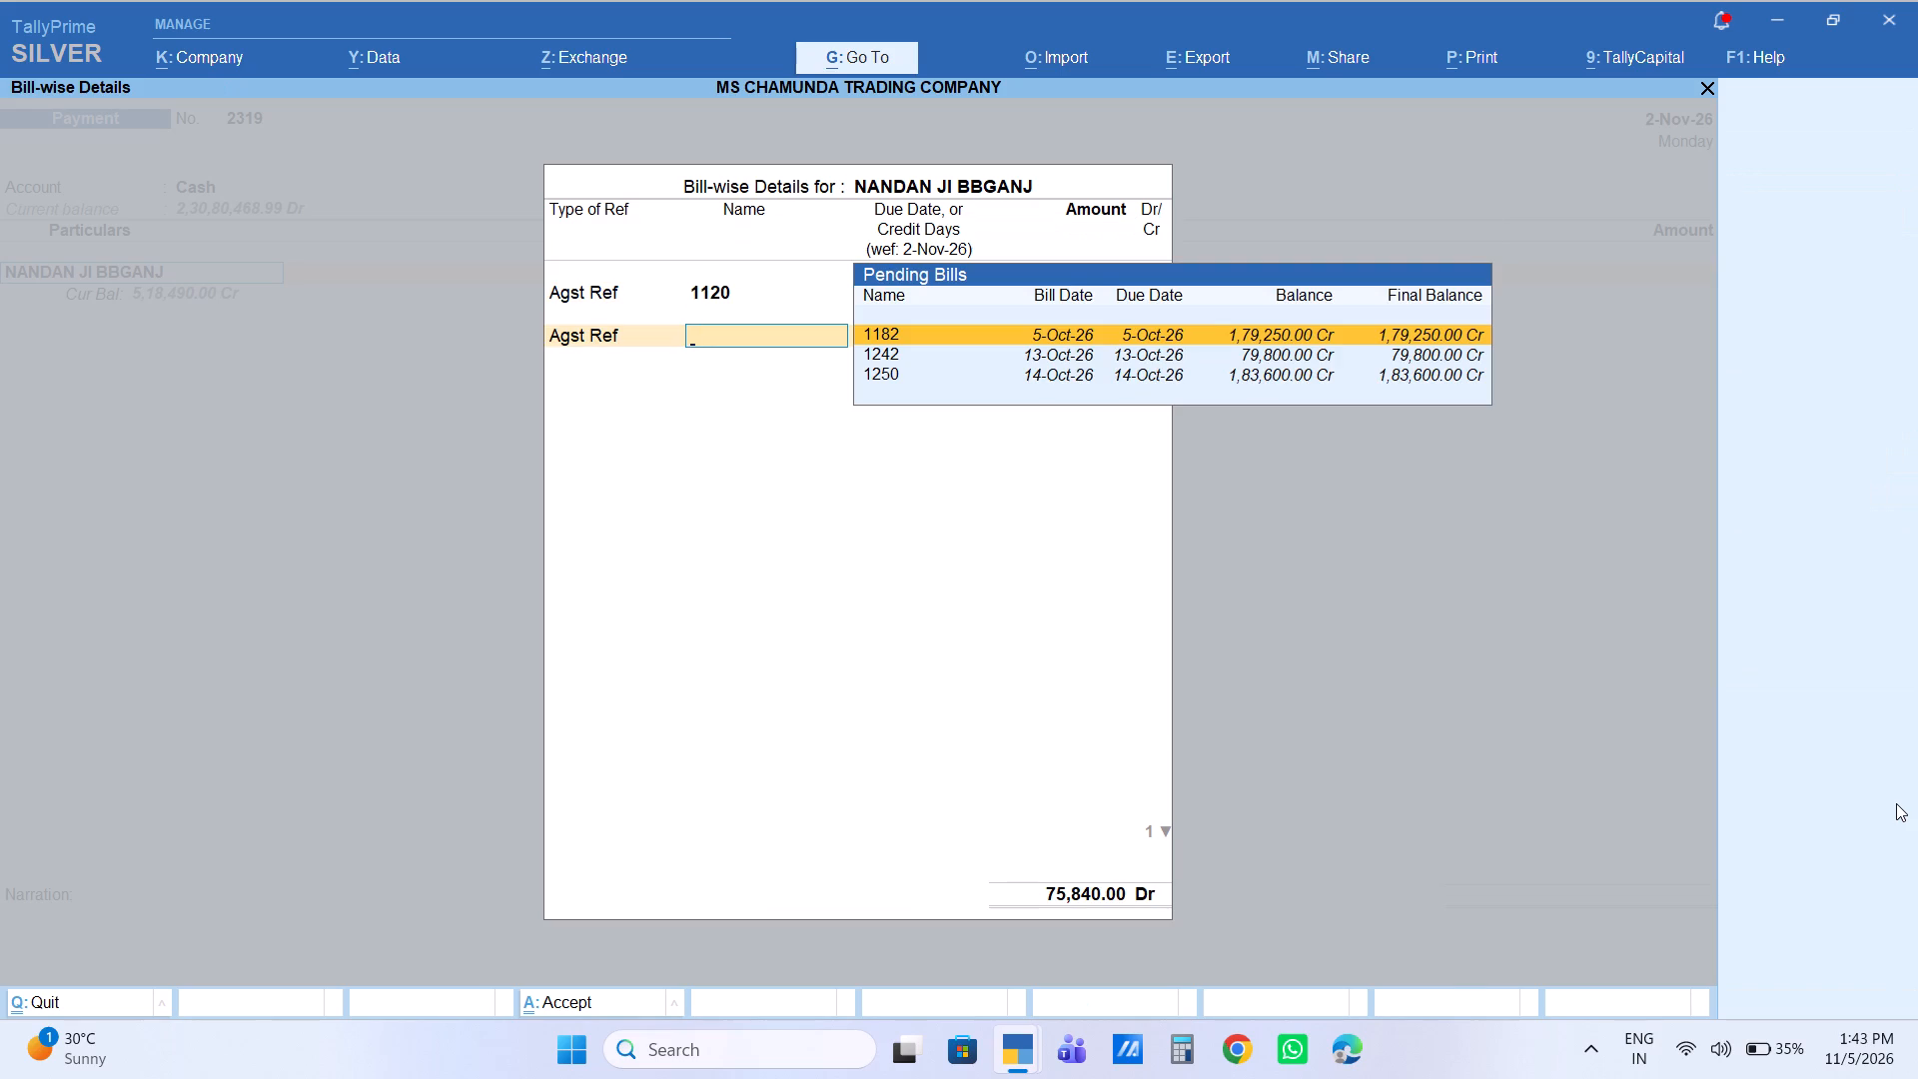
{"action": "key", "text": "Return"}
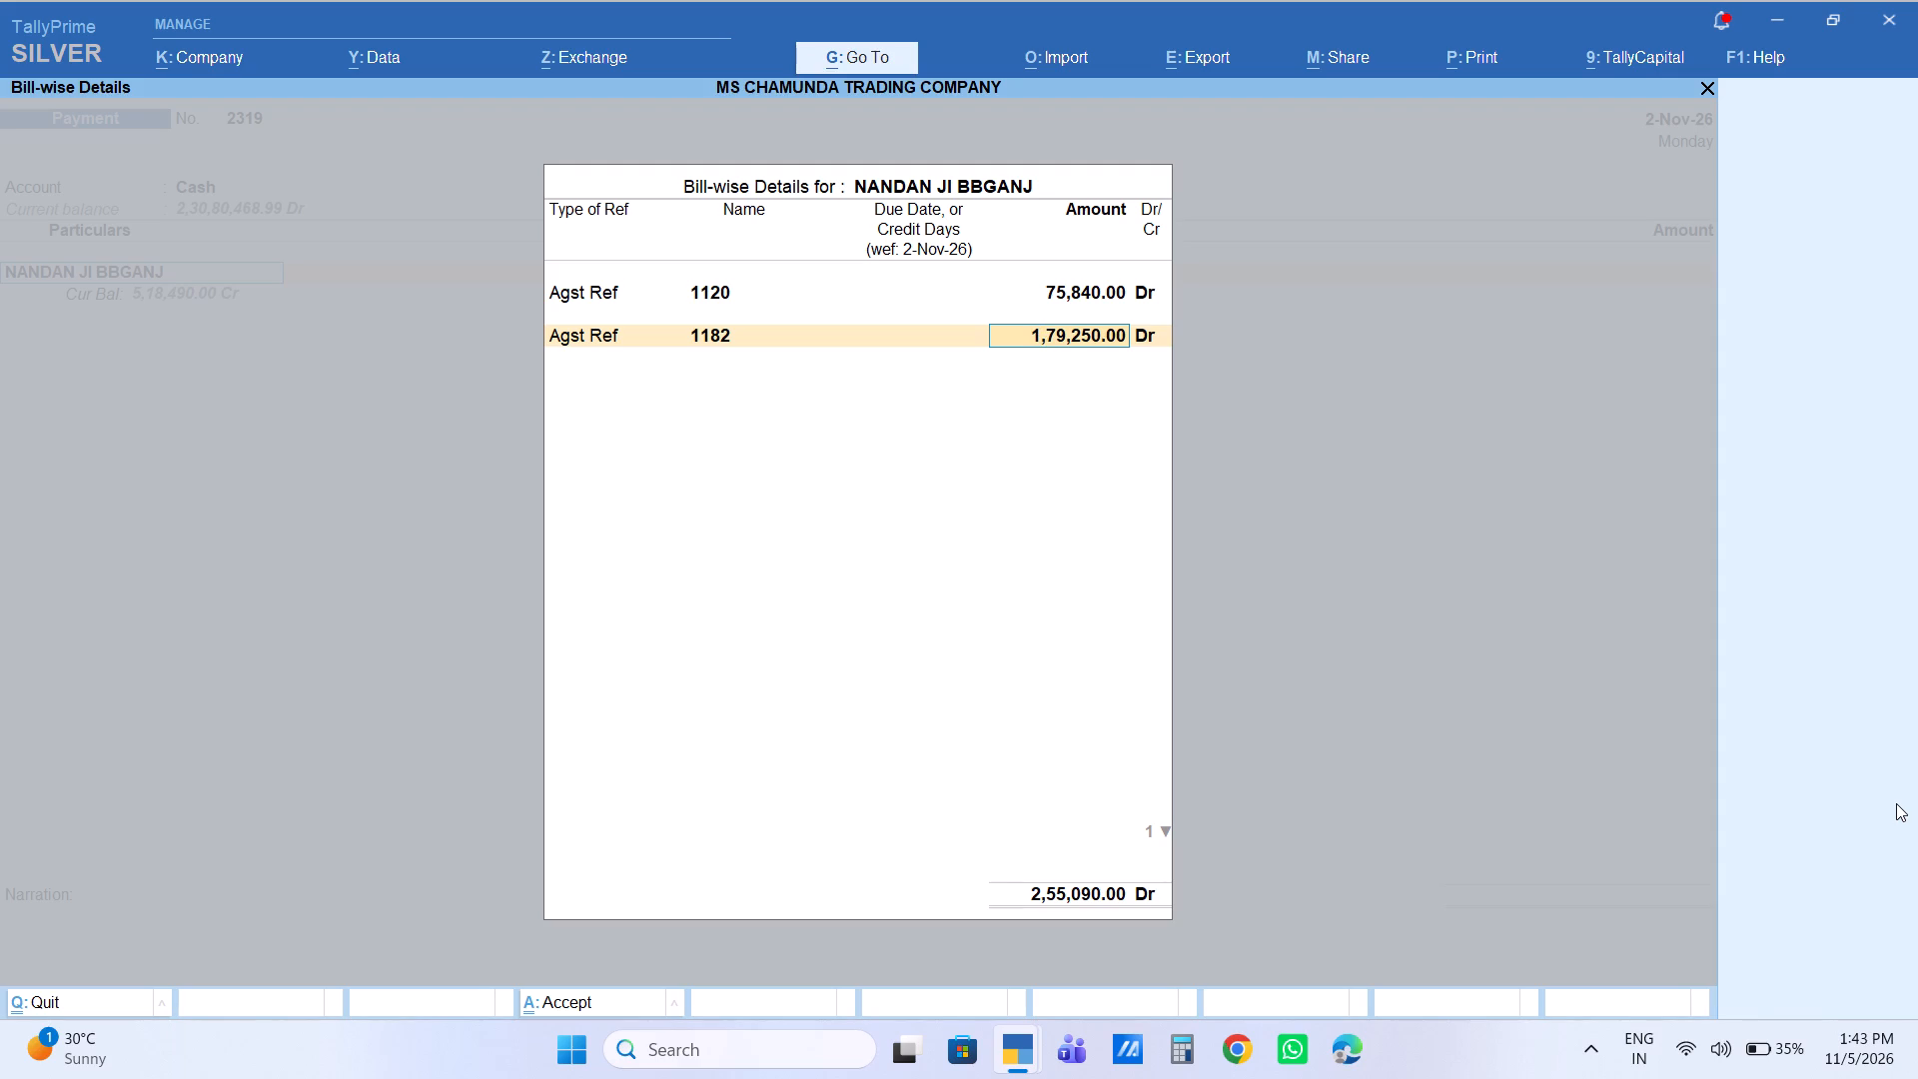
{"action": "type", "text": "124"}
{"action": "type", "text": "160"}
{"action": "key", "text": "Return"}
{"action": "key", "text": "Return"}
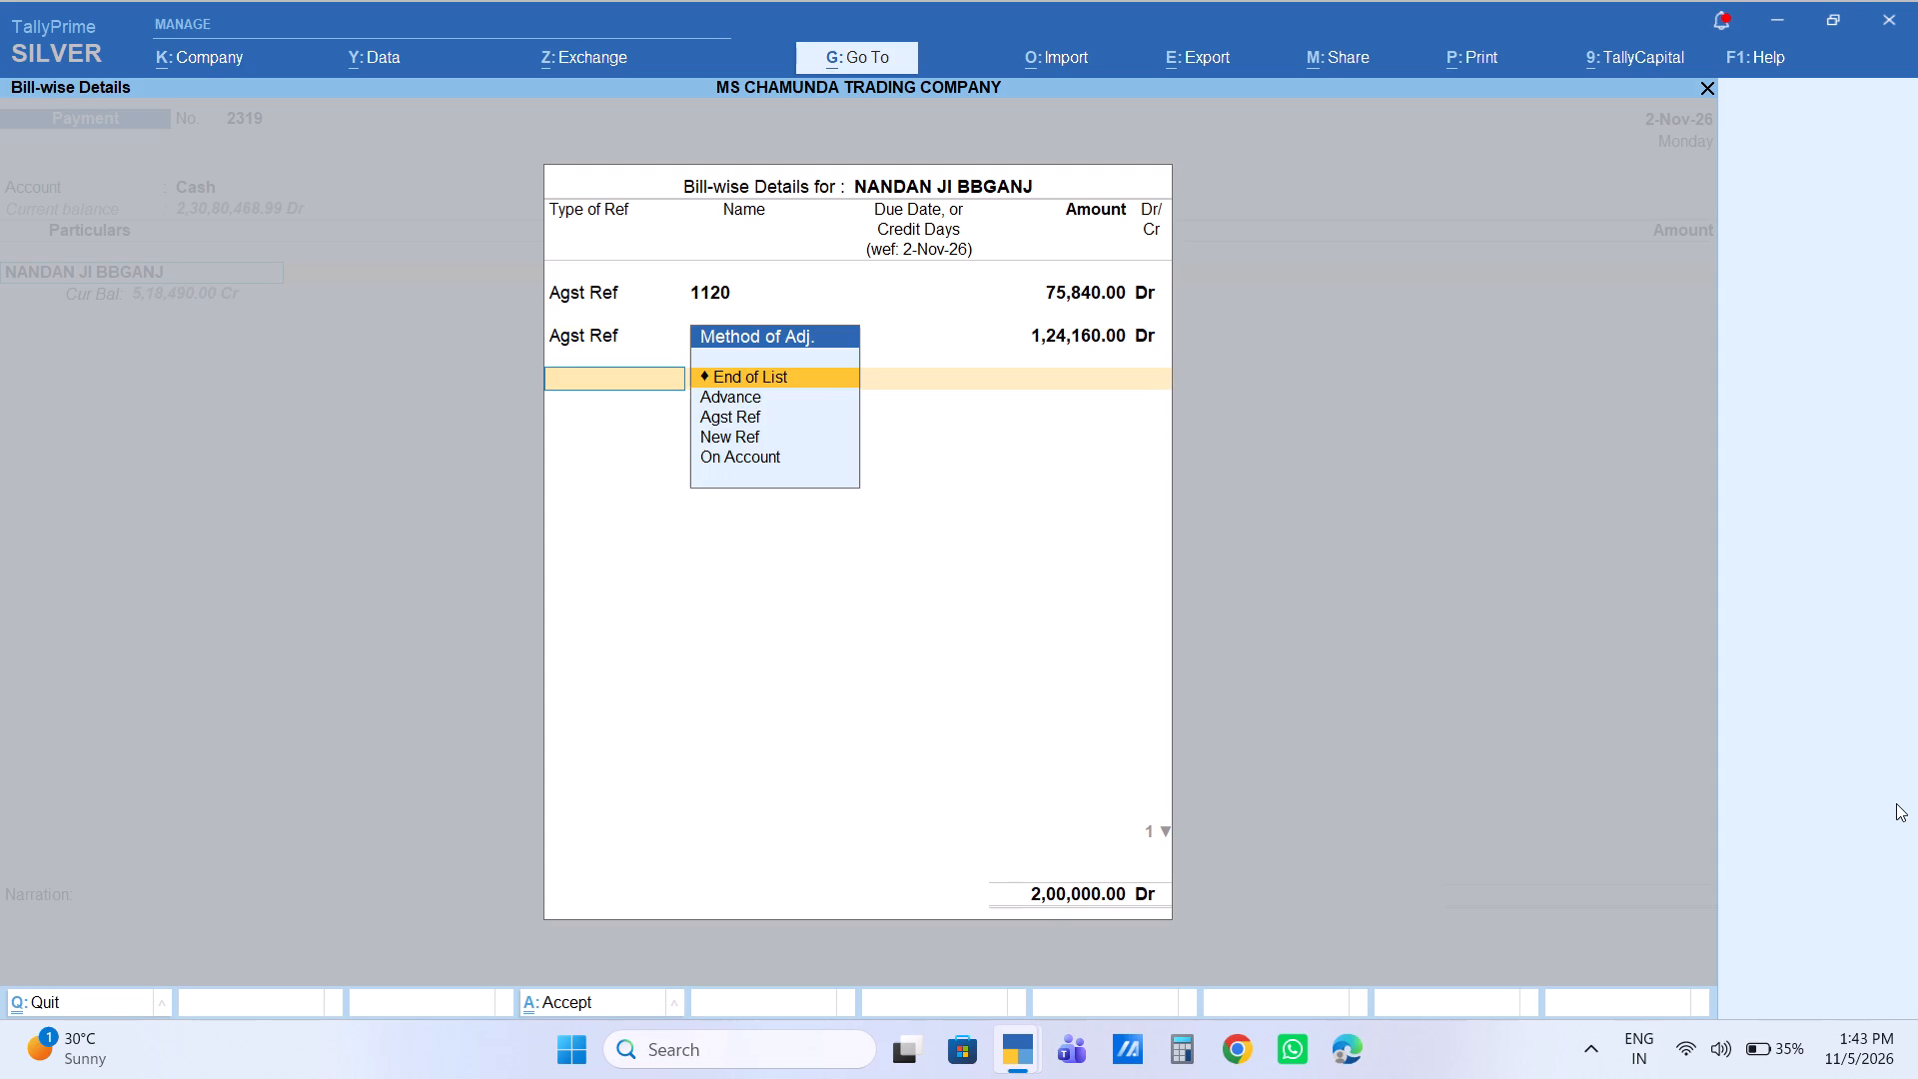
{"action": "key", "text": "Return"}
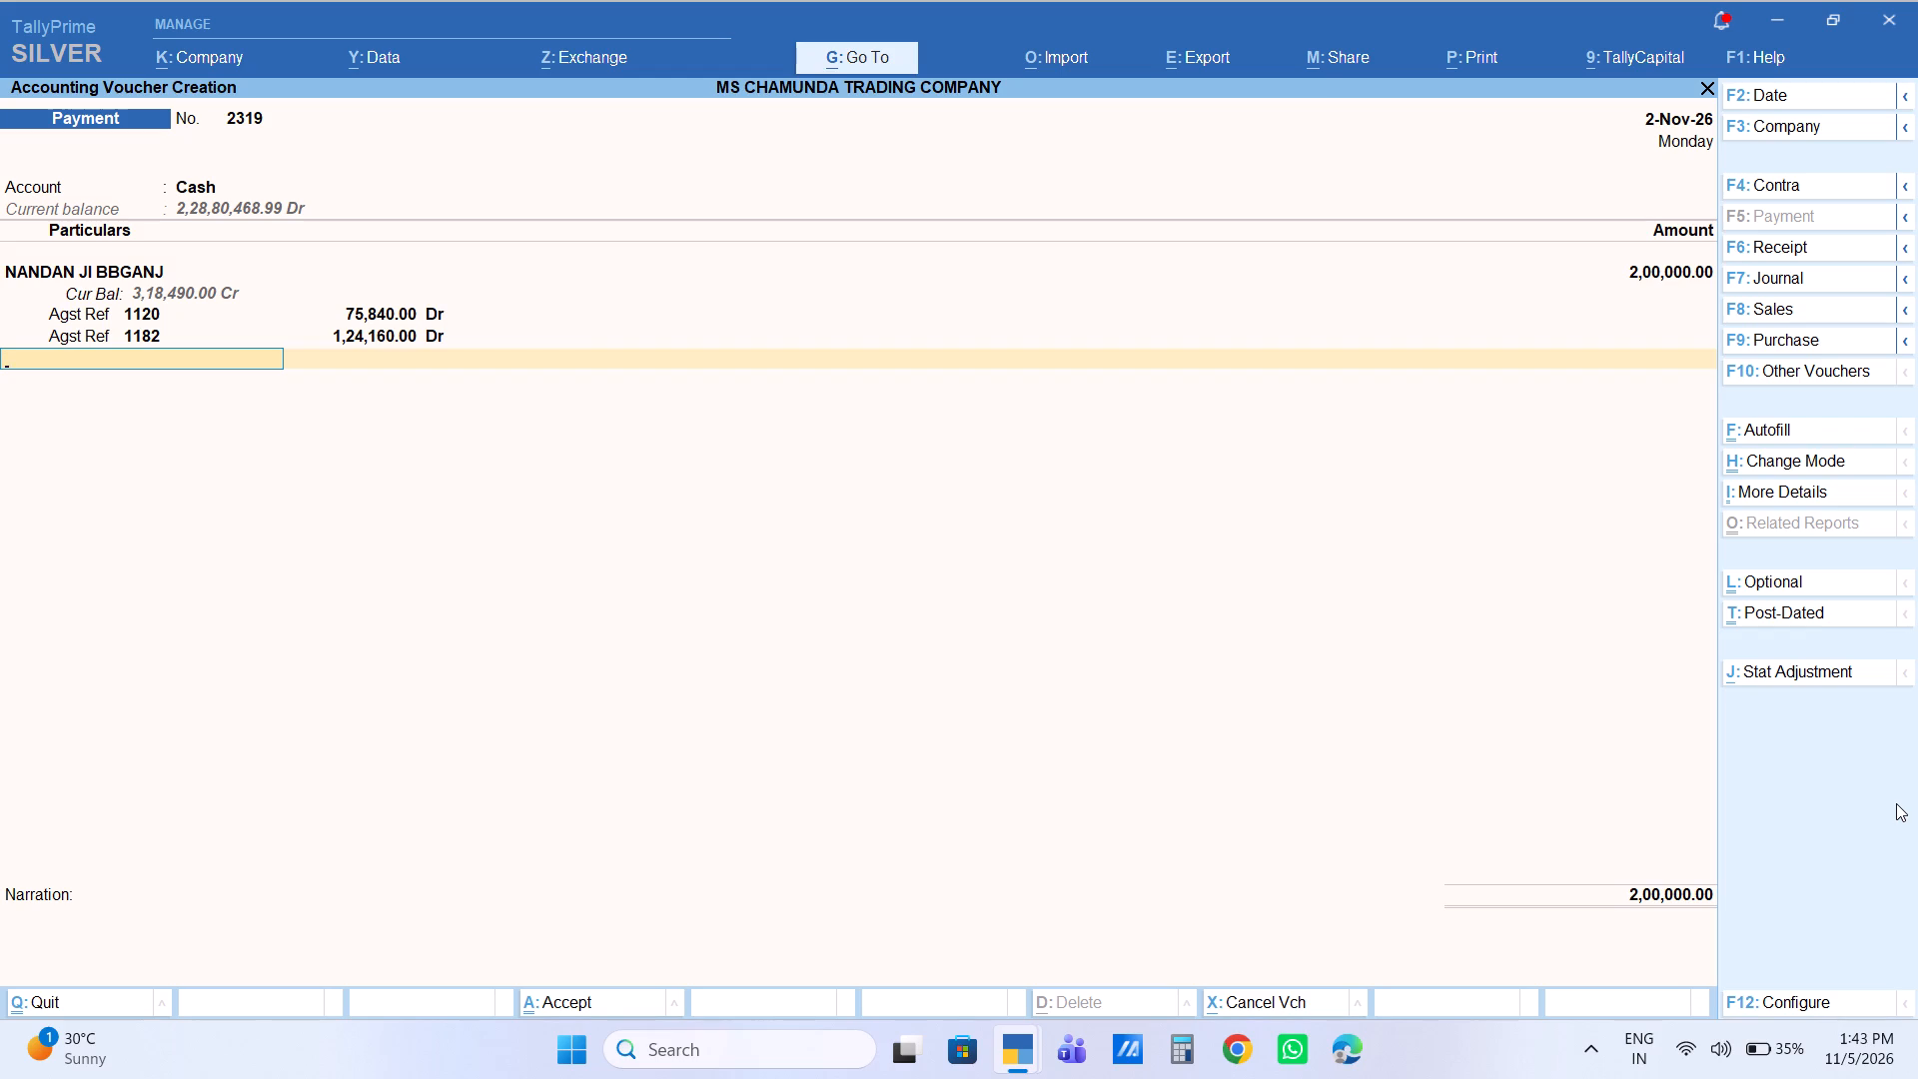
Save the NANDAN JI BBGANJ cash payment voucher without a narration.
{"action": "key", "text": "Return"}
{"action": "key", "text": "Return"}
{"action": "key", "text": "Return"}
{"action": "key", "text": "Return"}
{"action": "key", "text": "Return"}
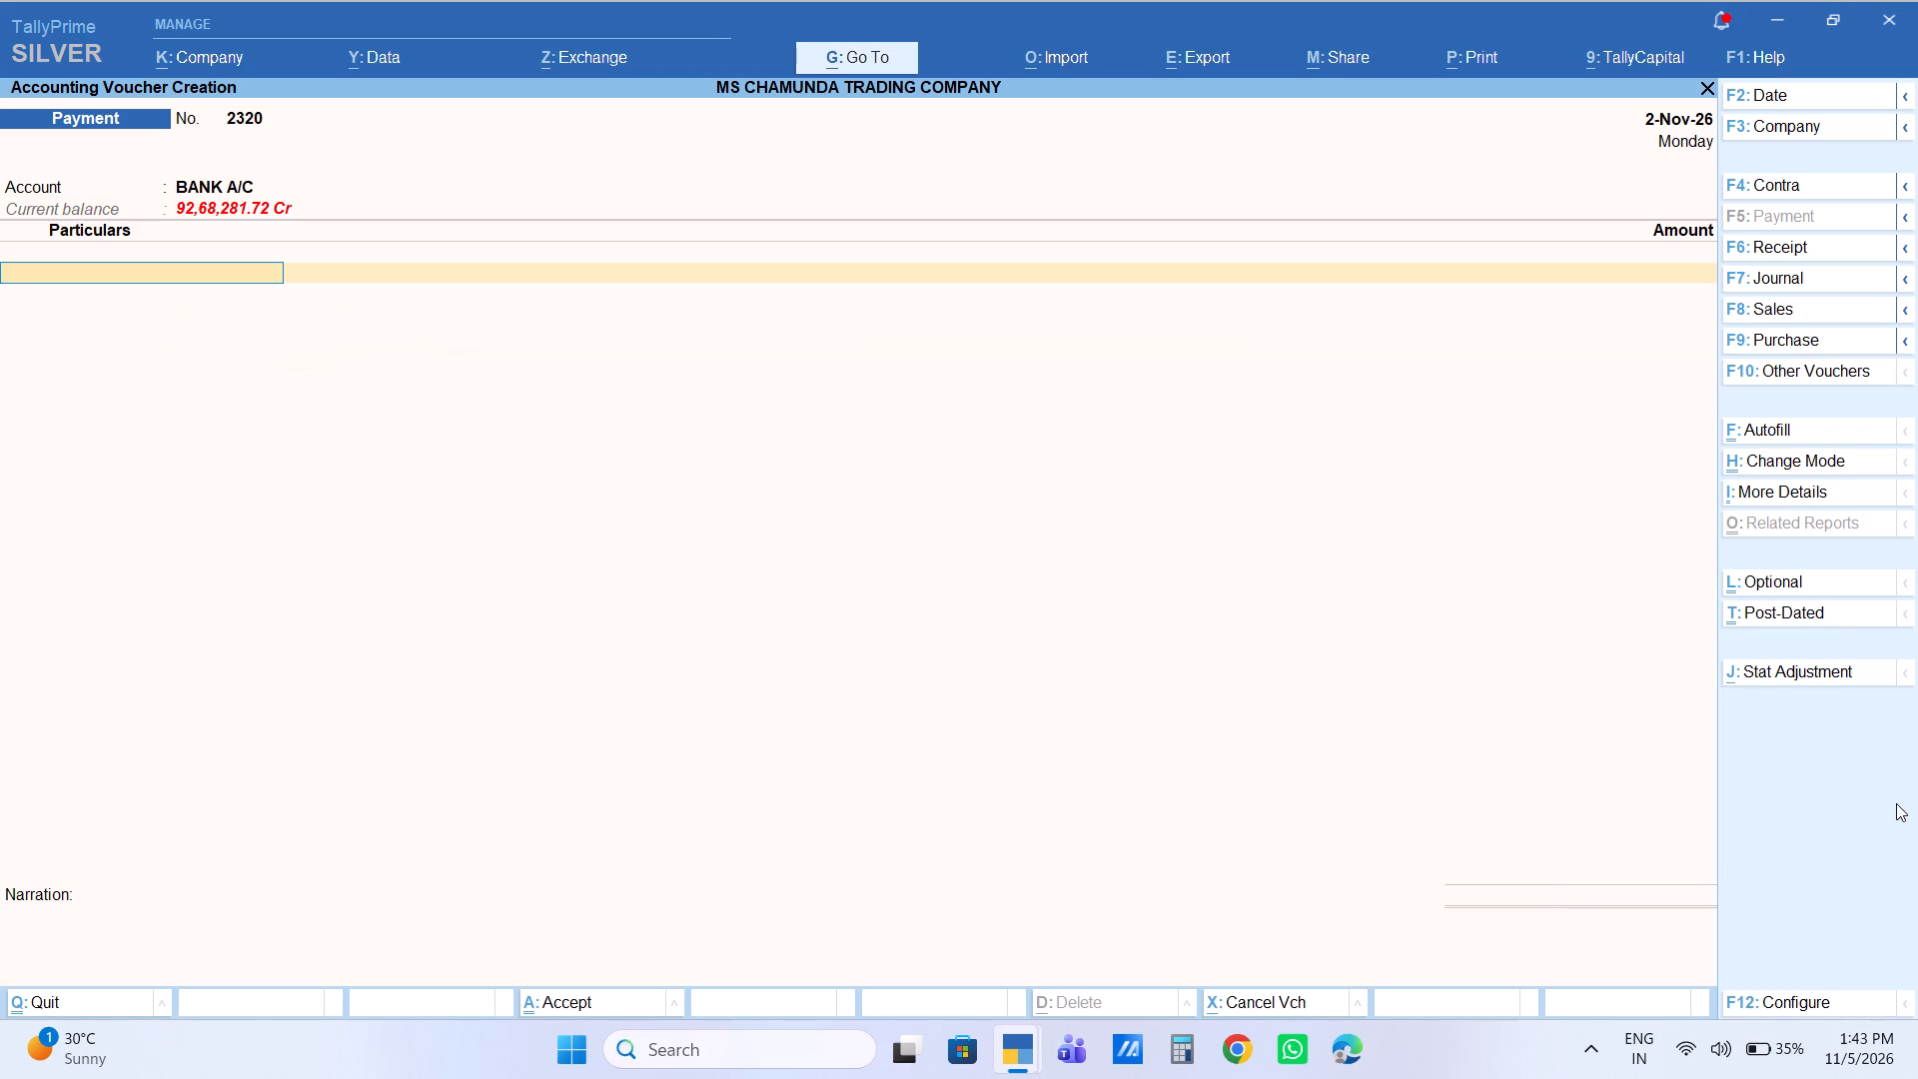
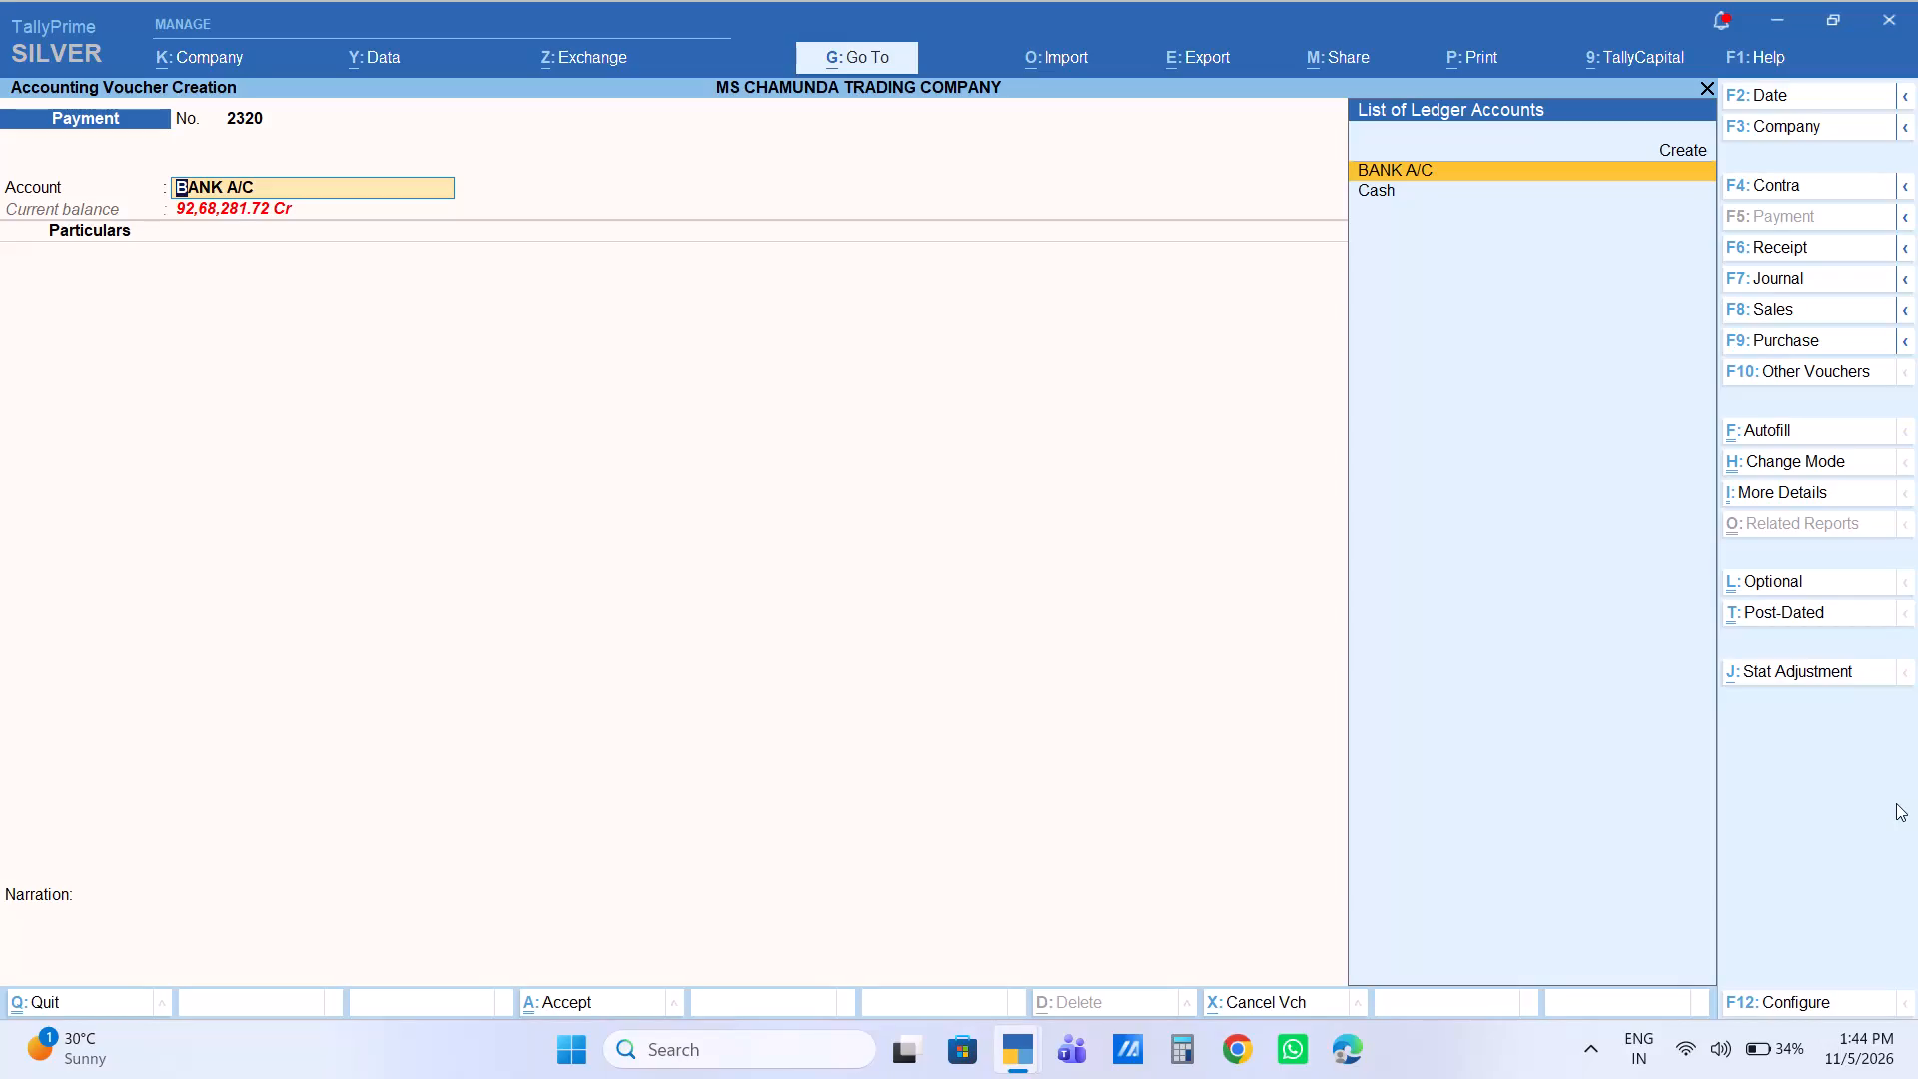
Set Cash as the payment account and choose the SURENDRA JI PAPAD ledger as the party paid.
{"action": "key", "text": "Down"}
{"action": "key", "text": "Return"}
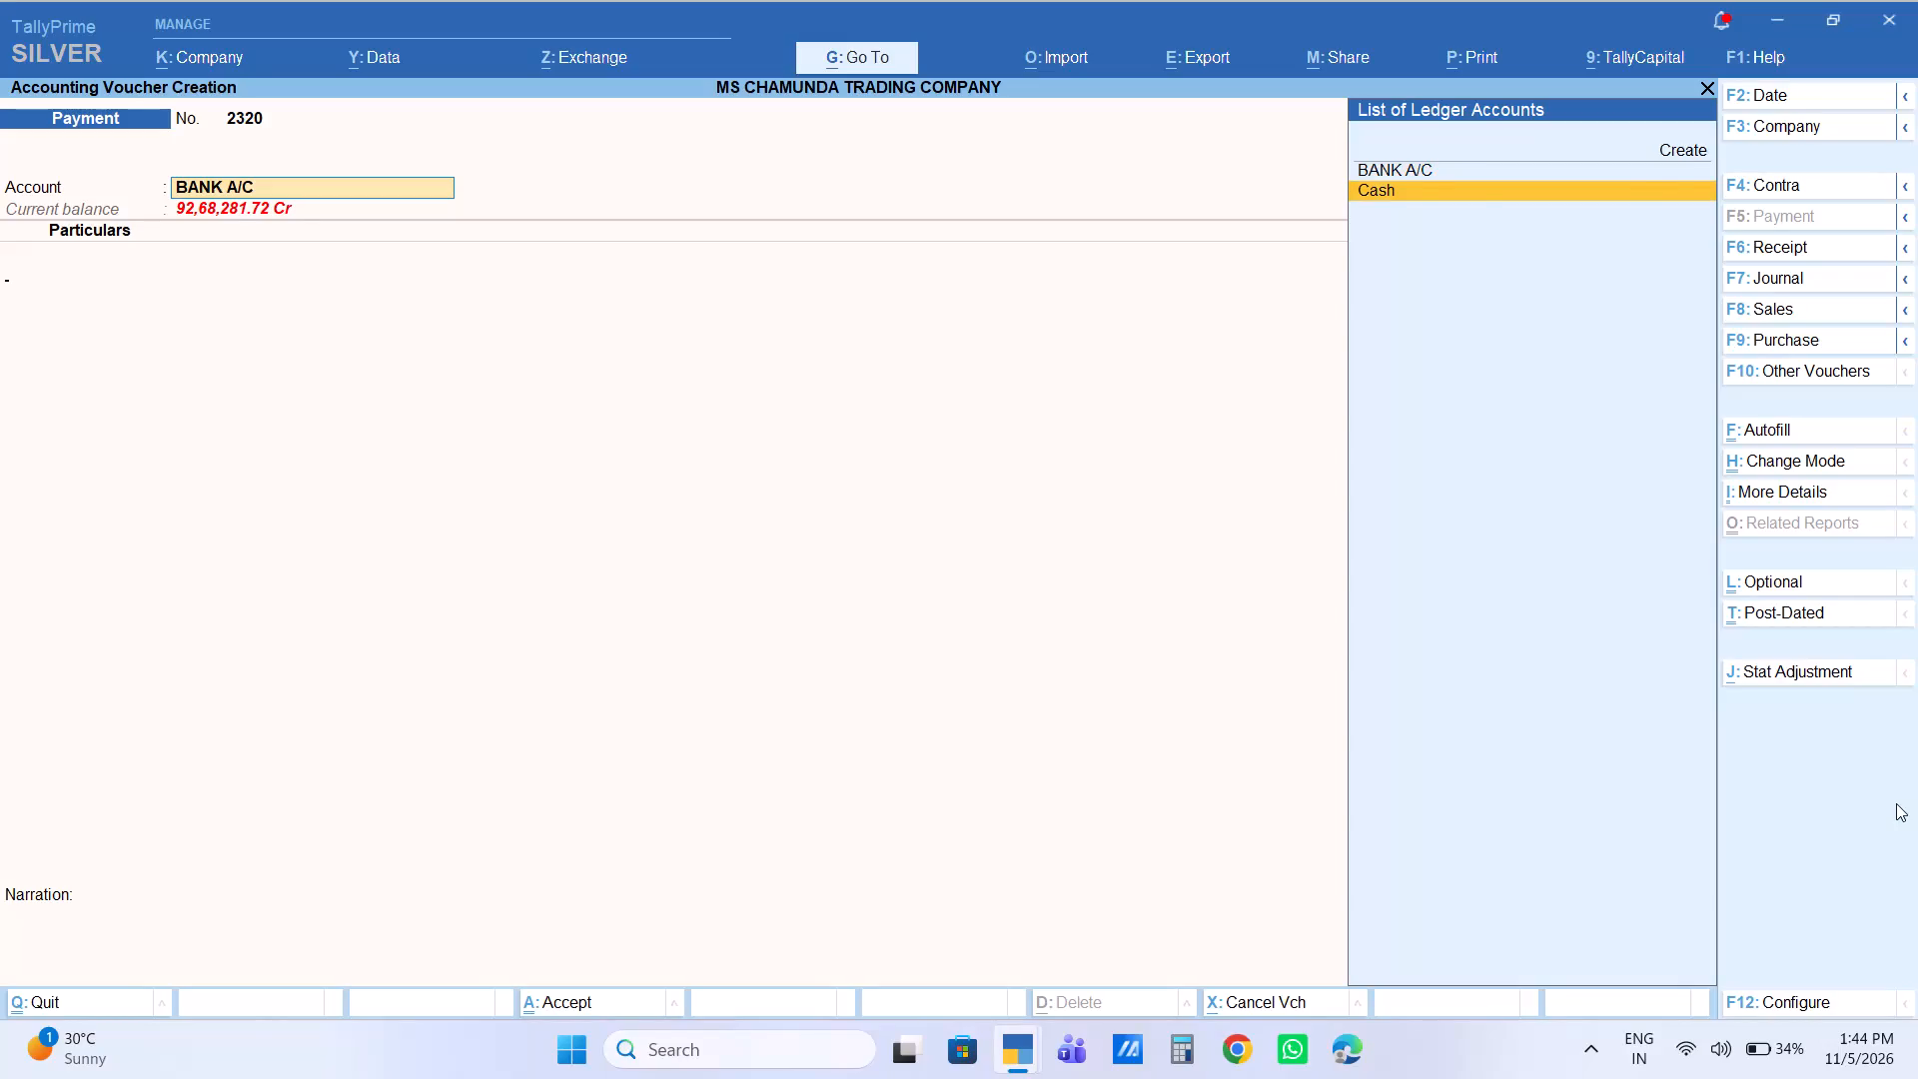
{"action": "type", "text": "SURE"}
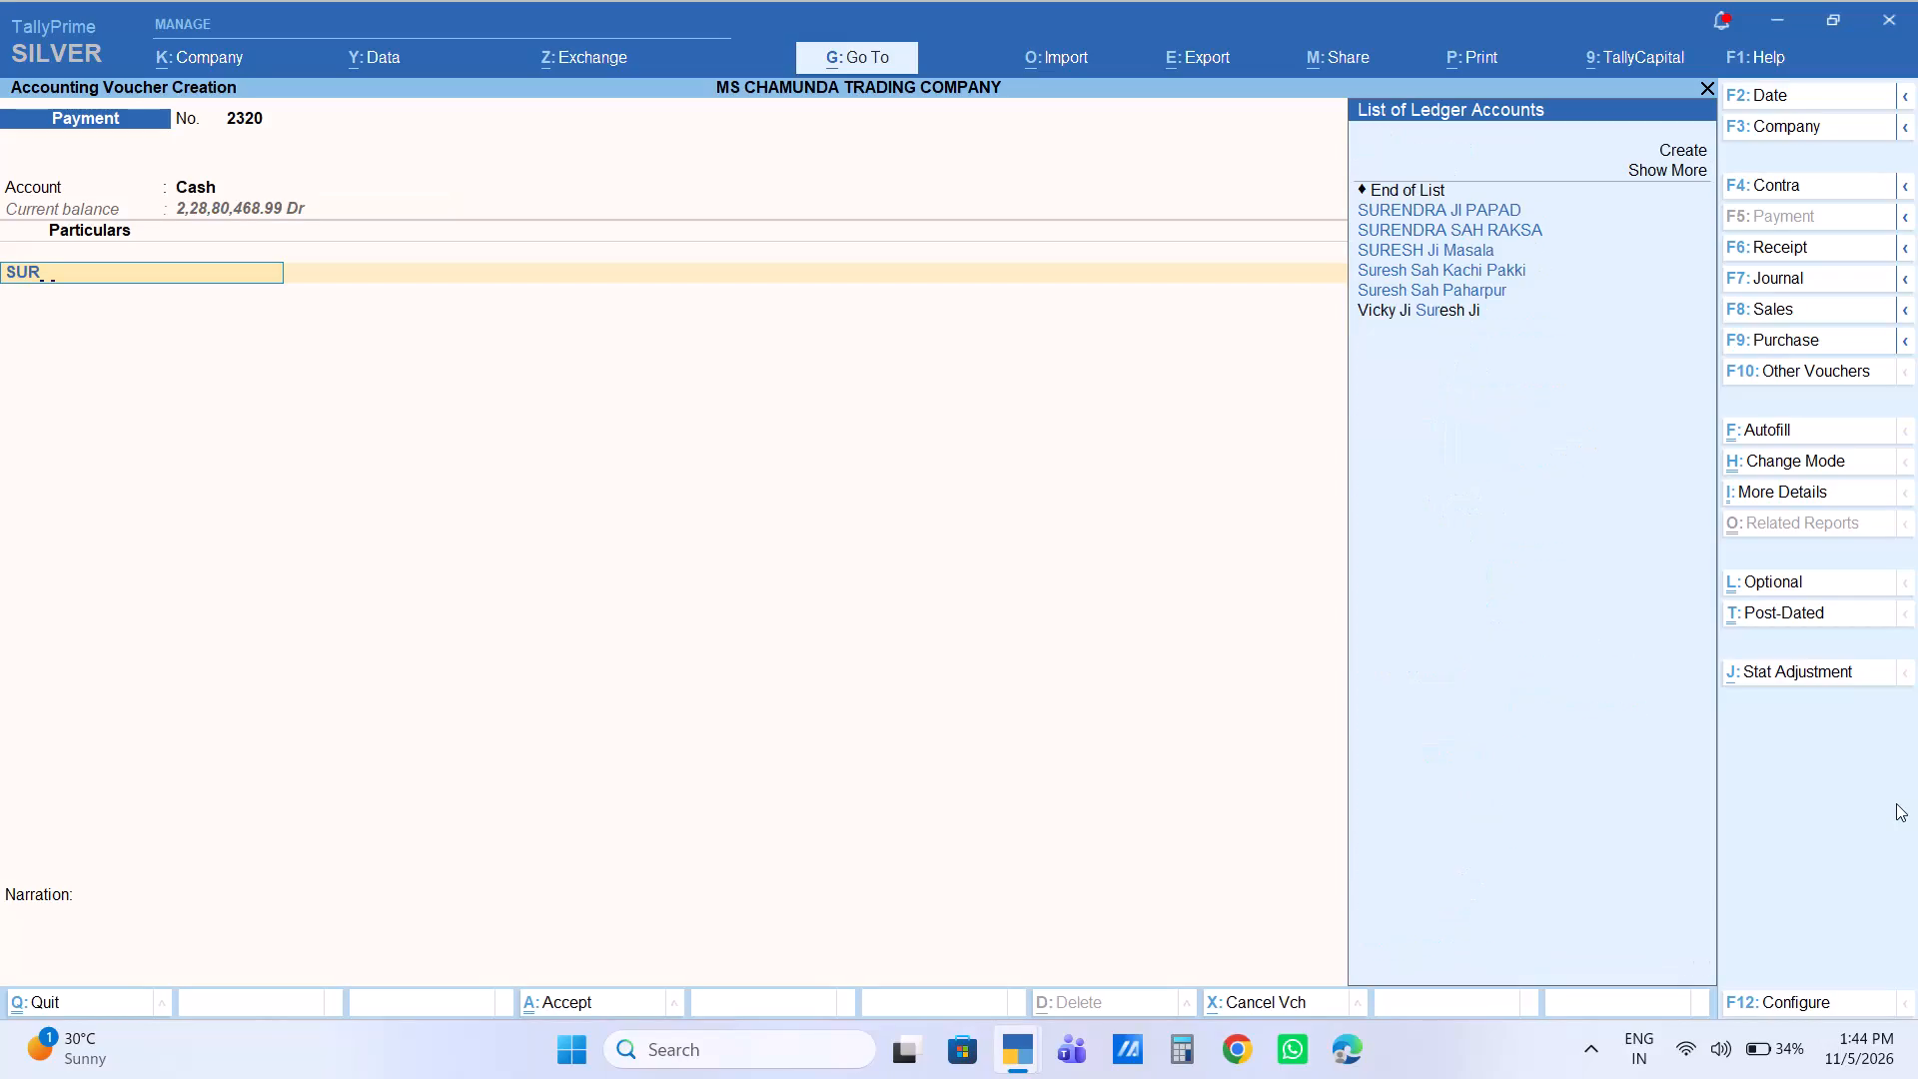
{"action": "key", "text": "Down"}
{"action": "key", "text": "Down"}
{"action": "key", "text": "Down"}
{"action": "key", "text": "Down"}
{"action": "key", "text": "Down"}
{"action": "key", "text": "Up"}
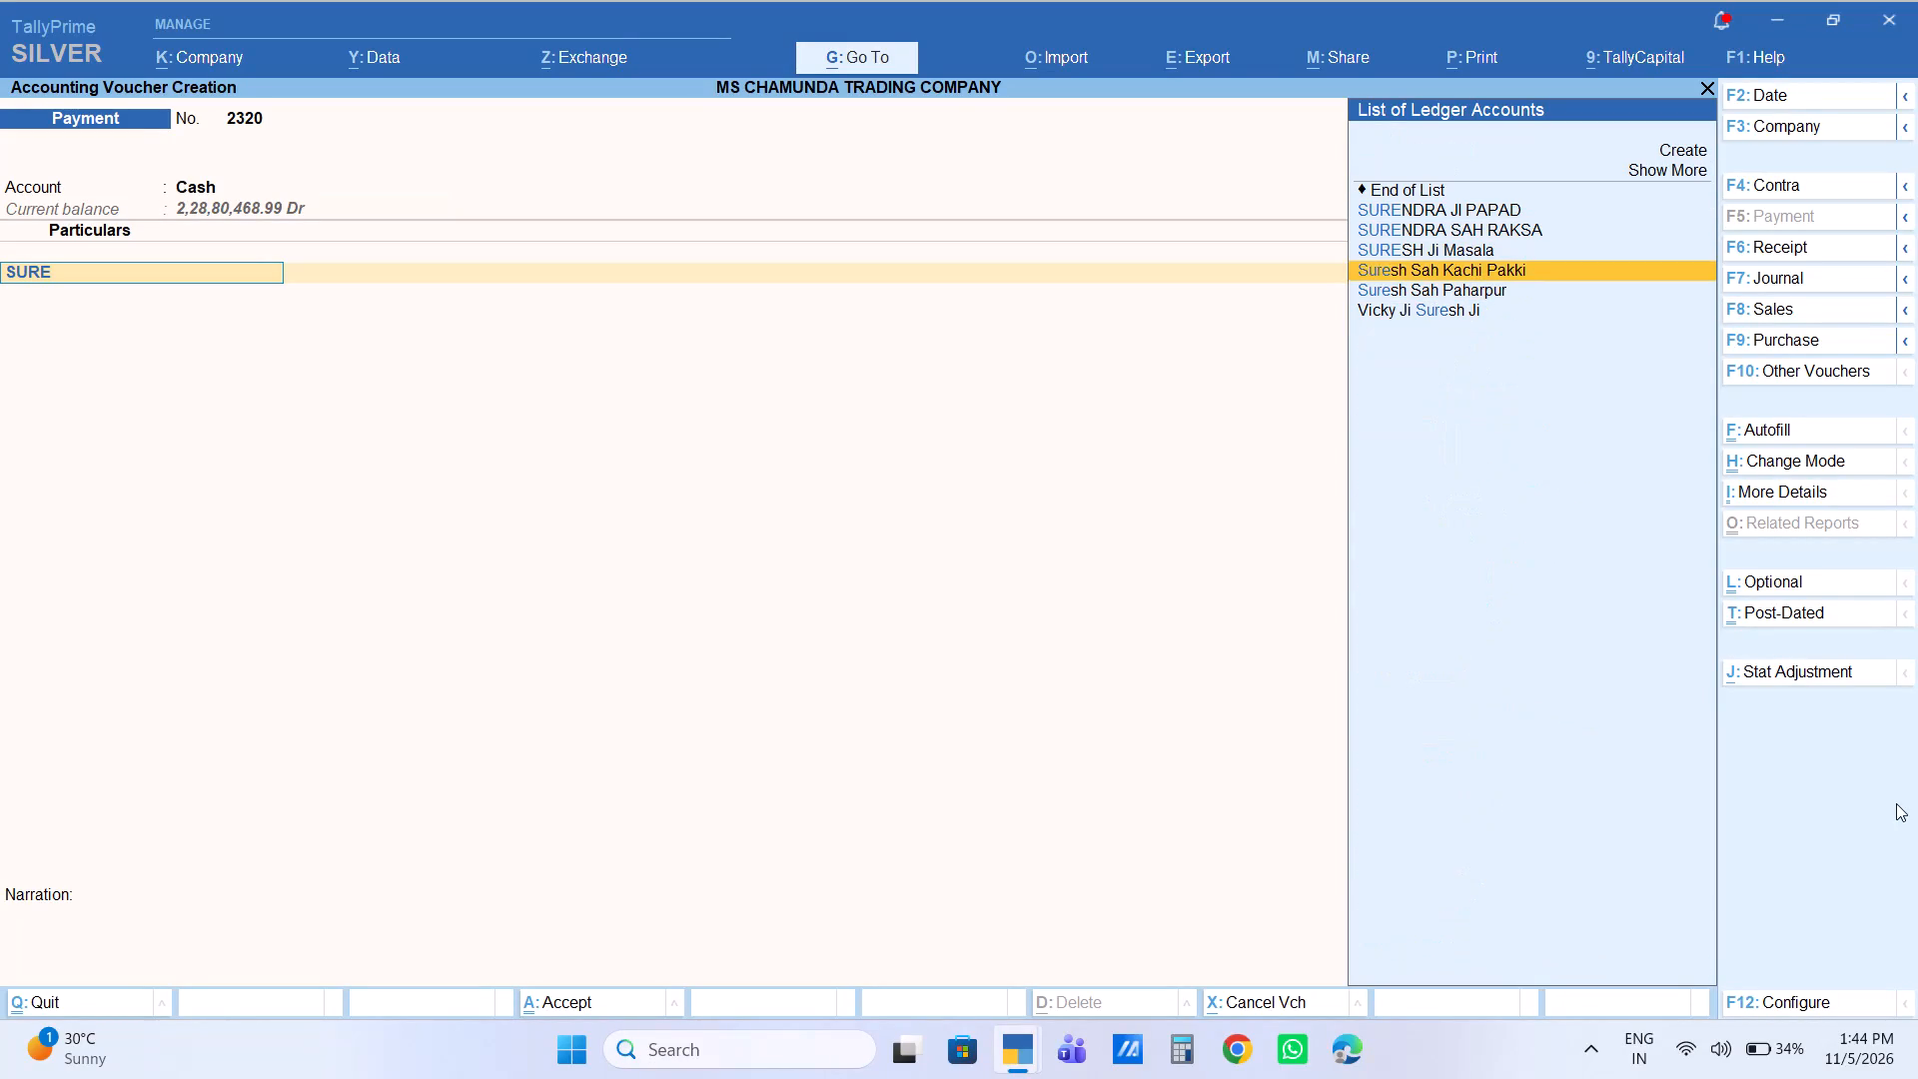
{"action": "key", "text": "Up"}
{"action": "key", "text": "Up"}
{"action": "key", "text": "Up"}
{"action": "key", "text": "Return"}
Allocate 1,50,000.00 Dr as Agst Ref to pending bill 1313 and finish the SURENDRA JI PAPAD bill-wise details.
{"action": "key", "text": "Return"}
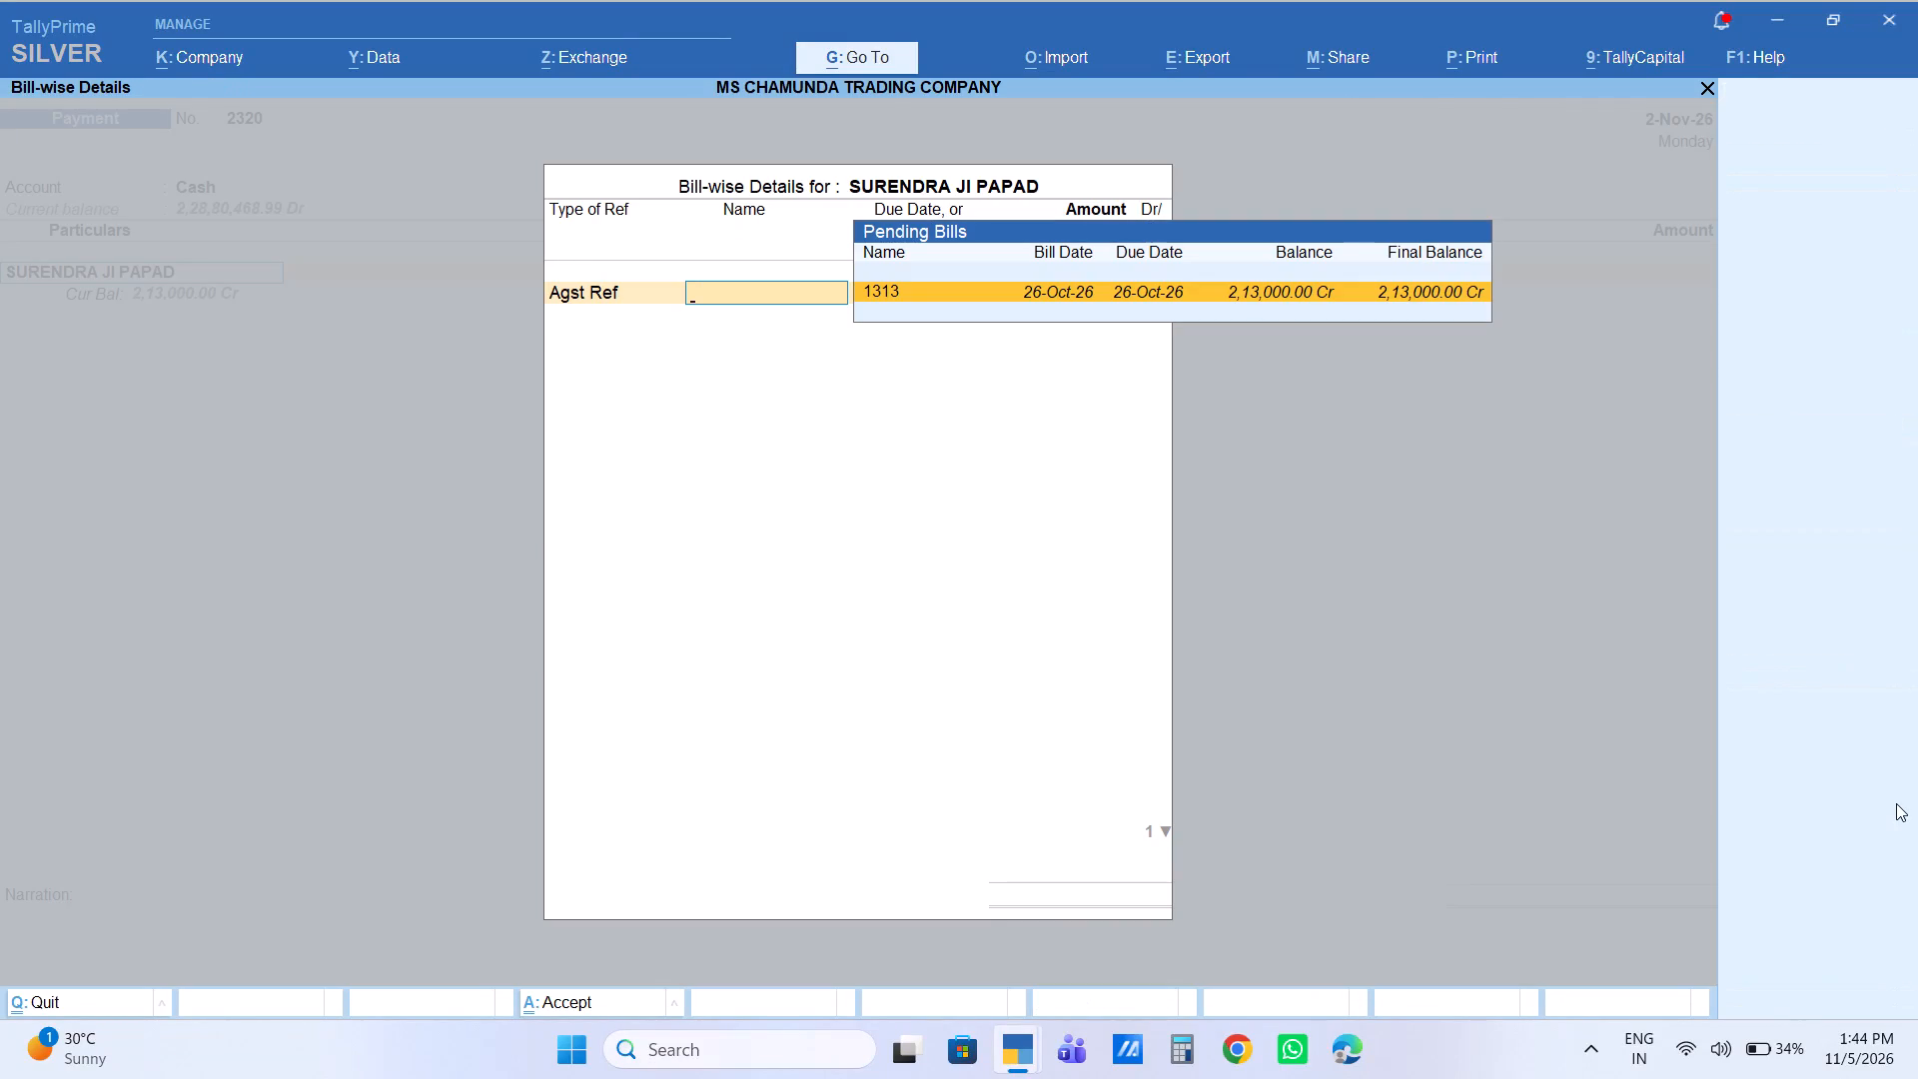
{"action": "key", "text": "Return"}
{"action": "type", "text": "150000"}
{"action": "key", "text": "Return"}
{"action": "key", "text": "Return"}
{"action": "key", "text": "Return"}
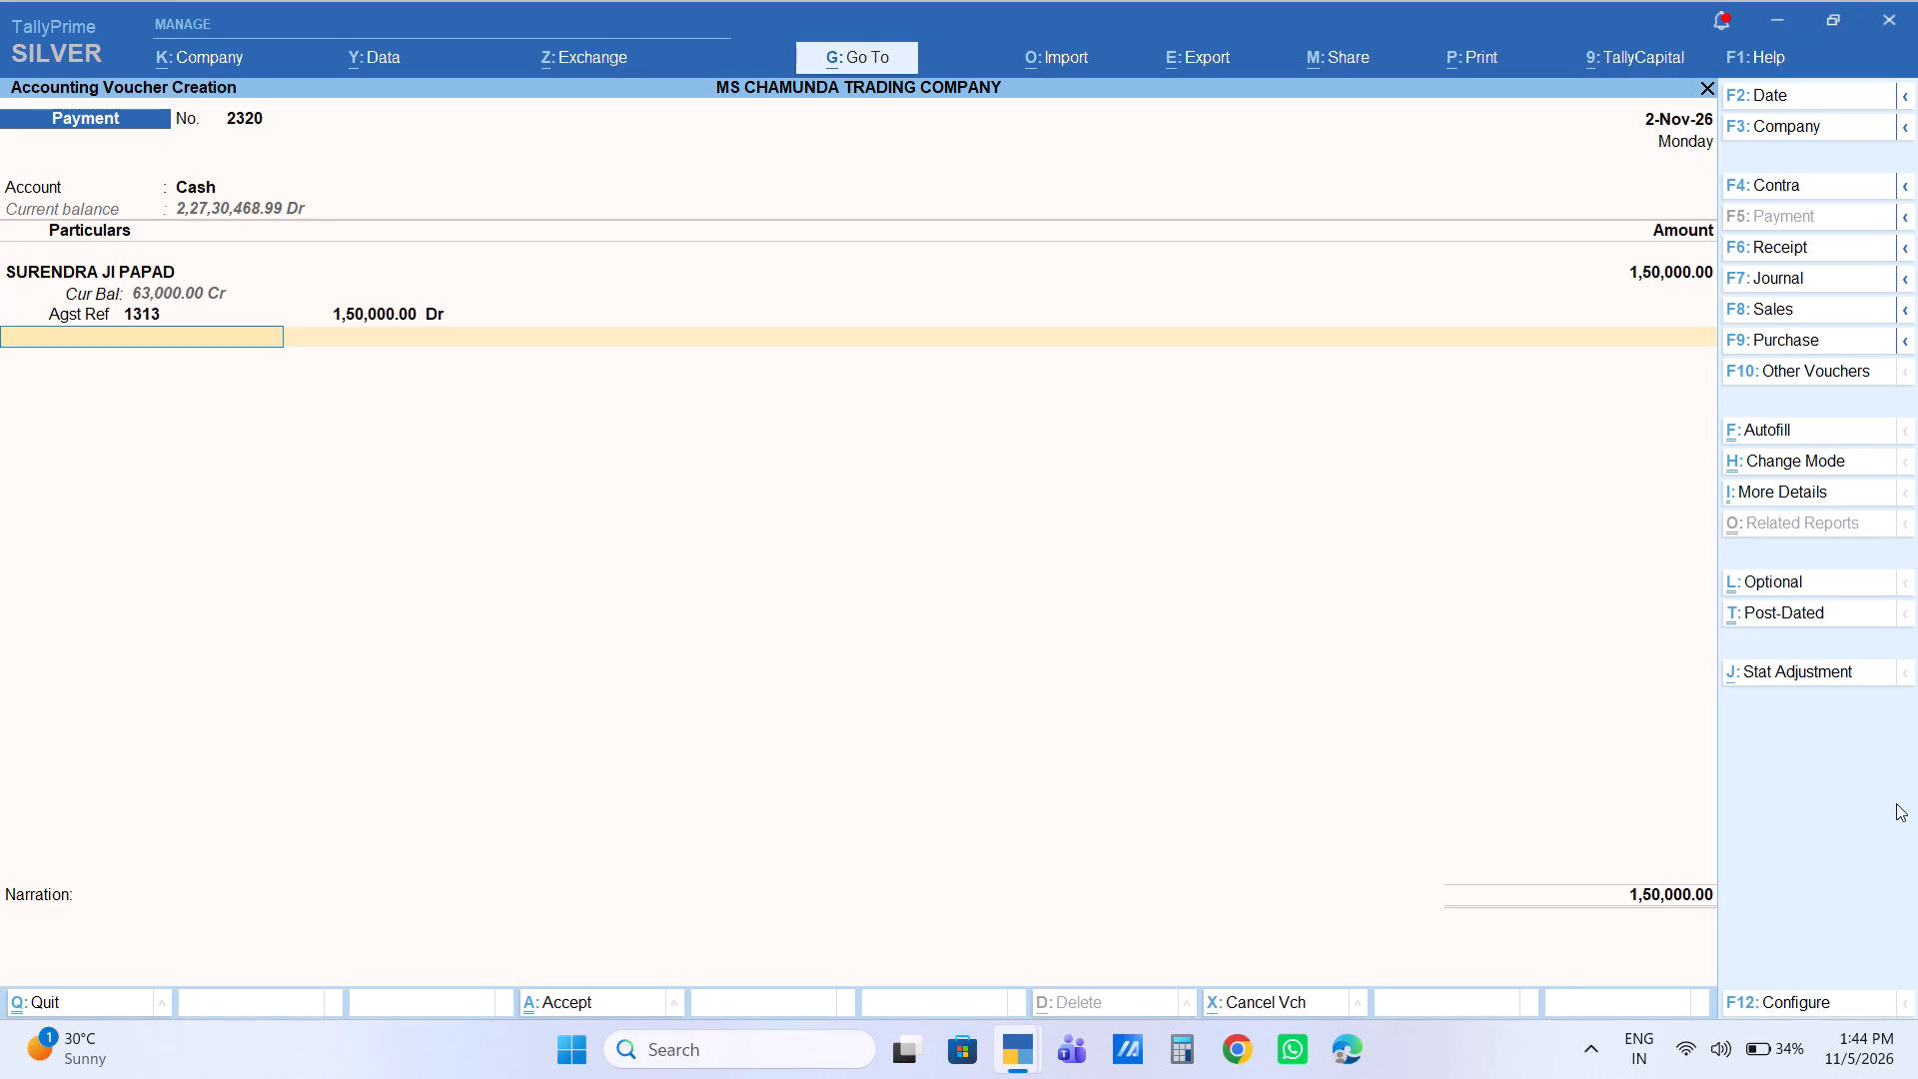
Save the SURENDRA JI PAPAD cash payment voucher without a narration.
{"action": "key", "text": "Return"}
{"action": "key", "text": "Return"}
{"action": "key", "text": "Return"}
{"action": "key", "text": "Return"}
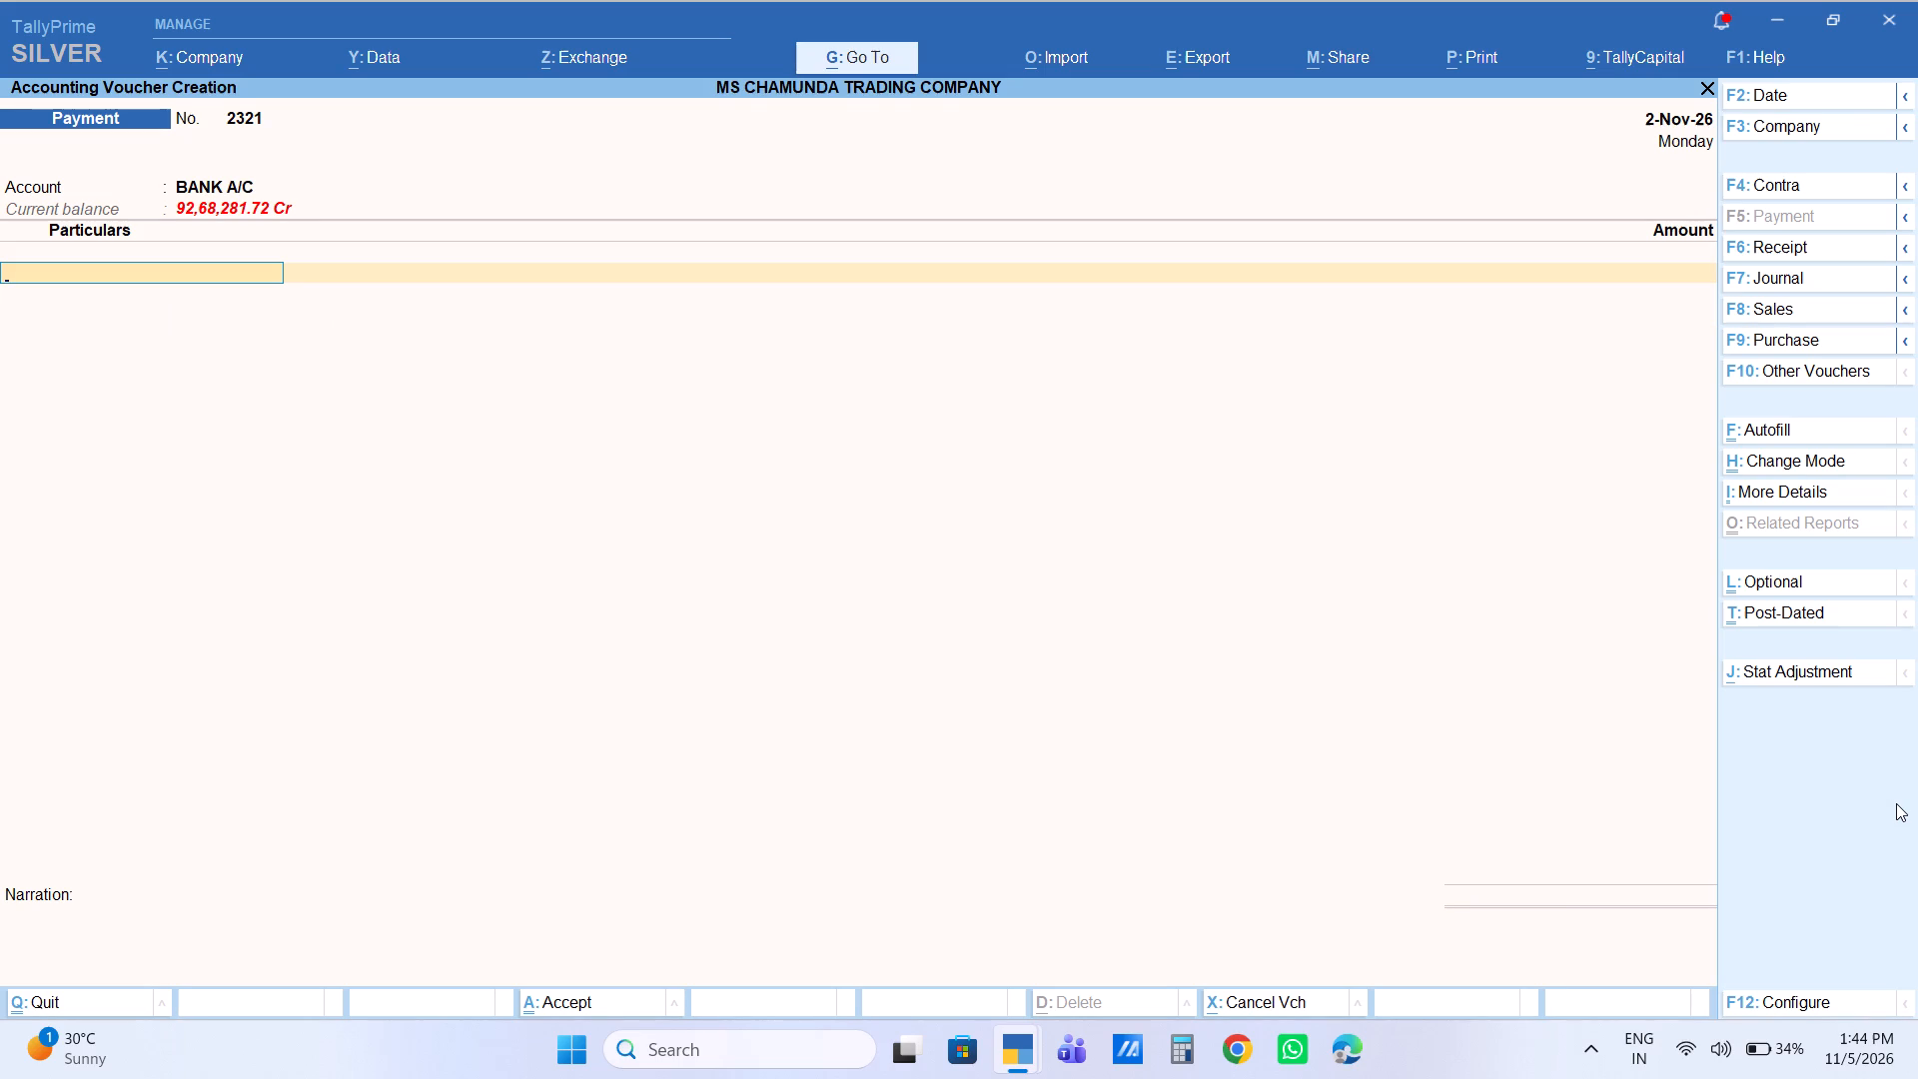
Set Cash as the account of the new payment voucher and choose the RAKESH TRADING ledger as the party paid.
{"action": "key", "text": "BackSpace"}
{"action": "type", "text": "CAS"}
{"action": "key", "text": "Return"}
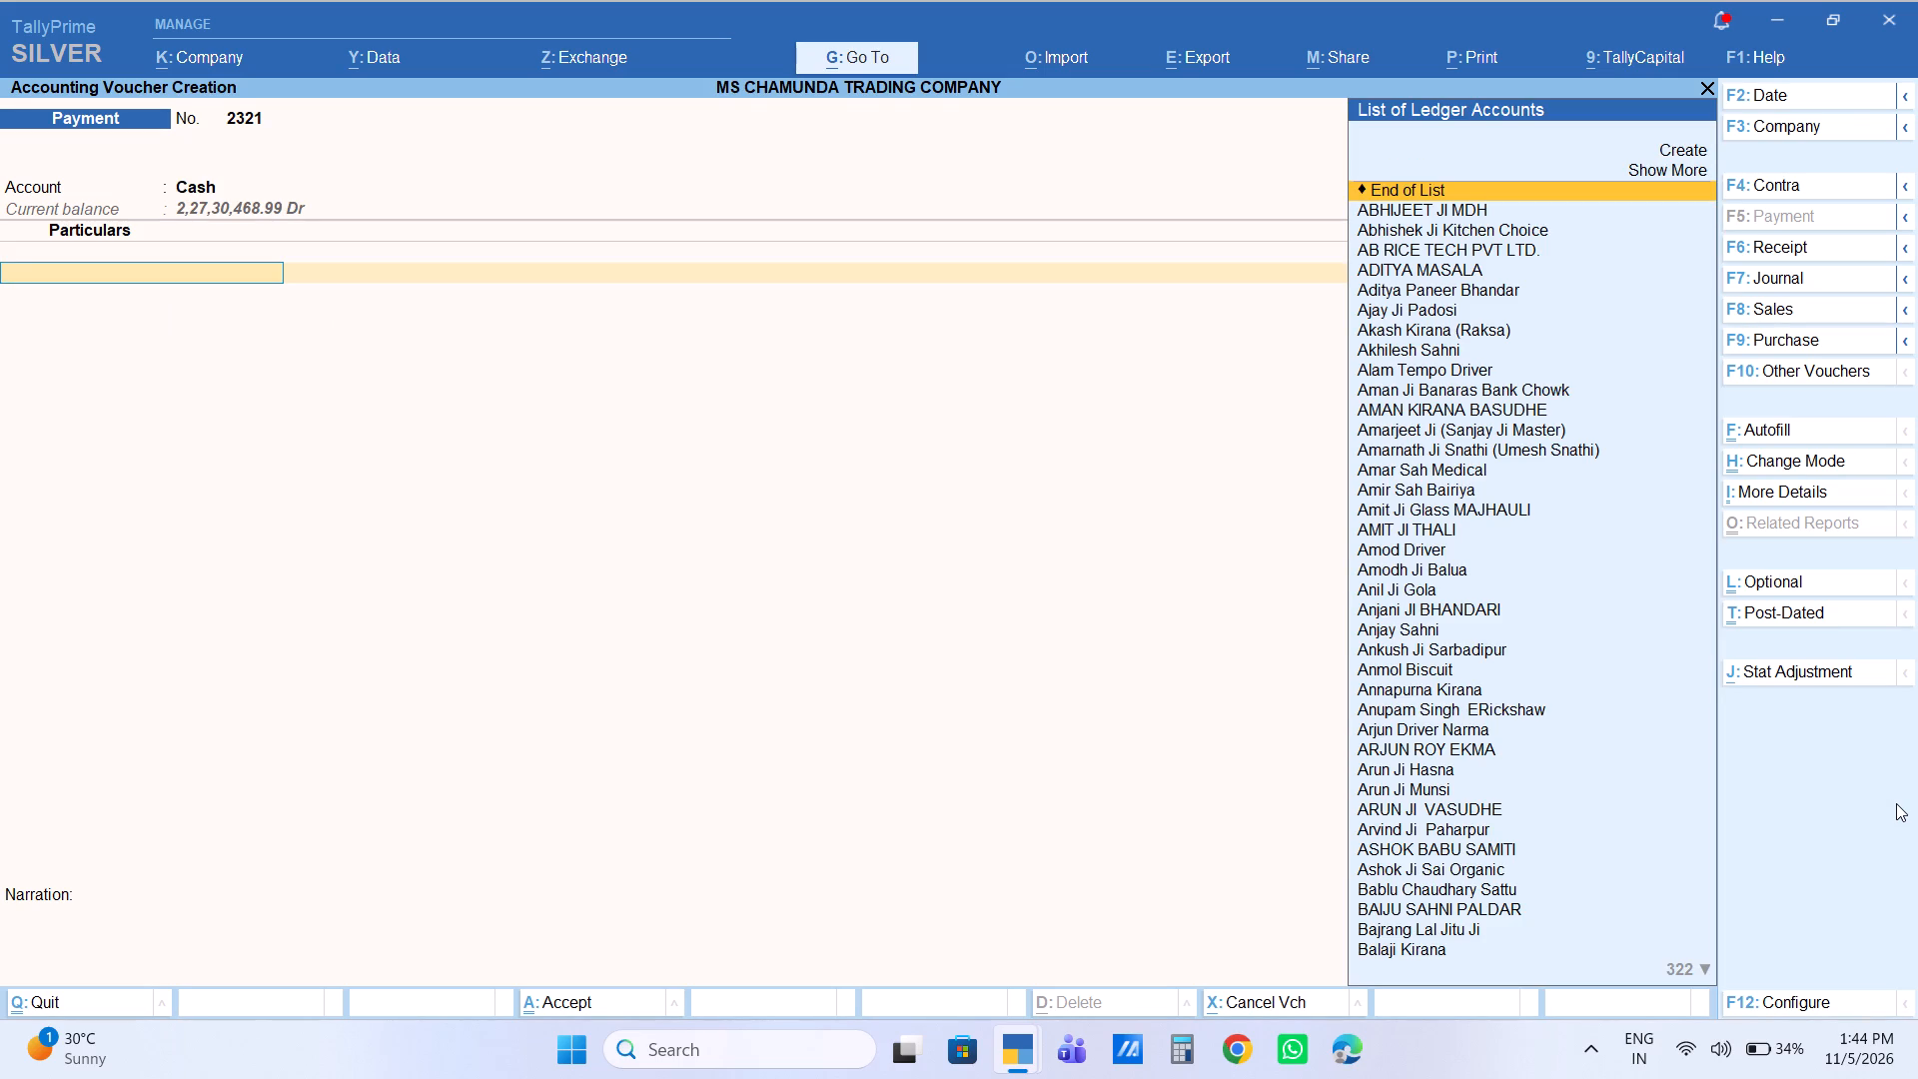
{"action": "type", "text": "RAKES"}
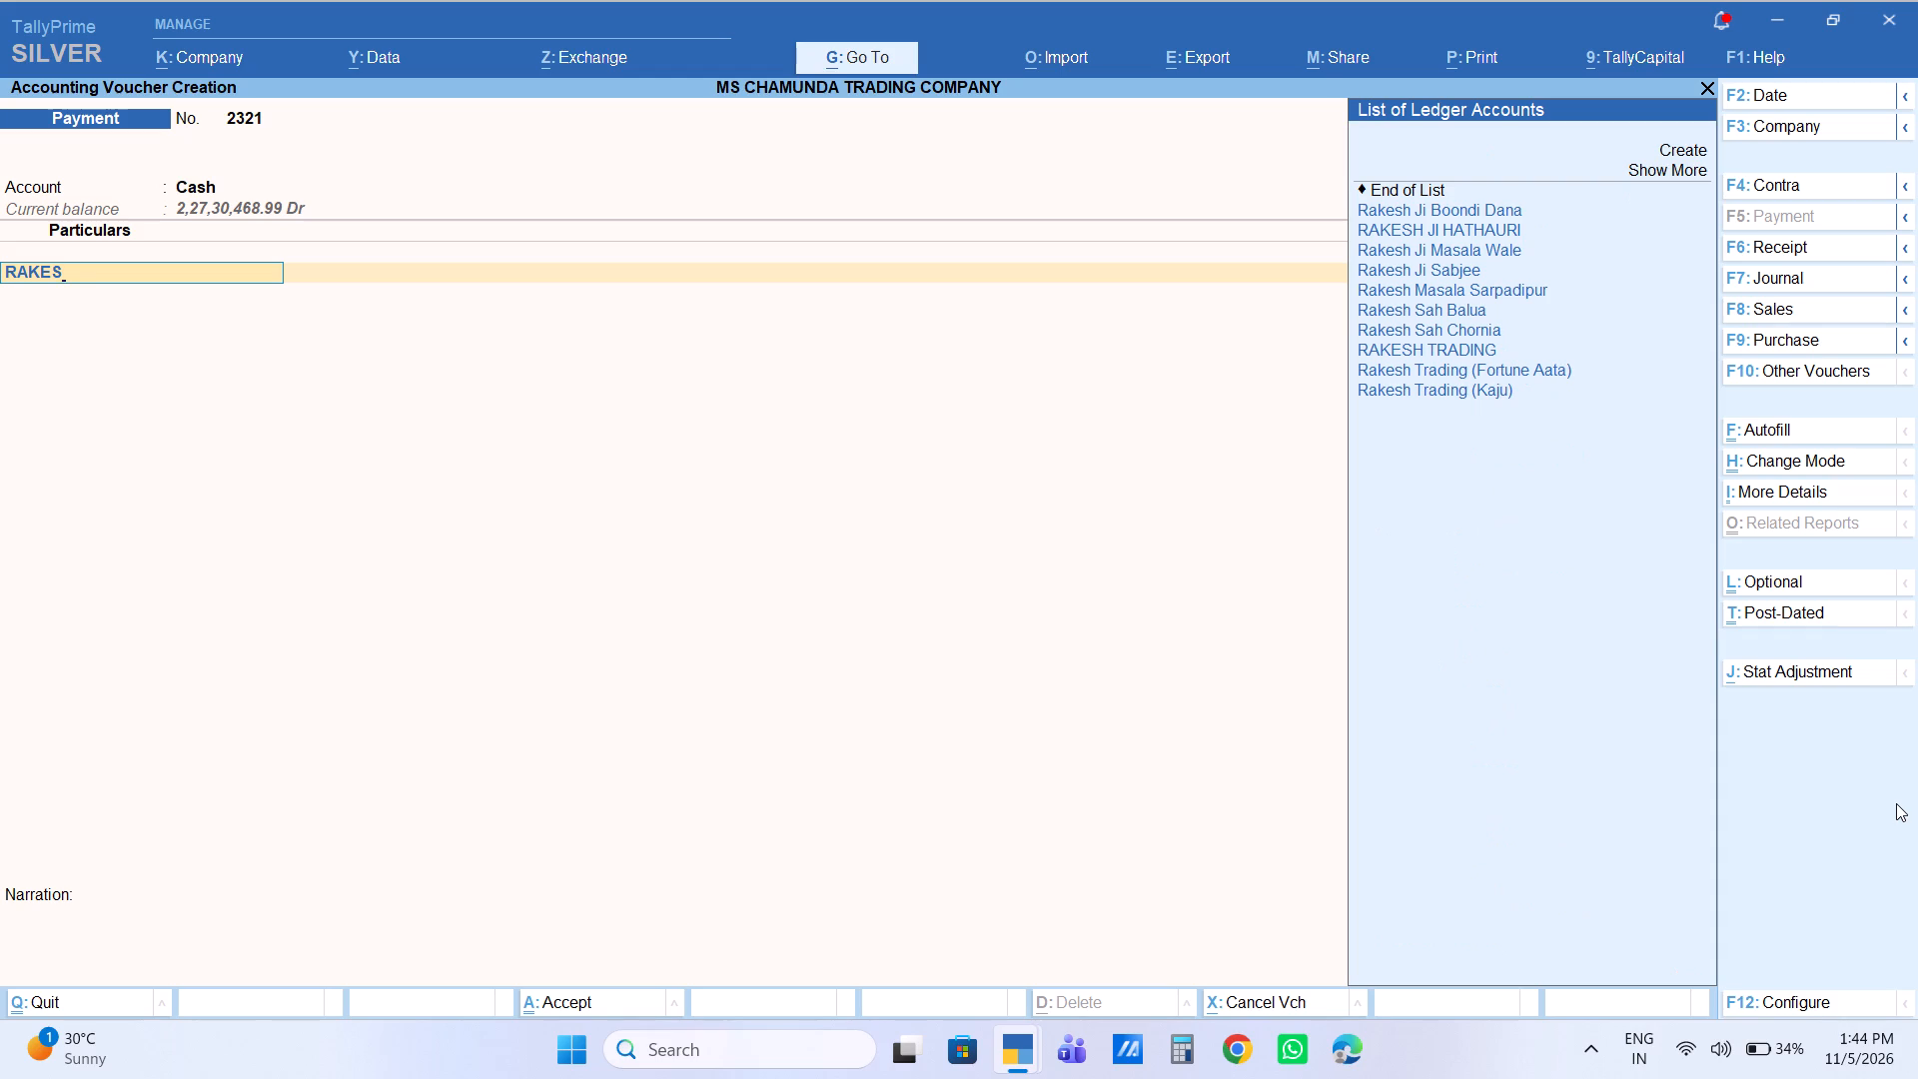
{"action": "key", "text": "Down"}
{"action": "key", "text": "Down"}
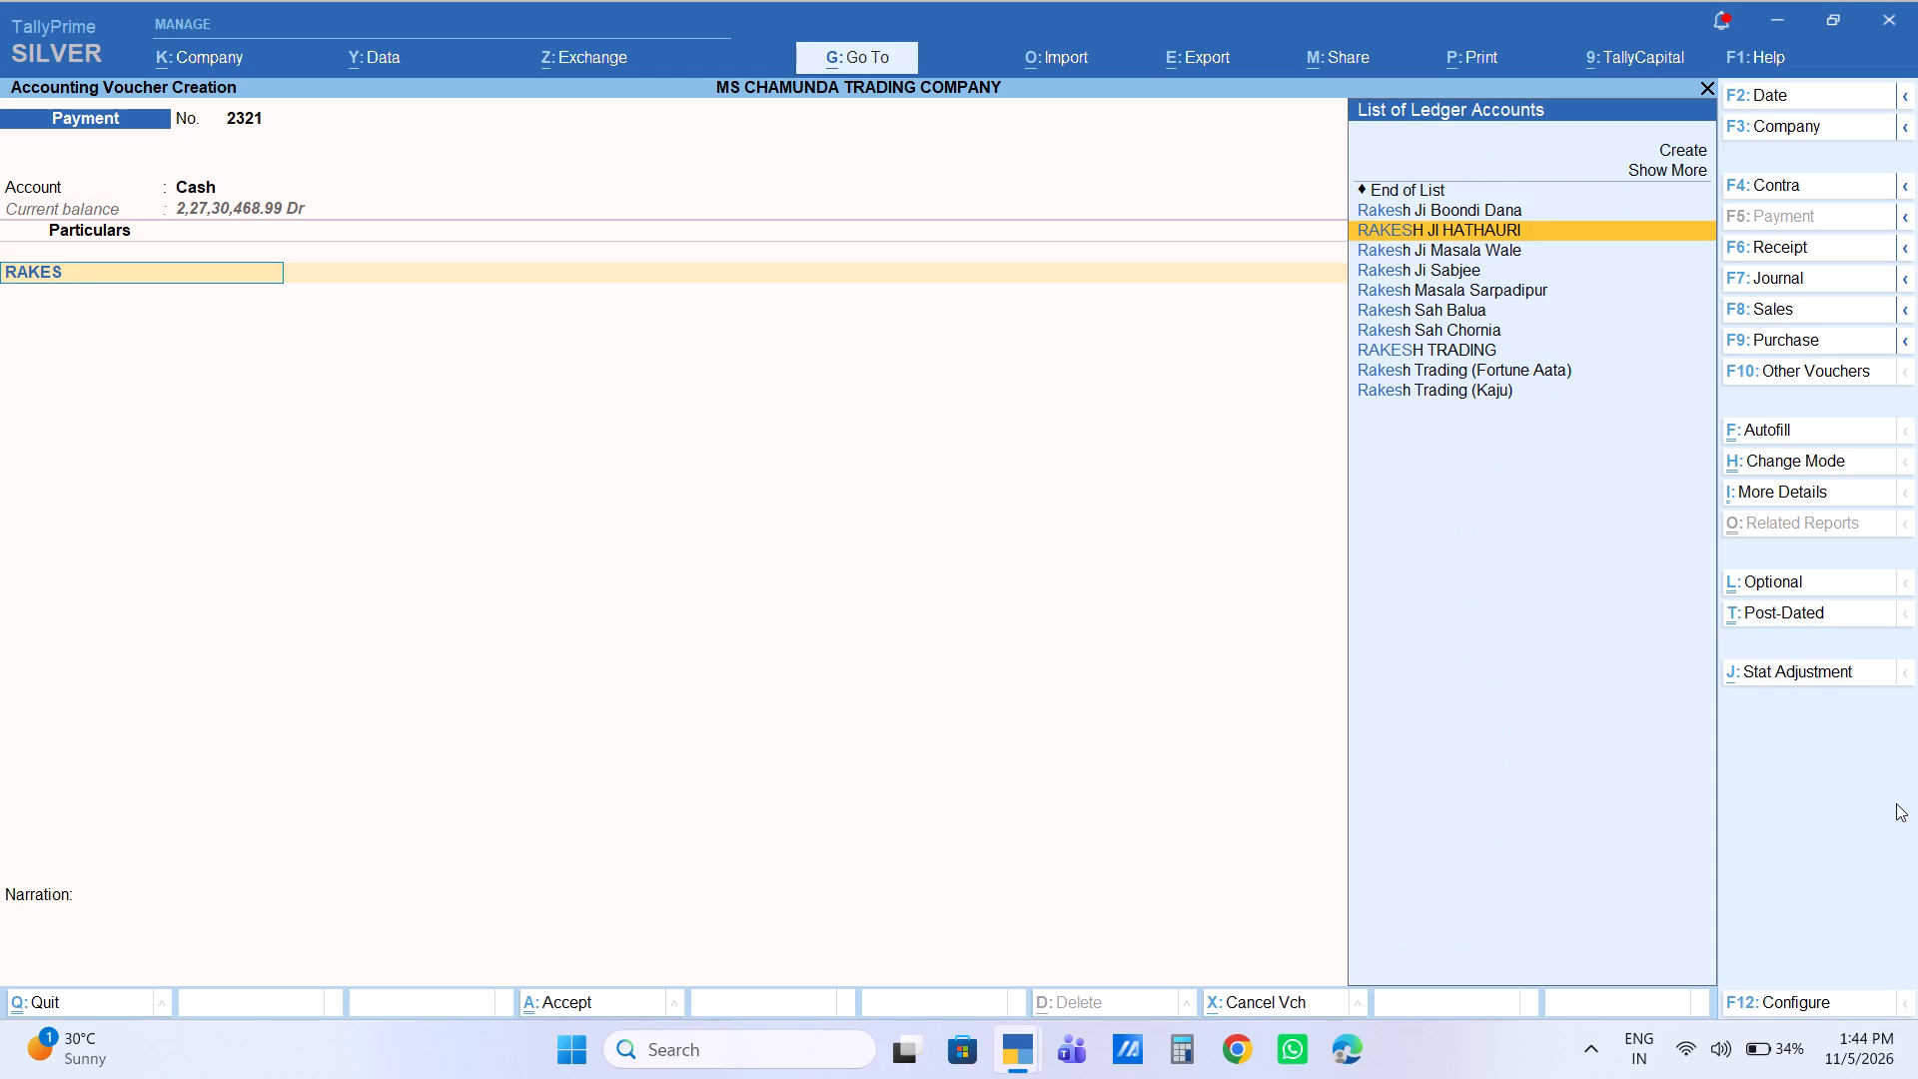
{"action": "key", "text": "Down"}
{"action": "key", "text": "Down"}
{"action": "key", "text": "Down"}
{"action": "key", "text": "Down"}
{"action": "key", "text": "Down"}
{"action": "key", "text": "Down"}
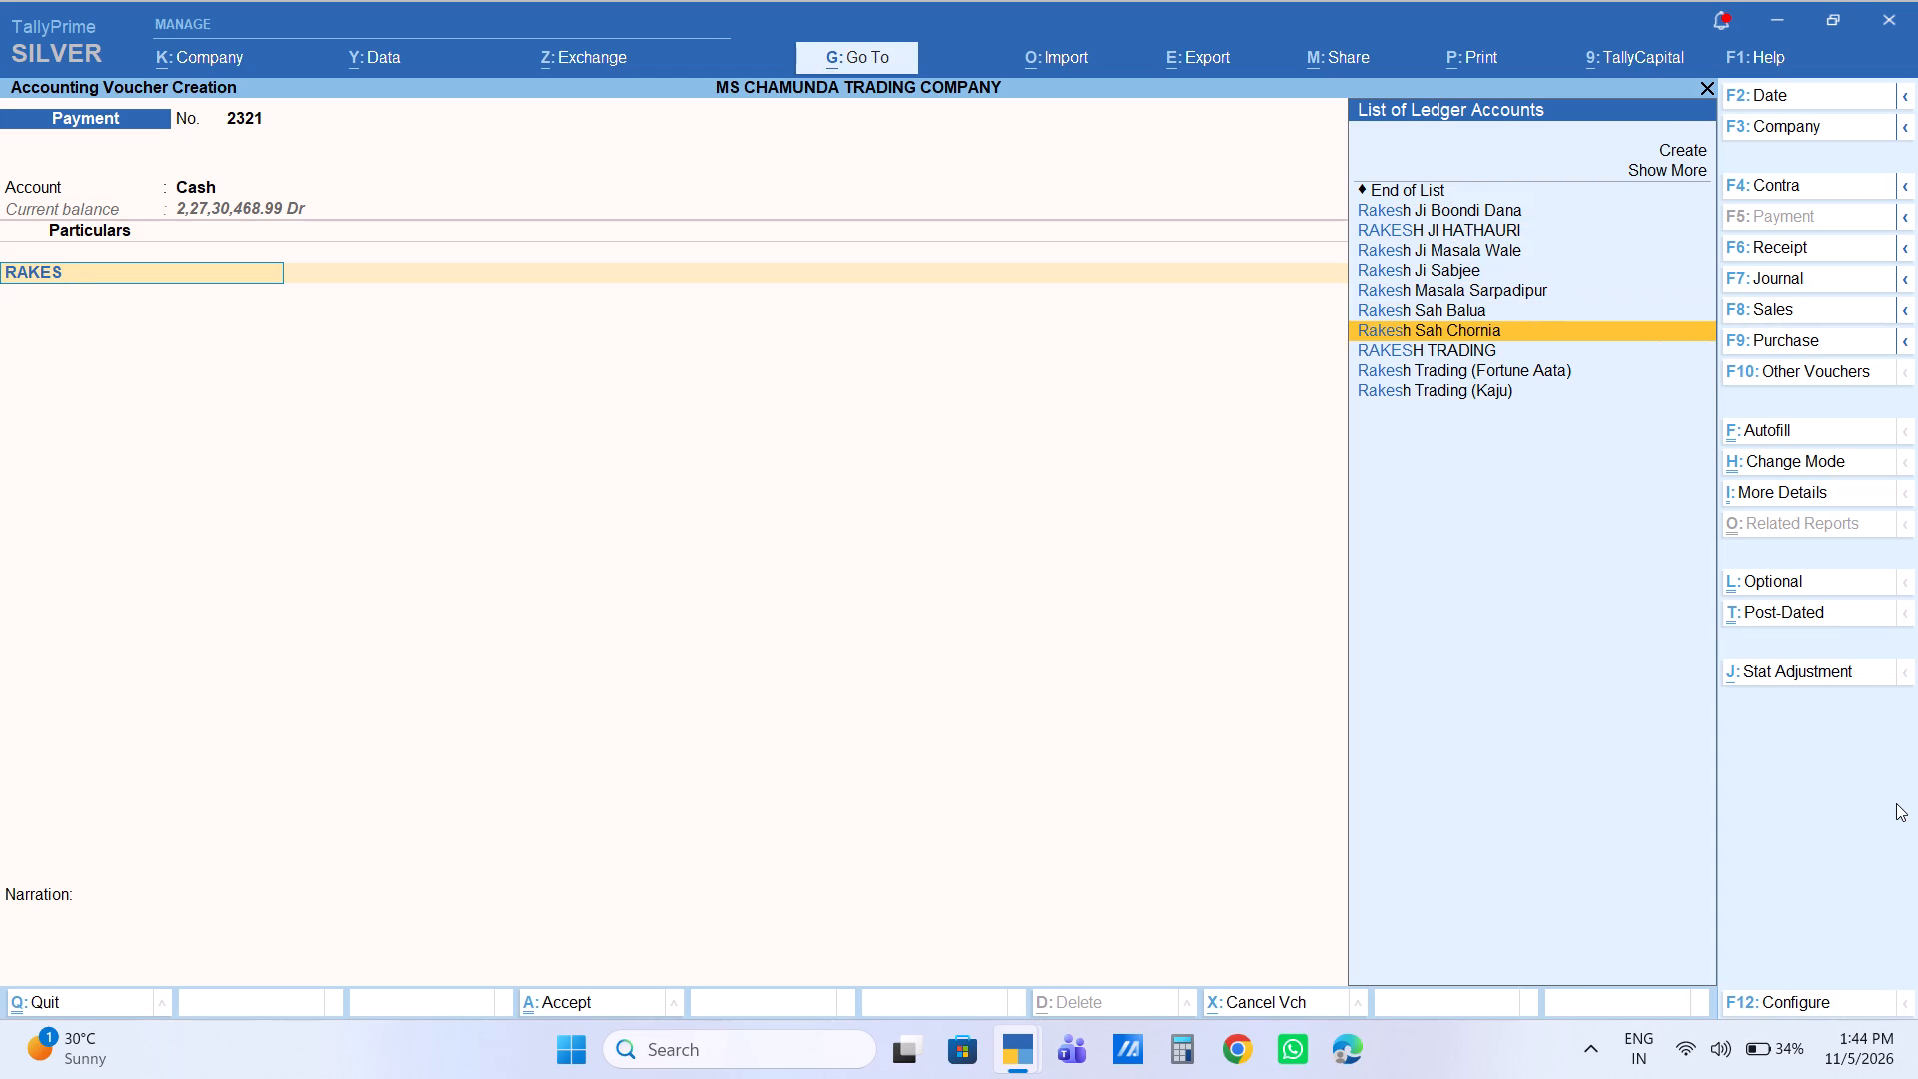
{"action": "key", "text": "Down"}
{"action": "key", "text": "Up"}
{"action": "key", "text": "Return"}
Allocate 50,000.00 Dr as Agst Ref to pending bill 1263 and finish the RAKESH TRADING bill-wise details.
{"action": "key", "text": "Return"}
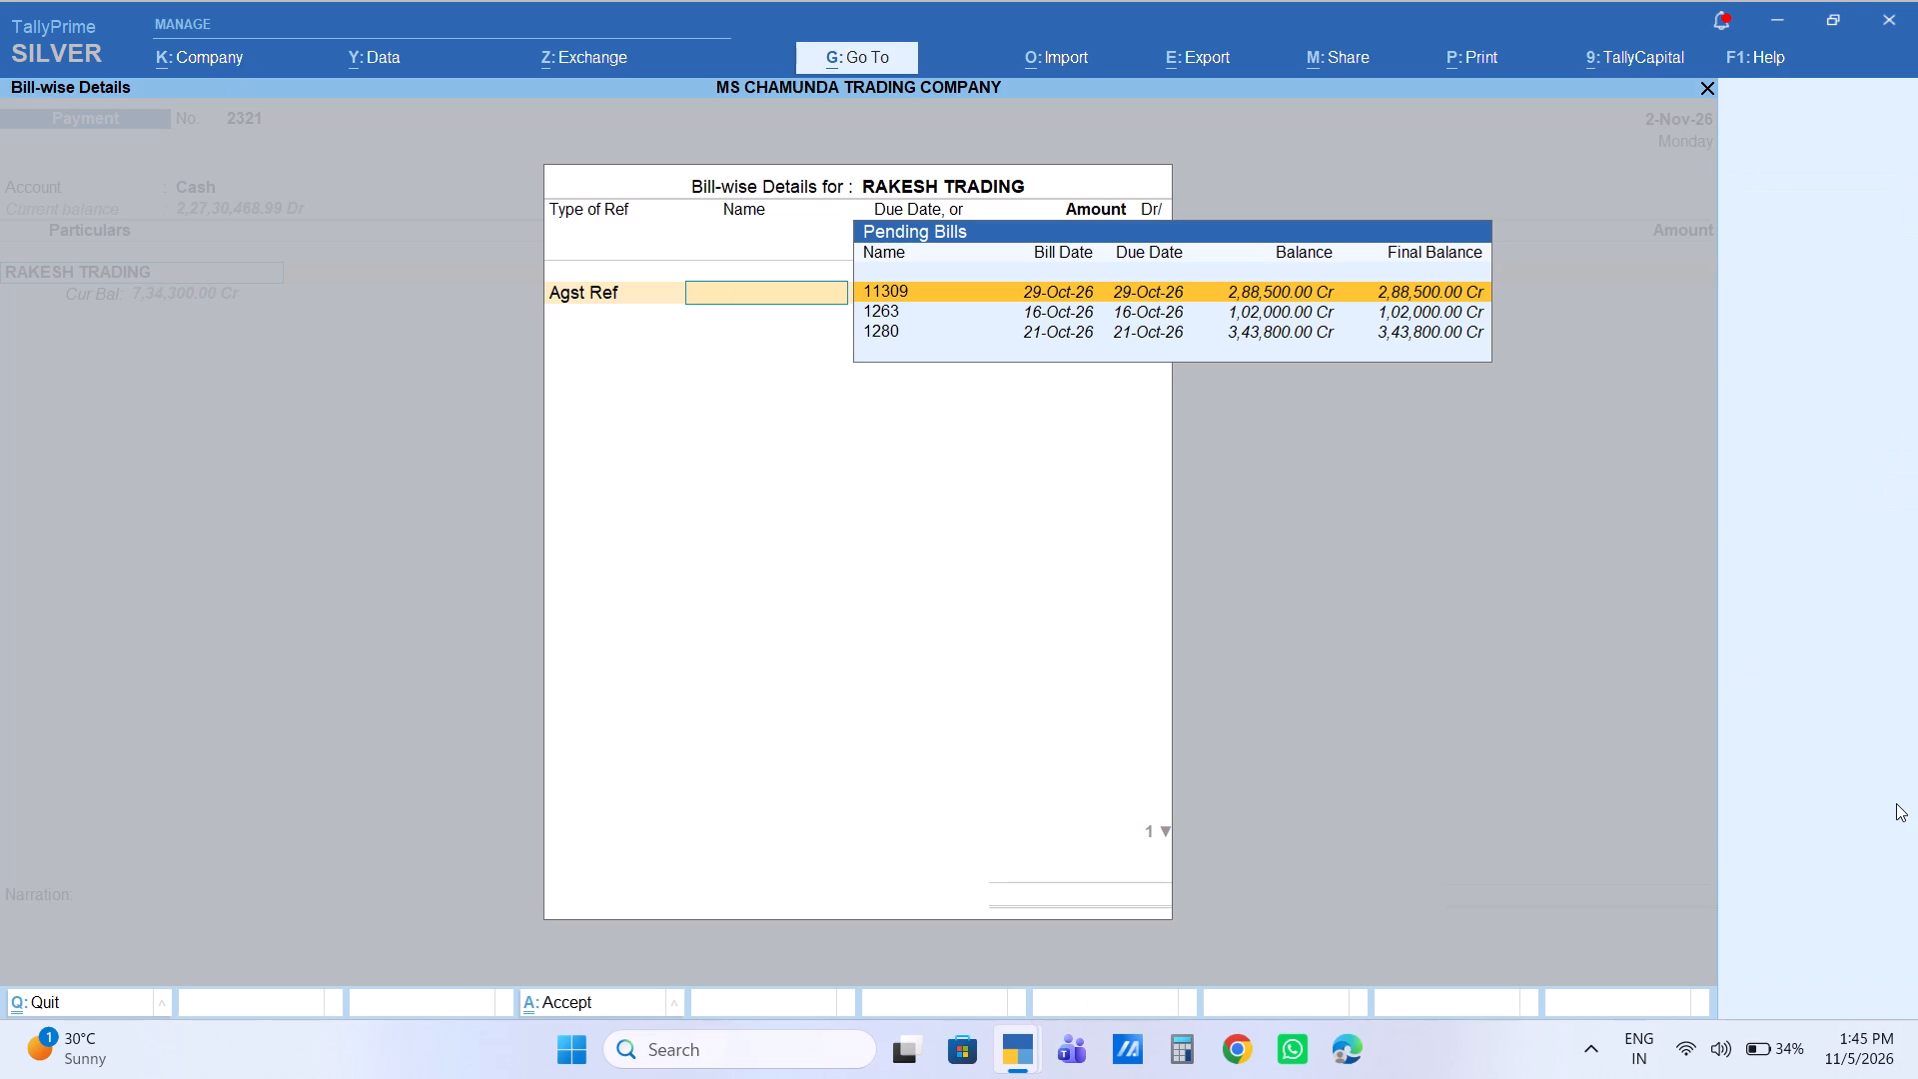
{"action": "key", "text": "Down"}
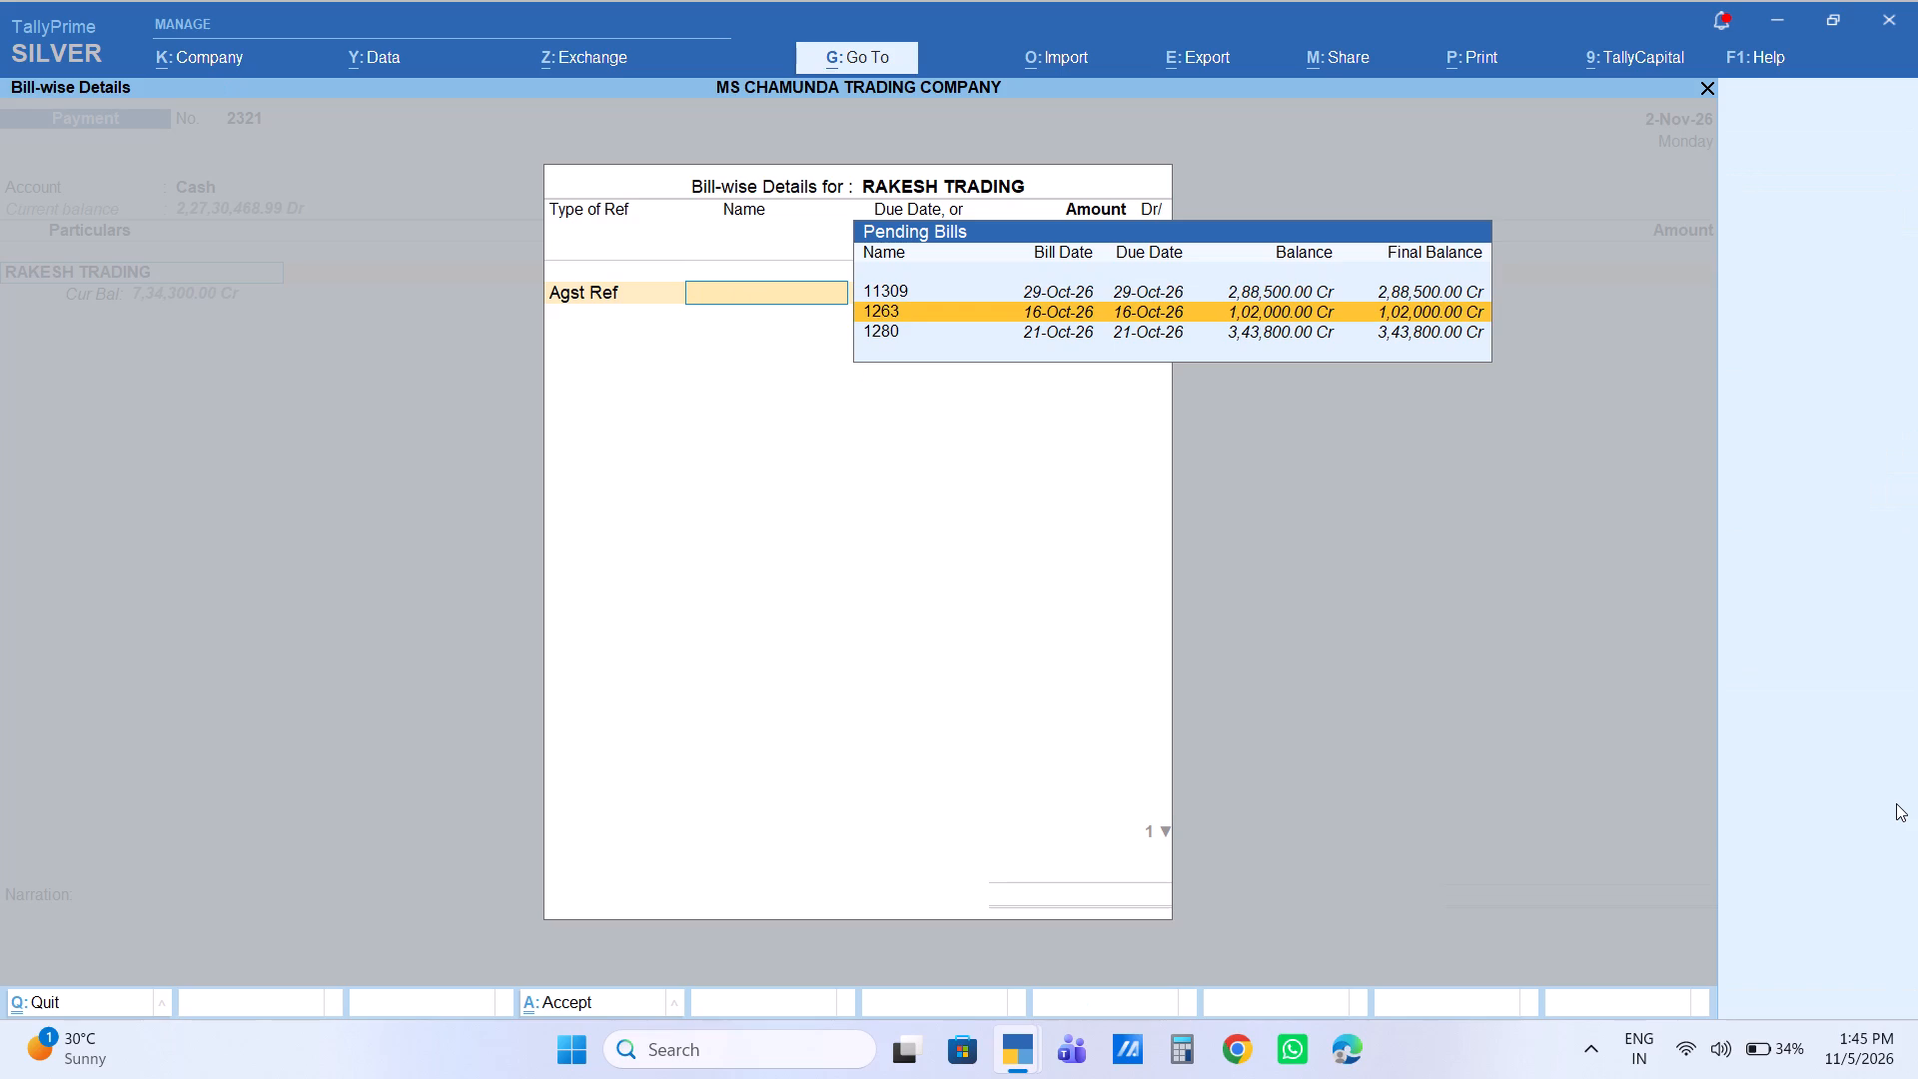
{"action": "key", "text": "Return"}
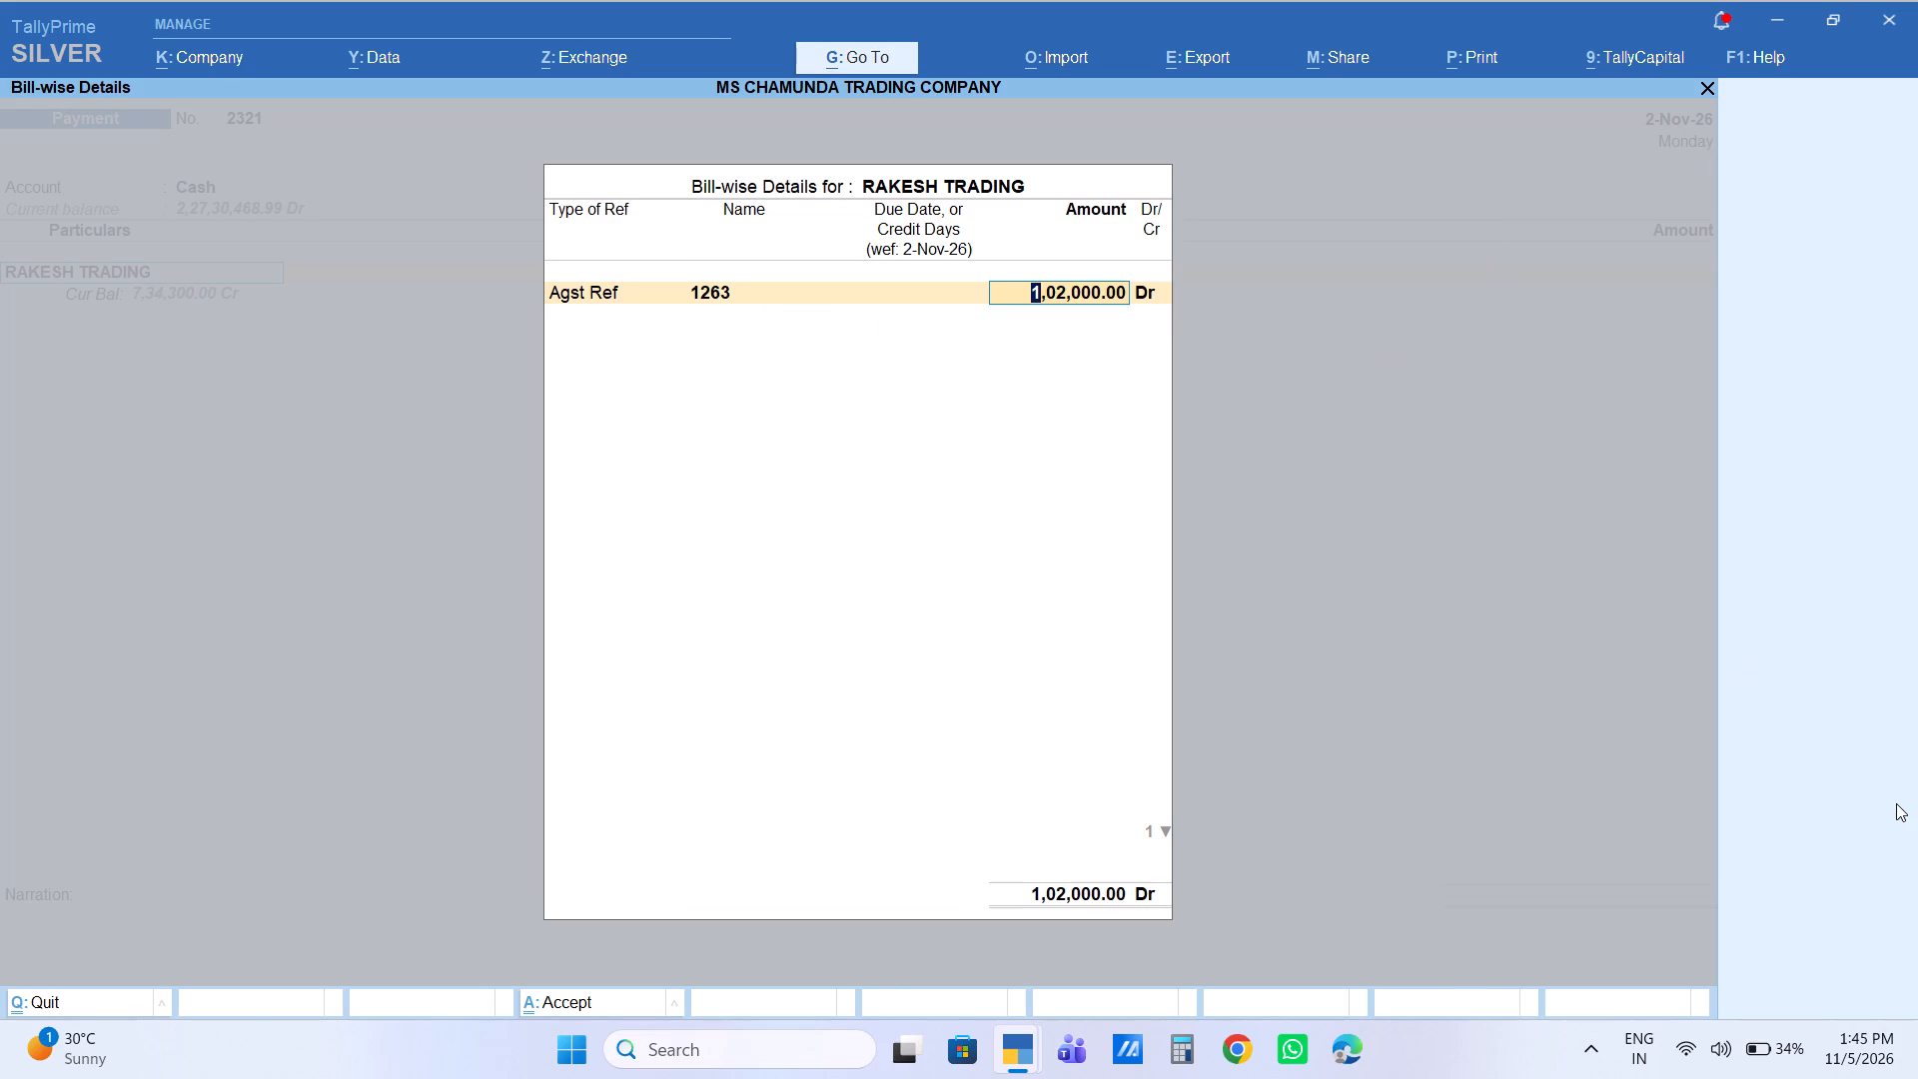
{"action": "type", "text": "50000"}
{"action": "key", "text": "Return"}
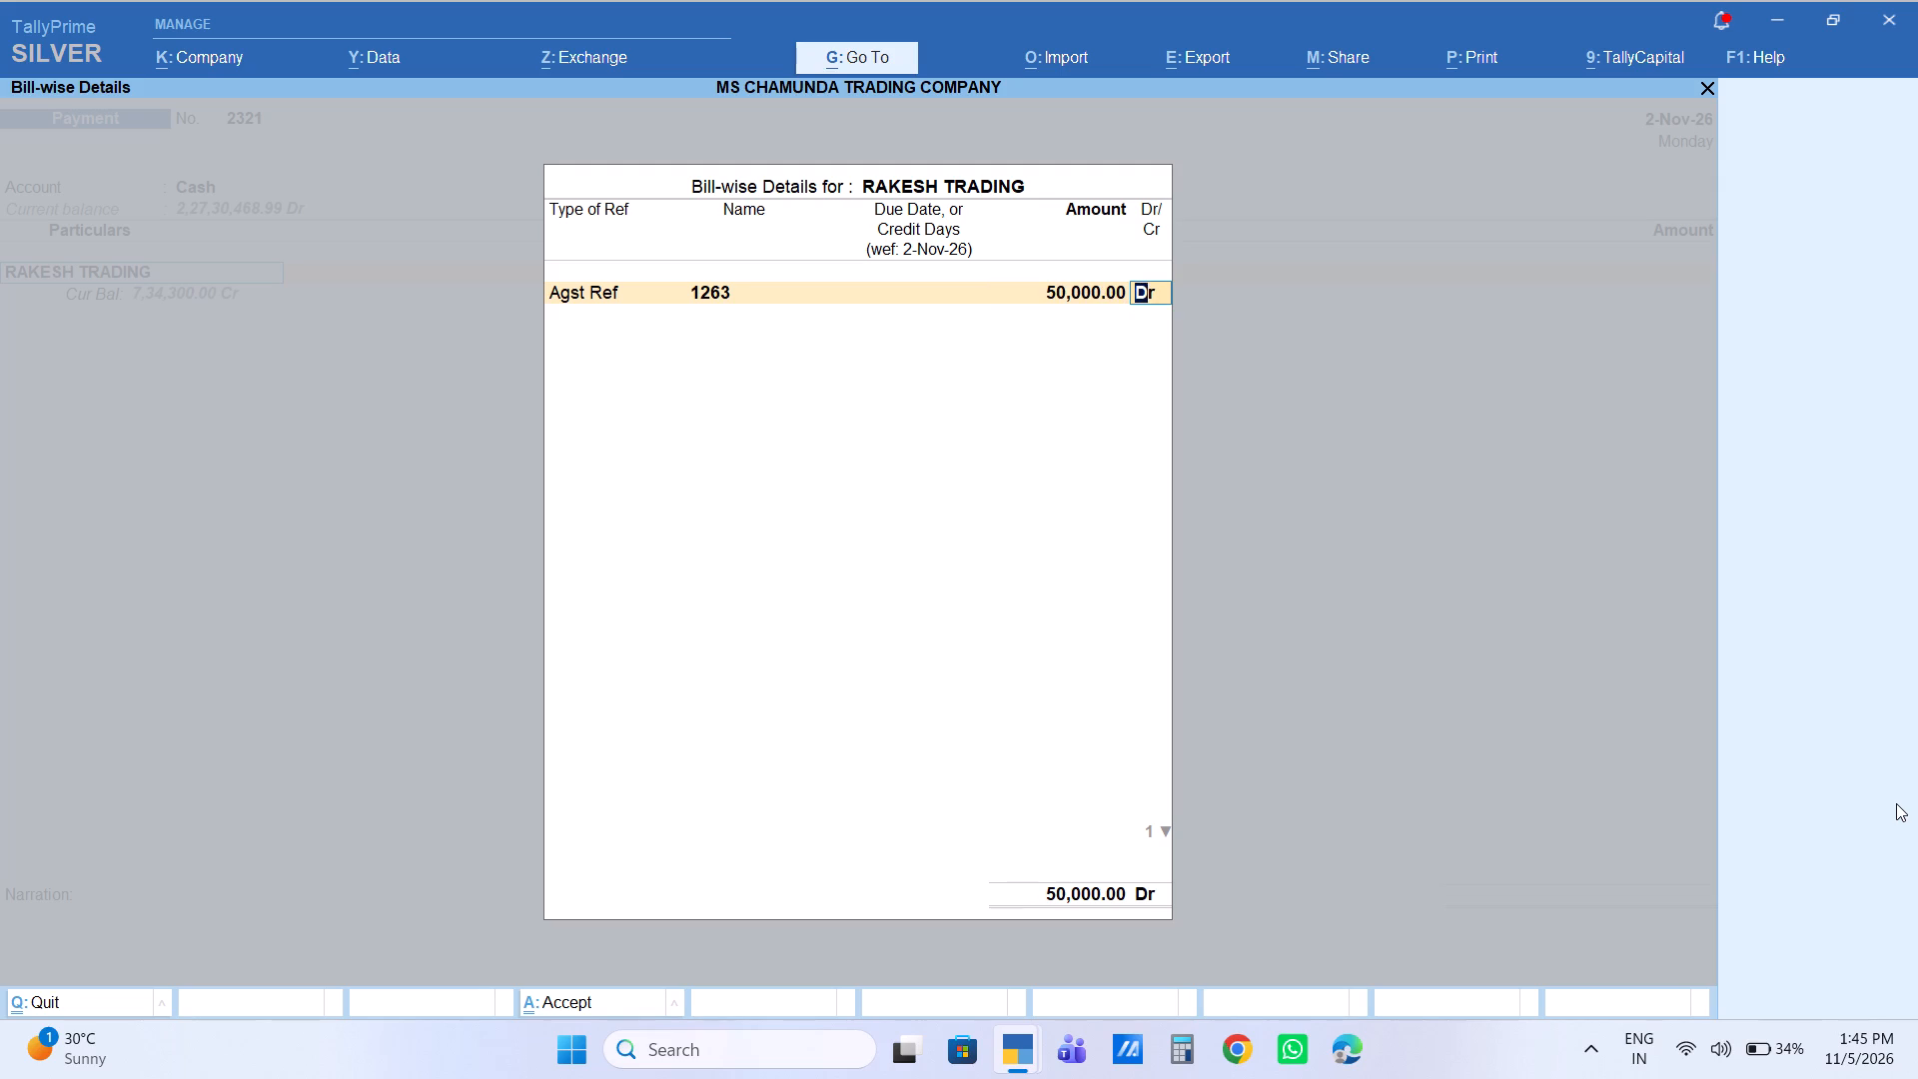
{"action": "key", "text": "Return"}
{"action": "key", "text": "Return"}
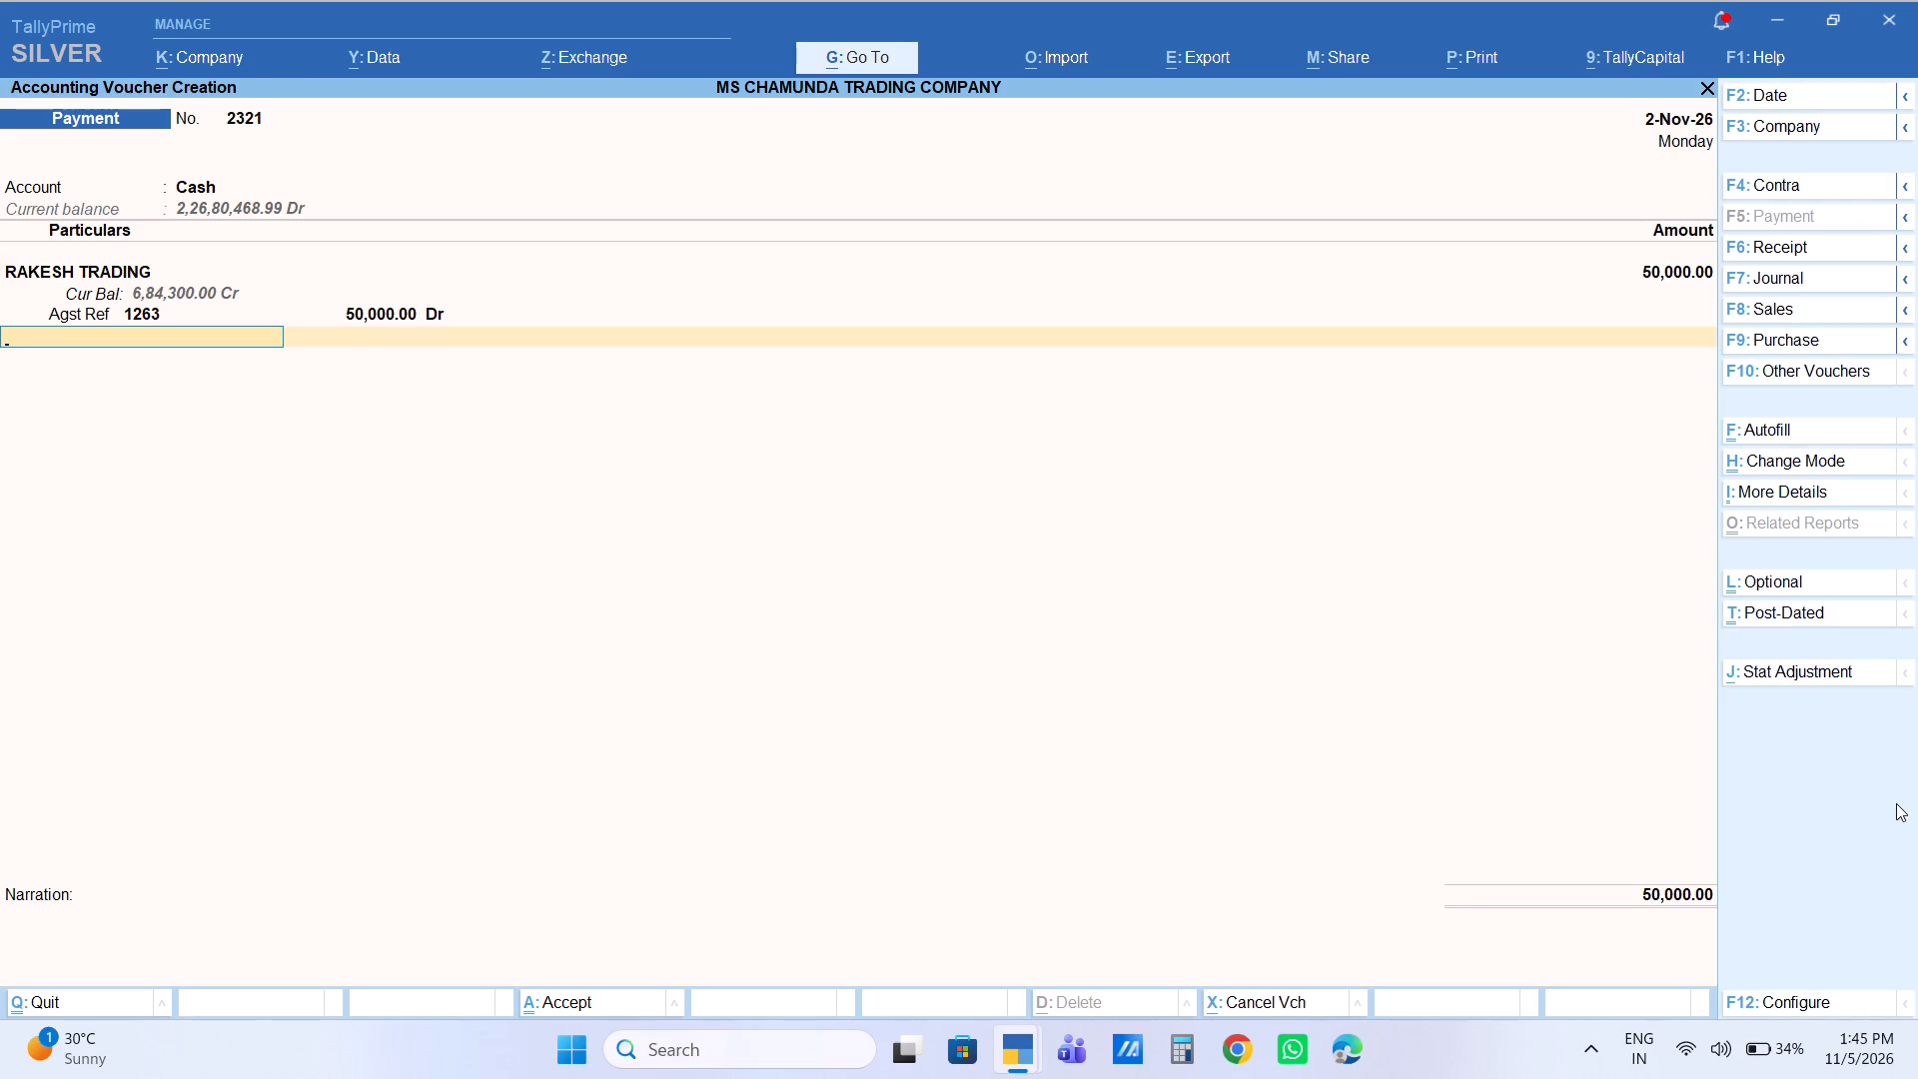
Save the RAKESH TRADING cash payment voucher without a narration.
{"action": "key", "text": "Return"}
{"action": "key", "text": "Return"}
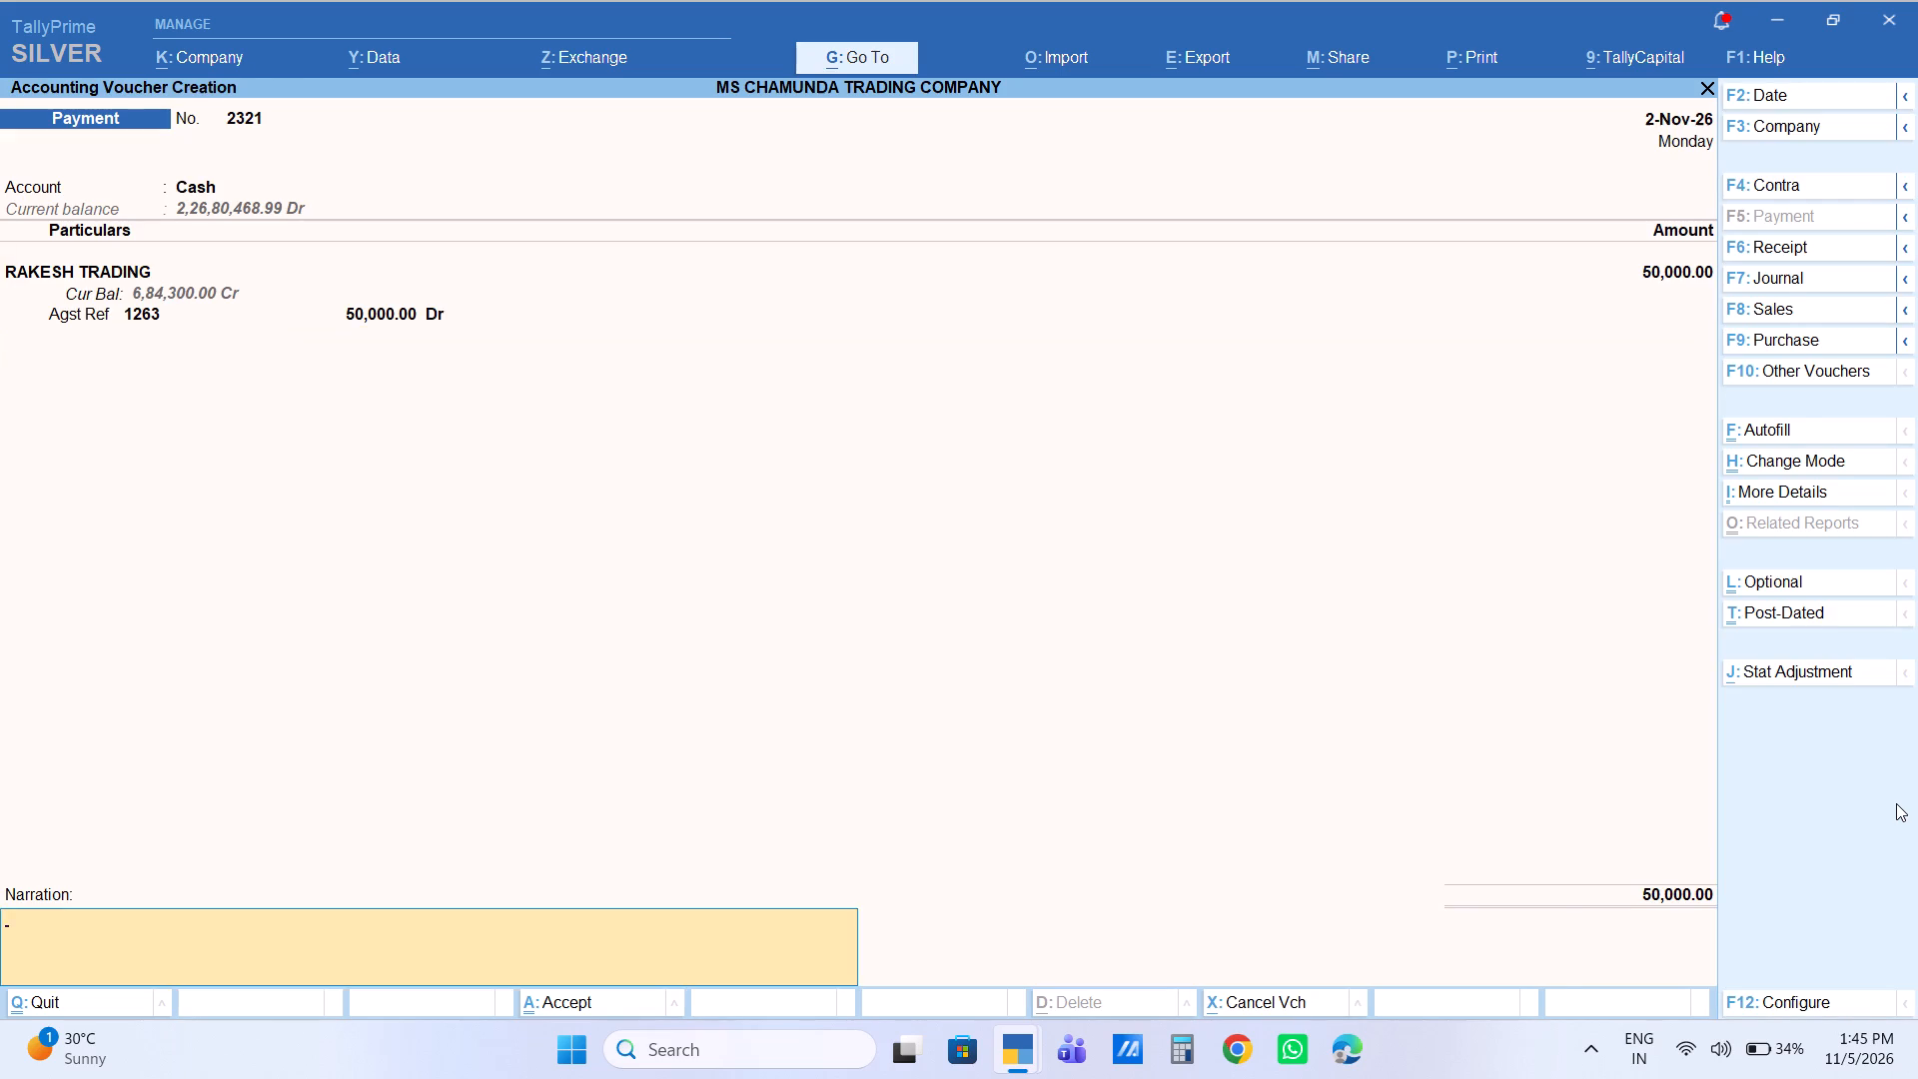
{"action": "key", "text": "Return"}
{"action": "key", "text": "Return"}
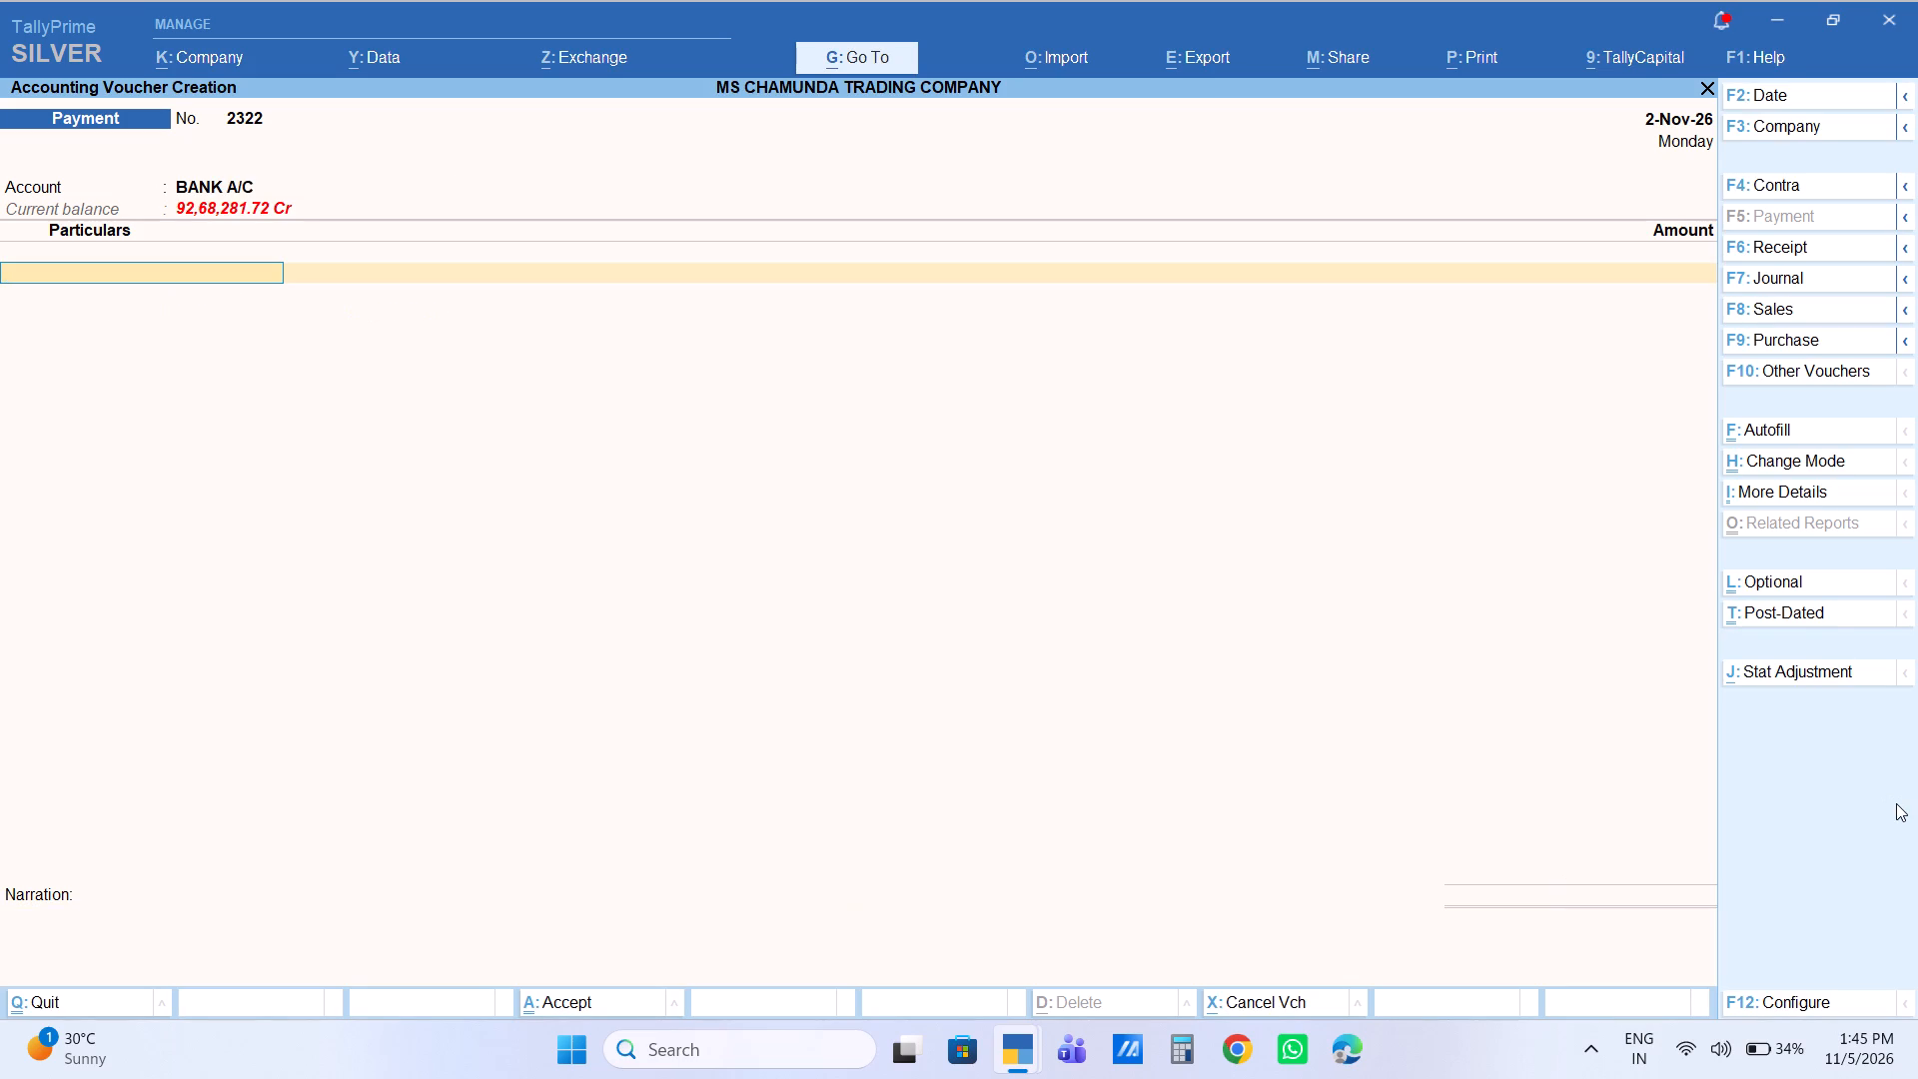
Set Cash as the account of the new payment voucher and choose the MANOJ COMPANY ledger as the party paid.
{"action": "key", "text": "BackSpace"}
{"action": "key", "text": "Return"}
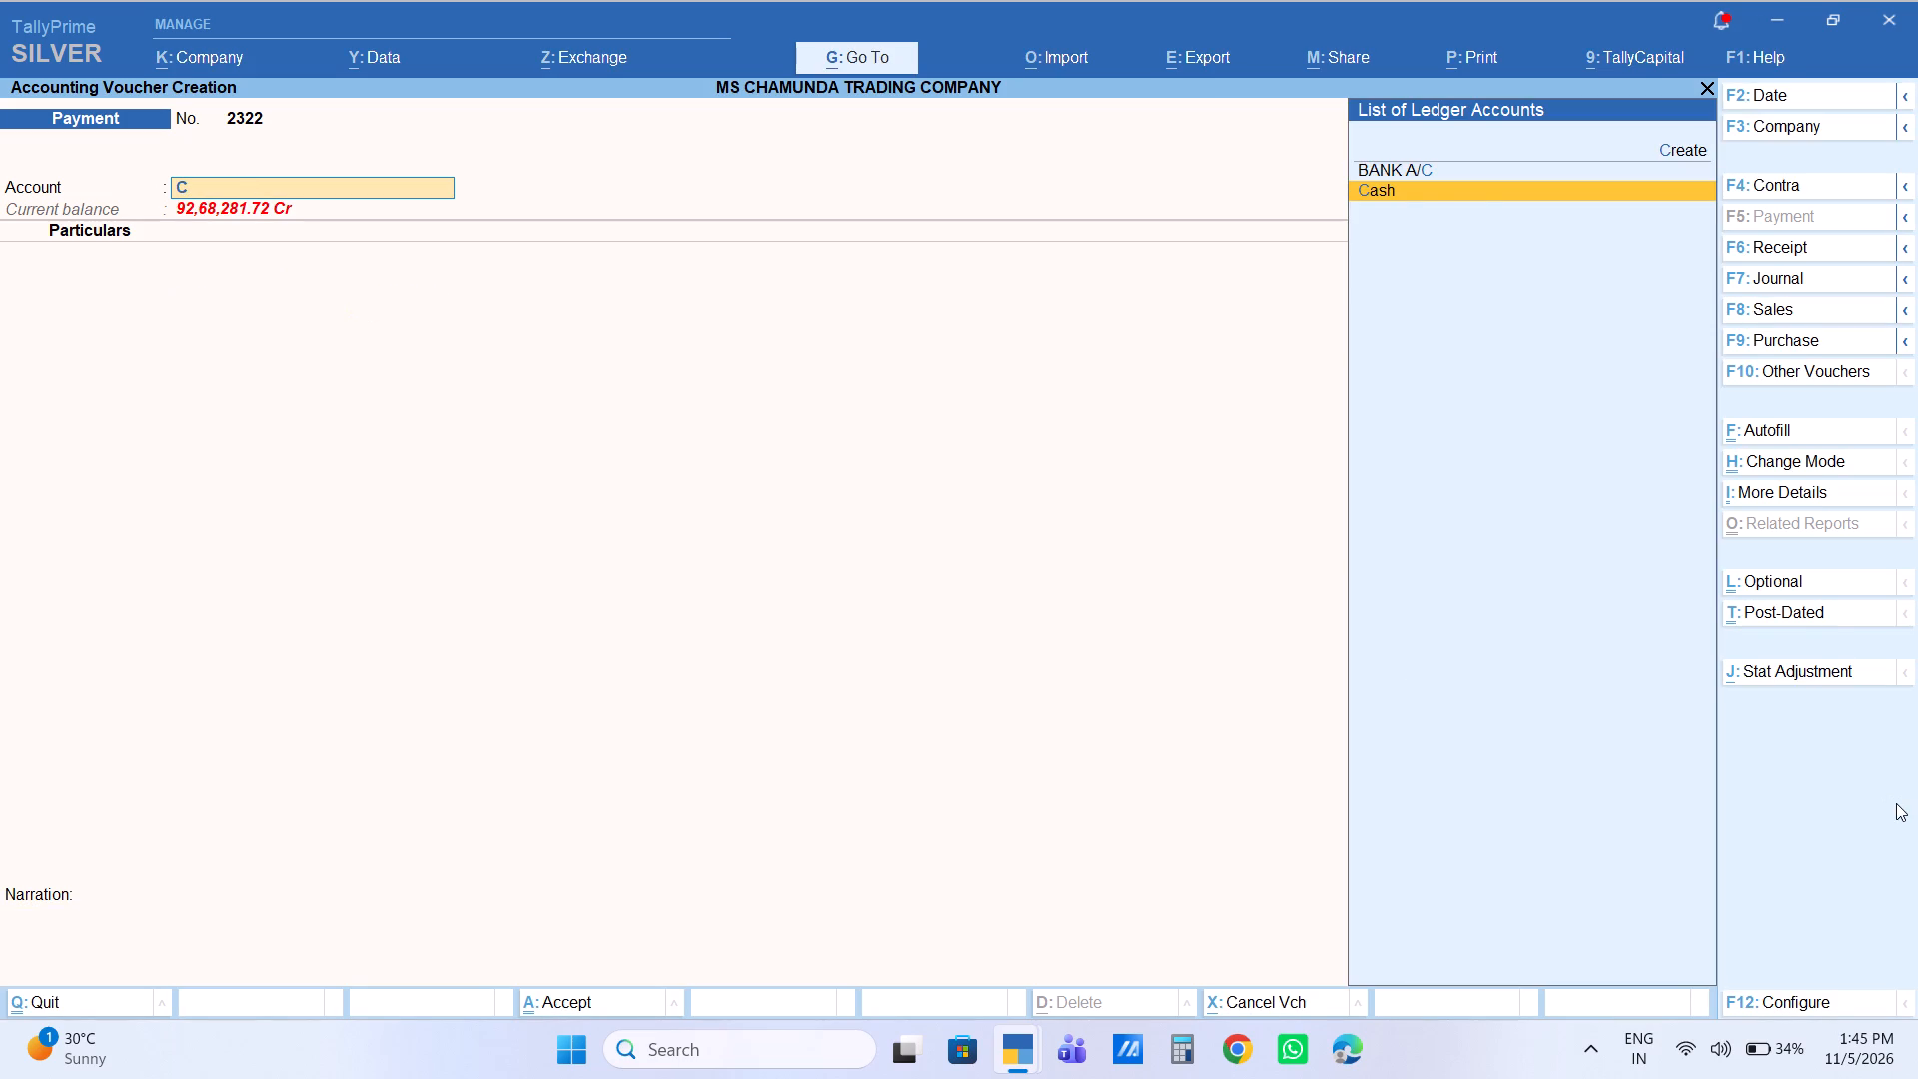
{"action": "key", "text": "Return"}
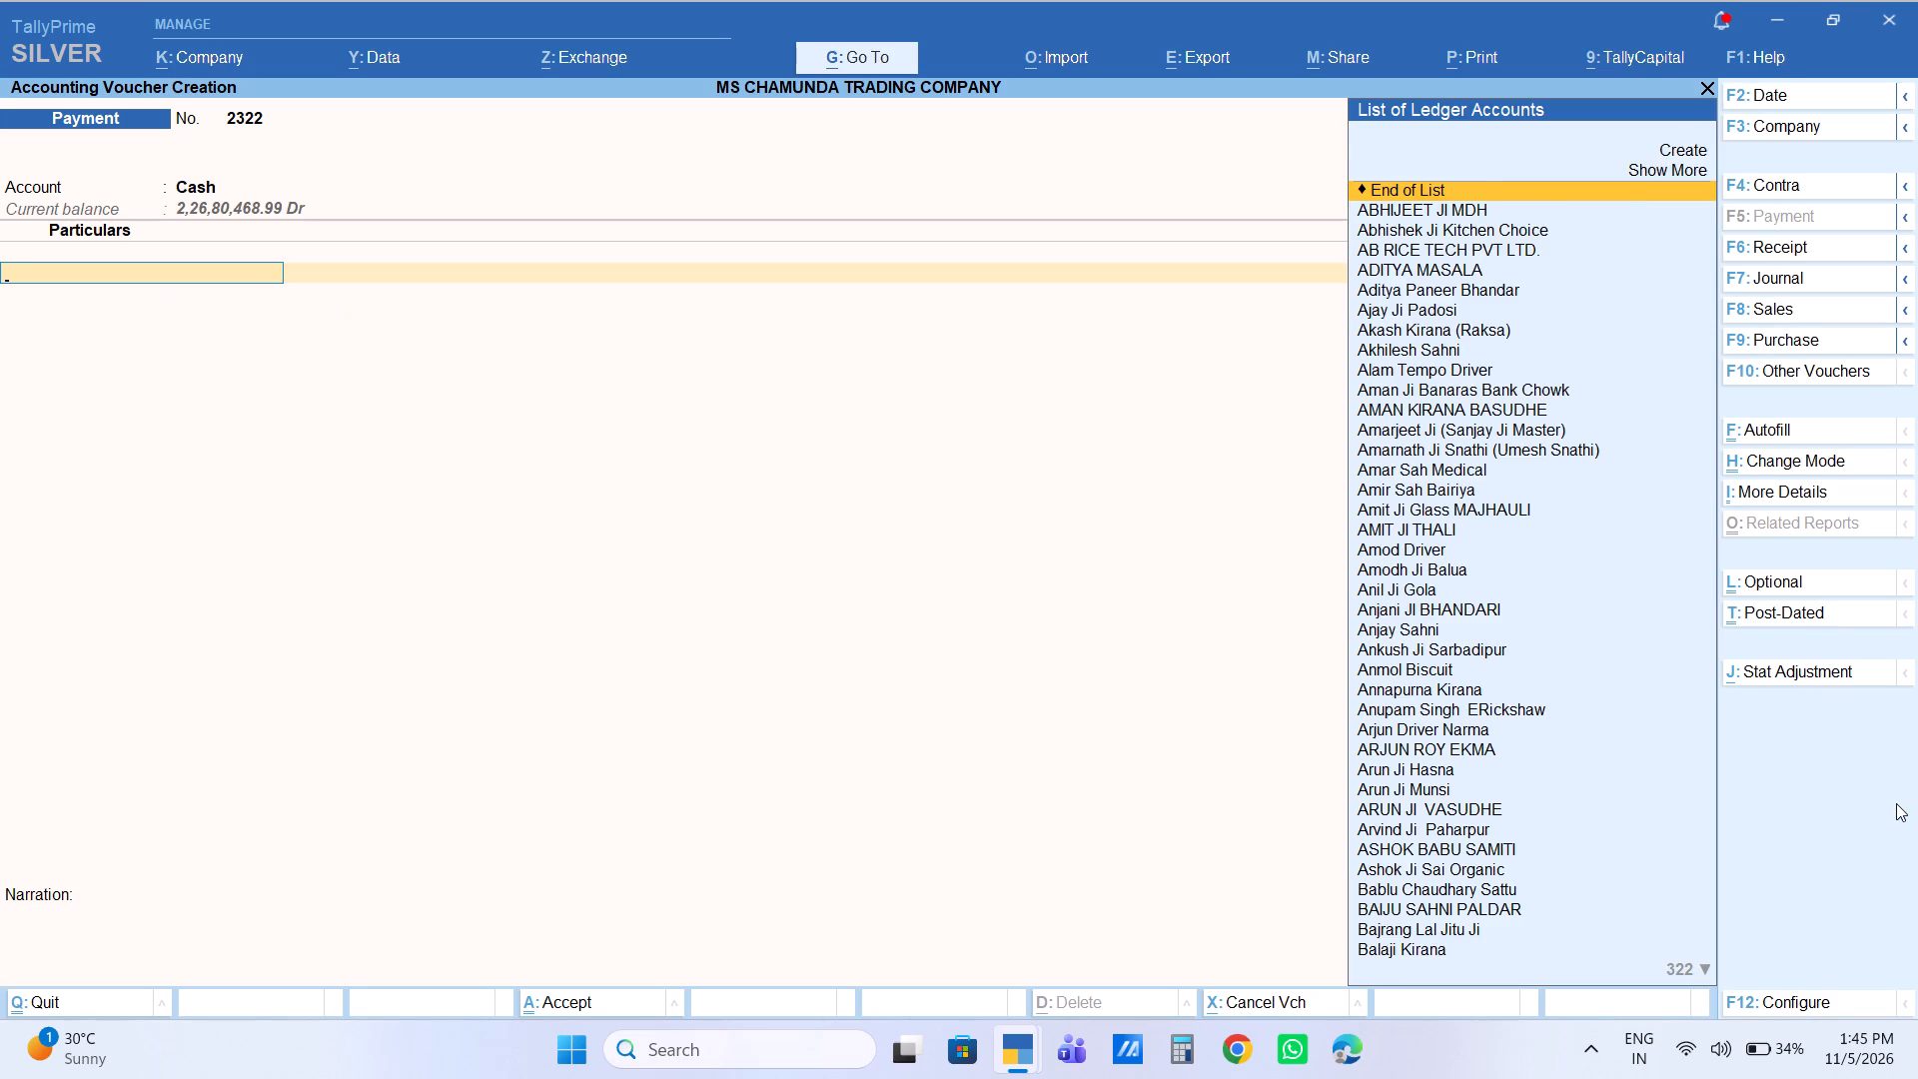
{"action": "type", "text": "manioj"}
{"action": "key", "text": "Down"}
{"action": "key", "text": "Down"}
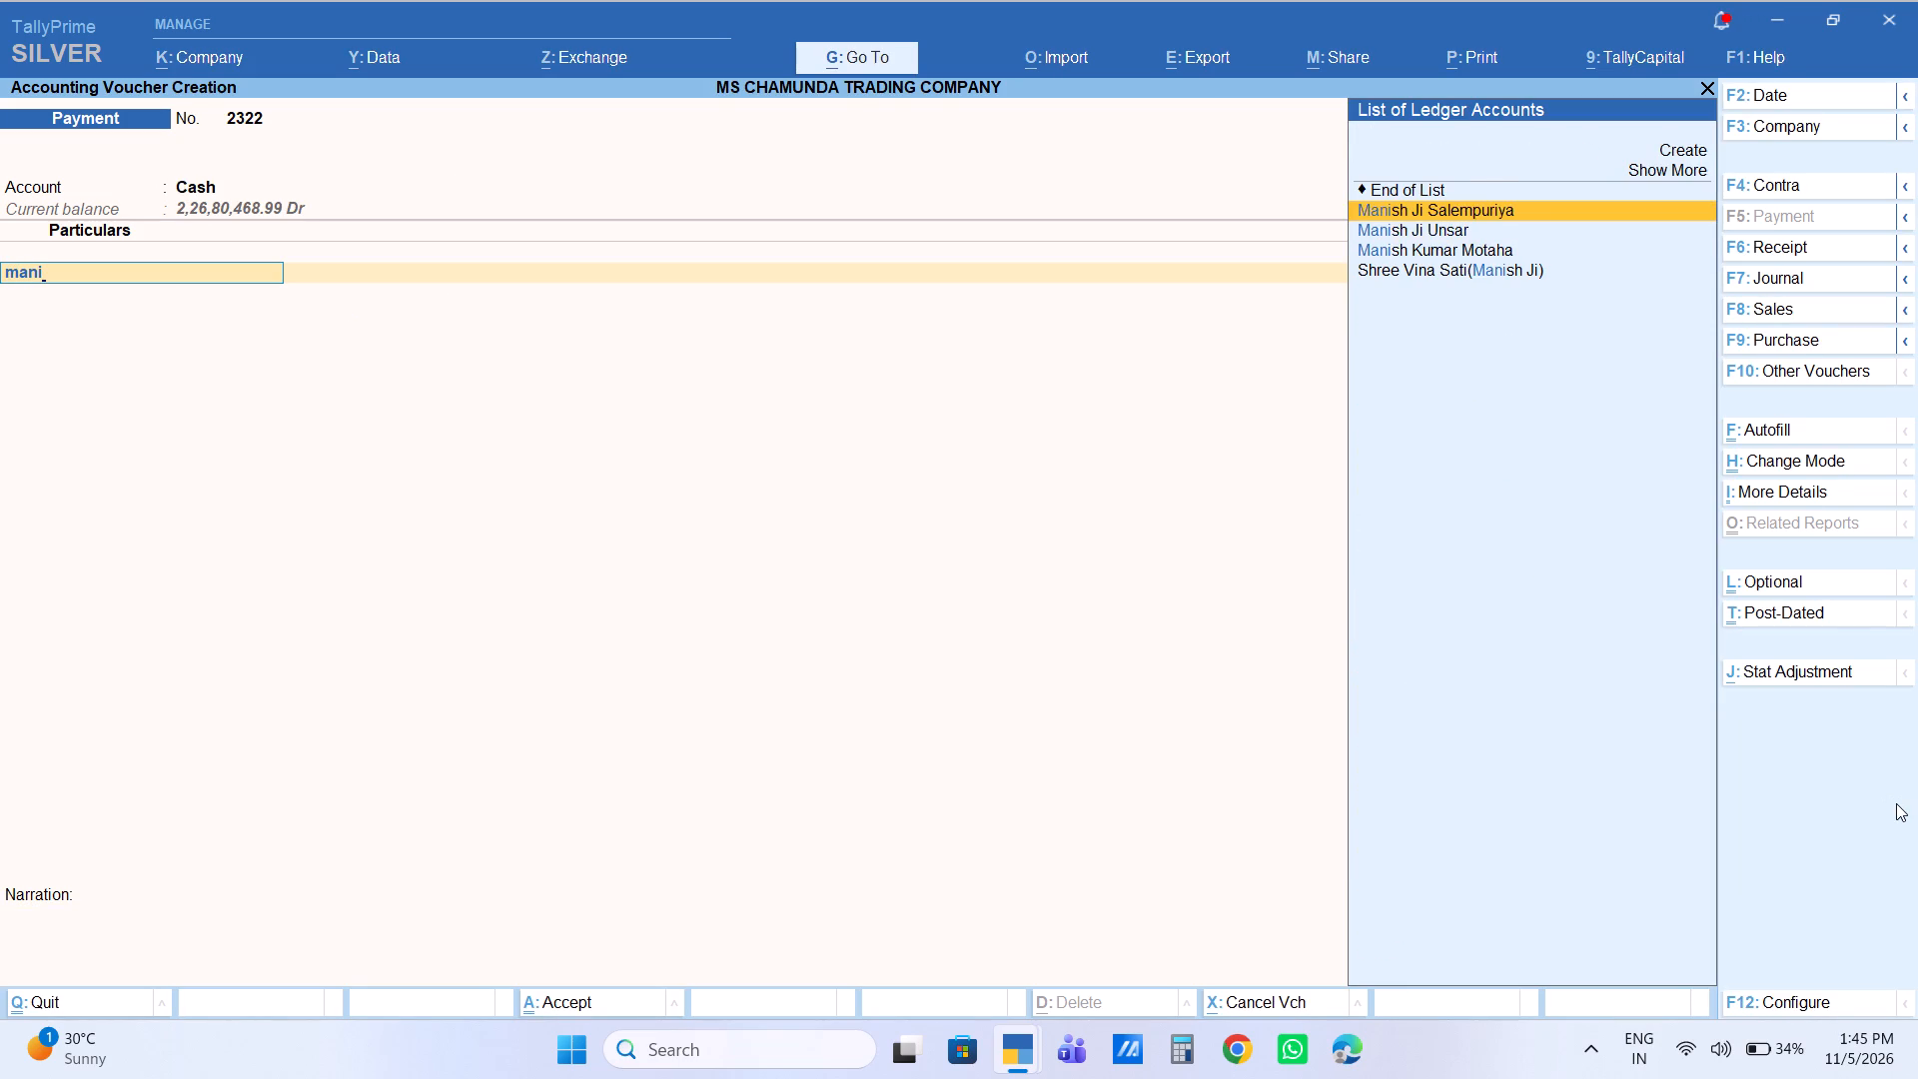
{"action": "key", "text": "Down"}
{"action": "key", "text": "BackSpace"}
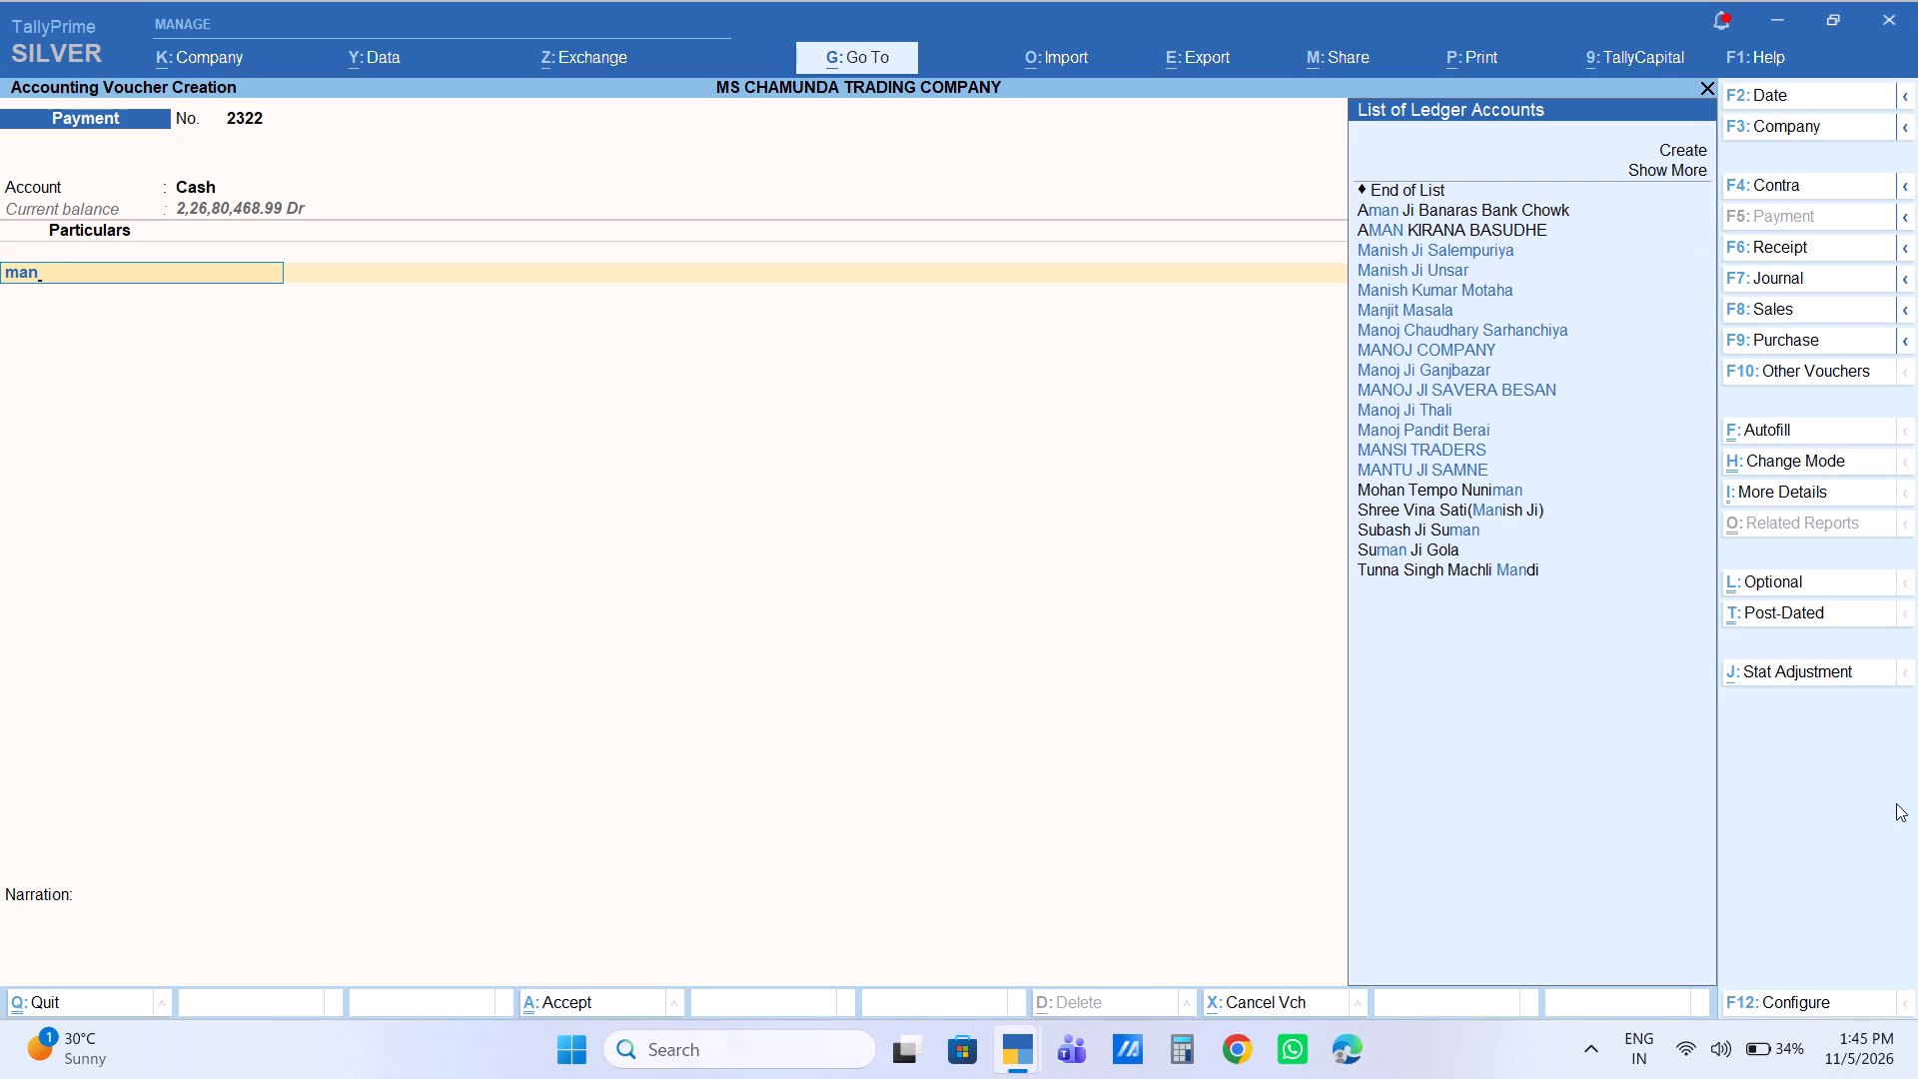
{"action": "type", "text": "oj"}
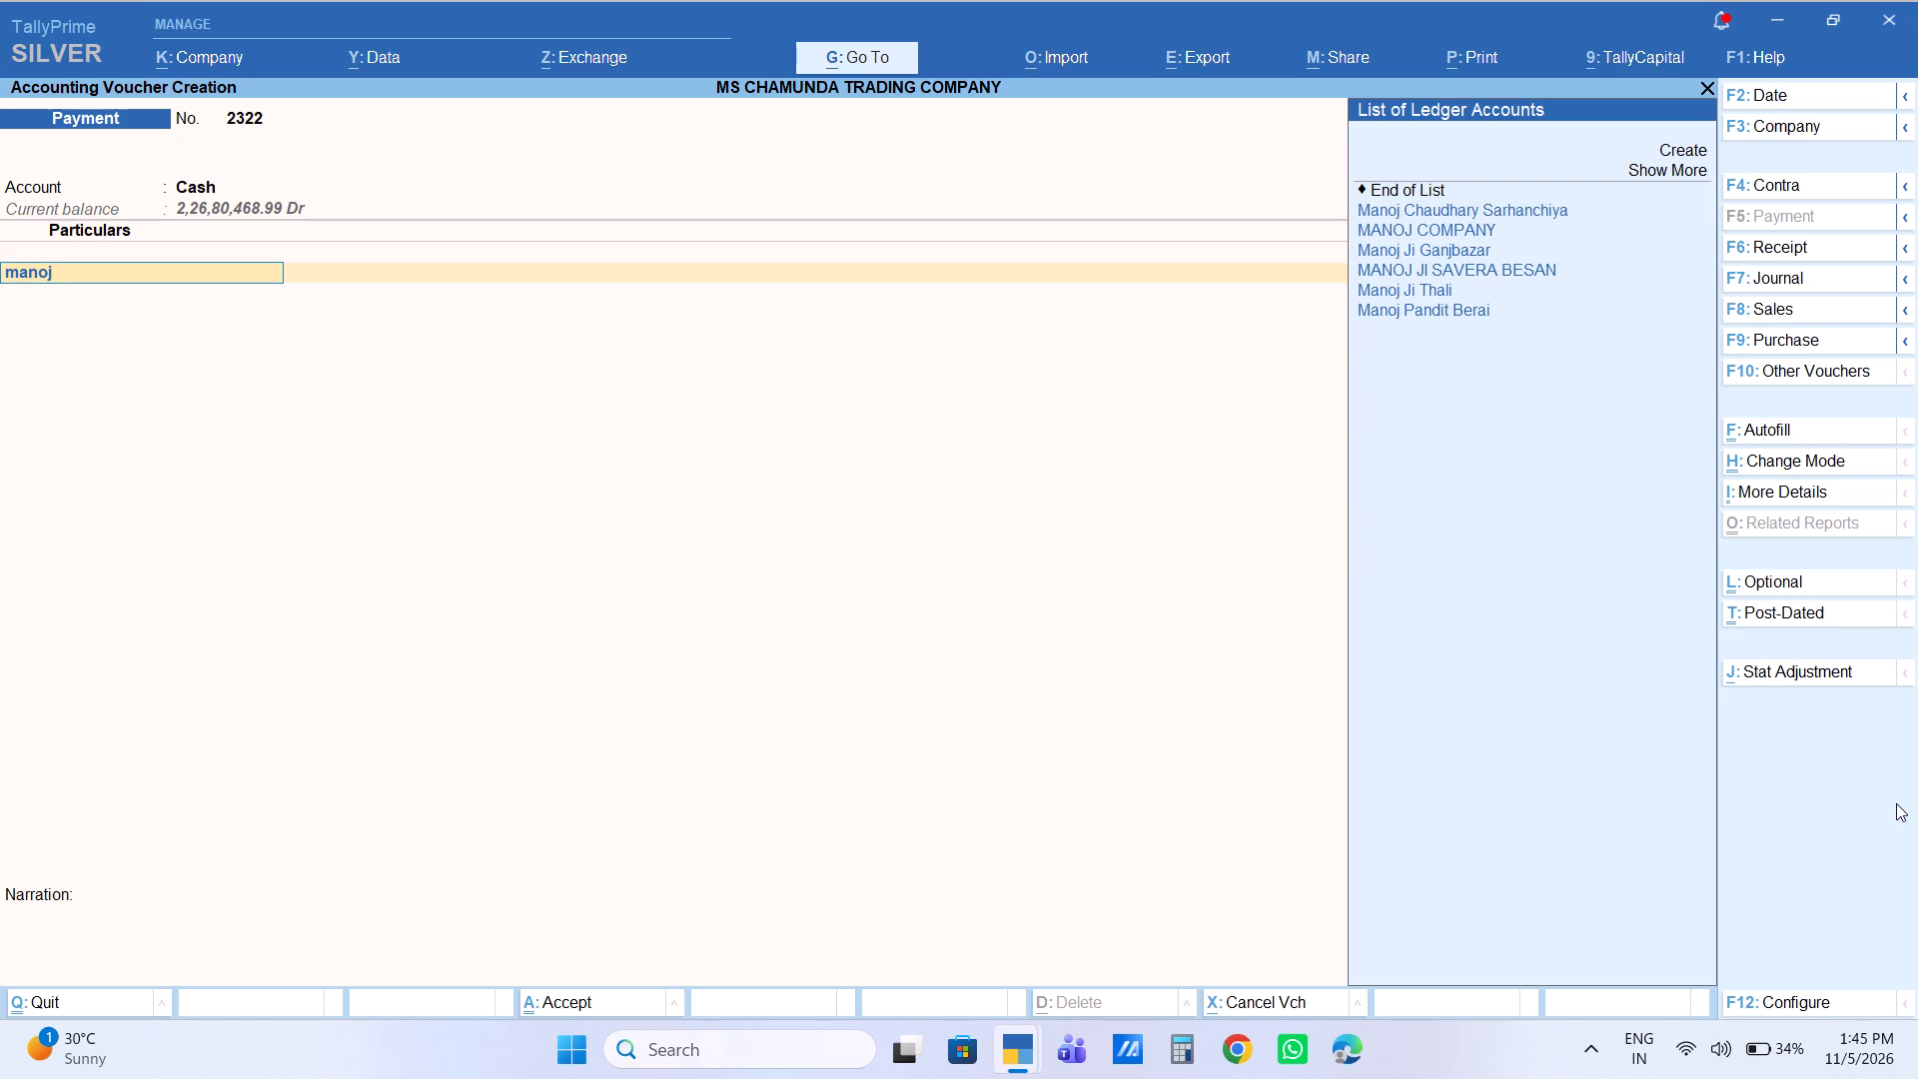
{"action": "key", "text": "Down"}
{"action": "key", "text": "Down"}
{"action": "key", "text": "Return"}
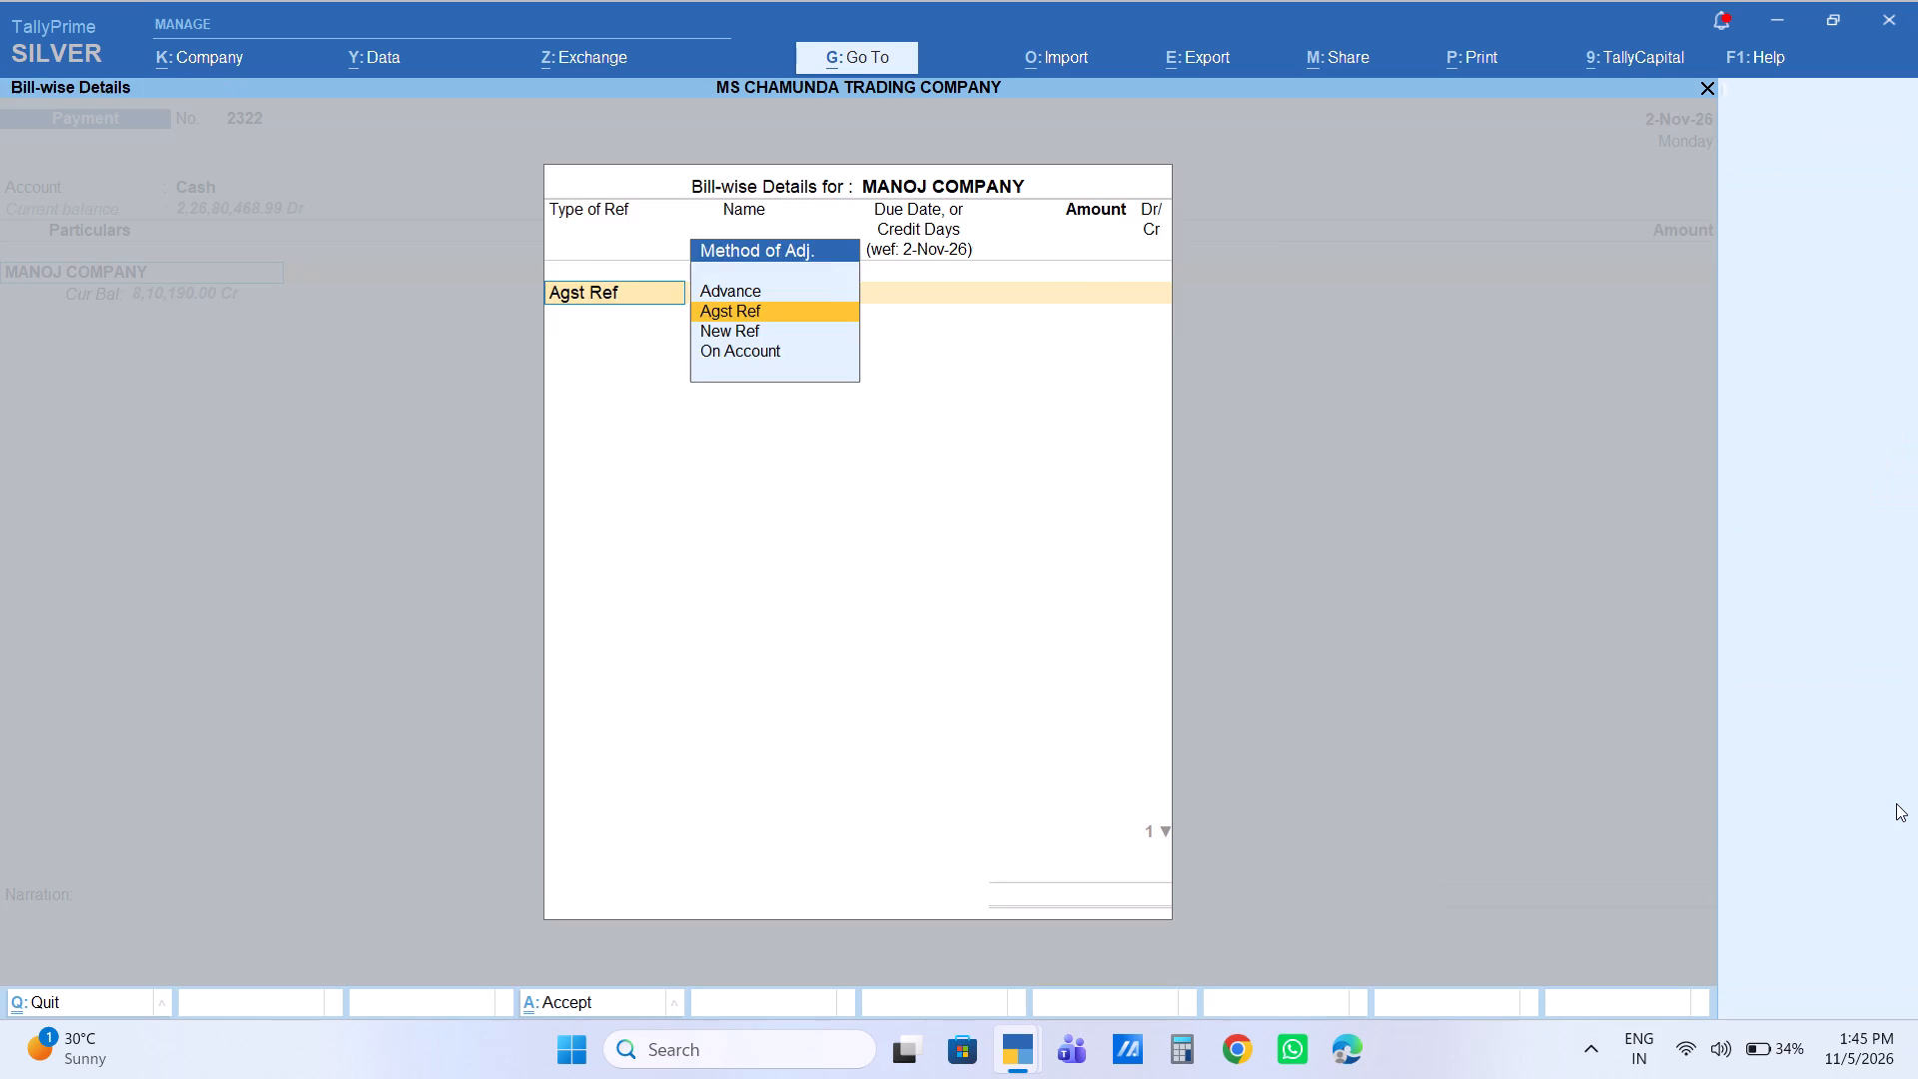
Allocate 1,00,000.00 Dr as Agst Ref to pending bill 1292 and finish the MANOJ COMPANY bill-wise details.
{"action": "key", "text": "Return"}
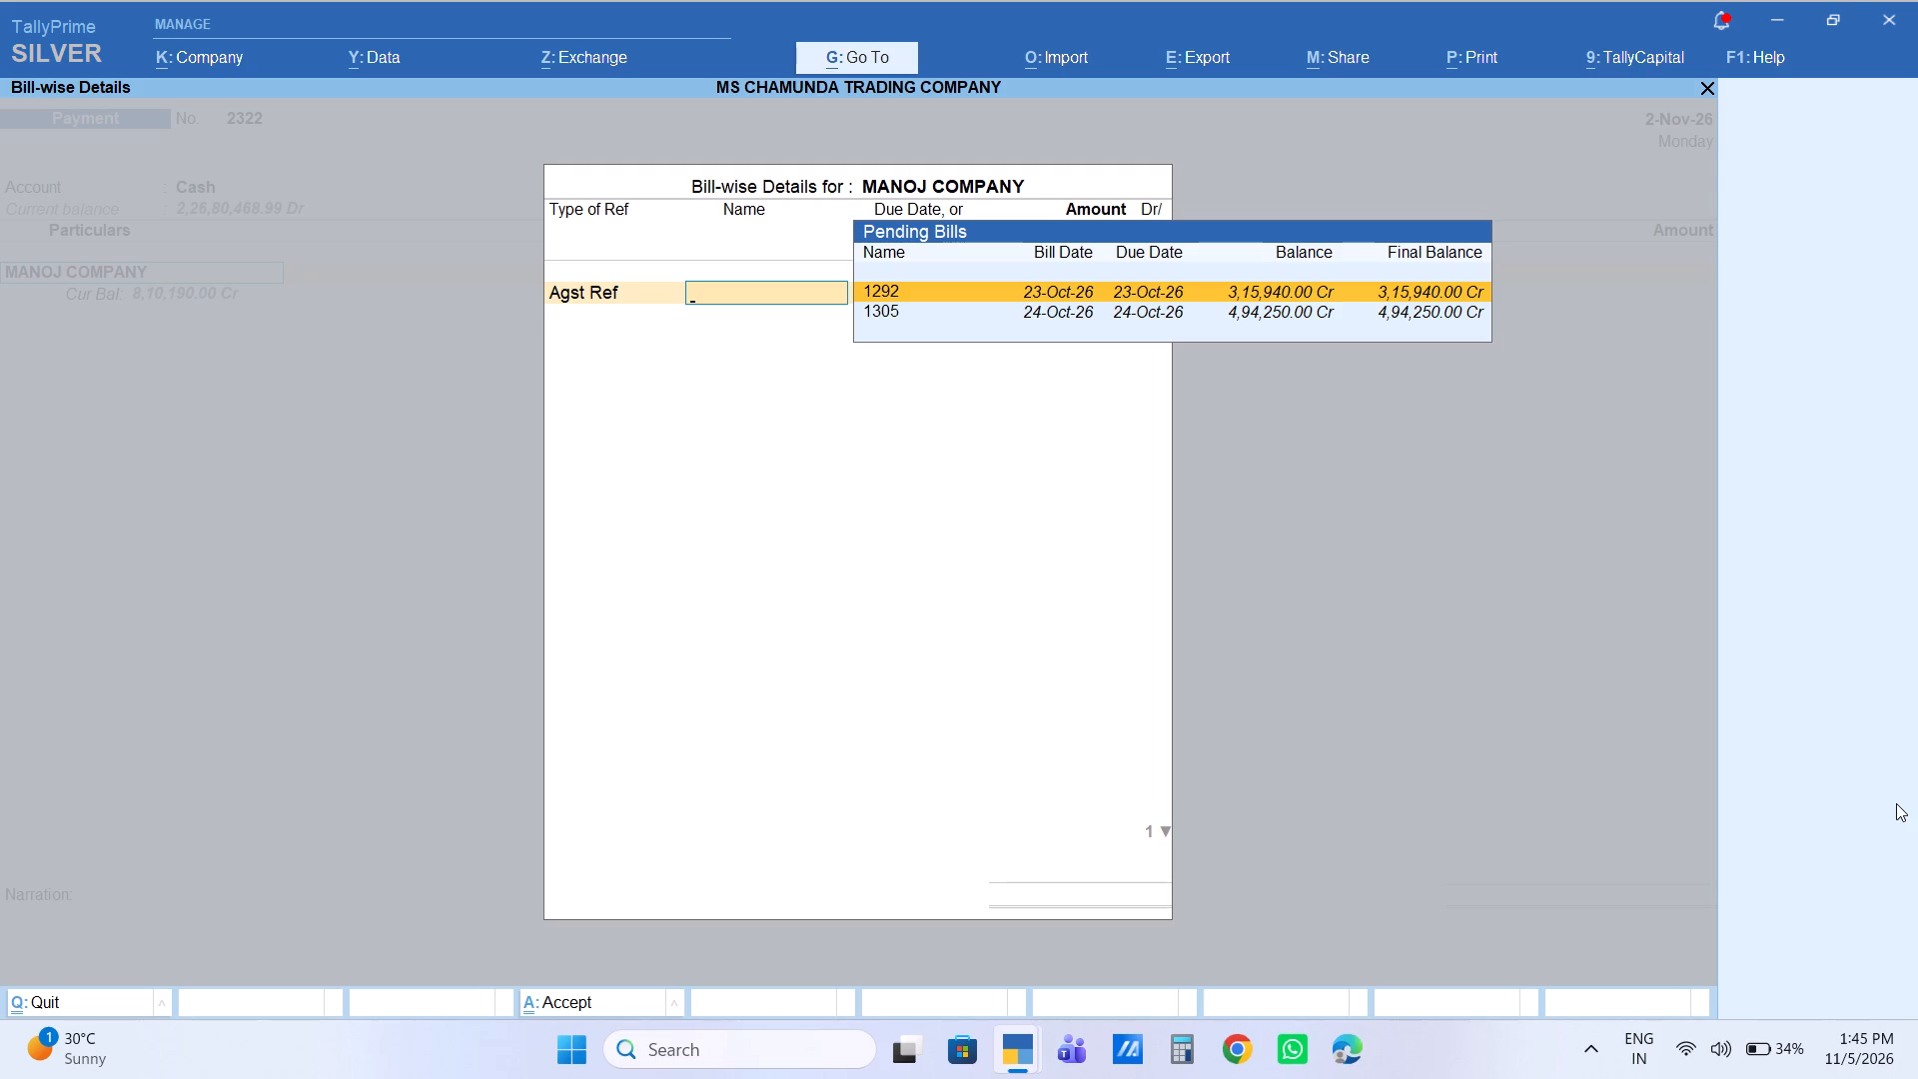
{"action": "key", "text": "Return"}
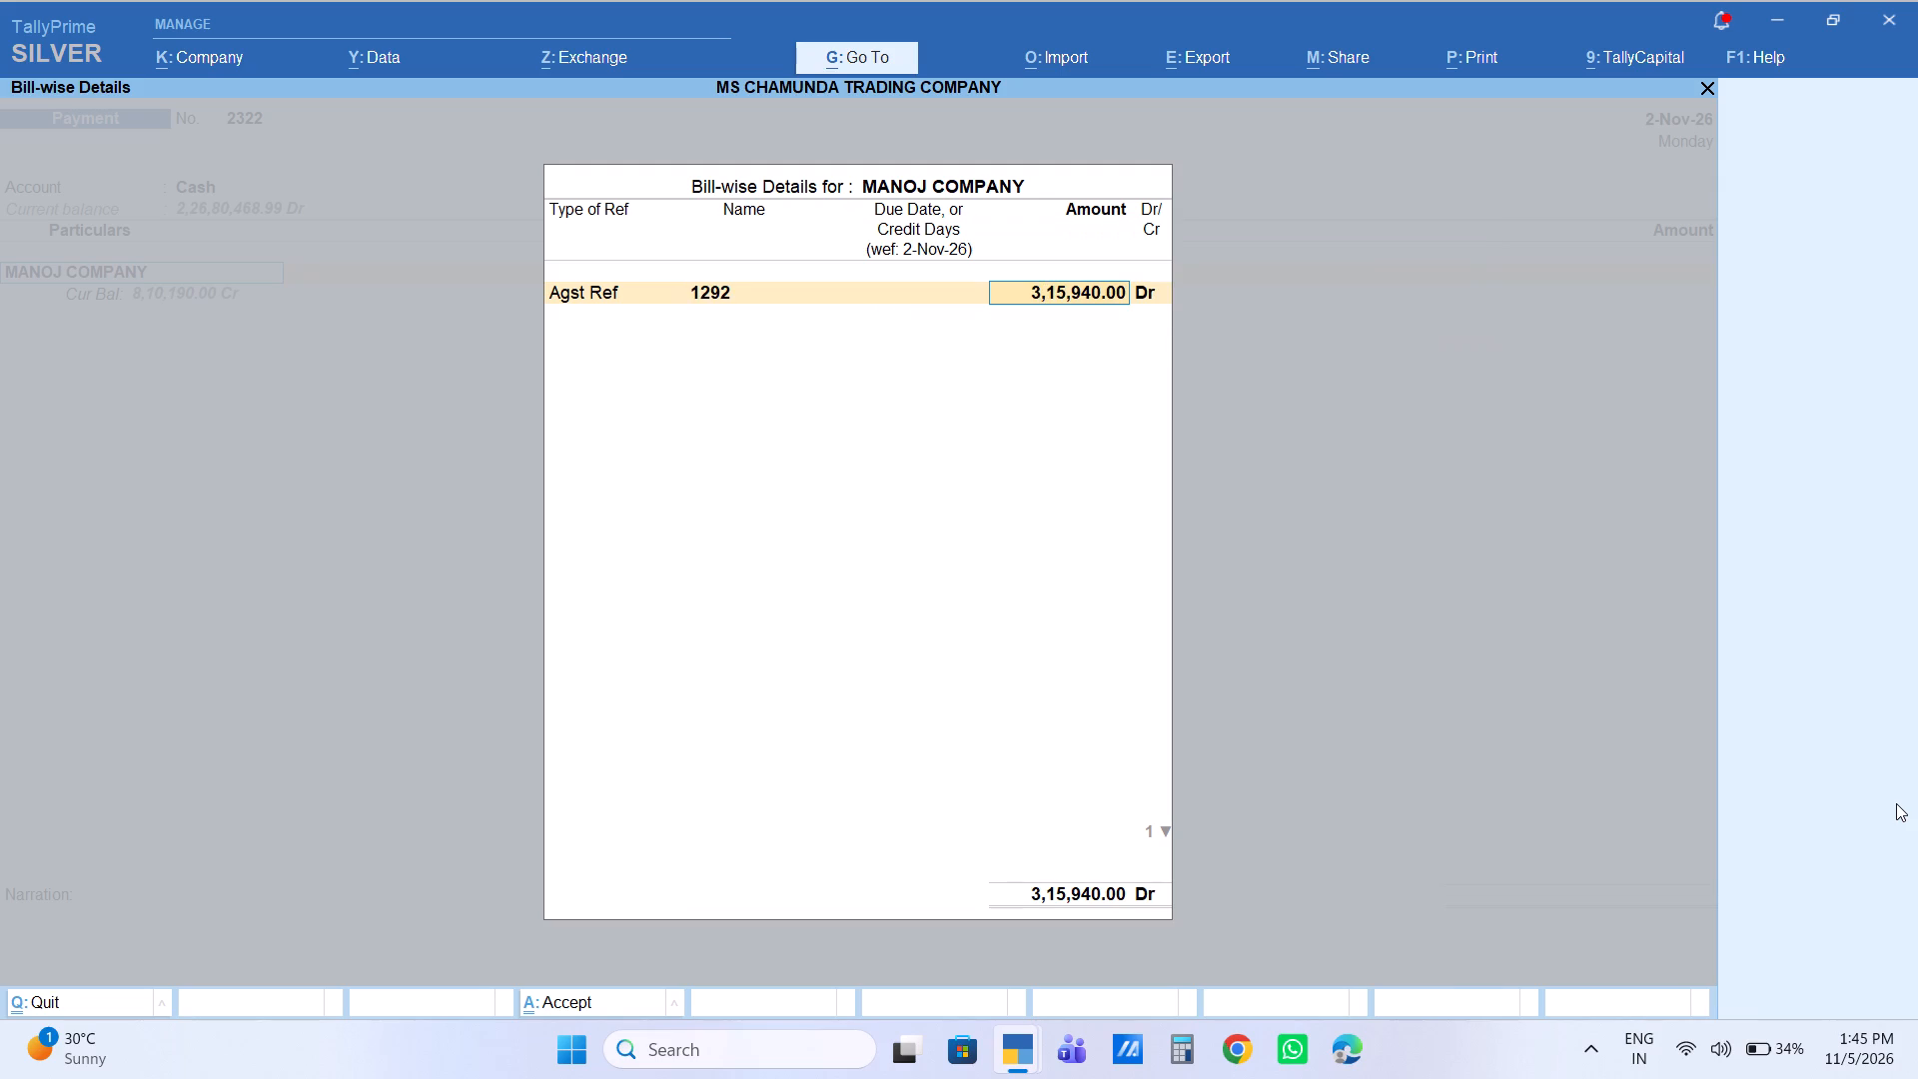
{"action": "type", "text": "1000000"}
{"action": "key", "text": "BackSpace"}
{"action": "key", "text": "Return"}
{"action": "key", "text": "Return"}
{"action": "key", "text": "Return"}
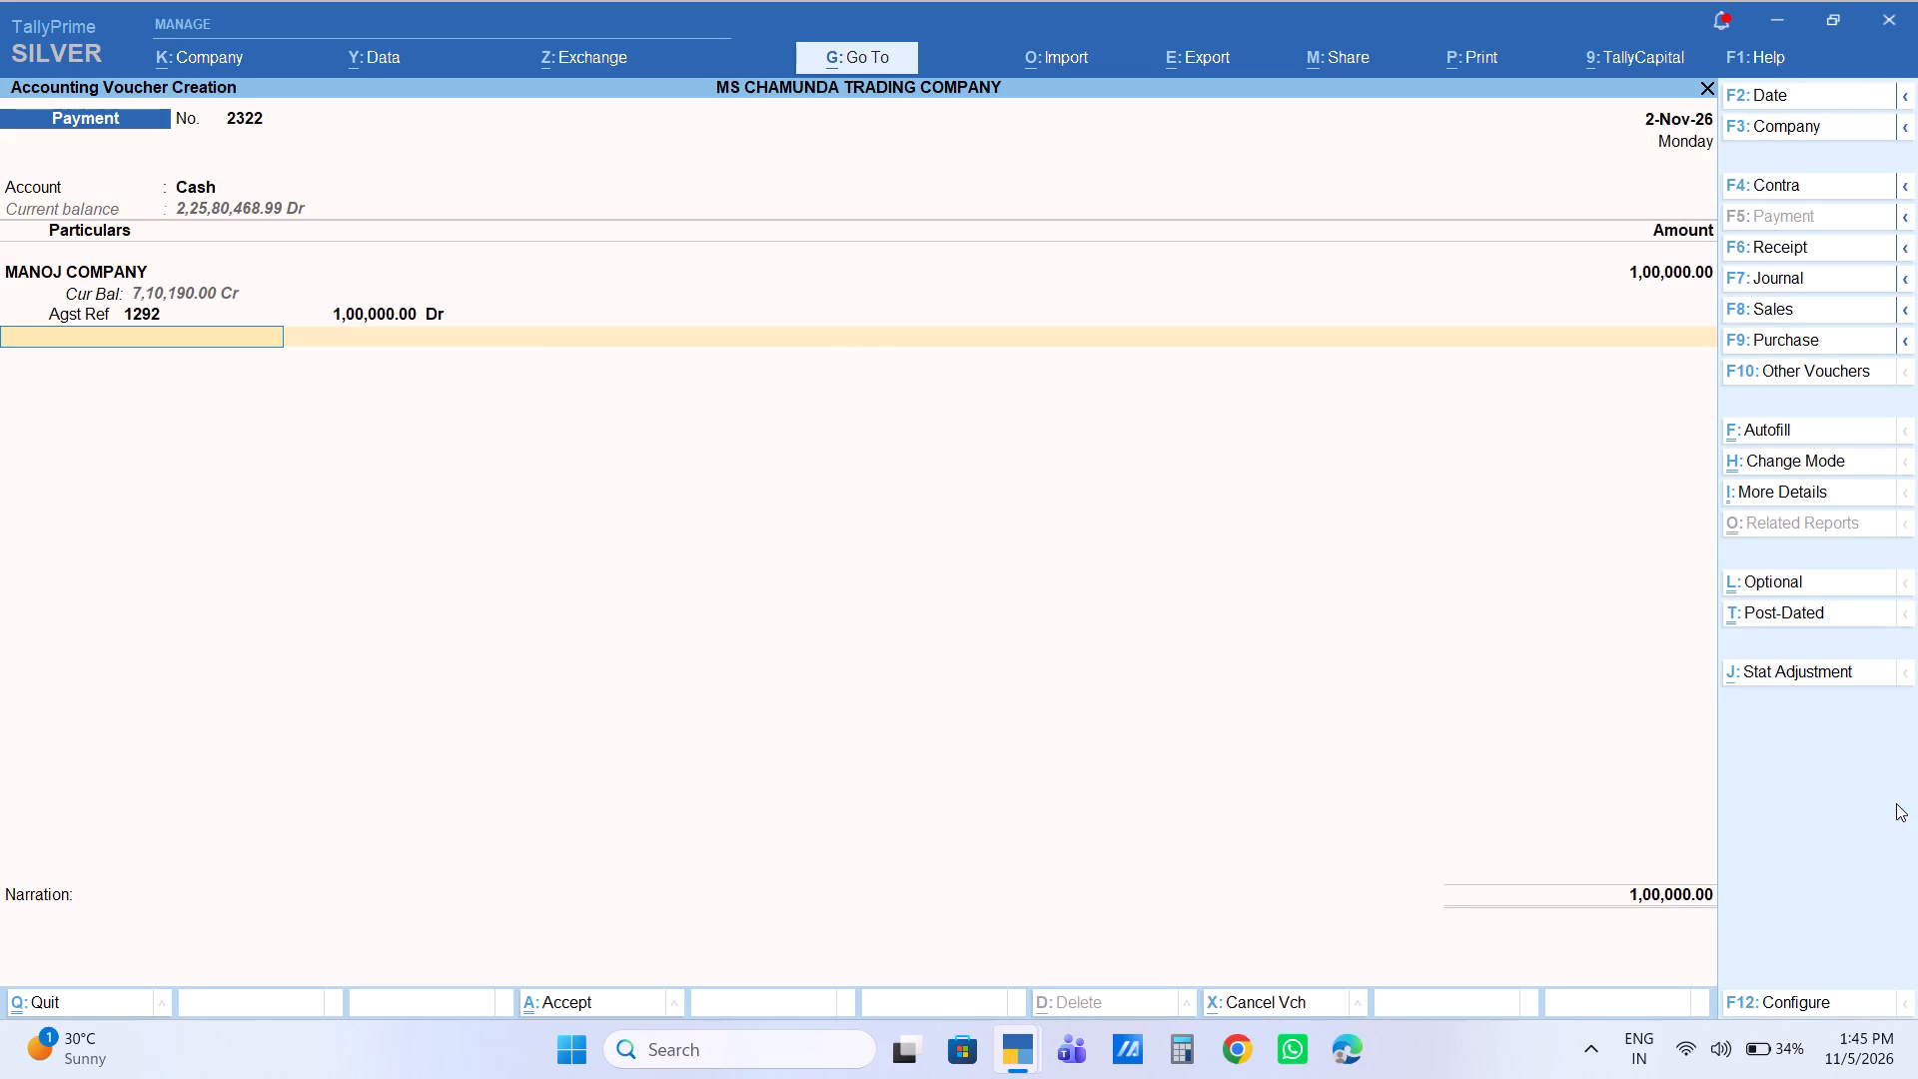
Save the MANOJ COMPANY cash payment voucher without a narration.
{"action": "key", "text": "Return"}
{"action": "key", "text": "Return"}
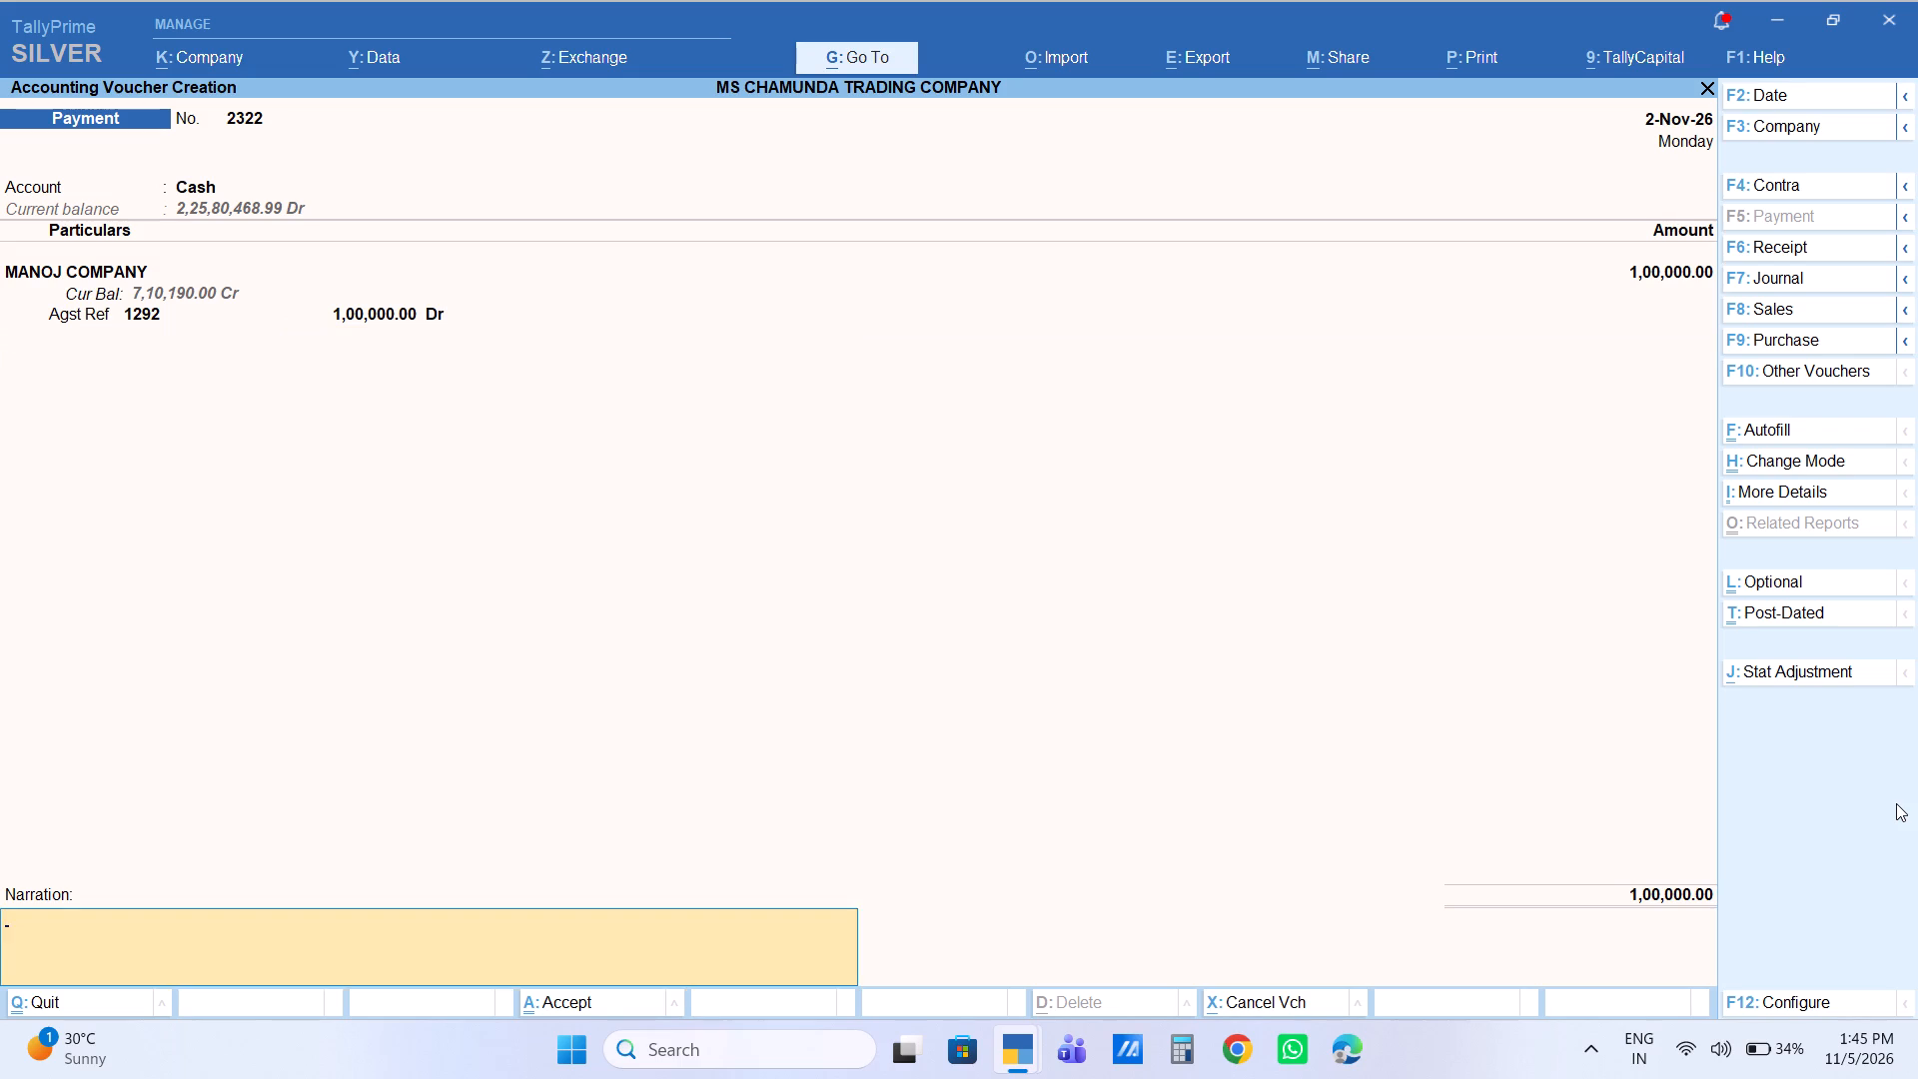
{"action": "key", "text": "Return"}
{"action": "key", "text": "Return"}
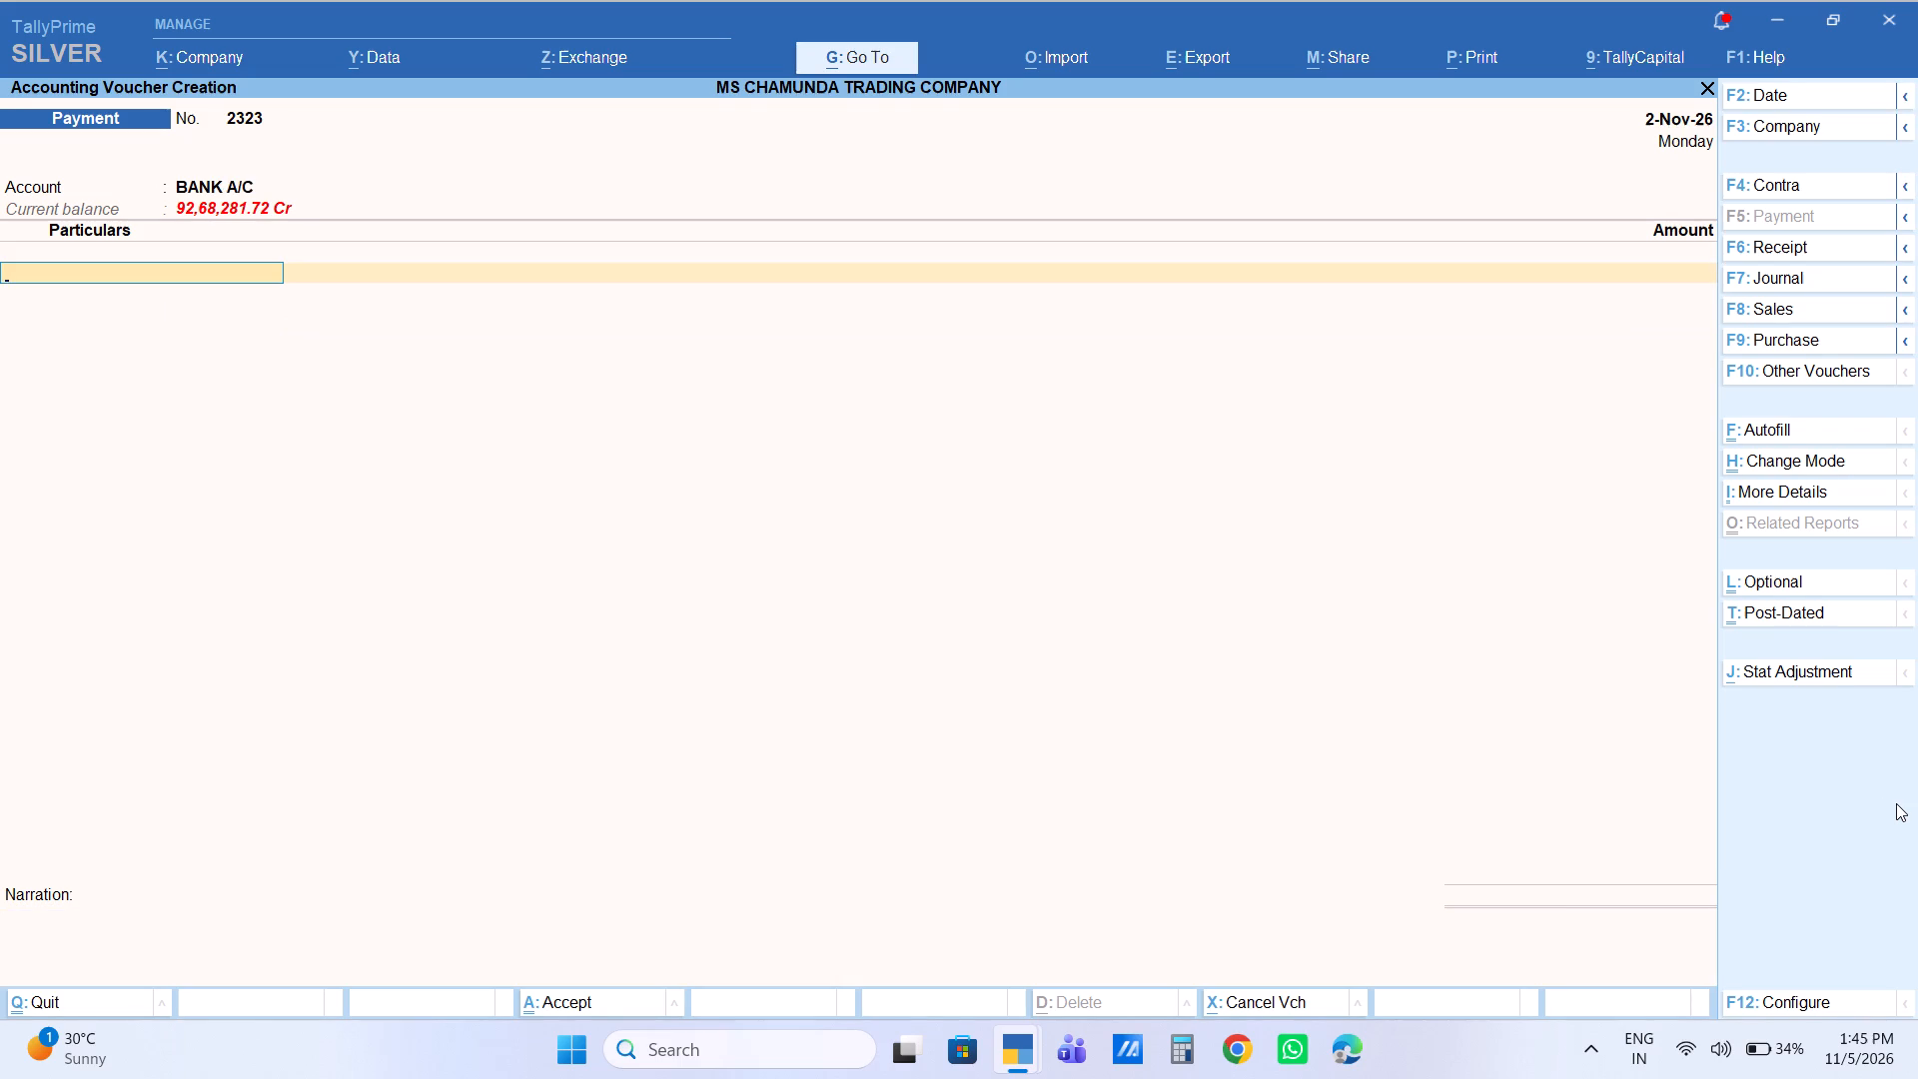
Set Cash as the account of the new payment voucher and choose the party ledger whose name begins with Uma.
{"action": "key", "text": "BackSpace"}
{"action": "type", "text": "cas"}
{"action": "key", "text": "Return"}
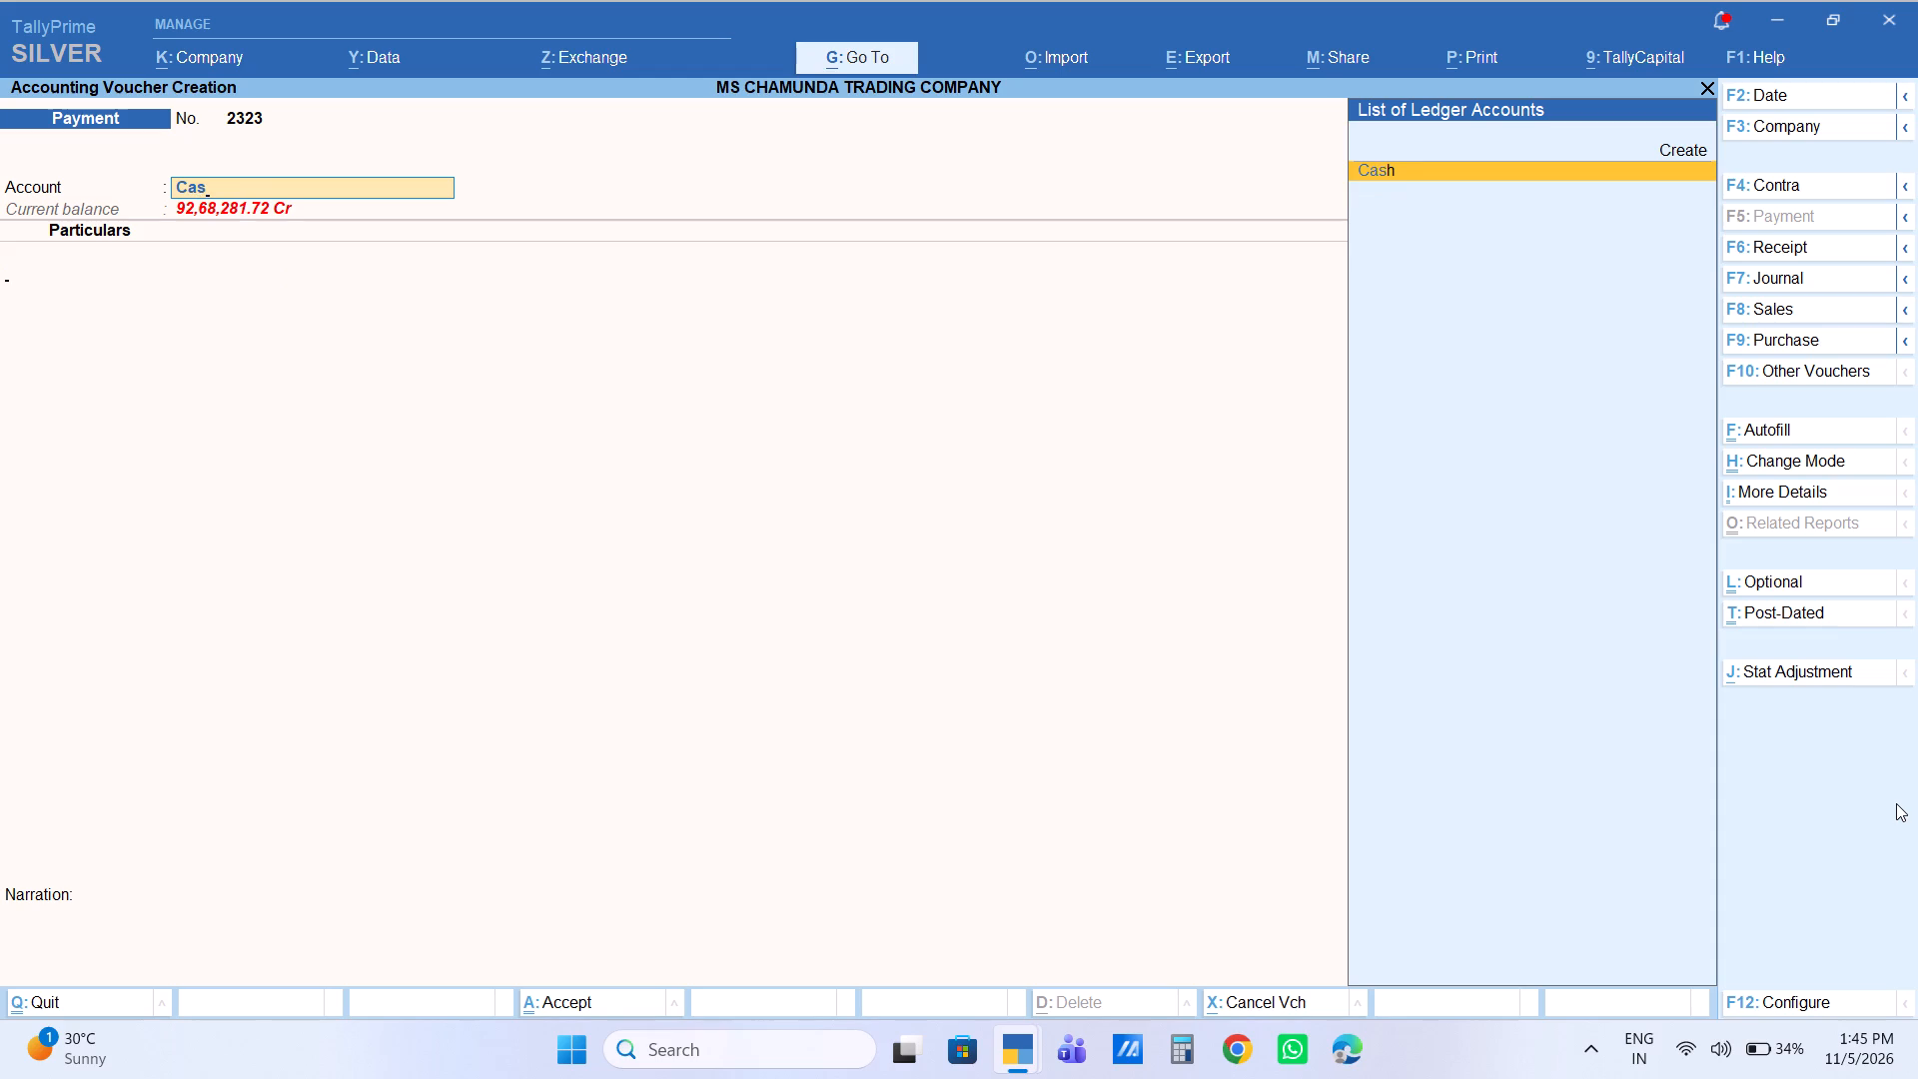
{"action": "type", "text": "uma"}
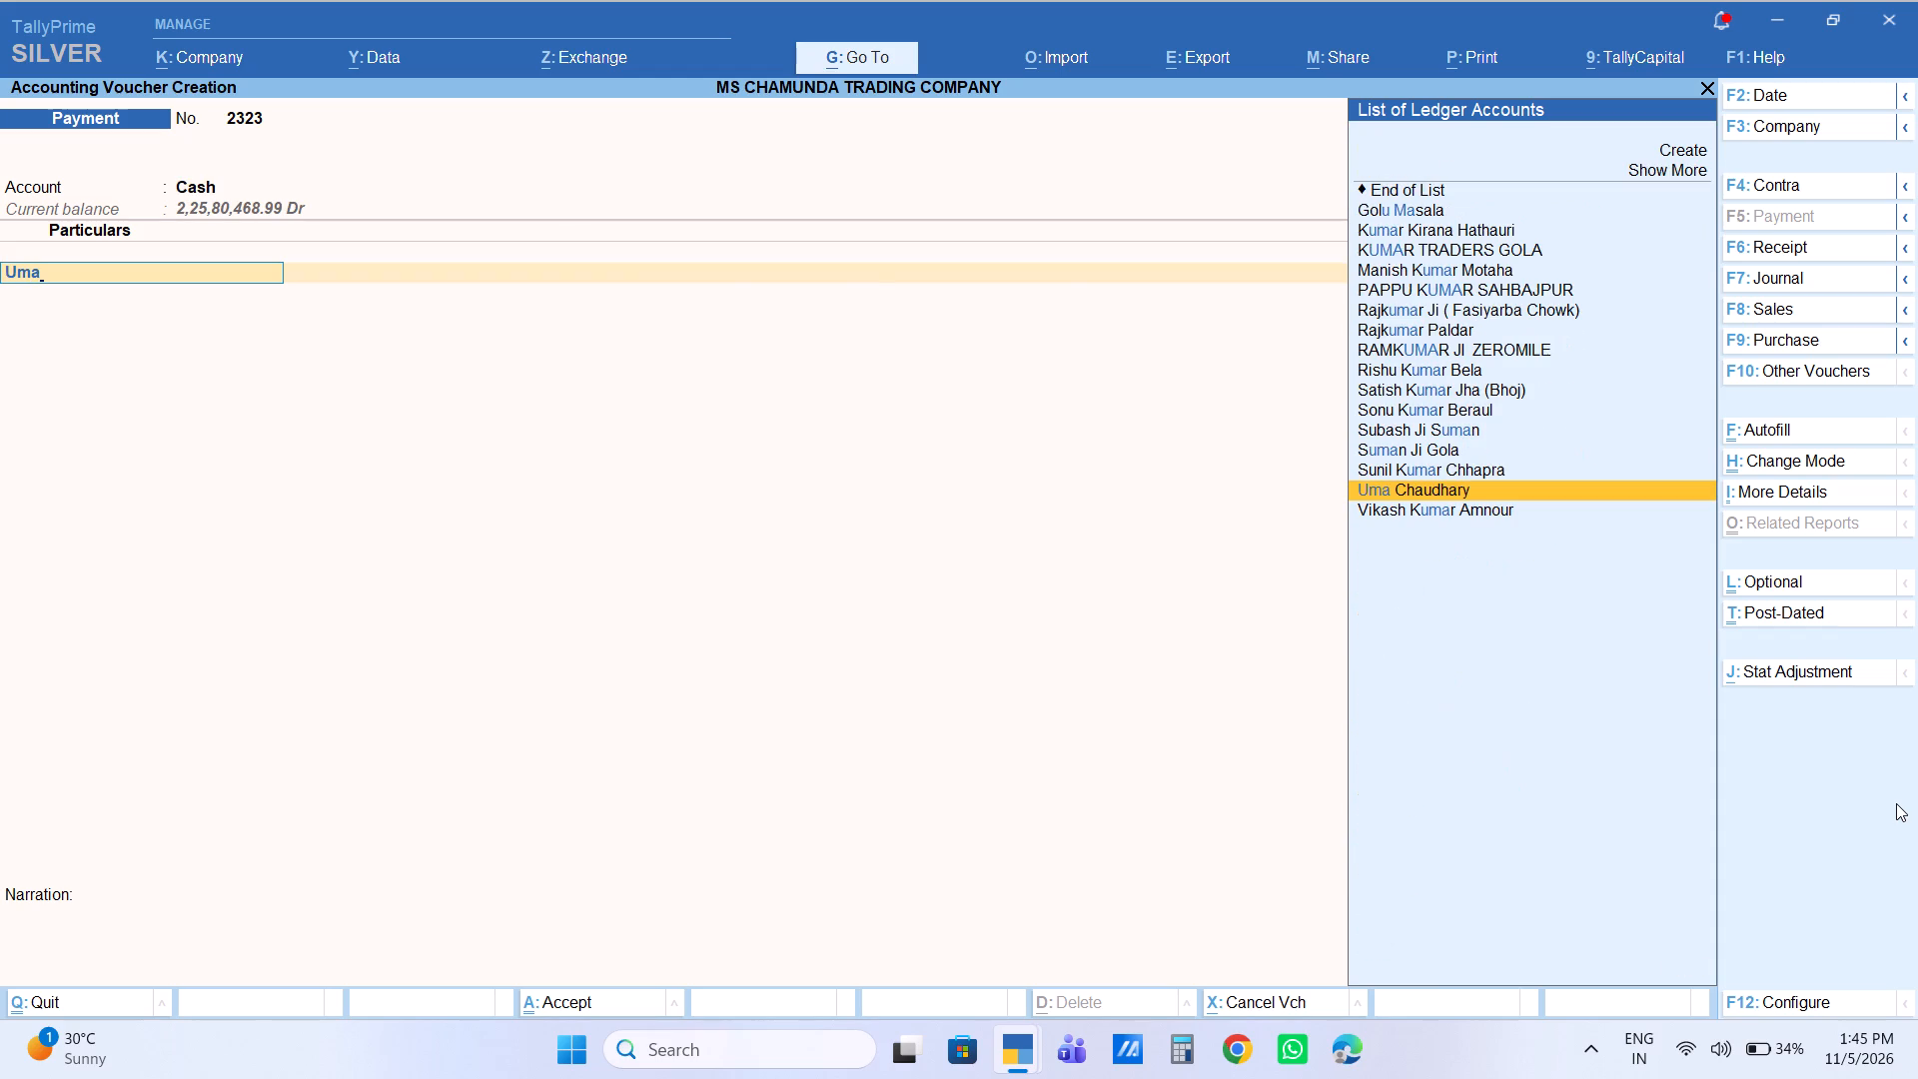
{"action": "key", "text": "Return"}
Allocate 62,850.00 Dr as Agst Ref to pending bill 1184 and finish the party's bill-wise details.
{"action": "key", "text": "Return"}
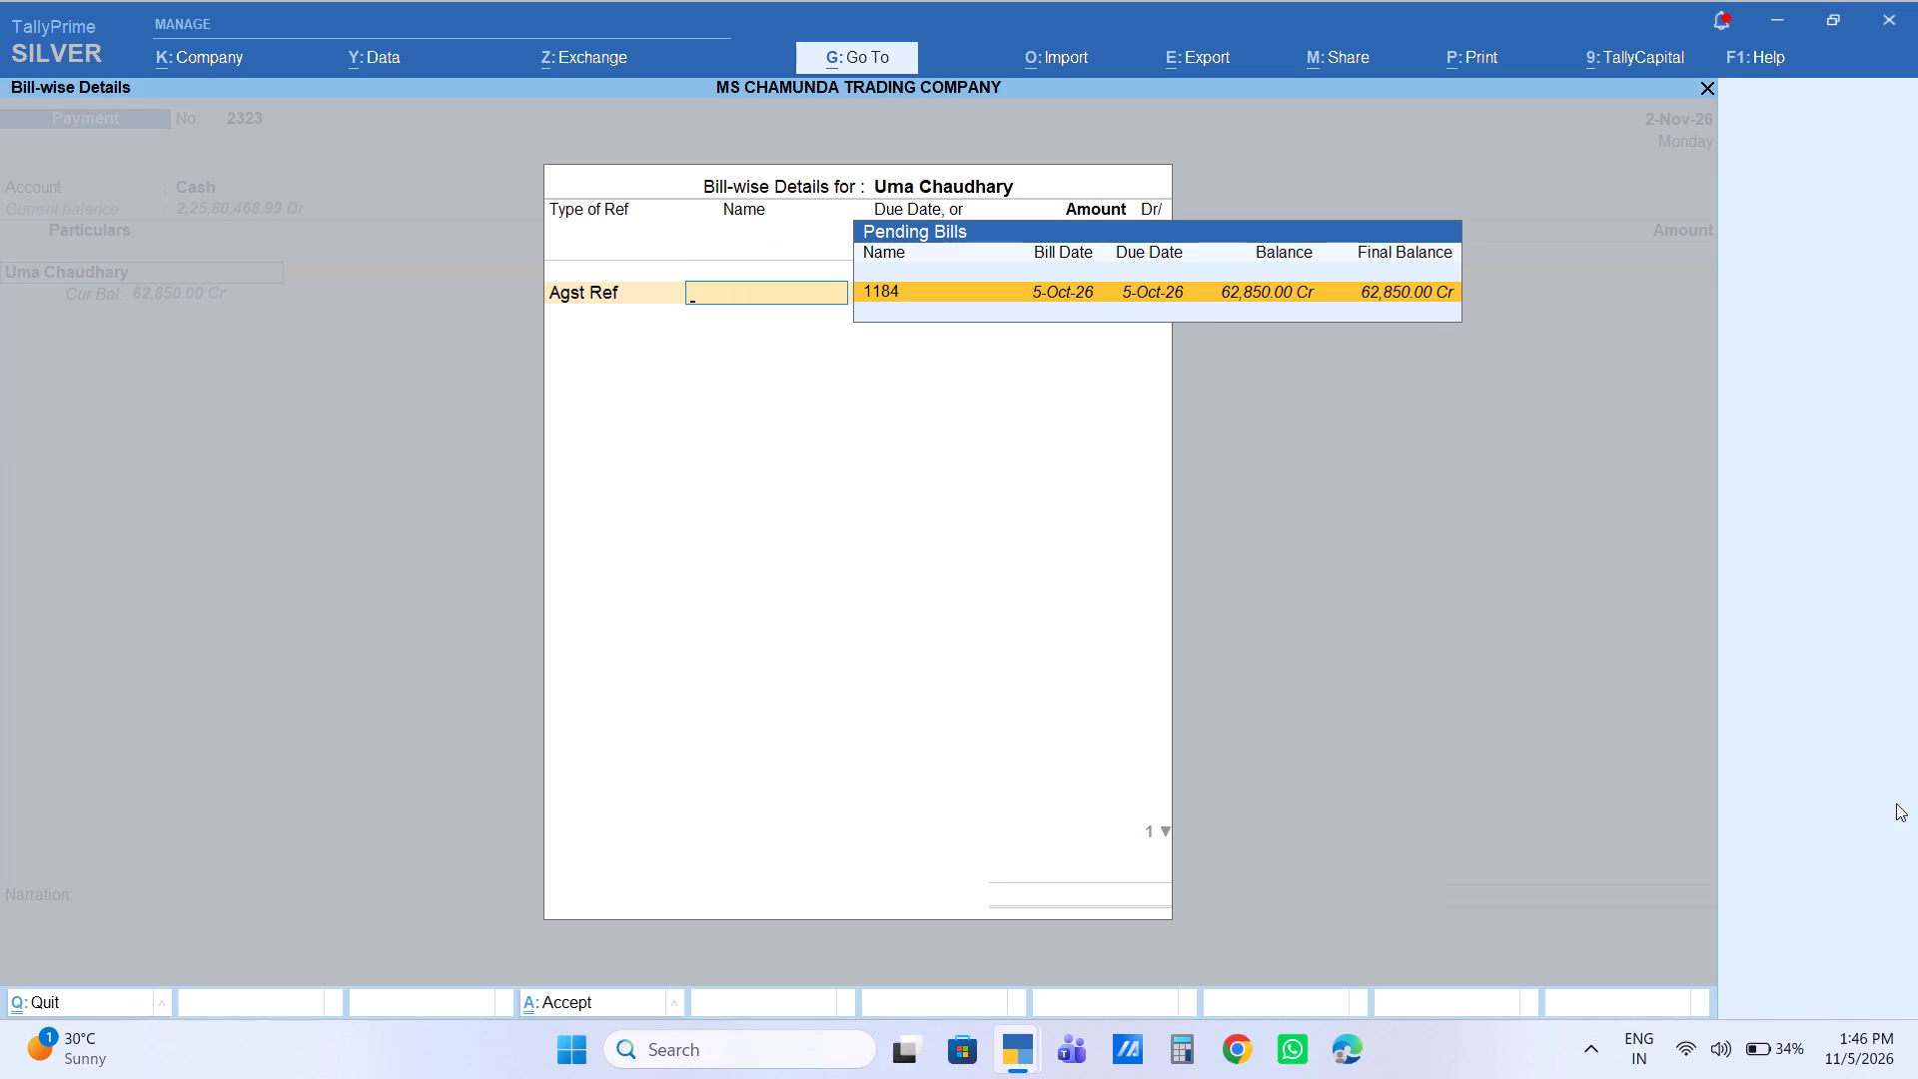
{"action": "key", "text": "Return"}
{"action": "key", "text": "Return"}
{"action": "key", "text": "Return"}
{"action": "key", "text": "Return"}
Enter the narration "bhugtani 05/10/26" and save the 62,850.00 cash payment voucher against bill 1184.
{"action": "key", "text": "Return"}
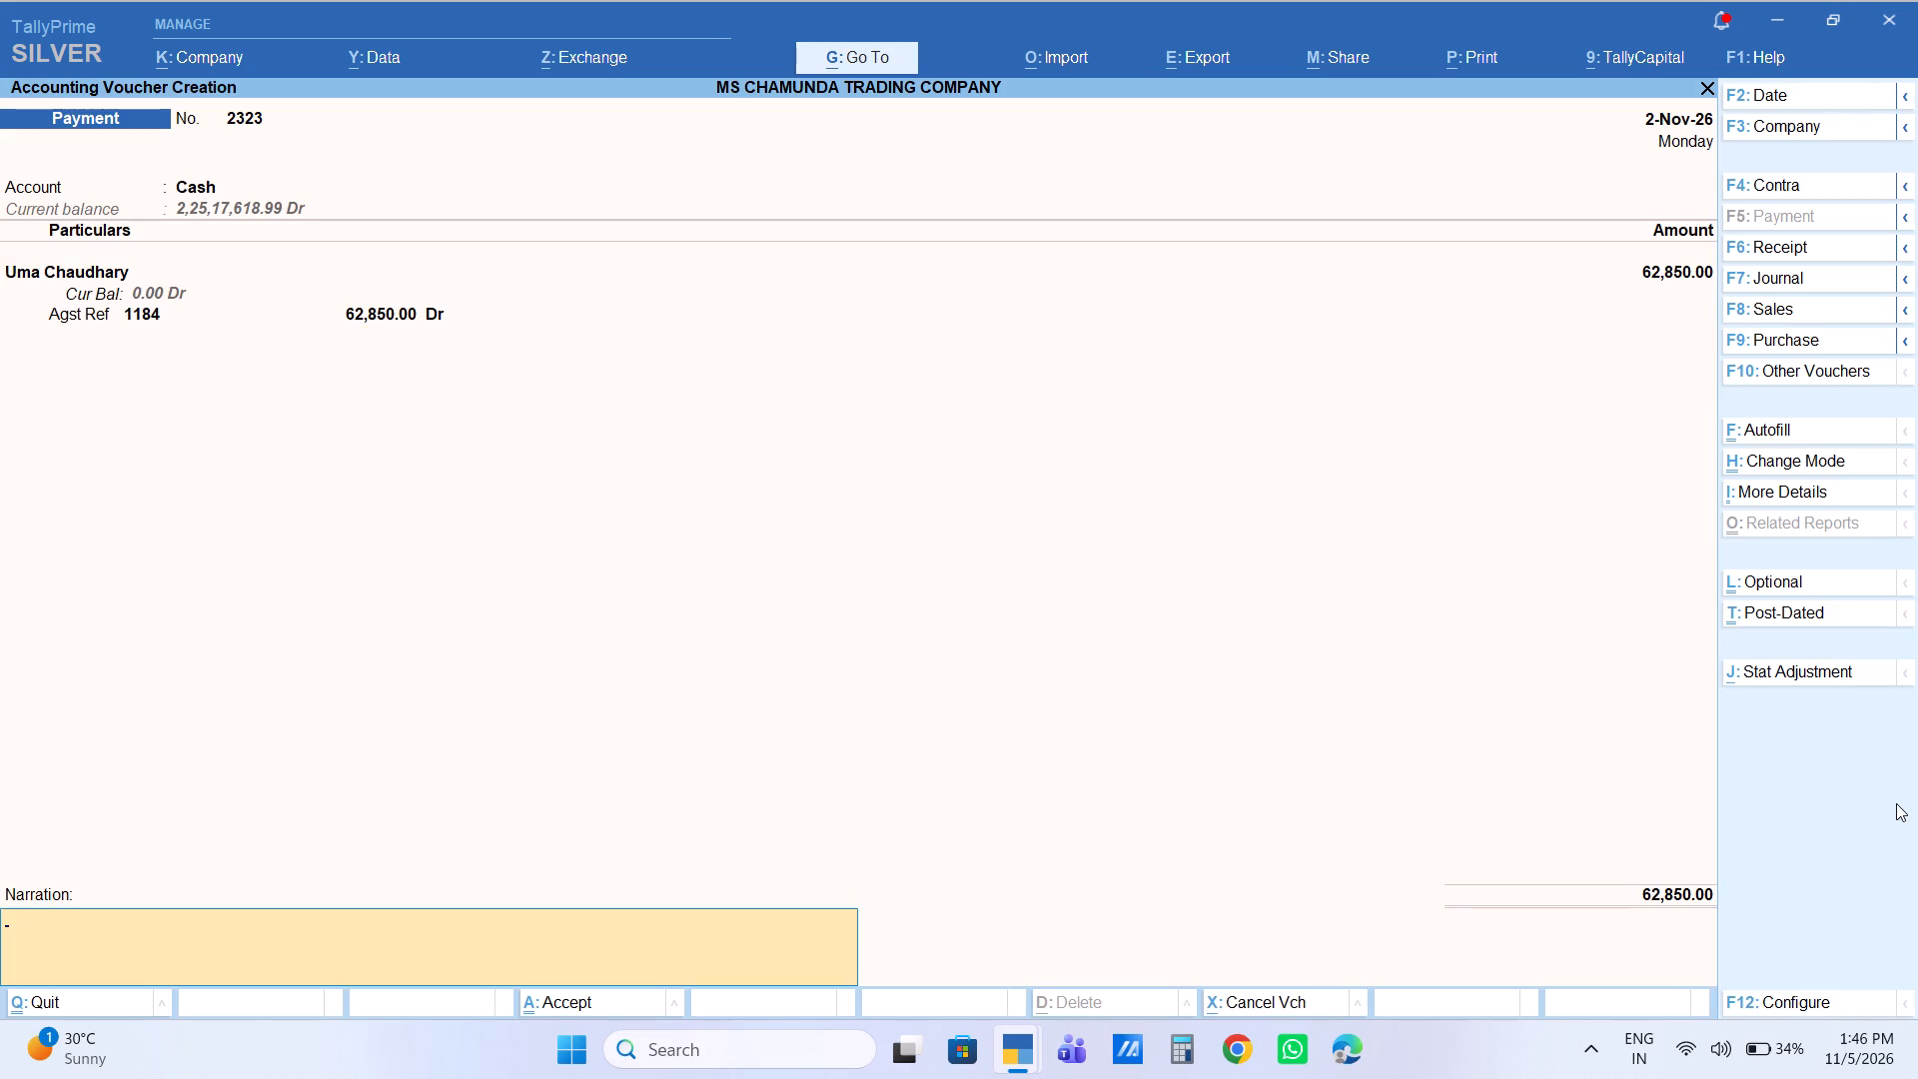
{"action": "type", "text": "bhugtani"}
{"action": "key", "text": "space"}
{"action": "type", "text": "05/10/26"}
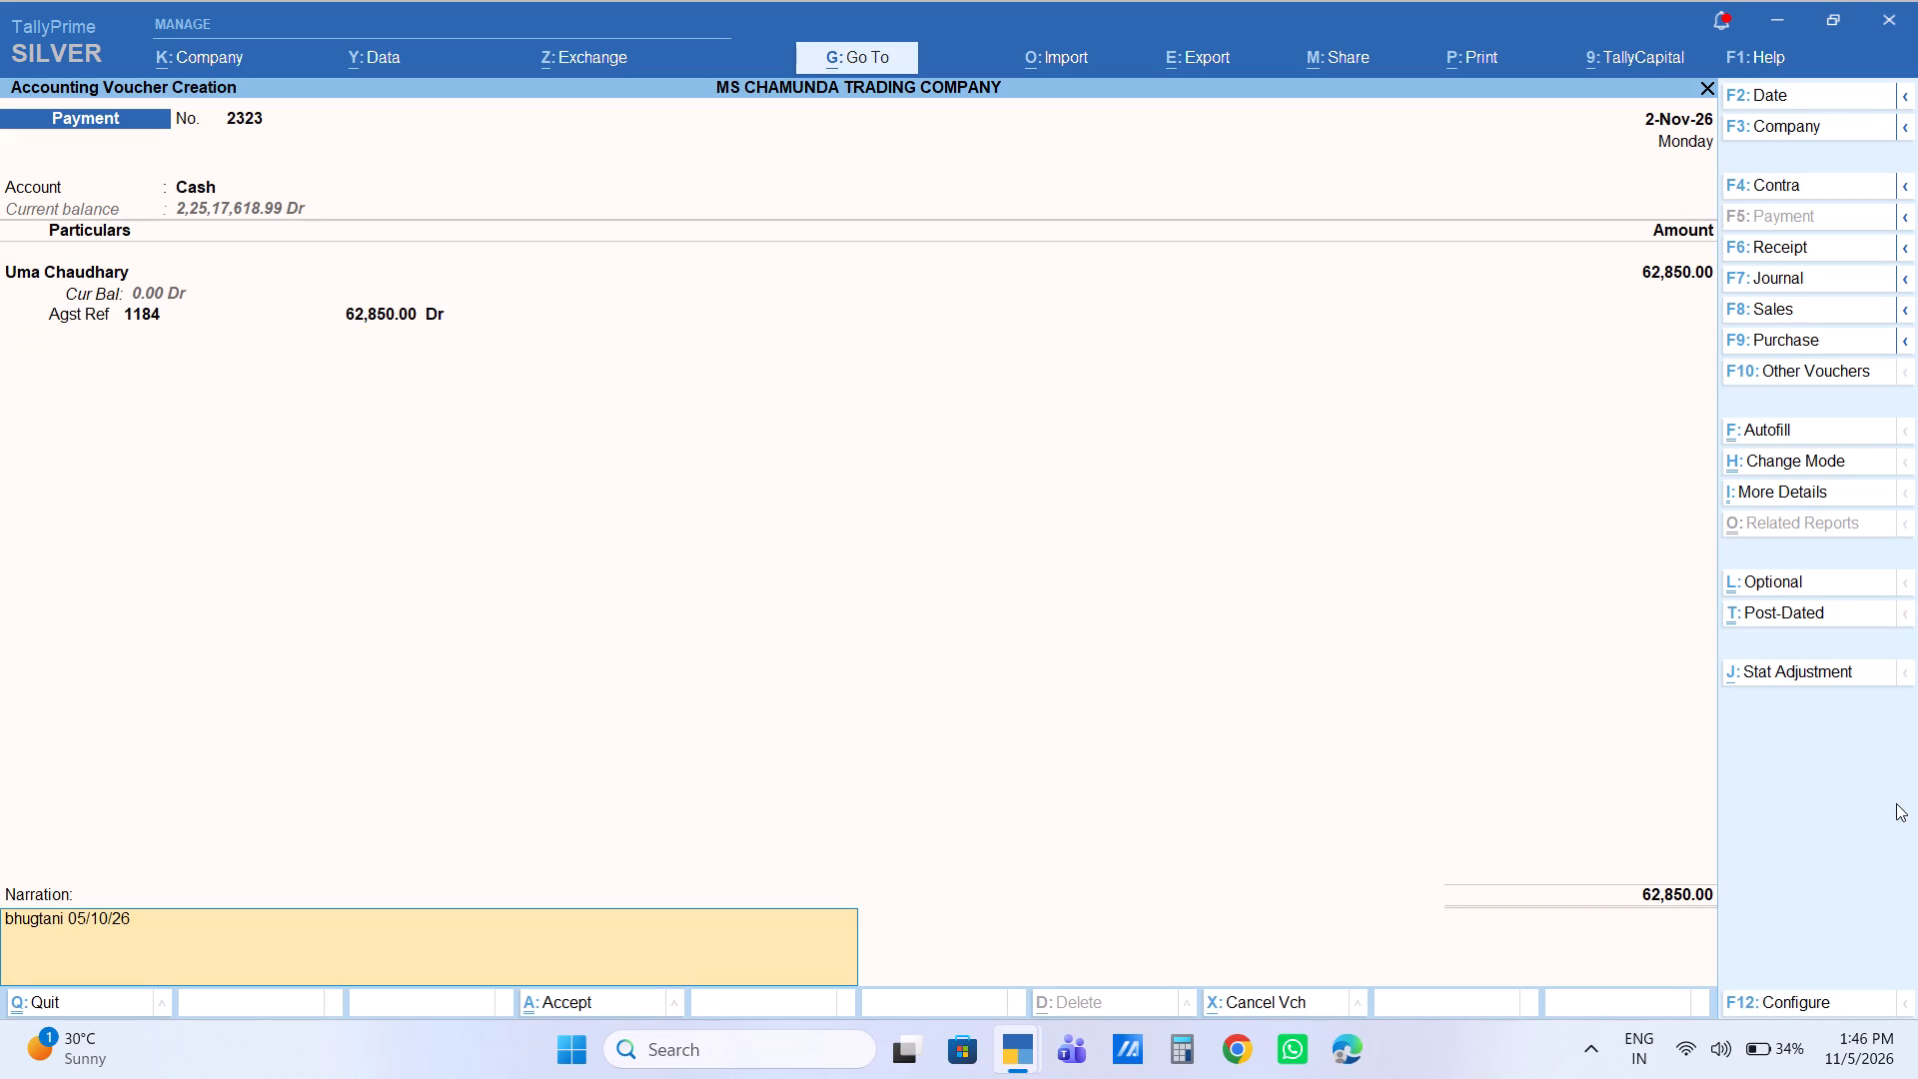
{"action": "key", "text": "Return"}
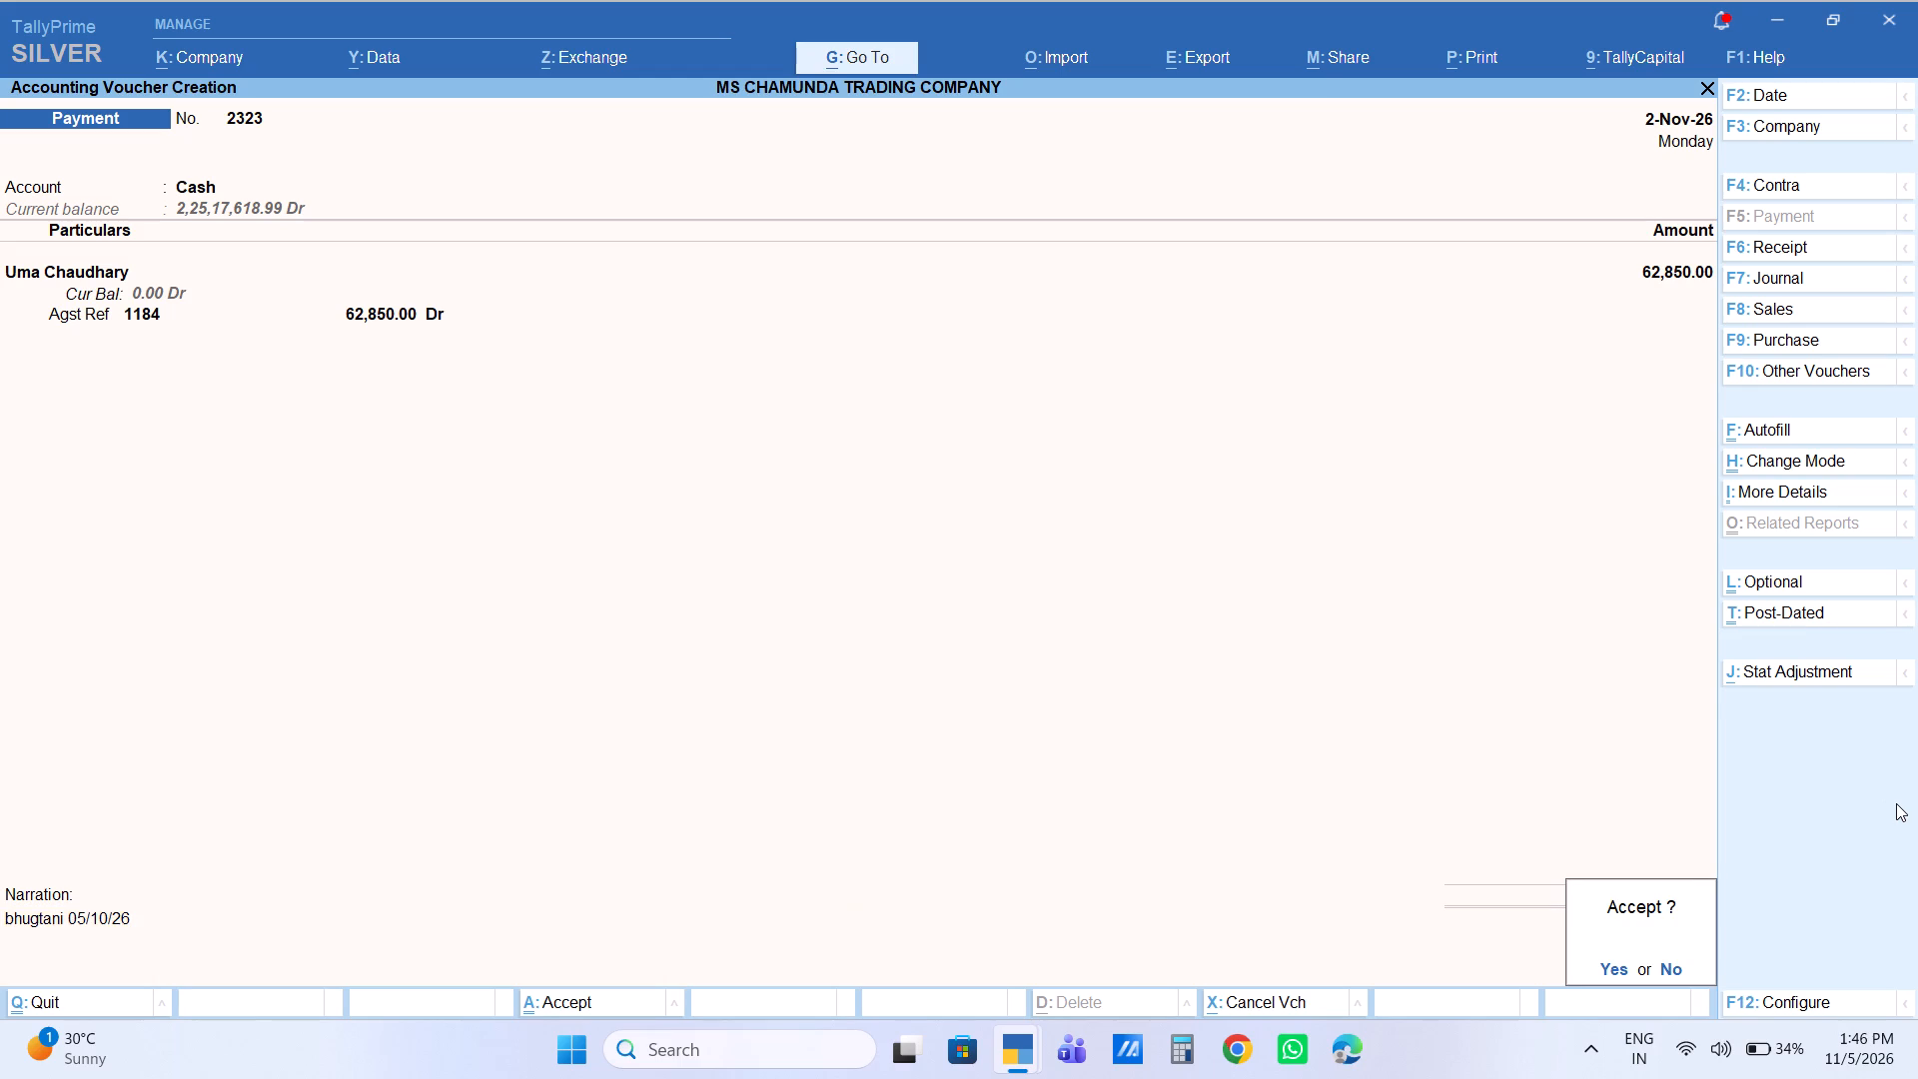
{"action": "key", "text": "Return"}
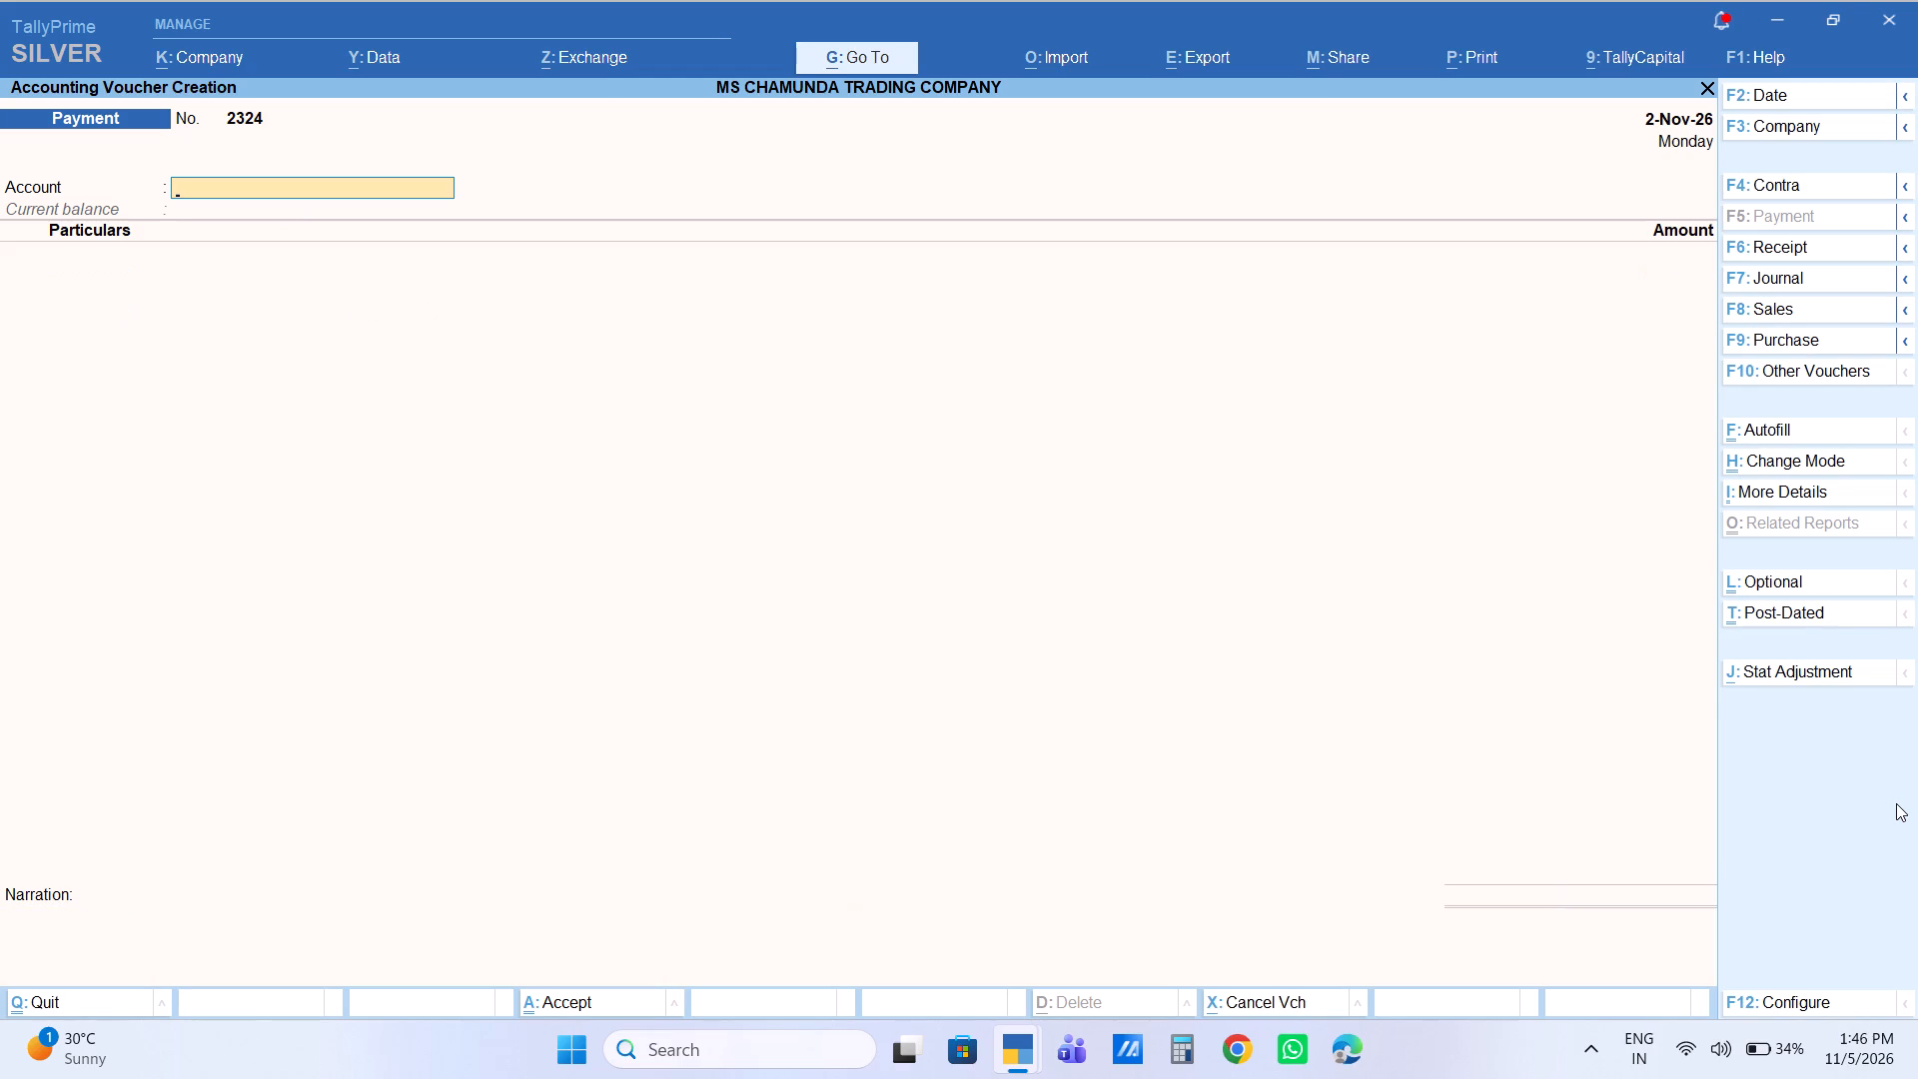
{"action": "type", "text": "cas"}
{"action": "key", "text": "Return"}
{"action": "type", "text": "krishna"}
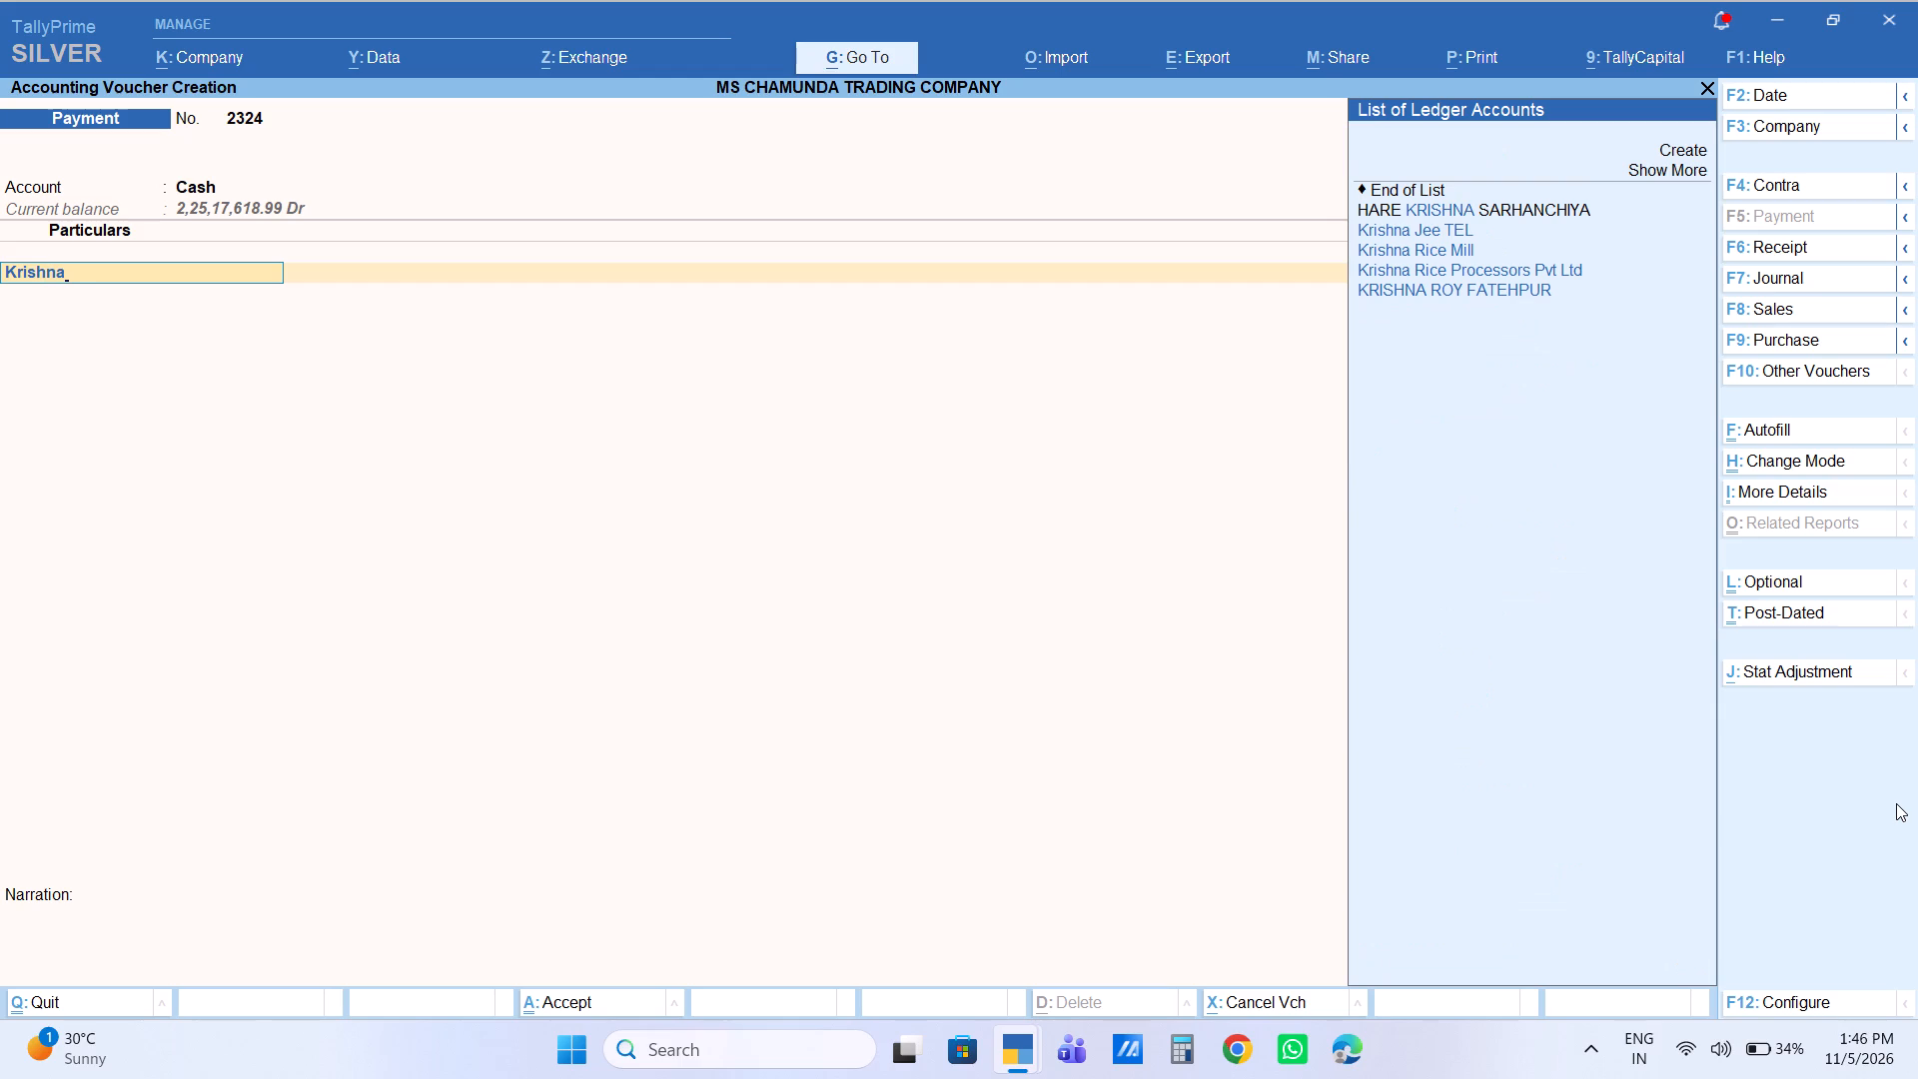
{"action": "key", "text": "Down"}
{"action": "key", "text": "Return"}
Allocate 50,000.00 Dr as Agst Ref to pending bill 1257 and finish the Krishna Jee TEL bill-wise details.
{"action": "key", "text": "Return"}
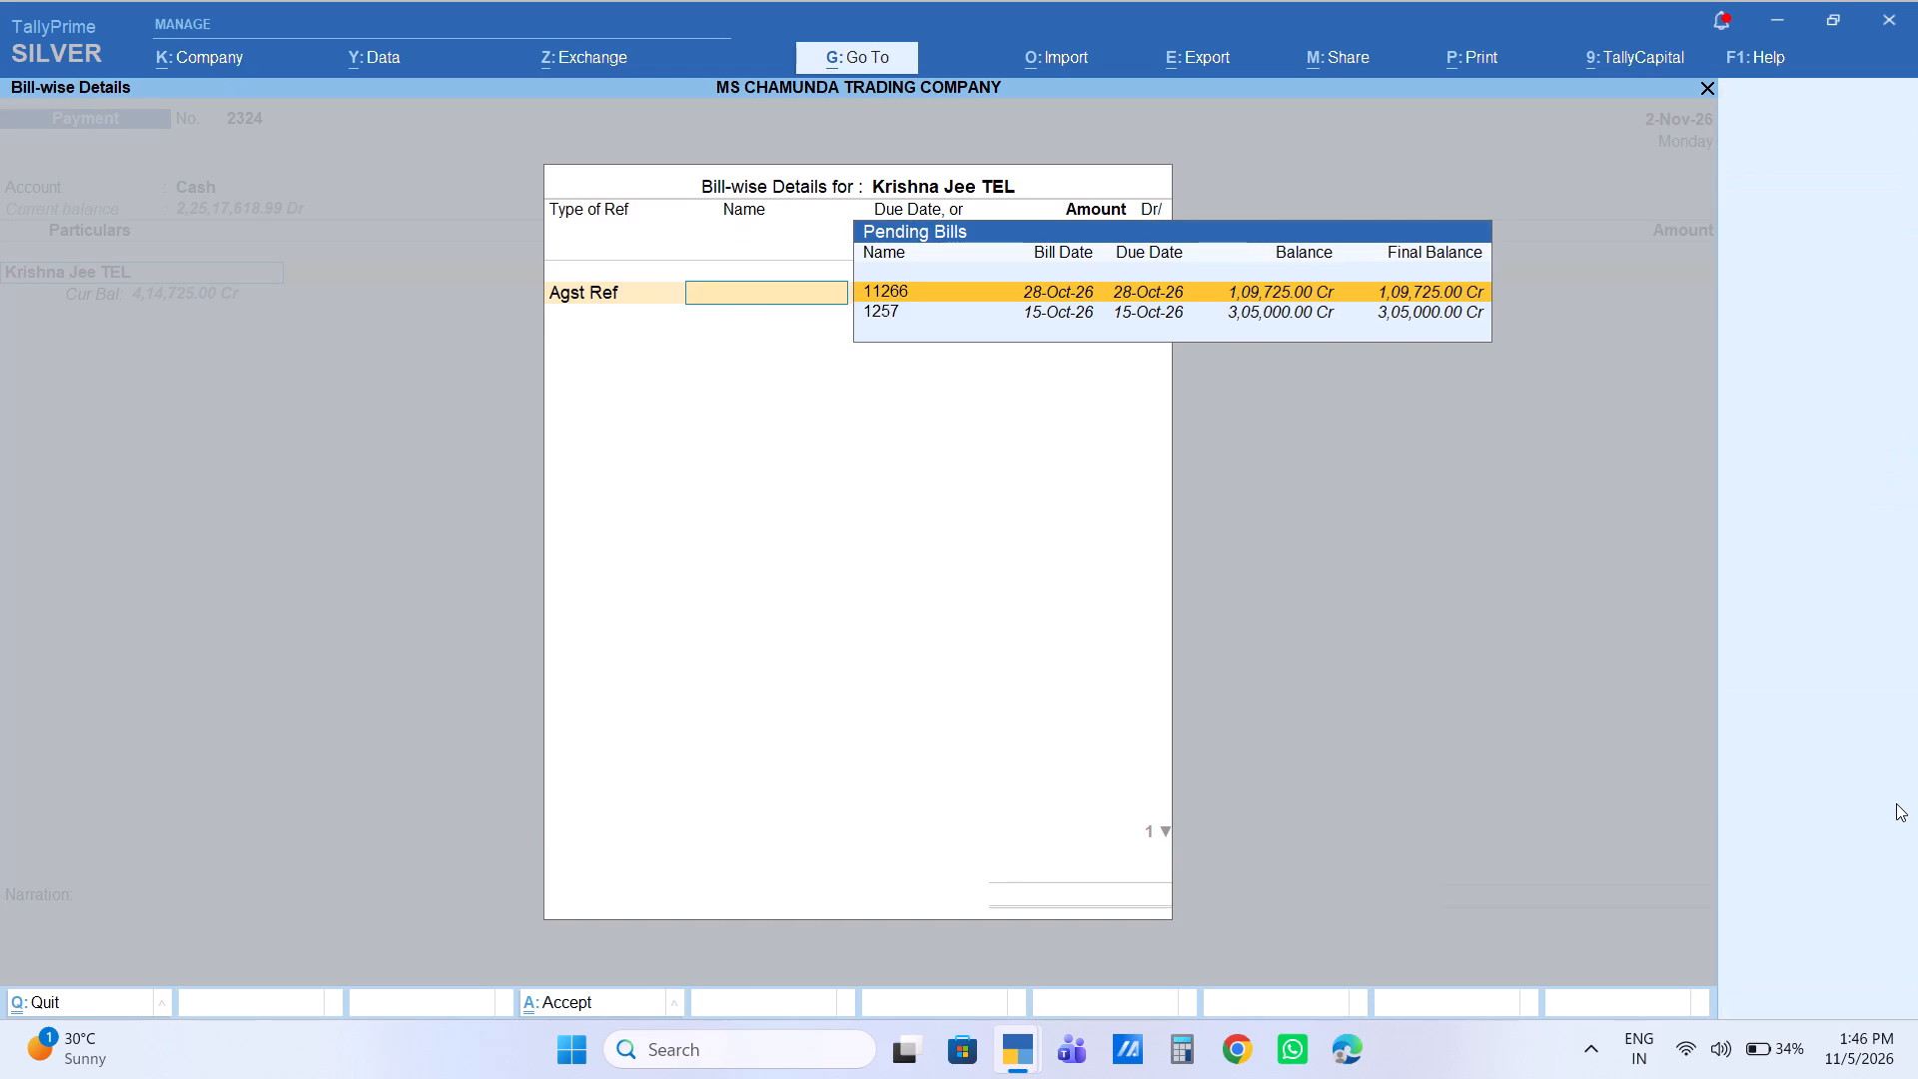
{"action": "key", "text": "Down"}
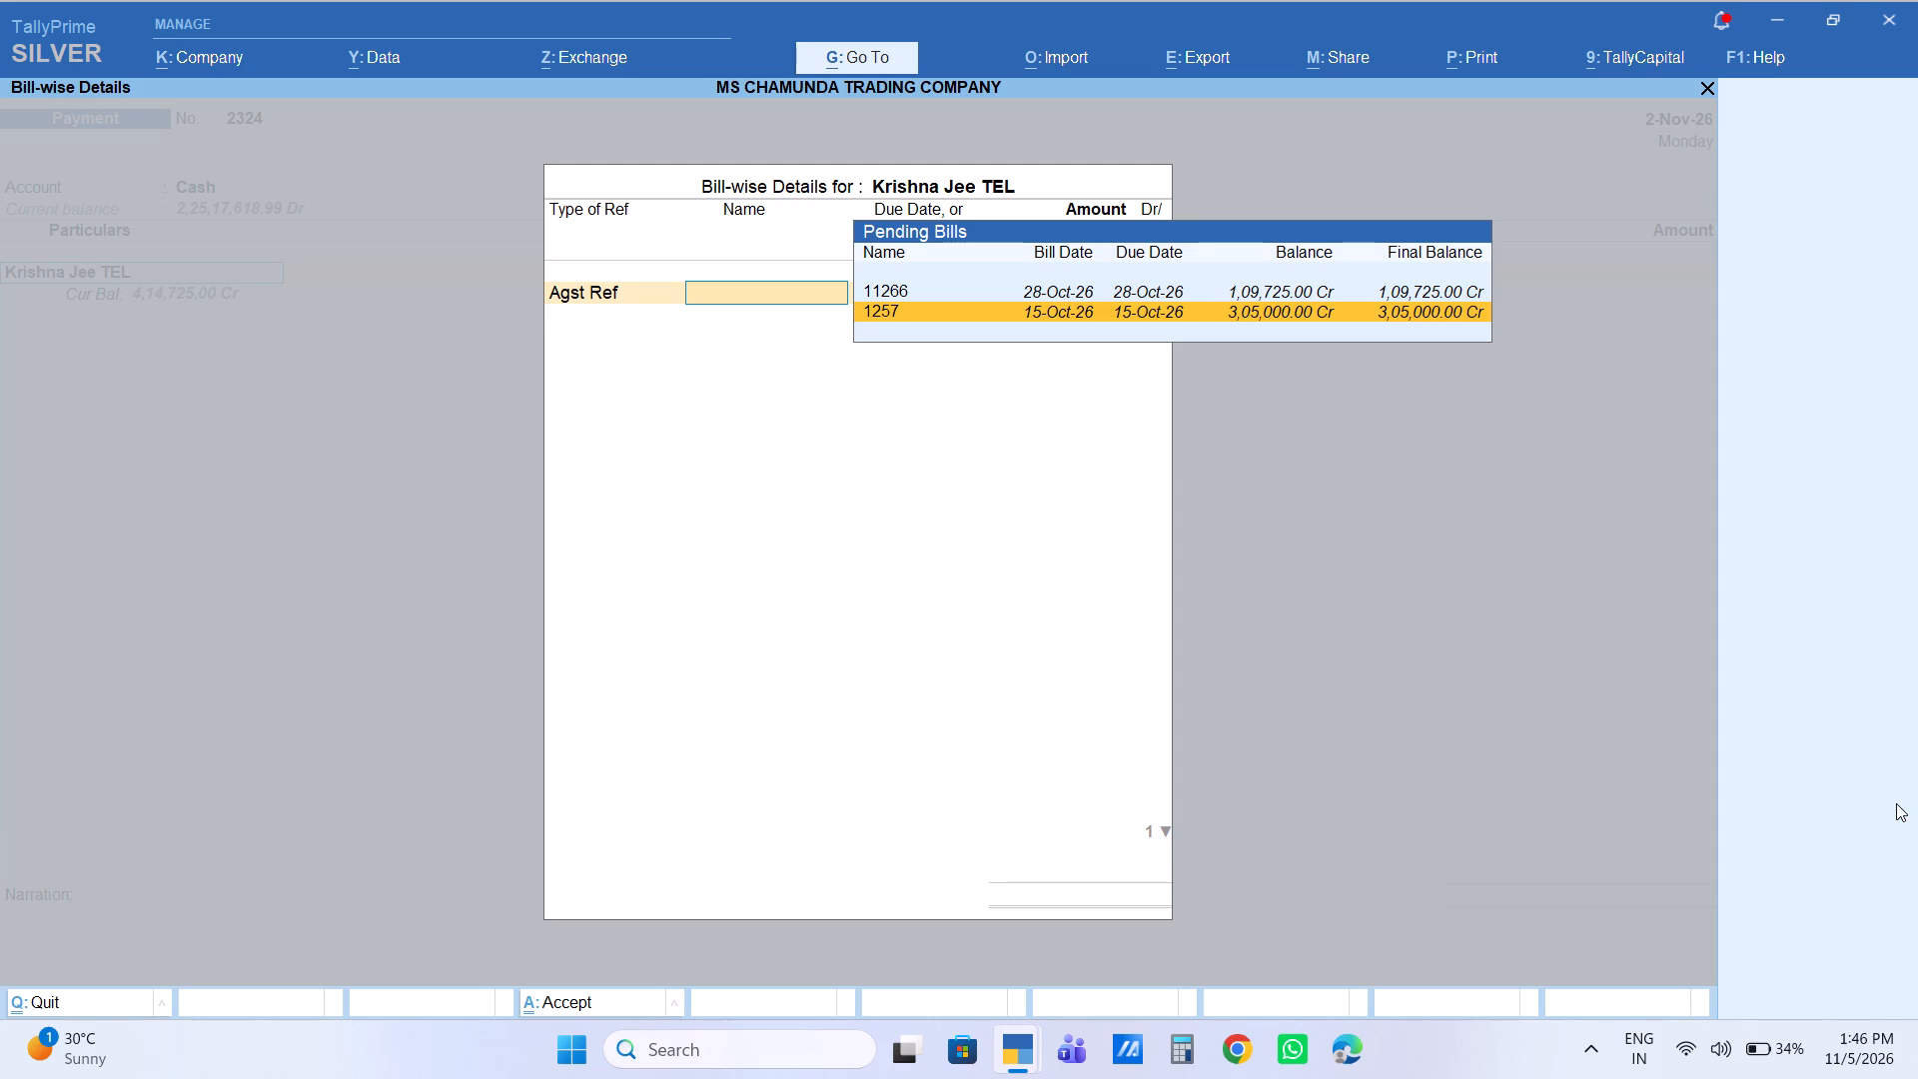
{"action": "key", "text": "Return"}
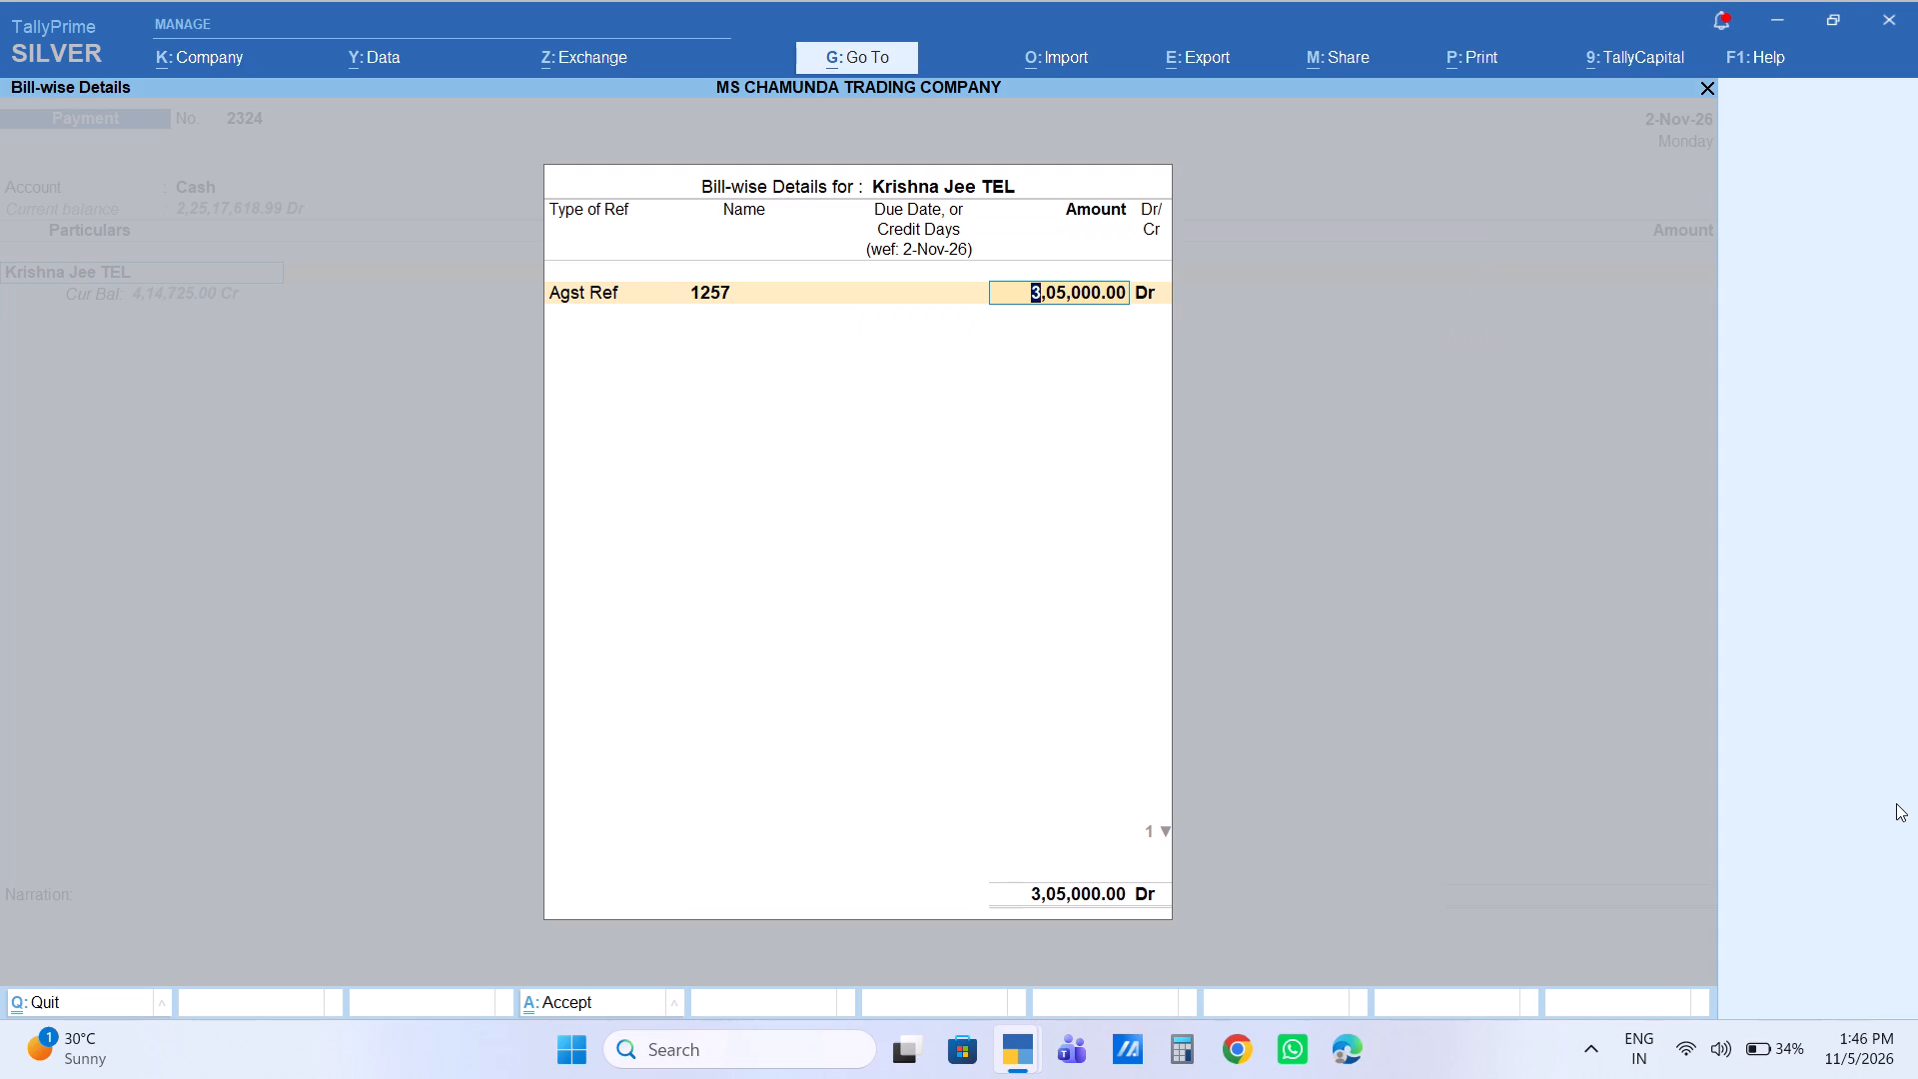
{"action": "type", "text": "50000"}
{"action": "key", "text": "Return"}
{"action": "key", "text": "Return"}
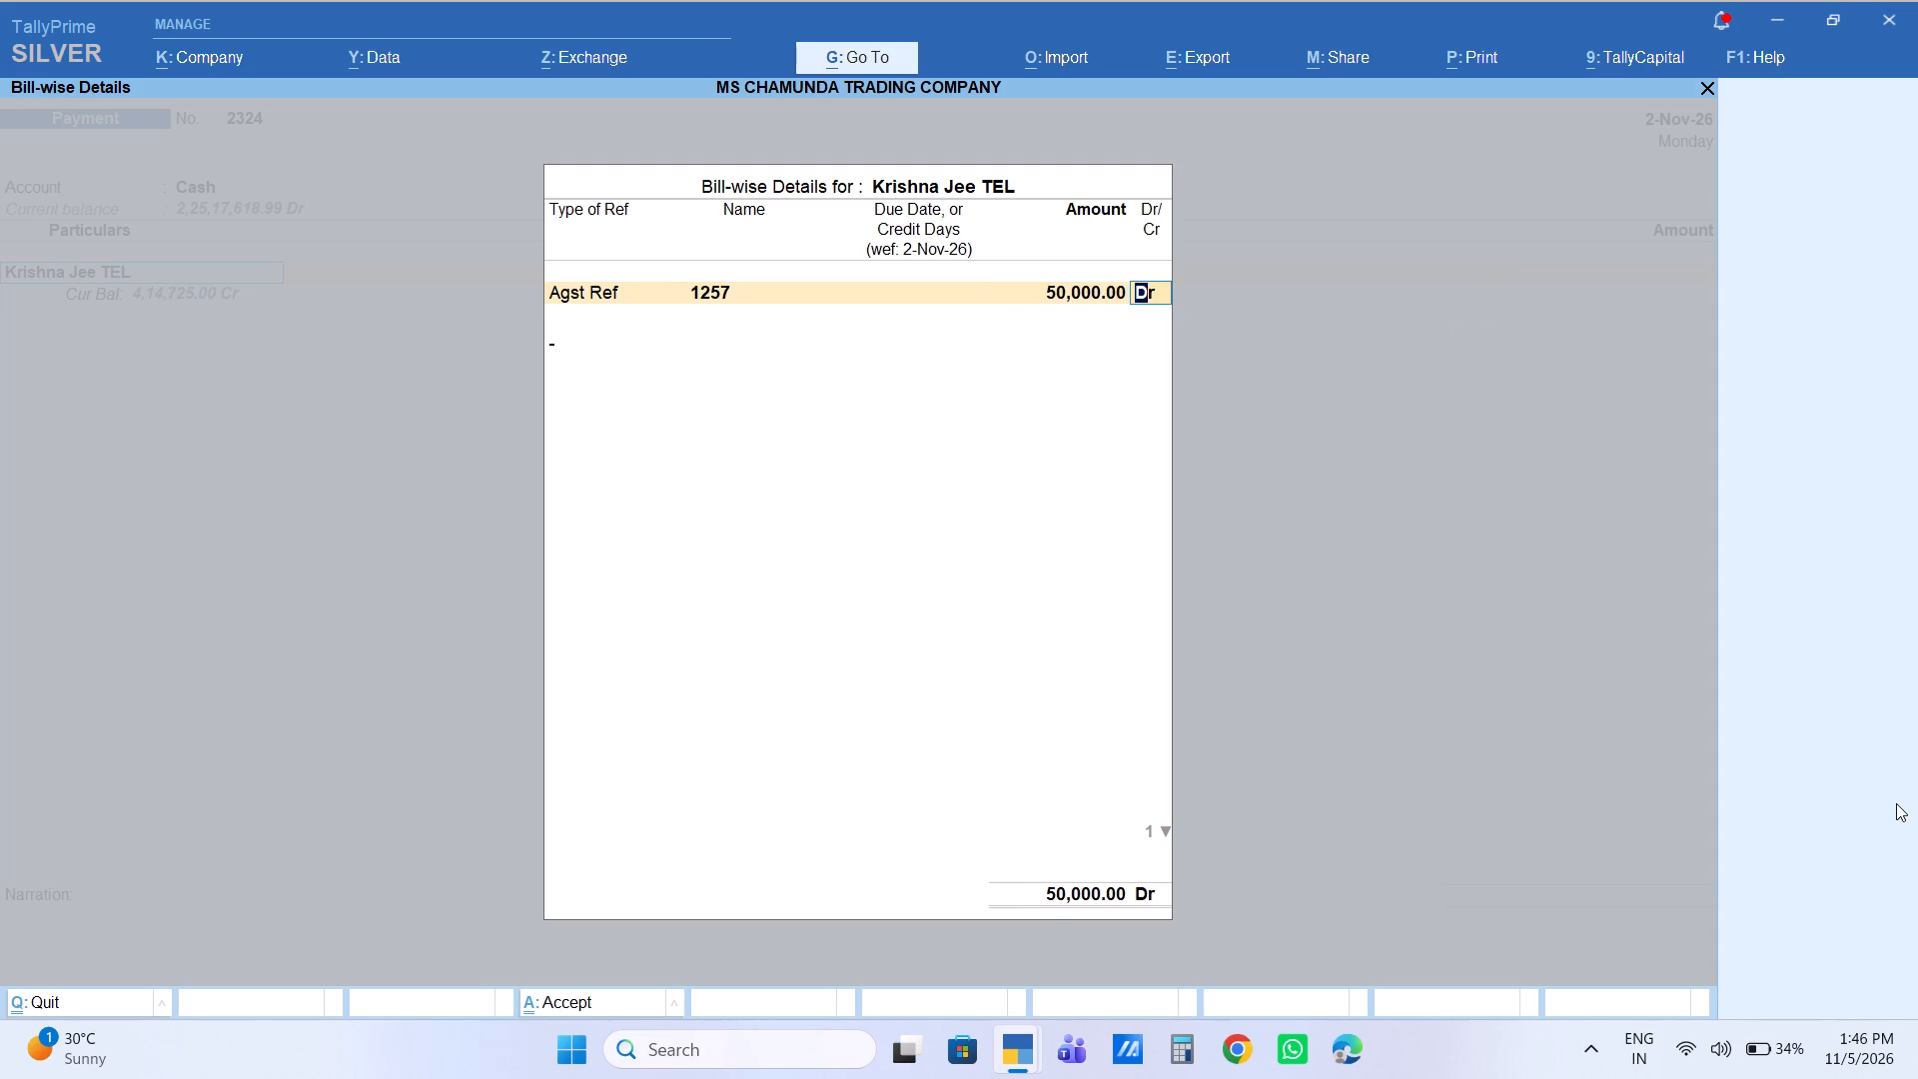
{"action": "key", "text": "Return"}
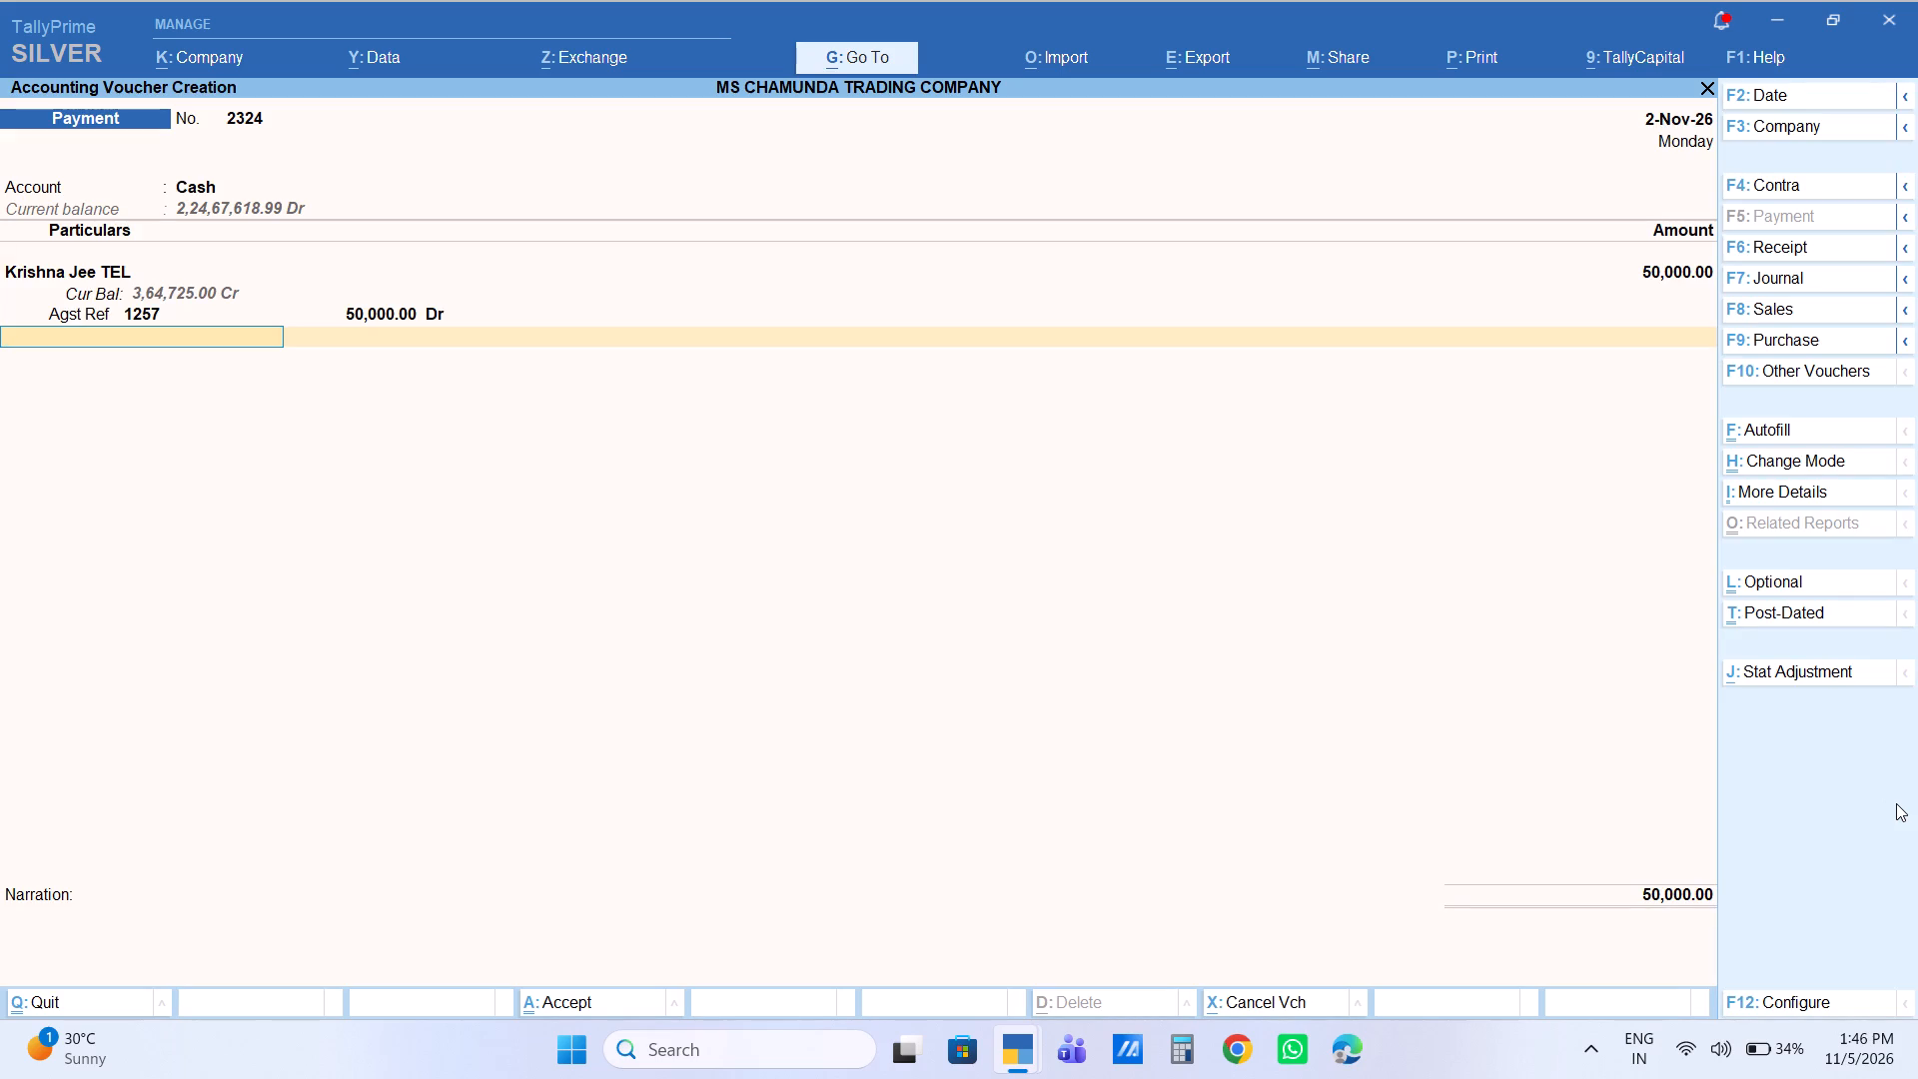
Save the Krishna Jee TEL cash payment voucher without a narration.
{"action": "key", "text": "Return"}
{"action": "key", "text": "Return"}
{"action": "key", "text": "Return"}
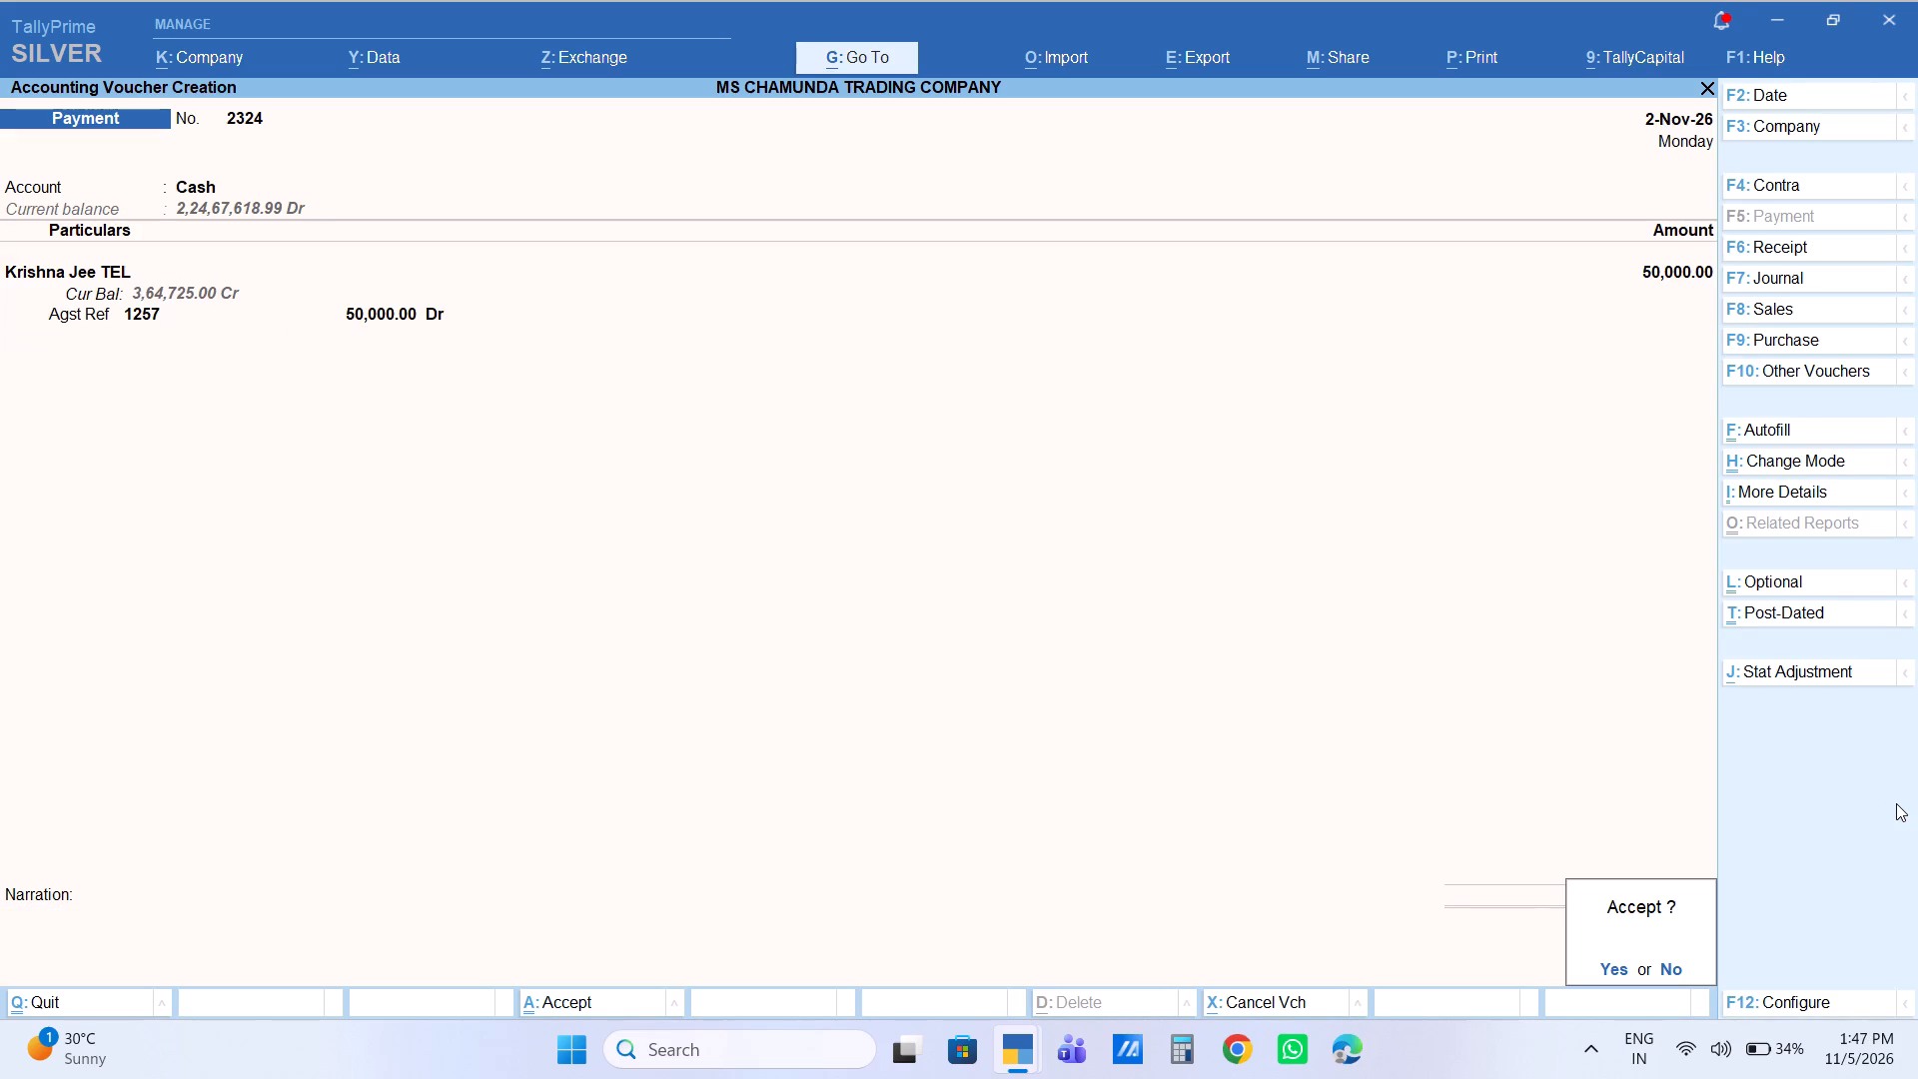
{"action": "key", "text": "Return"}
Set Cash as the account of the new payment voucher and choose GABBAR JI GOLA as the party ledger.
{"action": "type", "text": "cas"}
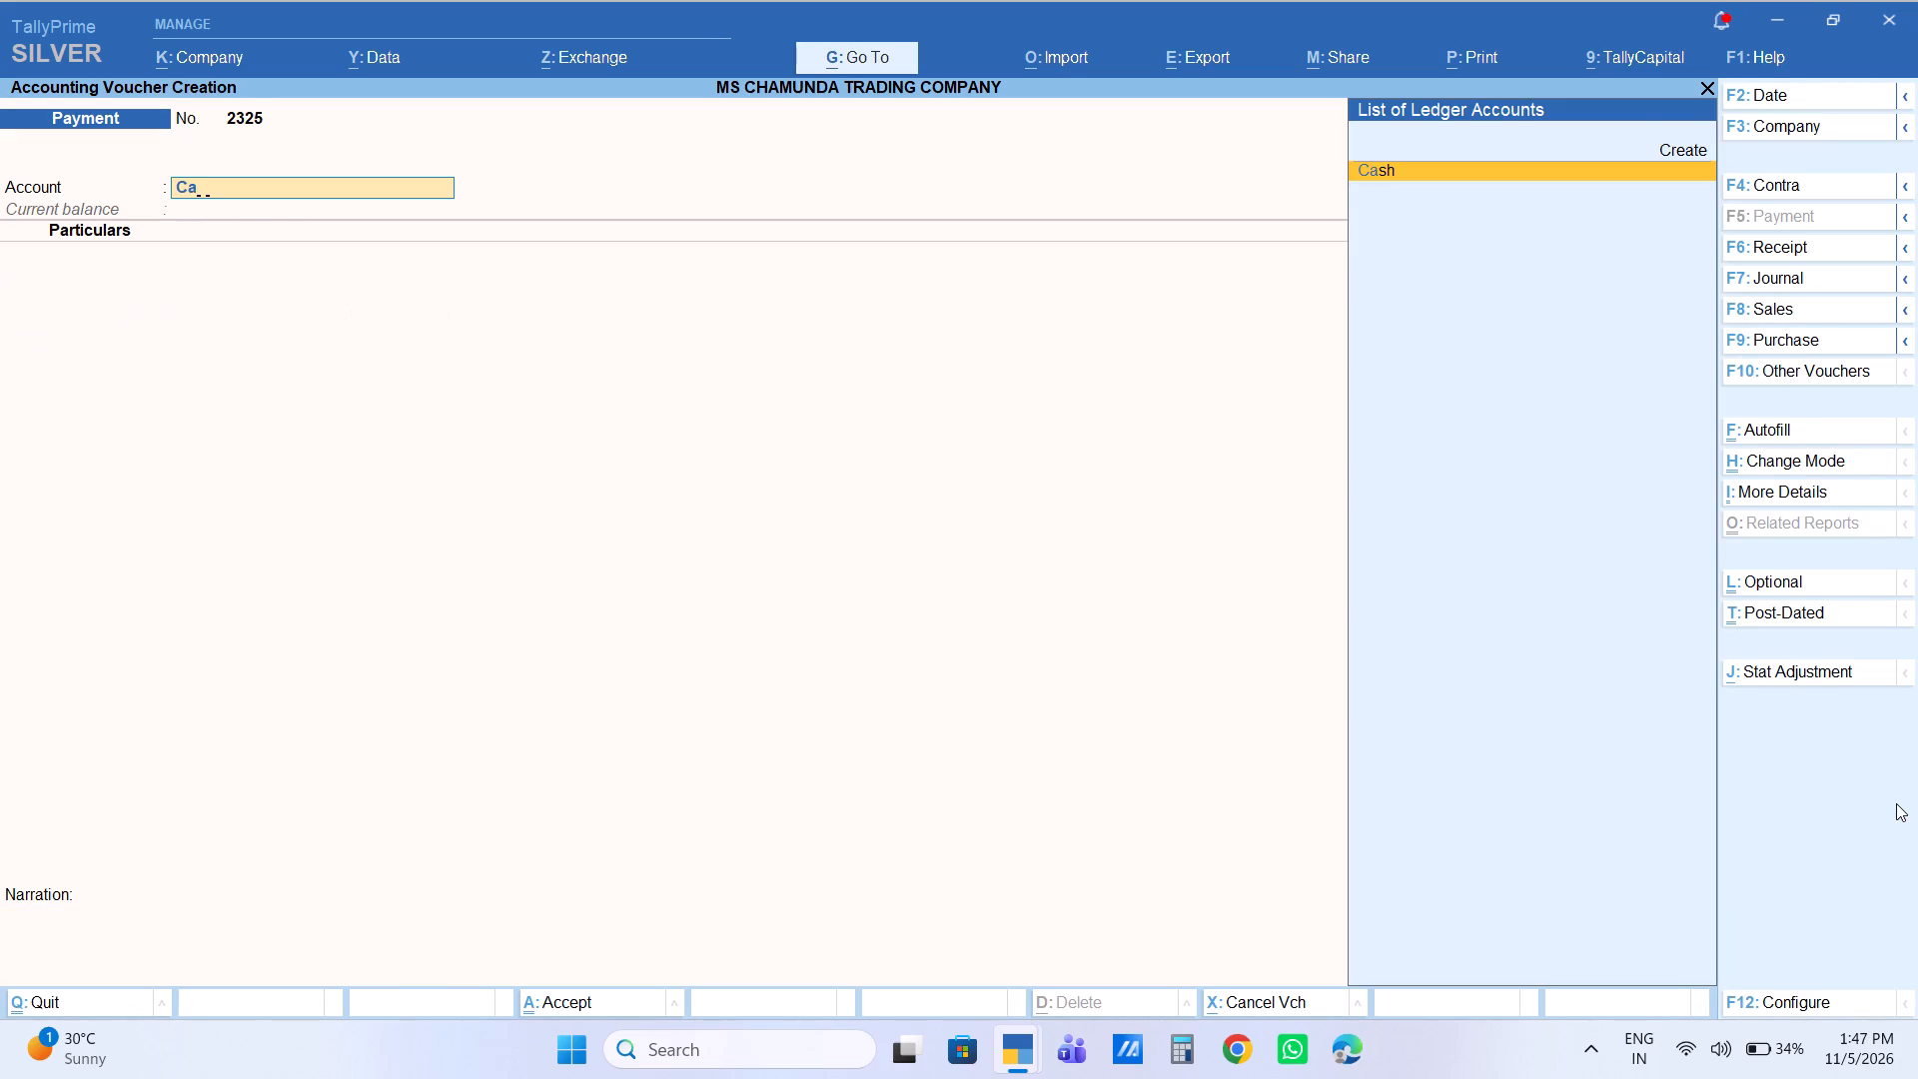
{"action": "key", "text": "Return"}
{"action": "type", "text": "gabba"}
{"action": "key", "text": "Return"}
Allocate 81,790.00 Dr as Agst Ref to pending bill 1194 and finish the GABBAR JI GOLA bill-wise details.
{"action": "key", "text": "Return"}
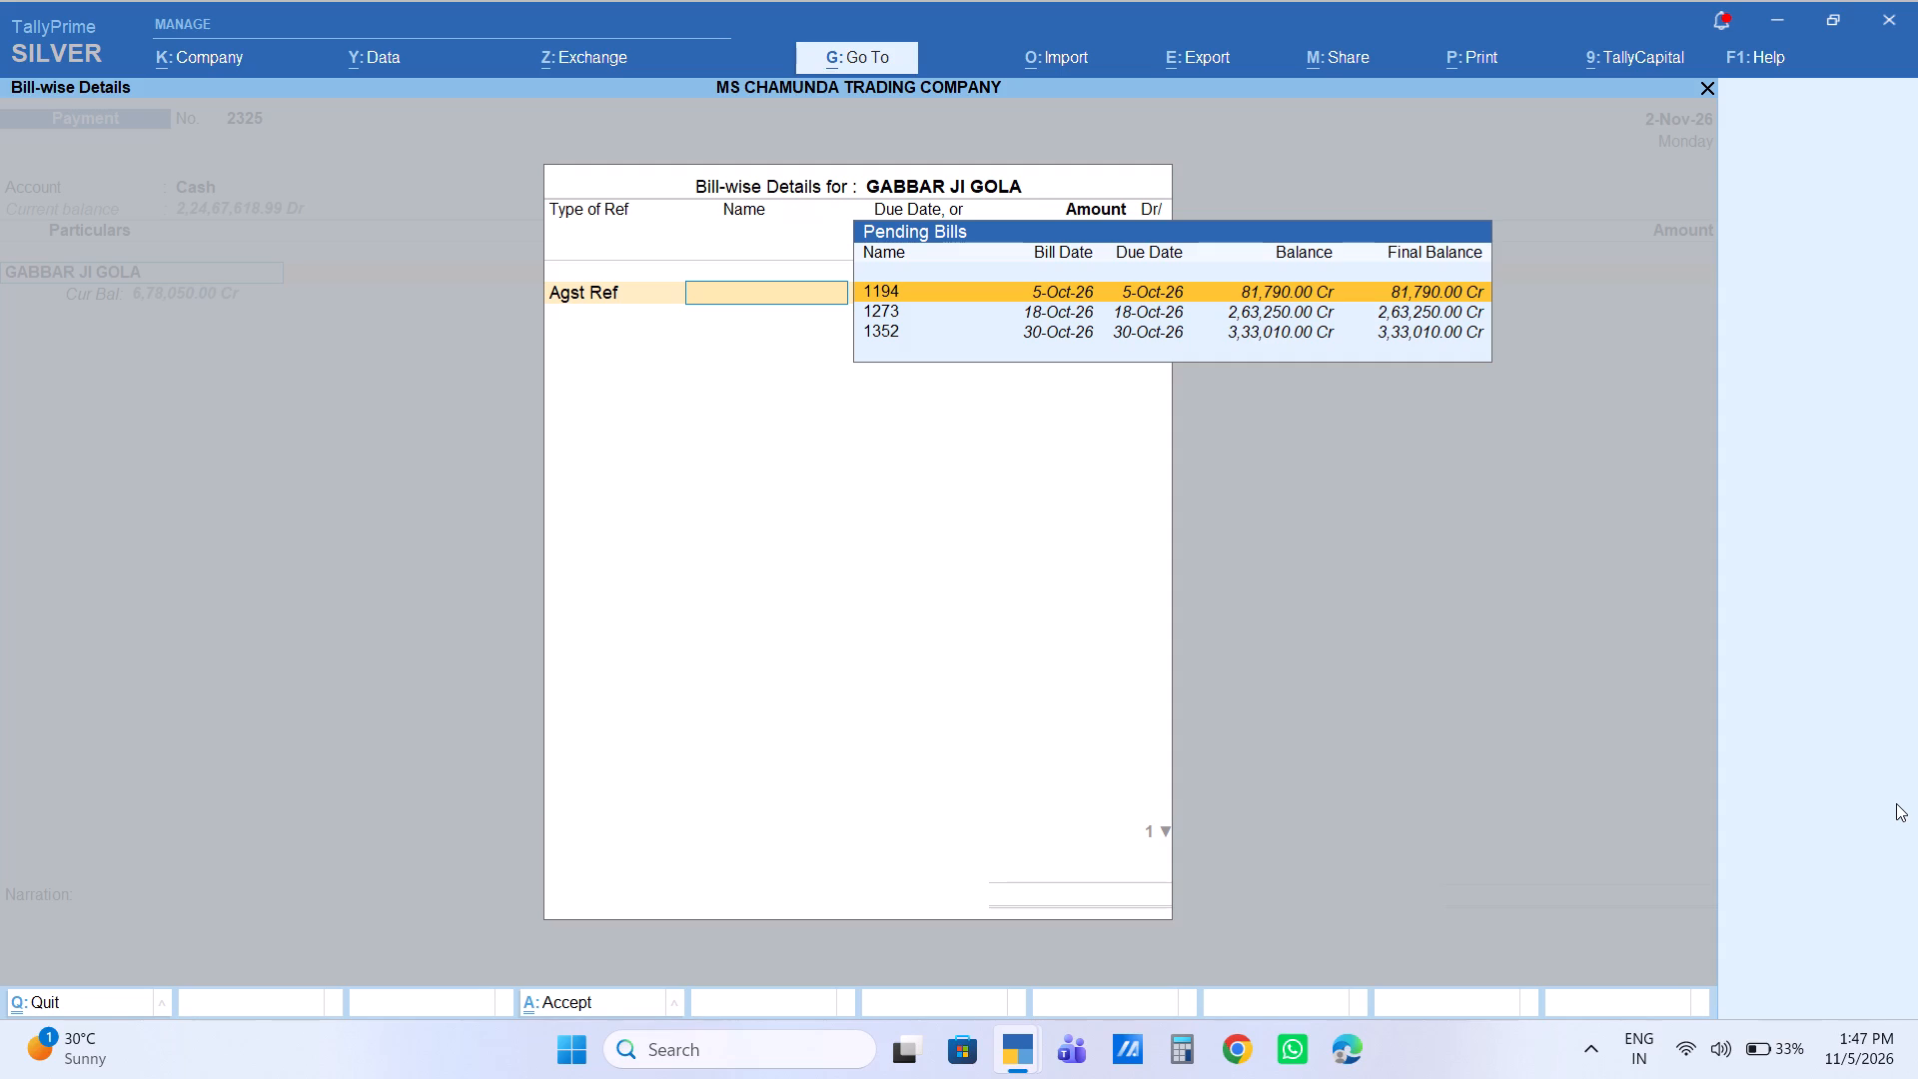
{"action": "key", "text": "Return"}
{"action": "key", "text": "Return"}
{"action": "key", "text": "Return"}
{"action": "key", "text": "Return"}
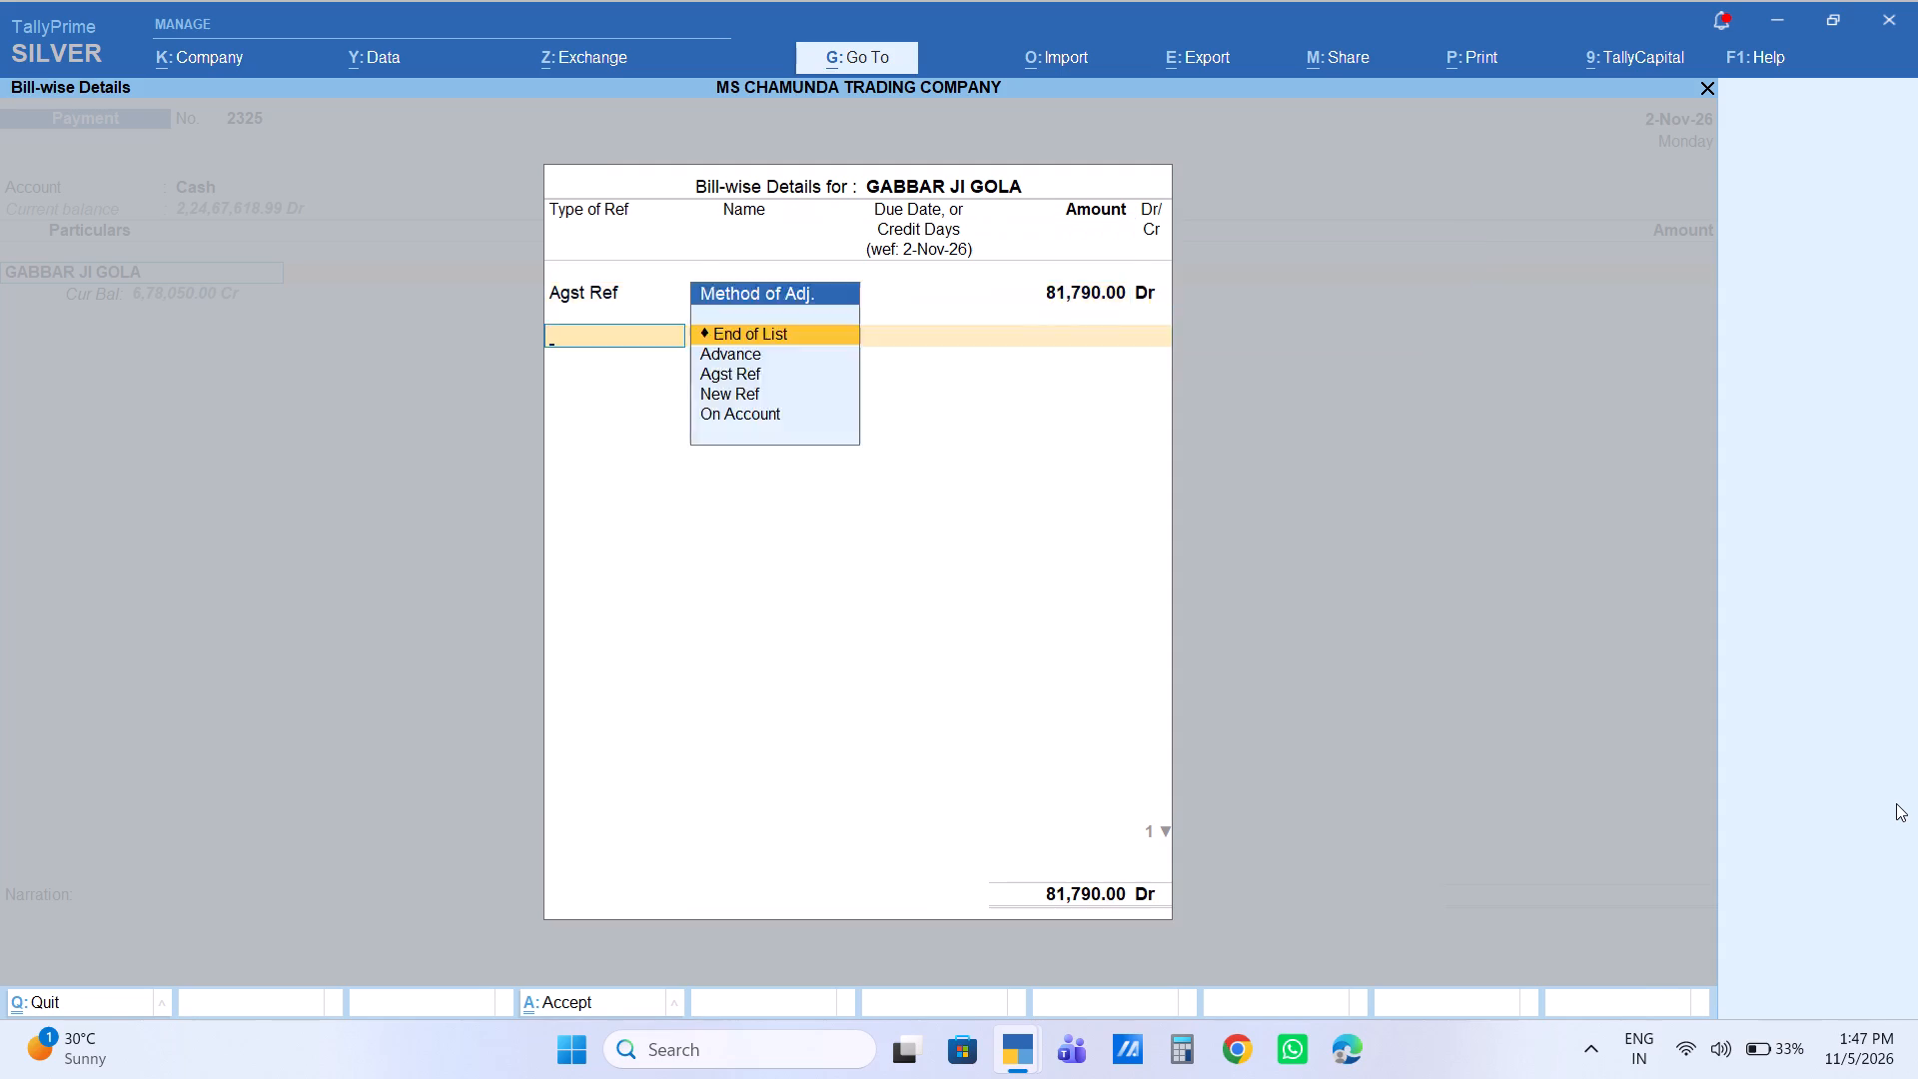
{"action": "key", "text": "Return"}
Enter the narration "bhugtani 05/10/26" and save the GABBAR JI GOLA cash payment voucher.
{"action": "type", "text": "bhugtanui"}
{"action": "key", "text": "BackSpace"}
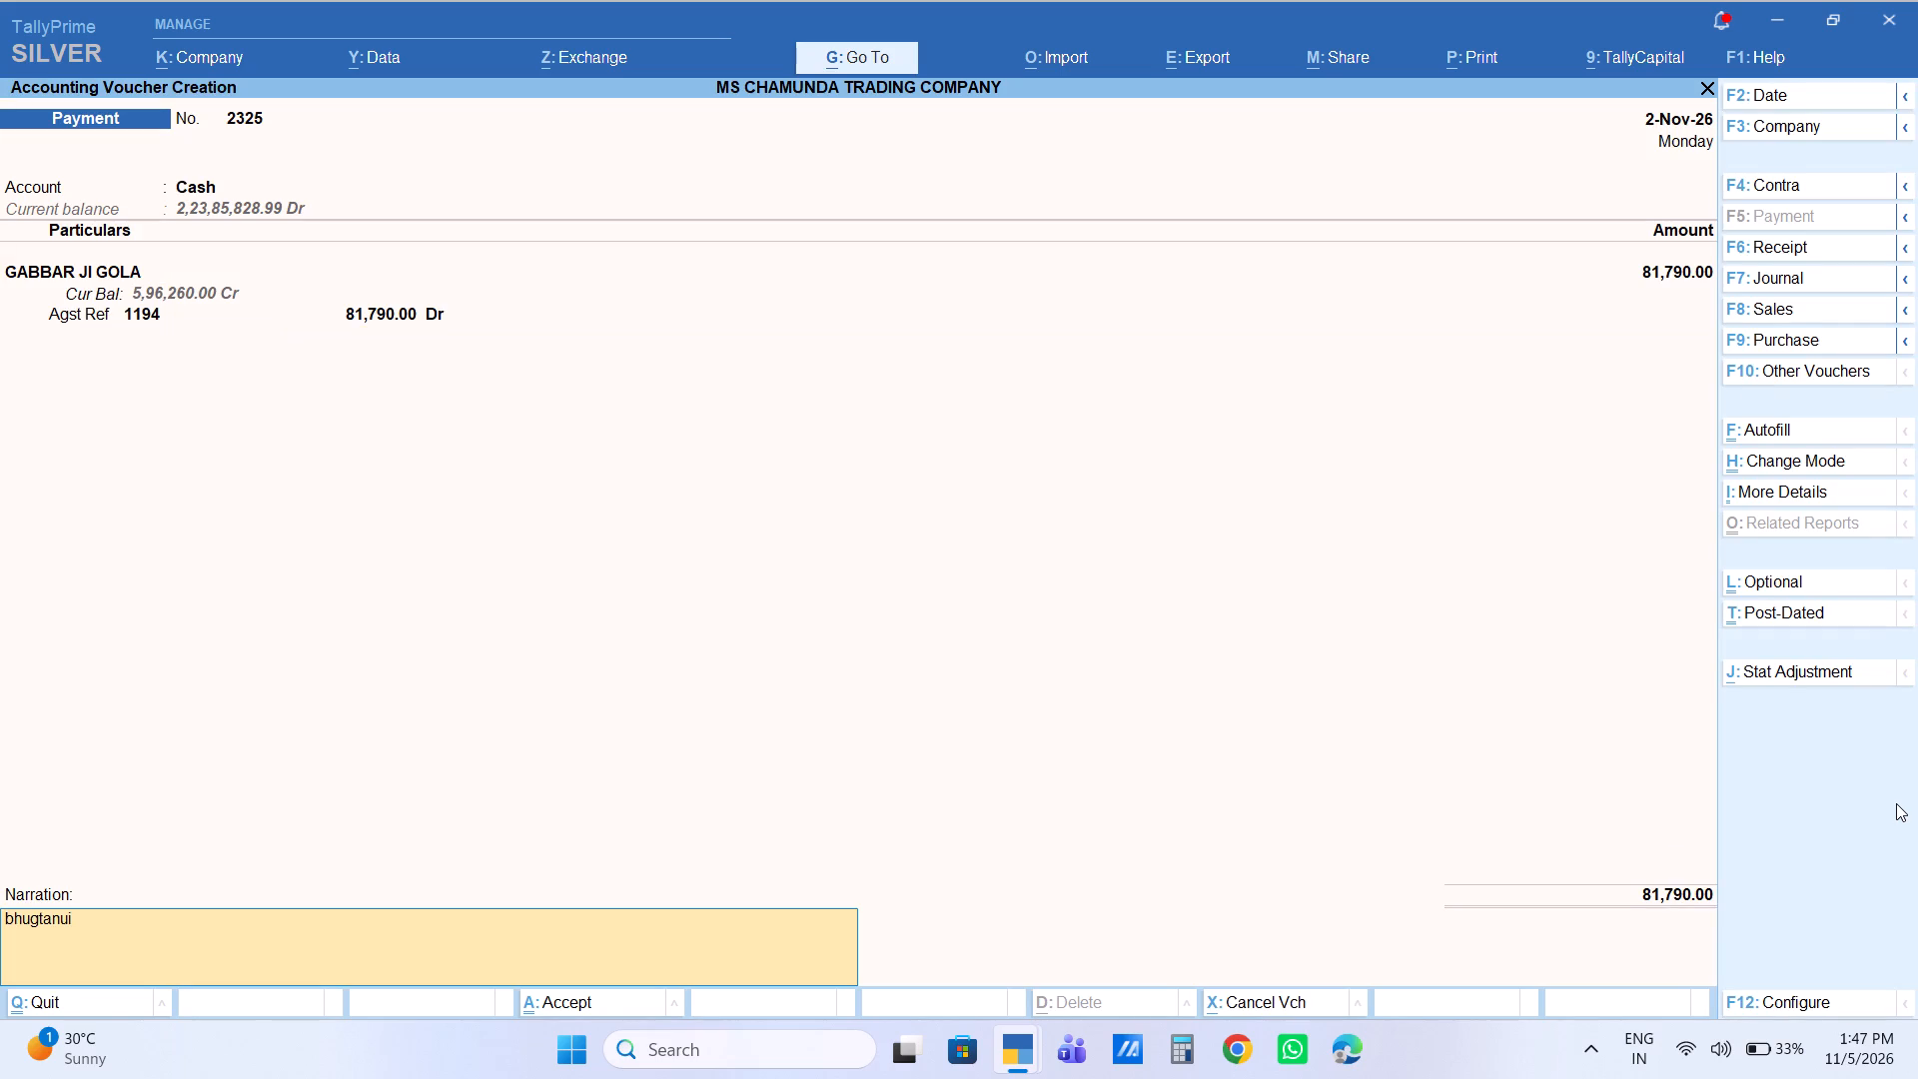
{"action": "key", "text": "BackSpace"}
{"action": "type", "text": "i"}
{"action": "key", "text": "space"}
{"action": "type", "text": "05/10/26"}
{"action": "key", "text": "Return"}
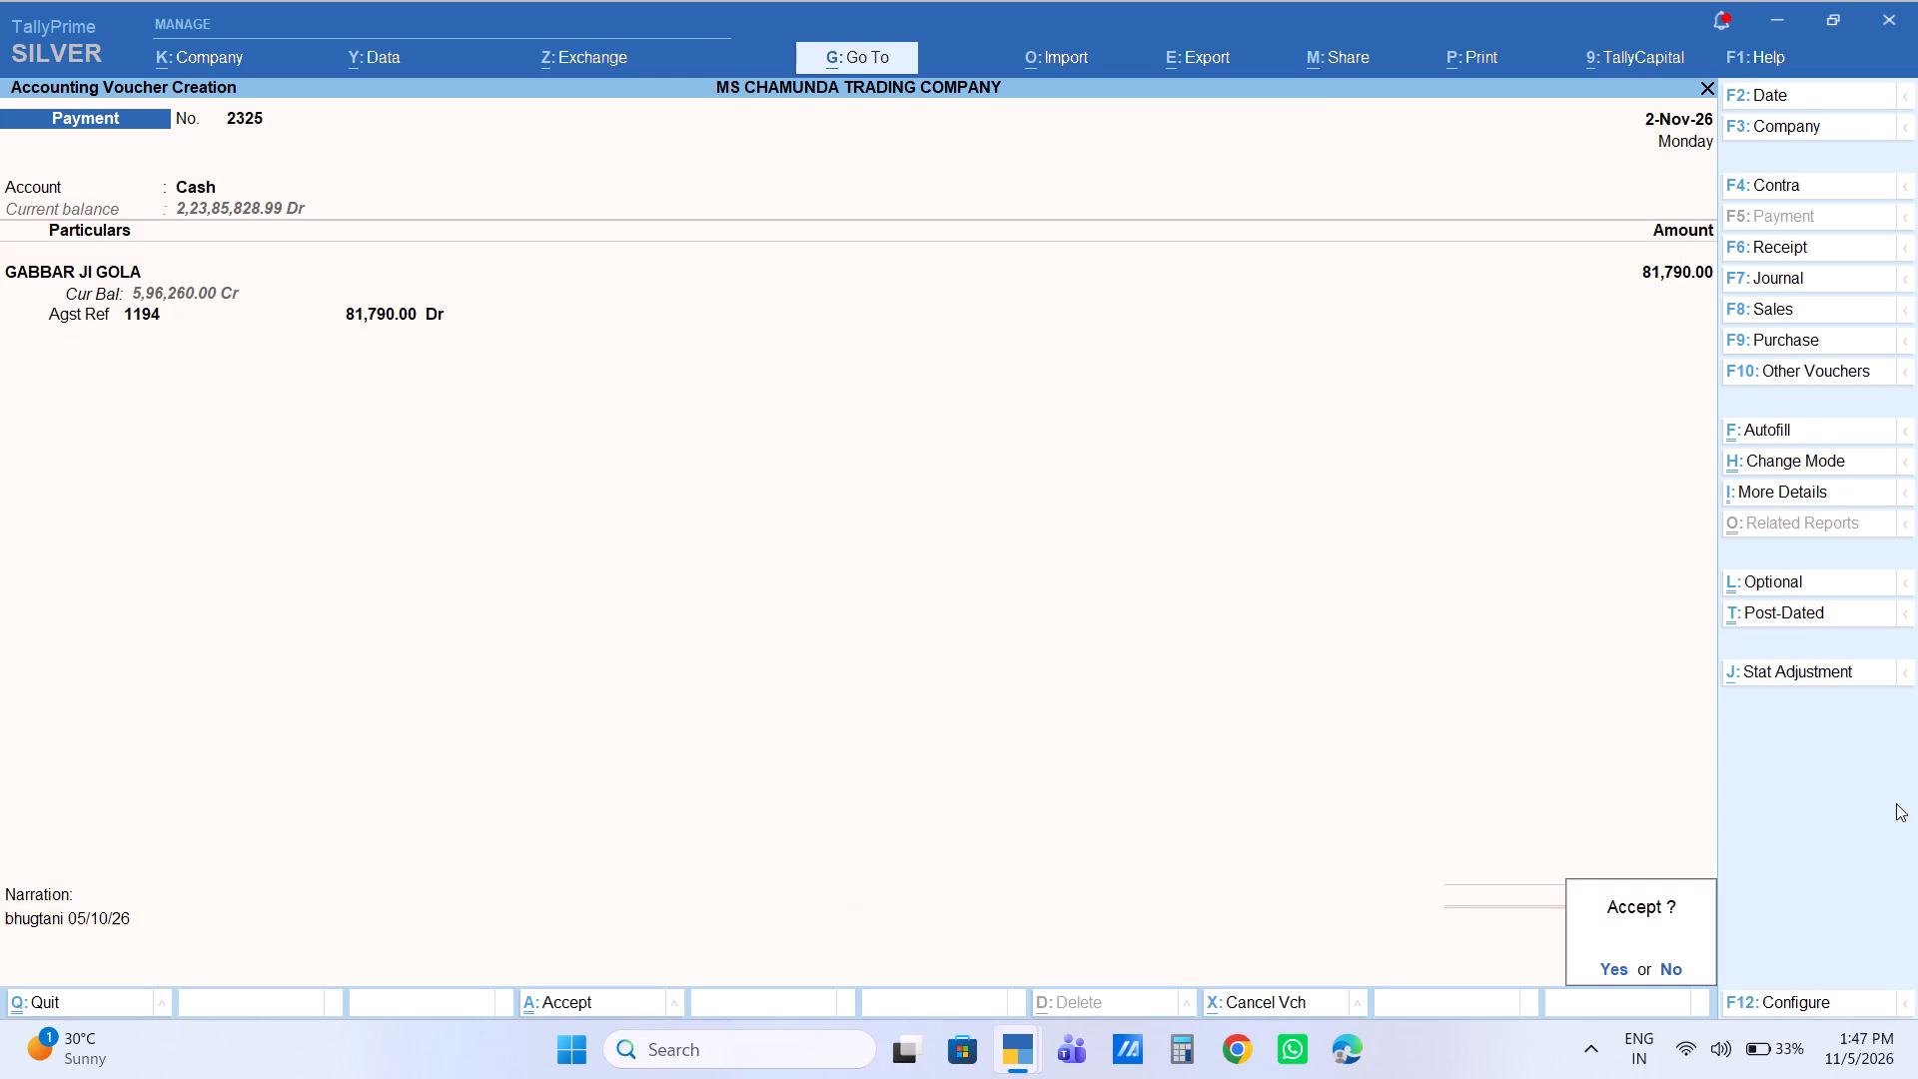
{"action": "key", "text": "Return"}
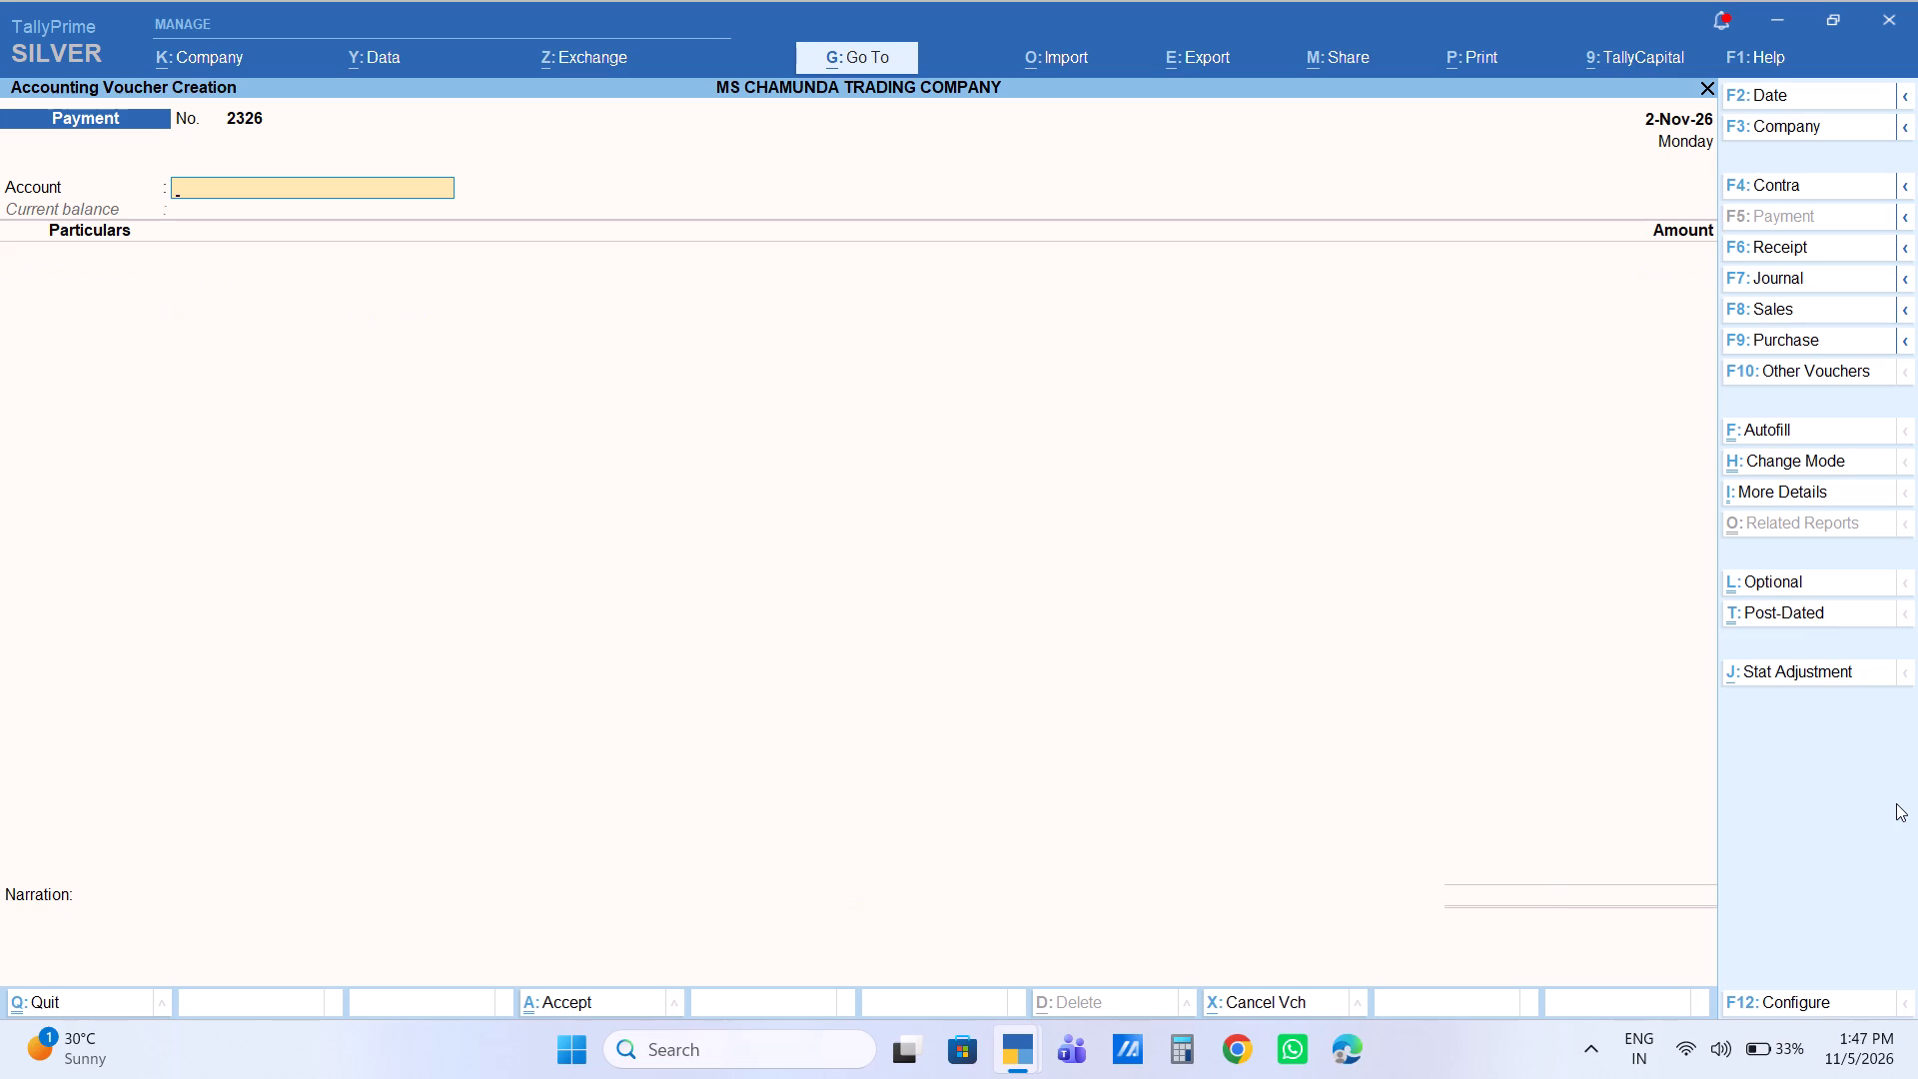
{"action": "type", "text": "xc"}
{"action": "key", "text": "BackSpace"}
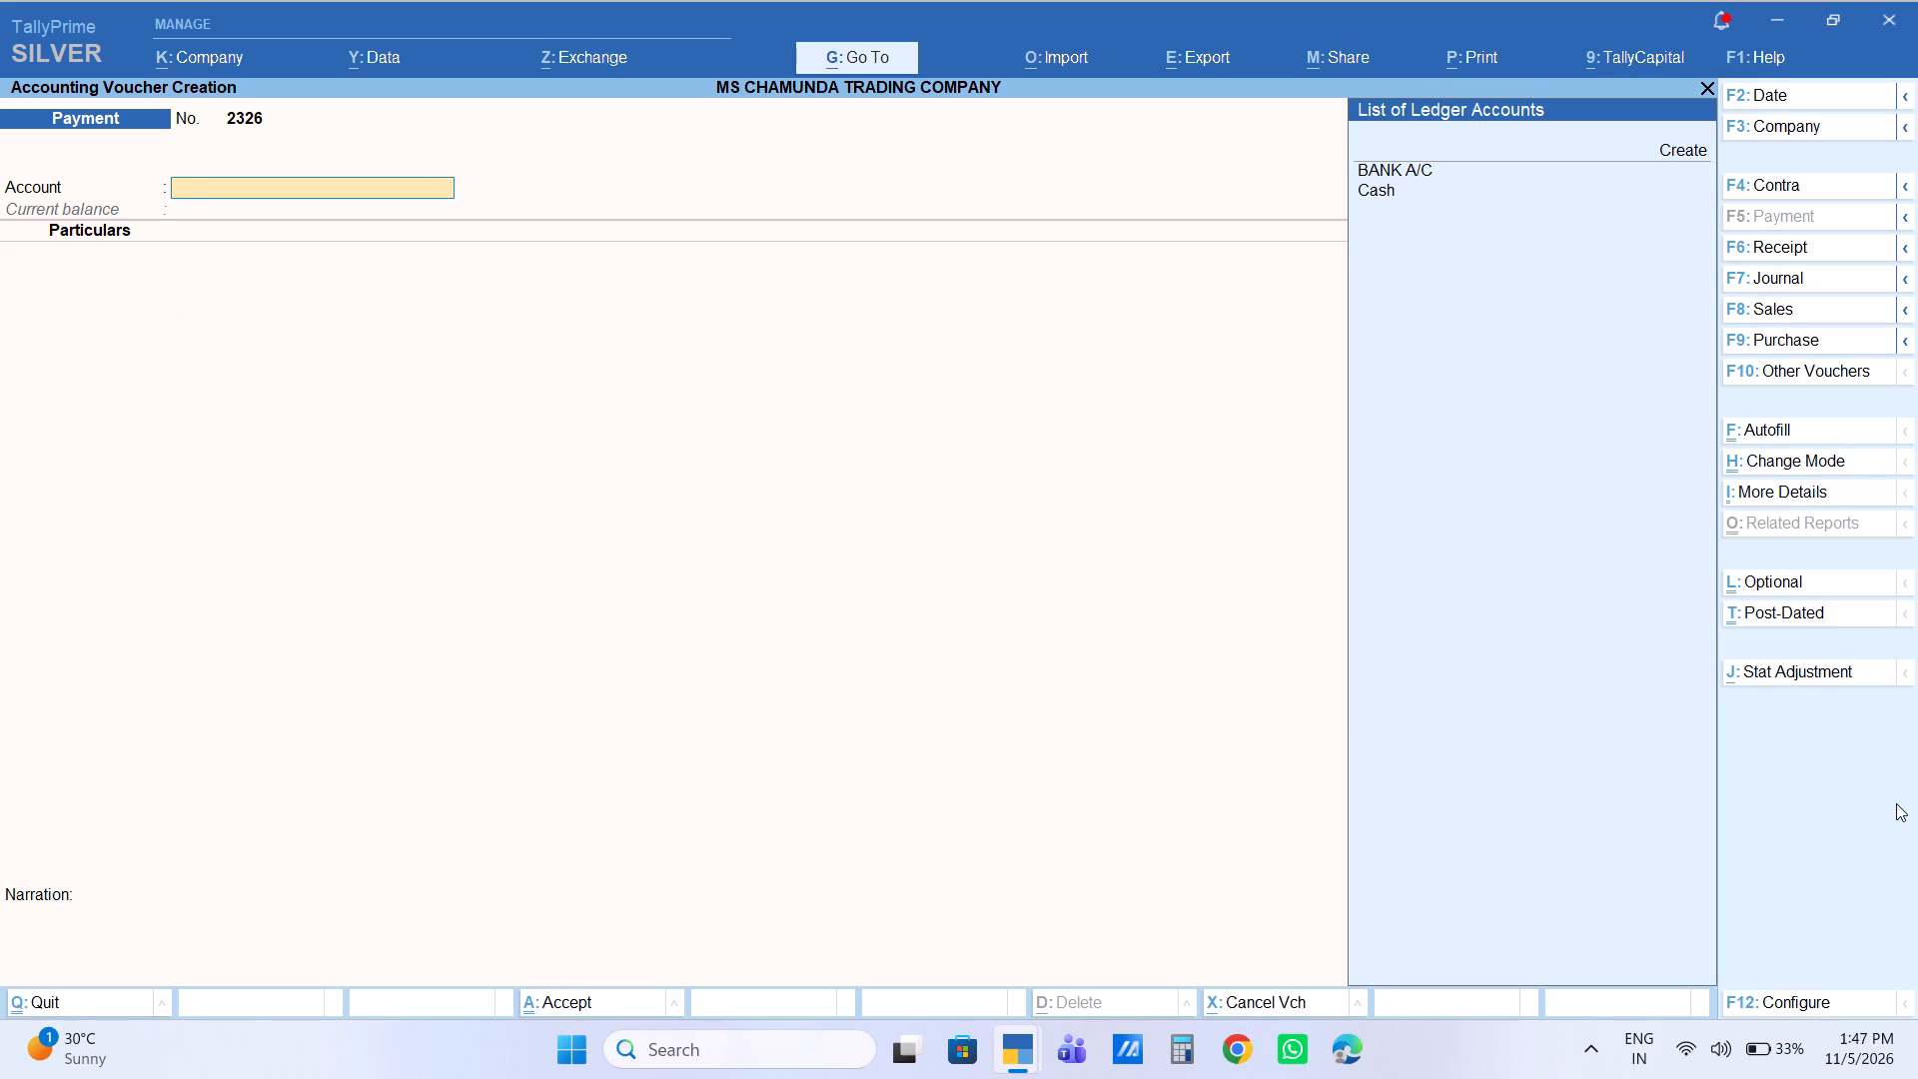
{"action": "type", "text": "cas"}
{"action": "key", "text": "Return"}
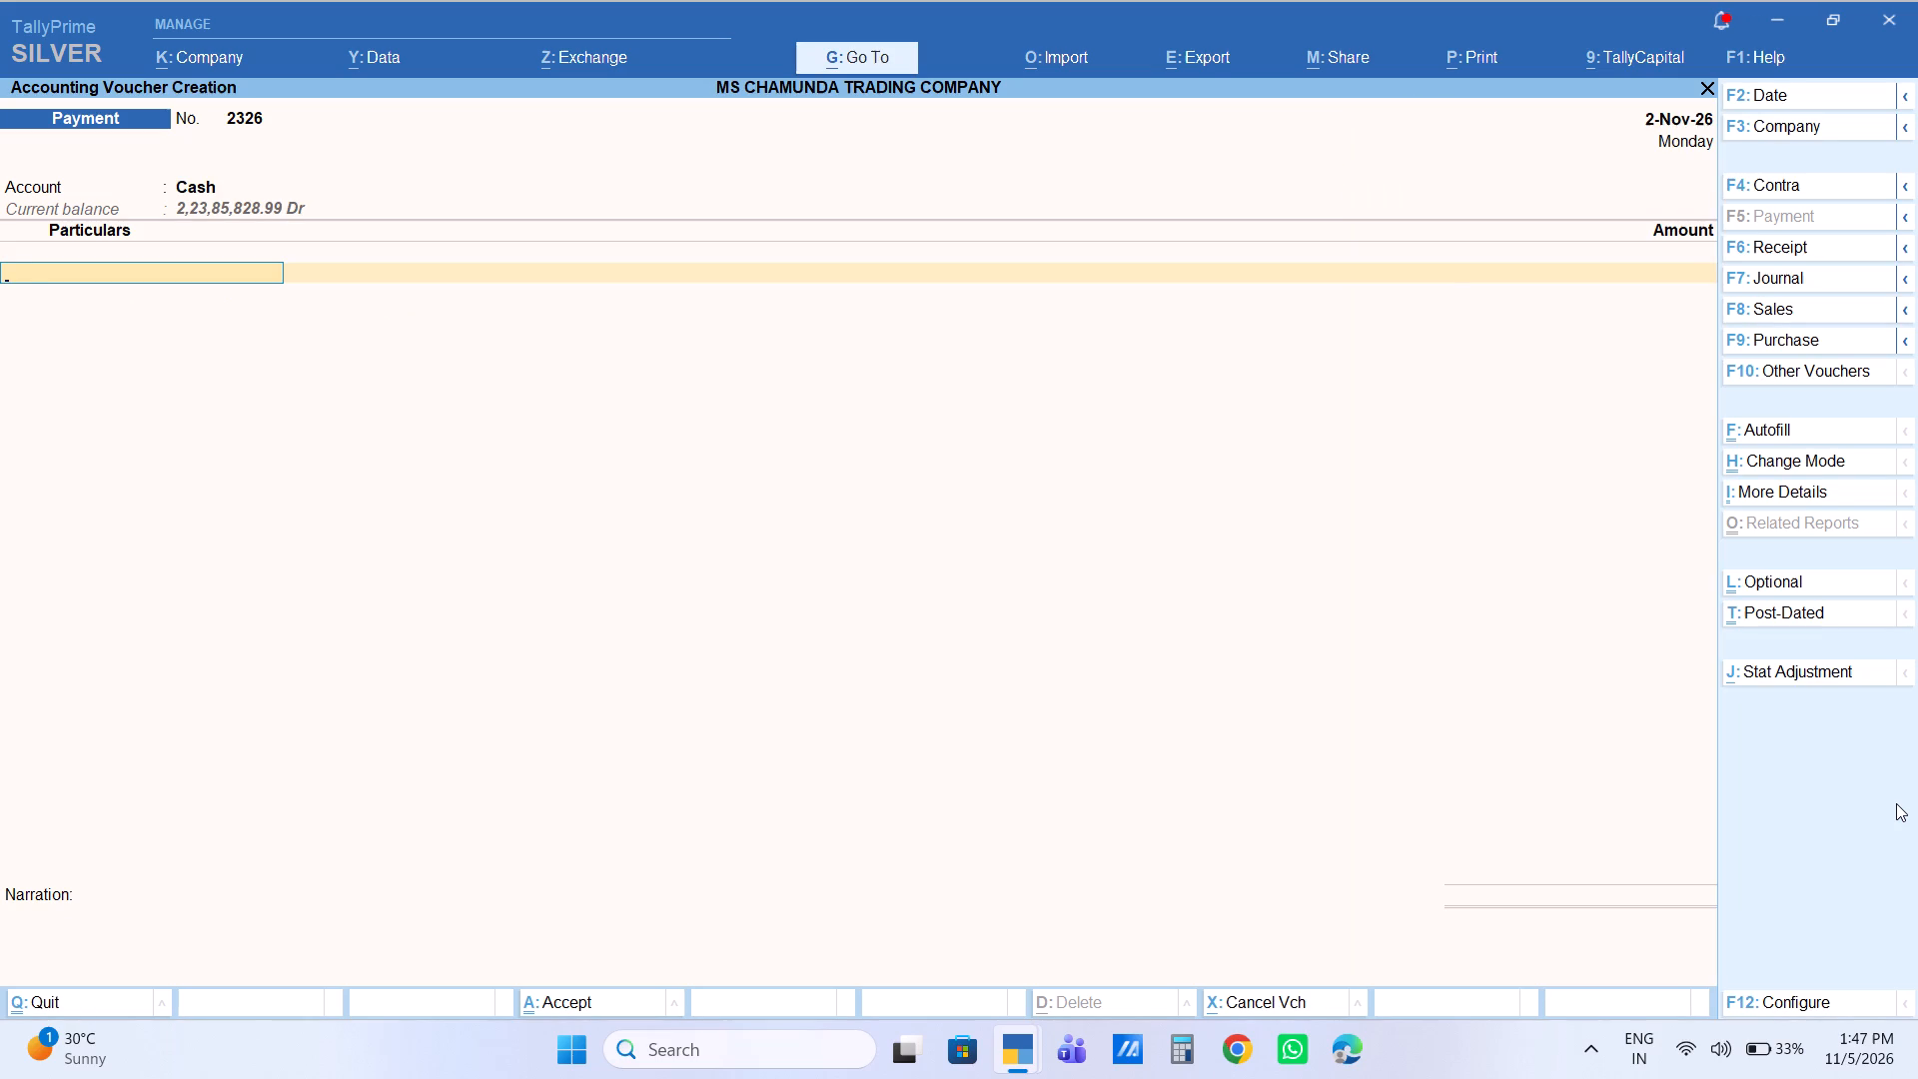
{"action": "type", "text": "rajes"}
{"action": "key", "text": "Down"}
{"action": "key", "text": "Down"}
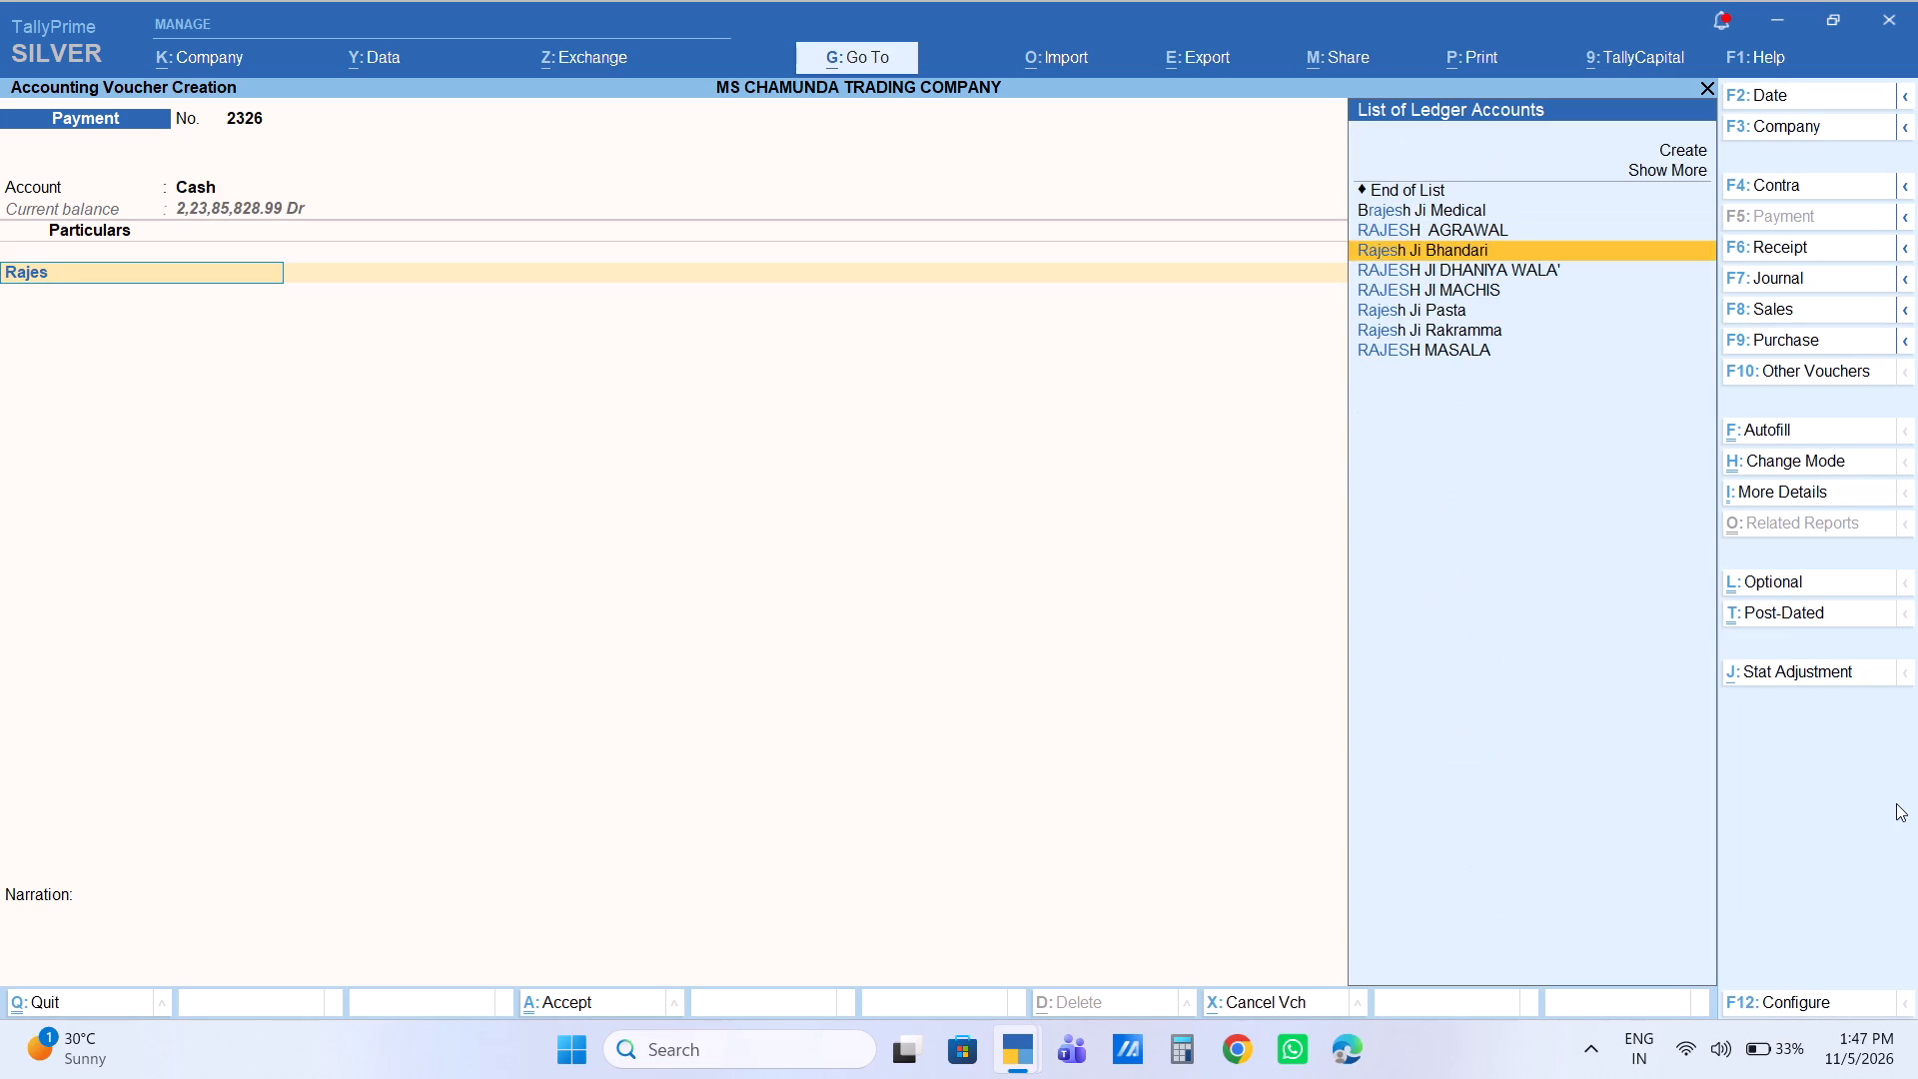
{"action": "key", "text": "Down"}
{"action": "key", "text": "Down"}
{"action": "key", "text": "Down"}
{"action": "key", "text": "Up"}
{"action": "key", "text": "Return"}
{"action": "key", "text": "Return"}
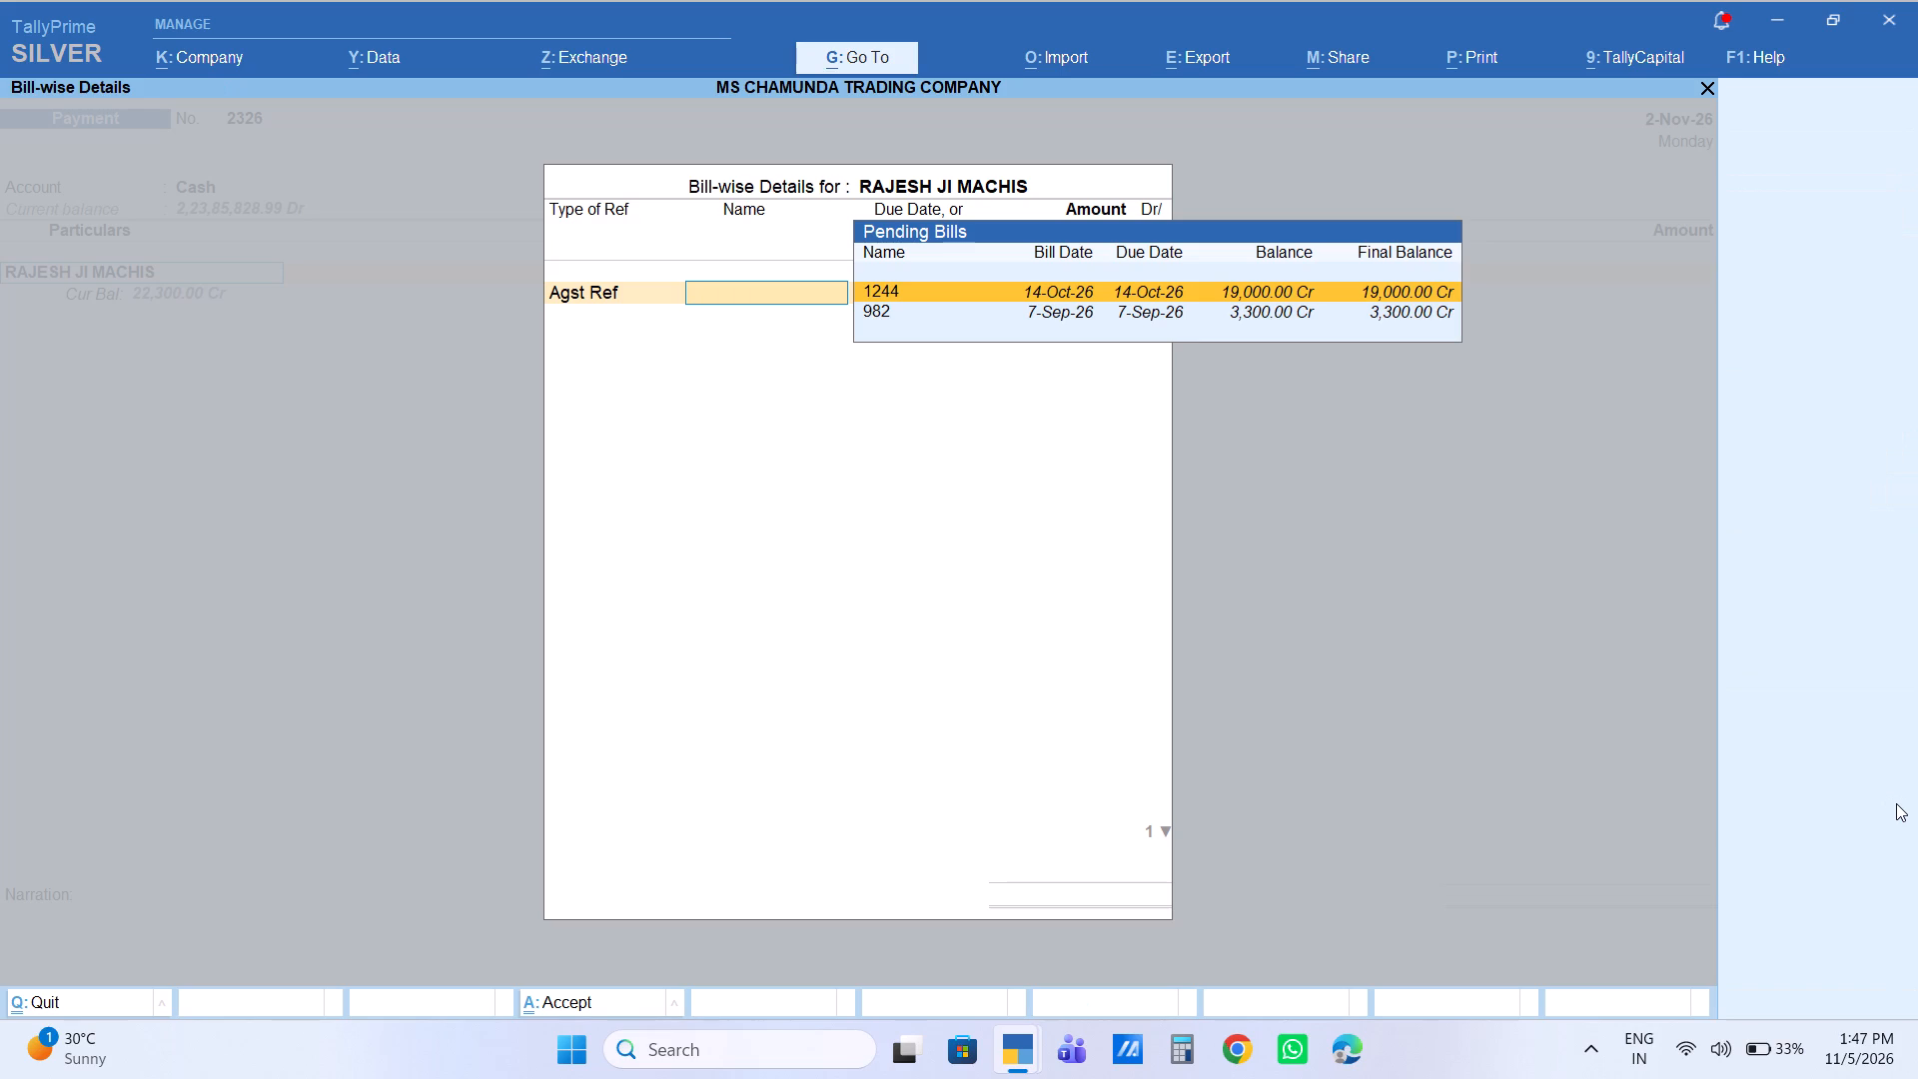
{"action": "key", "text": "Down"}
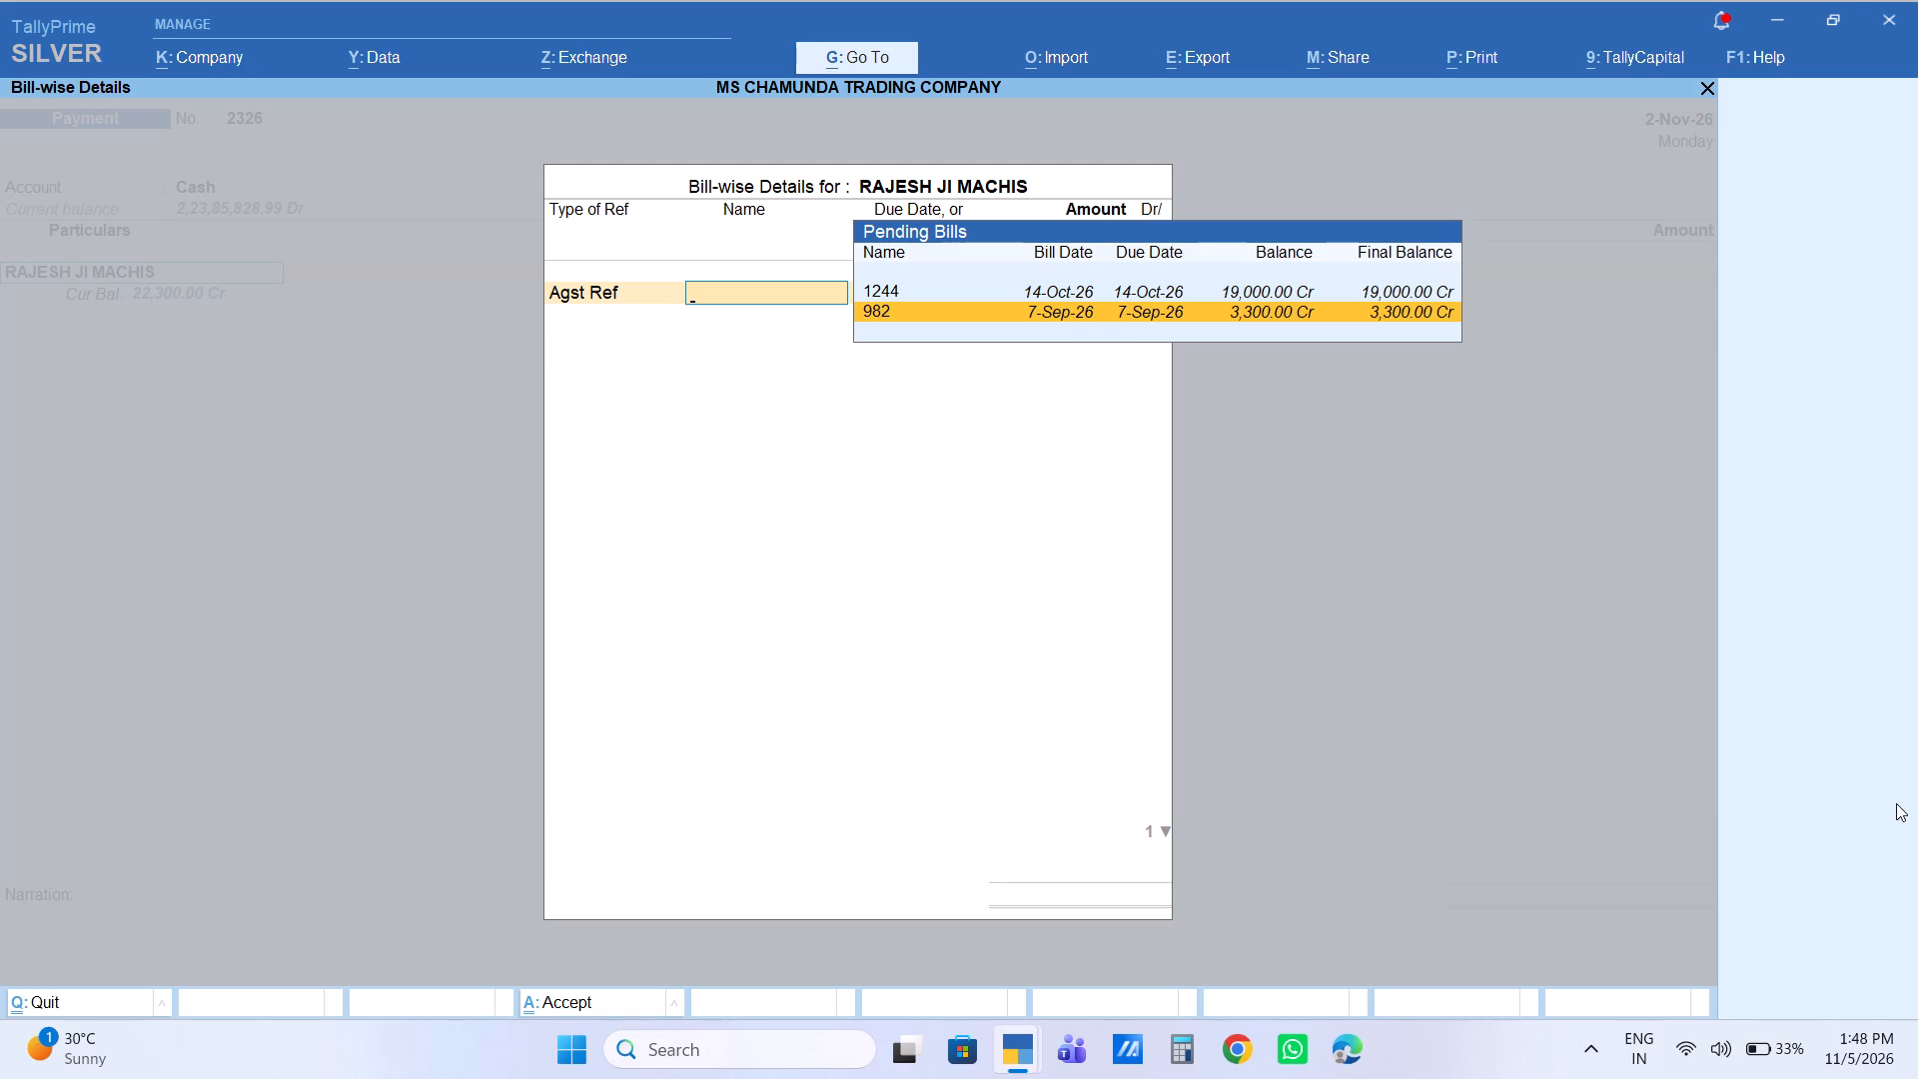
{"action": "key", "text": "Return"}
{"action": "key", "text": "Return"}
{"action": "key", "text": "Return"}
{"action": "key", "text": "Return"}
{"action": "key", "text": "Return"}
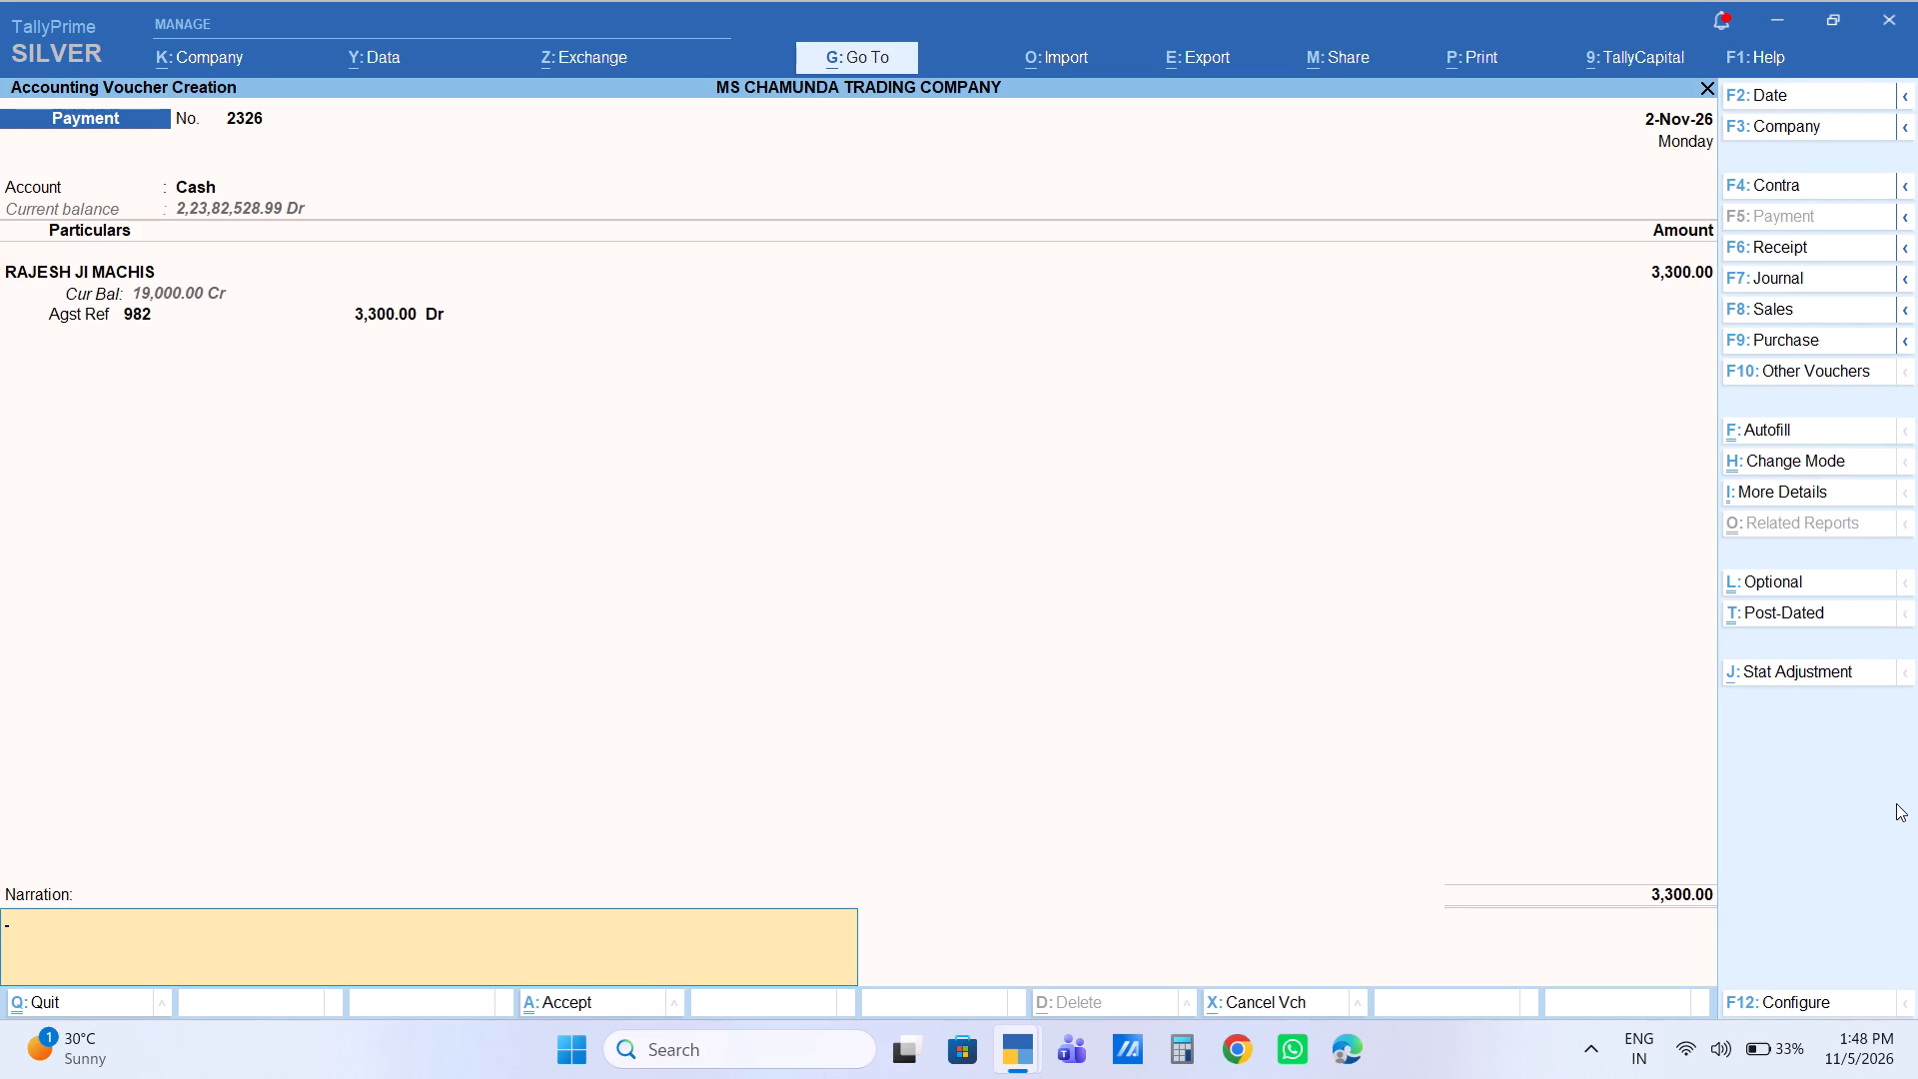
{"action": "type", "text": "bhugtani"}
{"action": "key", "text": "space"}
{"action": "type", "text": "07/"}
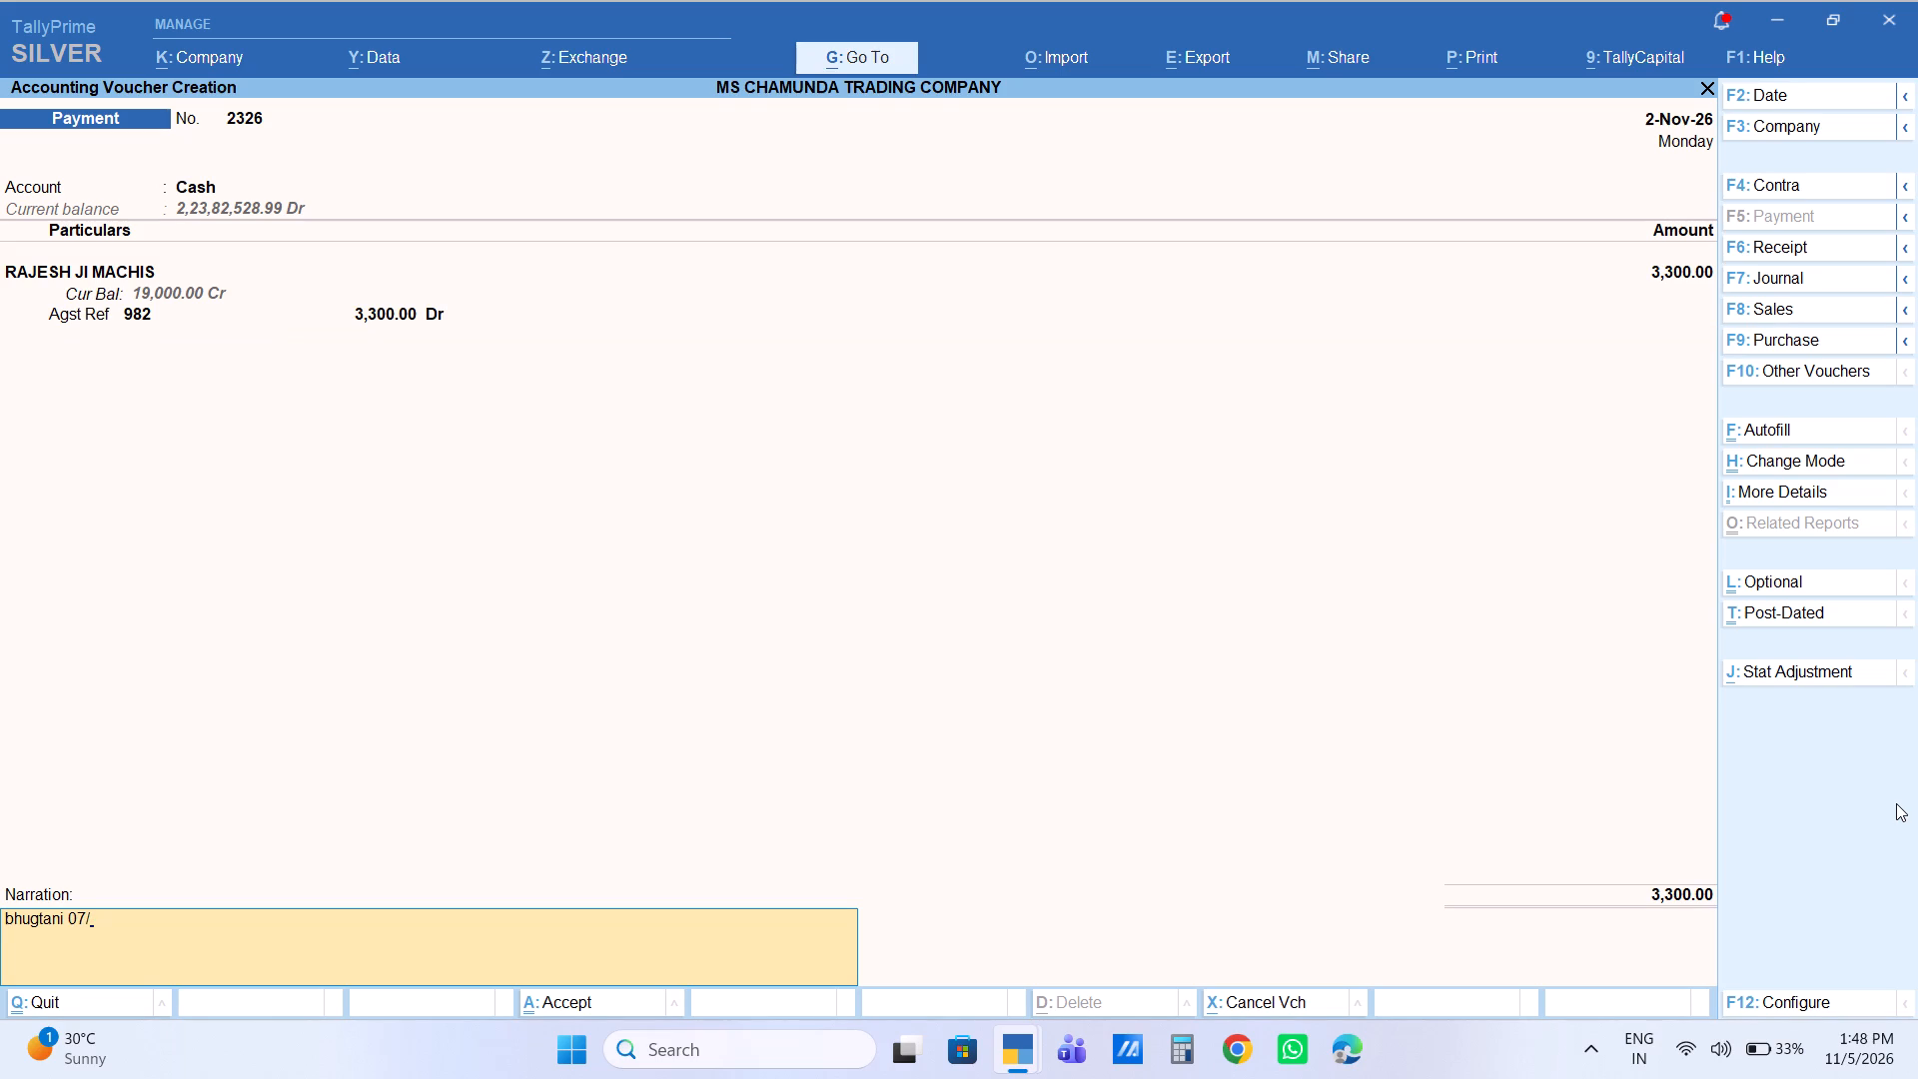
{"action": "type", "text": "09/26"}
{"action": "key", "text": "Return"}
{"action": "key", "text": "Return"}
Set Cash as the account of the new payment voucher and choose SUNNY TRADING COMPANY as the party ledger.
{"action": "key", "text": "Return"}
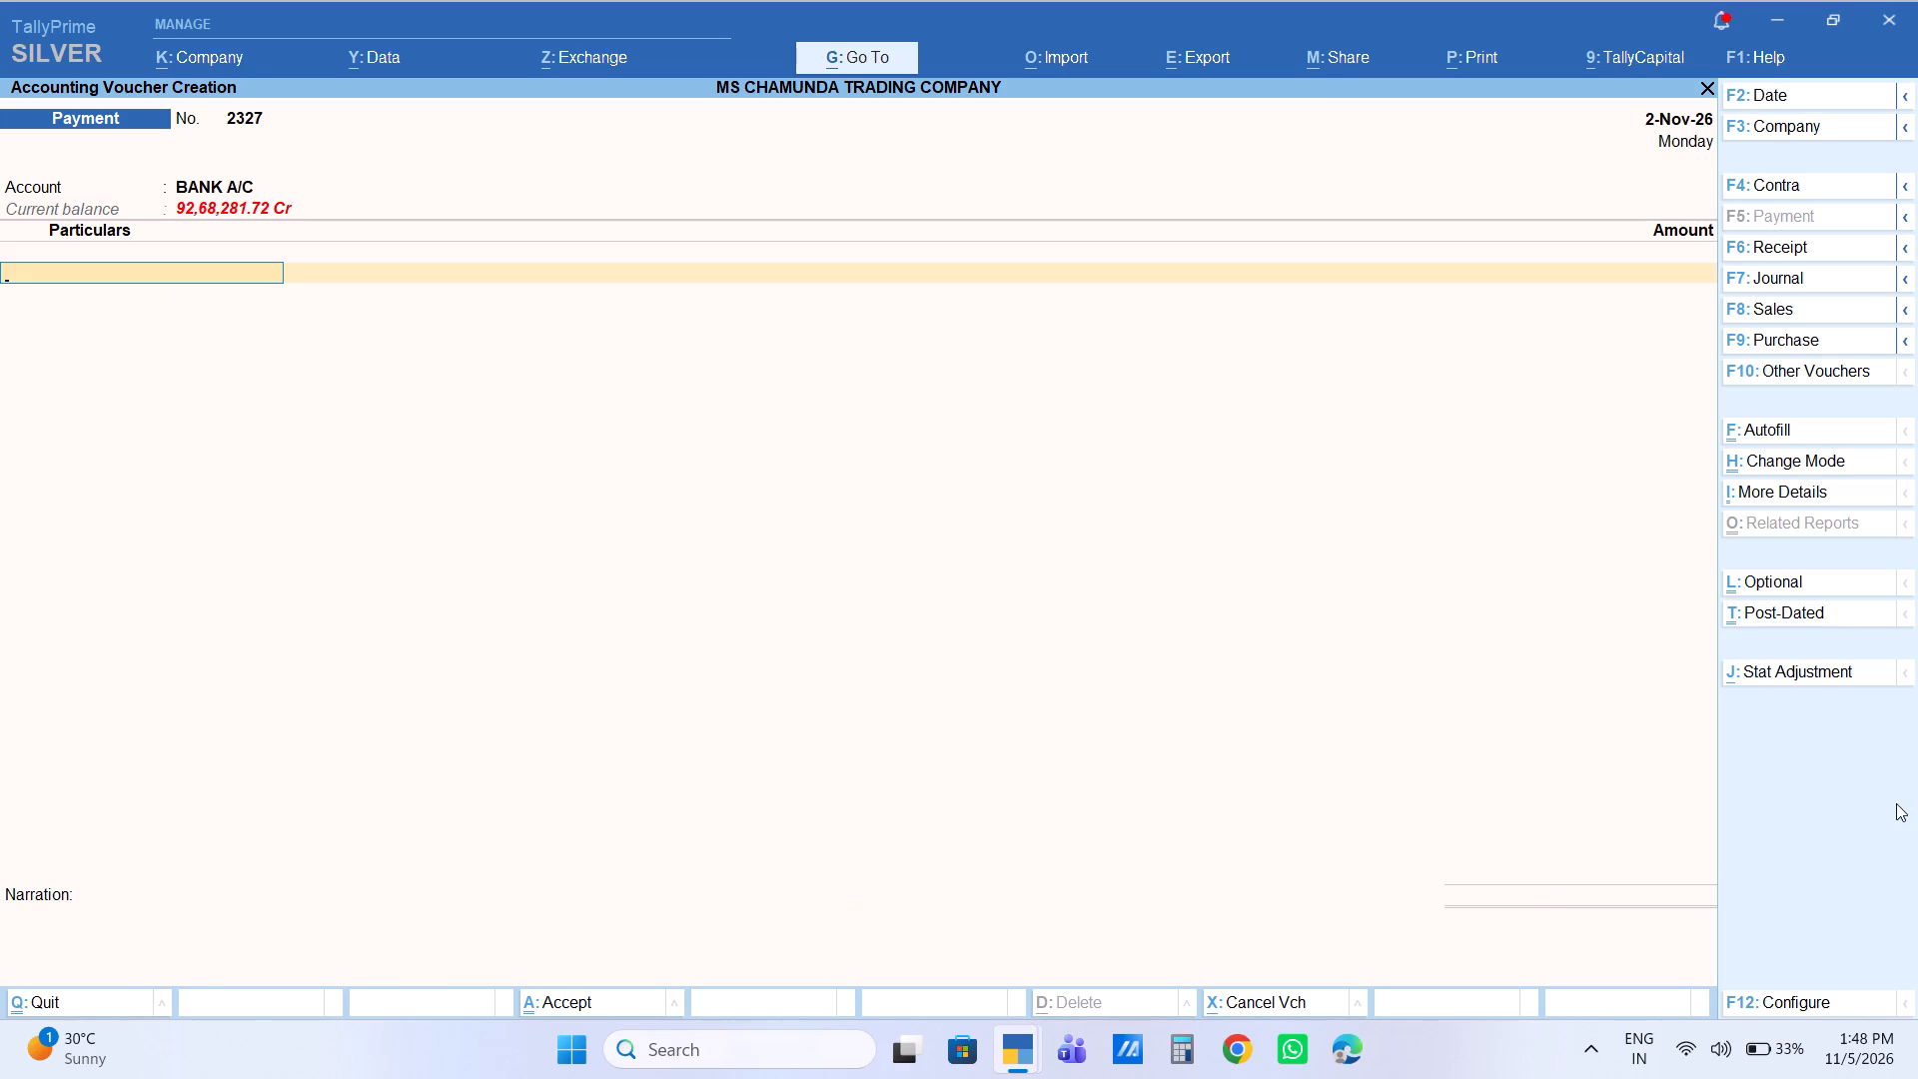
{"action": "key", "text": "BackSpace"}
{"action": "type", "text": "ca"}
{"action": "key", "text": "Return"}
{"action": "type", "text": "sumnnny"}
{"action": "key", "text": "BackSpace"}
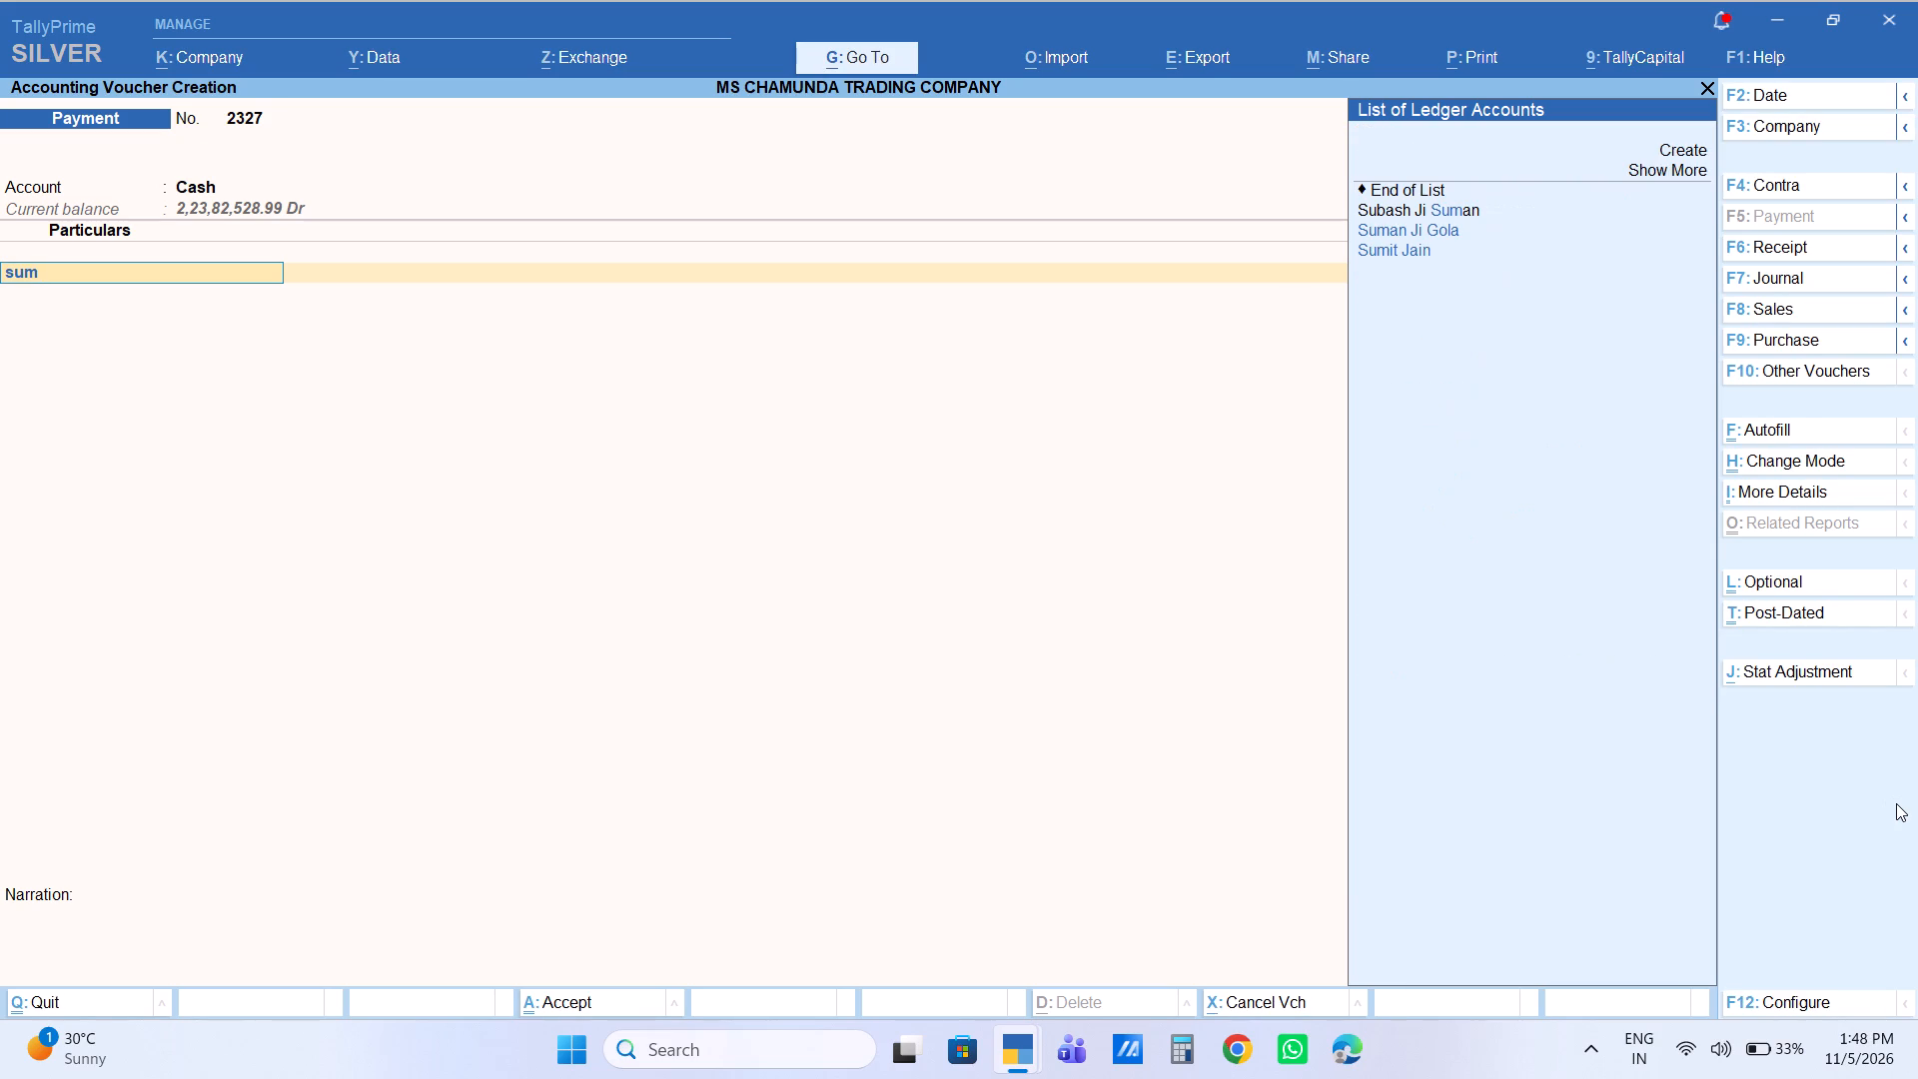
{"action": "key", "text": "BackSpace"}
{"action": "type", "text": "nny"}
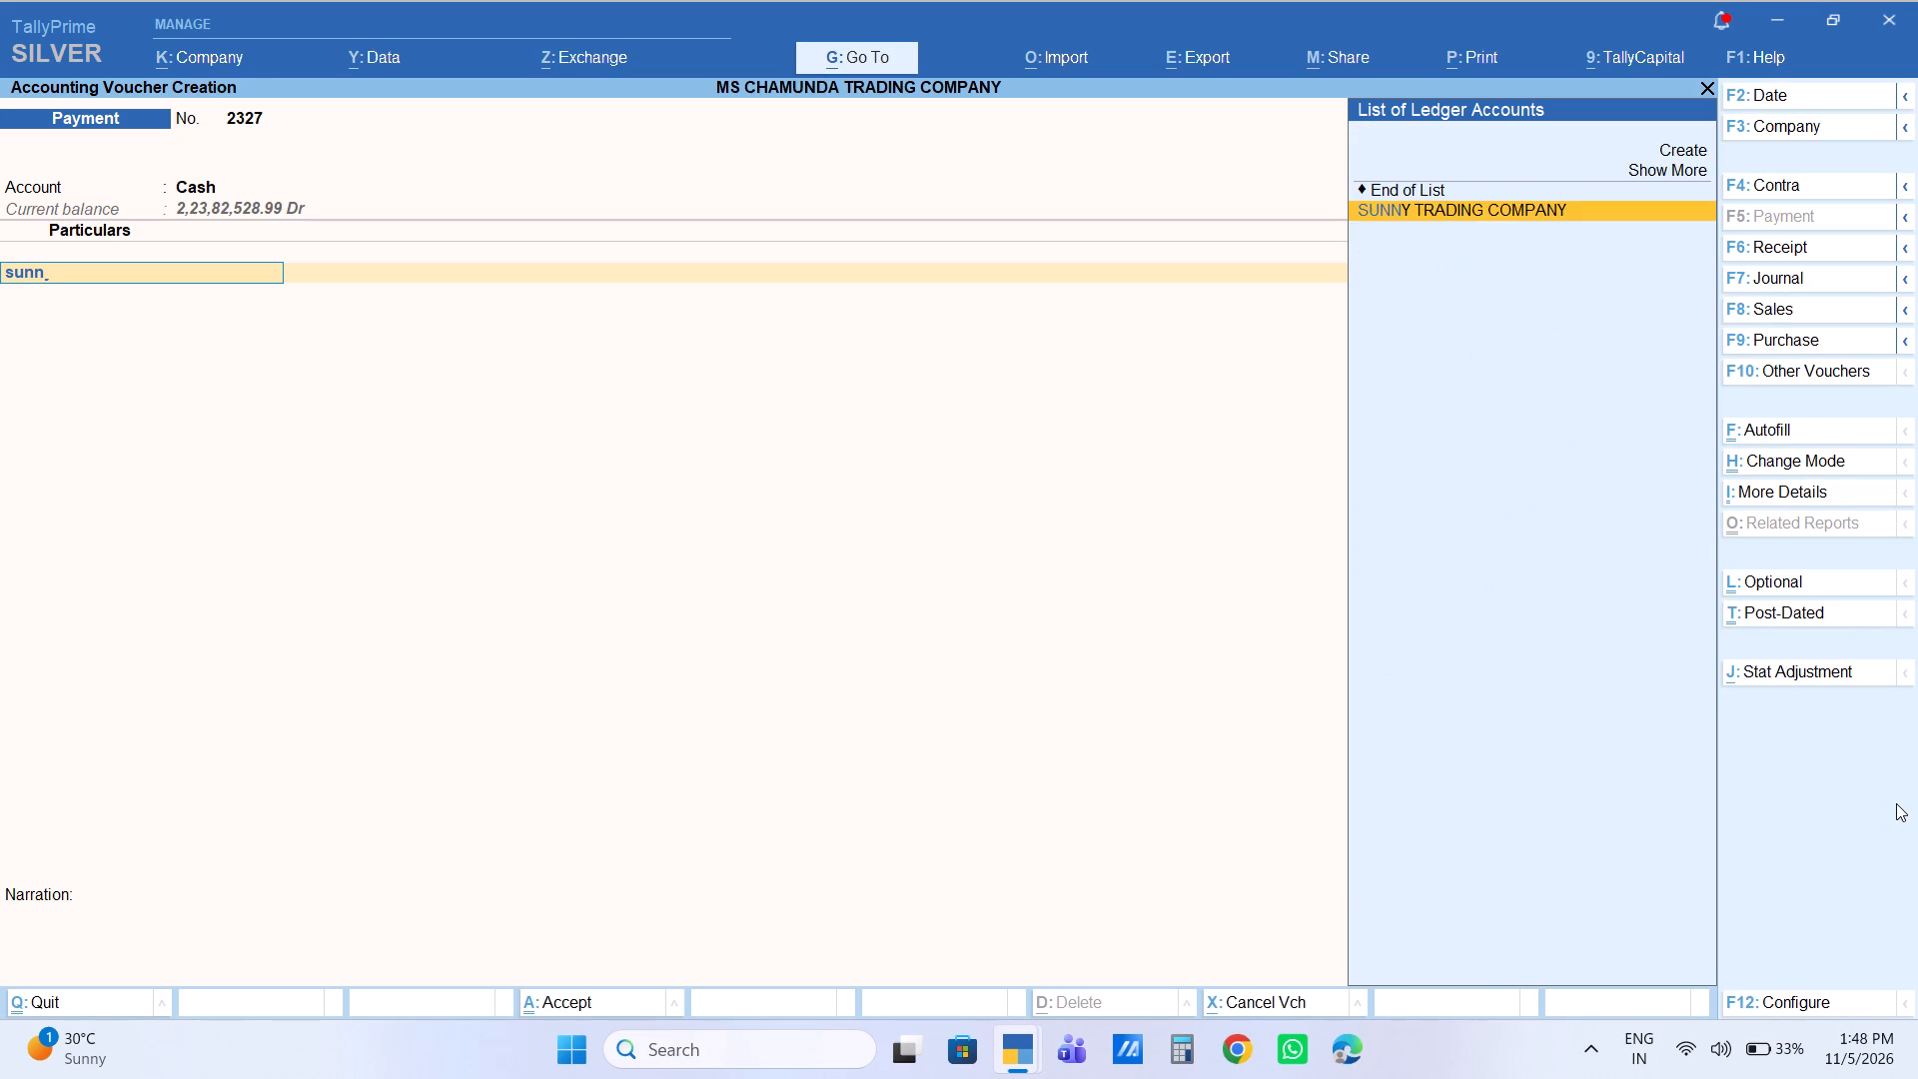
{"action": "key", "text": "Return"}
Allocate 50,000.00 Dr as Agst Ref to pending bill 1190 and finish the SUNNY TRADING COMPANY bill-wise details.
{"action": "key", "text": "Return"}
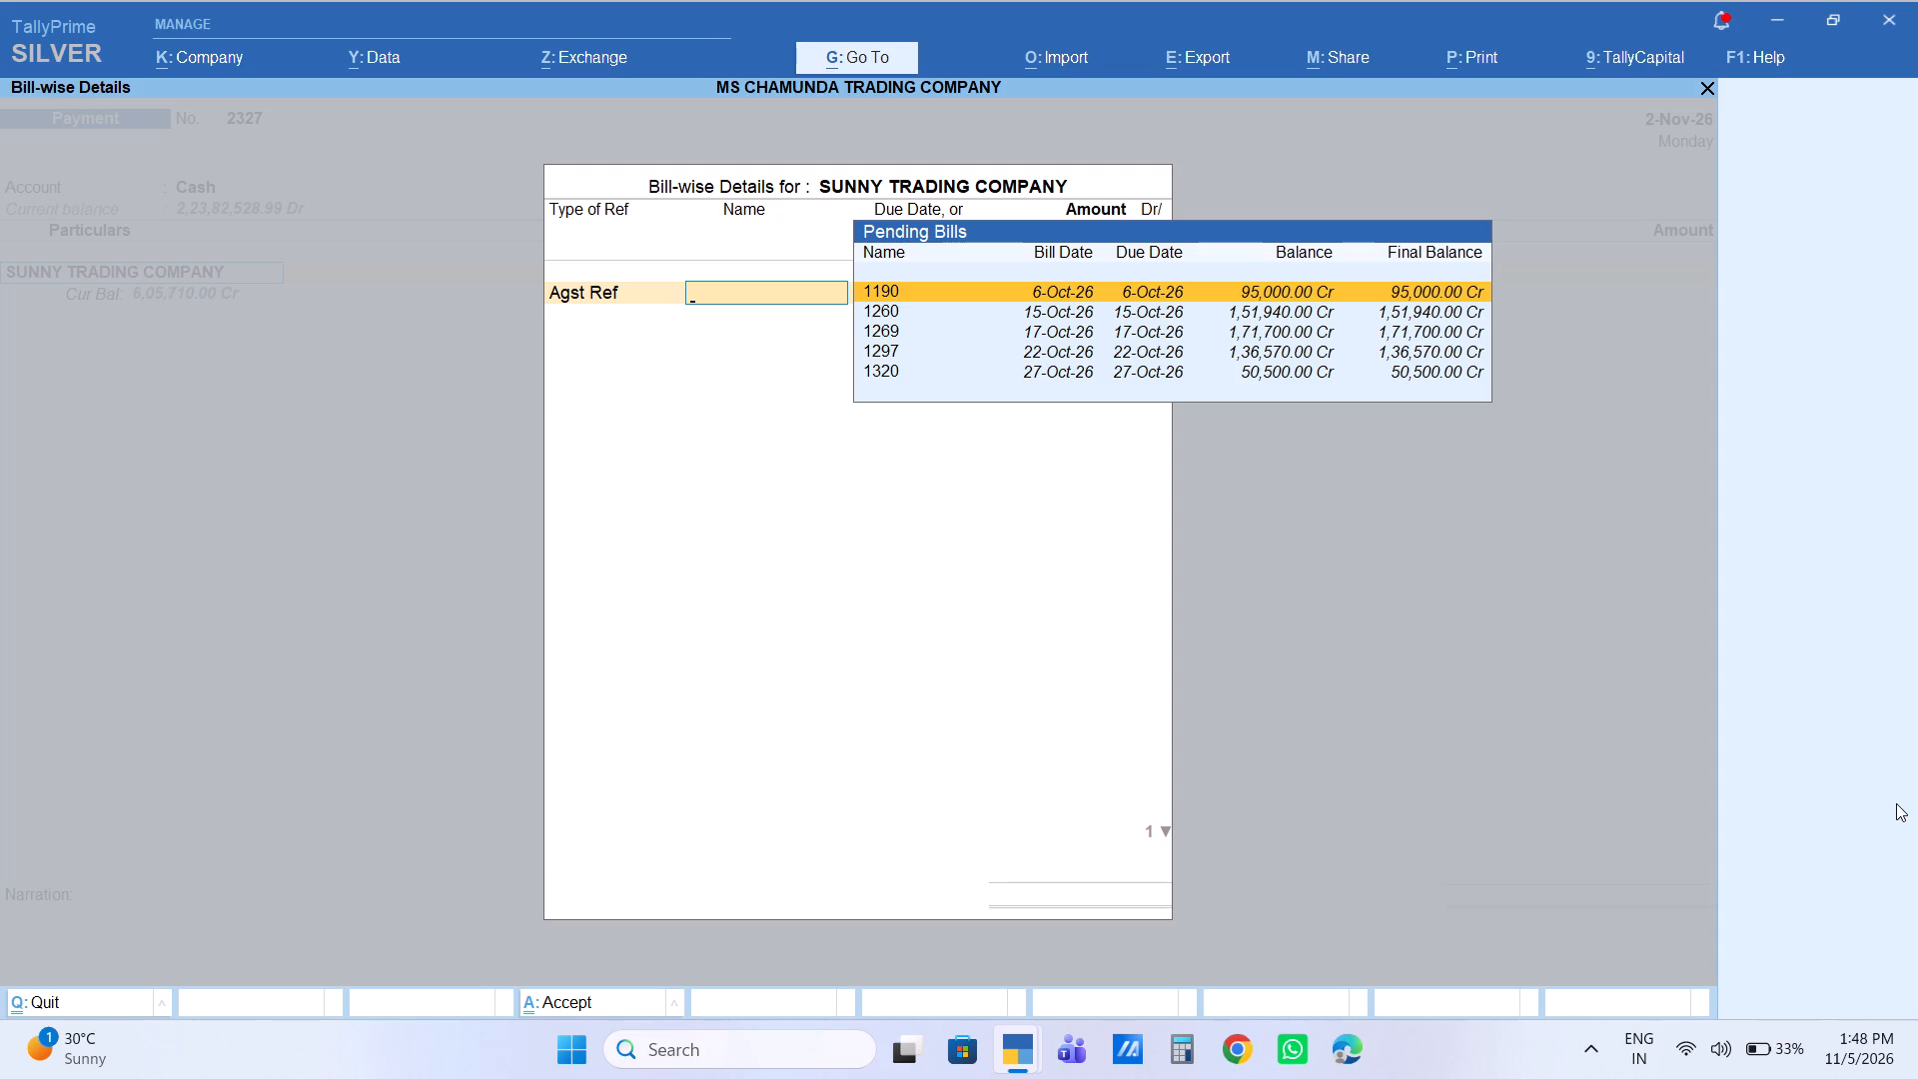
{"action": "key", "text": "Down"}
{"action": "key", "text": "Down"}
{"action": "key", "text": "Down"}
{"action": "key", "text": "Down"}
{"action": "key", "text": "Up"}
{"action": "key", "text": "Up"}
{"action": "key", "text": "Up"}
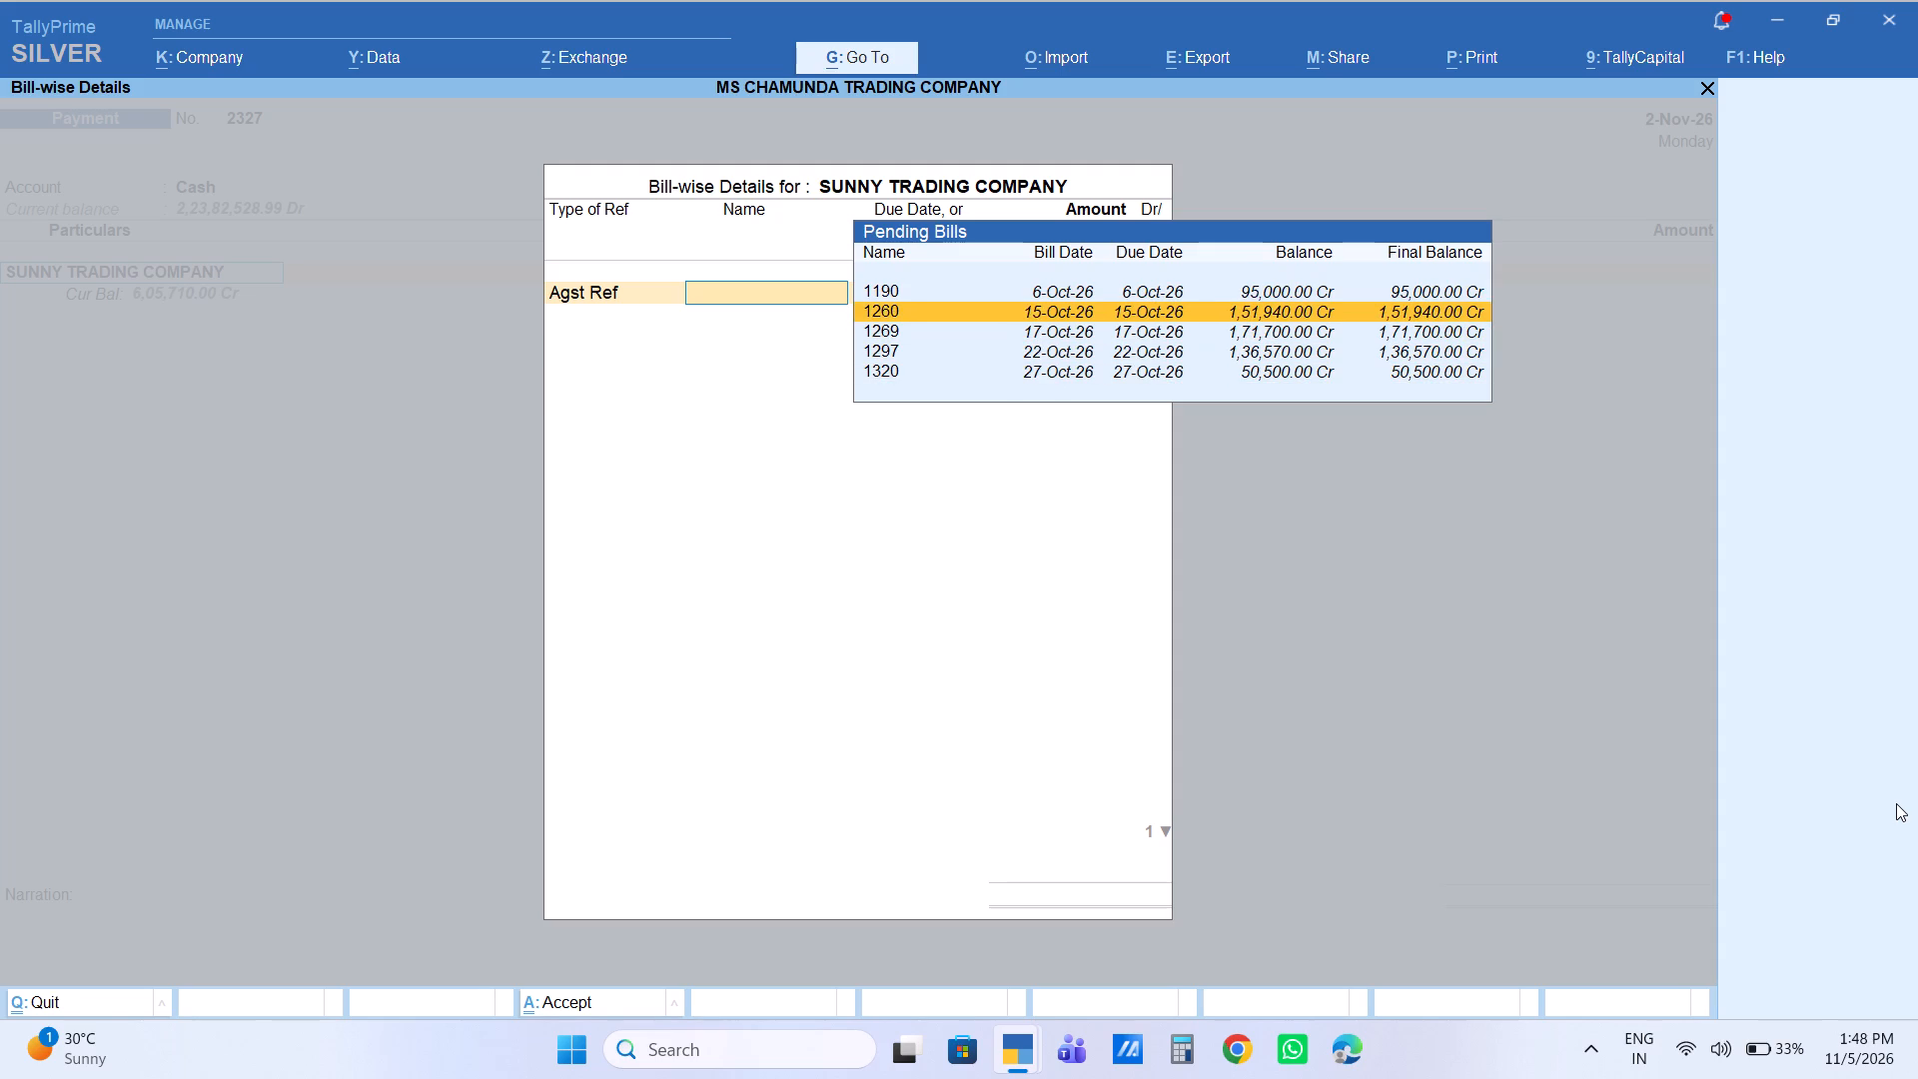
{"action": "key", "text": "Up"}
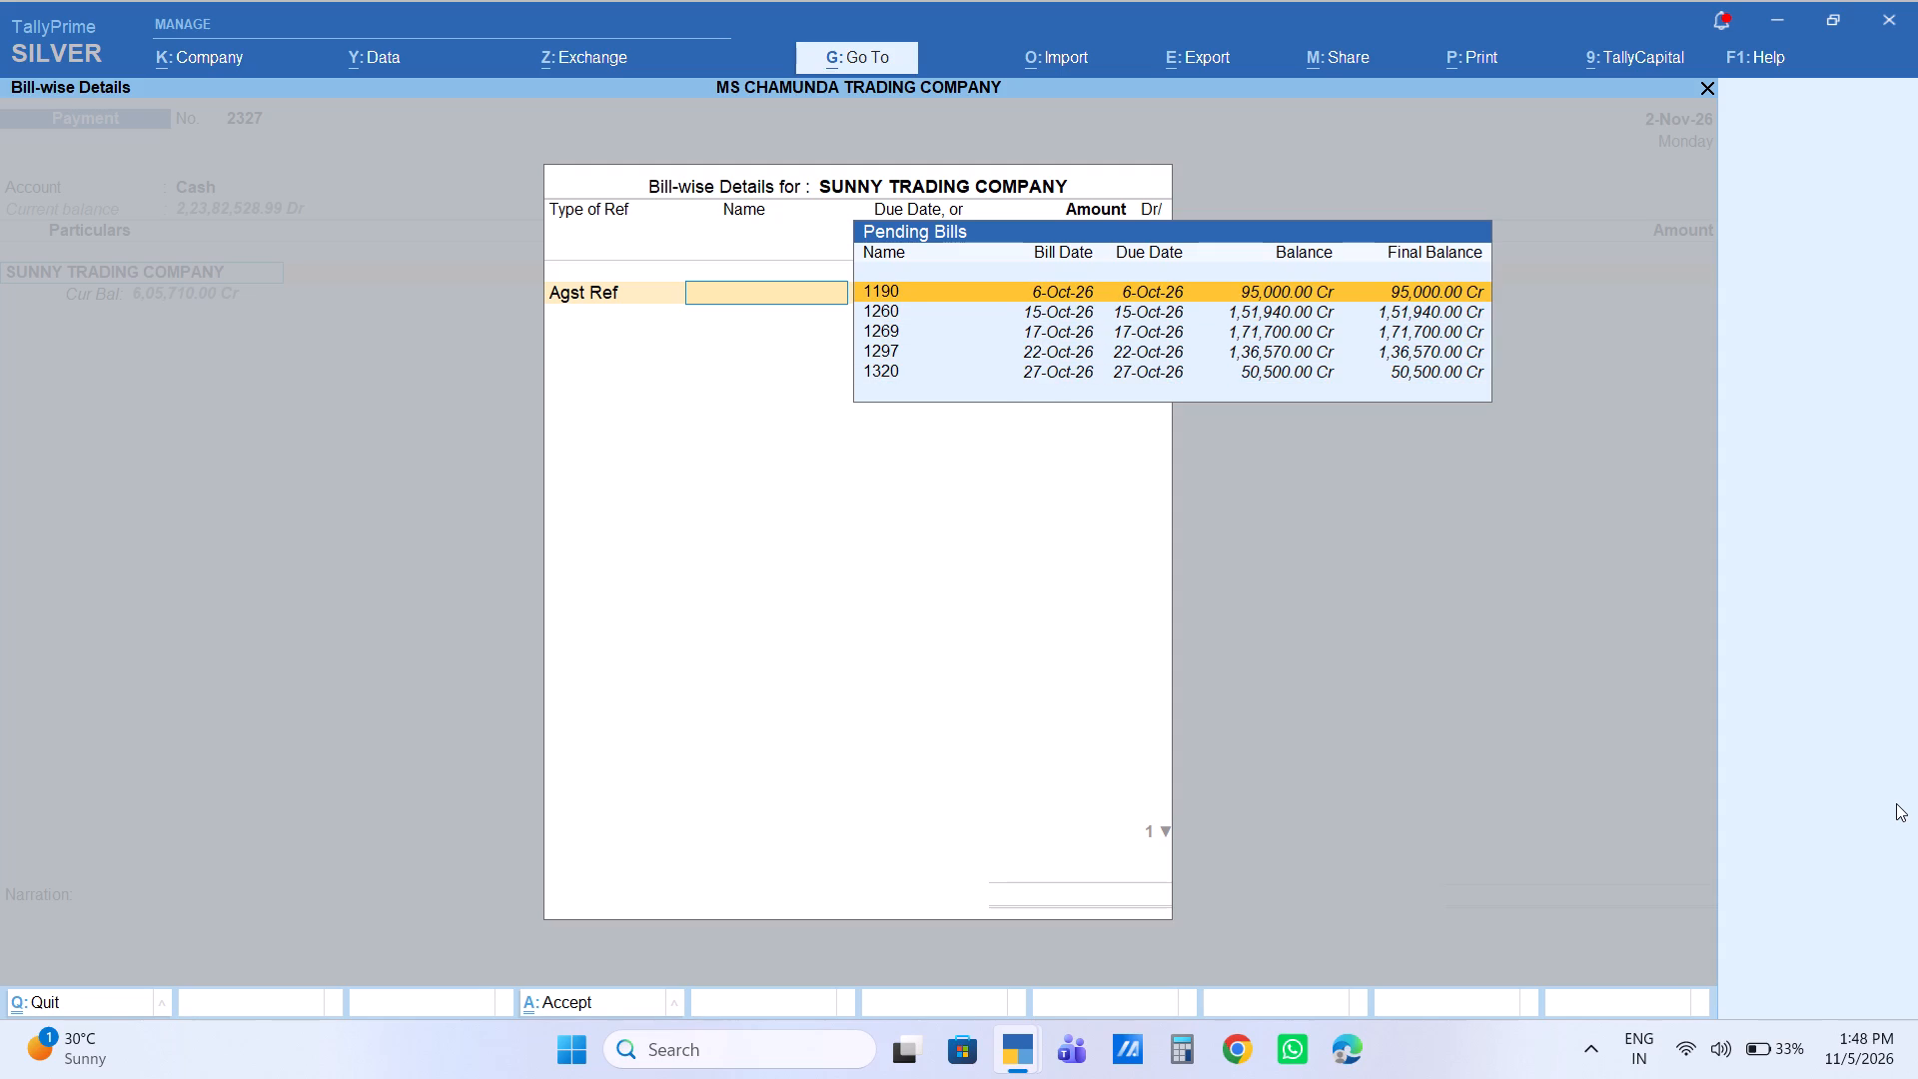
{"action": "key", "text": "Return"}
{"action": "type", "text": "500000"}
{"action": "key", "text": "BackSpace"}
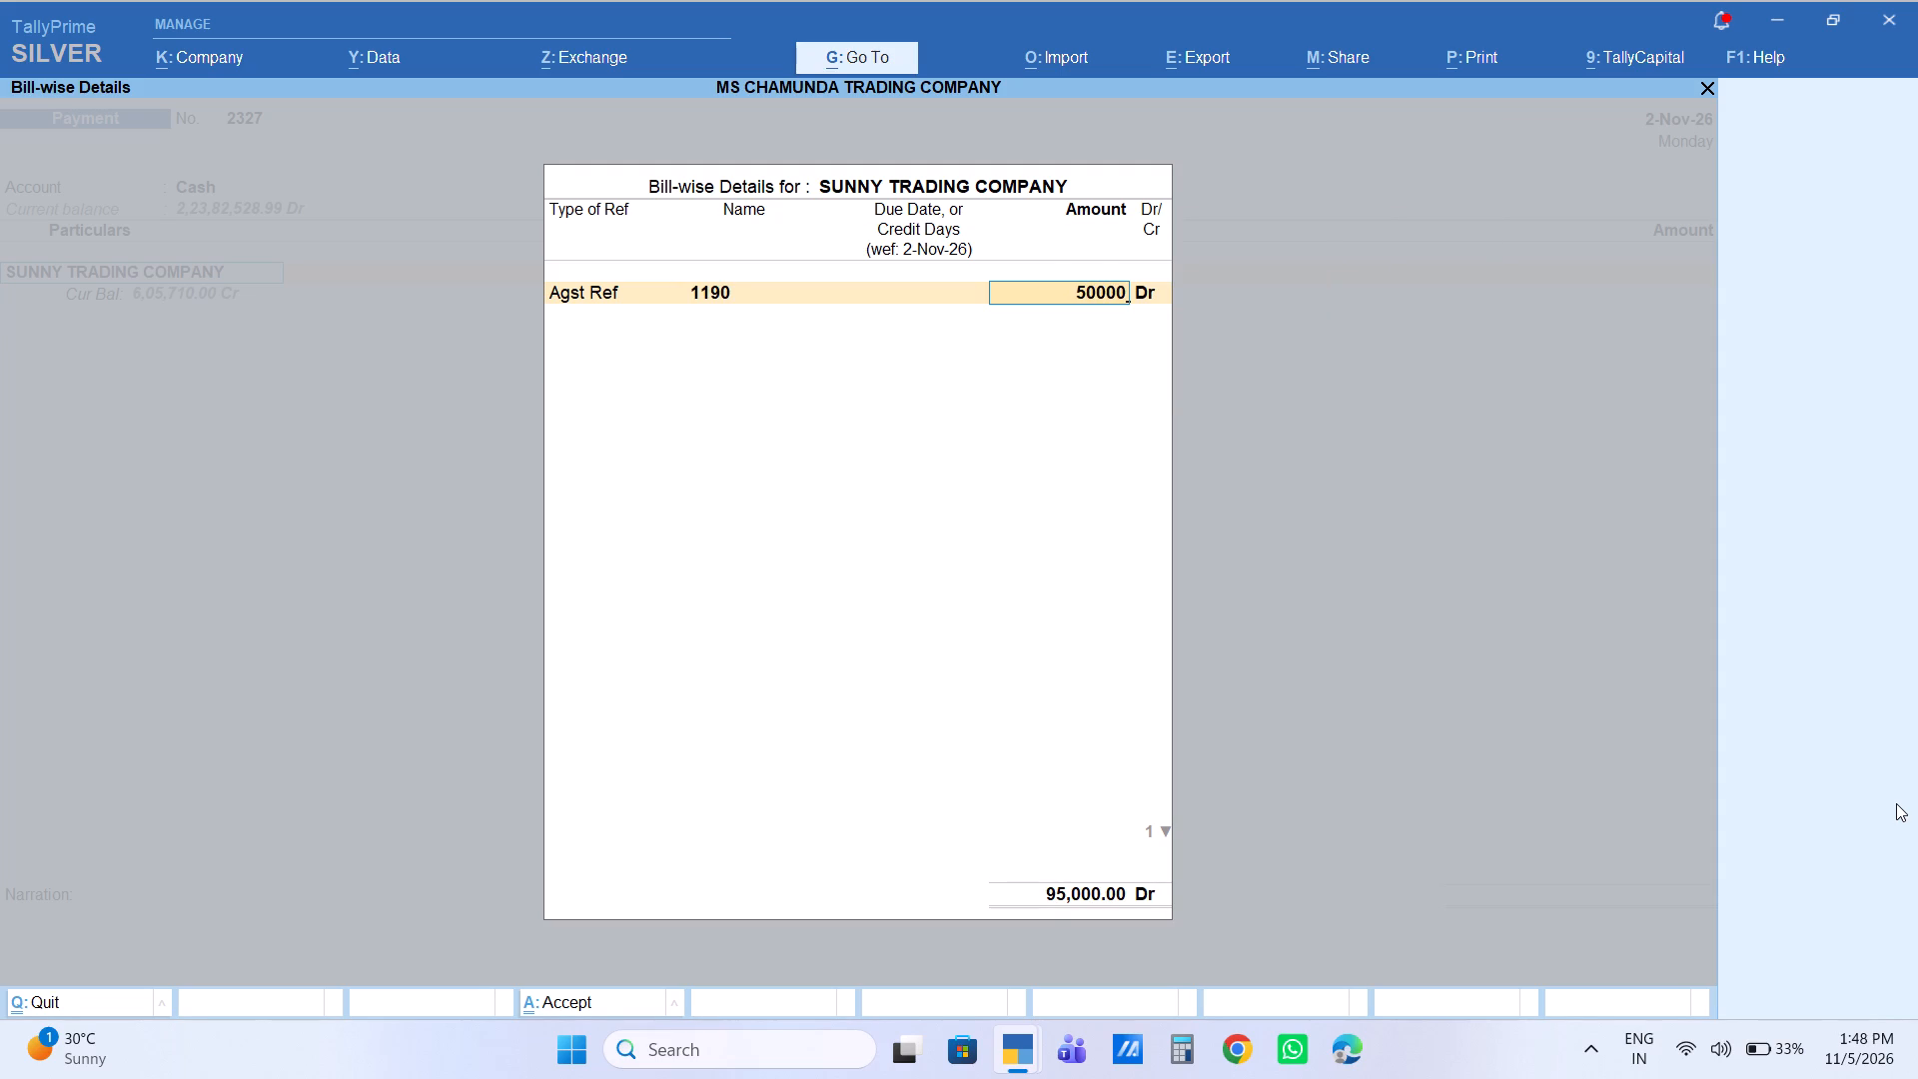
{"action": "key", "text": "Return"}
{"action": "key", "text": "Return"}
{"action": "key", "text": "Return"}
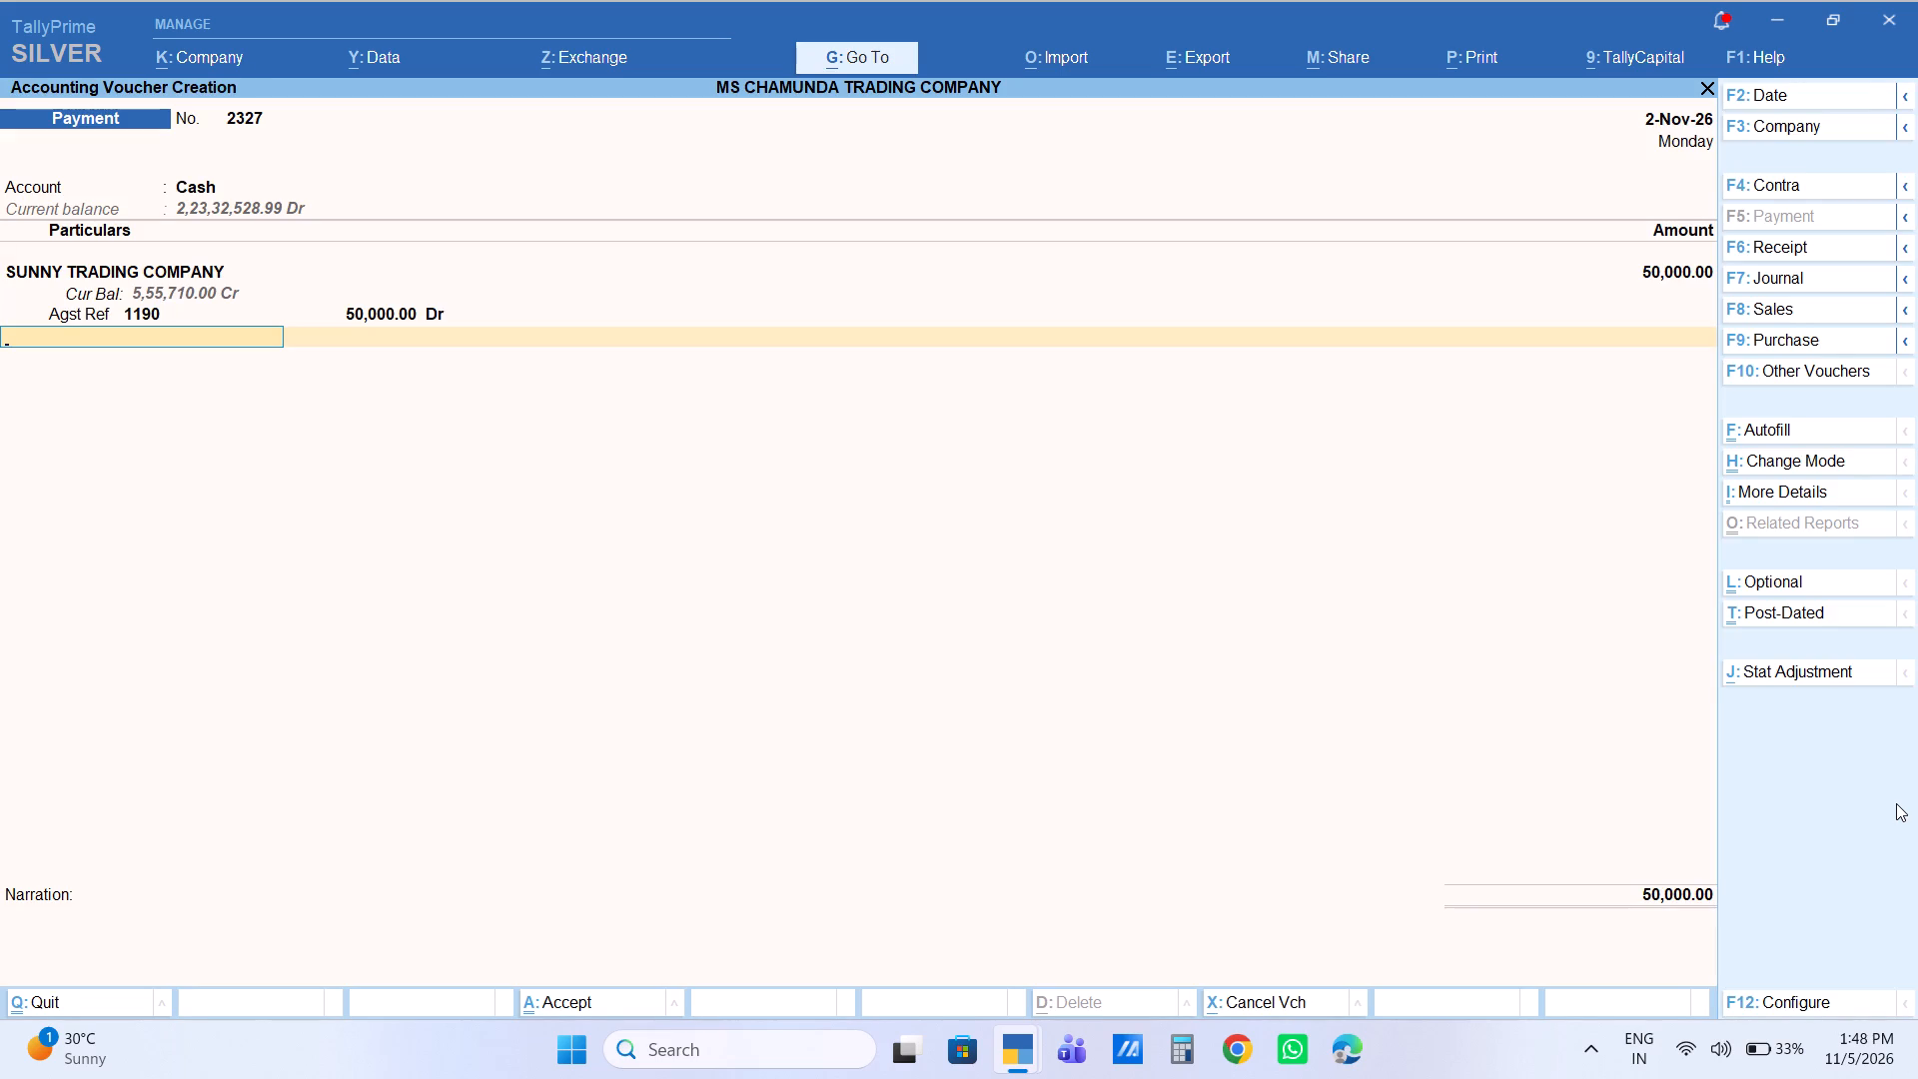
Save the SUNNY TRADING COMPANY cash payment voucher with the narration left blank.
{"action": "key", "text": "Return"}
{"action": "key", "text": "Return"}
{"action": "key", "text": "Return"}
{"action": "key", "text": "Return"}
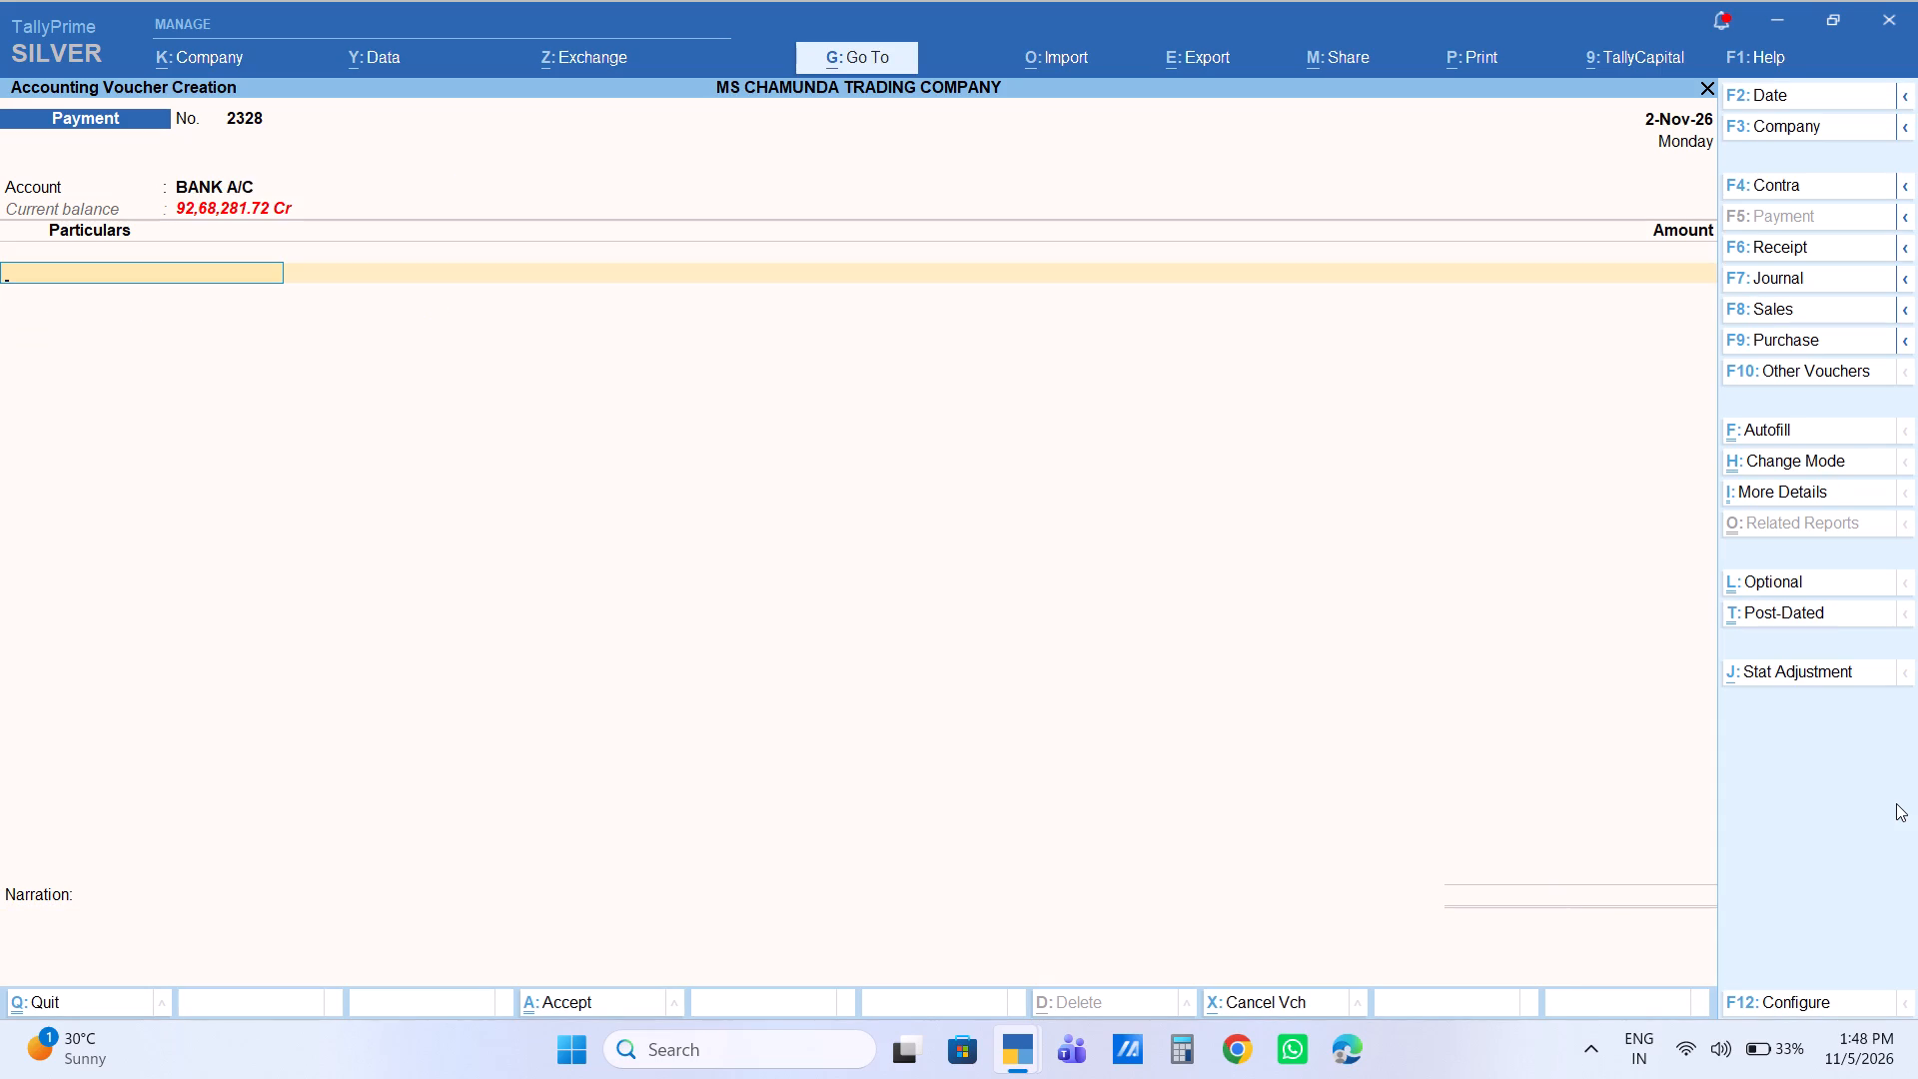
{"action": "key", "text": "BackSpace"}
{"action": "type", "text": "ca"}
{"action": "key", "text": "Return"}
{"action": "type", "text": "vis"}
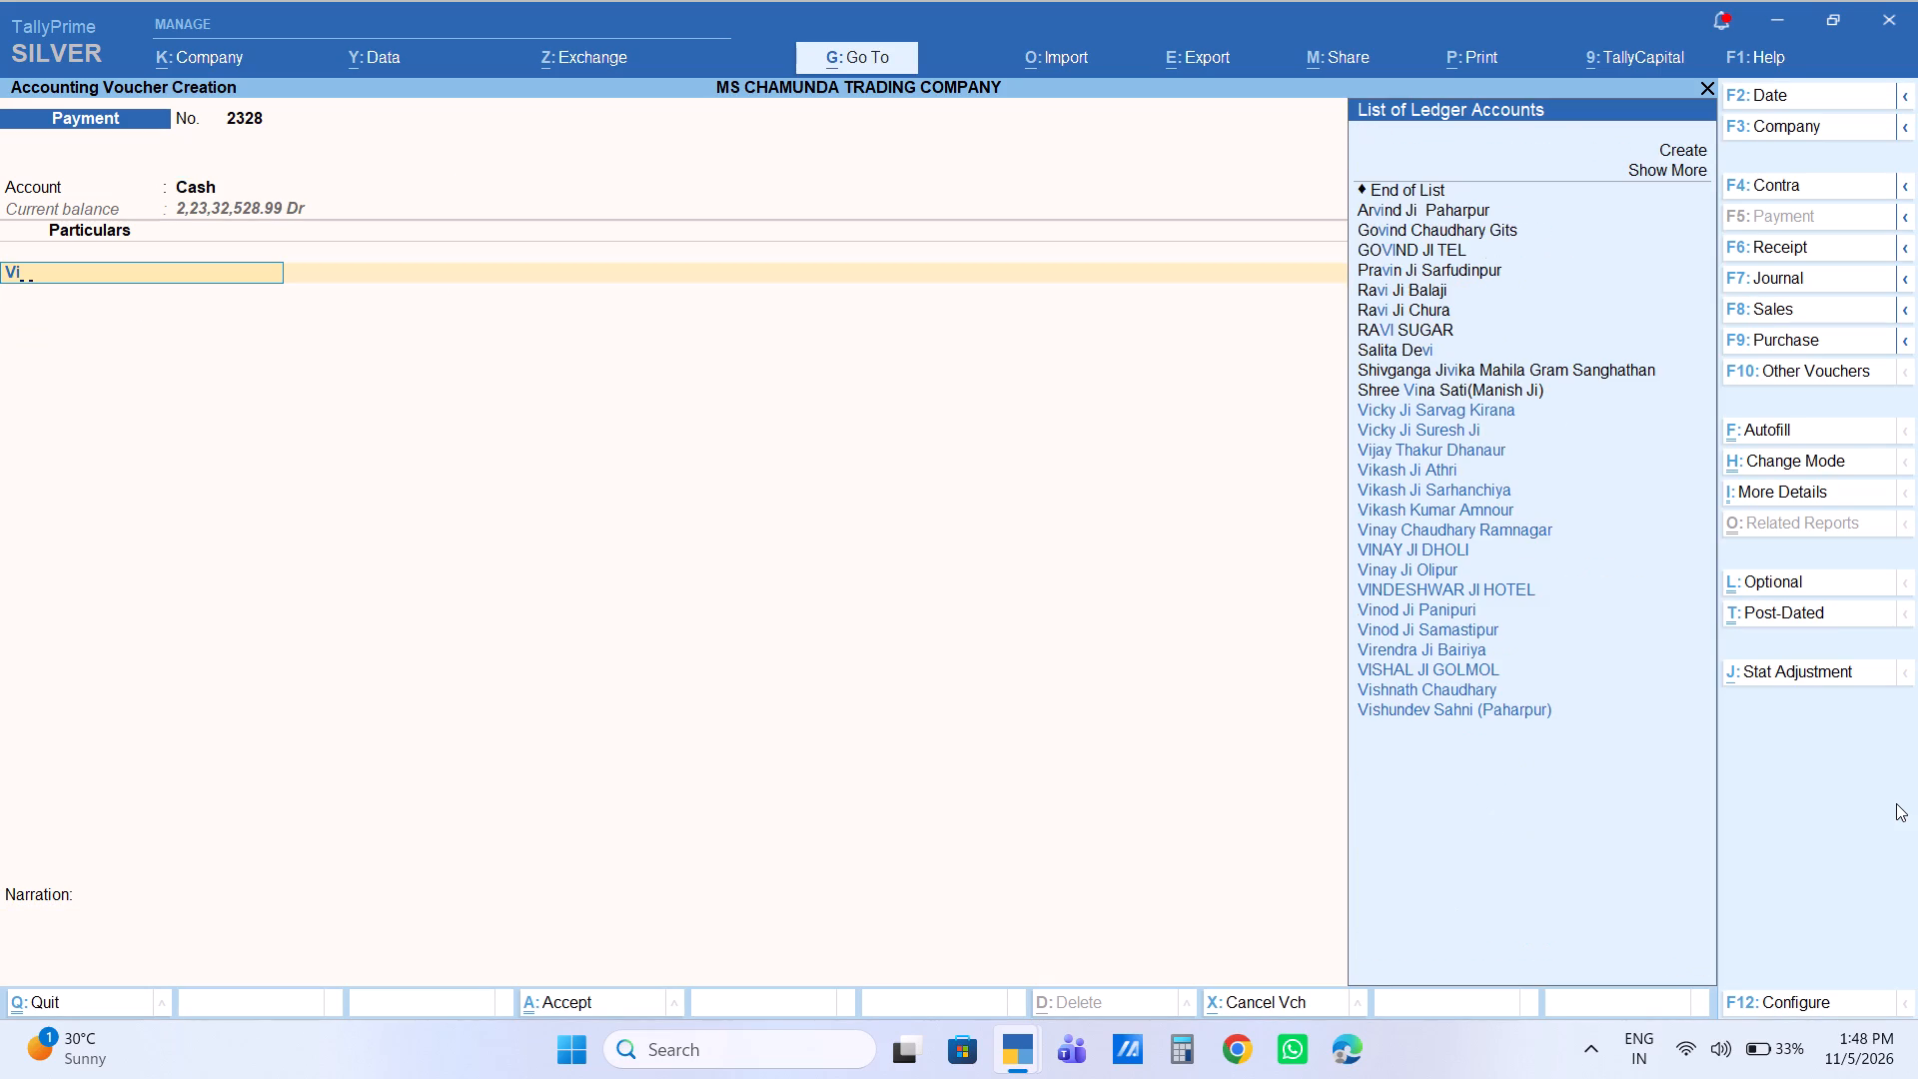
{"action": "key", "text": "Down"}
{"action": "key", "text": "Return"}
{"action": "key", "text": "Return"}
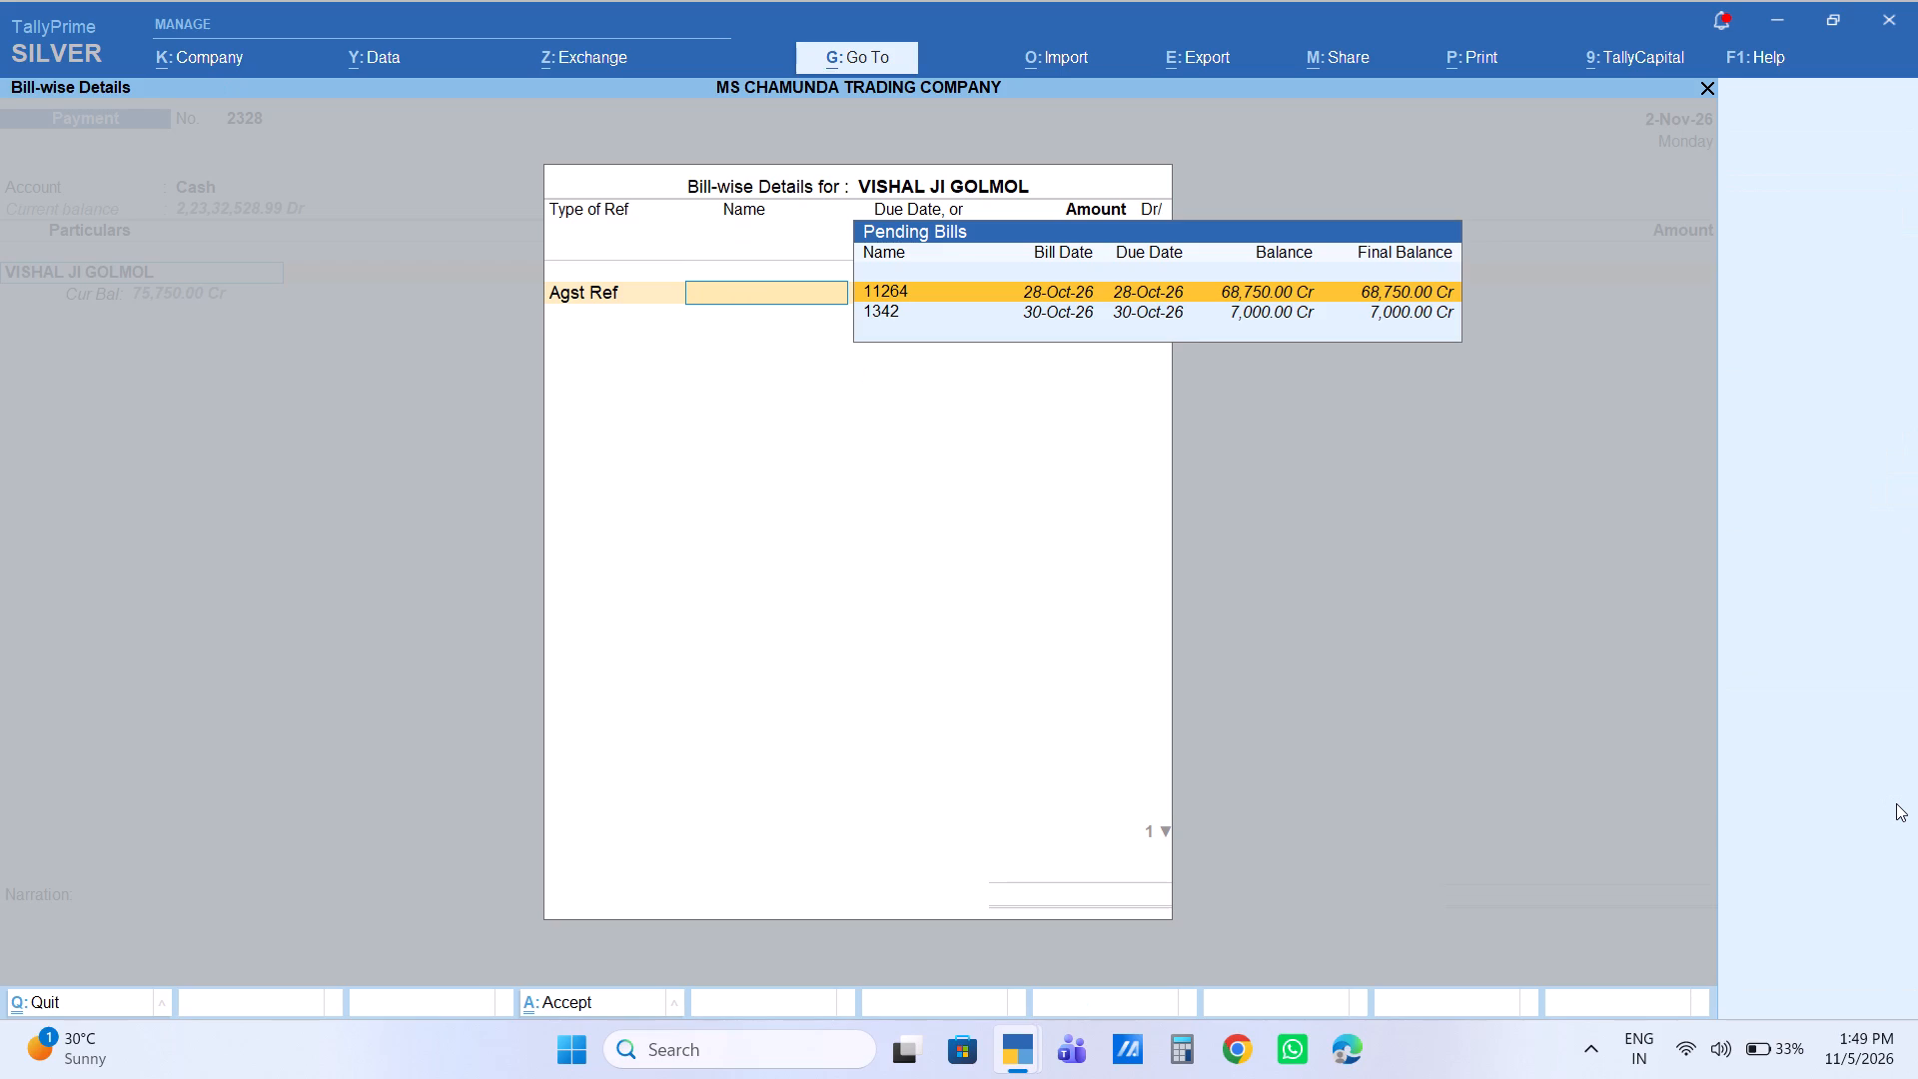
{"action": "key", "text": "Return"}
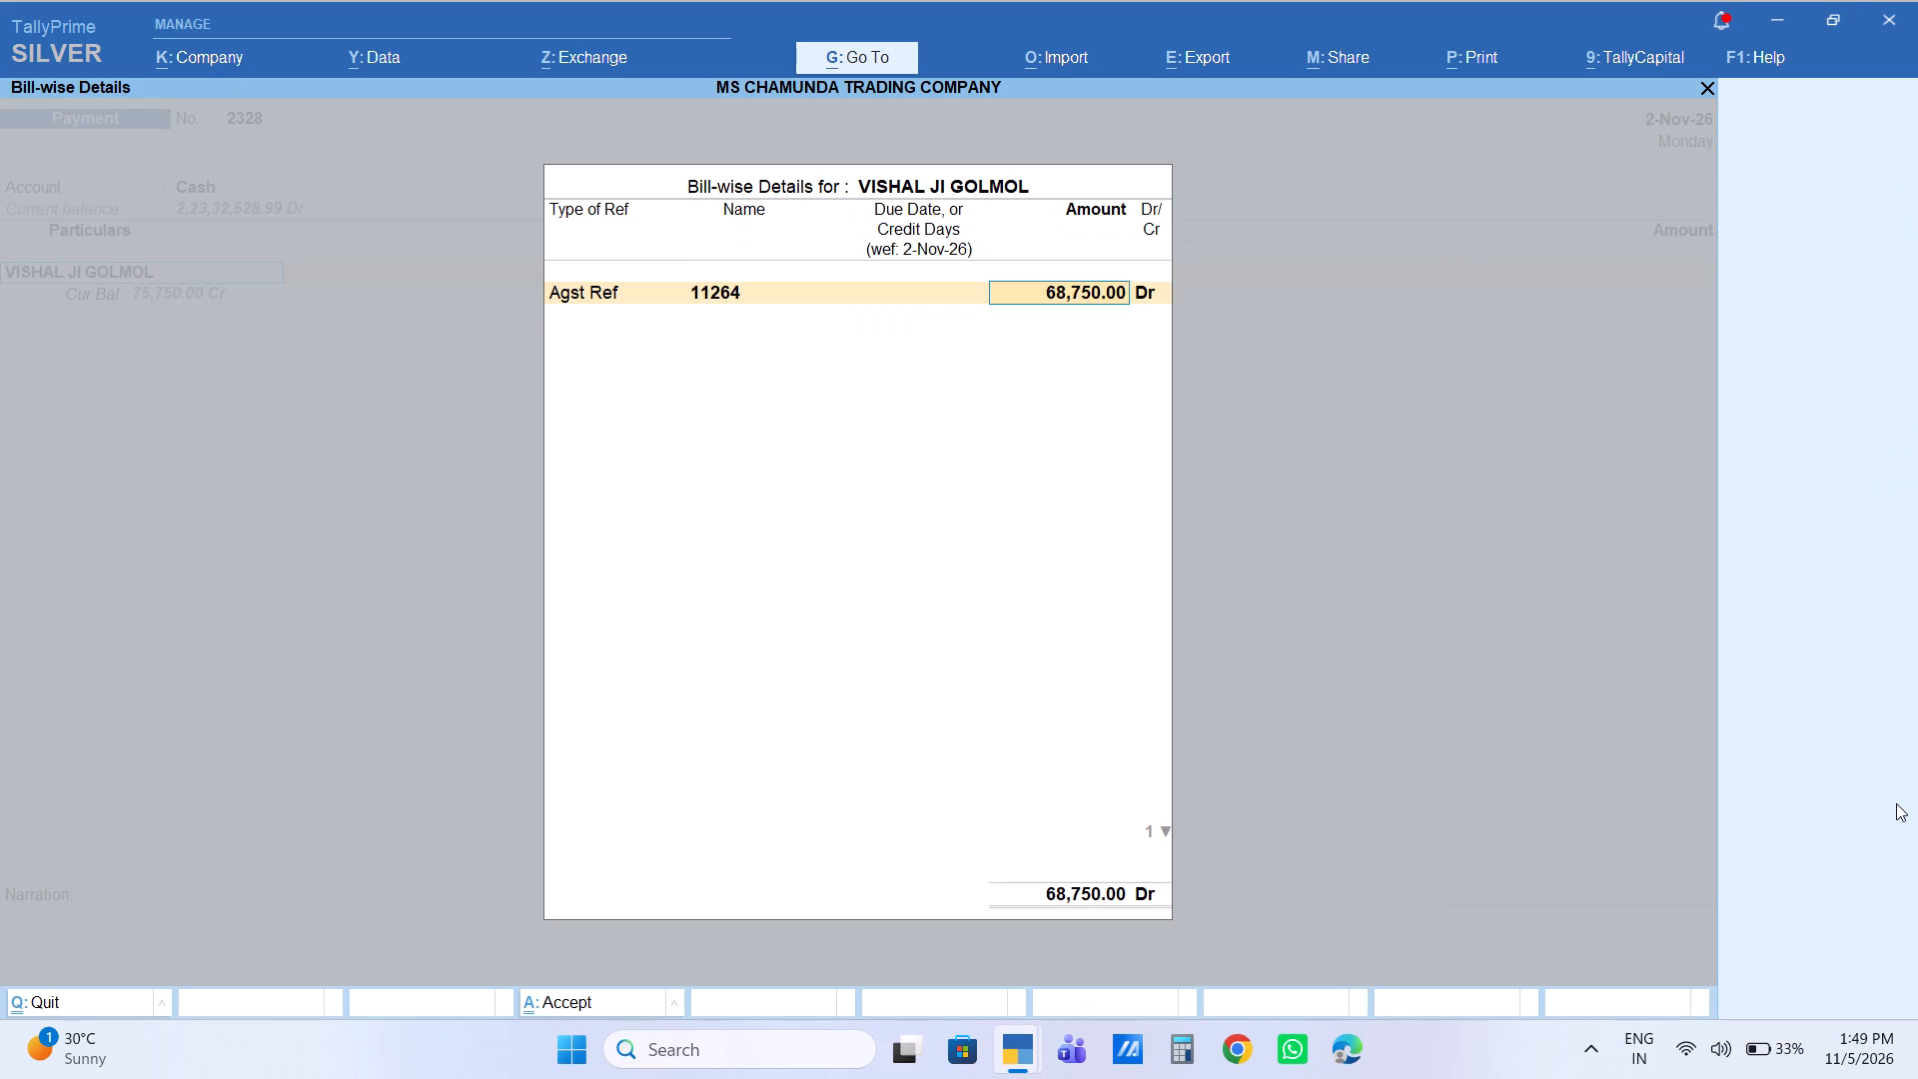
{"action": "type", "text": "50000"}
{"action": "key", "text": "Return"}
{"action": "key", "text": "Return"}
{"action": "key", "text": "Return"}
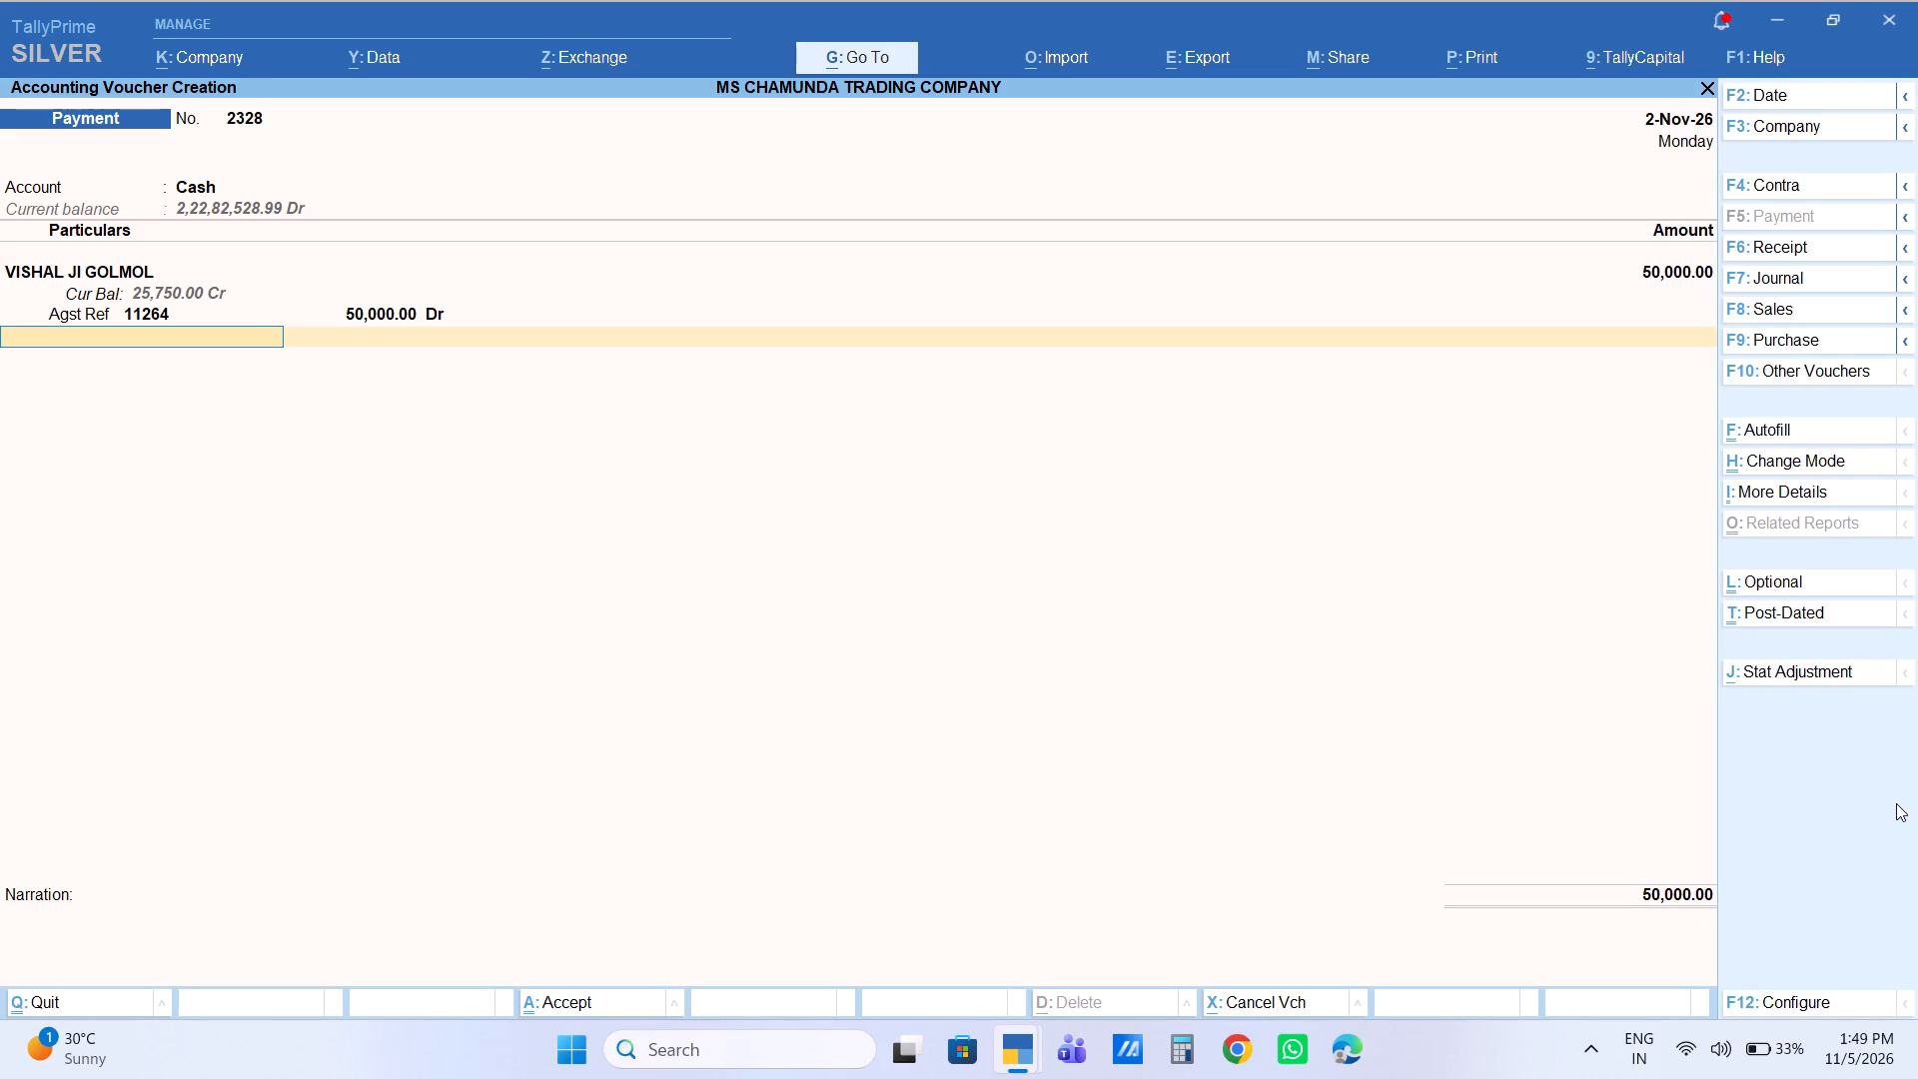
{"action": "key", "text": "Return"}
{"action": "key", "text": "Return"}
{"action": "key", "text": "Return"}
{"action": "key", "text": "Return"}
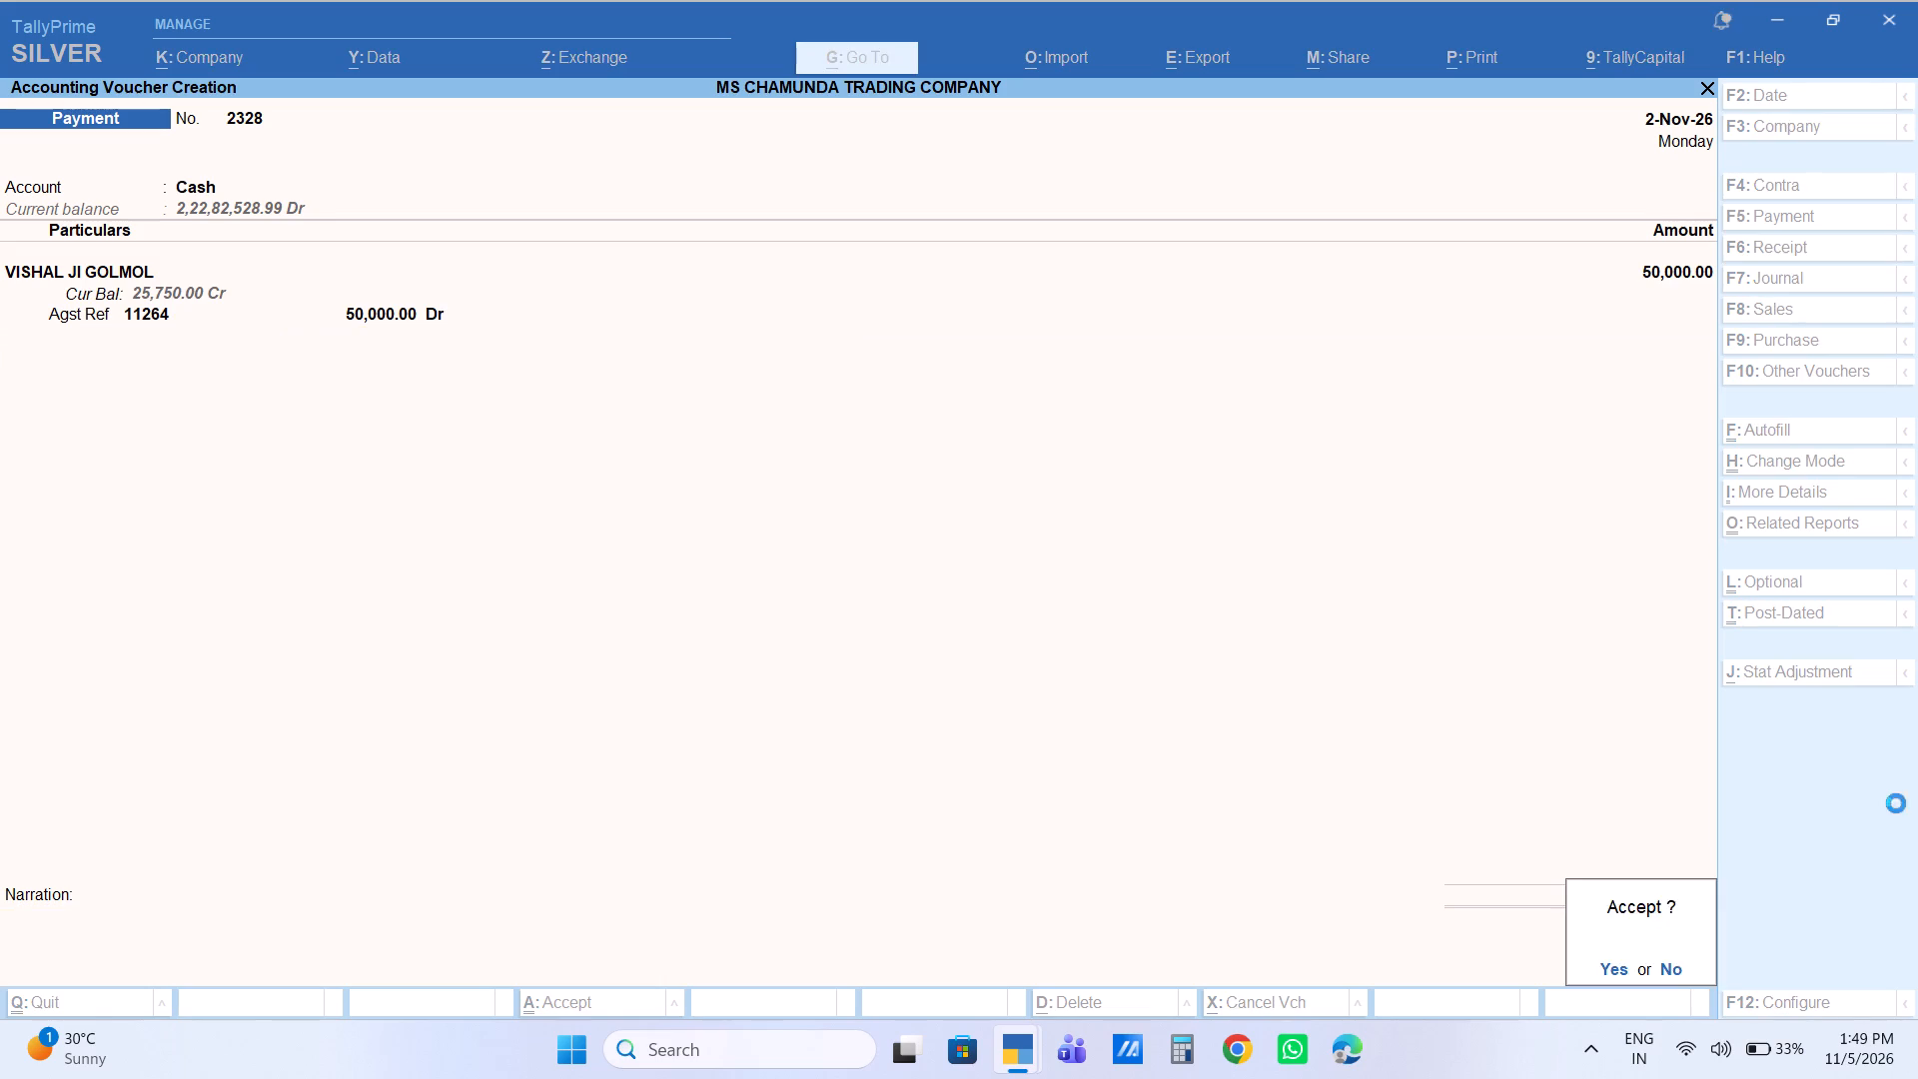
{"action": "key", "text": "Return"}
Set Cash as the account of the new payment voucher and choose Parle as the party ledger.
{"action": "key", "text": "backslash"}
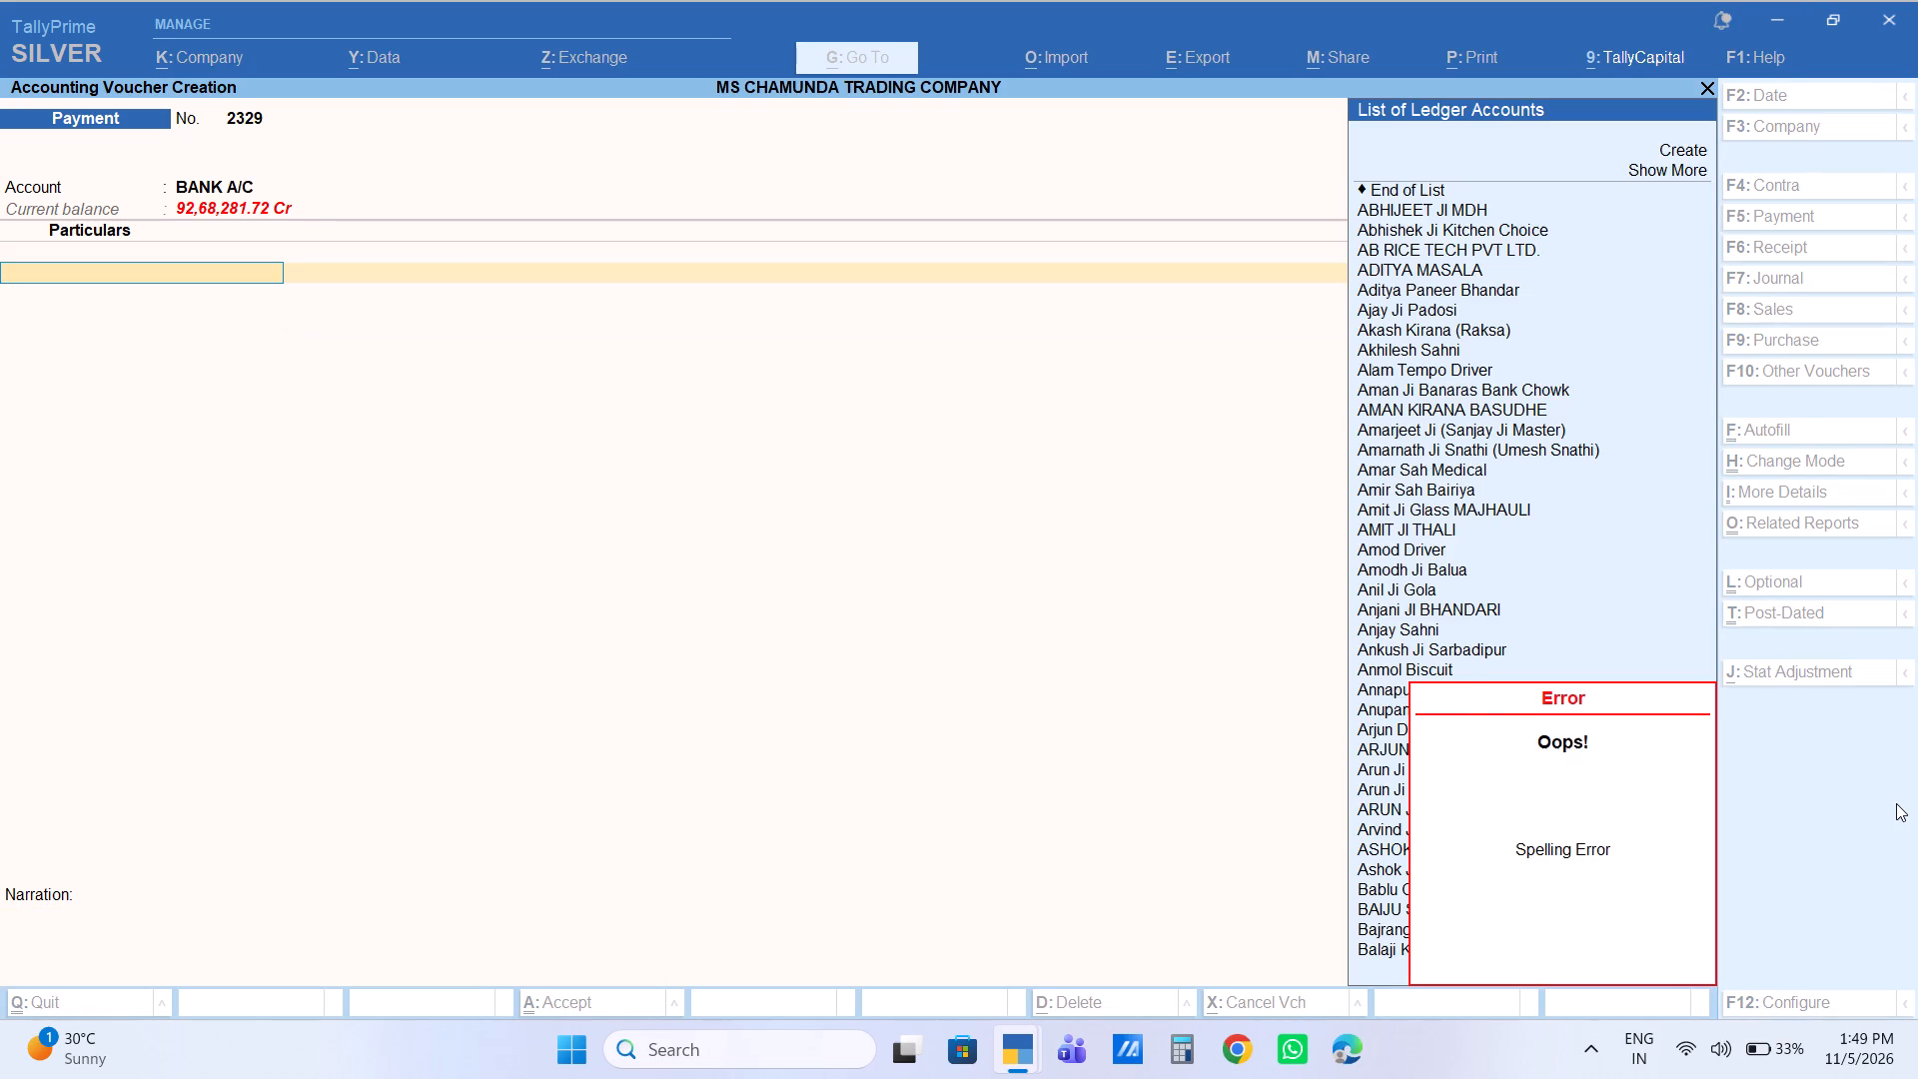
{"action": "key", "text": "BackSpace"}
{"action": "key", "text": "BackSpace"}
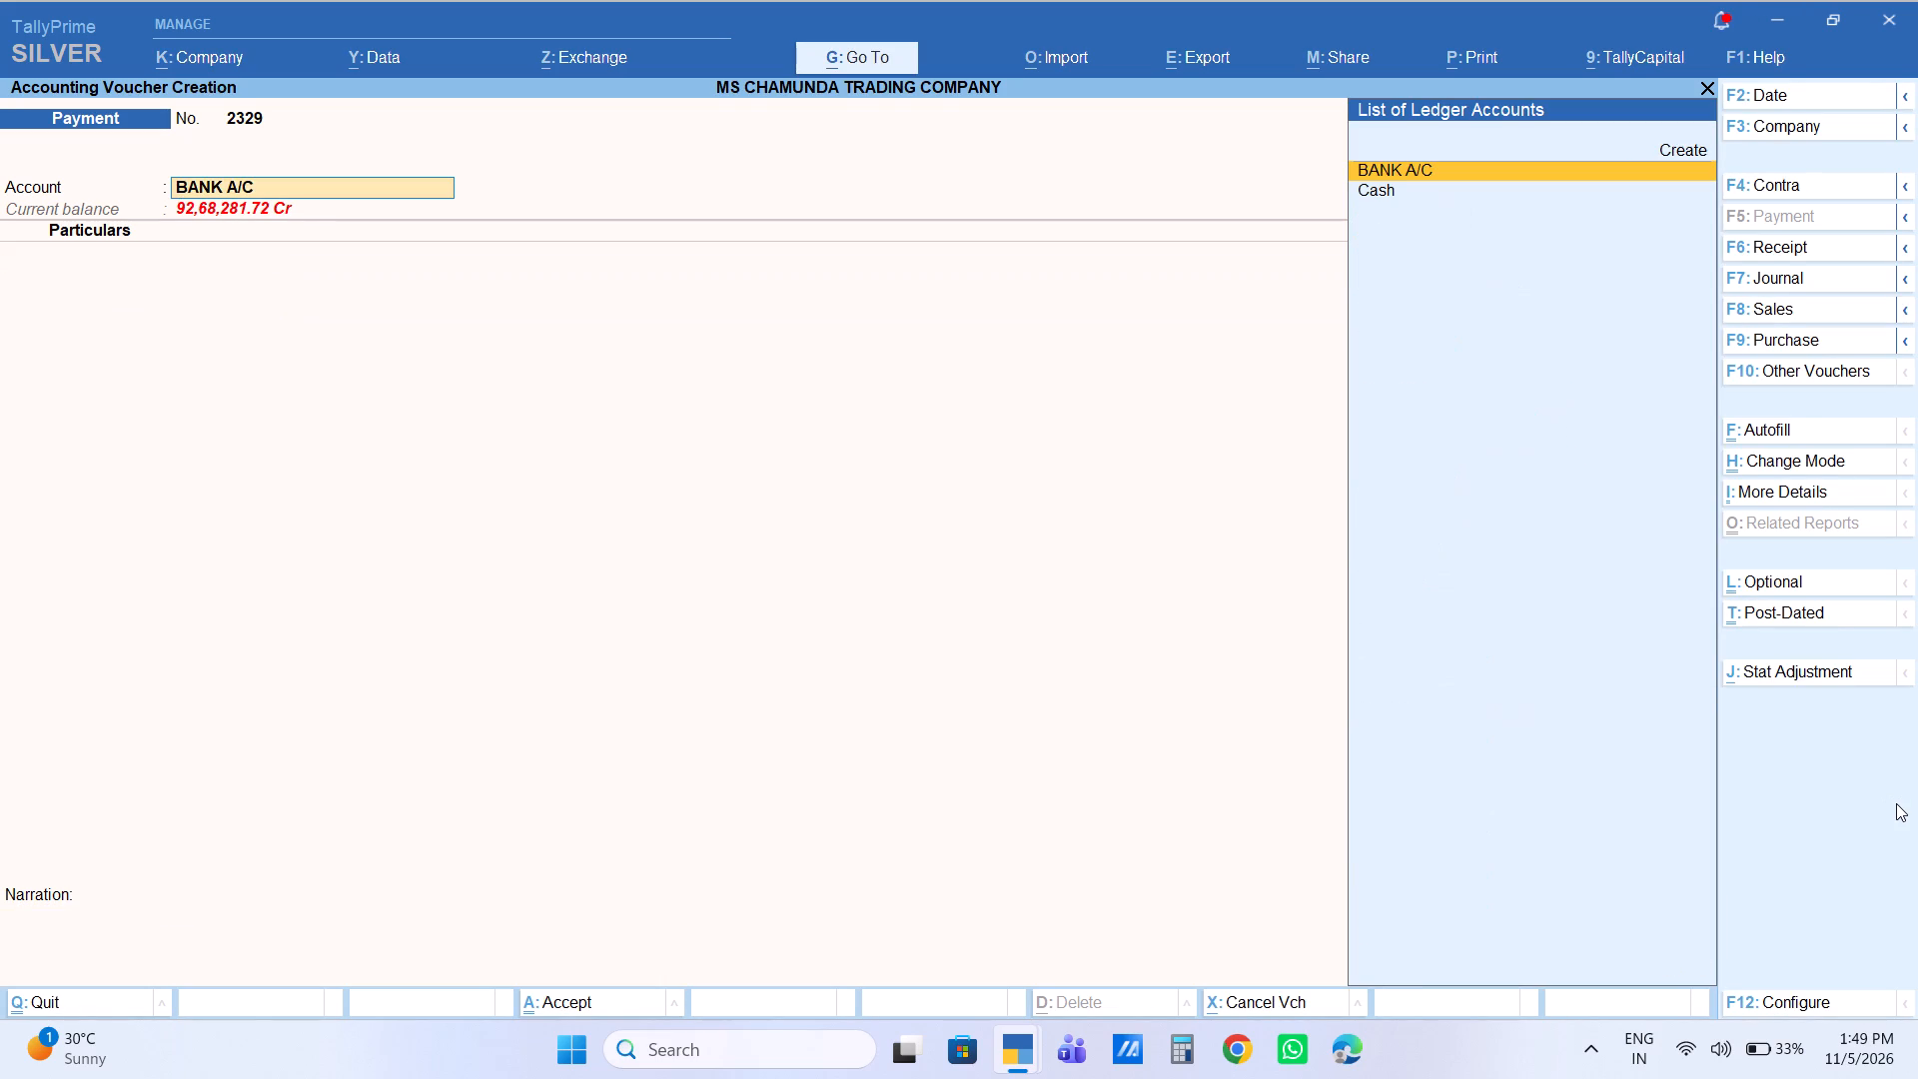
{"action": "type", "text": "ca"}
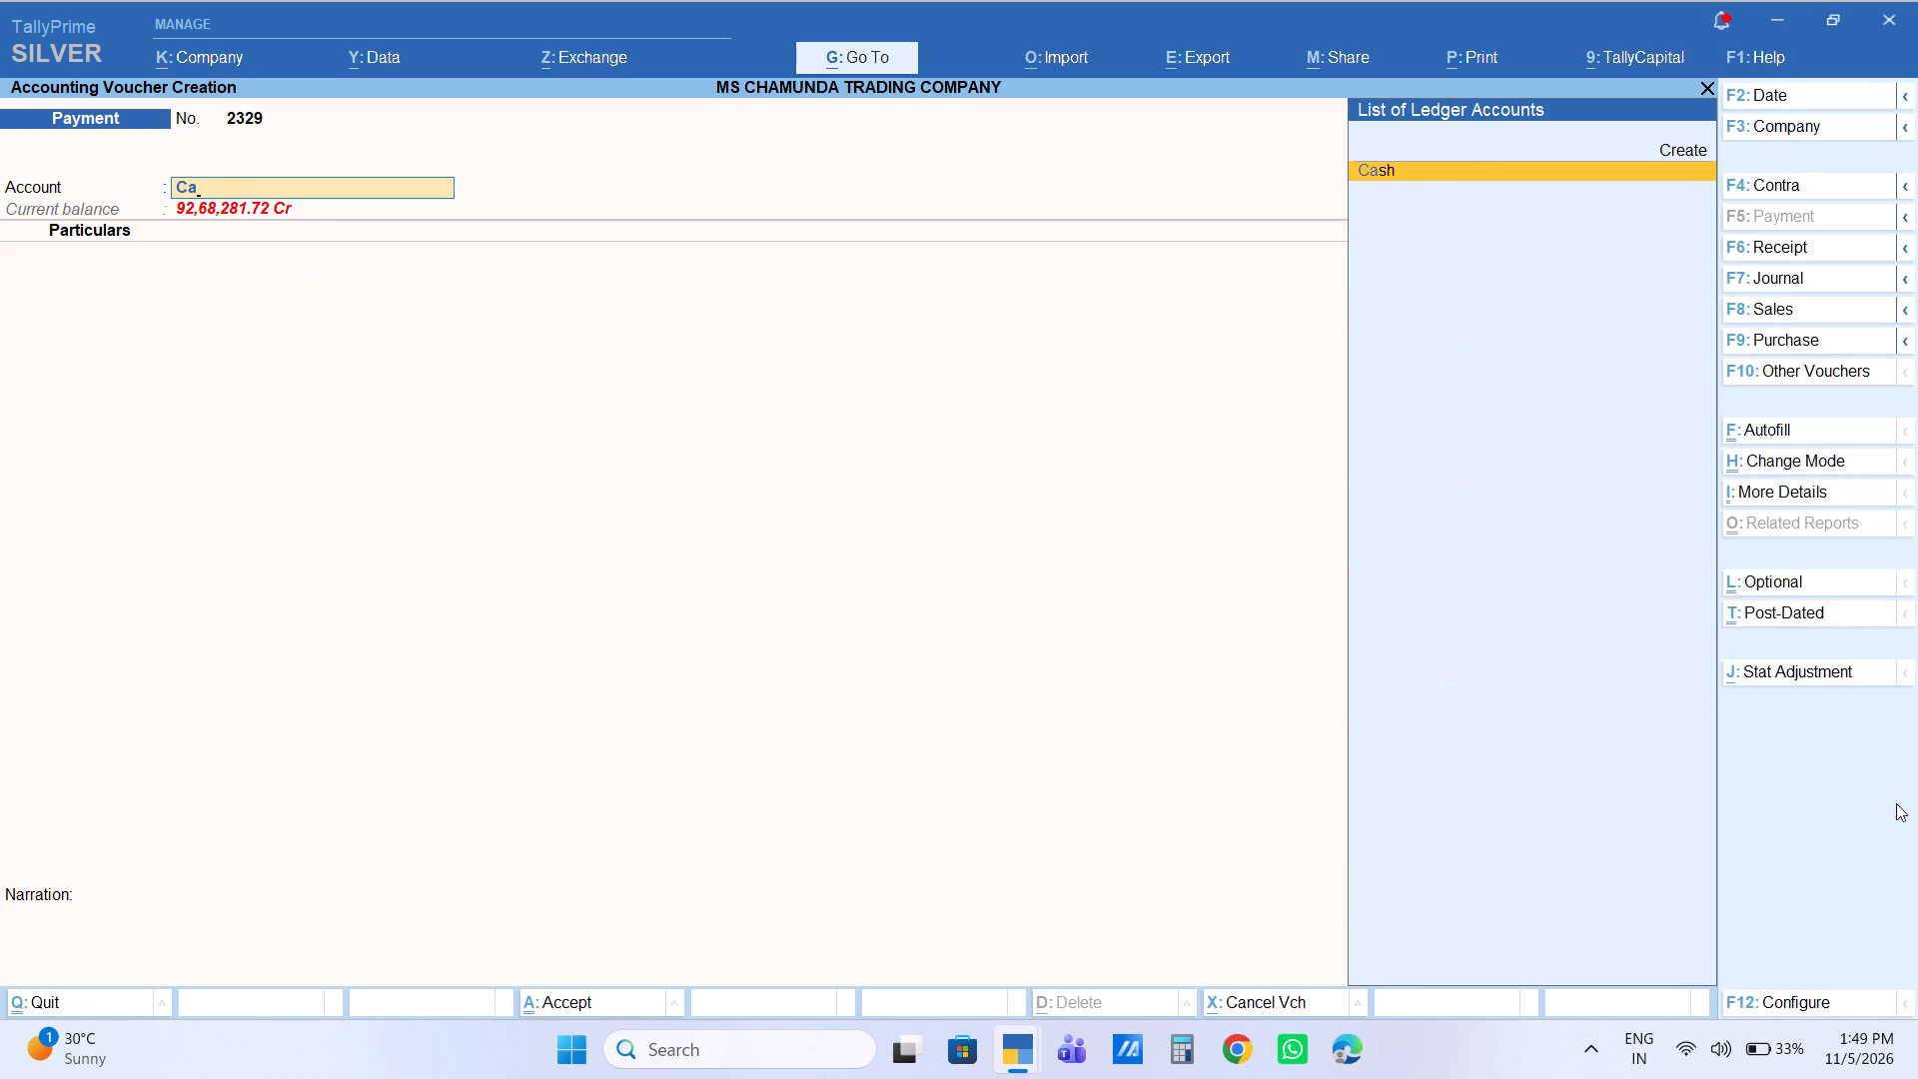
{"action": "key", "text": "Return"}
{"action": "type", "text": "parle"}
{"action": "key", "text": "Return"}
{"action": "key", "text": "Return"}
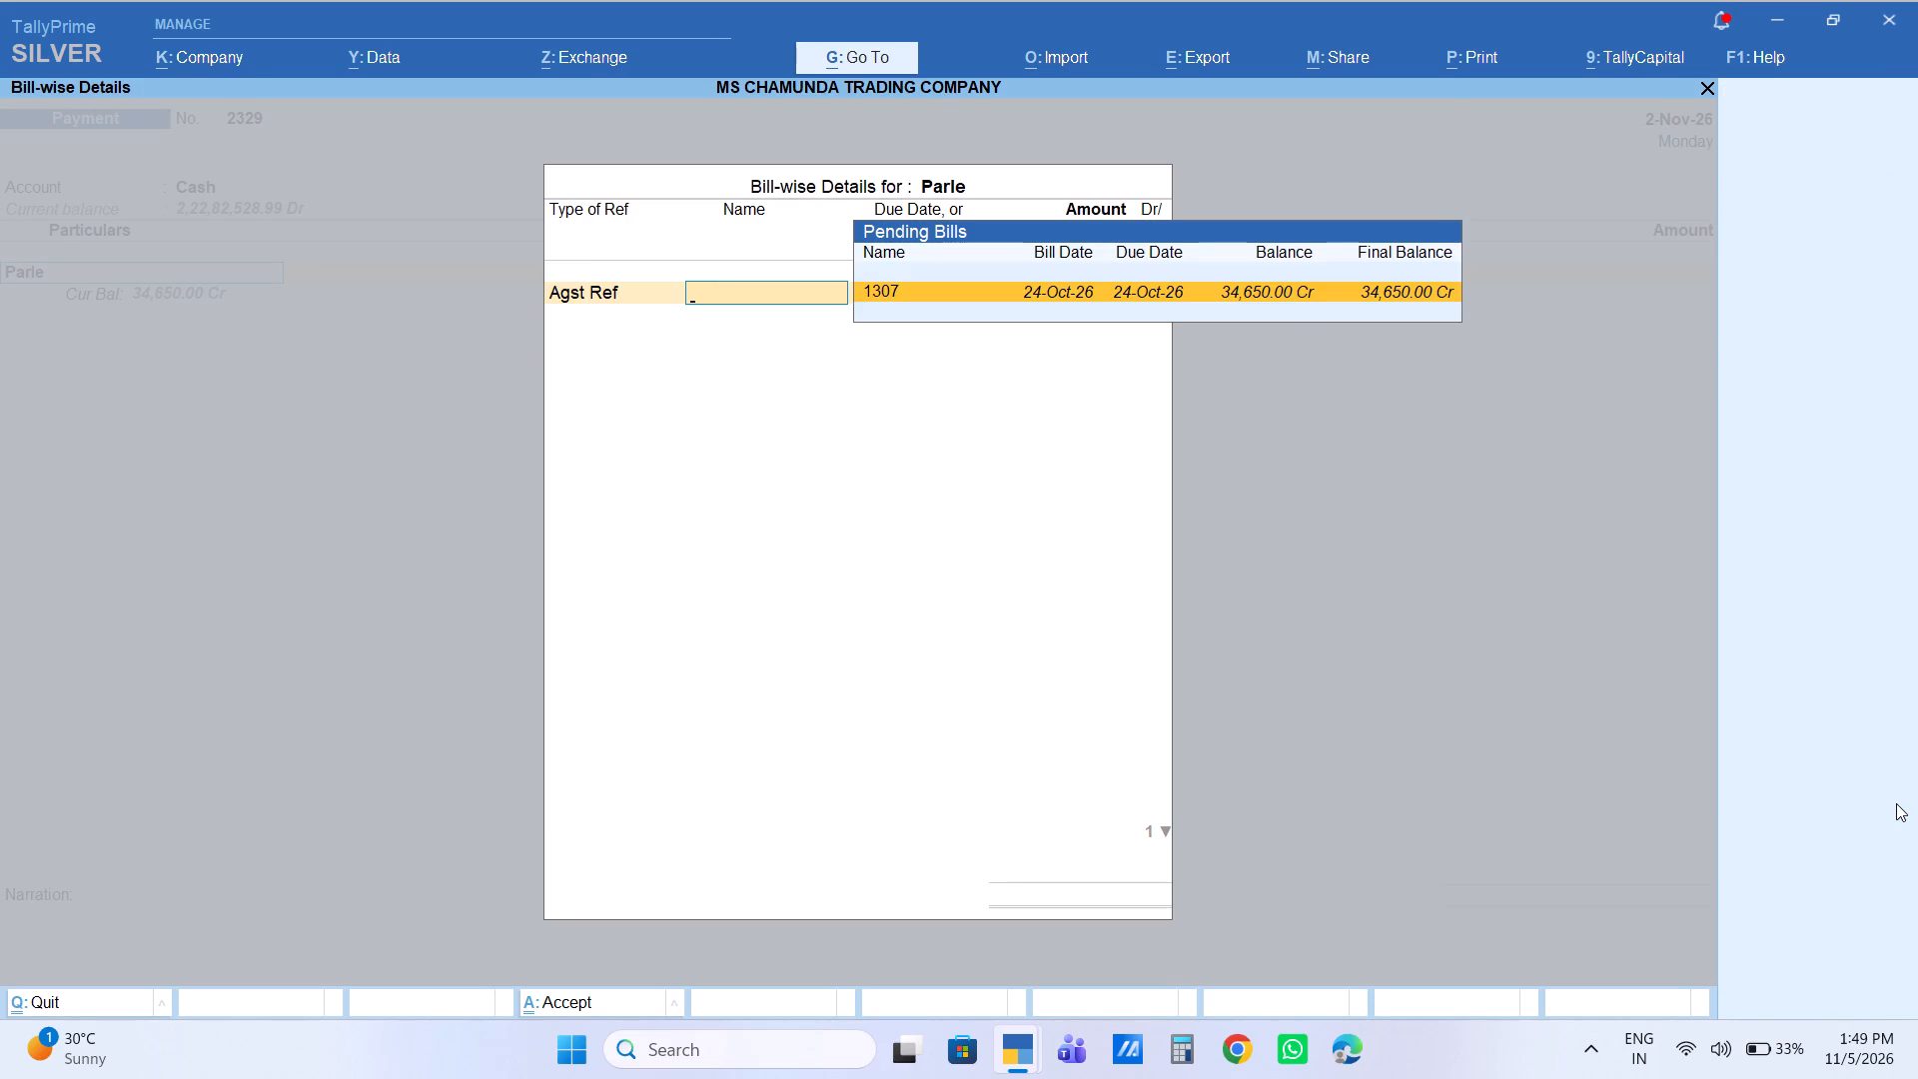
Allocate the full 34,650.00 Dr as Agst Ref to pending bill 1307 and finish the Parle bill-wise details.
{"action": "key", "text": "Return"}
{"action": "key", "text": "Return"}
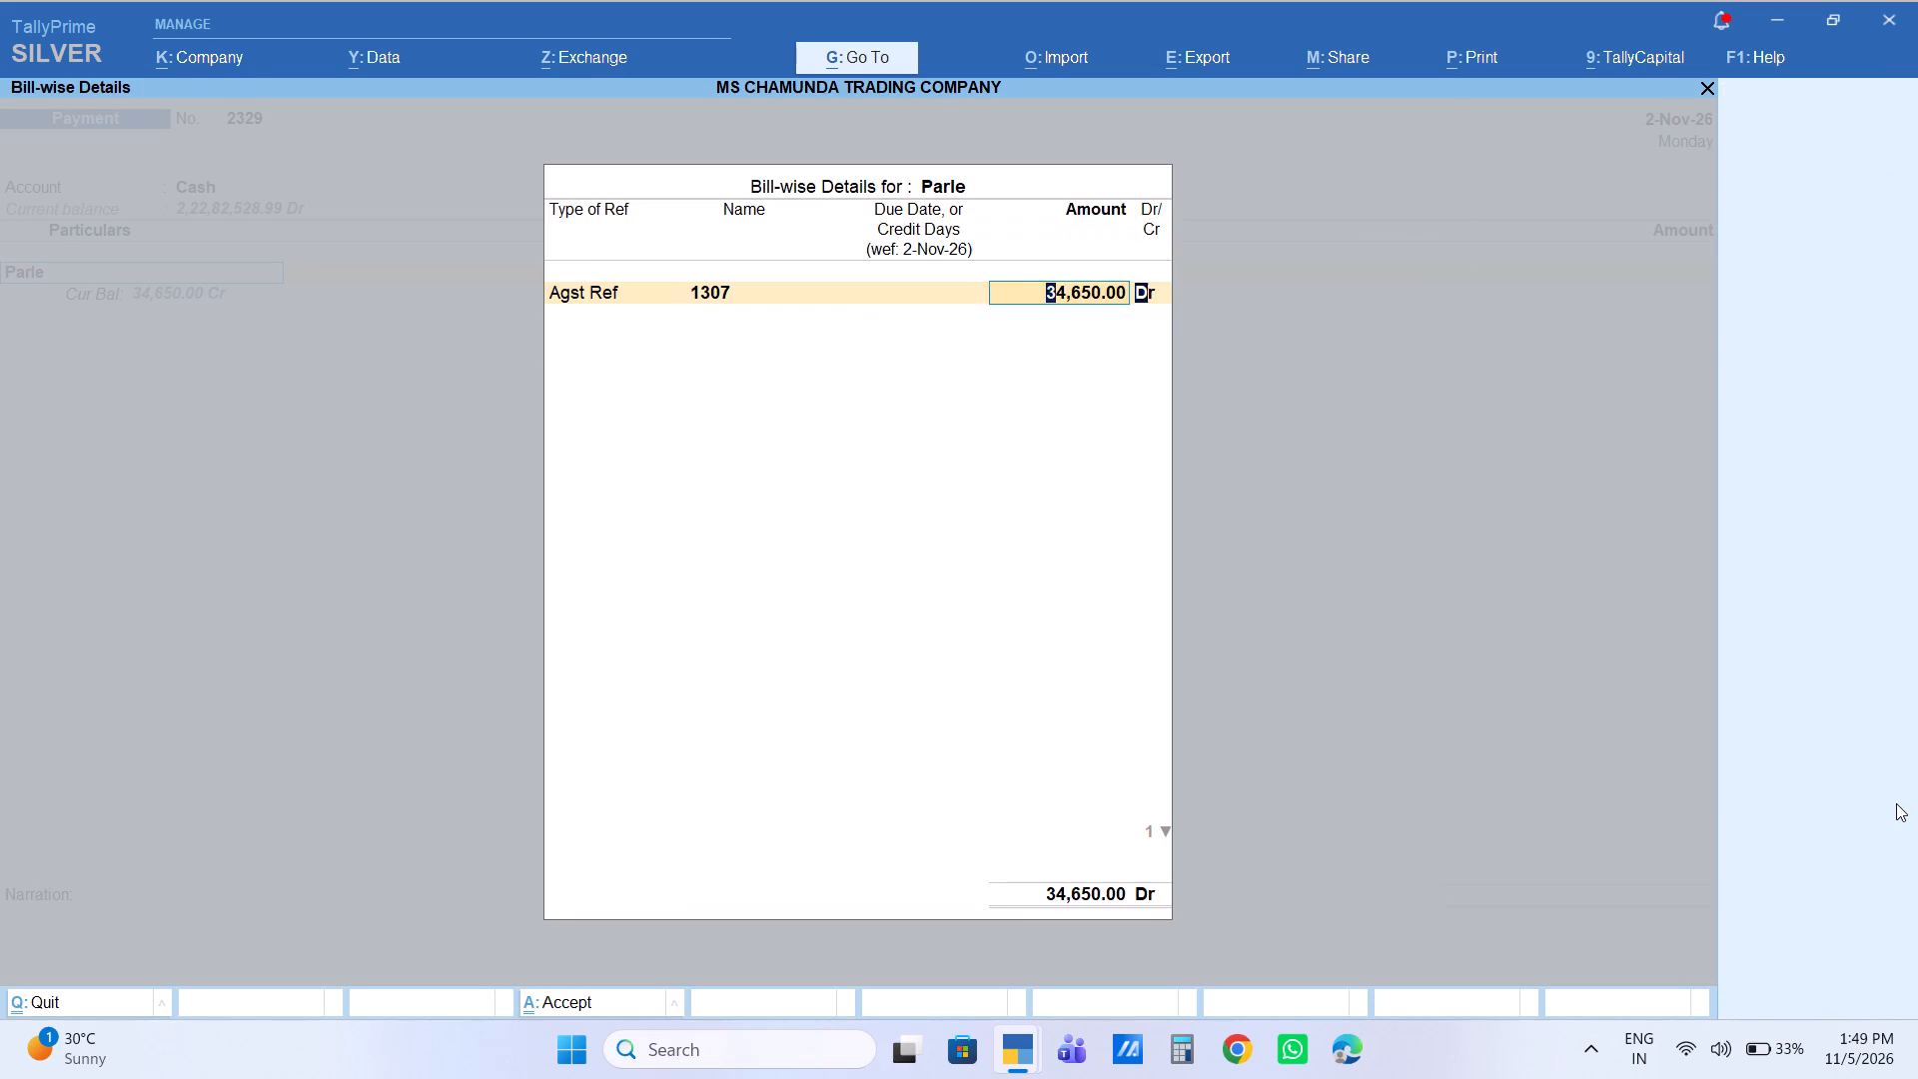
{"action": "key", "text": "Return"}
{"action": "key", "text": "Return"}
Enter the narration "no dues" and save the Parle cash payment voucher.
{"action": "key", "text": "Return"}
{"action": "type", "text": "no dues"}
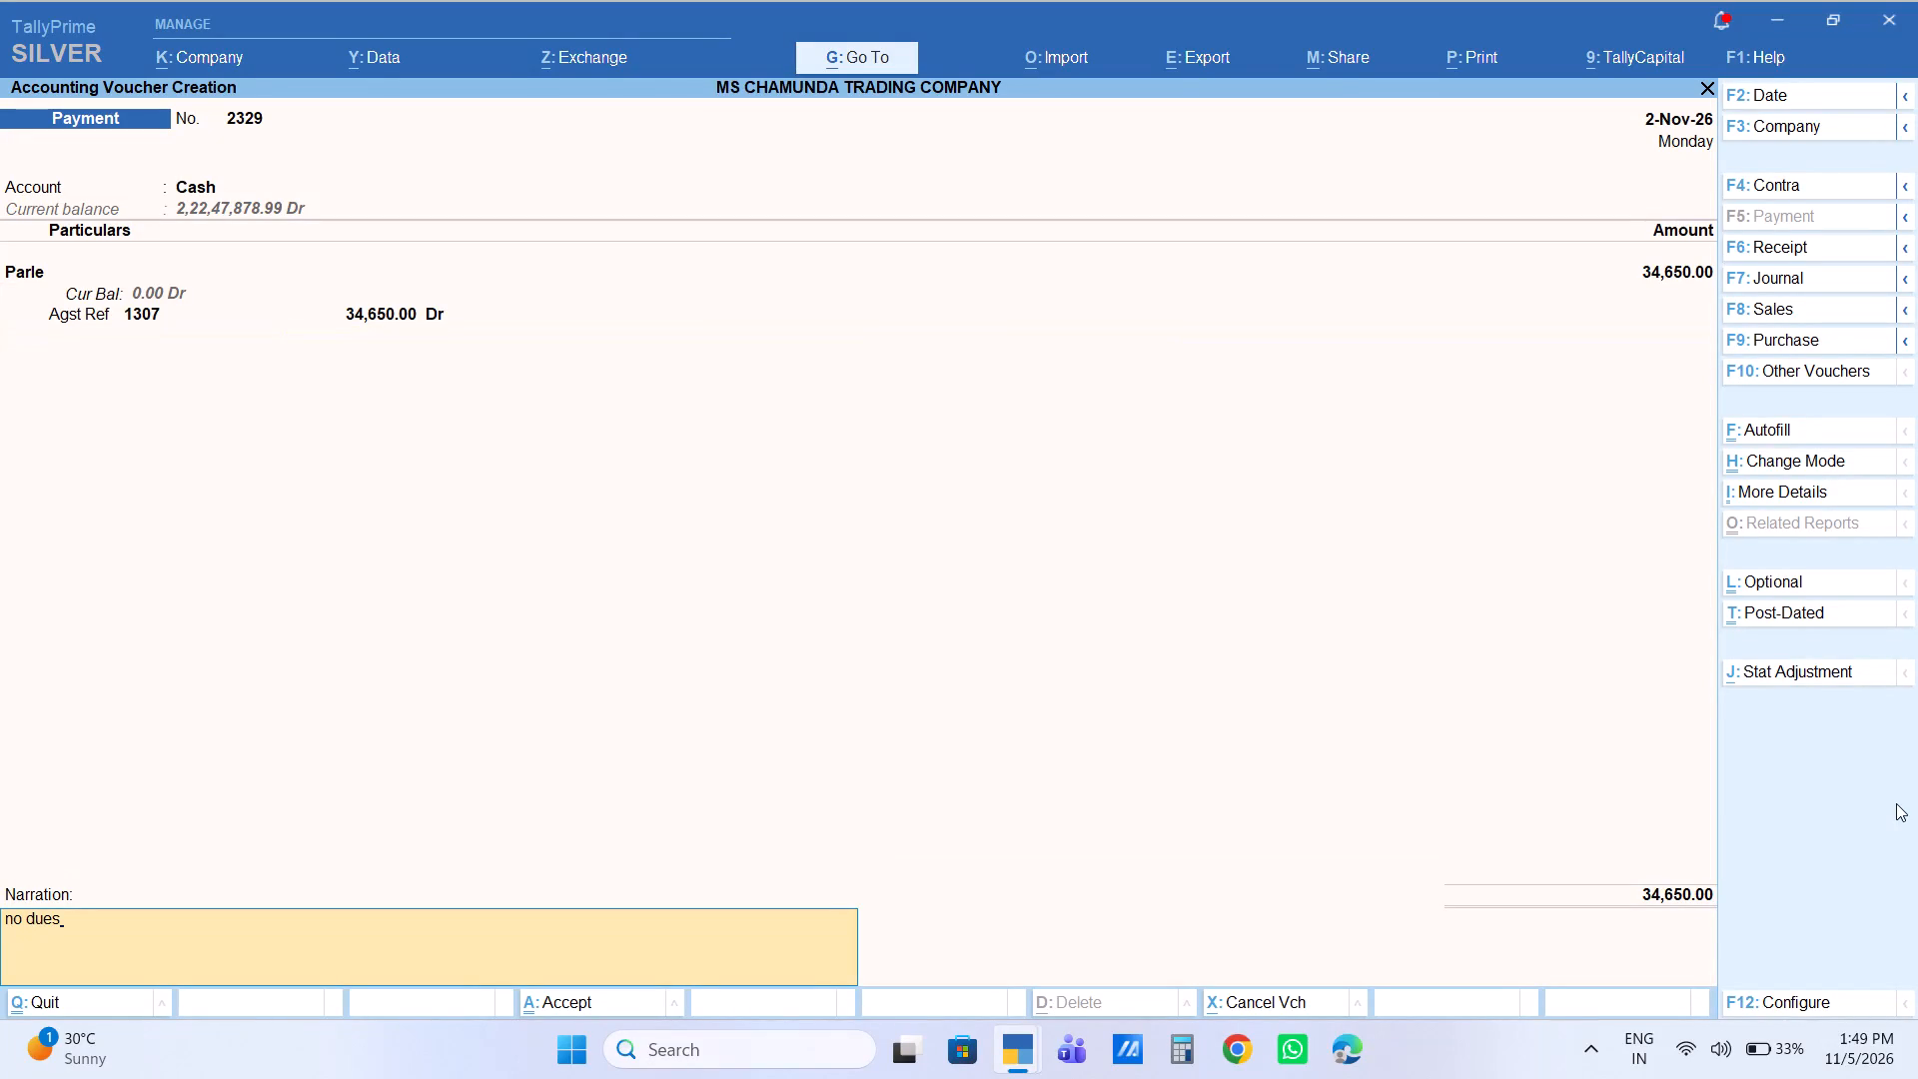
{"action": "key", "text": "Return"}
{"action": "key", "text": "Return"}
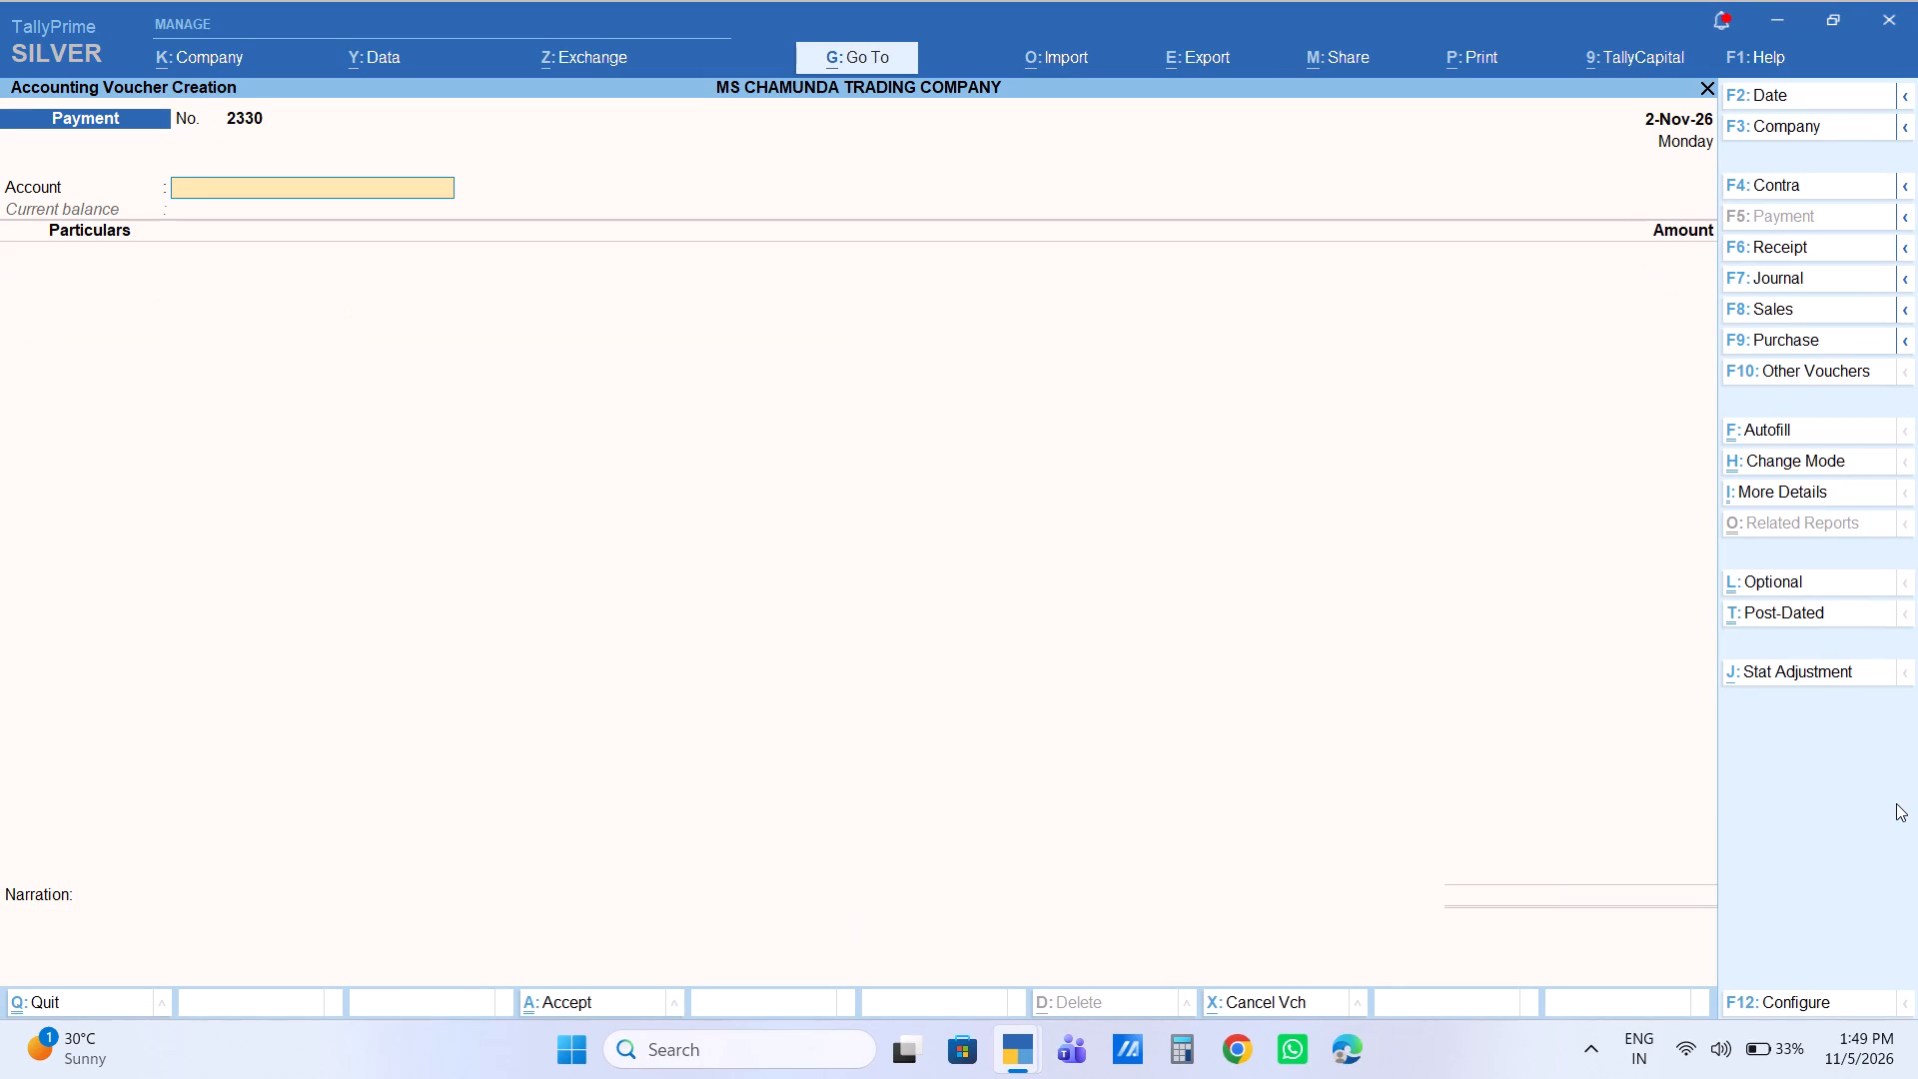
Set Cash as the account of the new payment voucher and choose PARIVAR MASALA as the party ledger.
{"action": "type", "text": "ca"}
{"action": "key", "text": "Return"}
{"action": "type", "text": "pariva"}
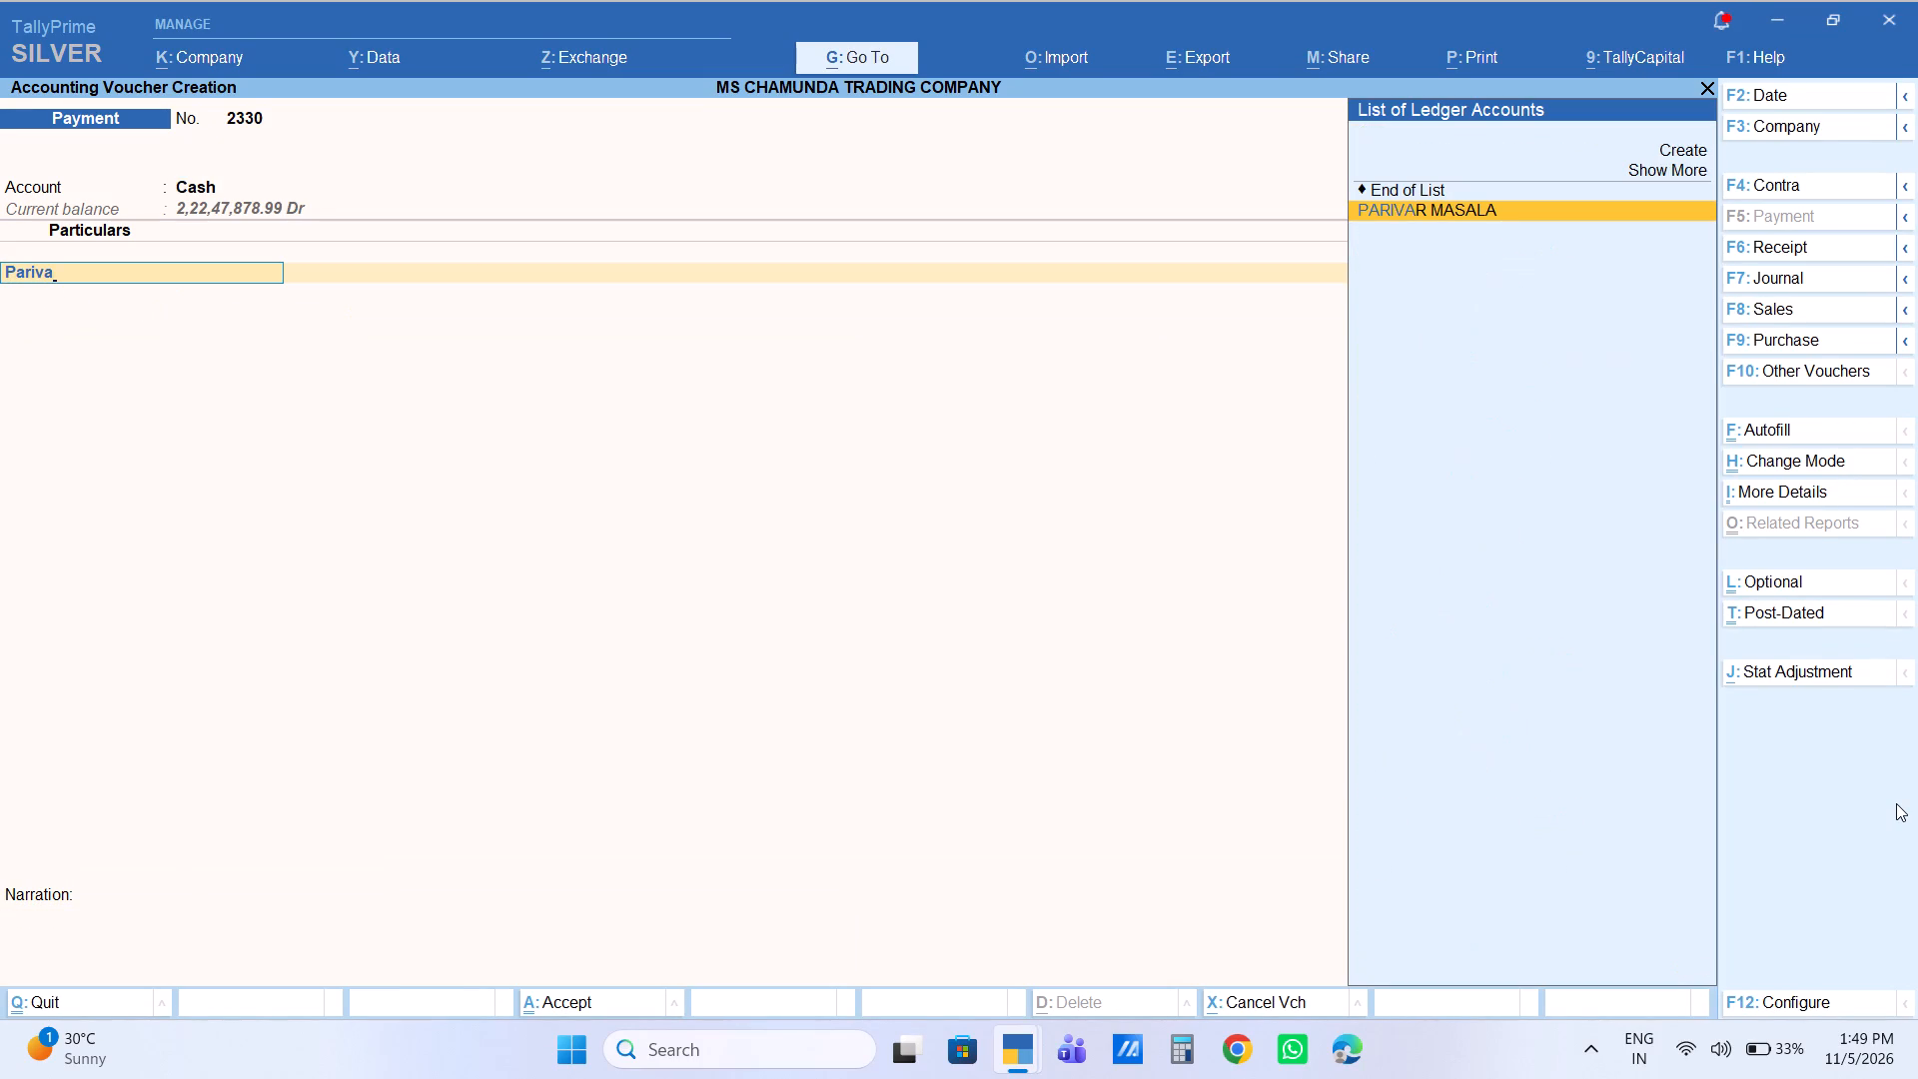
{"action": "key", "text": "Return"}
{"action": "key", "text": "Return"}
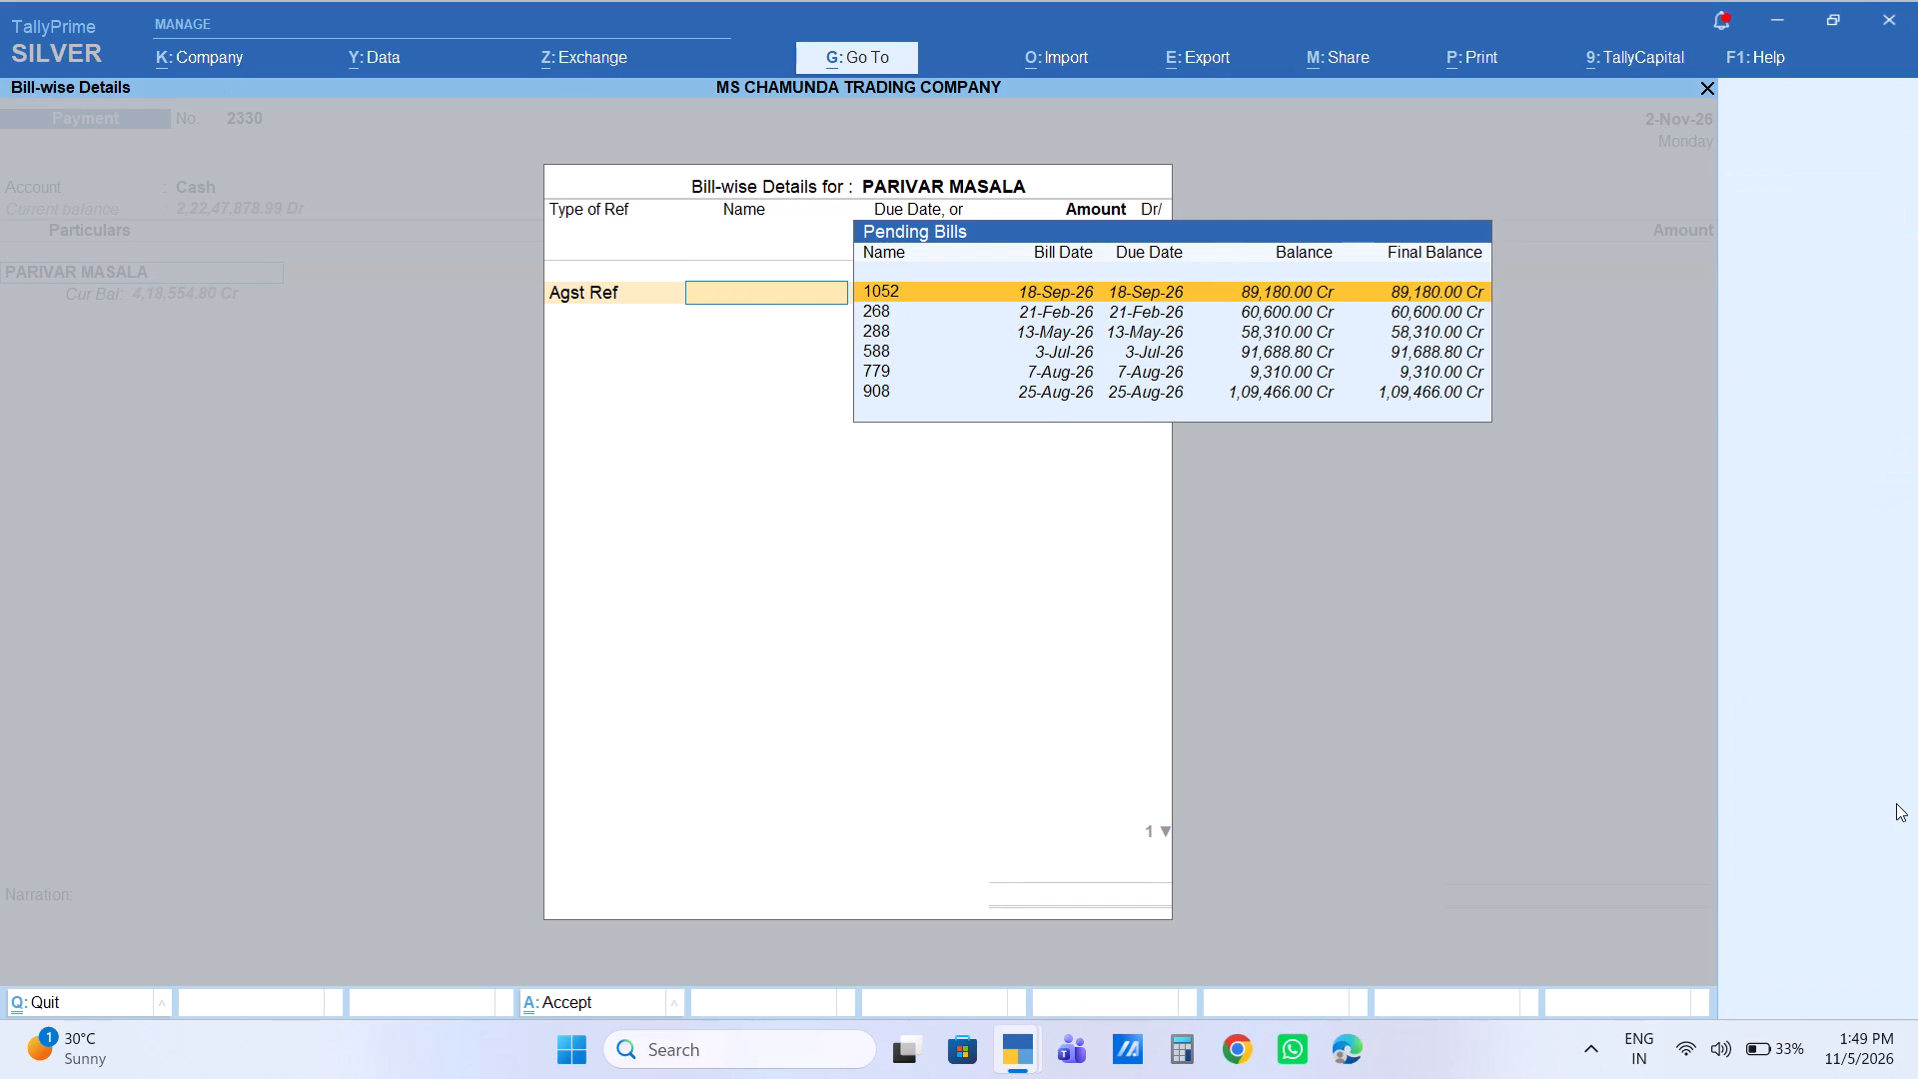
Allocate 20,000.00 Dr as Agst Ref to pending bill 268 and finish the PARIVAR MASALA bill-wise details.
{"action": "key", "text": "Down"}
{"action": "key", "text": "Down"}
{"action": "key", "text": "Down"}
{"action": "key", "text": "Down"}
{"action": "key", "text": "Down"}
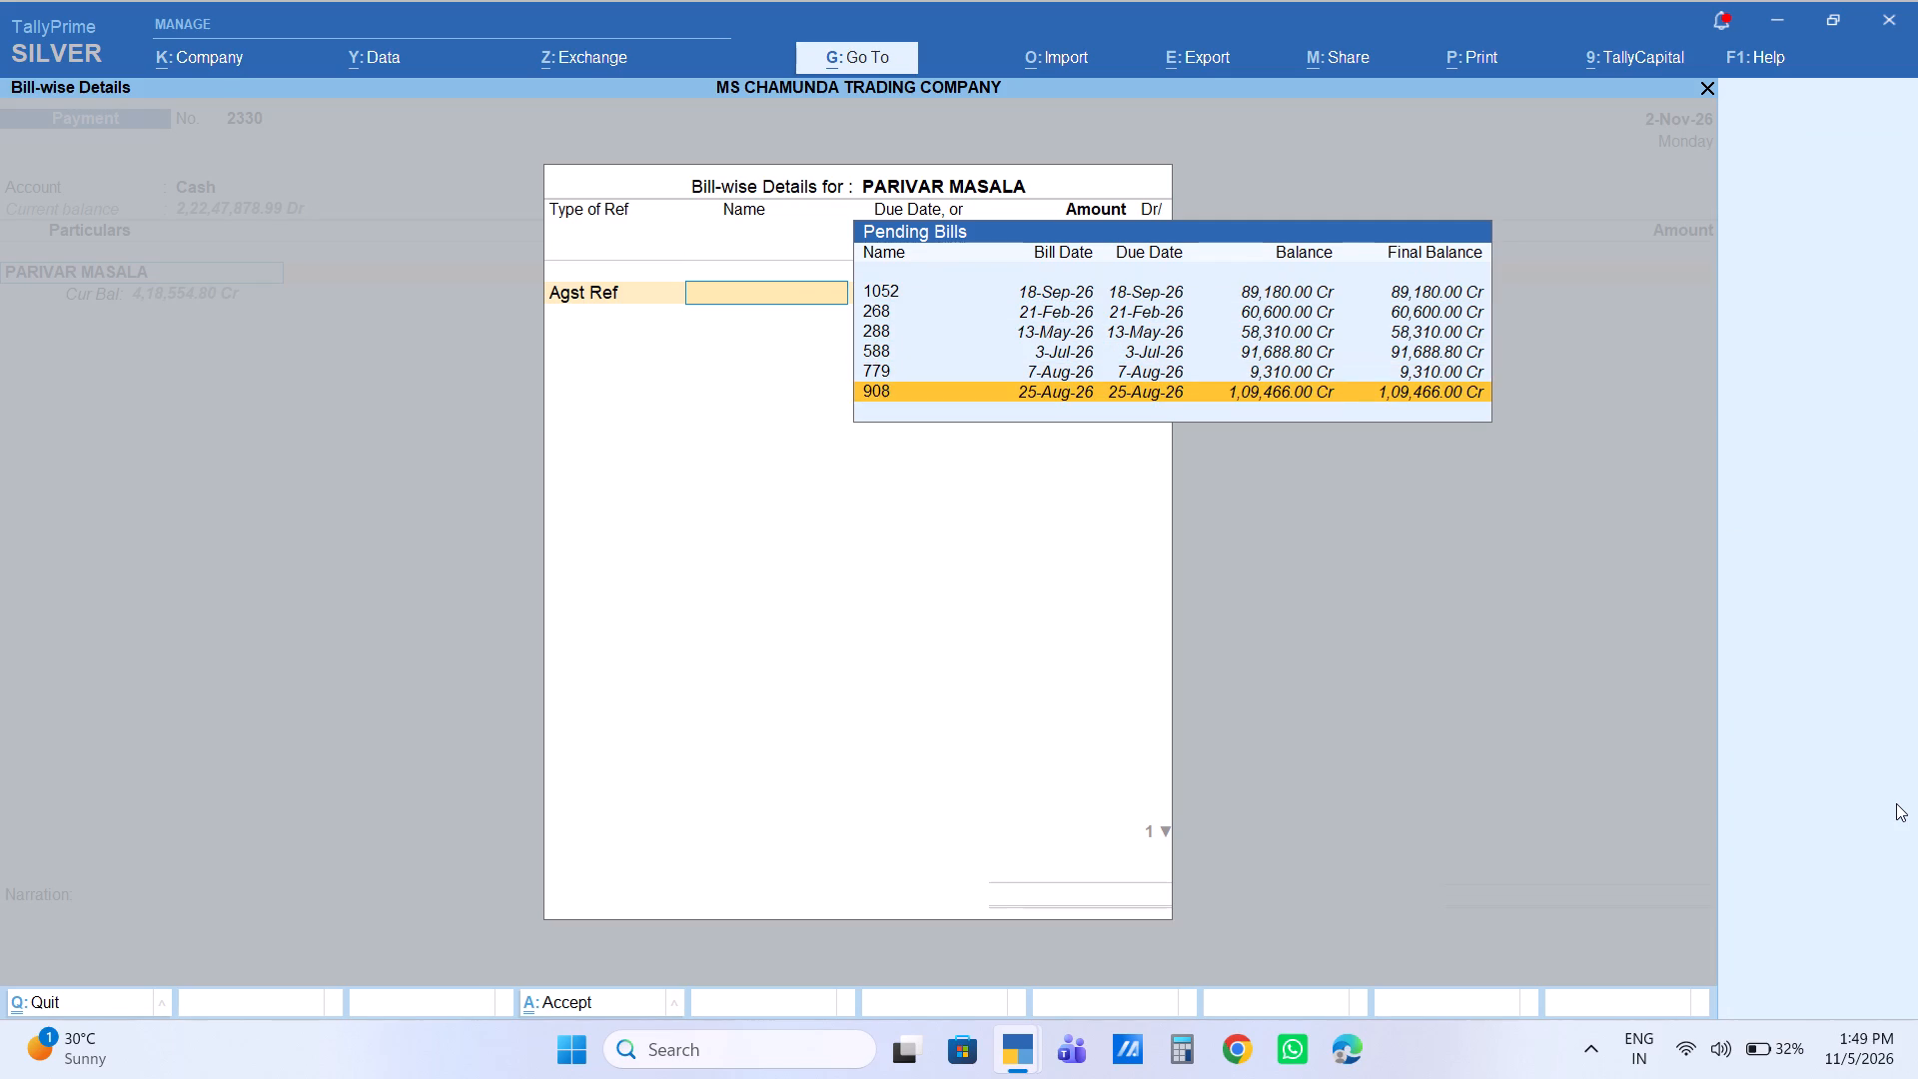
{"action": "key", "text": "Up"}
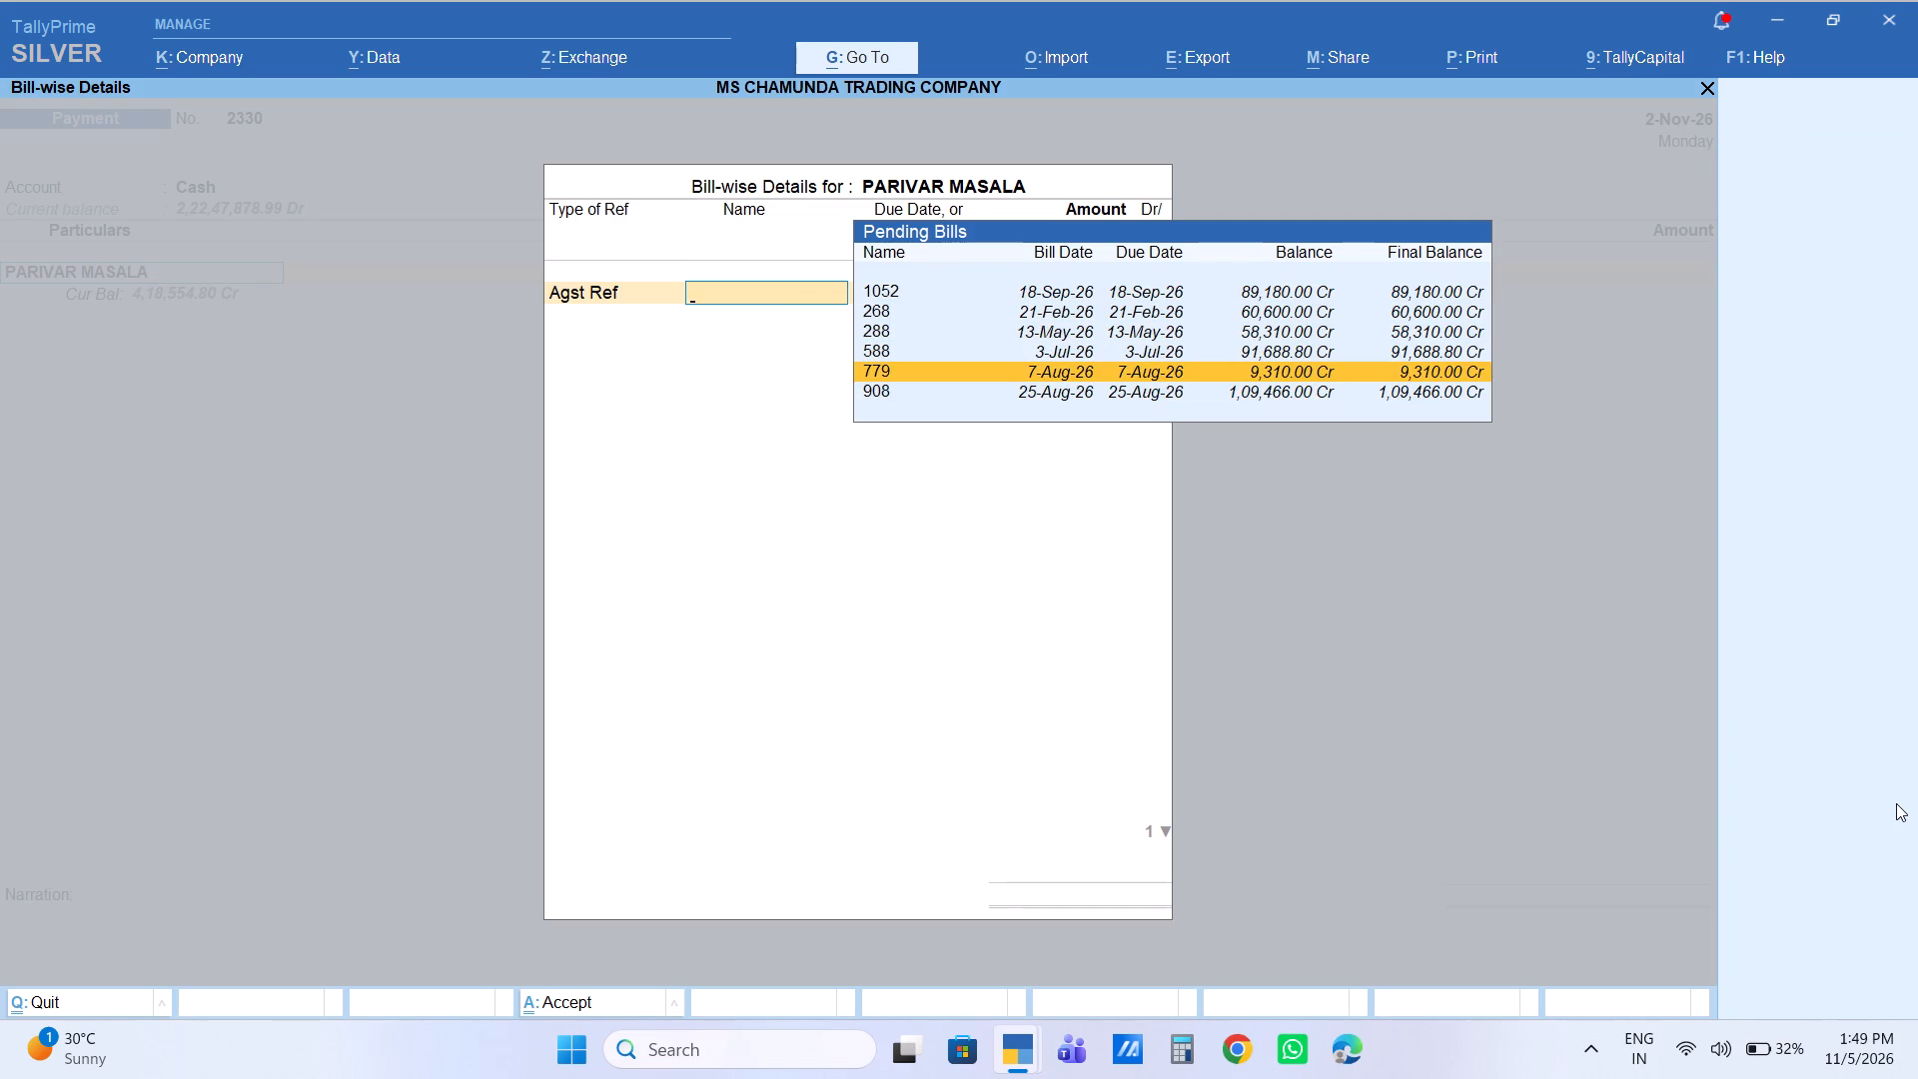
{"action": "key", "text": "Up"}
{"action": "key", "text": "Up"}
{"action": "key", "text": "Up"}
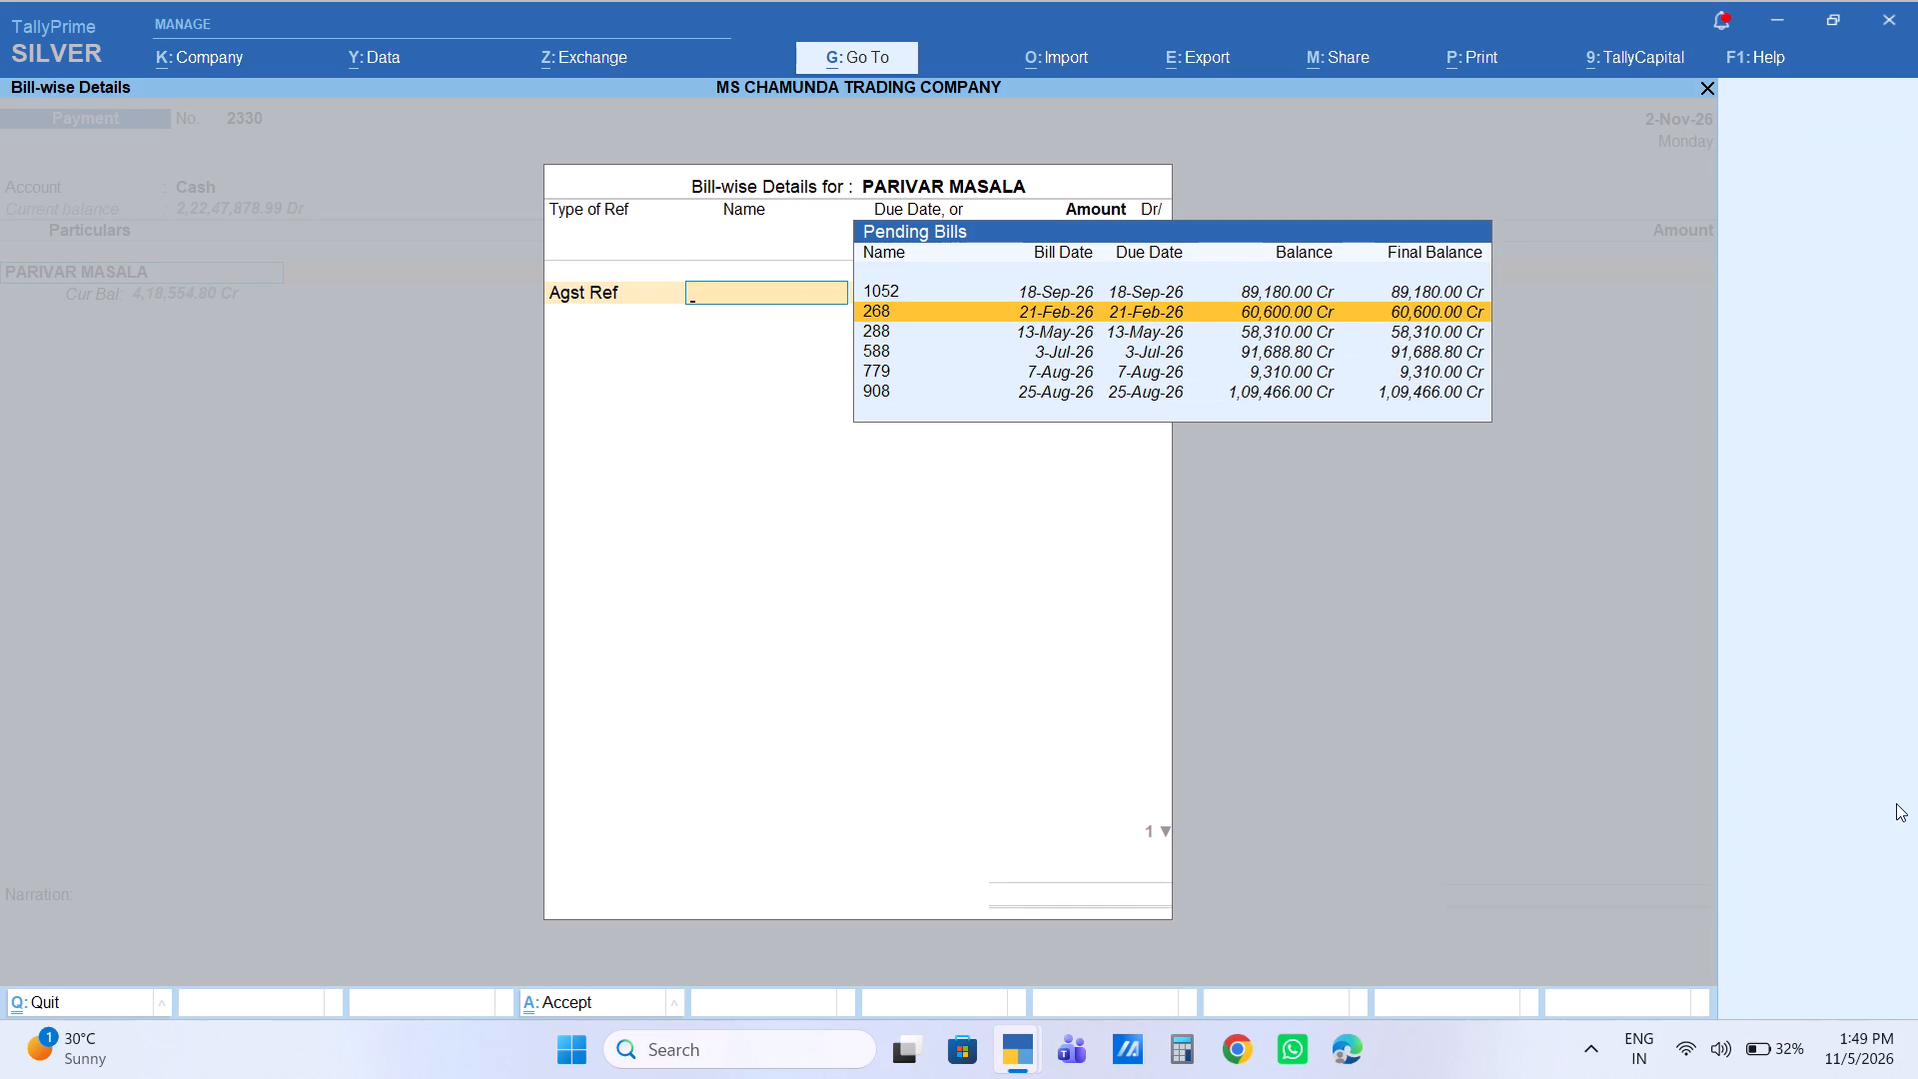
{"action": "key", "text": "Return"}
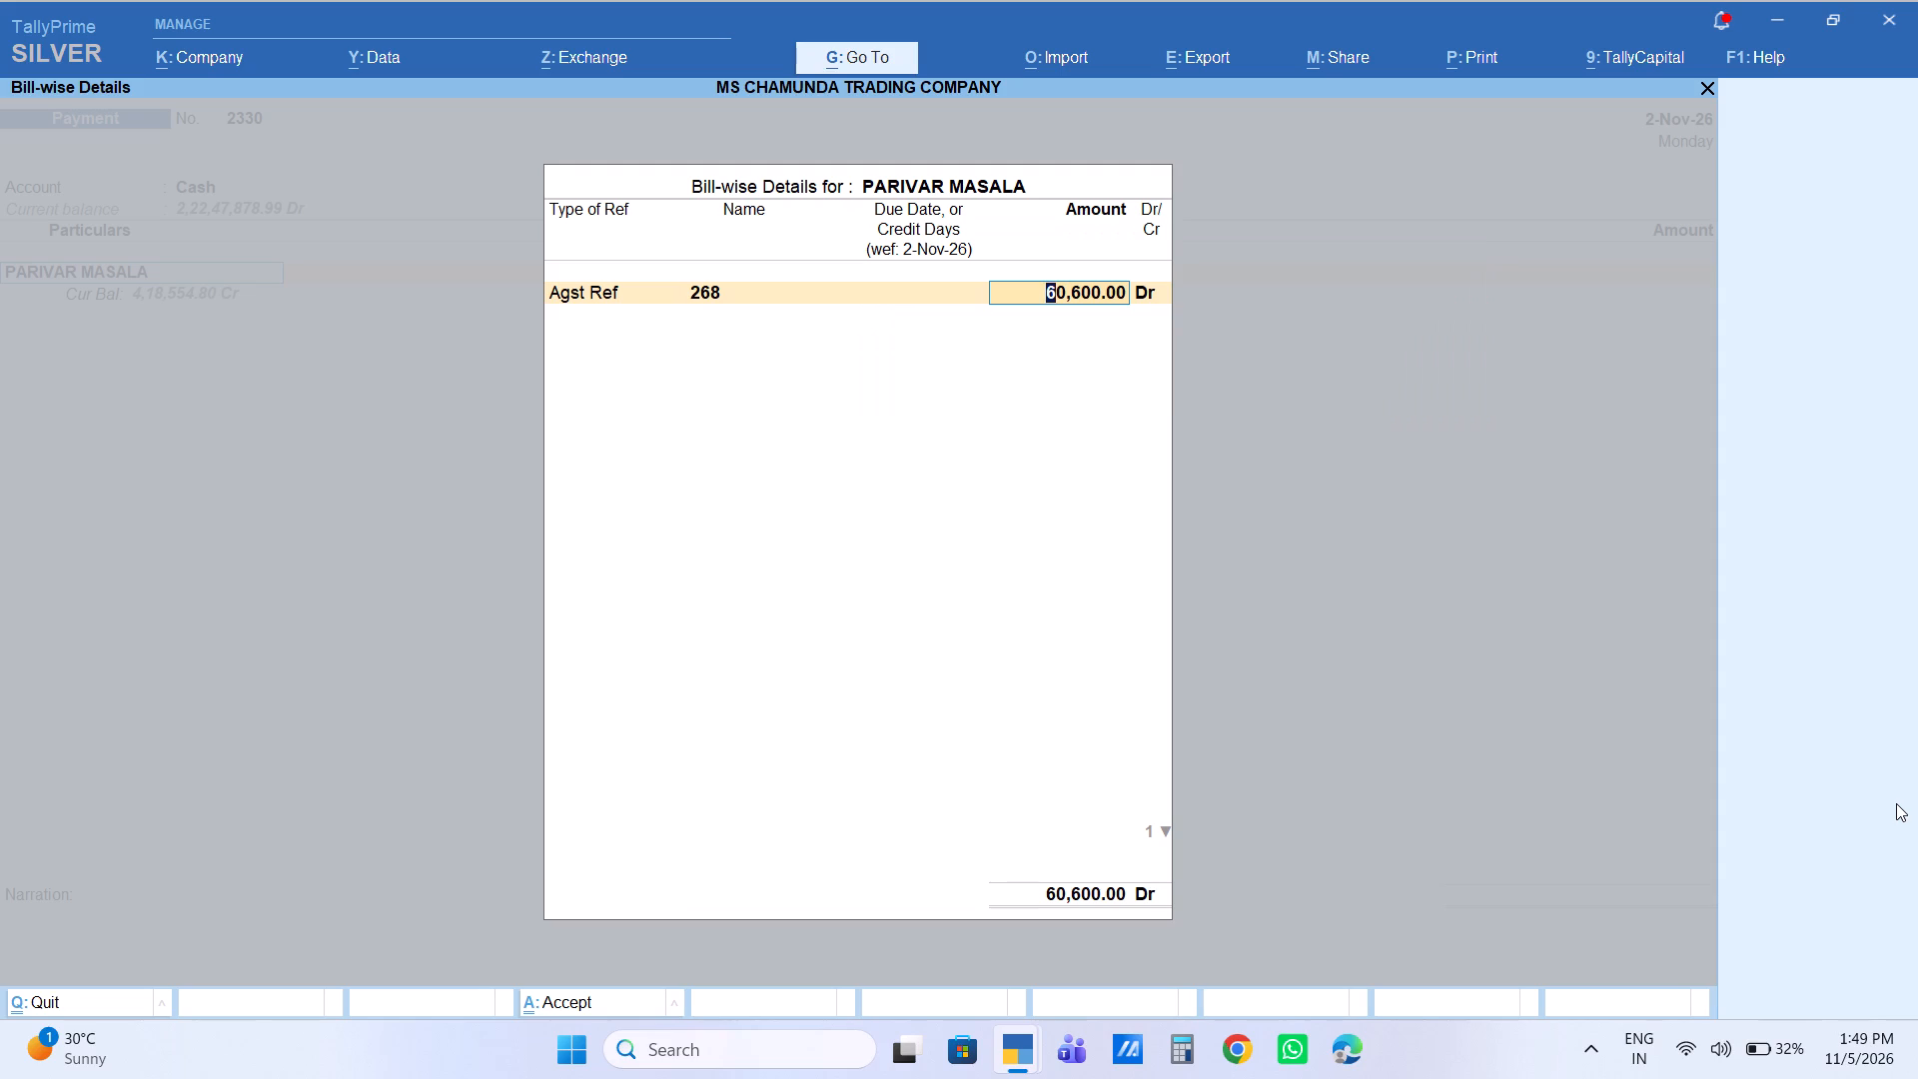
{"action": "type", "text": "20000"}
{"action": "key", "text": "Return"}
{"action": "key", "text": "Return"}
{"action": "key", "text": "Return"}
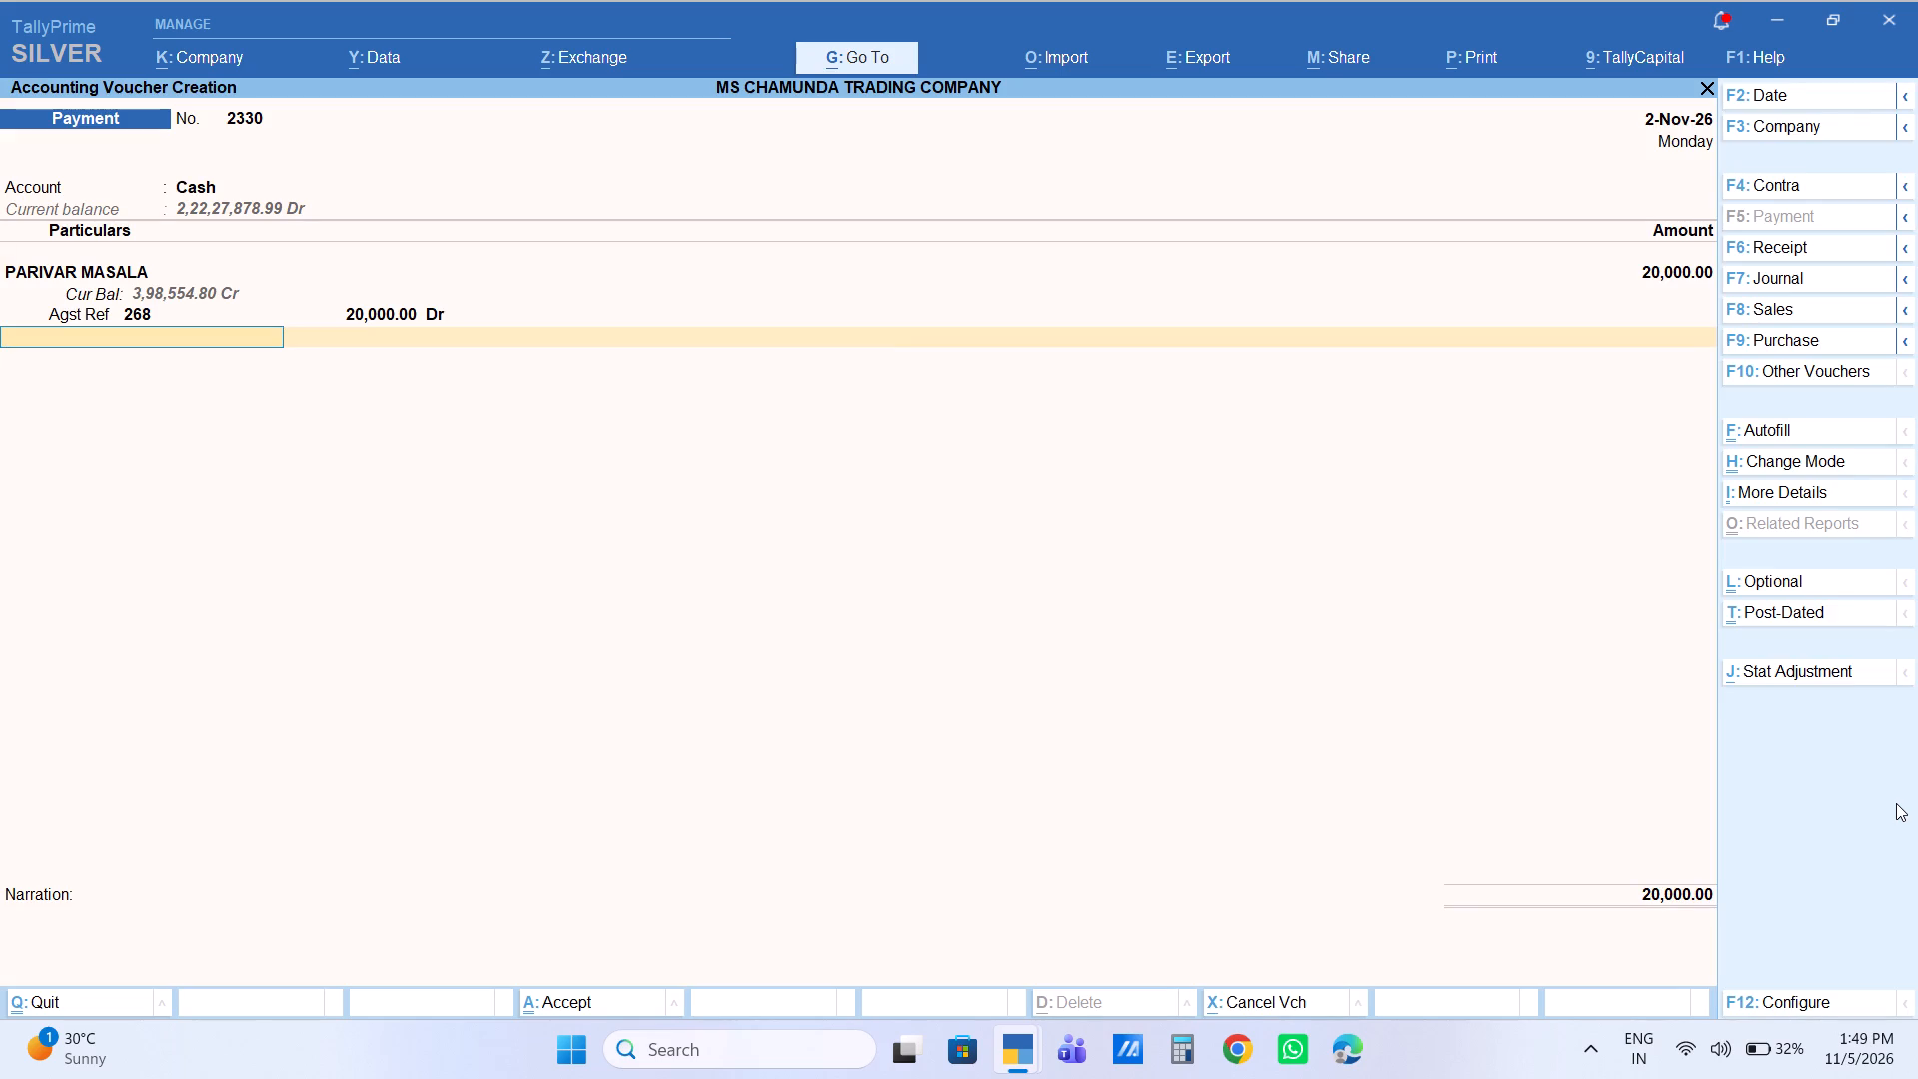
Save the PARIVAR MASALA cash payment voucher with the narration left blank.
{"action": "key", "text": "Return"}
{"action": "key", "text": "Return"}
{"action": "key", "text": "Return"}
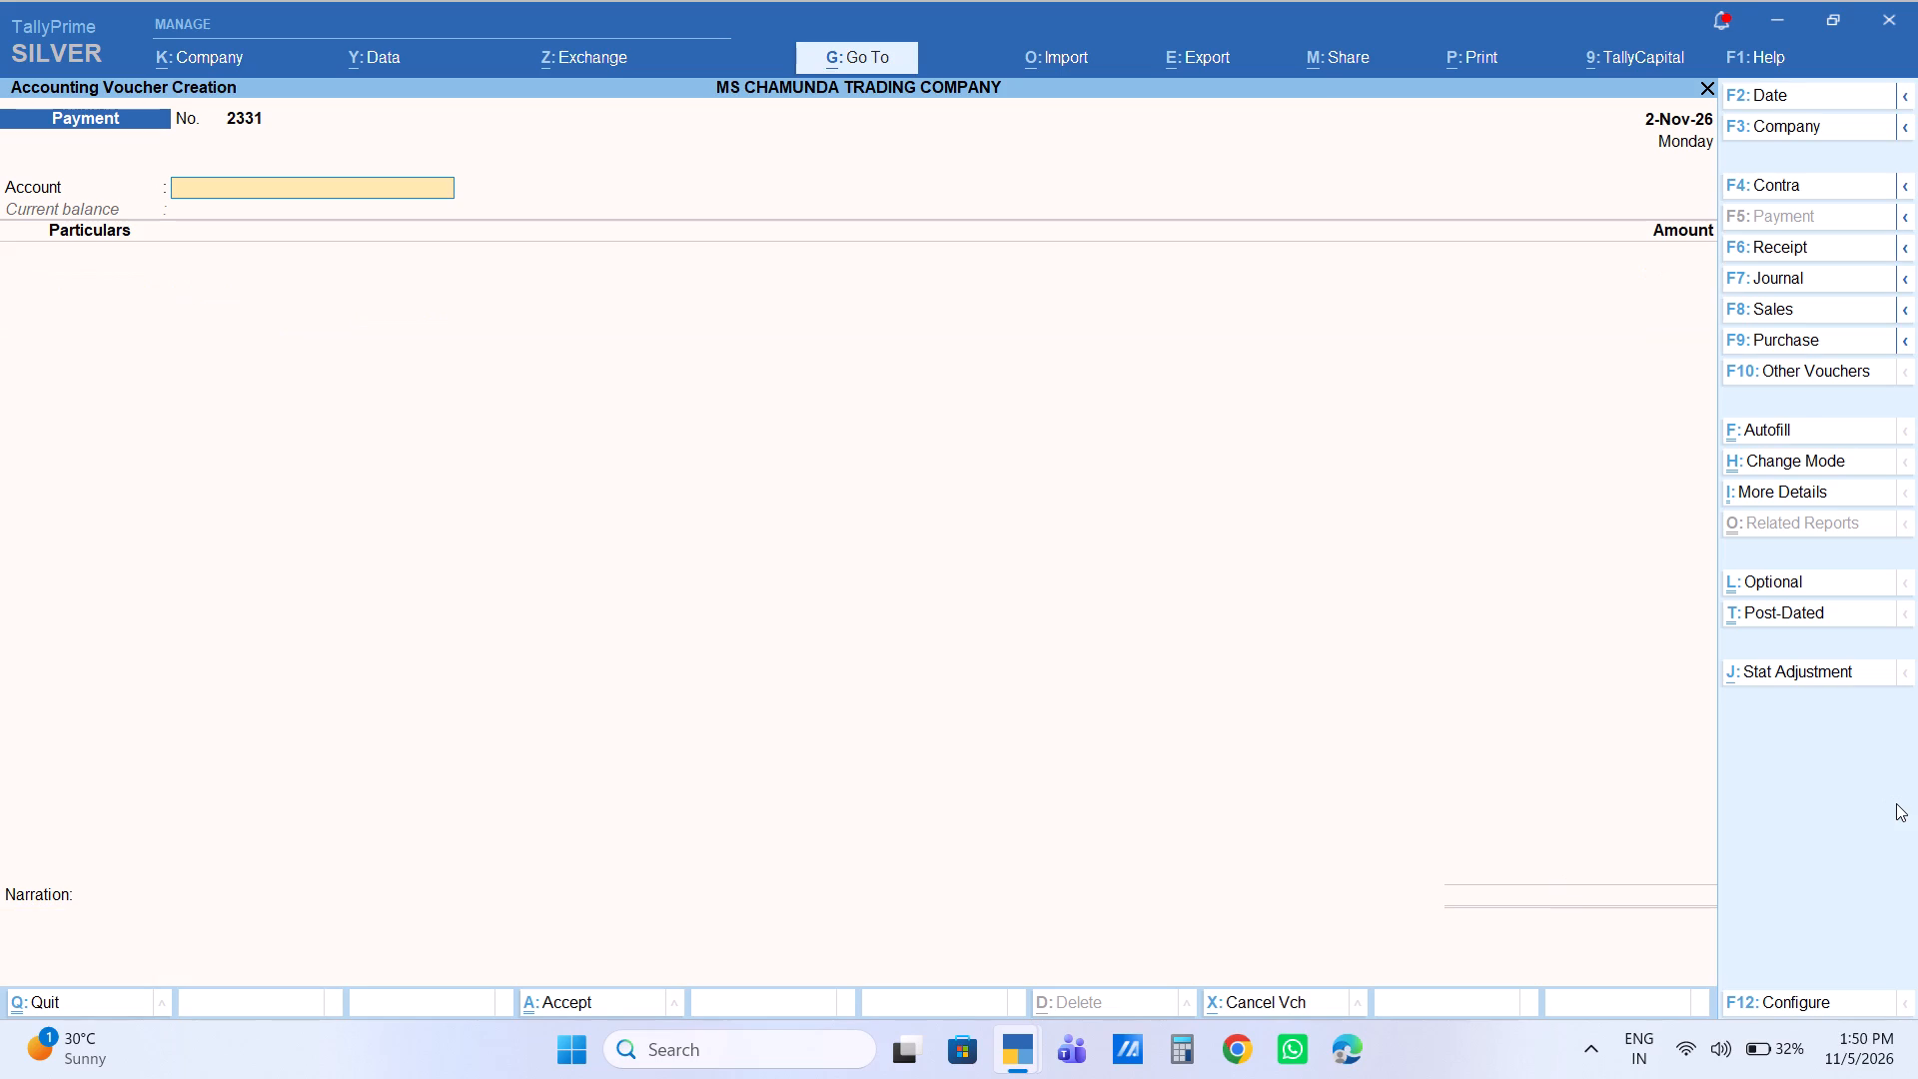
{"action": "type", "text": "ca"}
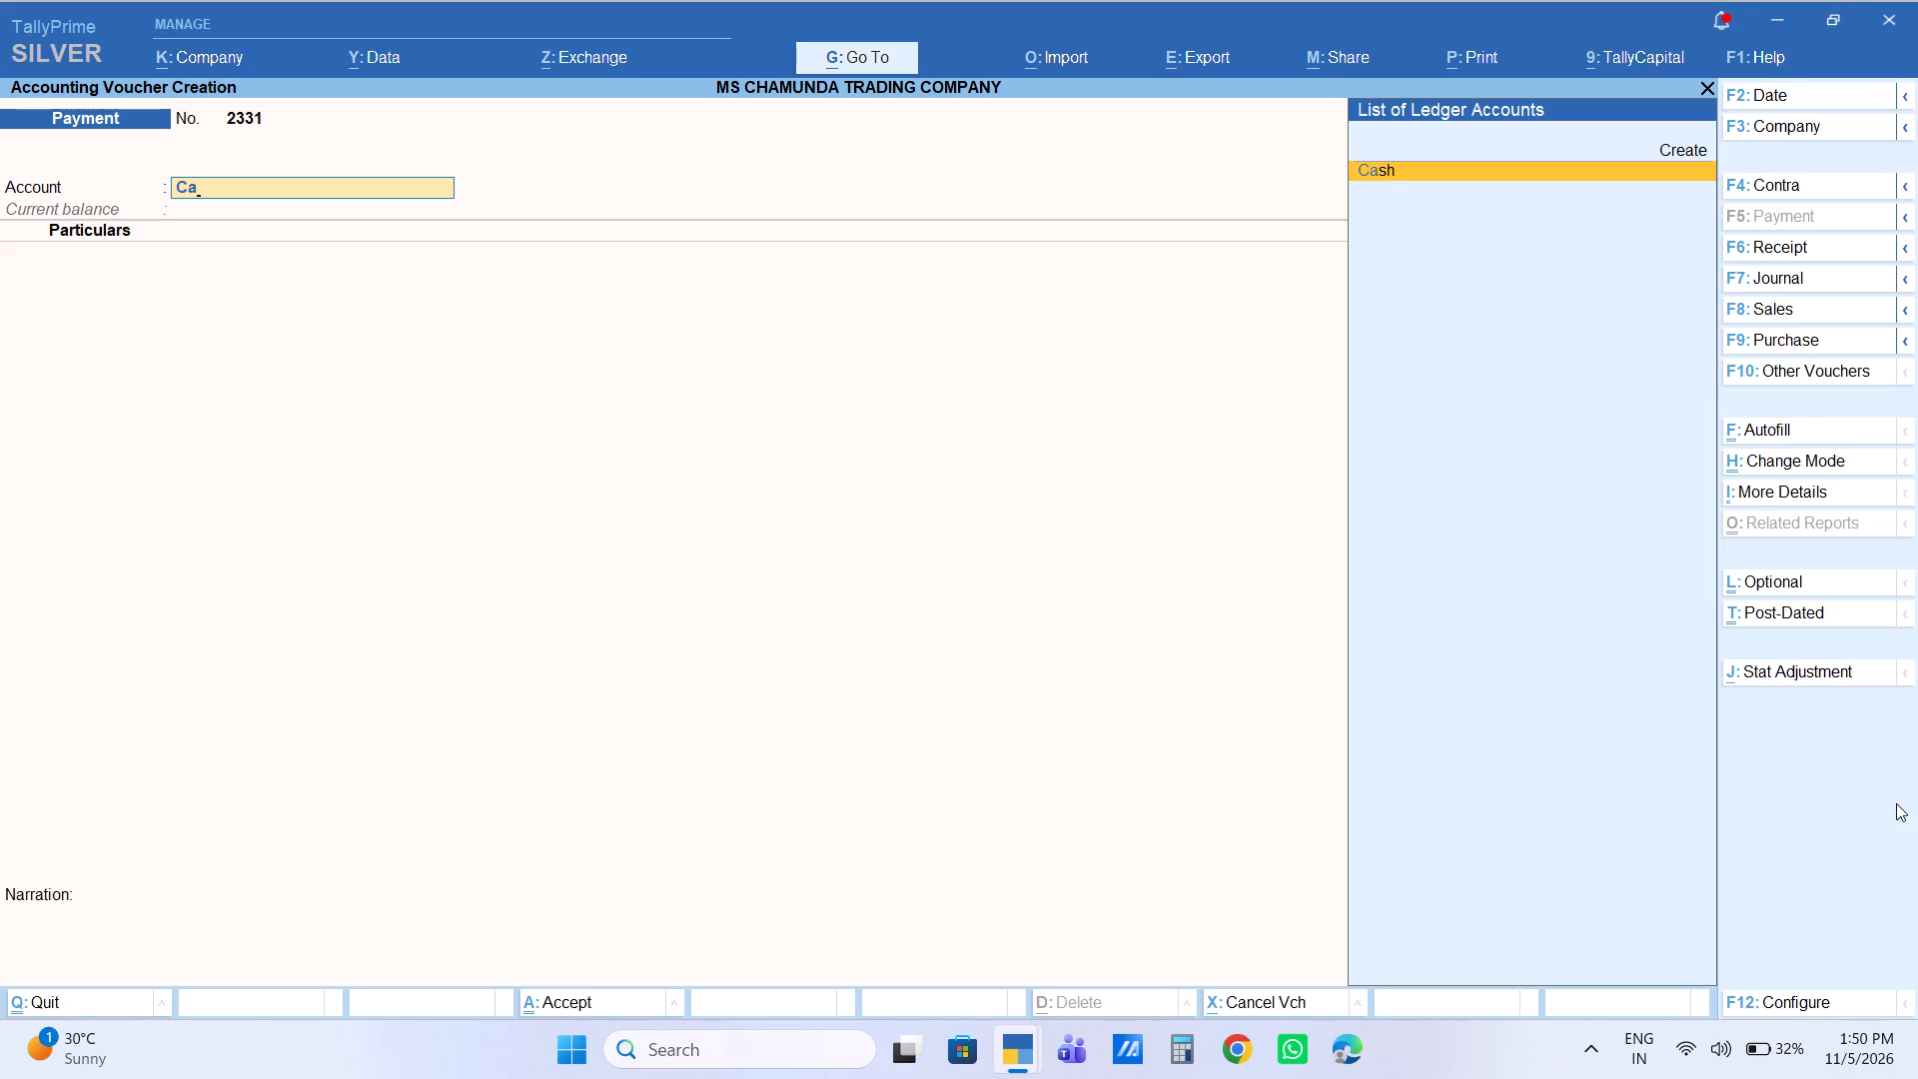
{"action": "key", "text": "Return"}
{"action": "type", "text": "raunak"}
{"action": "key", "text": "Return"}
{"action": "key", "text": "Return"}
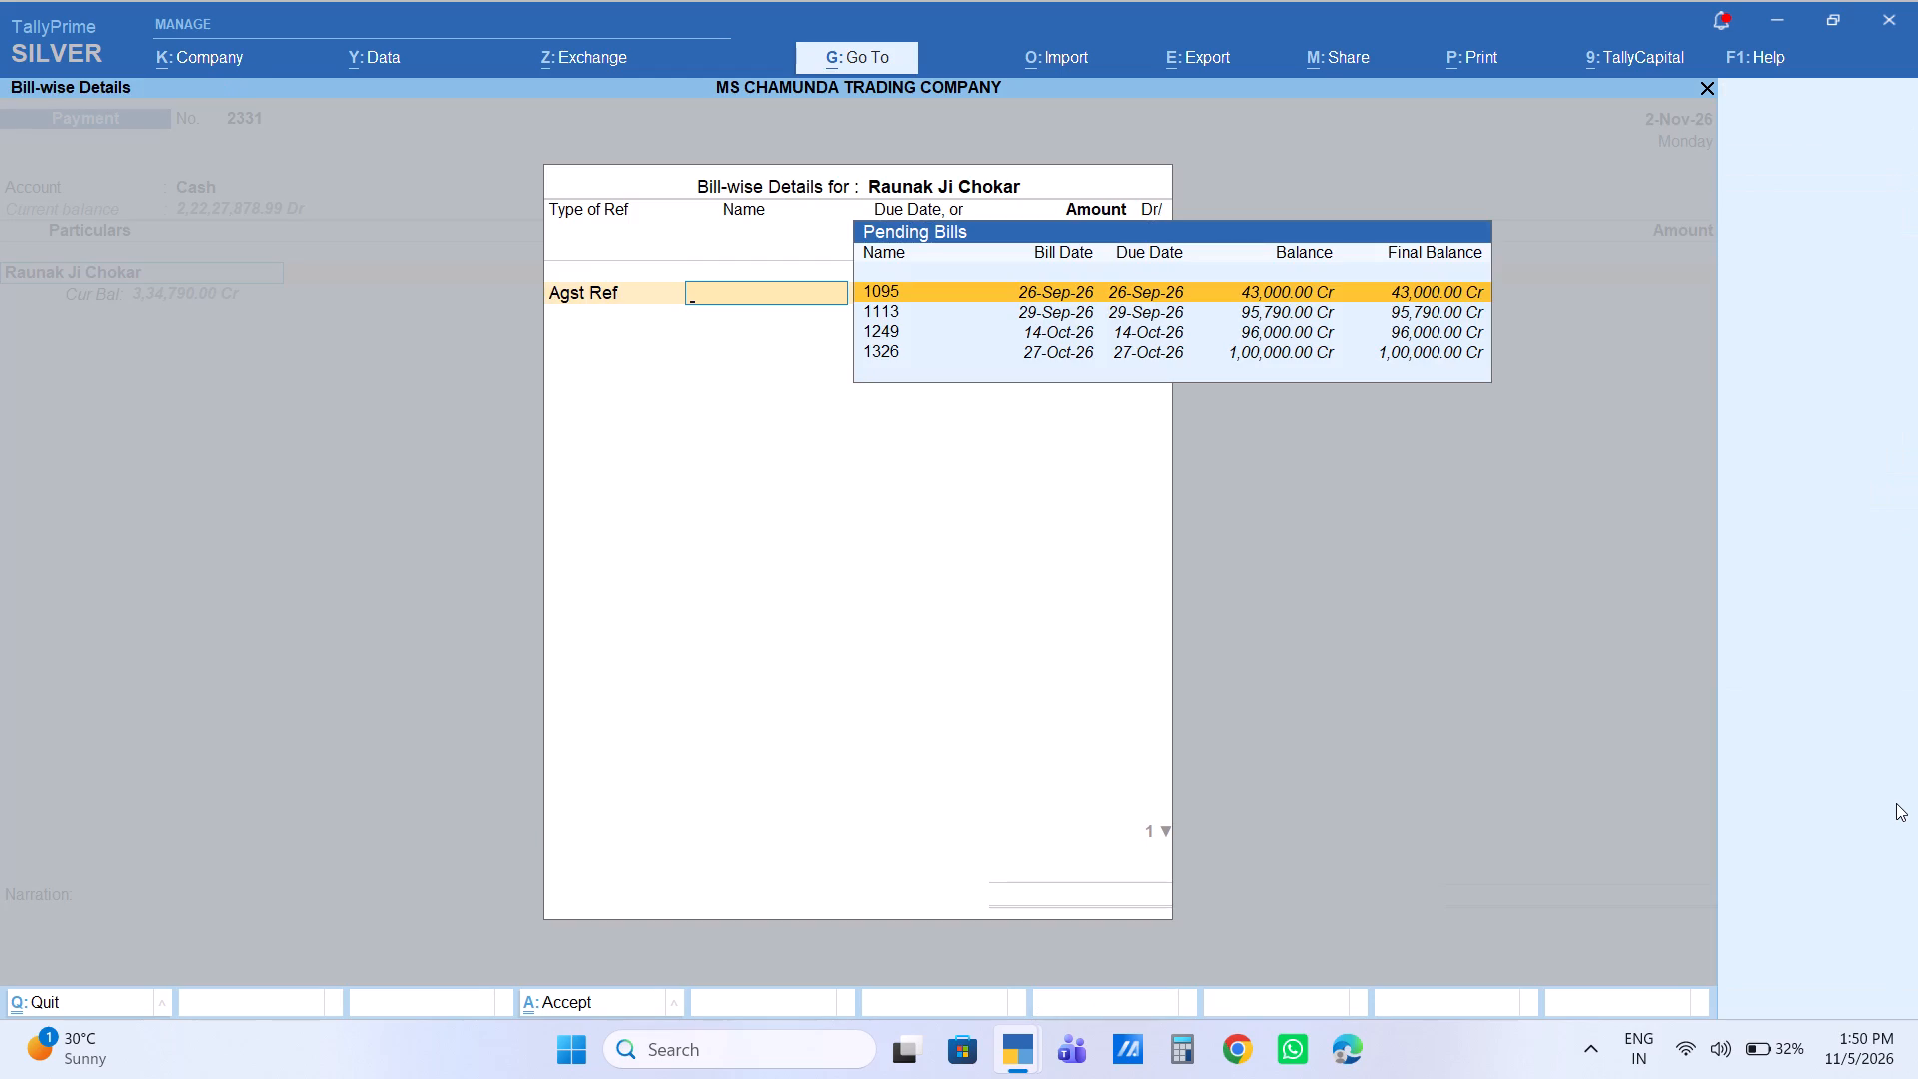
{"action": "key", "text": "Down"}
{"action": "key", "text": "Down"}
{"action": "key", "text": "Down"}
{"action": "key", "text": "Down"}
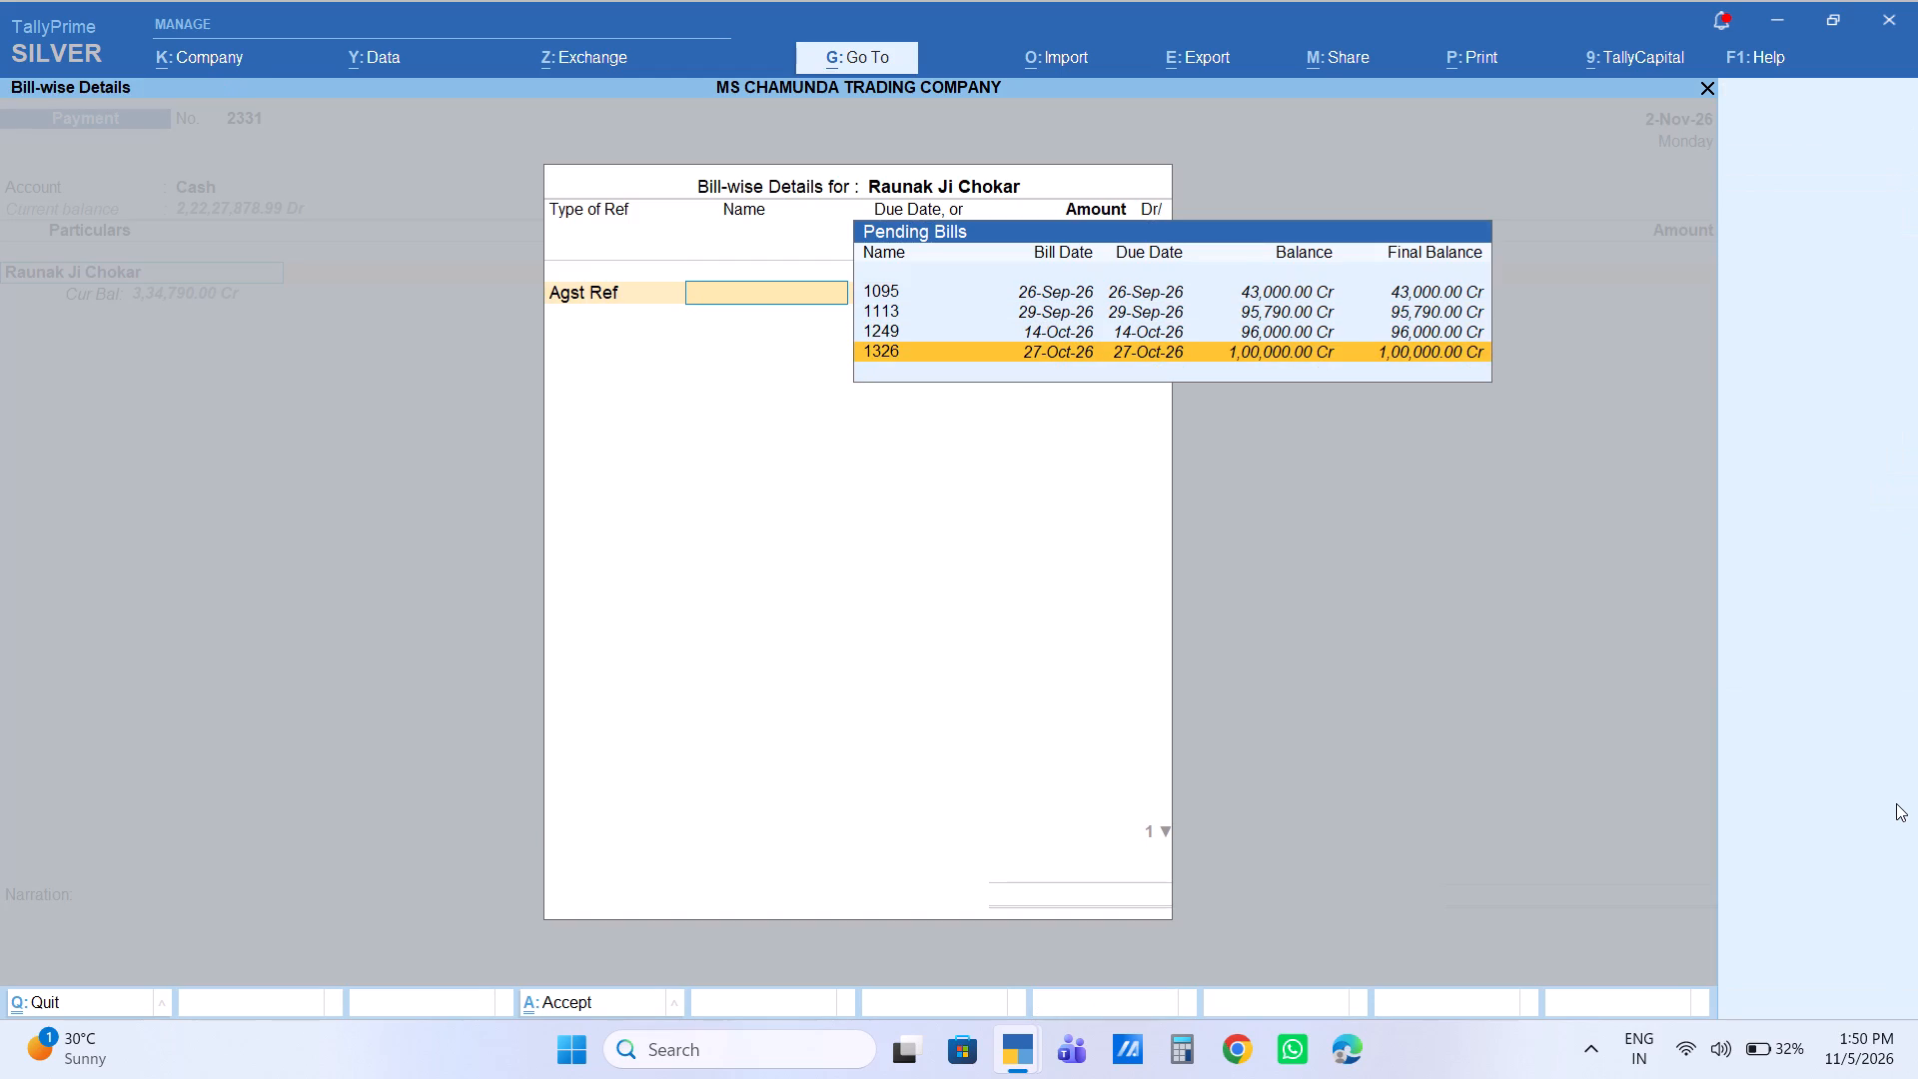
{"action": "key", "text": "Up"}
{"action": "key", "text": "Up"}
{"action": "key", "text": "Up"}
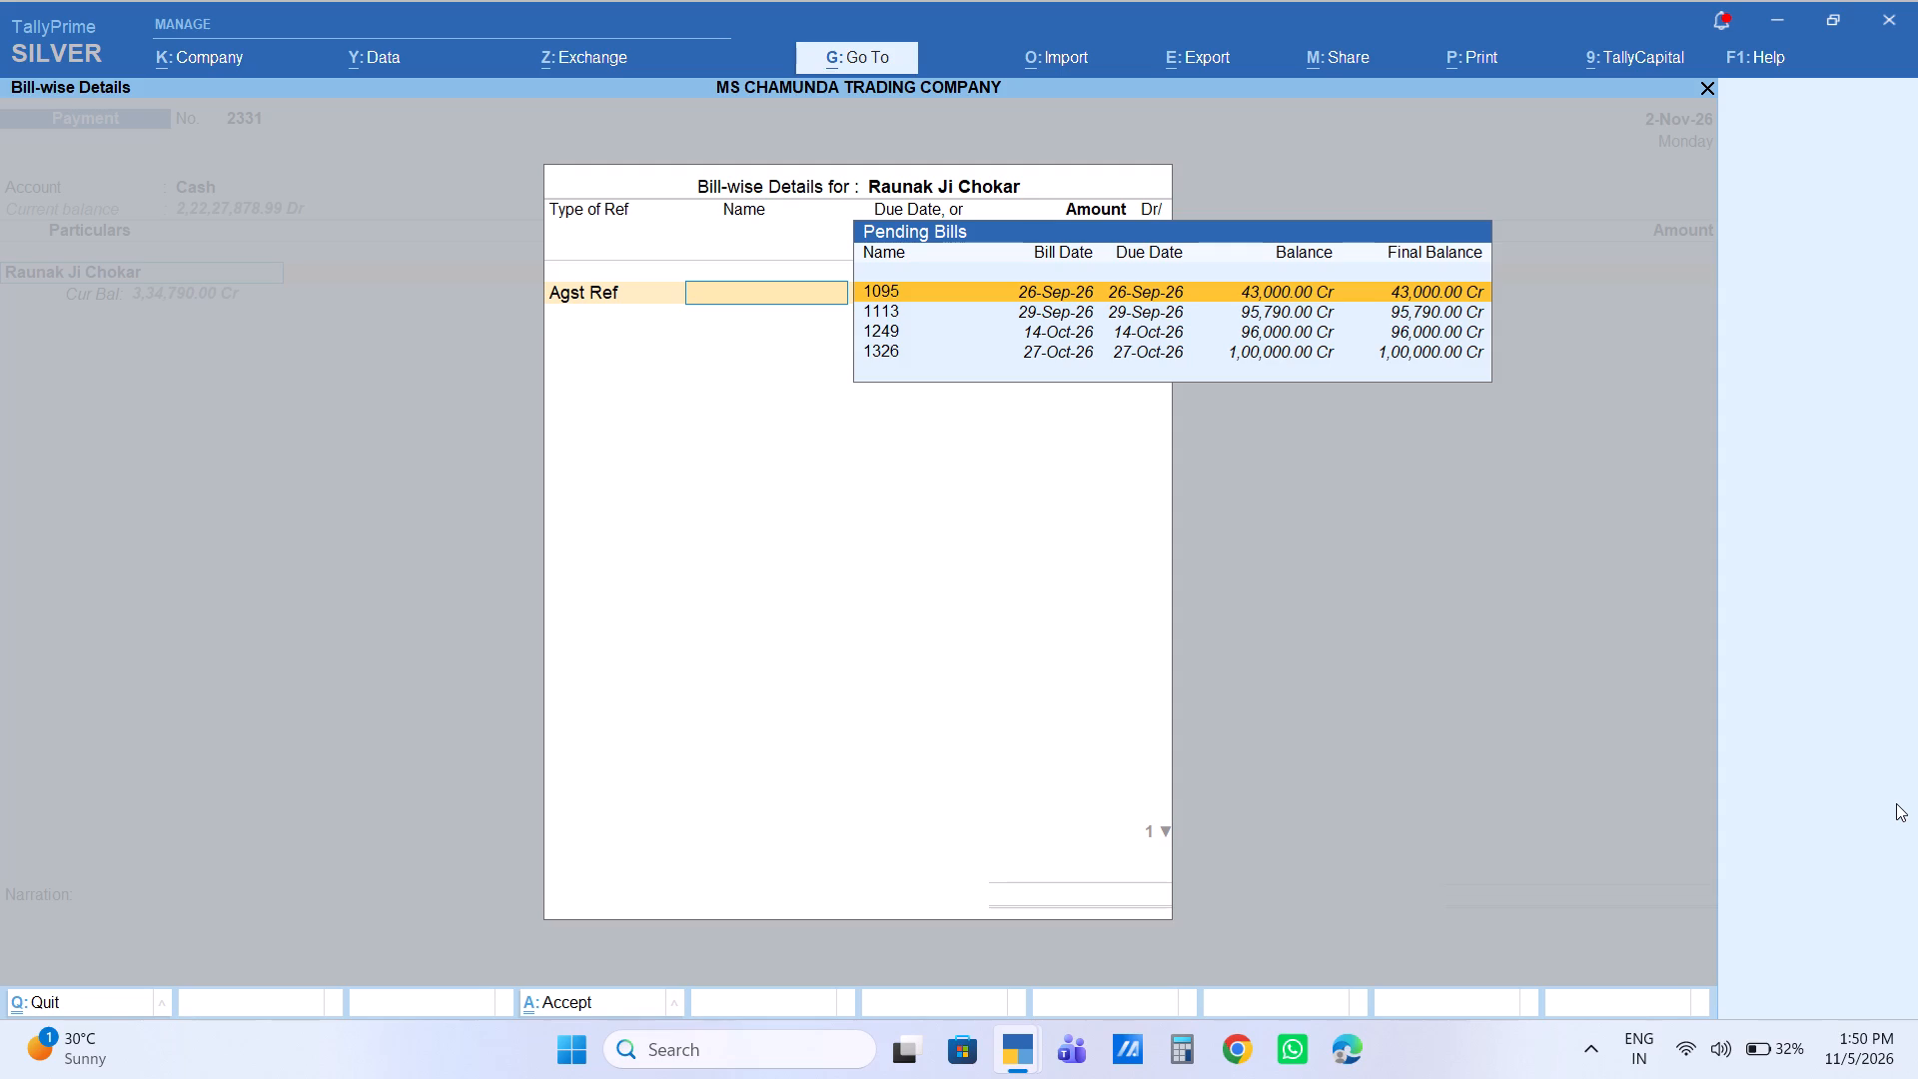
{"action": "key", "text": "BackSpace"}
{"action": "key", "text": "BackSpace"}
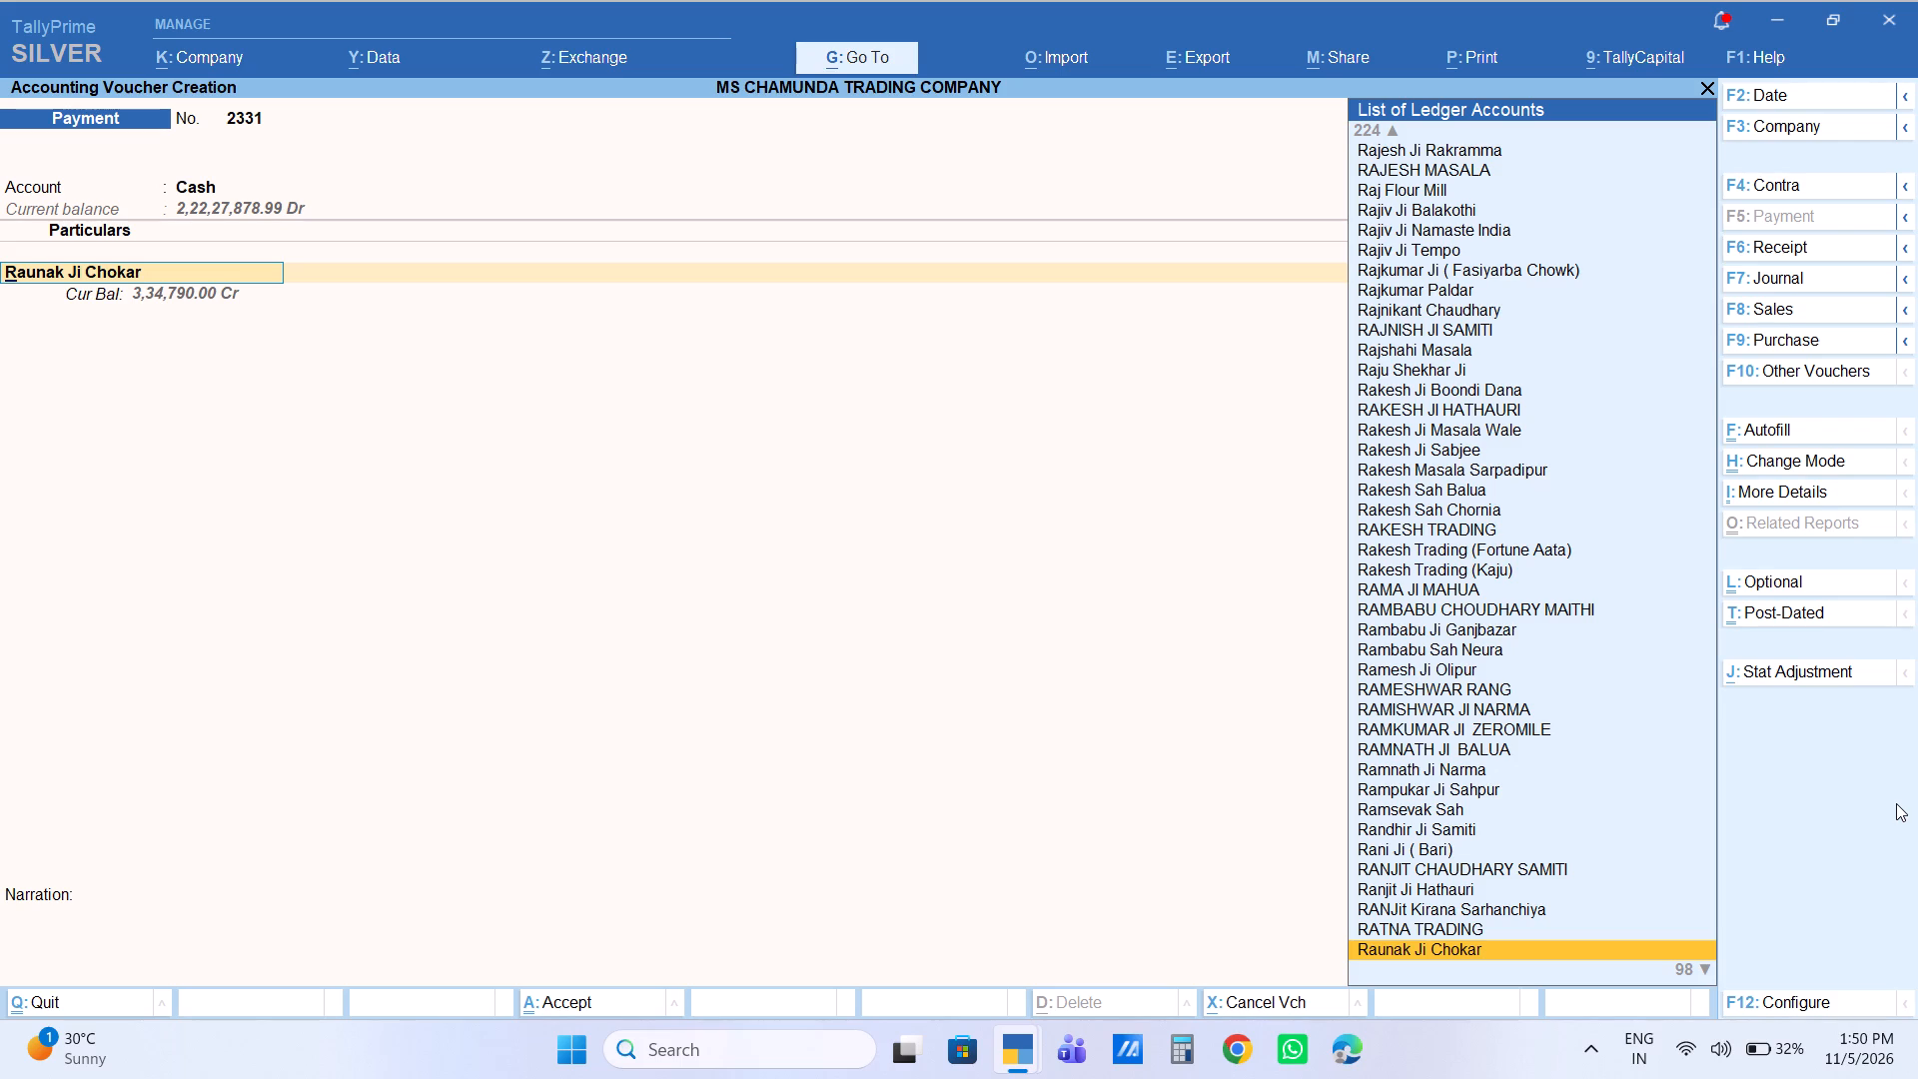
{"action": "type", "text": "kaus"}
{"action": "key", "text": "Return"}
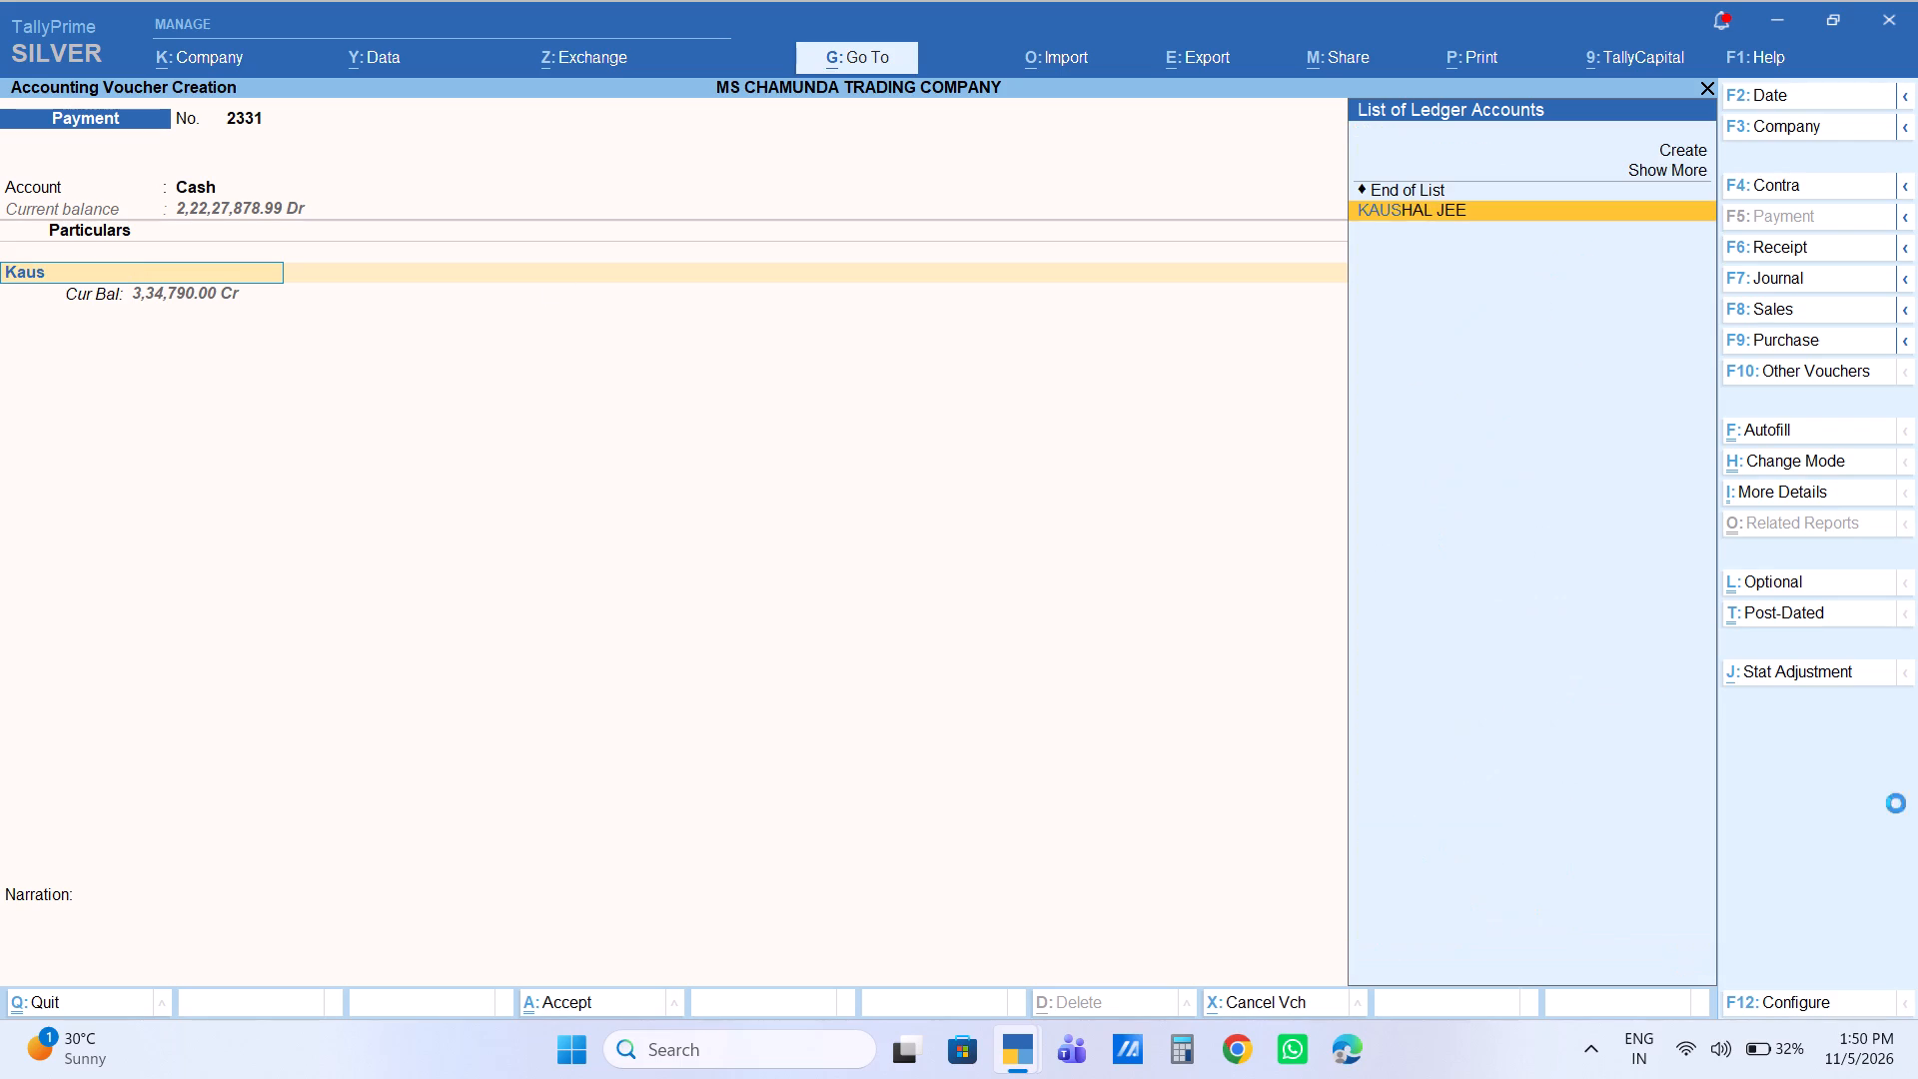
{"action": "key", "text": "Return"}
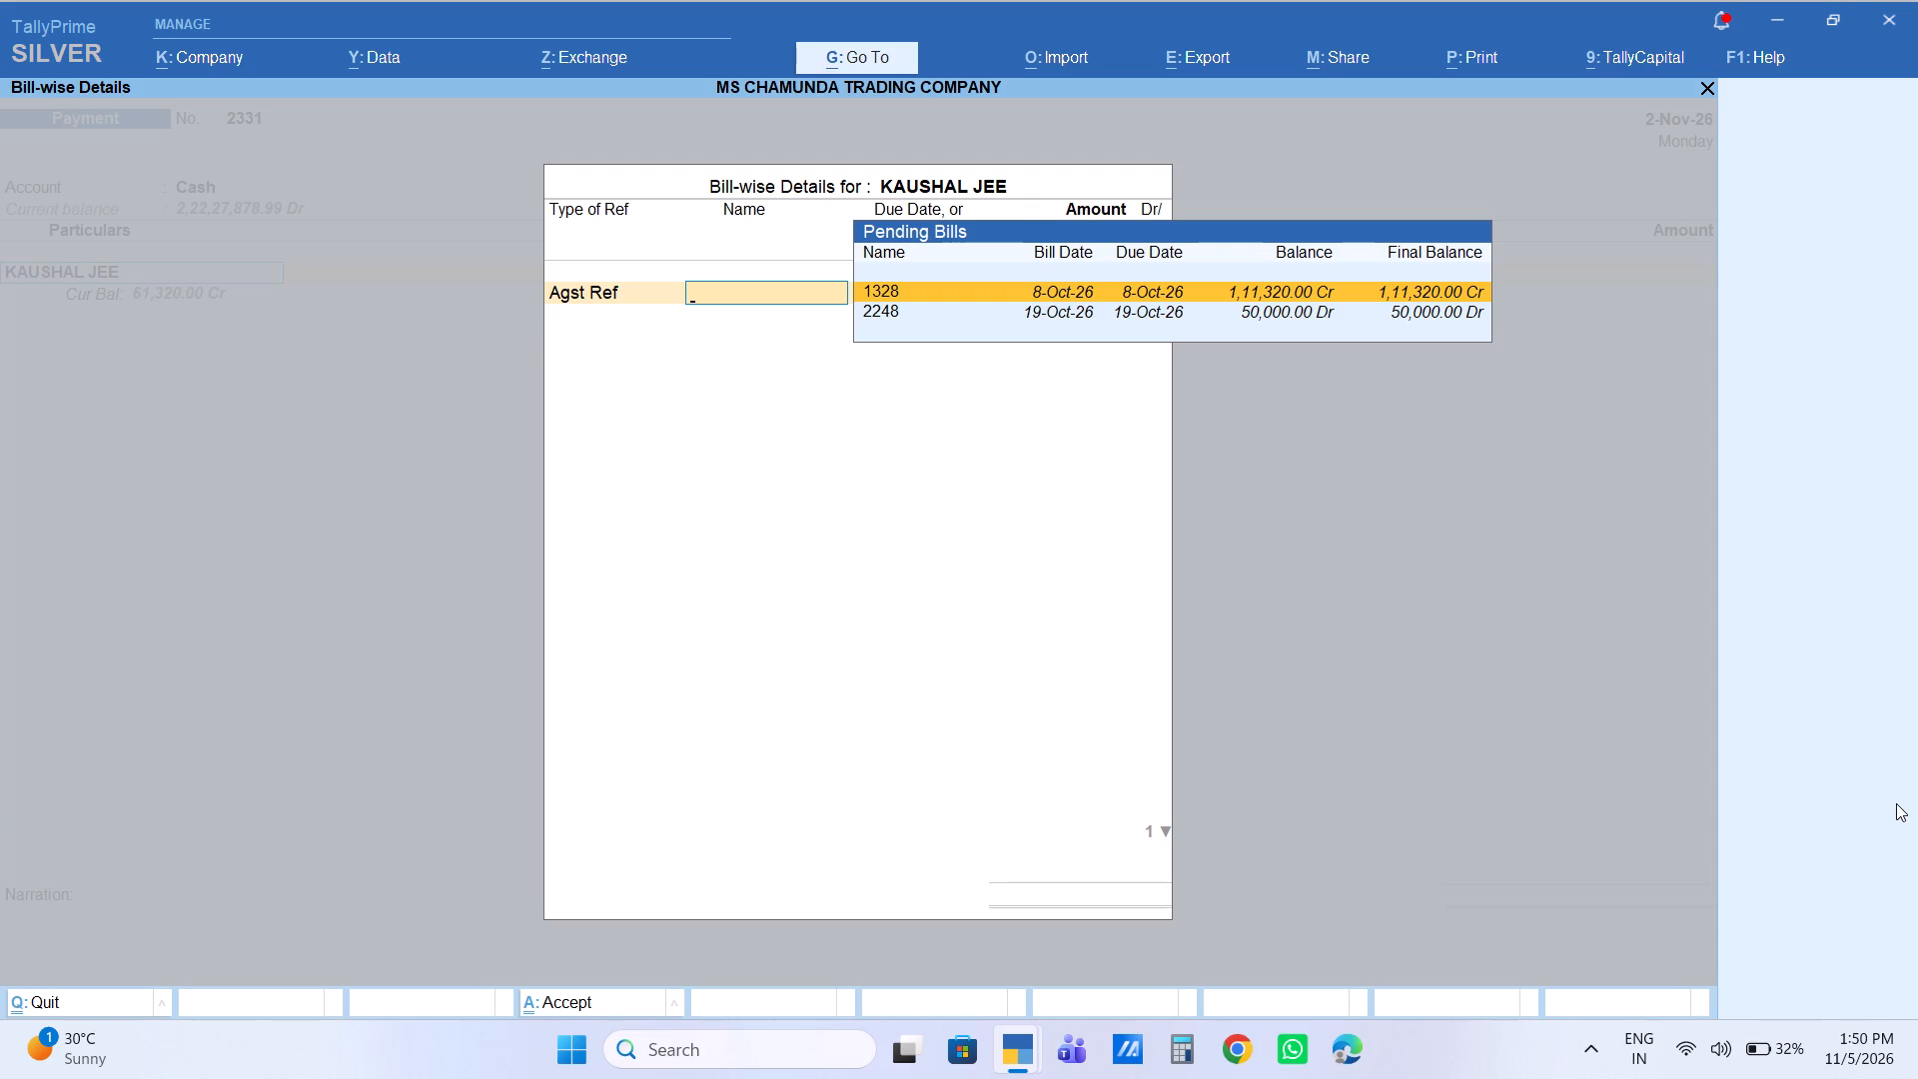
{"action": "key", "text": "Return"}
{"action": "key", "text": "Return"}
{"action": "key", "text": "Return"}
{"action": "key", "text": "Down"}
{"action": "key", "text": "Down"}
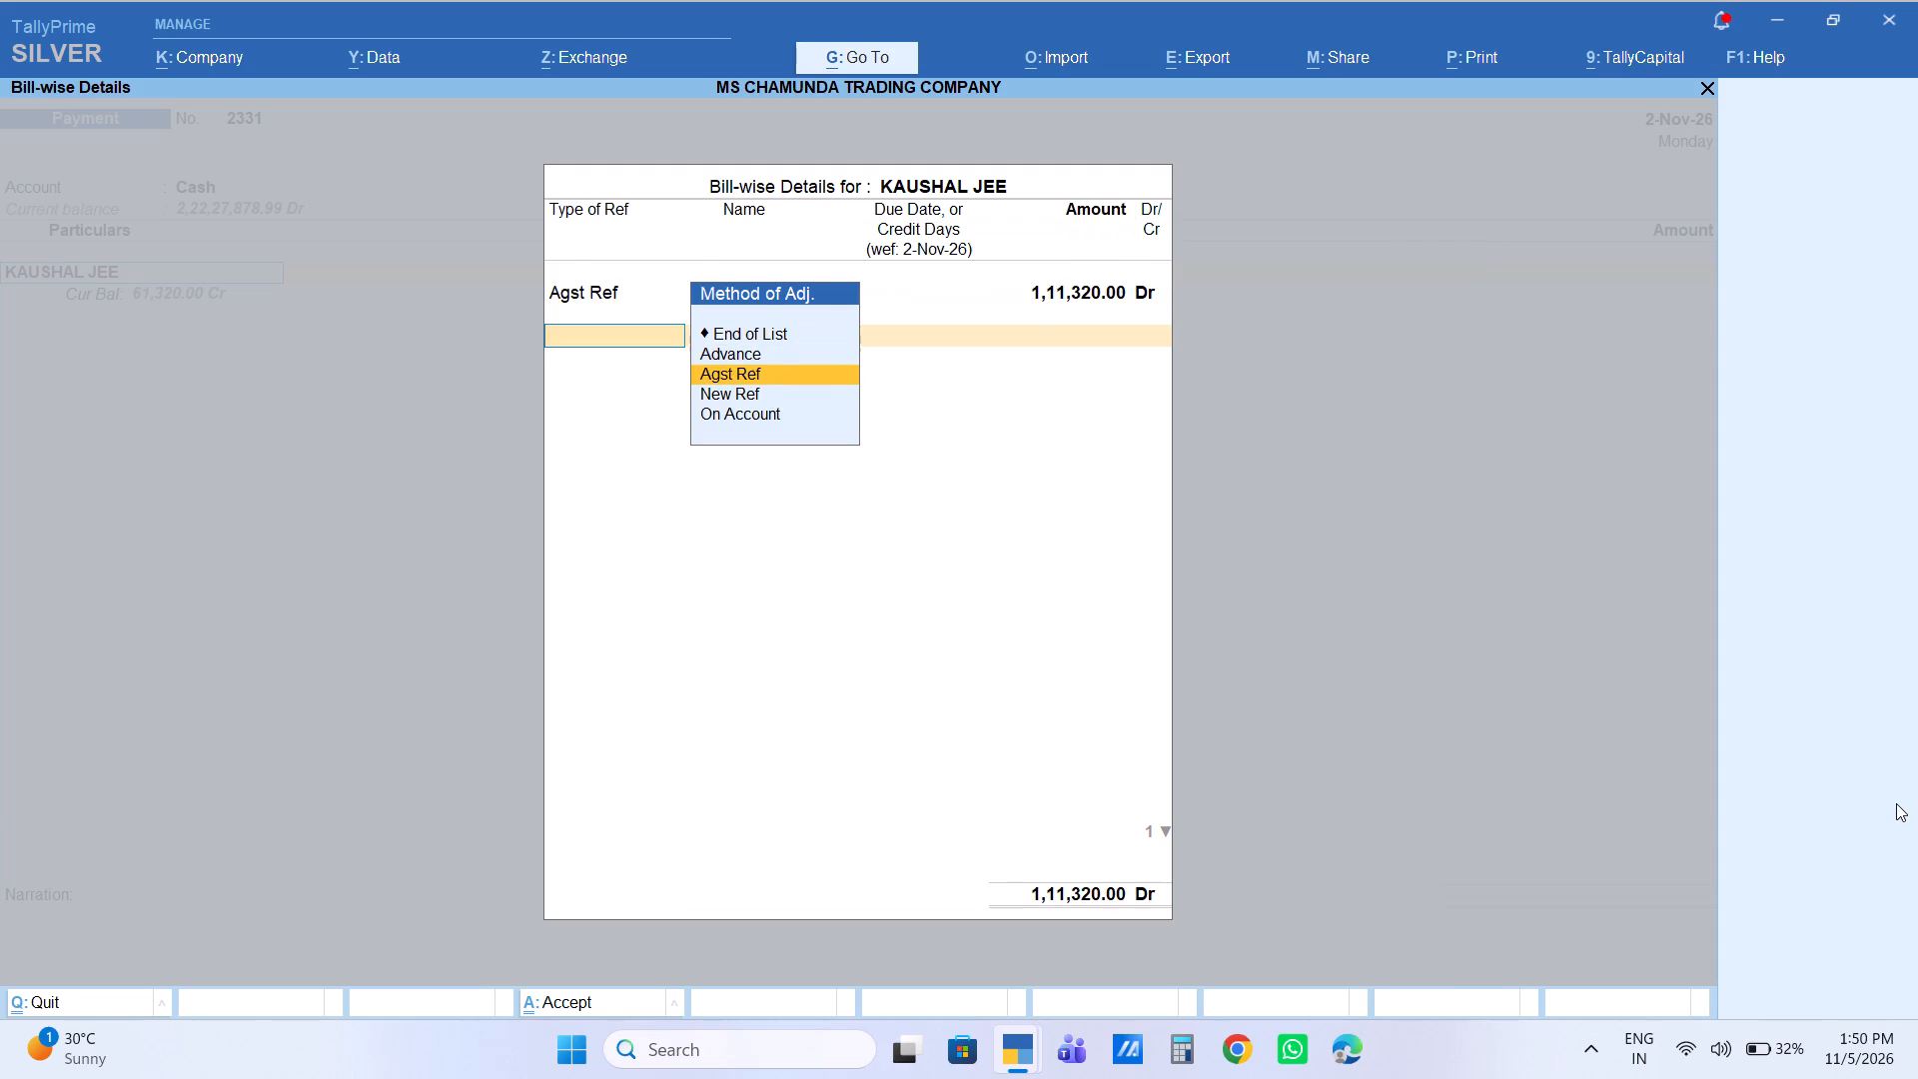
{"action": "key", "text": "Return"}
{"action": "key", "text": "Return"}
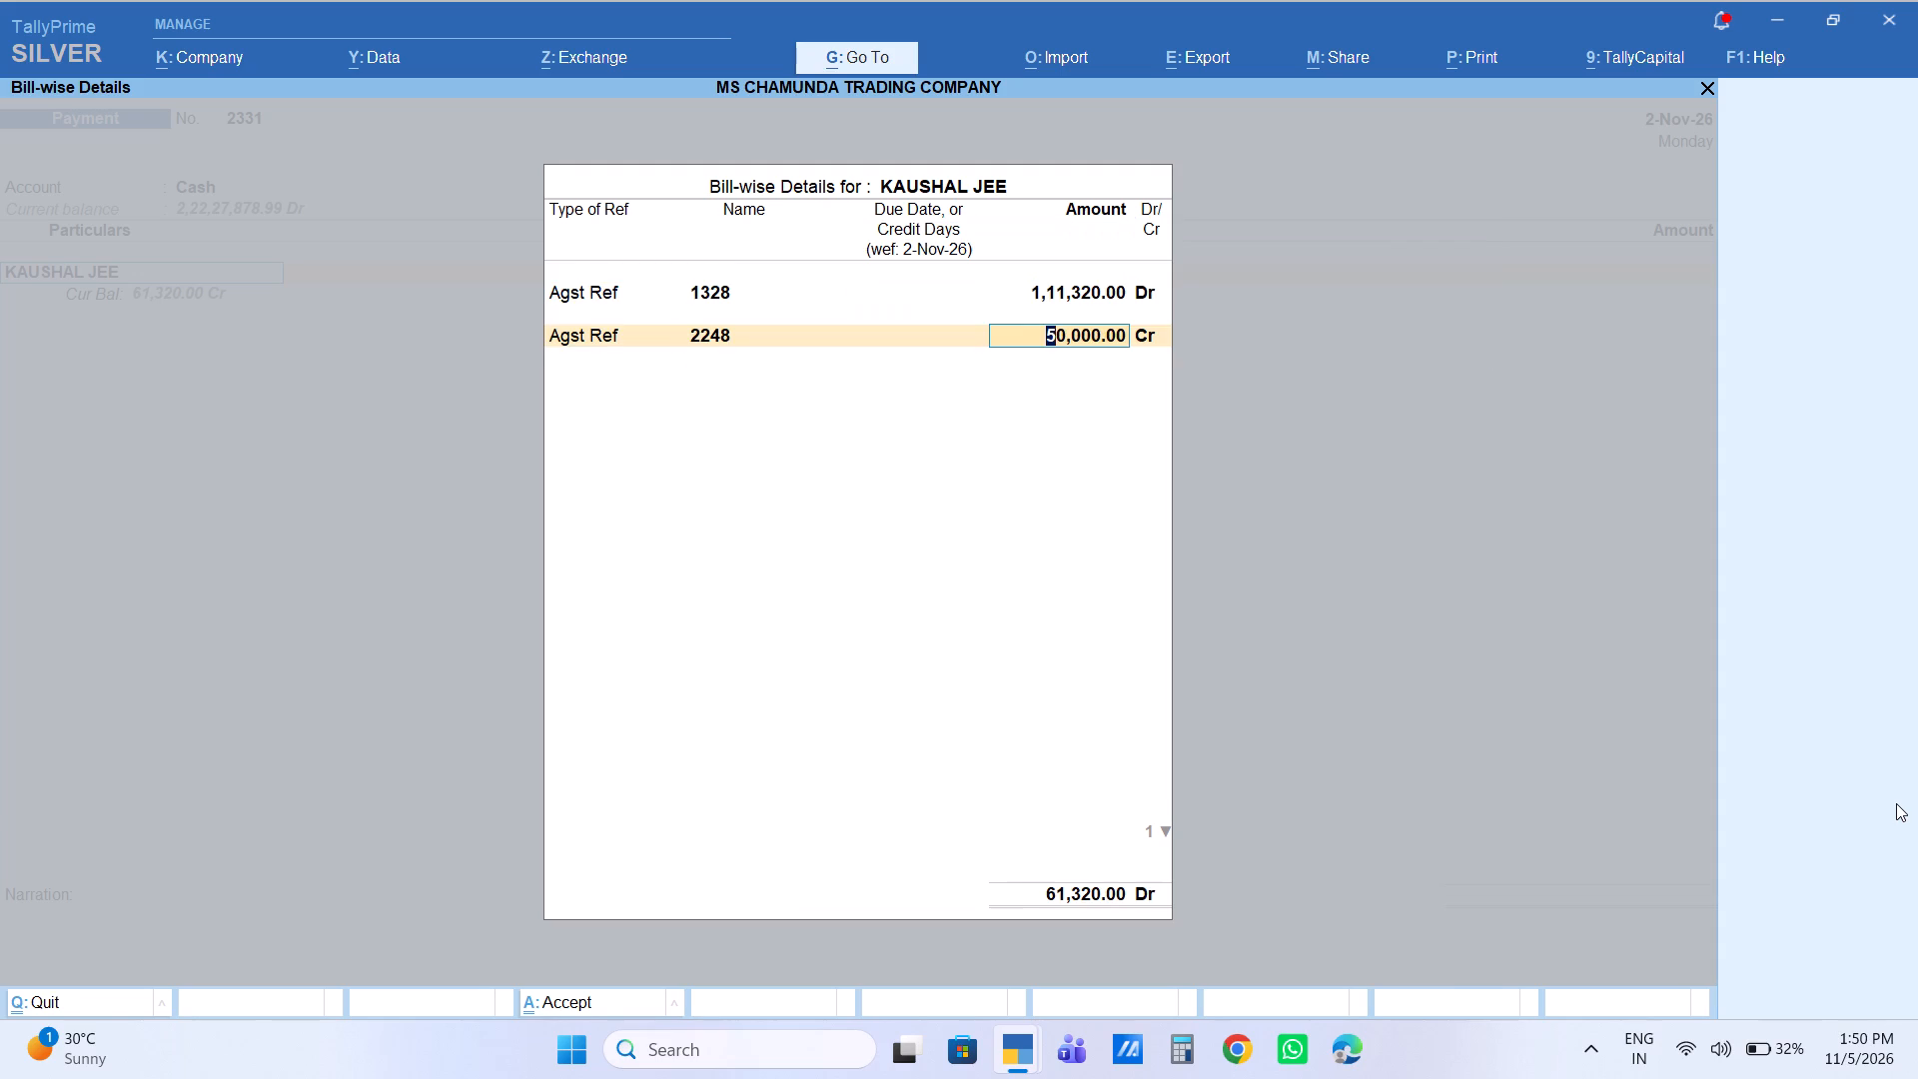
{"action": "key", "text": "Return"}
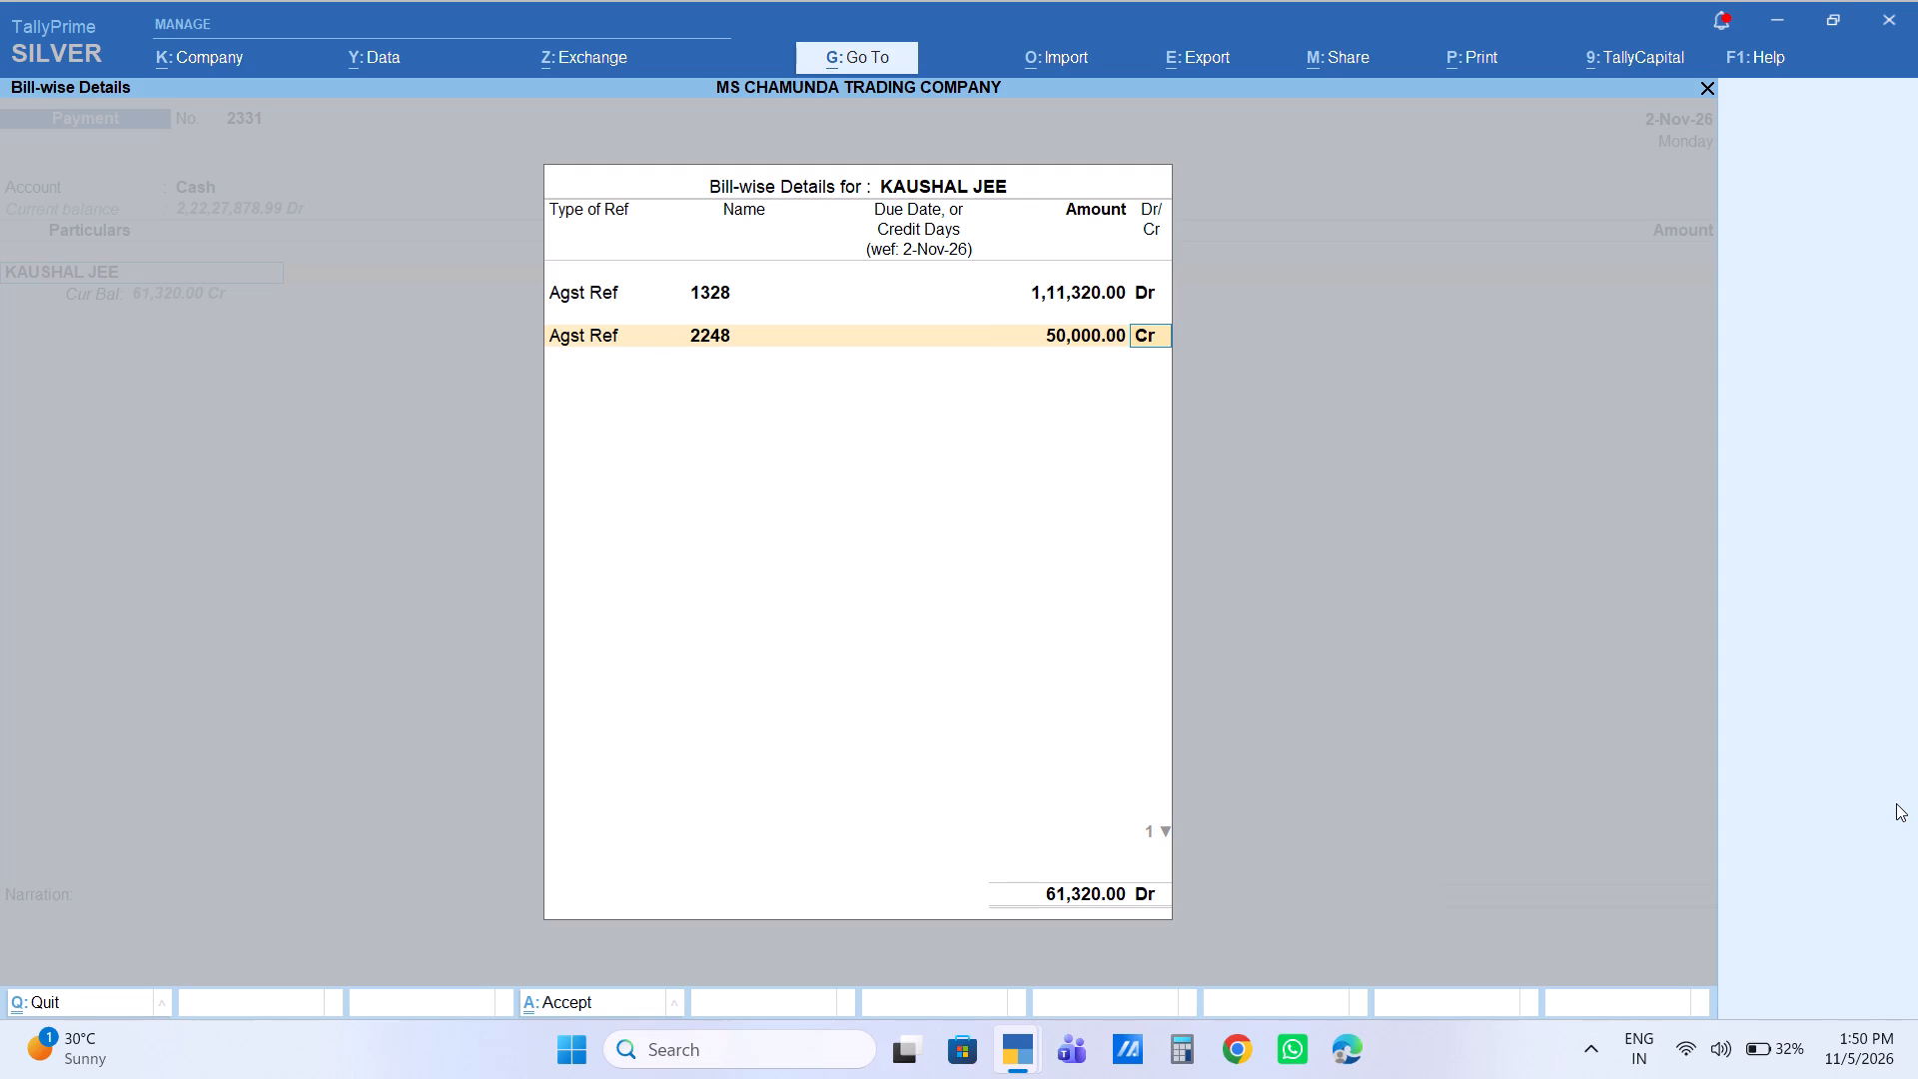
Set bill 1328's amount to 1,00,000 Dr, keep bill 2248 at 50,000.00 Cr, and finish the KAUSHAL JEE bill-wise details.
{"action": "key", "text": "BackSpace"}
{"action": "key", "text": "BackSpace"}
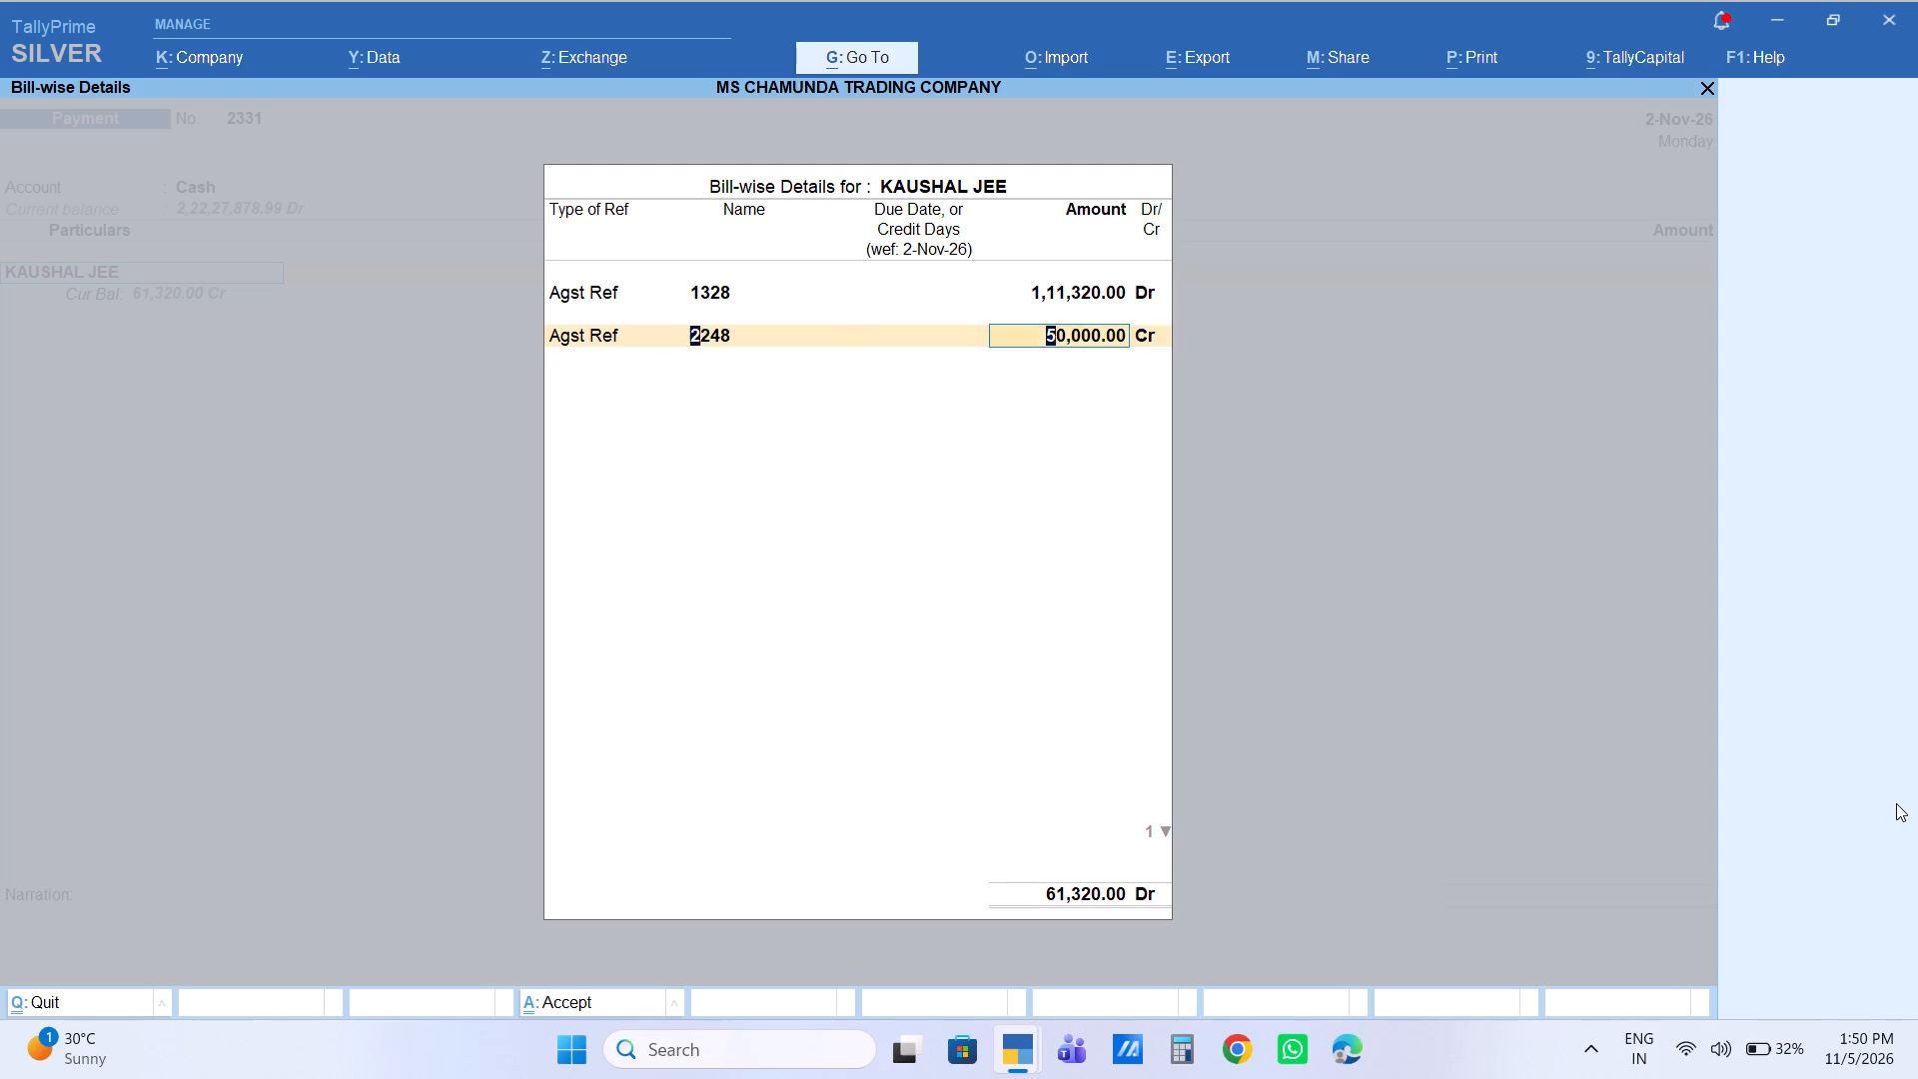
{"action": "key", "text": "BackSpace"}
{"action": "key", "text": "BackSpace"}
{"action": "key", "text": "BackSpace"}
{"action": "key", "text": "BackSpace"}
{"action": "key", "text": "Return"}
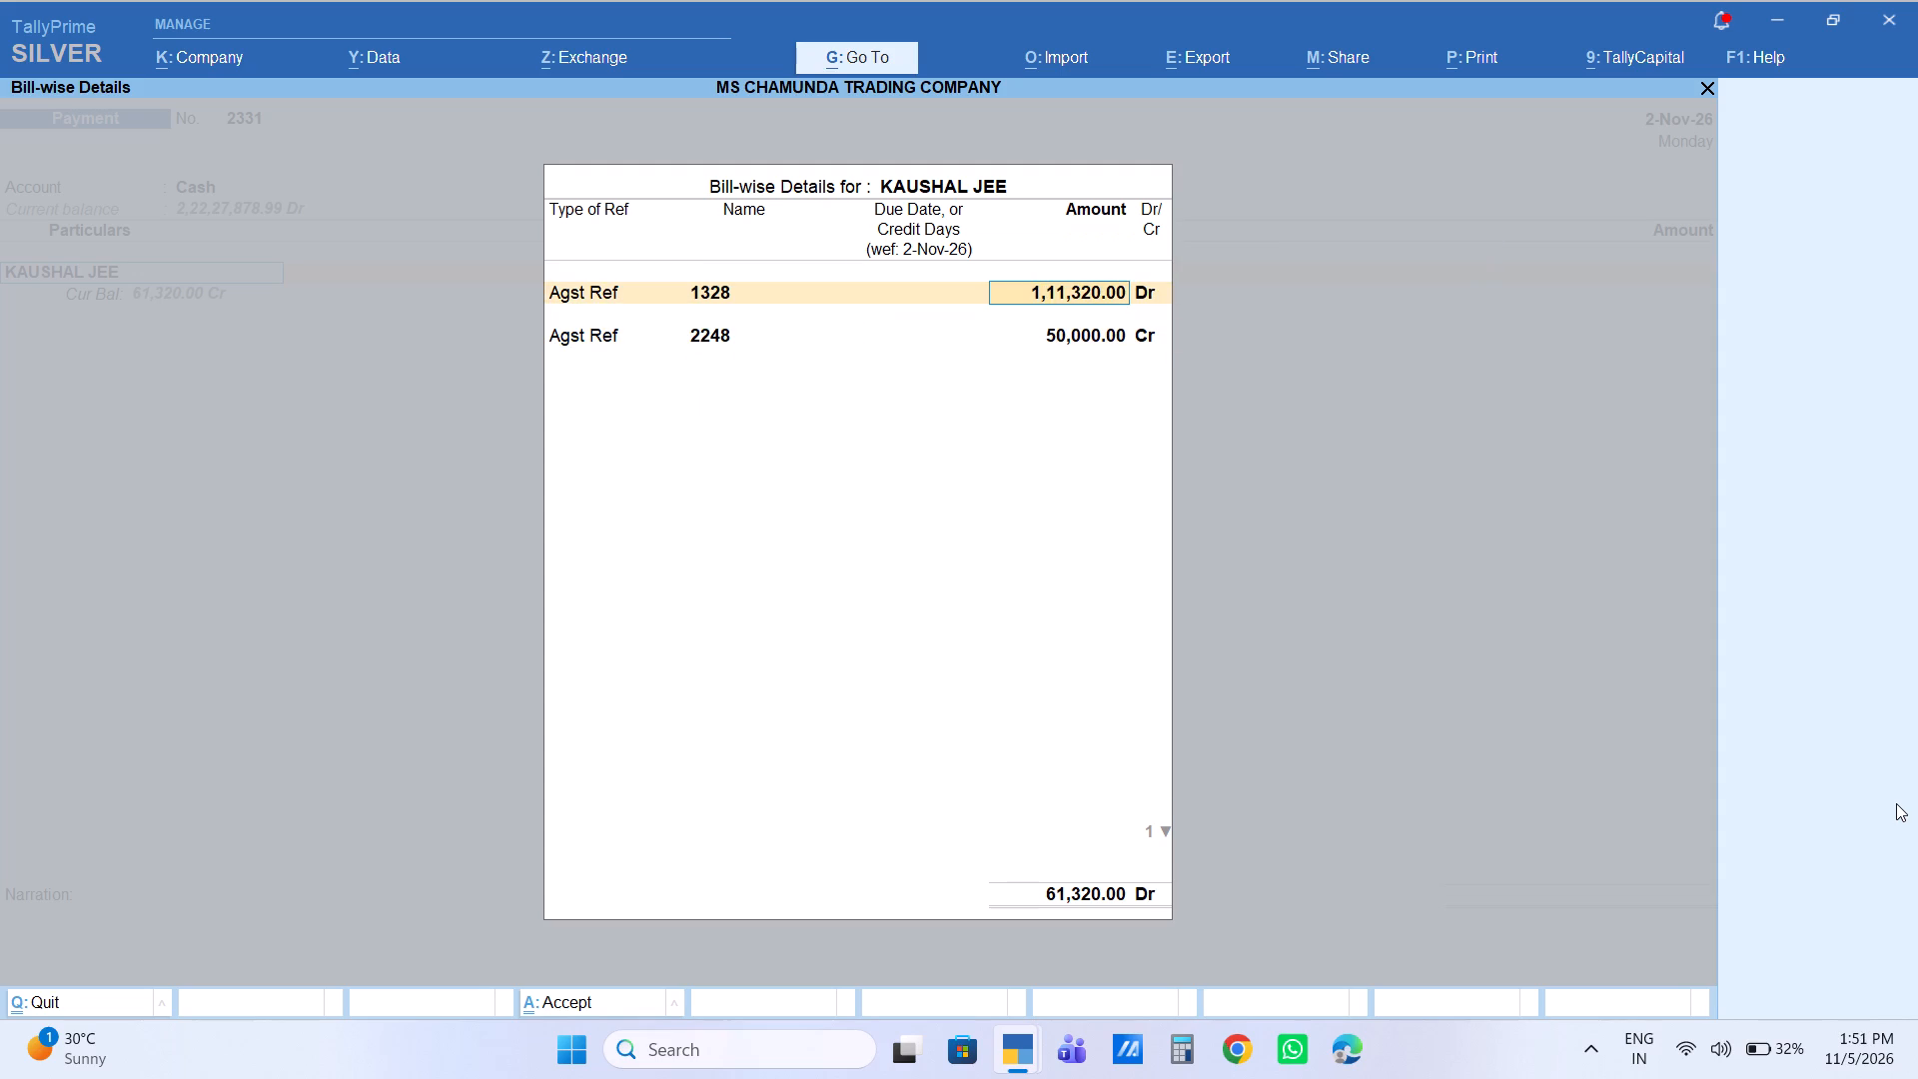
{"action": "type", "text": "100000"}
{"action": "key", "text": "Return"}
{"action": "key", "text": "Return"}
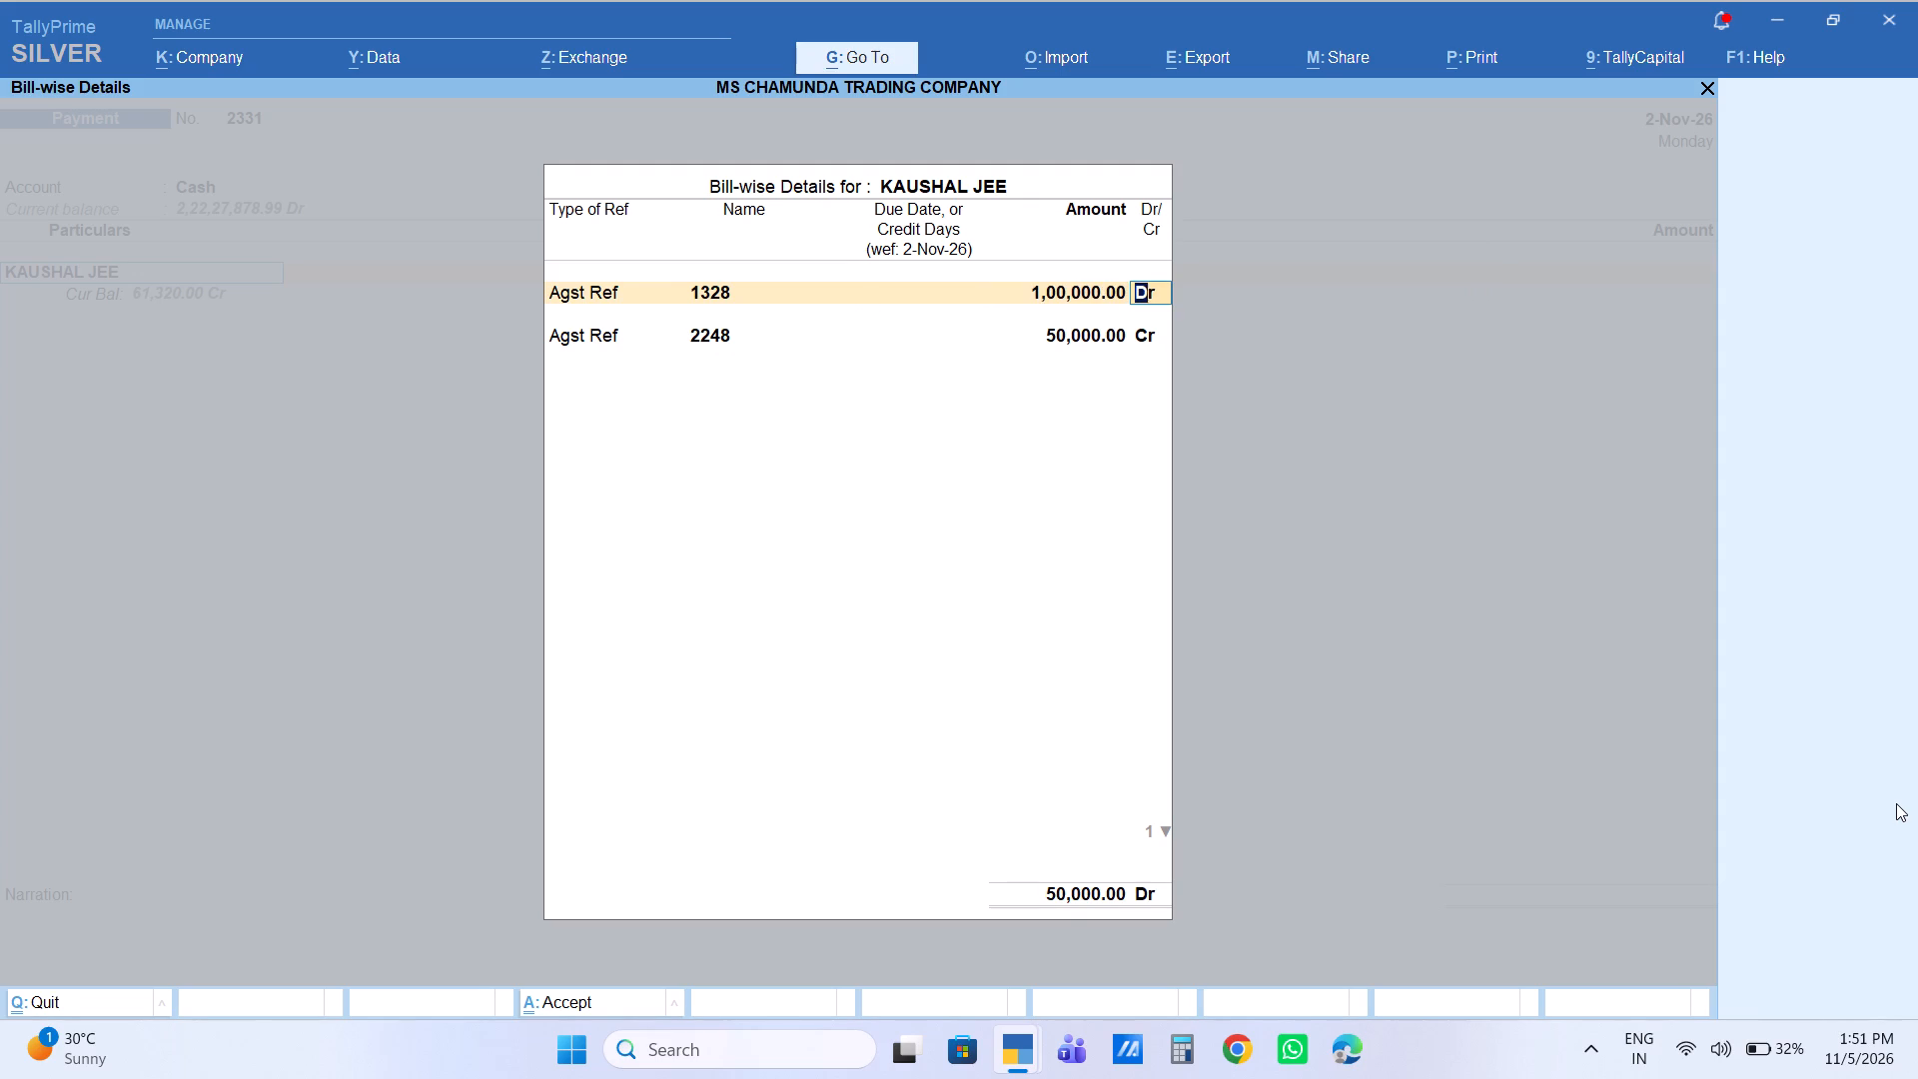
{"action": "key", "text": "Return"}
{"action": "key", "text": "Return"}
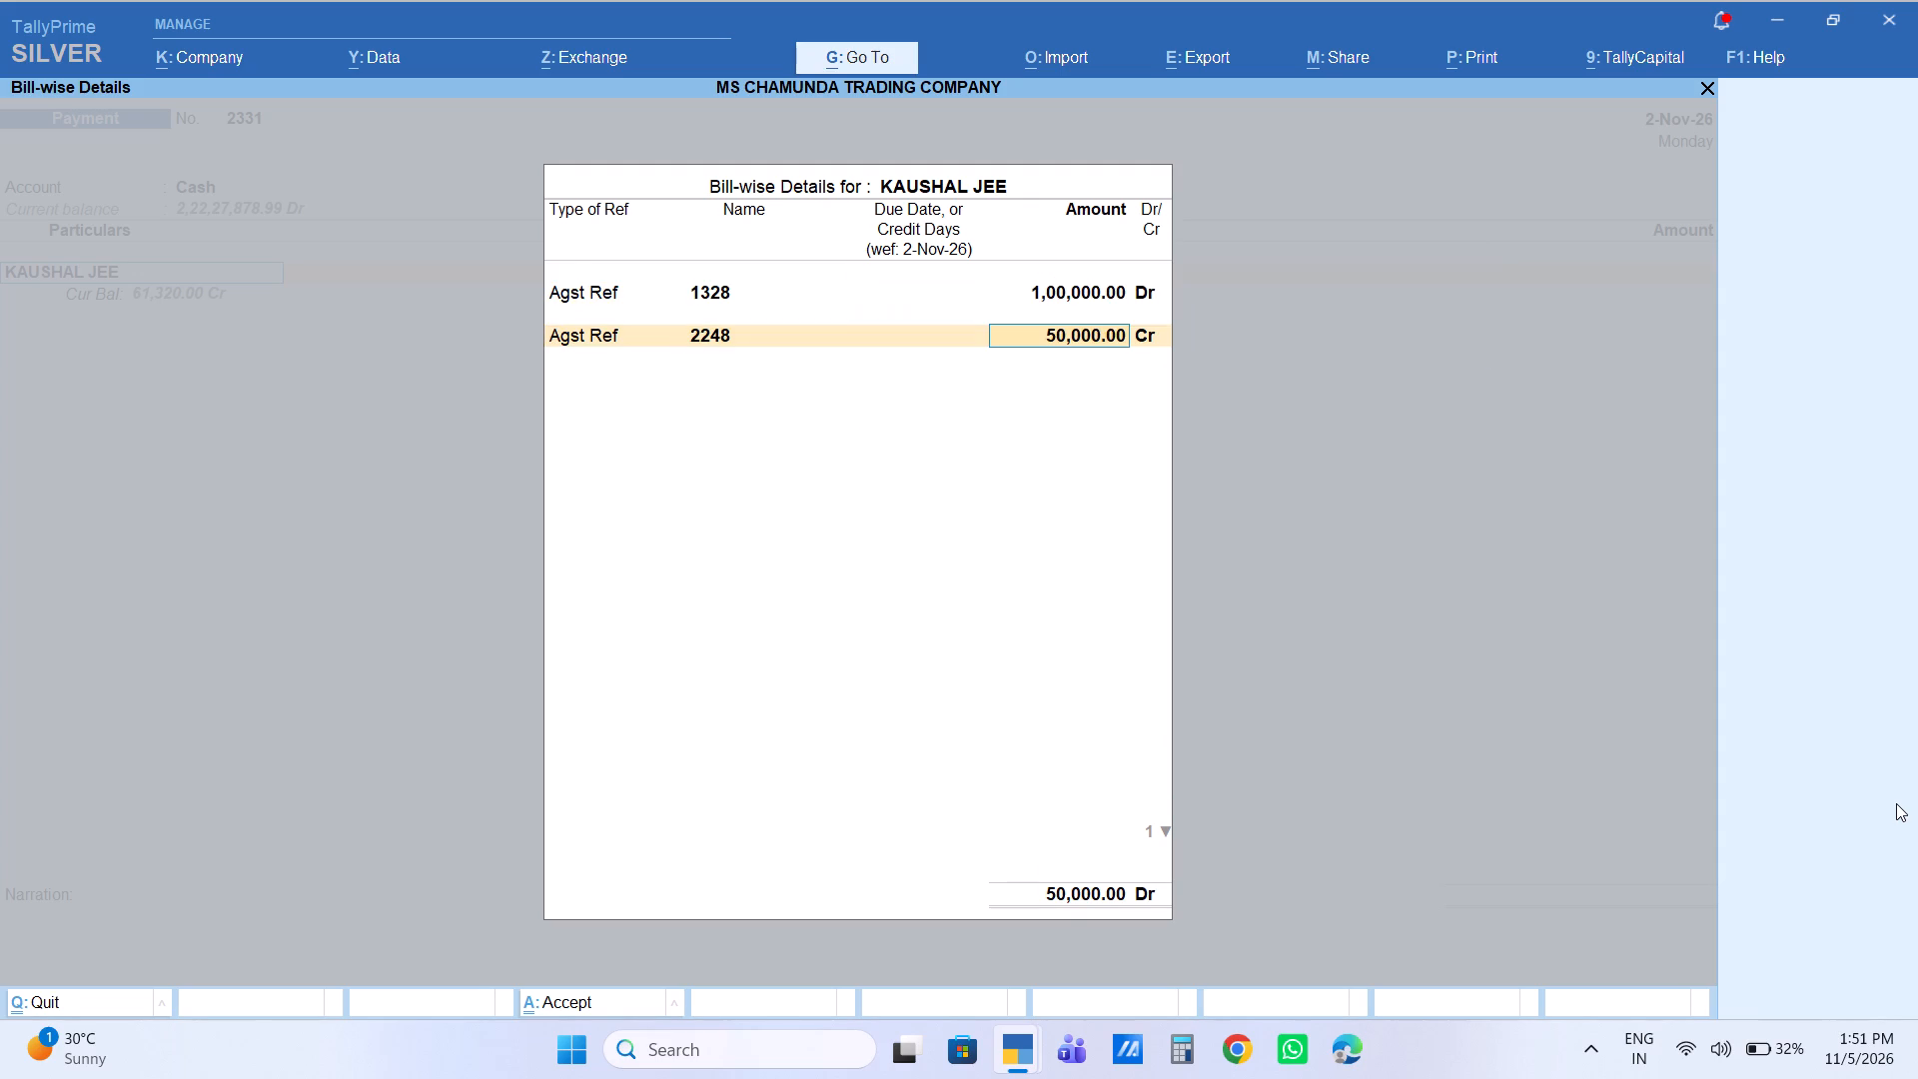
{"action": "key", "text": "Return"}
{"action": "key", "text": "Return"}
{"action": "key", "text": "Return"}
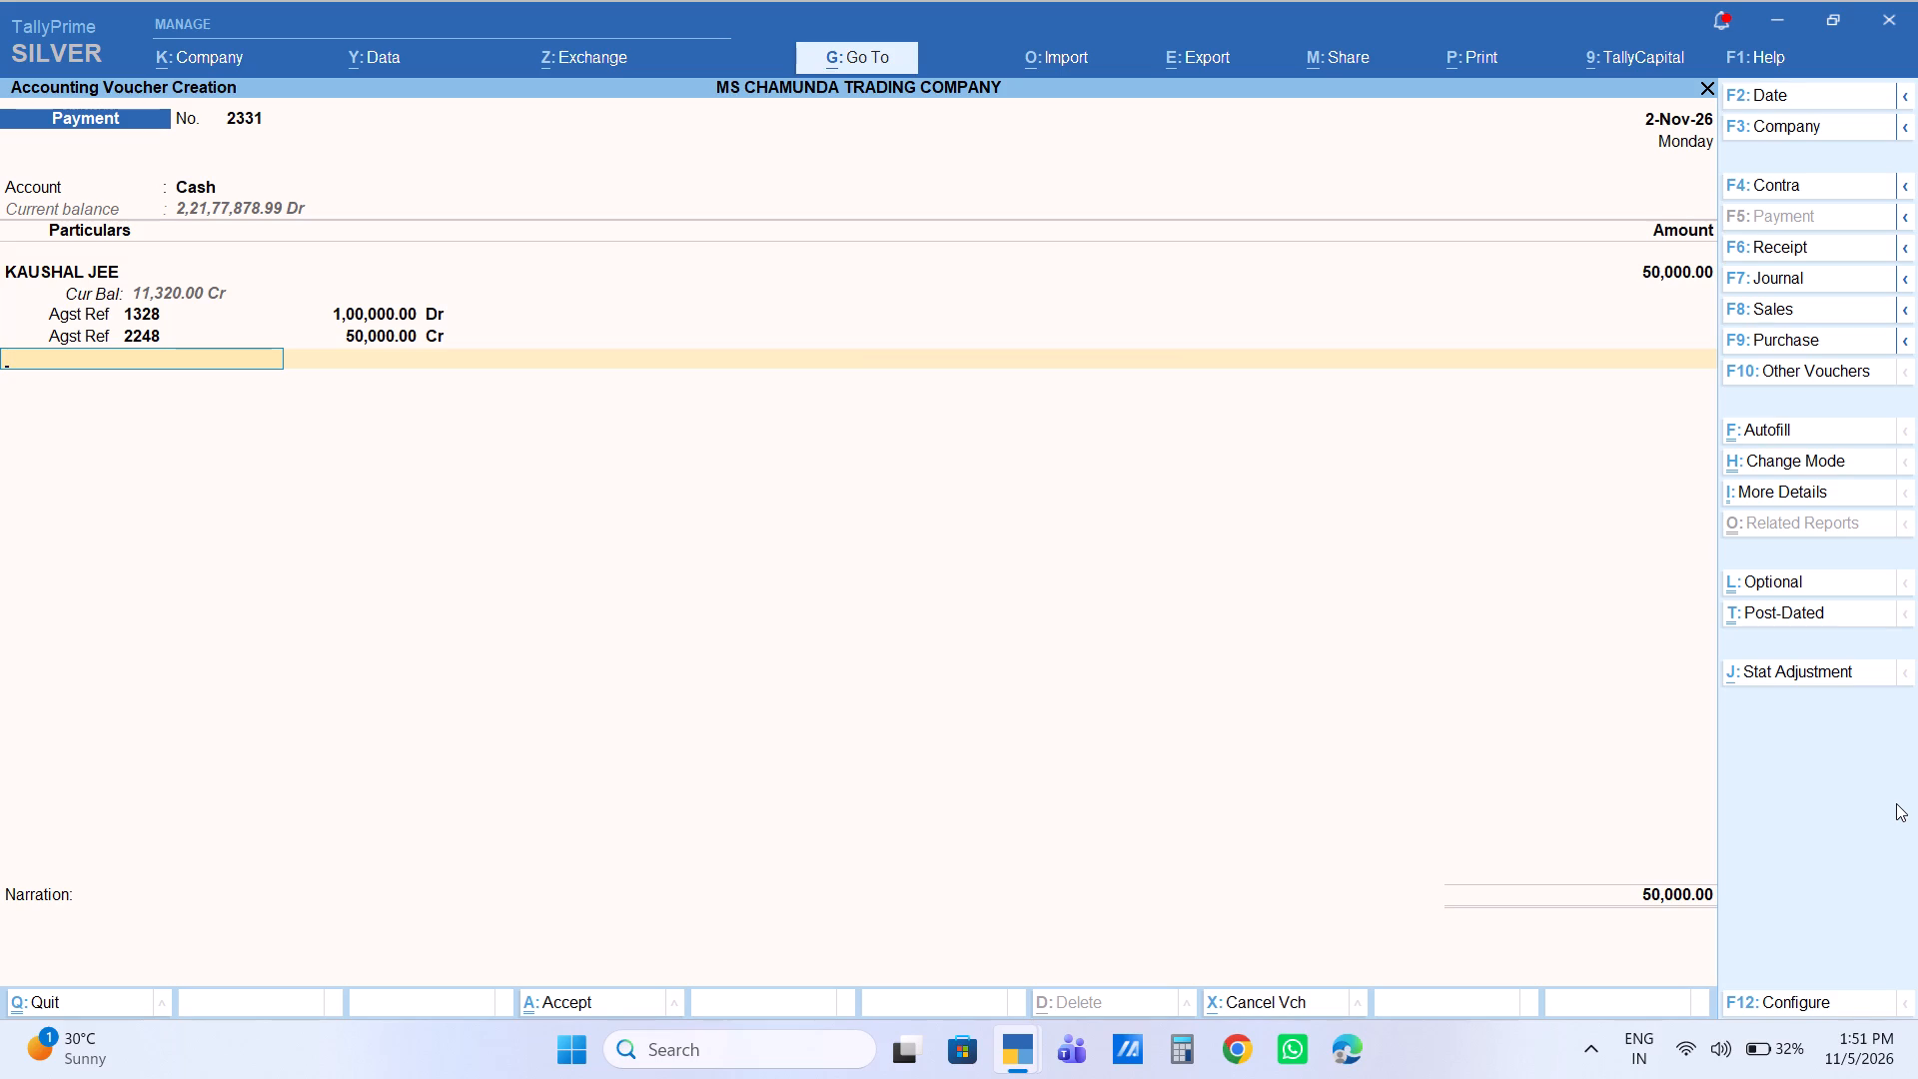
Save the KAUSHAL JEE cash payment voucher with the narration left blank.
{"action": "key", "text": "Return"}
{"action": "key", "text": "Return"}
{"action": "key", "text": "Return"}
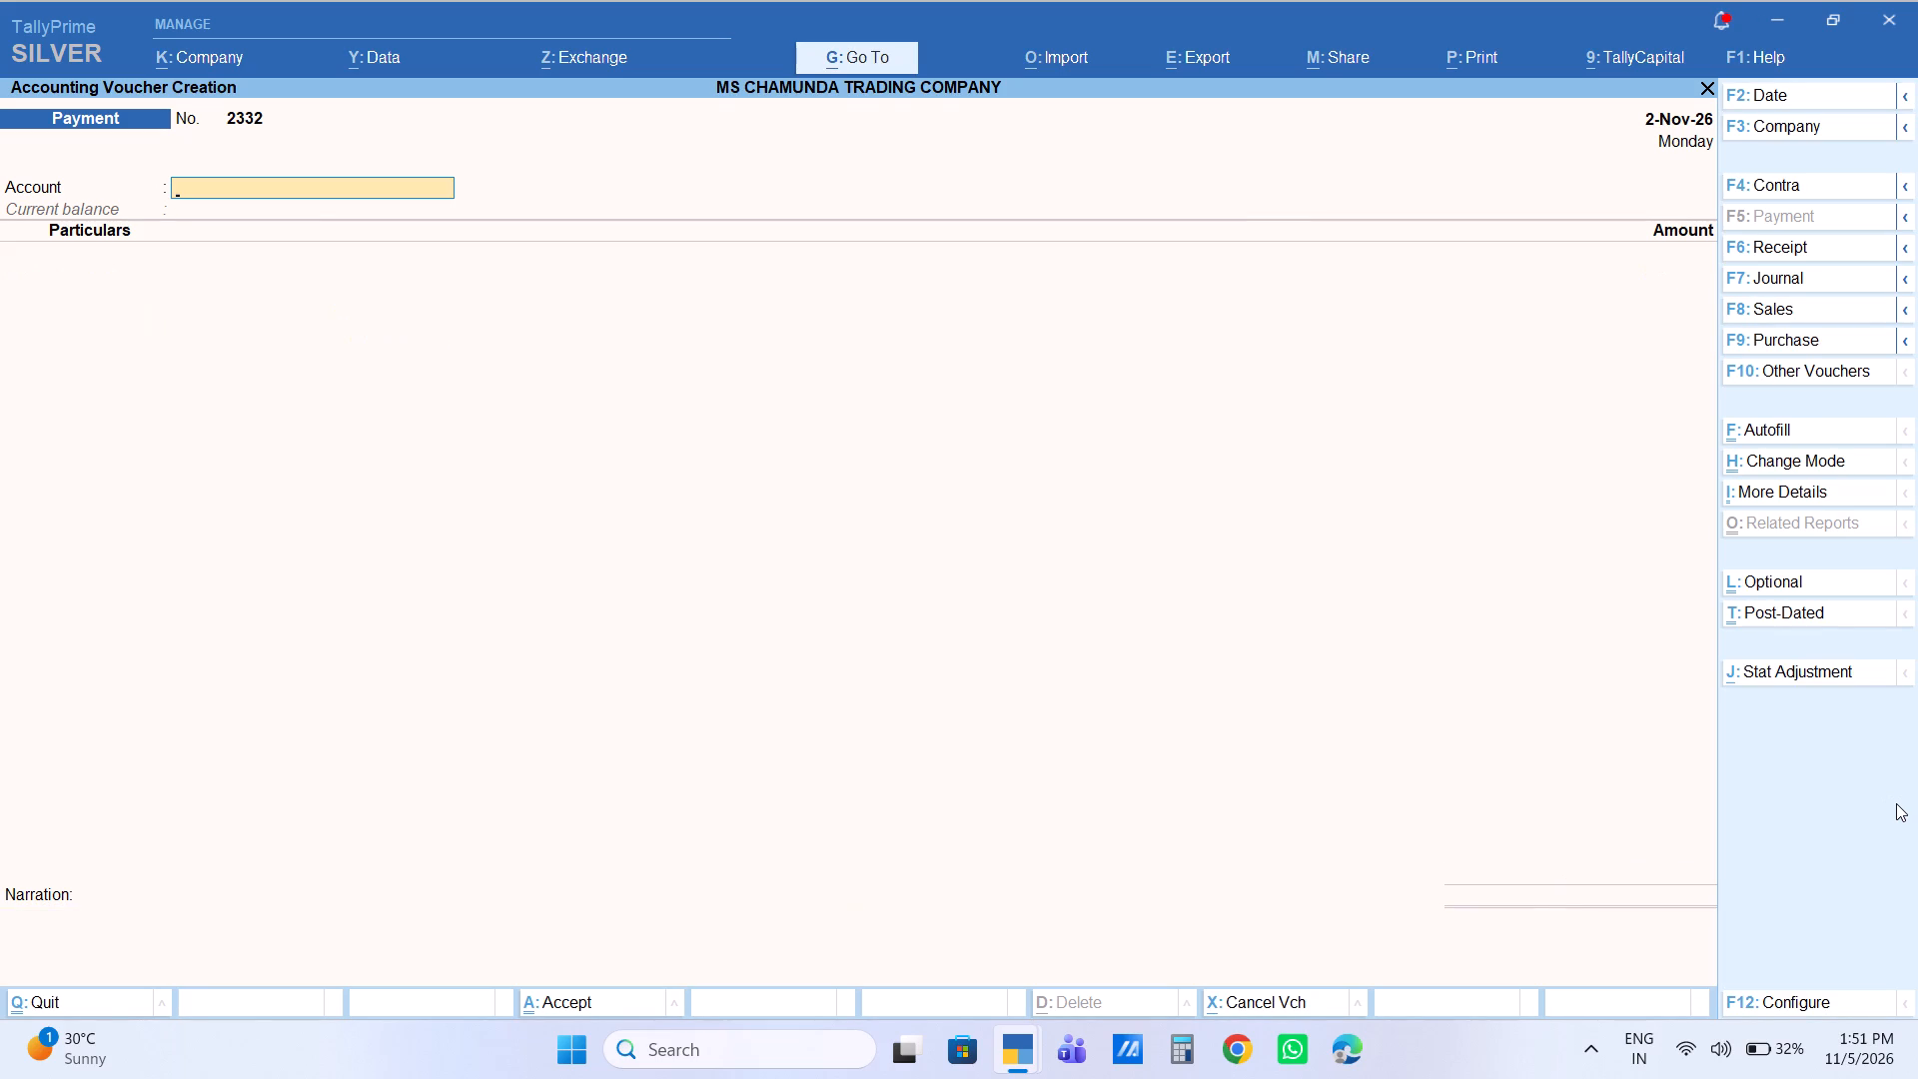
Set Cash as the account of the new payment voucher and choose BITTU JI SAMITI as the party ledger.
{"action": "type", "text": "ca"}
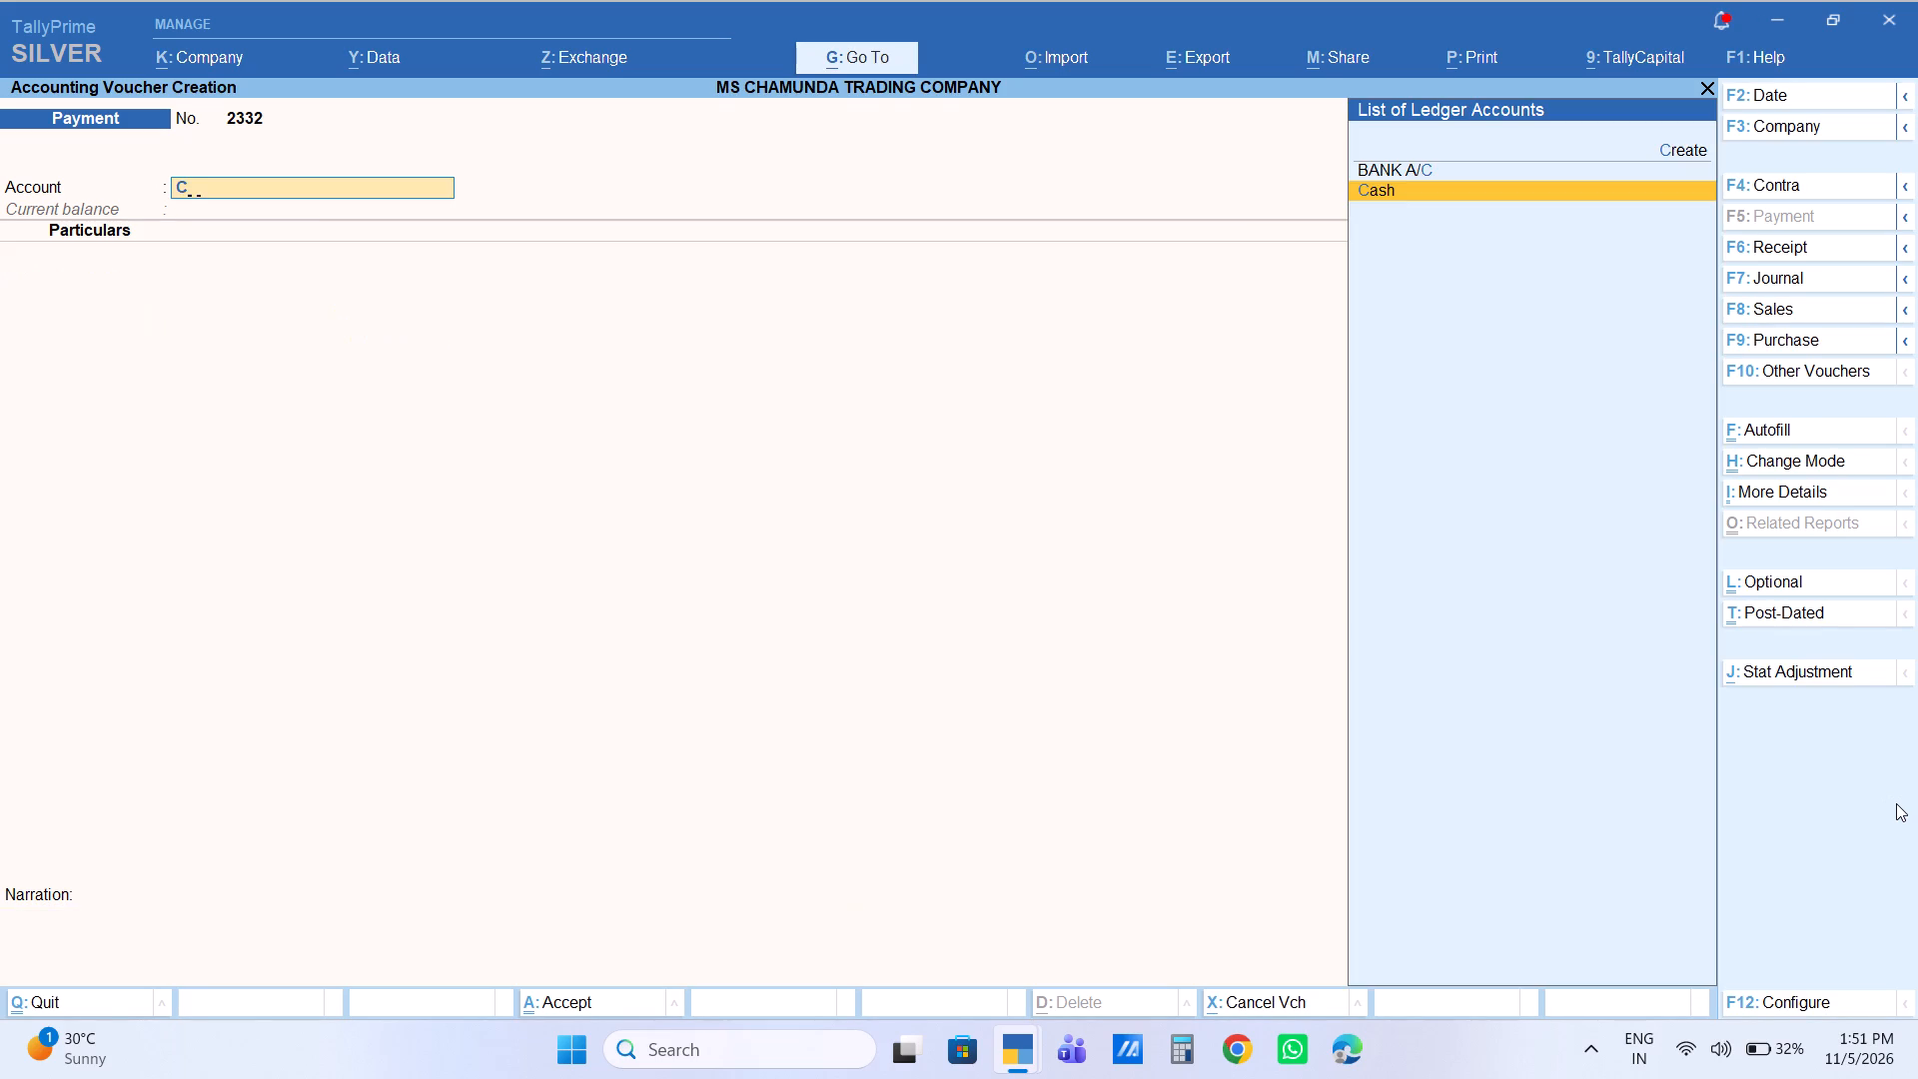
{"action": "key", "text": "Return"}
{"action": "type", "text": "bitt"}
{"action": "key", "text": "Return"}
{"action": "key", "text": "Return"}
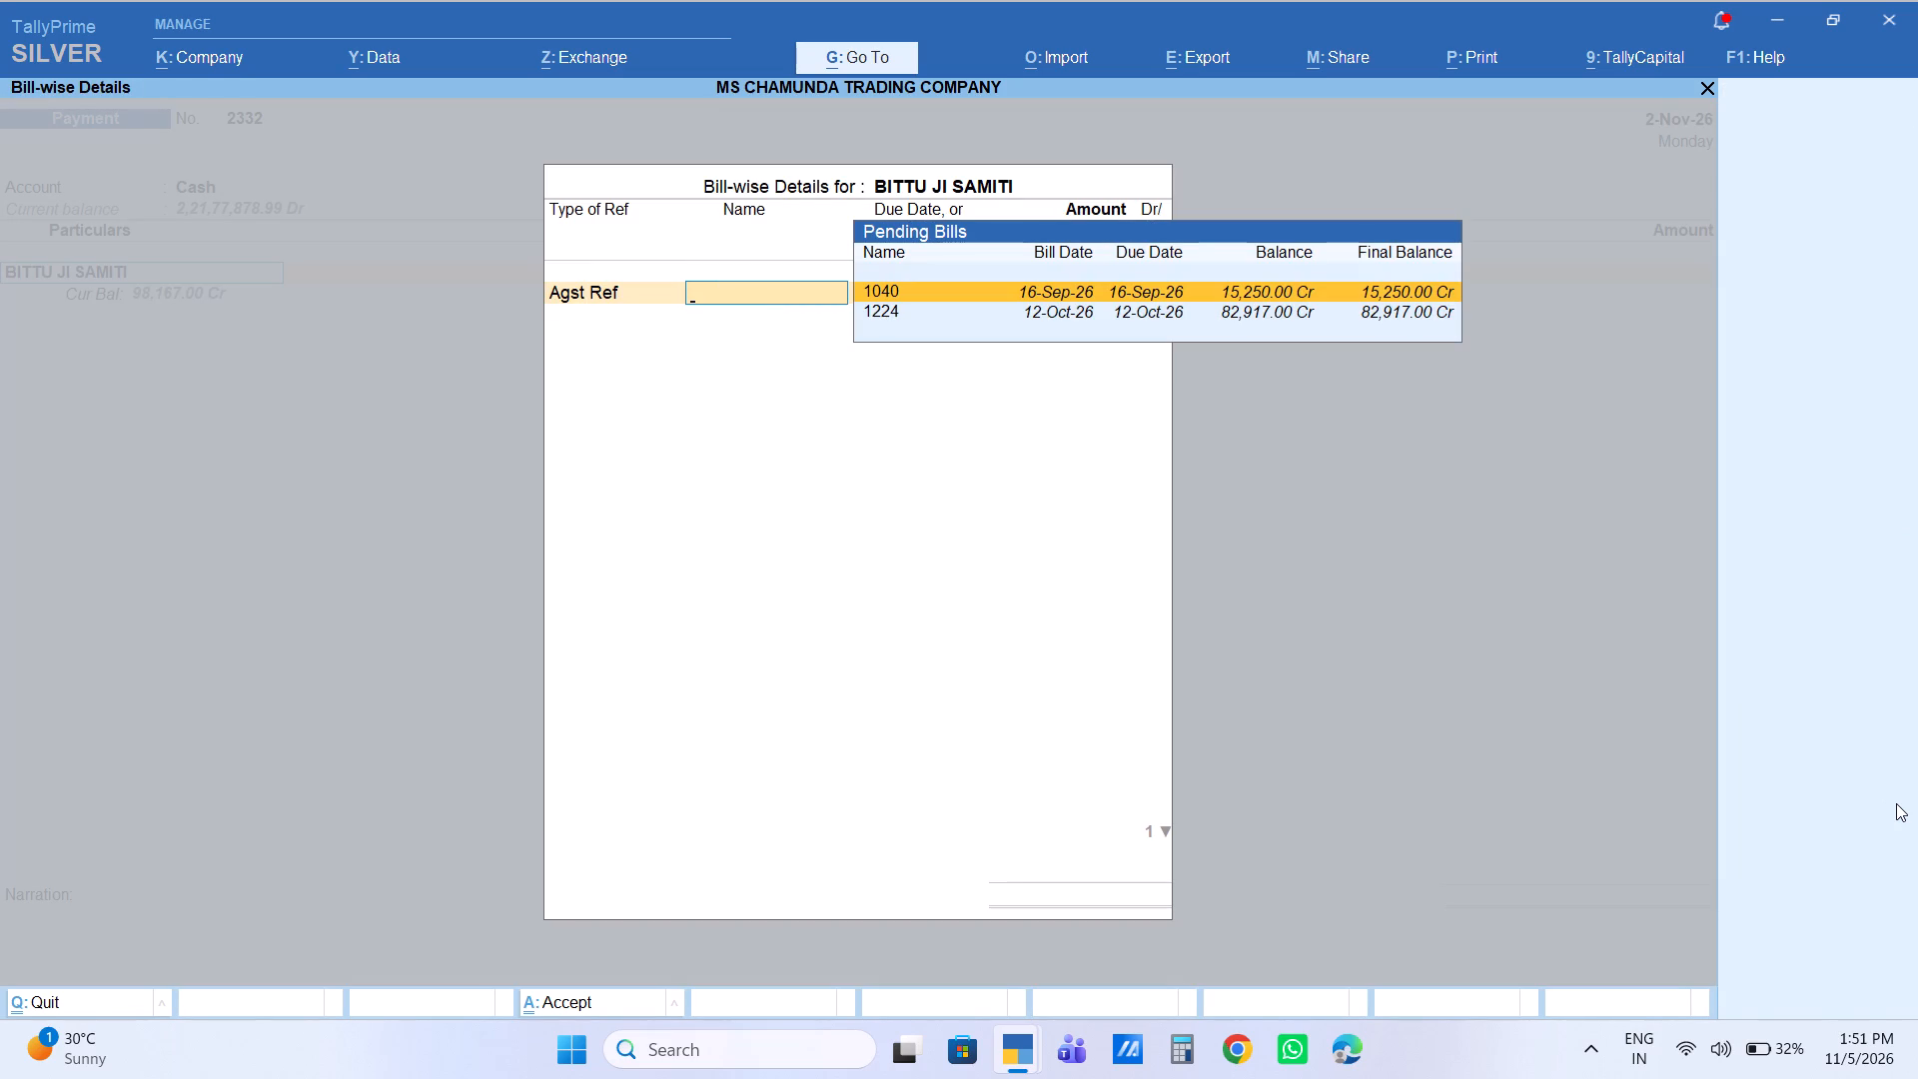
Allocate 15,250.00 Dr to bill 1040 and 34,750 Dr to bill 1224 as Agst Ref, finishing the BITTU JI SAMITI bill-wise details.
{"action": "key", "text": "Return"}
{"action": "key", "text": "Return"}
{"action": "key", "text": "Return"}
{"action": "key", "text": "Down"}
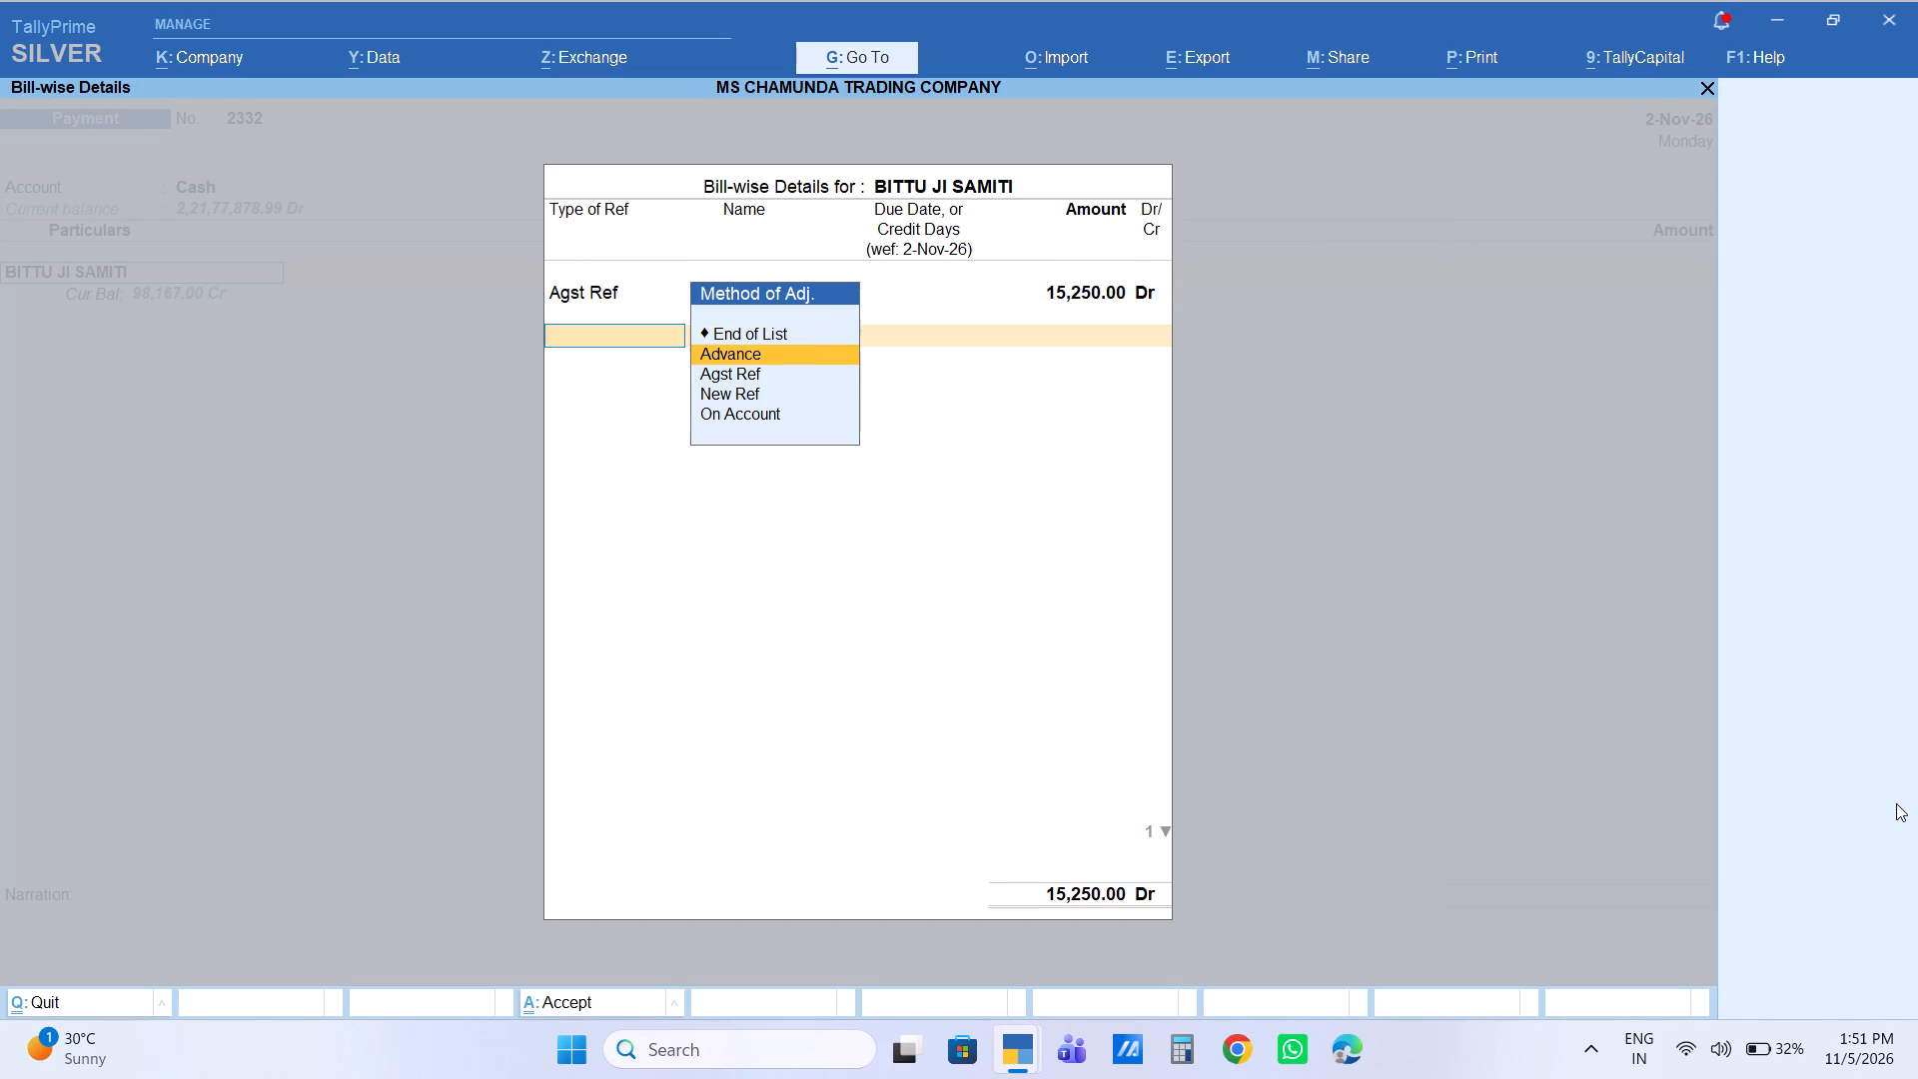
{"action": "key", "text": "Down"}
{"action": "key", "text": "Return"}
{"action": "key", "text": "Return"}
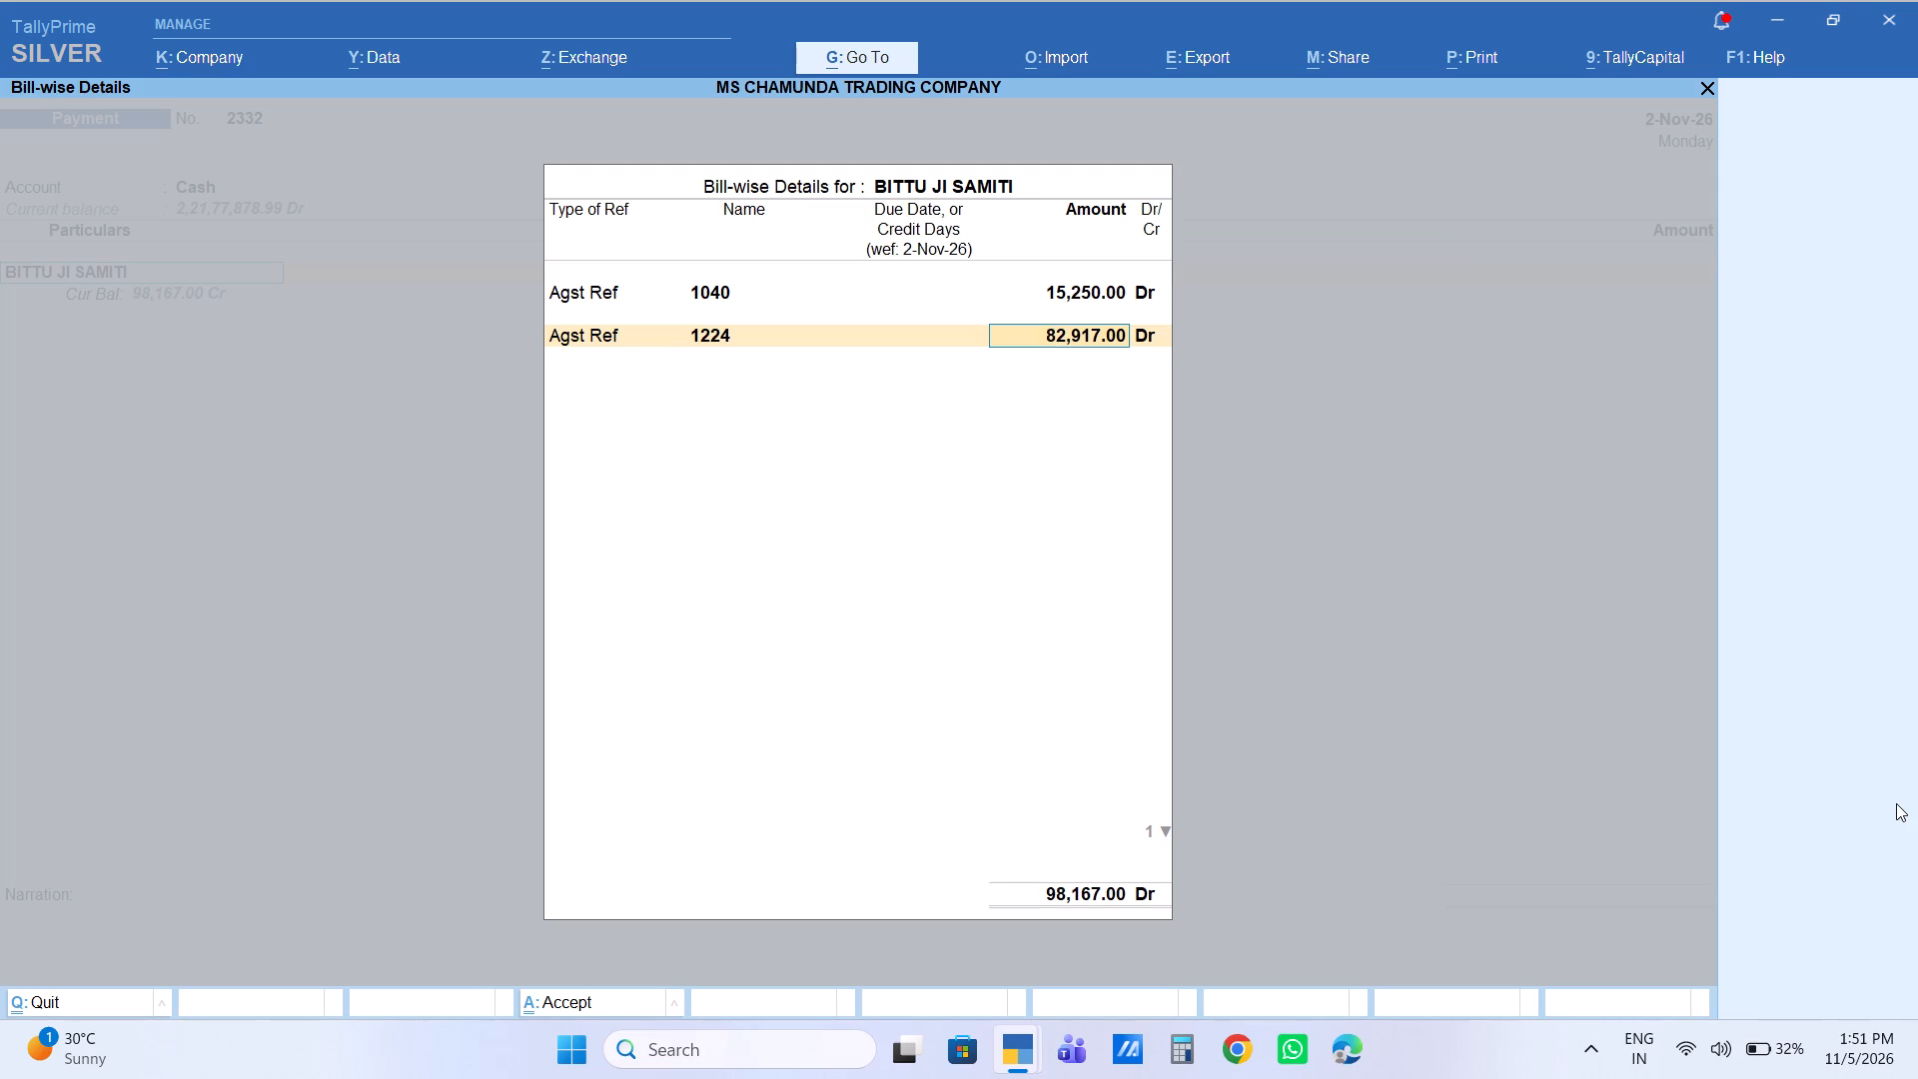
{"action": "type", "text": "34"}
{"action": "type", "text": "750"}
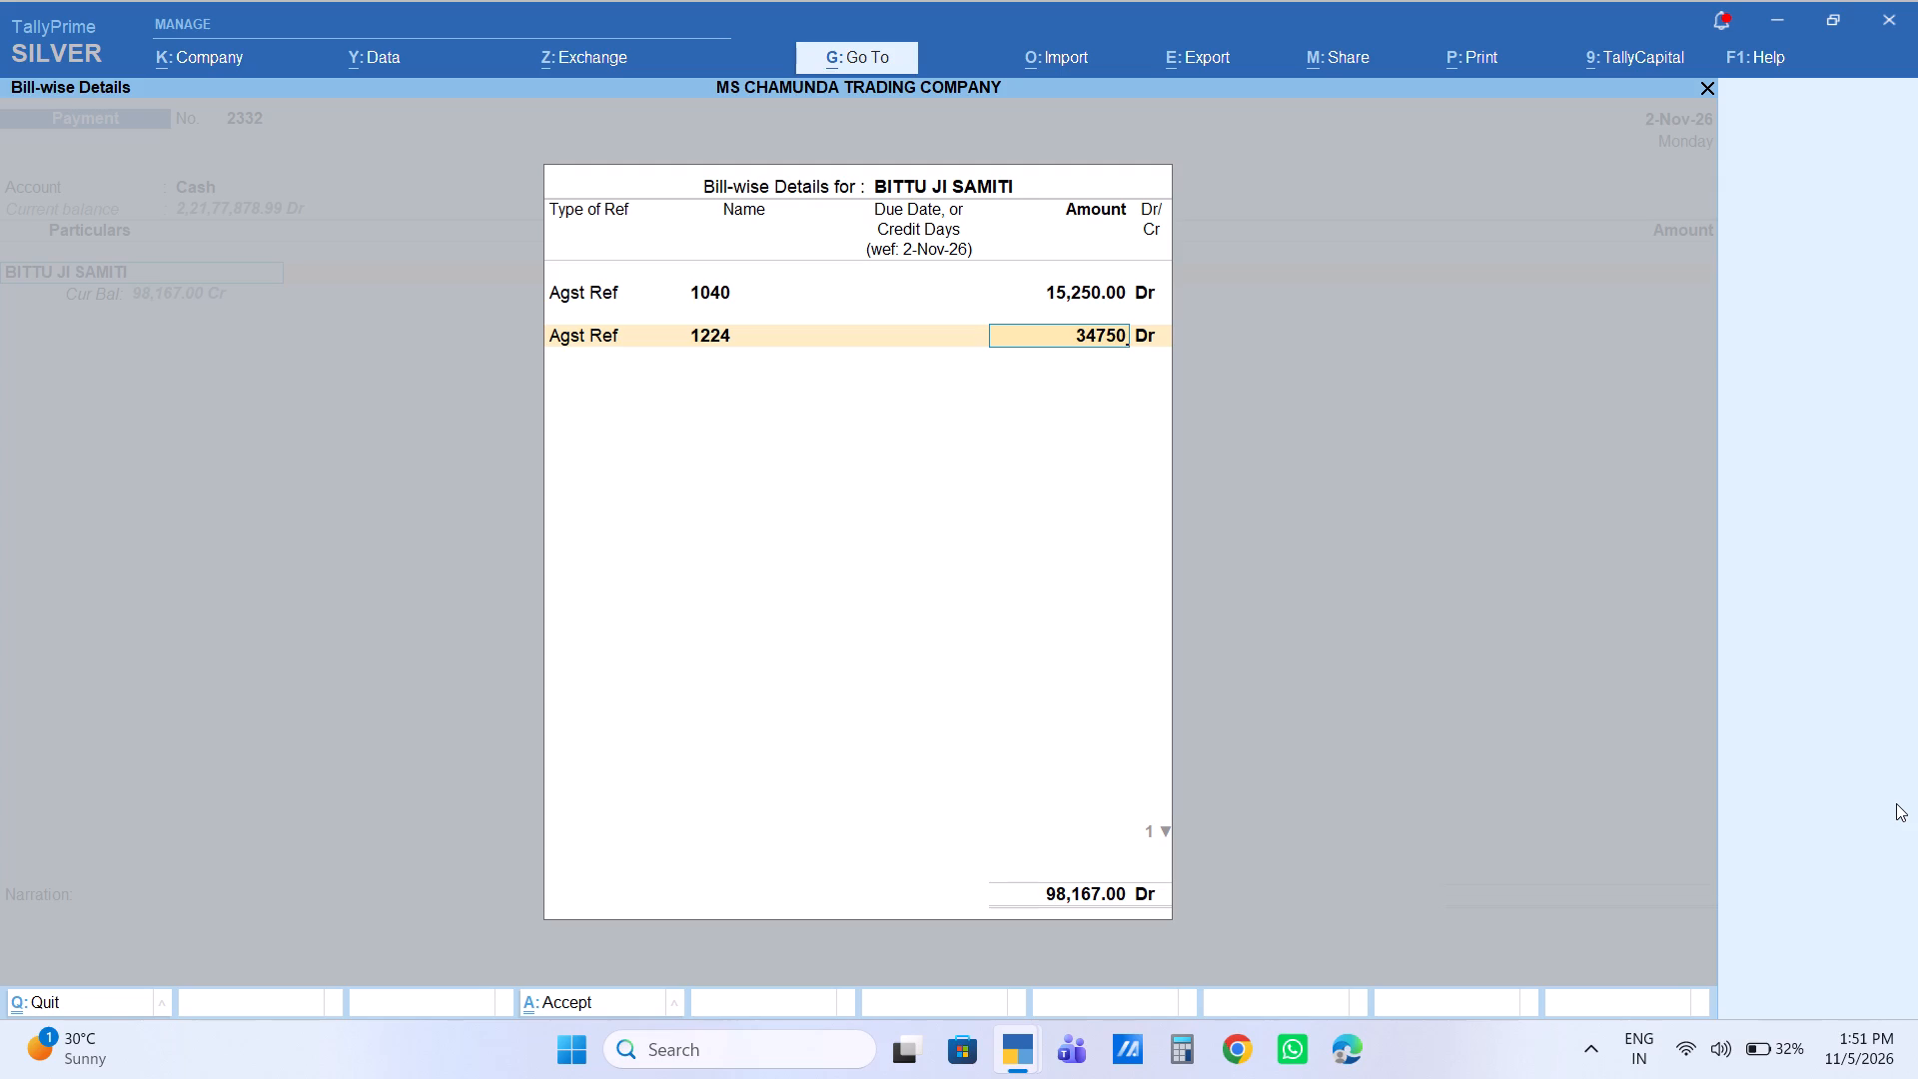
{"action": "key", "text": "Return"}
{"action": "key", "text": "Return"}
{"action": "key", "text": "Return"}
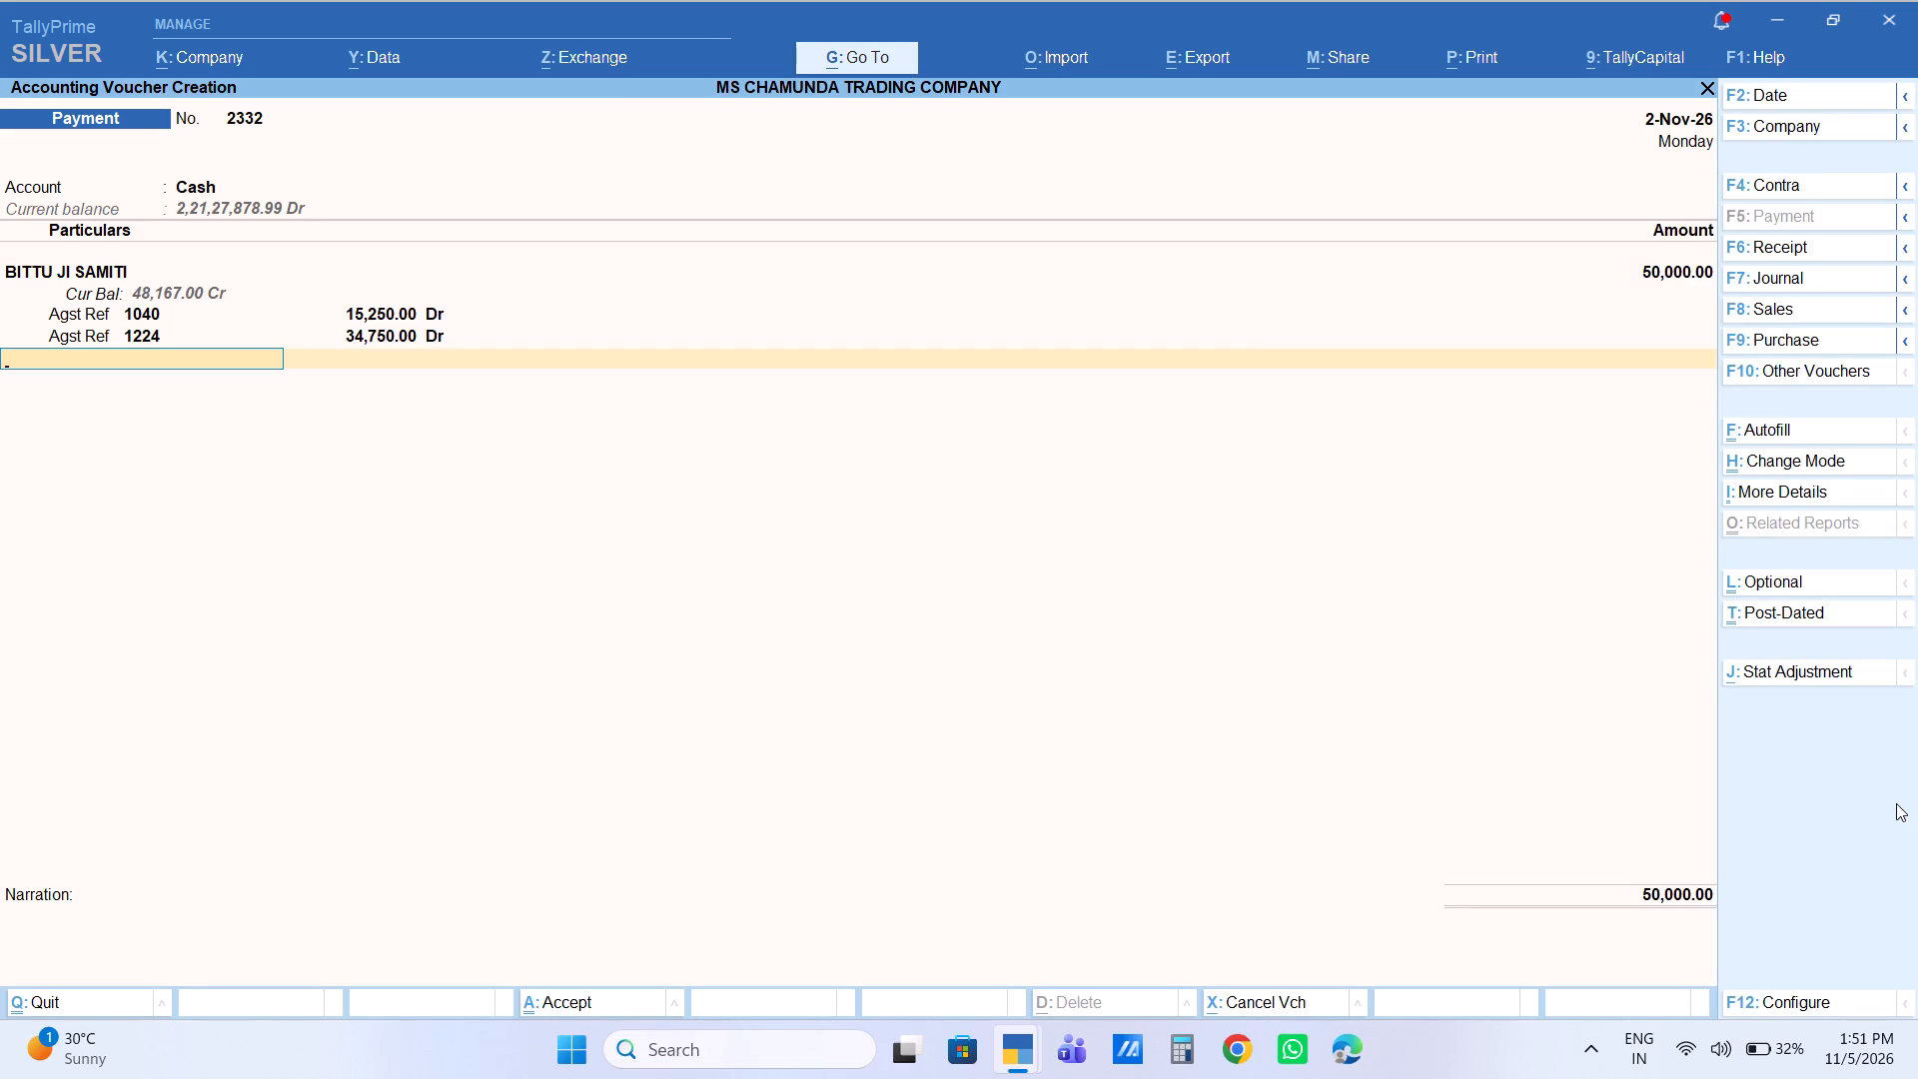
Save the BITTU JI SAMITI cash payment voucher with the narration left blank.
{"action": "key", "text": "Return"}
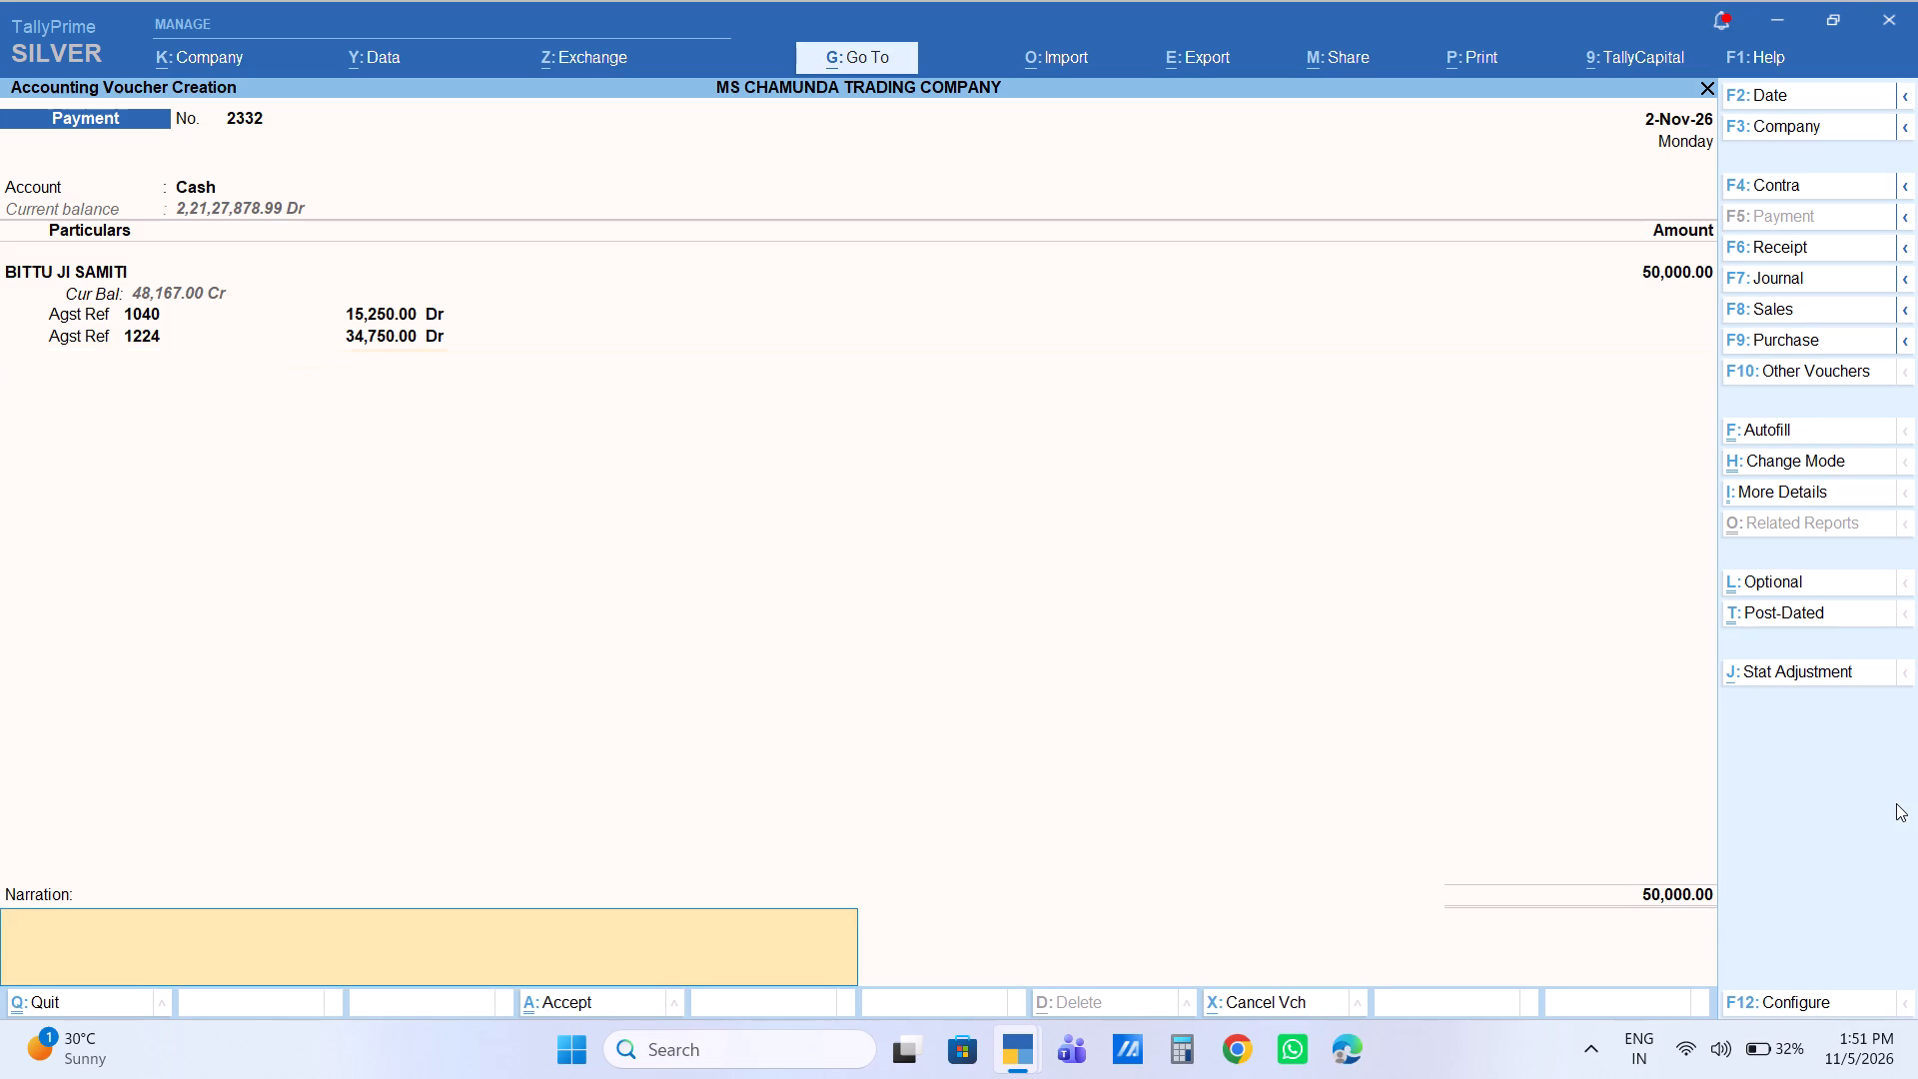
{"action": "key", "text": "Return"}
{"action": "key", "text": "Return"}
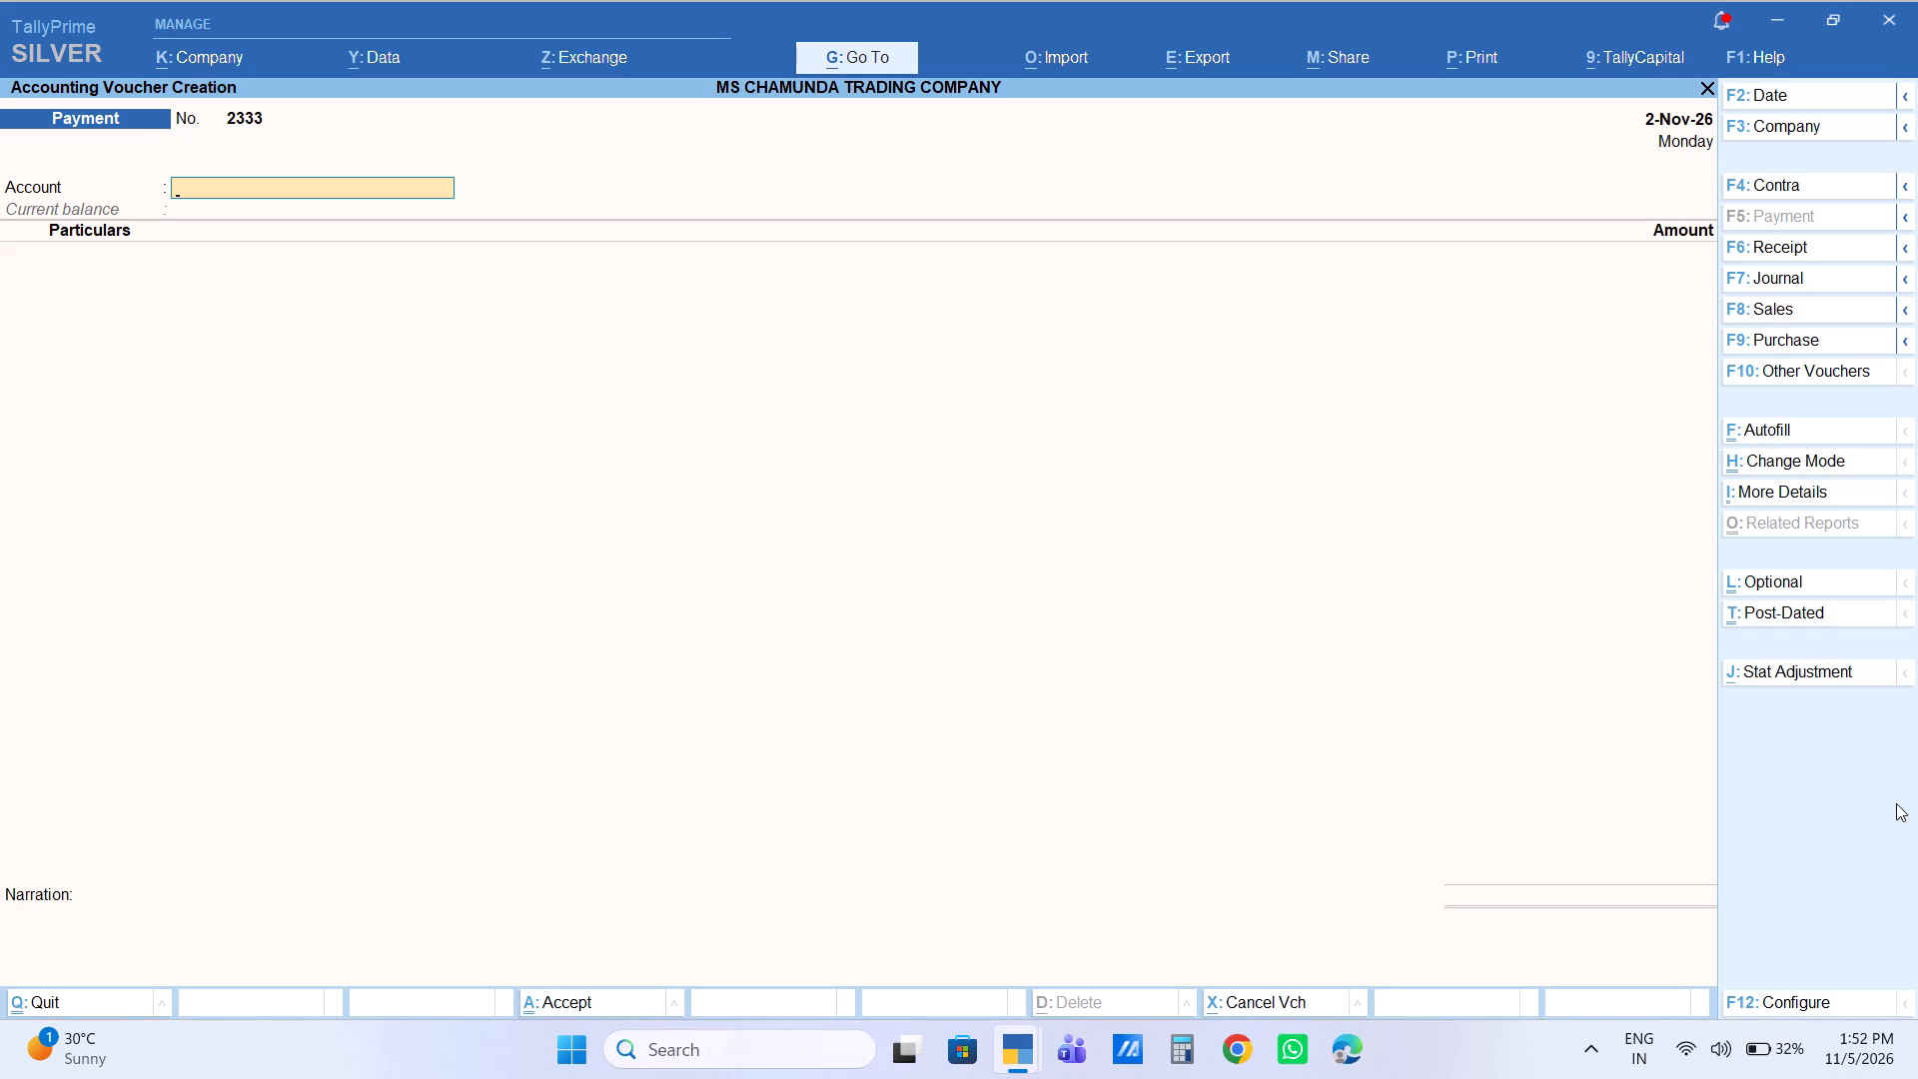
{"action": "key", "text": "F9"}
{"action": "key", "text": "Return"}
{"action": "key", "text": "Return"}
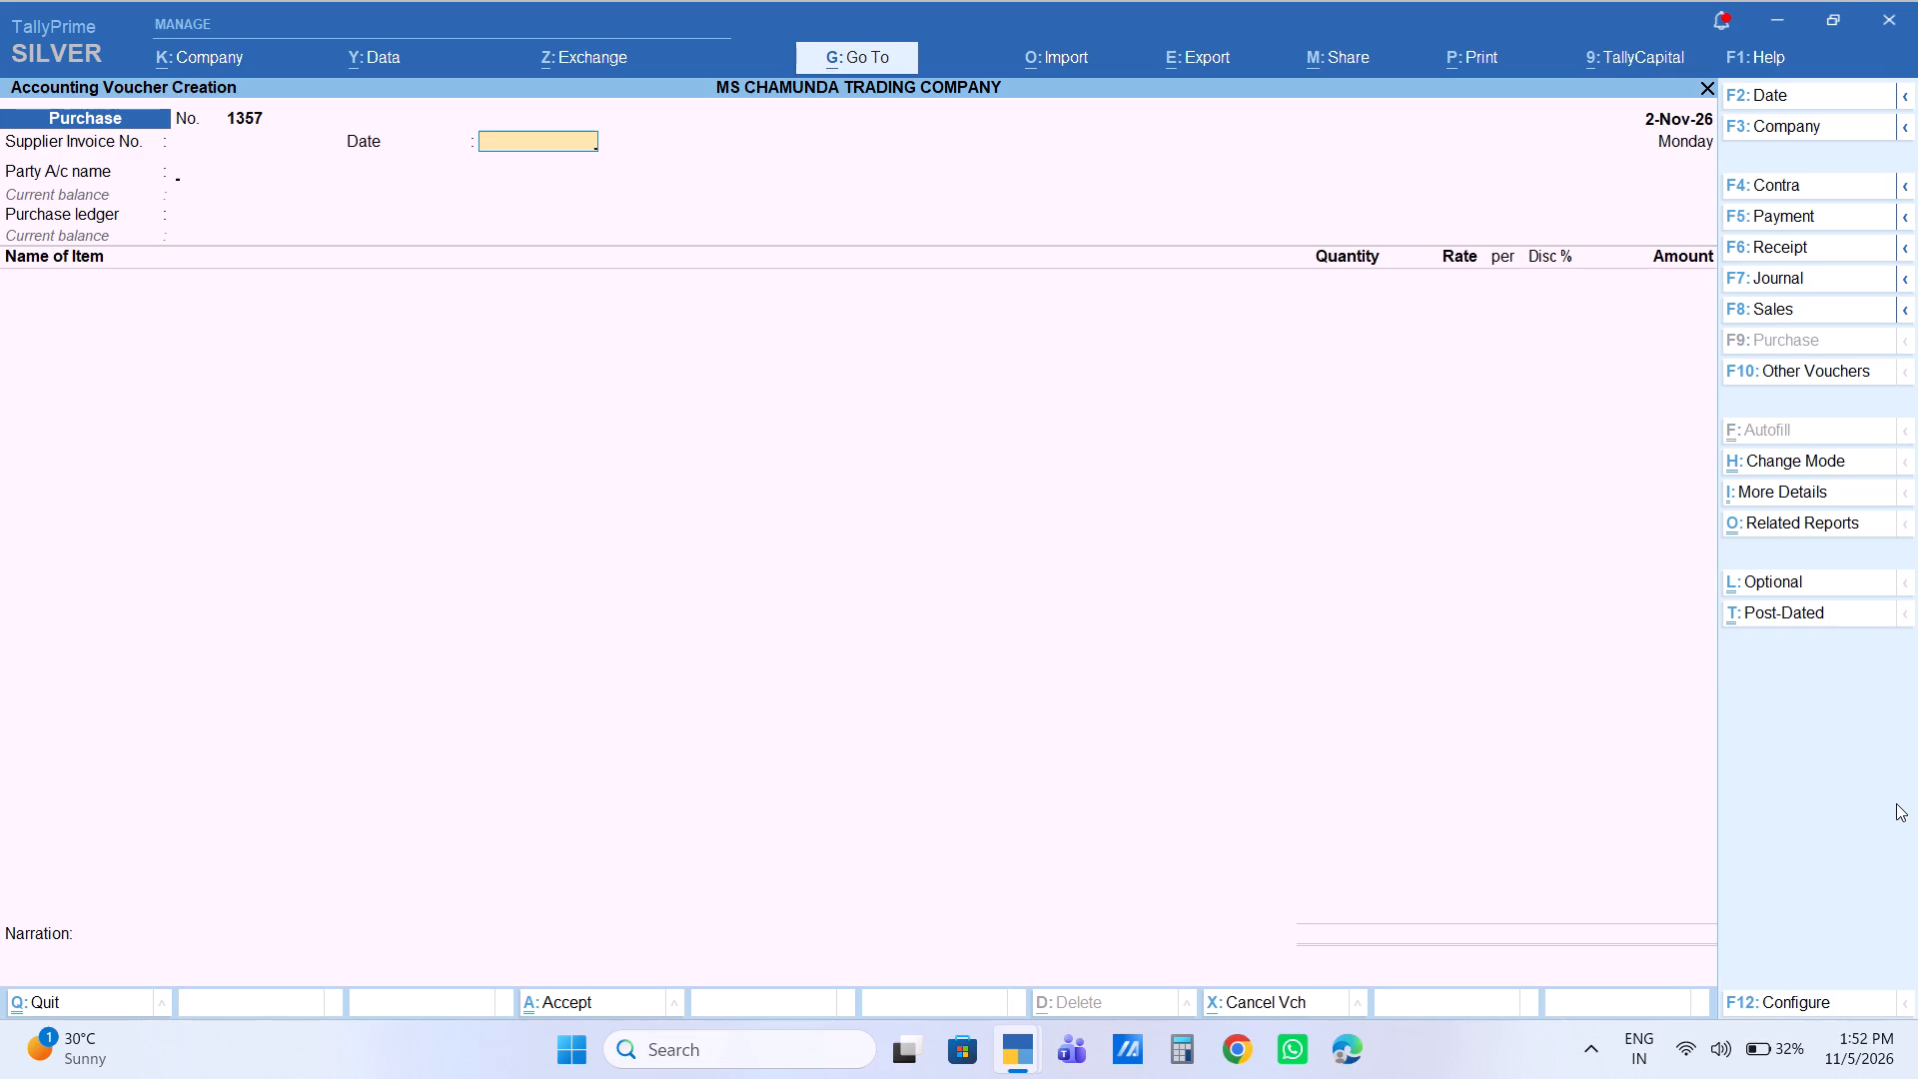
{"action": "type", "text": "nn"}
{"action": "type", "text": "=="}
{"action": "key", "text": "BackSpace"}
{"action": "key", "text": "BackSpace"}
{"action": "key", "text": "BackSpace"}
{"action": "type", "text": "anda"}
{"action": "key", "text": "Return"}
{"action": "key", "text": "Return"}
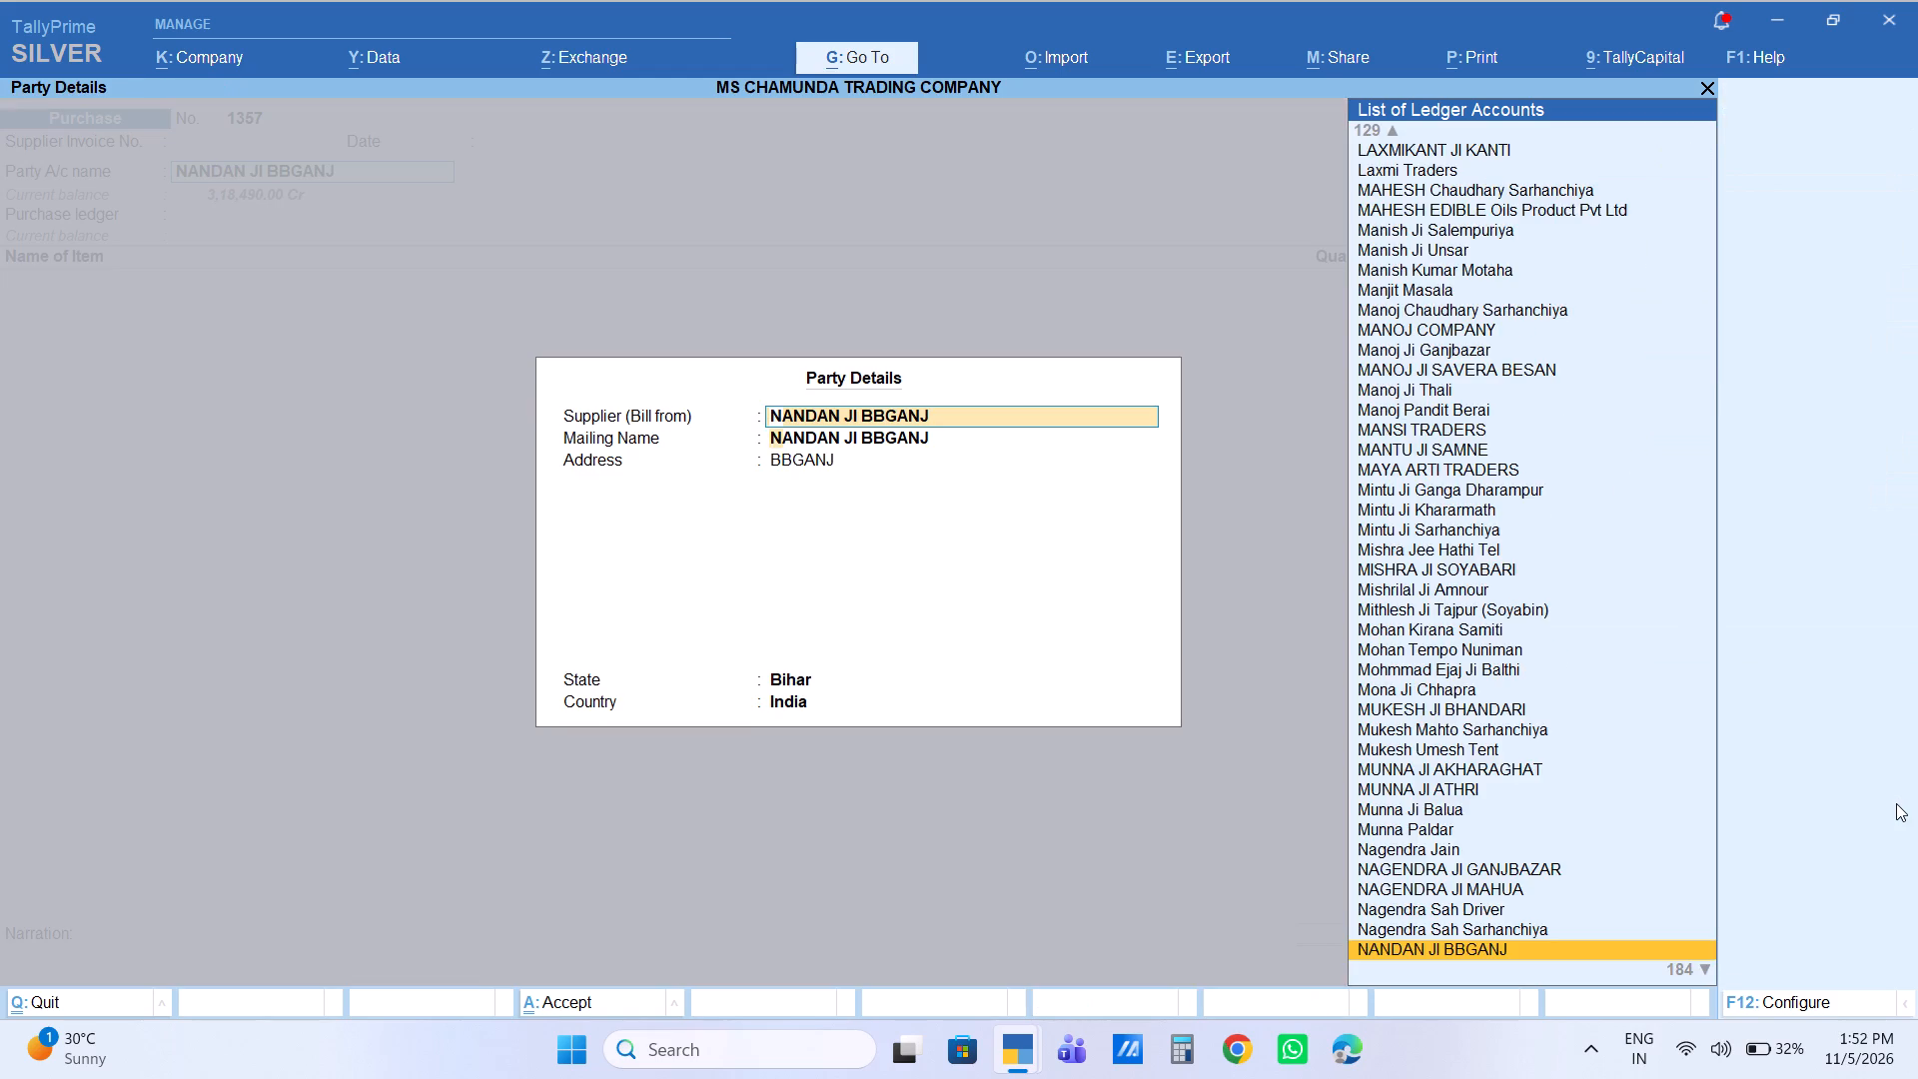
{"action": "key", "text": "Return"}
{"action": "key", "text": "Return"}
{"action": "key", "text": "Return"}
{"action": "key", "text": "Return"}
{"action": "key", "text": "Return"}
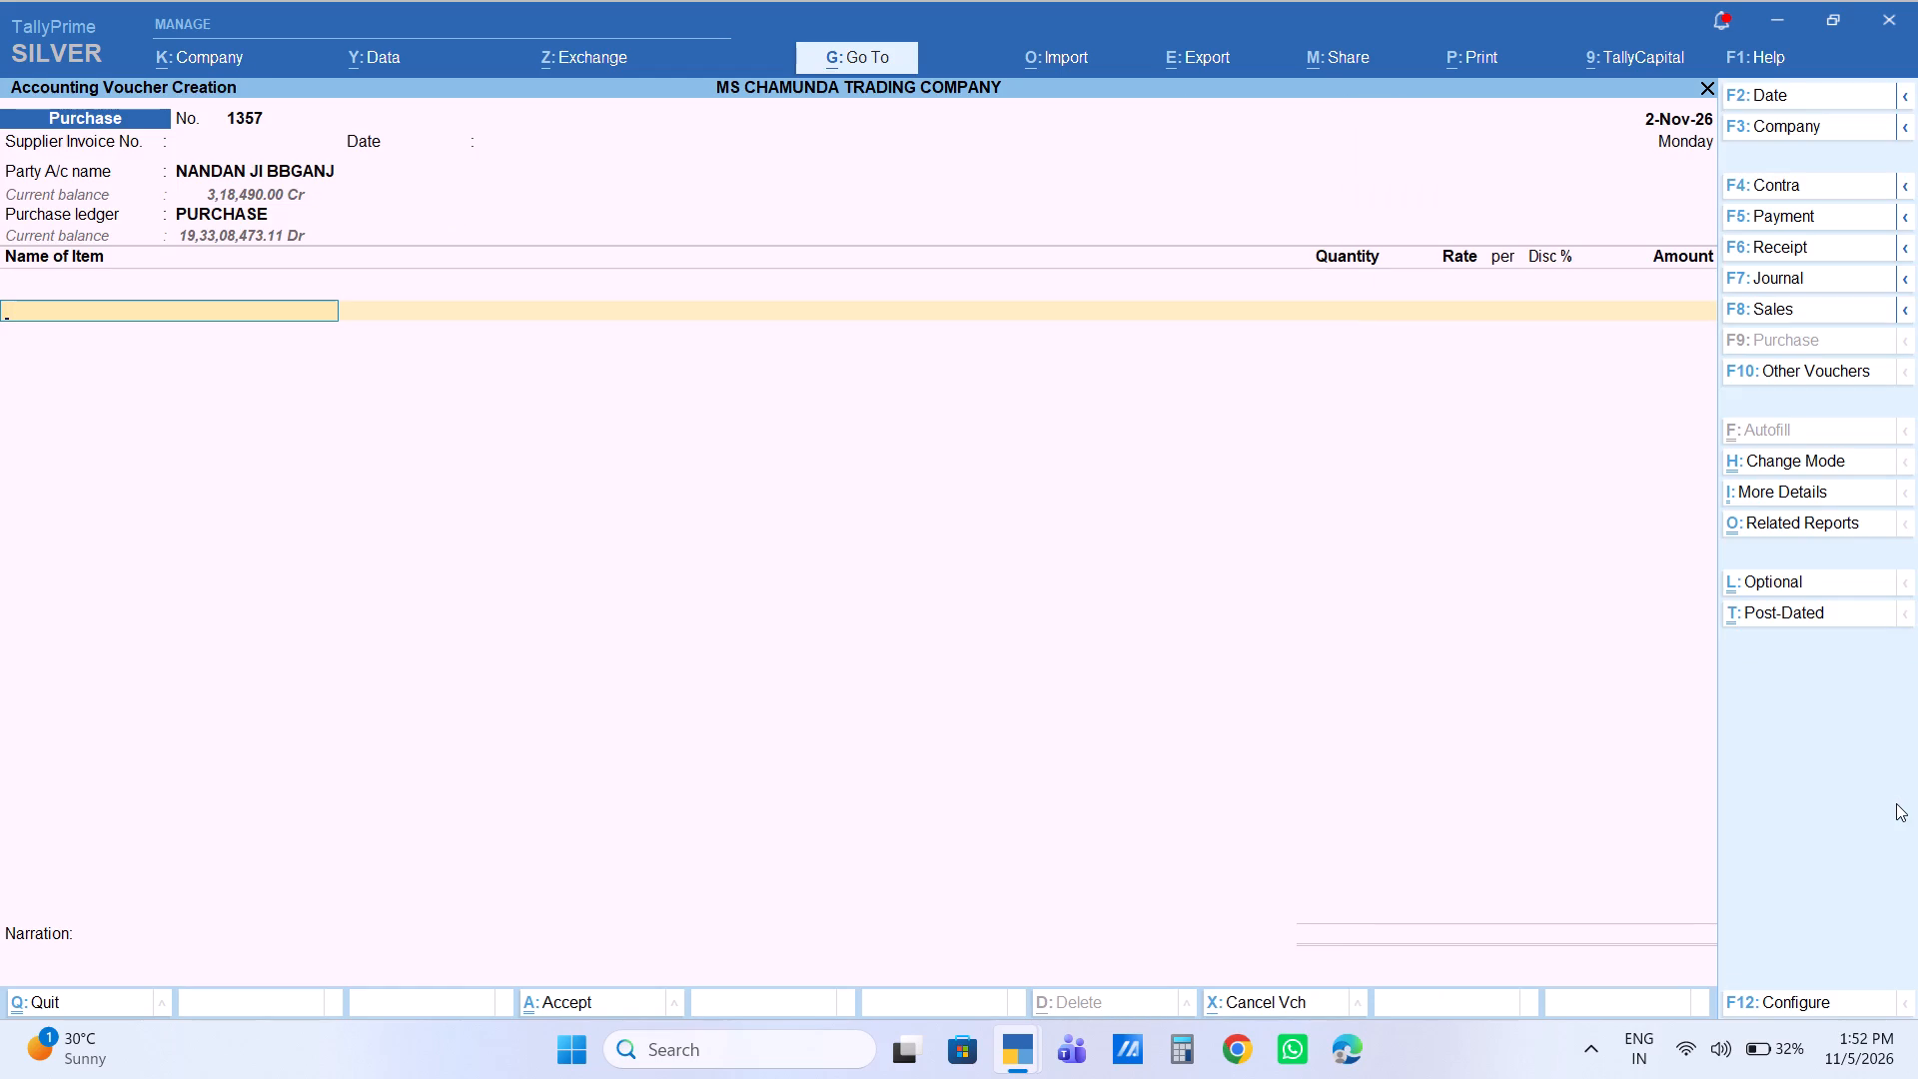
Enter the item P Dudh BiscuitRS5 with a quantity of 100 peti at a rate of 840 per peti and no discount.
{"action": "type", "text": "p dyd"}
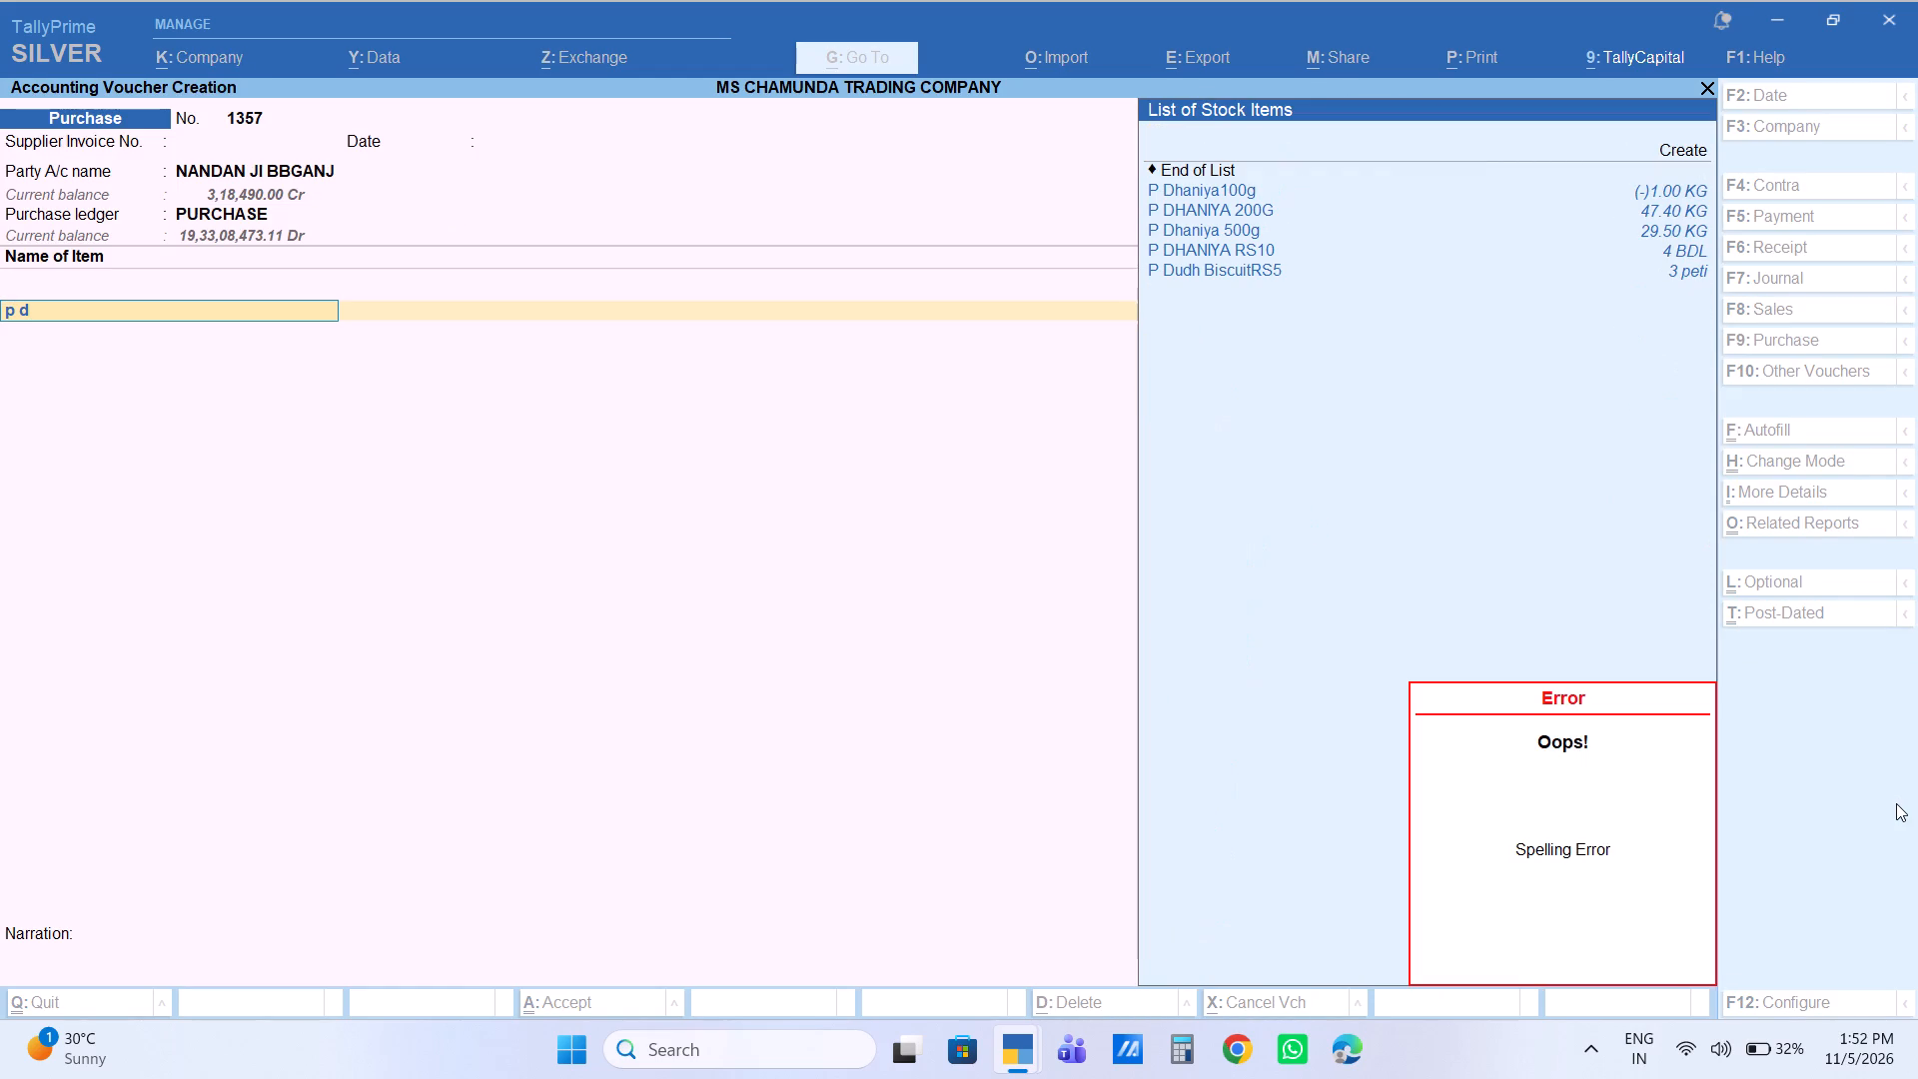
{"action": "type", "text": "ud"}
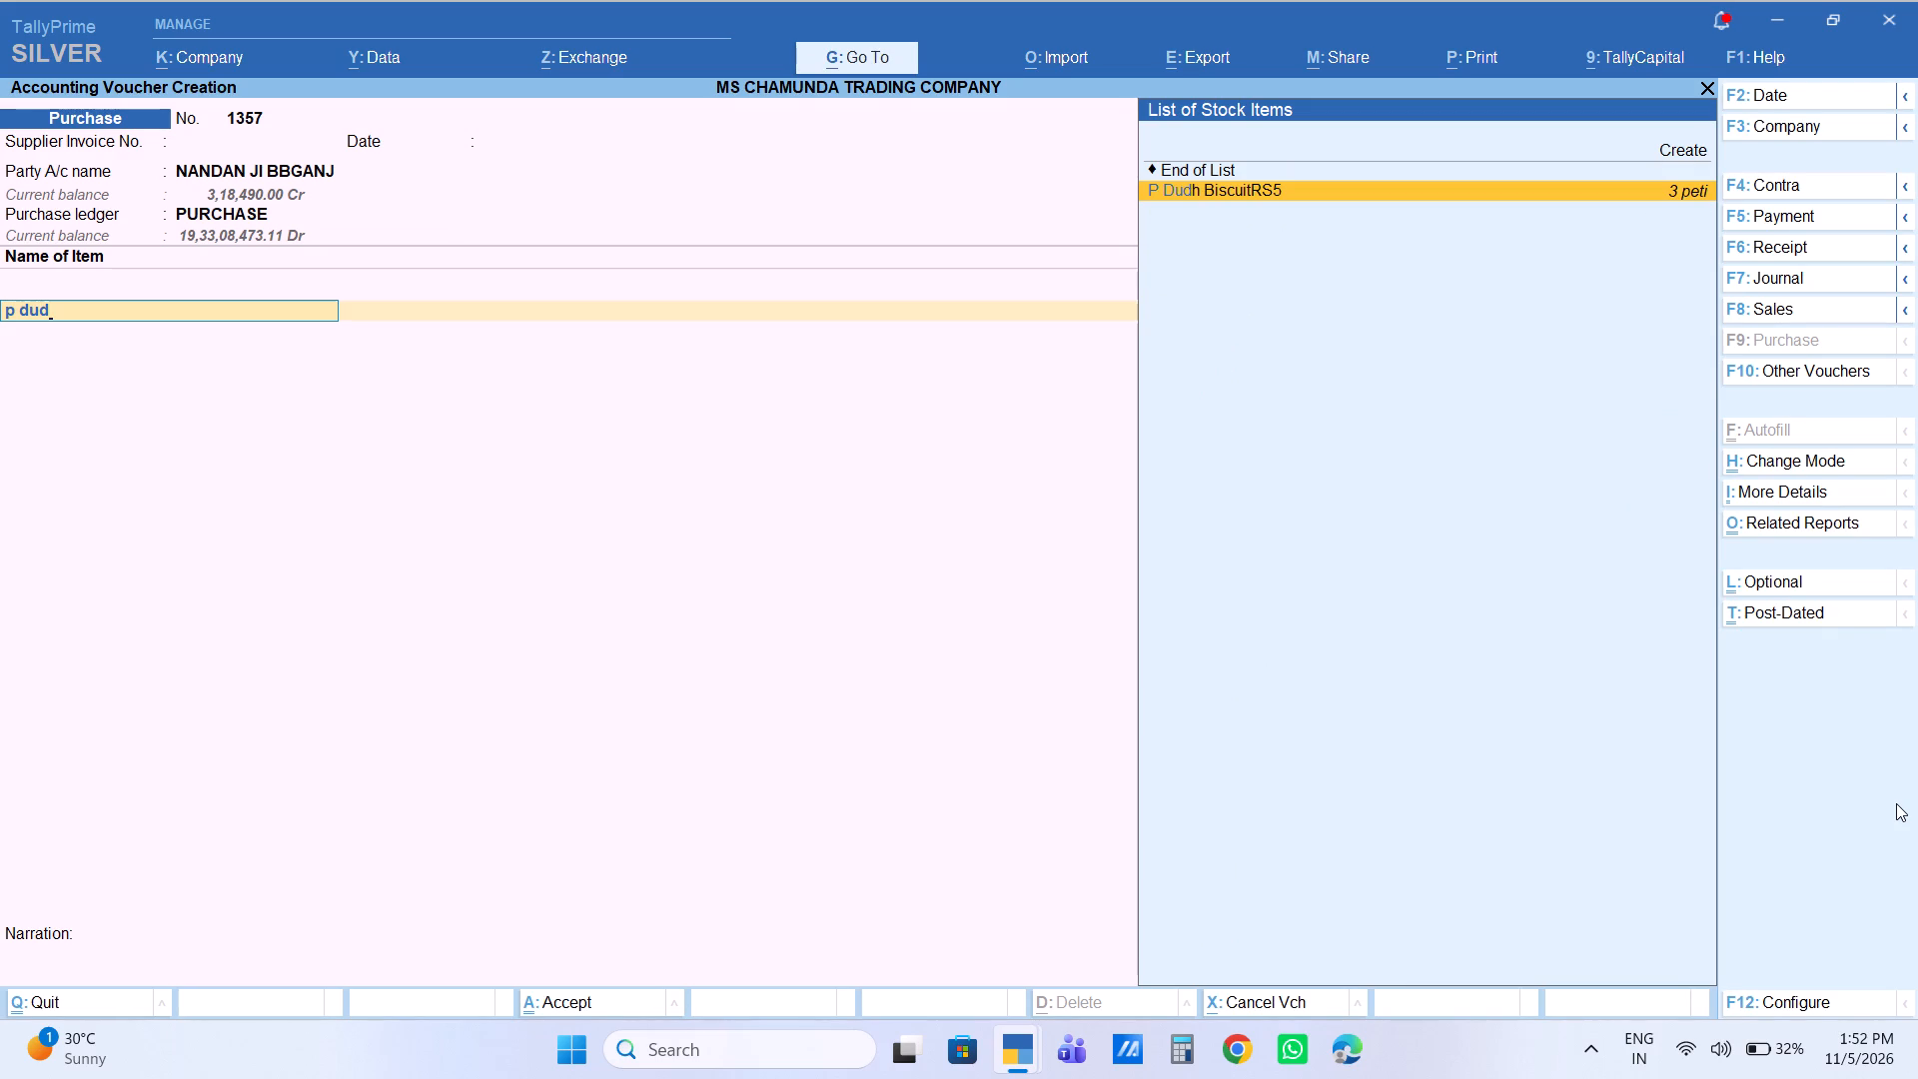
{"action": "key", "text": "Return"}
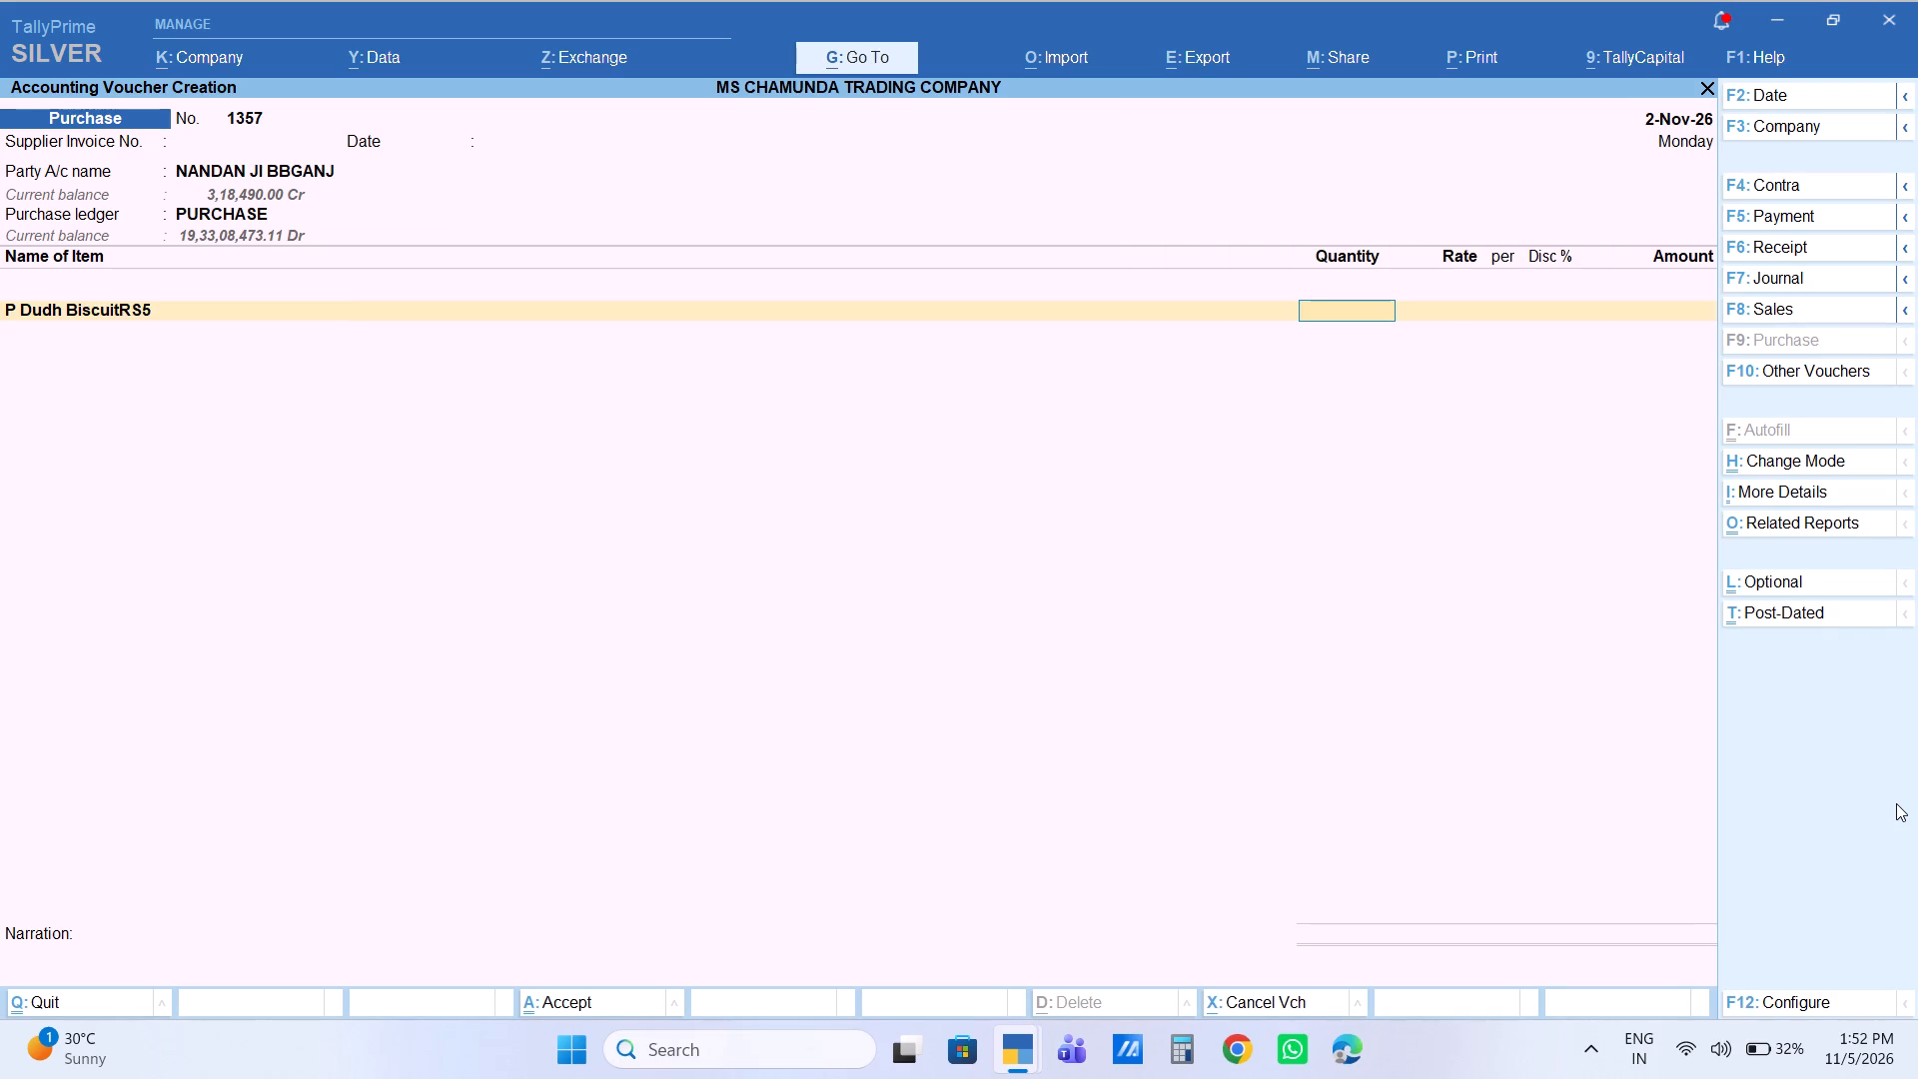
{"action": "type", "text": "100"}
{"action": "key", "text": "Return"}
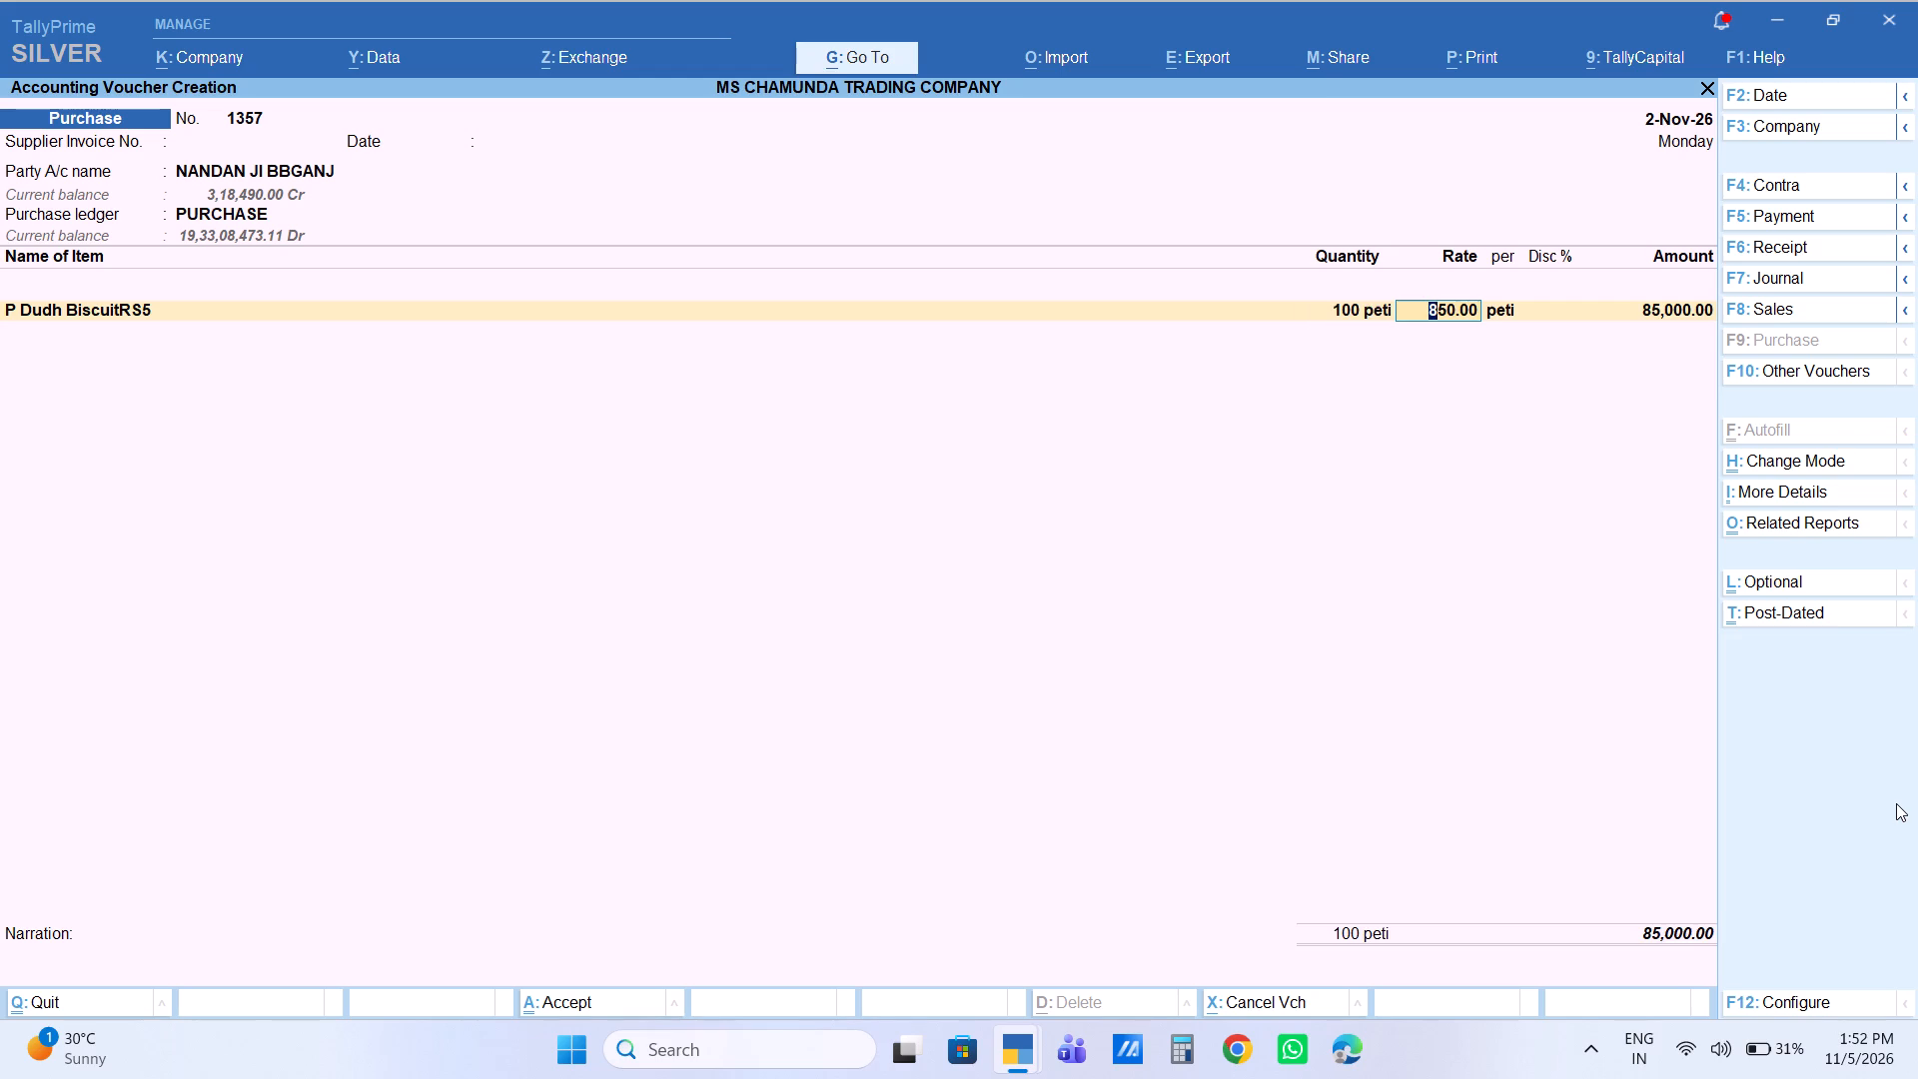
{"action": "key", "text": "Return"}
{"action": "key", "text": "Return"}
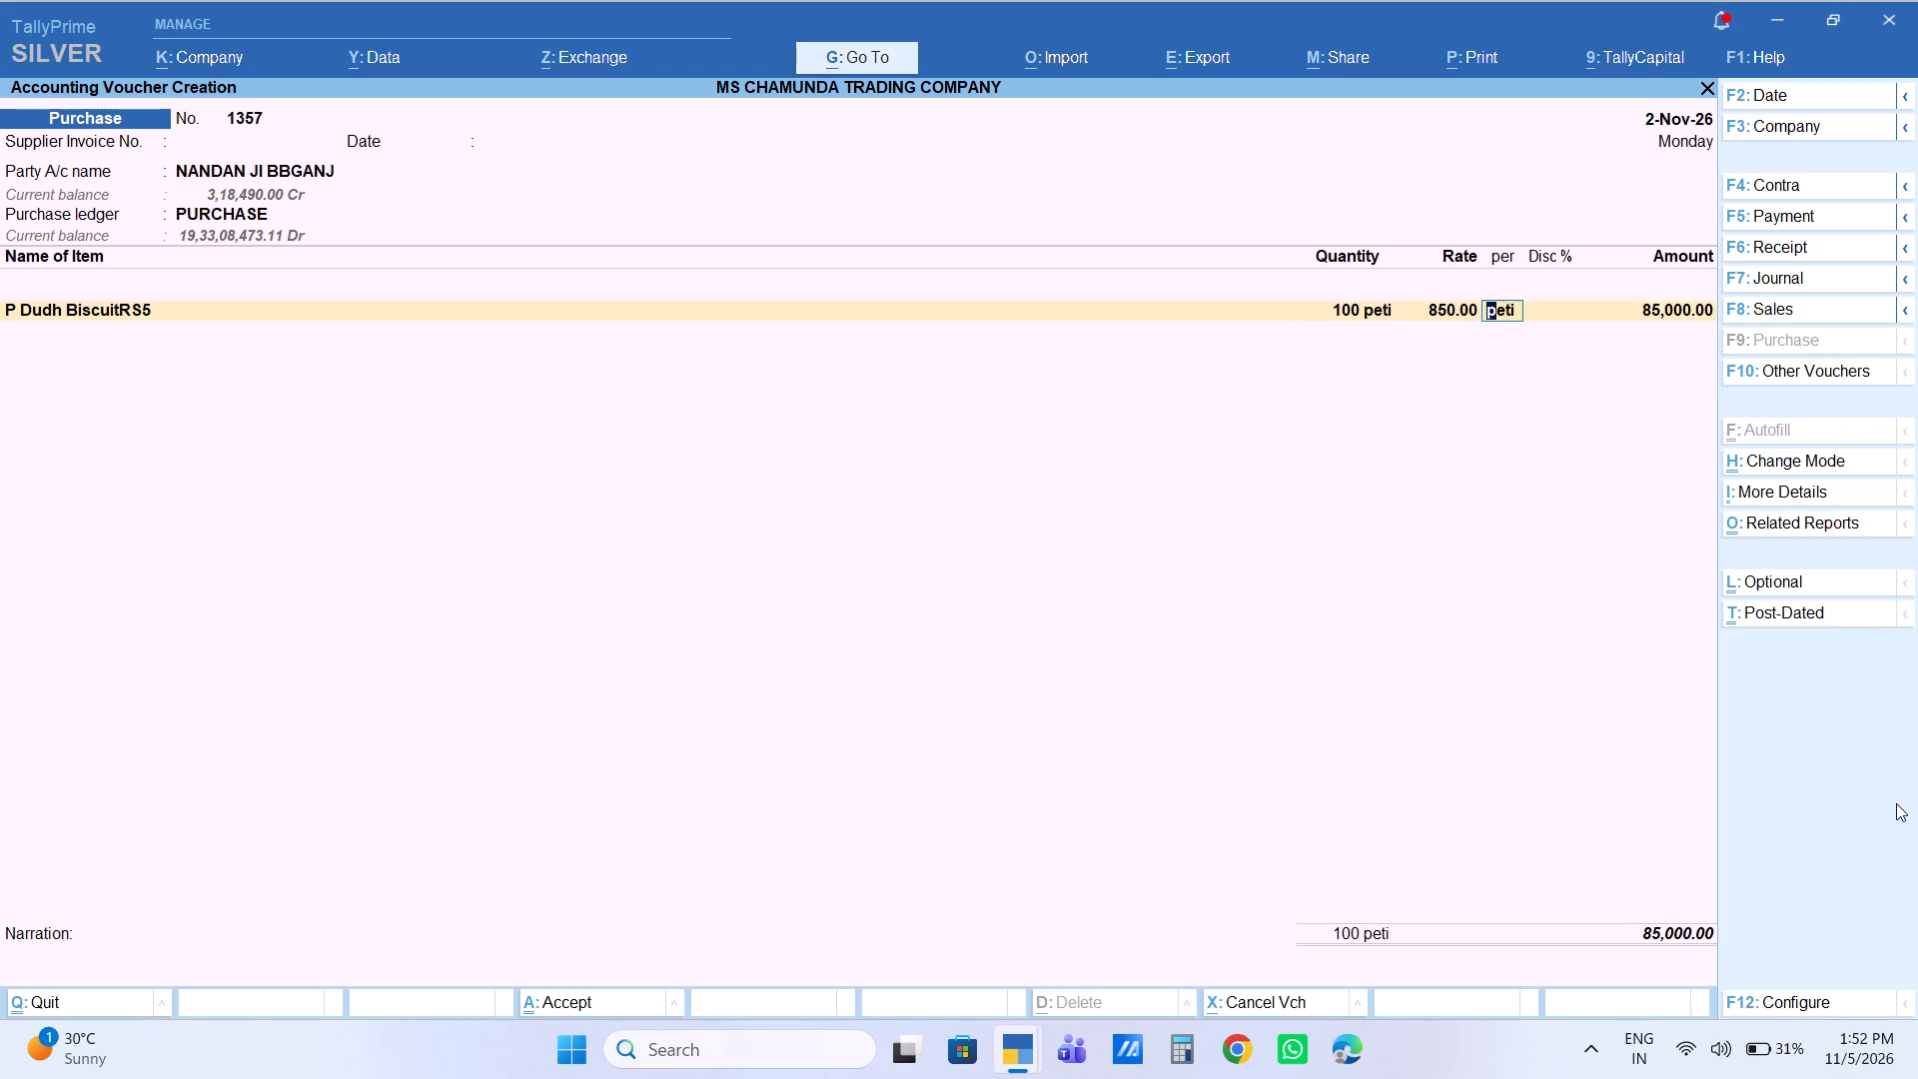
{"action": "key", "text": "Return"}
{"action": "key", "text": "BackSpace"}
{"action": "key", "text": "BackSpace"}
{"action": "key", "text": "BackSpace"}
{"action": "type", "text": "840"}
{"action": "key", "text": "Return"}
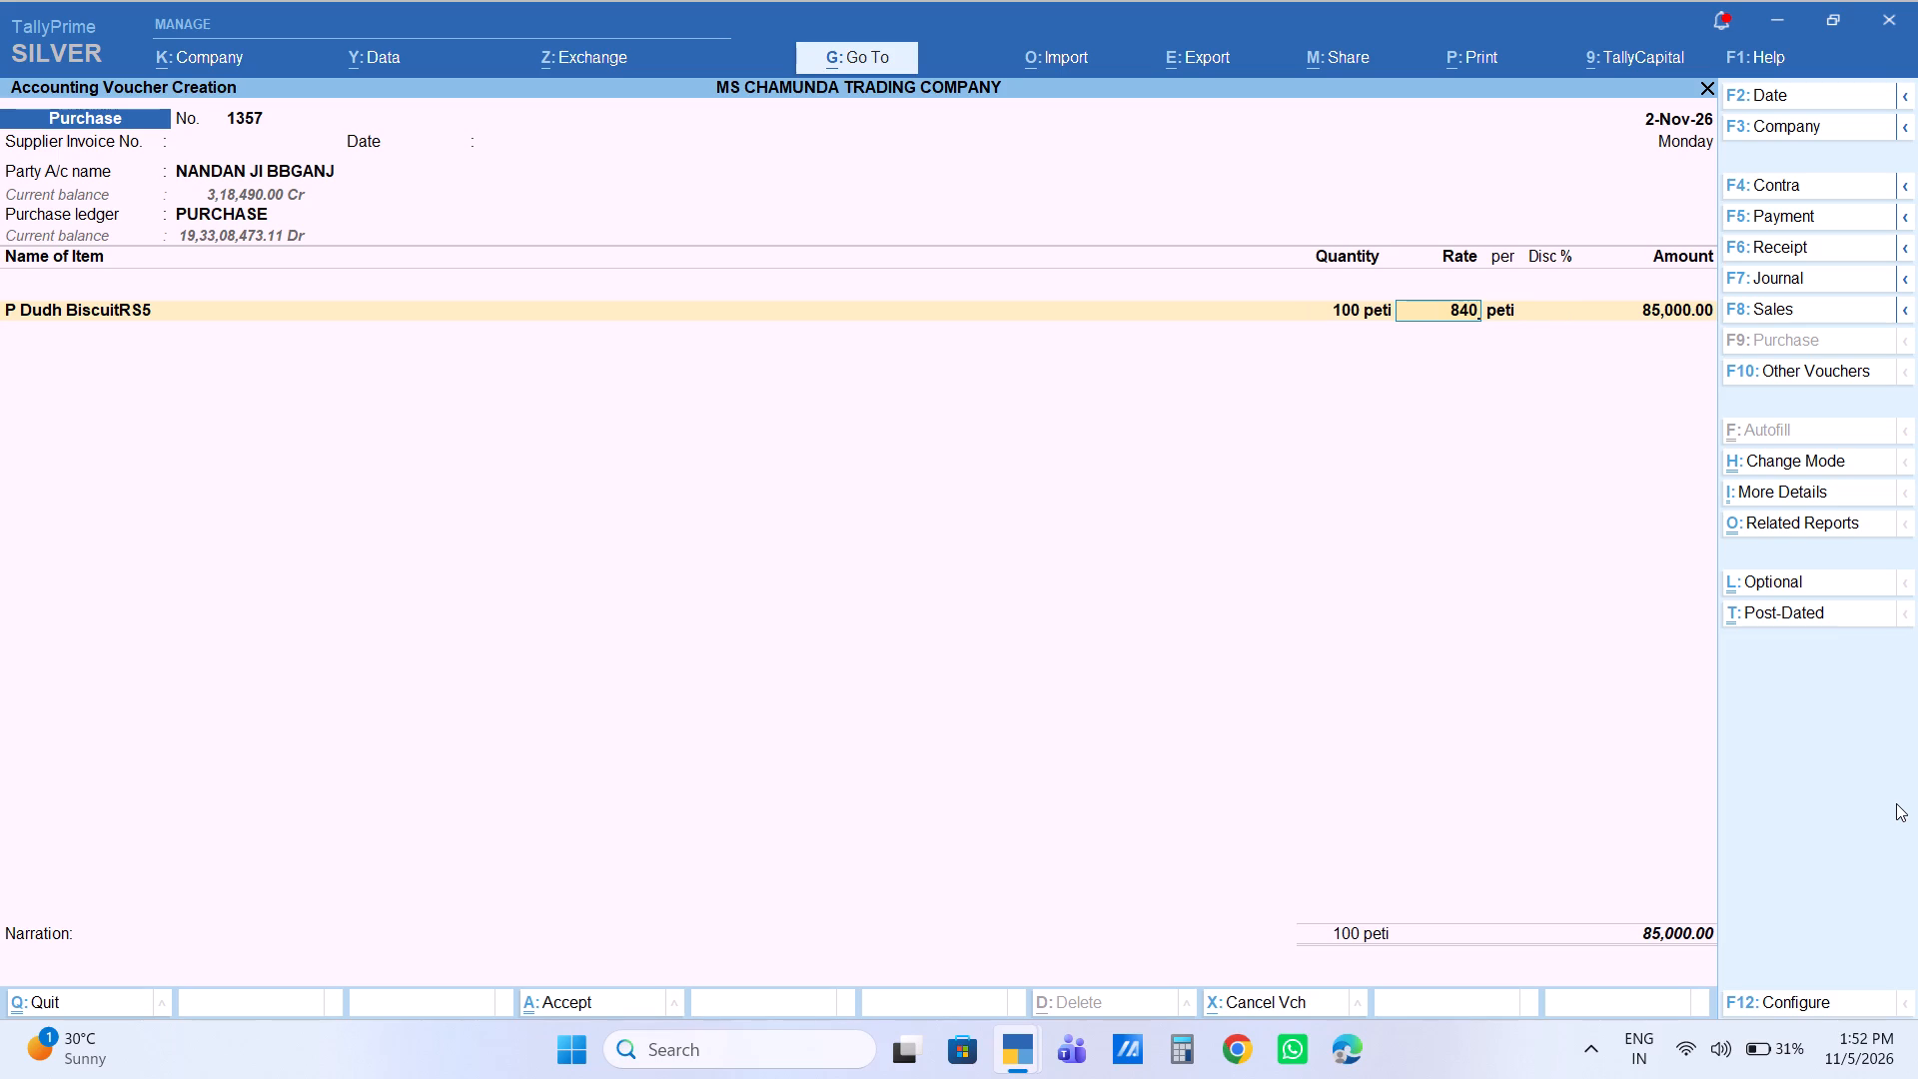
{"action": "key", "text": "Return"}
{"action": "key", "text": "Return"}
{"action": "key", "text": "Return"}
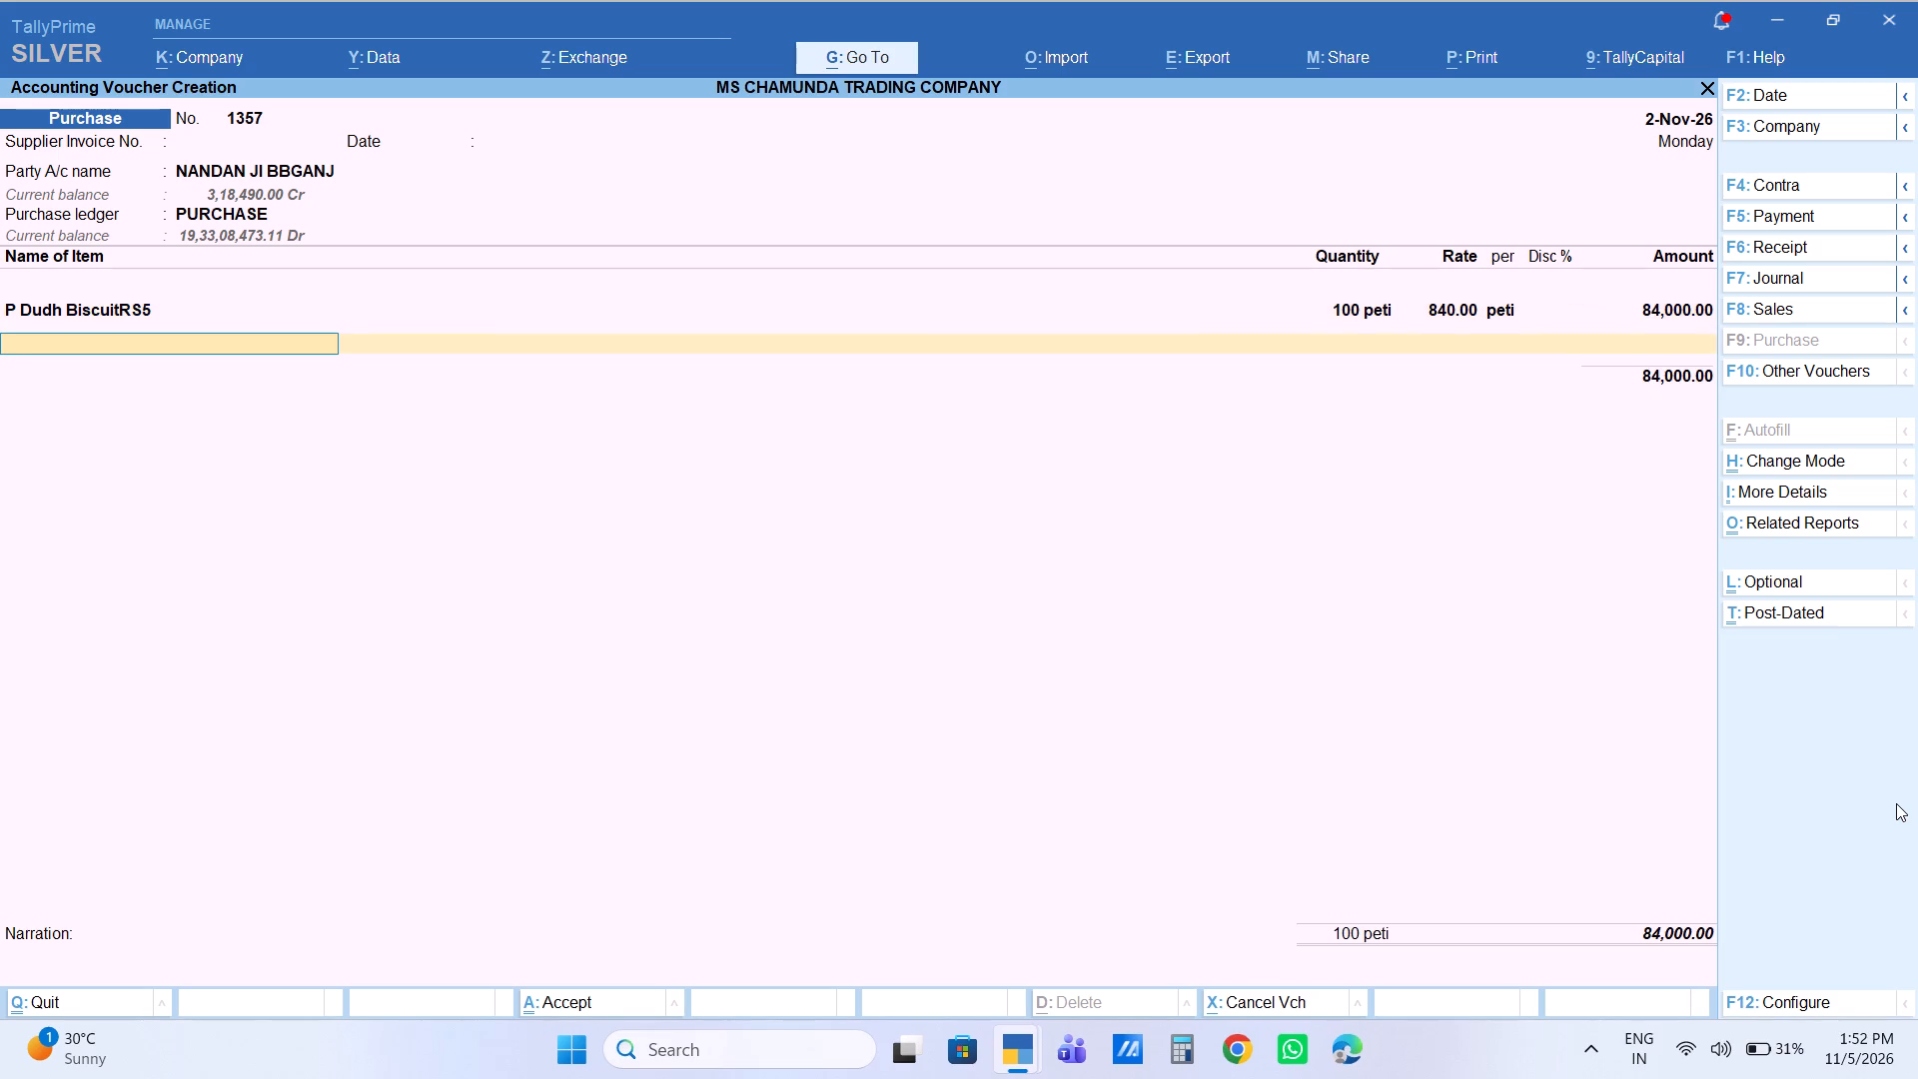
{"action": "key", "text": "Return"}
{"action": "key", "text": "Return"}
{"action": "key", "text": "Return"}
{"action": "key", "text": "Return"}
{"action": "key", "text": "Return"}
{"action": "key", "text": "Return"}
{"action": "key", "text": "Return"}
{"action": "key", "text": "Return"}
{"action": "key", "text": "Return"}
{"action": "key", "text": "Return"}
{"action": "key", "text": "Return"}
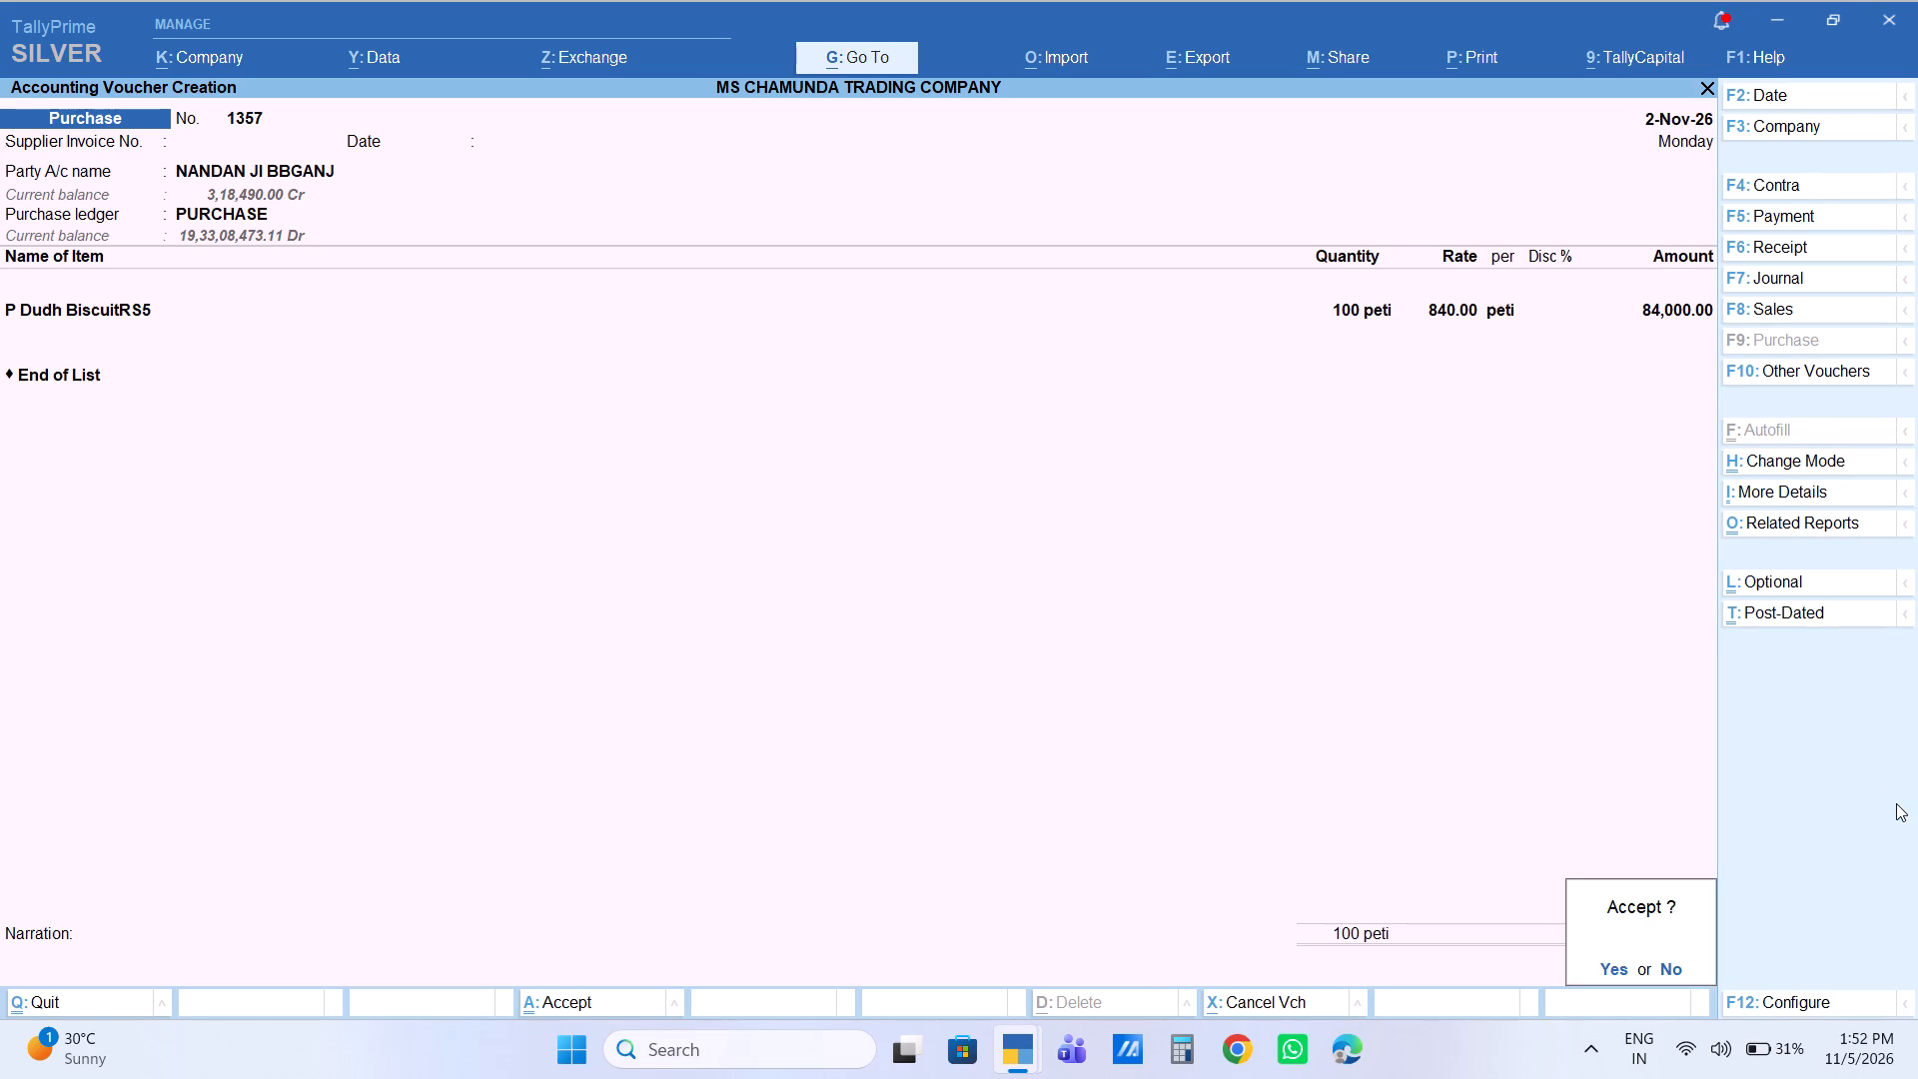
Leave voucher entry and open the Stock Item monthly summary for Mombatti Rs 5(A) from Inventory Books.
{"action": "key", "text": "Escape"}
{"action": "key", "text": "Escape"}
{"action": "type", "text": "di"}
{"action": "key", "text": "Return"}
{"action": "type", "text": "mom"}
{"action": "key", "text": "Down"}
{"action": "key", "text": "Down"}
{"action": "key", "text": "Down"}
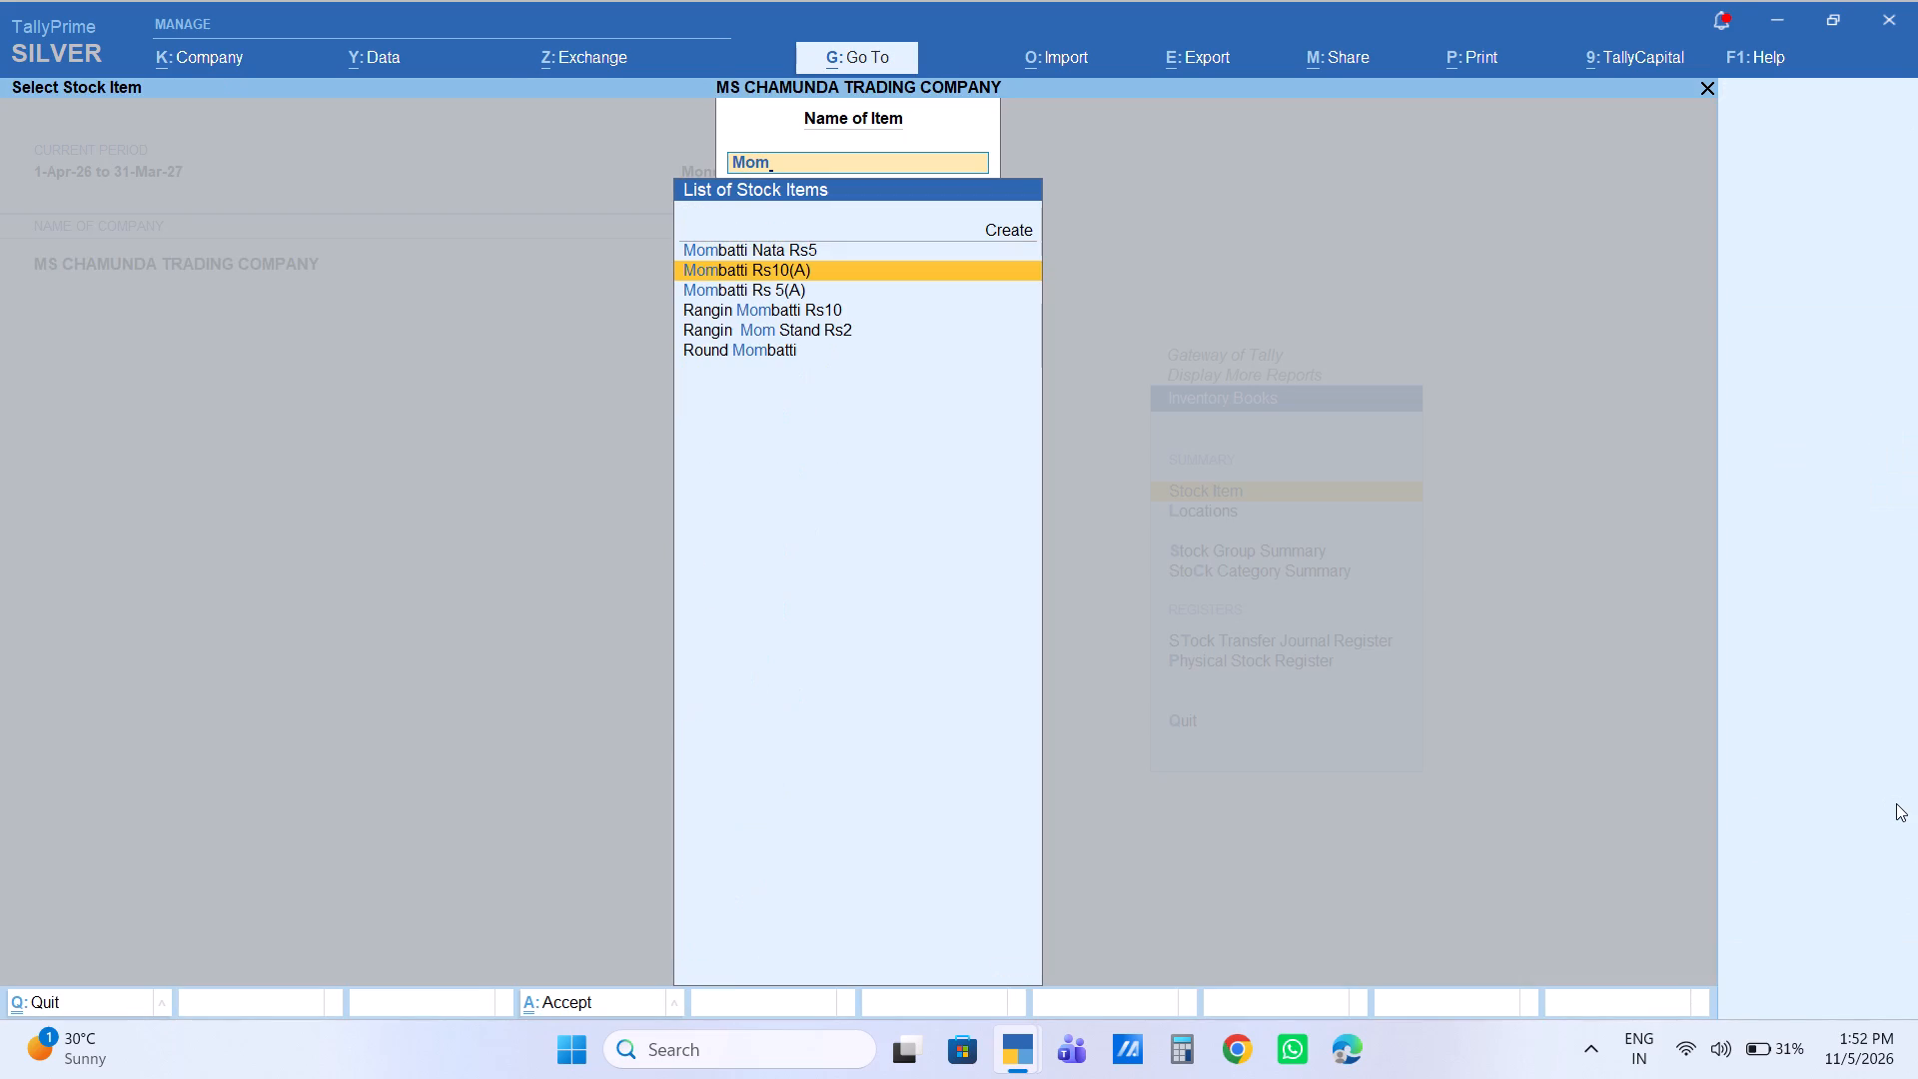
{"action": "key", "text": "Return"}
{"action": "key", "text": "Up"}
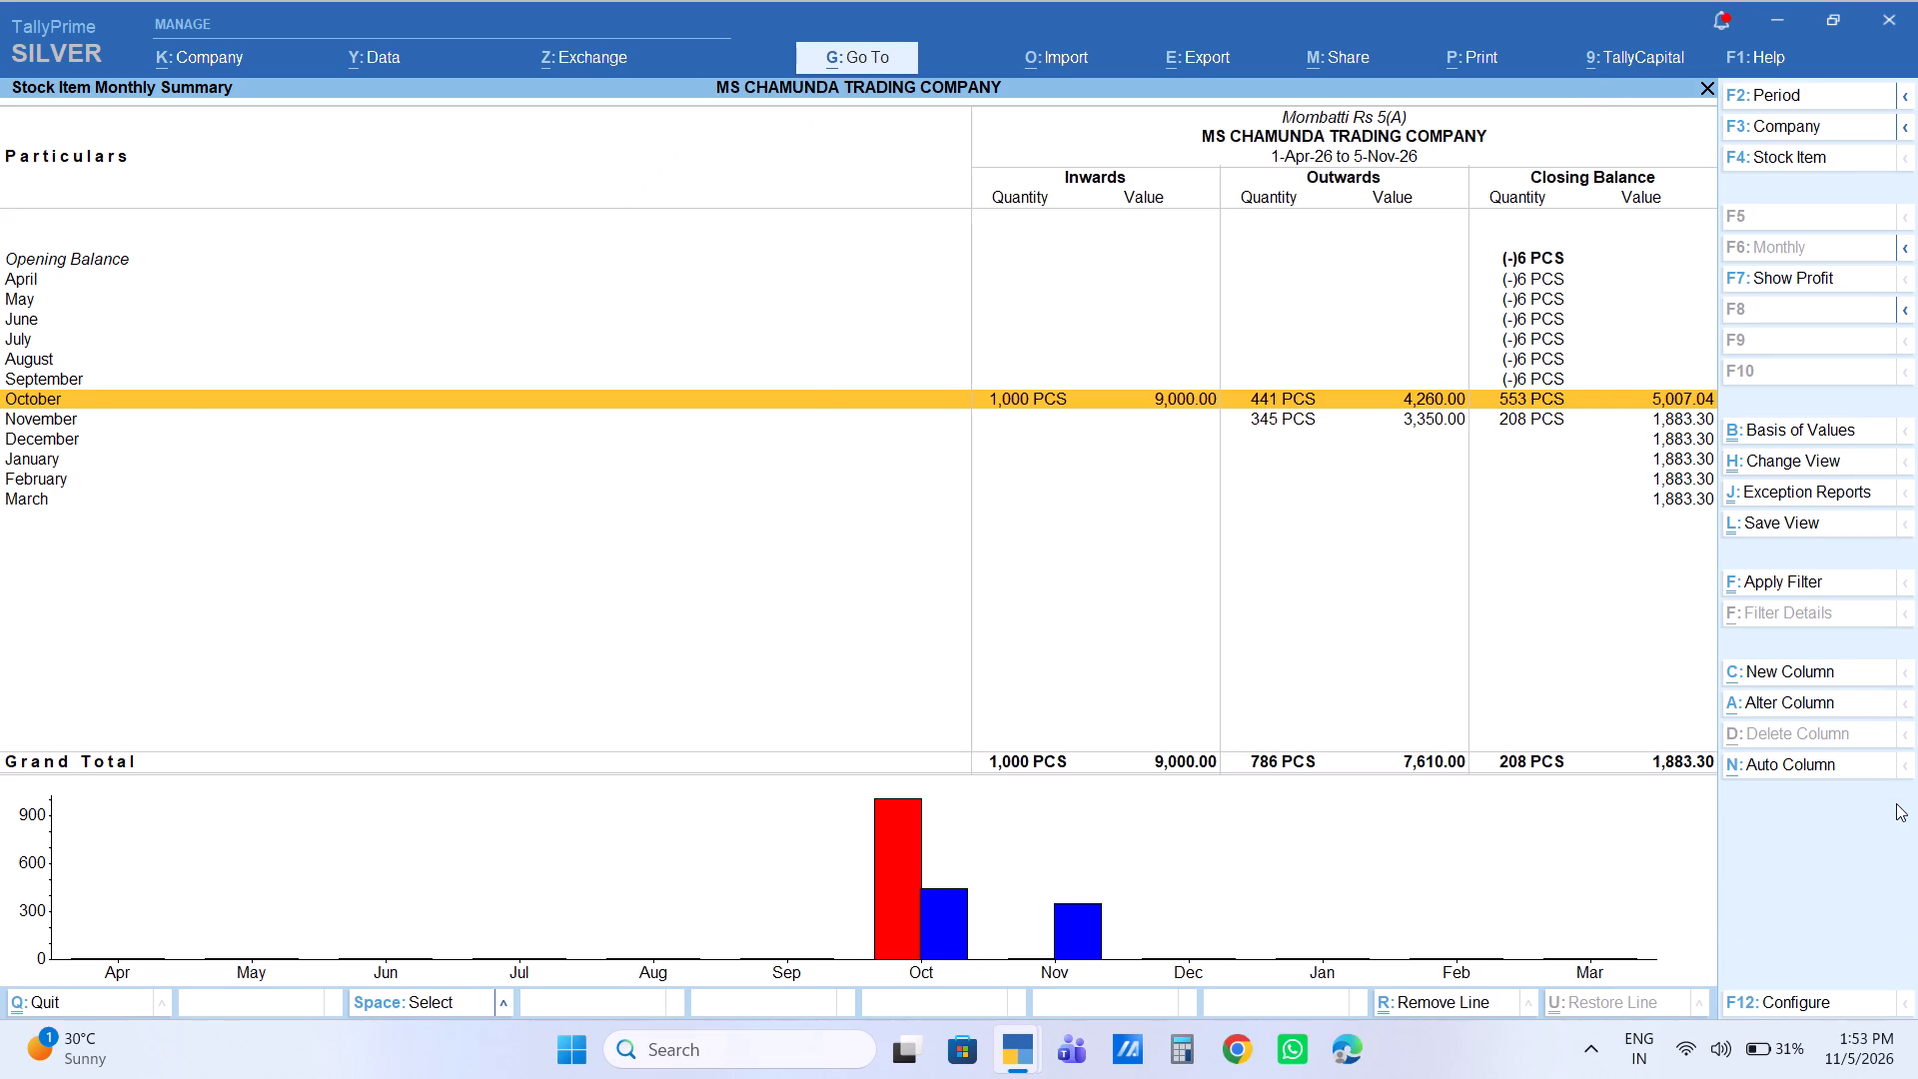
{"action": "key", "text": "Return"}
{"action": "key", "text": "Down"}
{"action": "key", "text": "Return"}
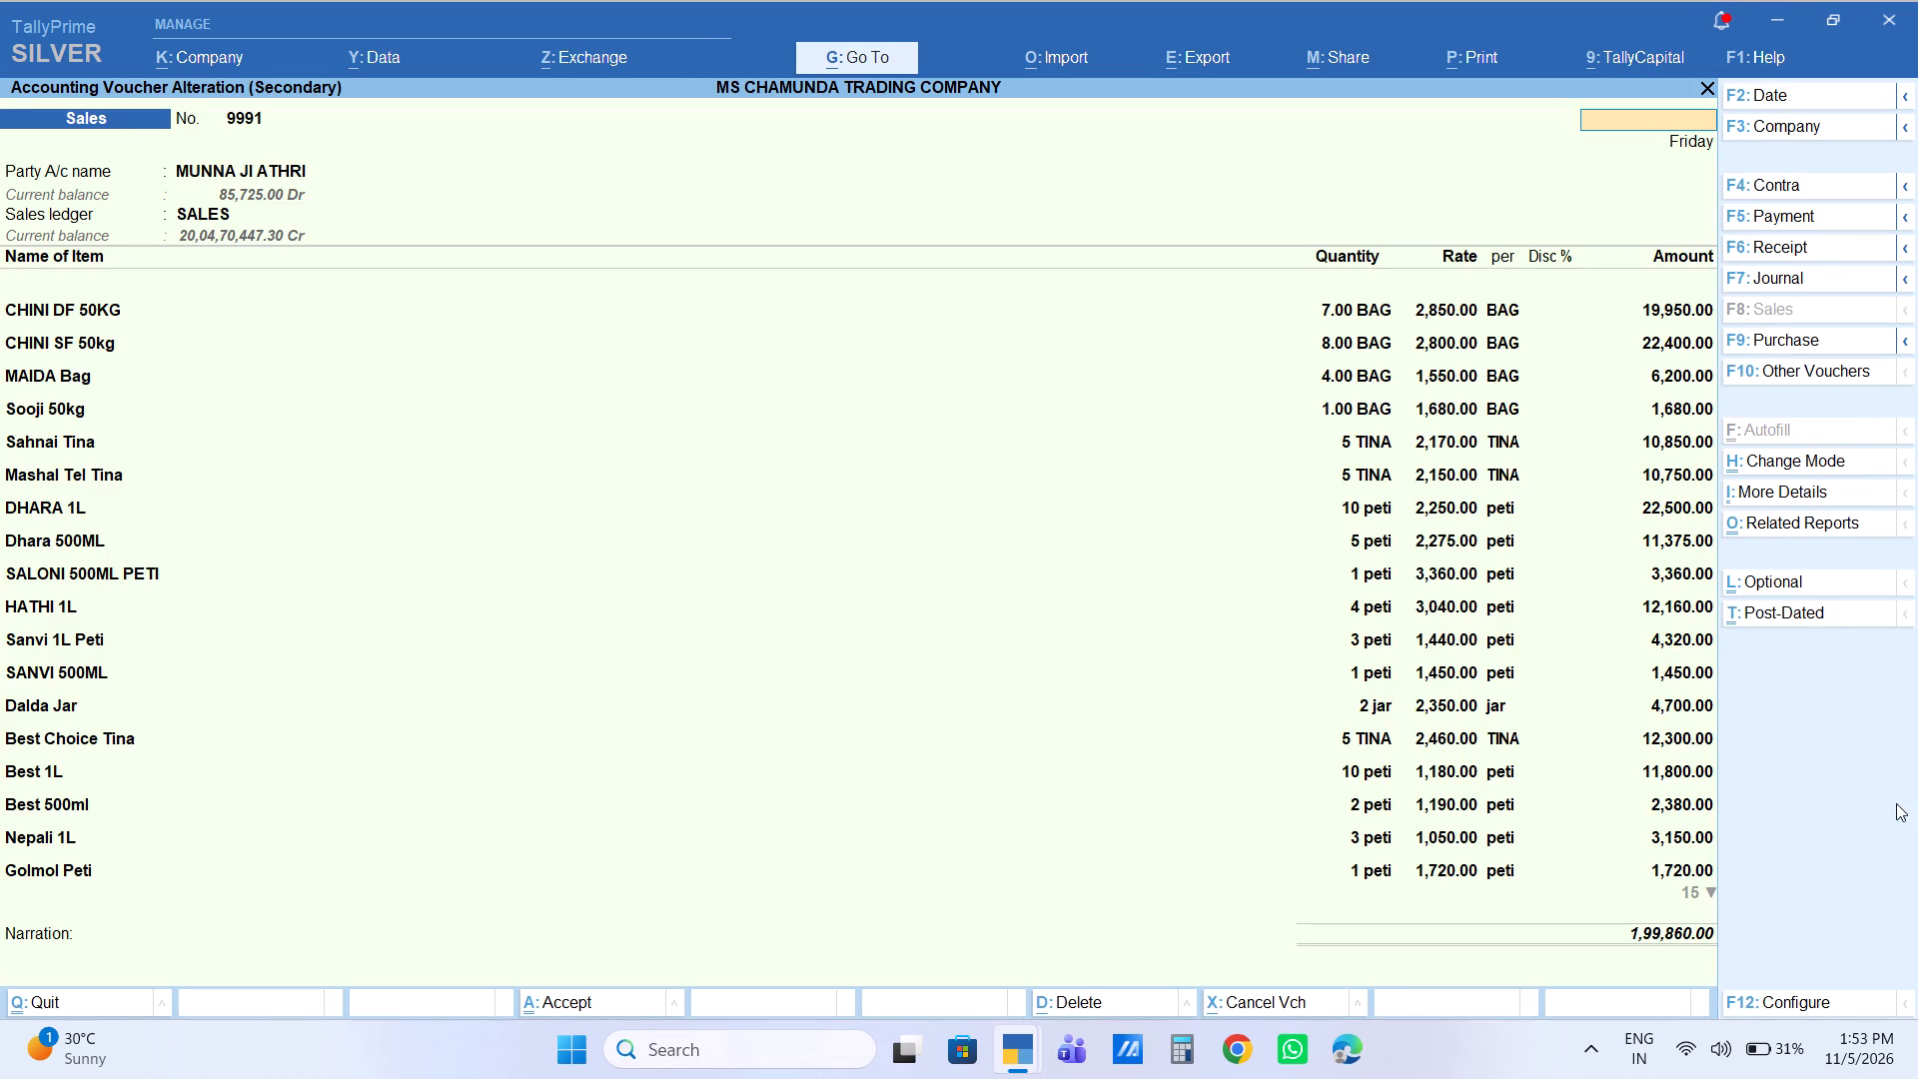
{"action": "key", "text": "Escape"}
{"action": "key", "text": "Escape"}
{"action": "key", "text": "Escape"}
View the 1-Oct-26 RAJESH MASALA purchase voucher to check the Mombatti purchase, and return to the Gateway of Tally.
{"action": "key", "text": "Up"}
{"action": "key", "text": "Return"}
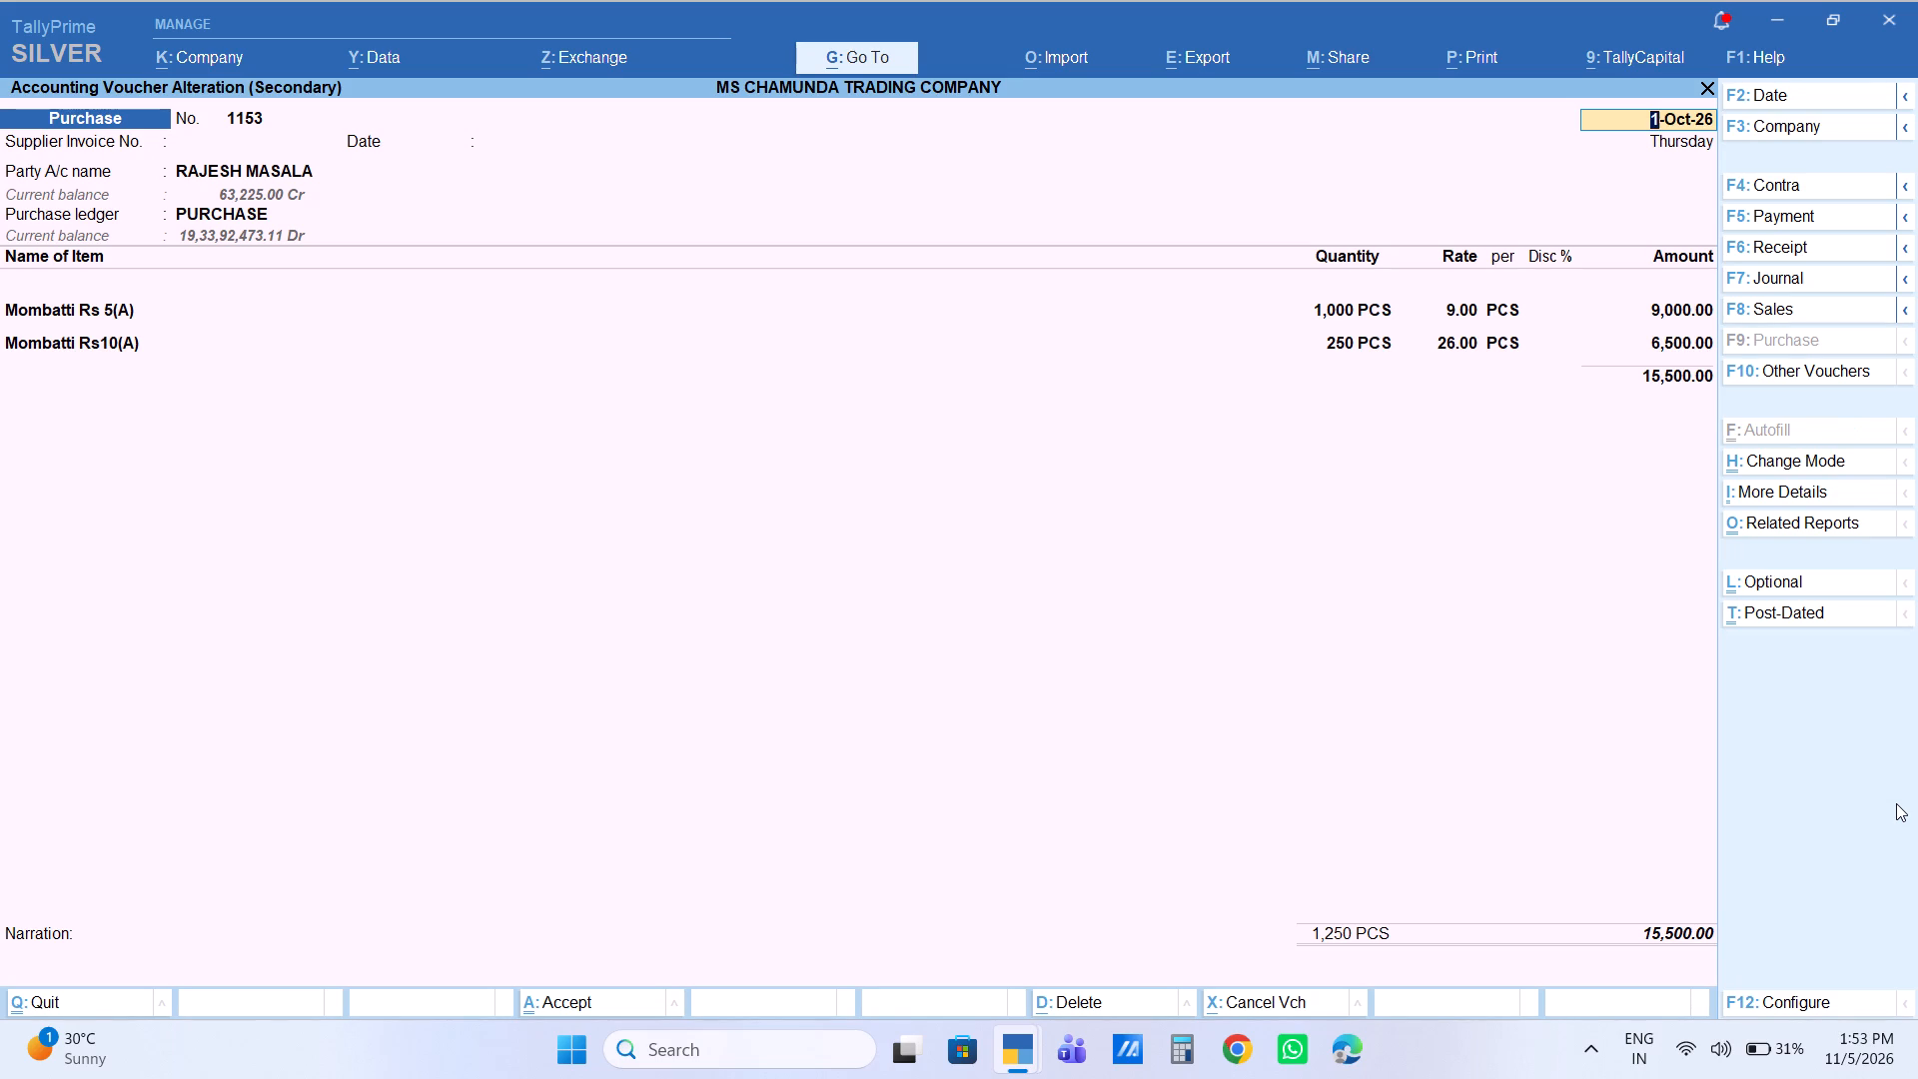
{"action": "key", "text": "Escape"}
{"action": "key", "text": "Escape"}
{"action": "key", "text": "Escape"}
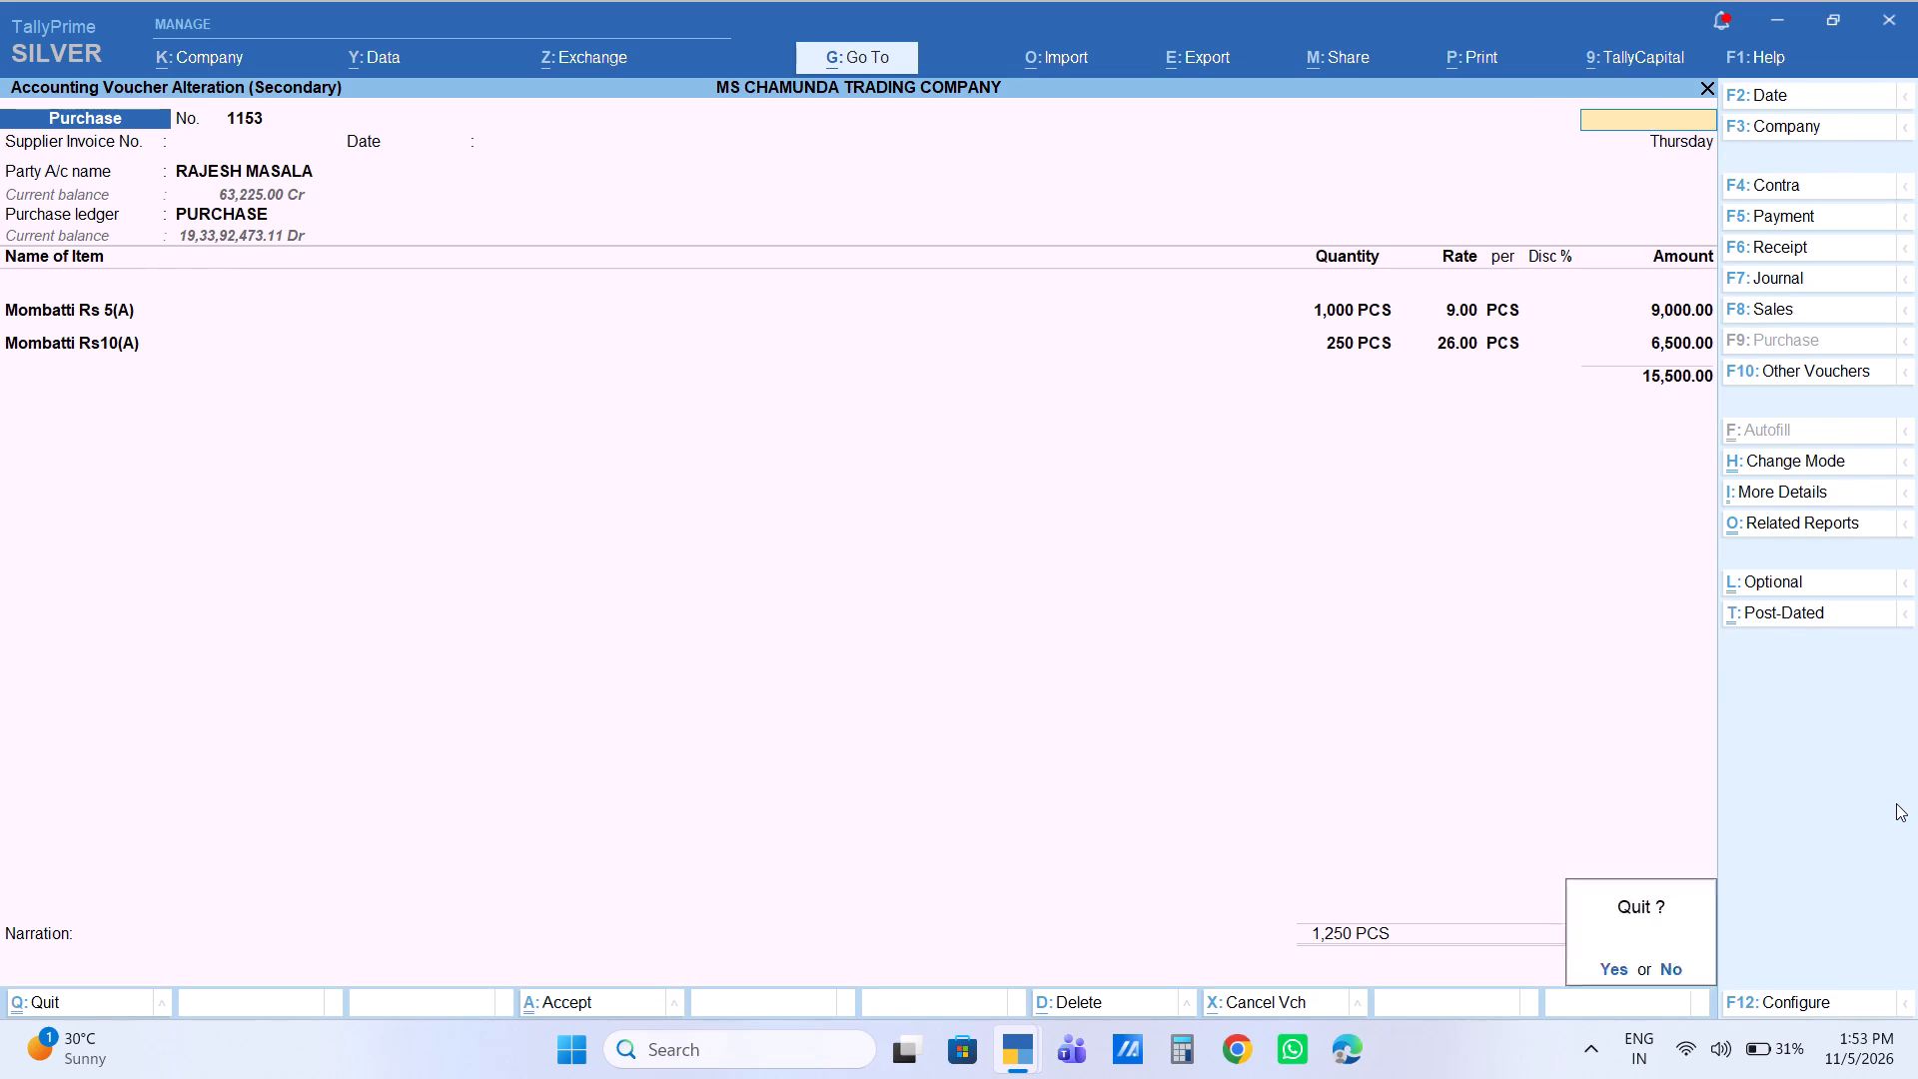
{"action": "key", "text": "Escape"}
{"action": "key", "text": "Escape"}
{"action": "key", "text": "Escape"}
{"action": "key", "text": "Escape"}
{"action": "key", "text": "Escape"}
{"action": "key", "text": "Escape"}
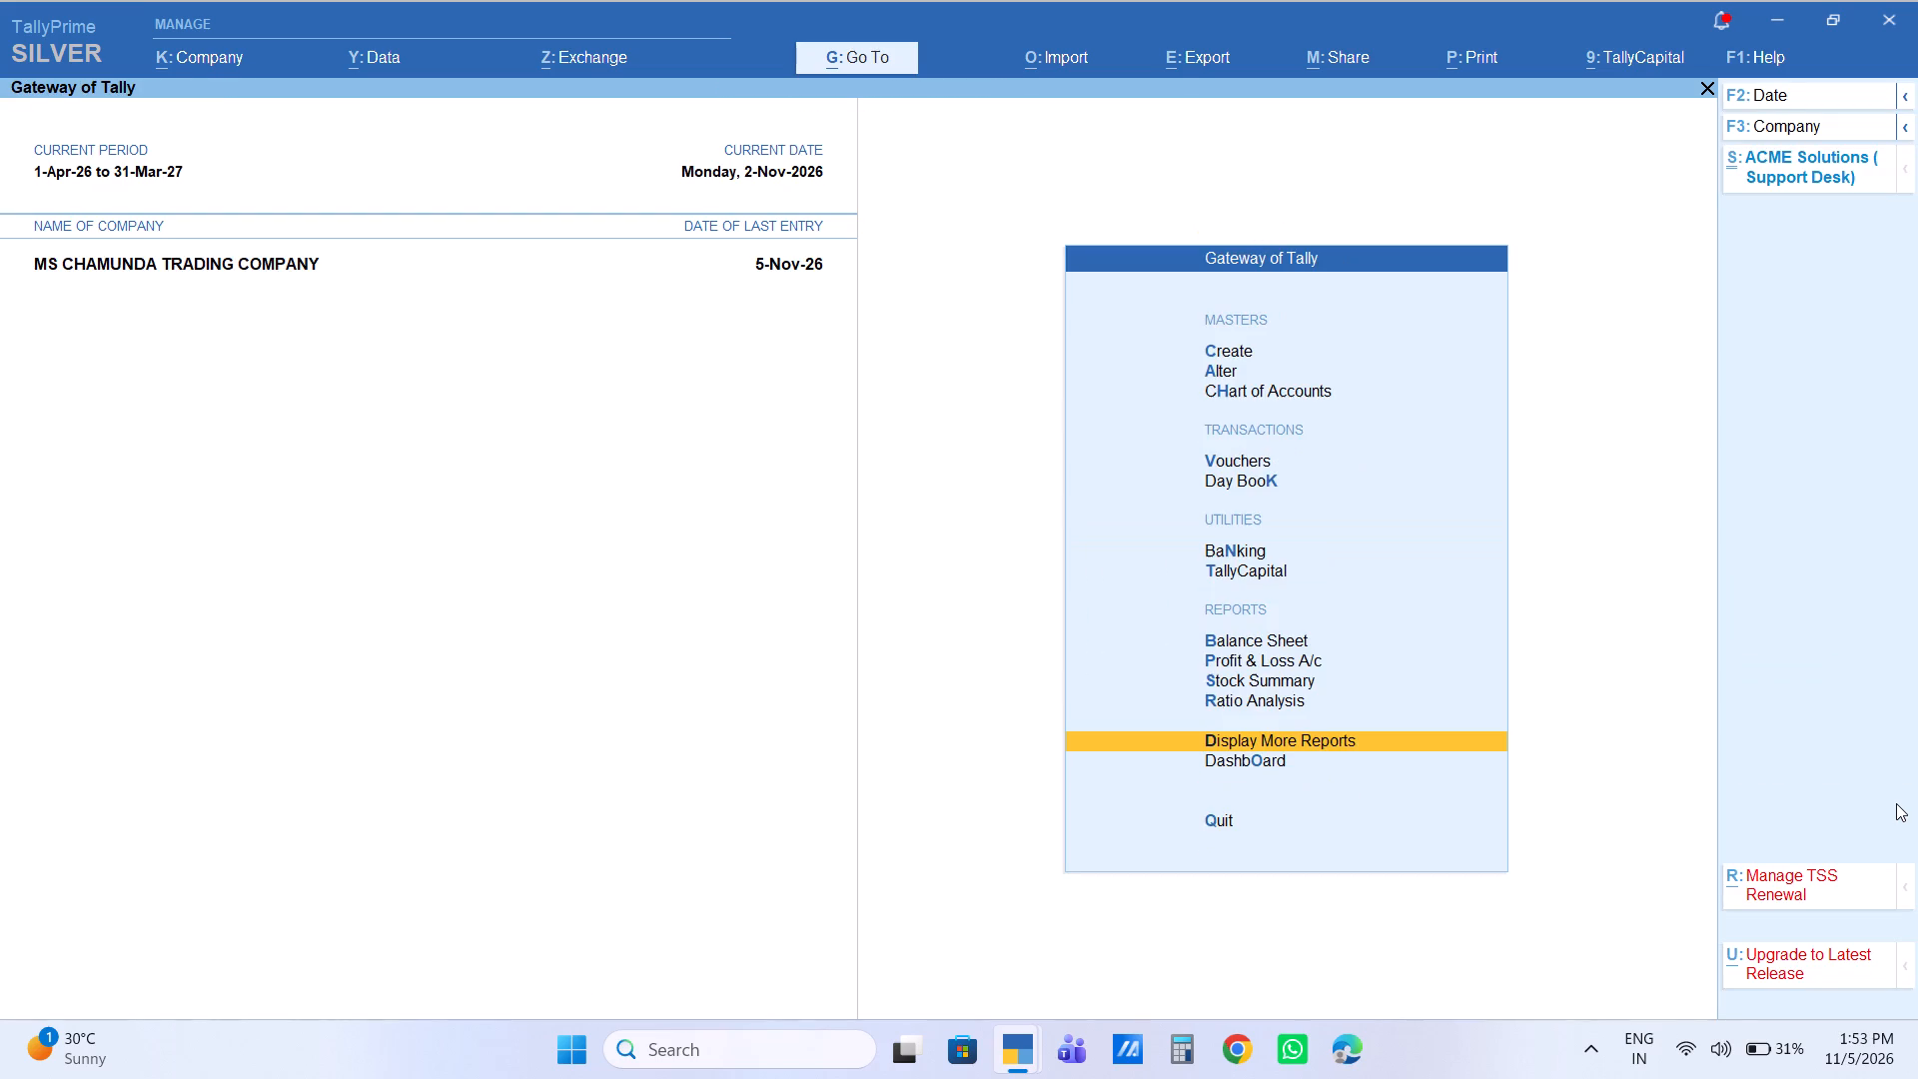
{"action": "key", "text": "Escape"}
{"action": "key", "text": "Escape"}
Reopen voucher creation on a blank Purchase voucher.
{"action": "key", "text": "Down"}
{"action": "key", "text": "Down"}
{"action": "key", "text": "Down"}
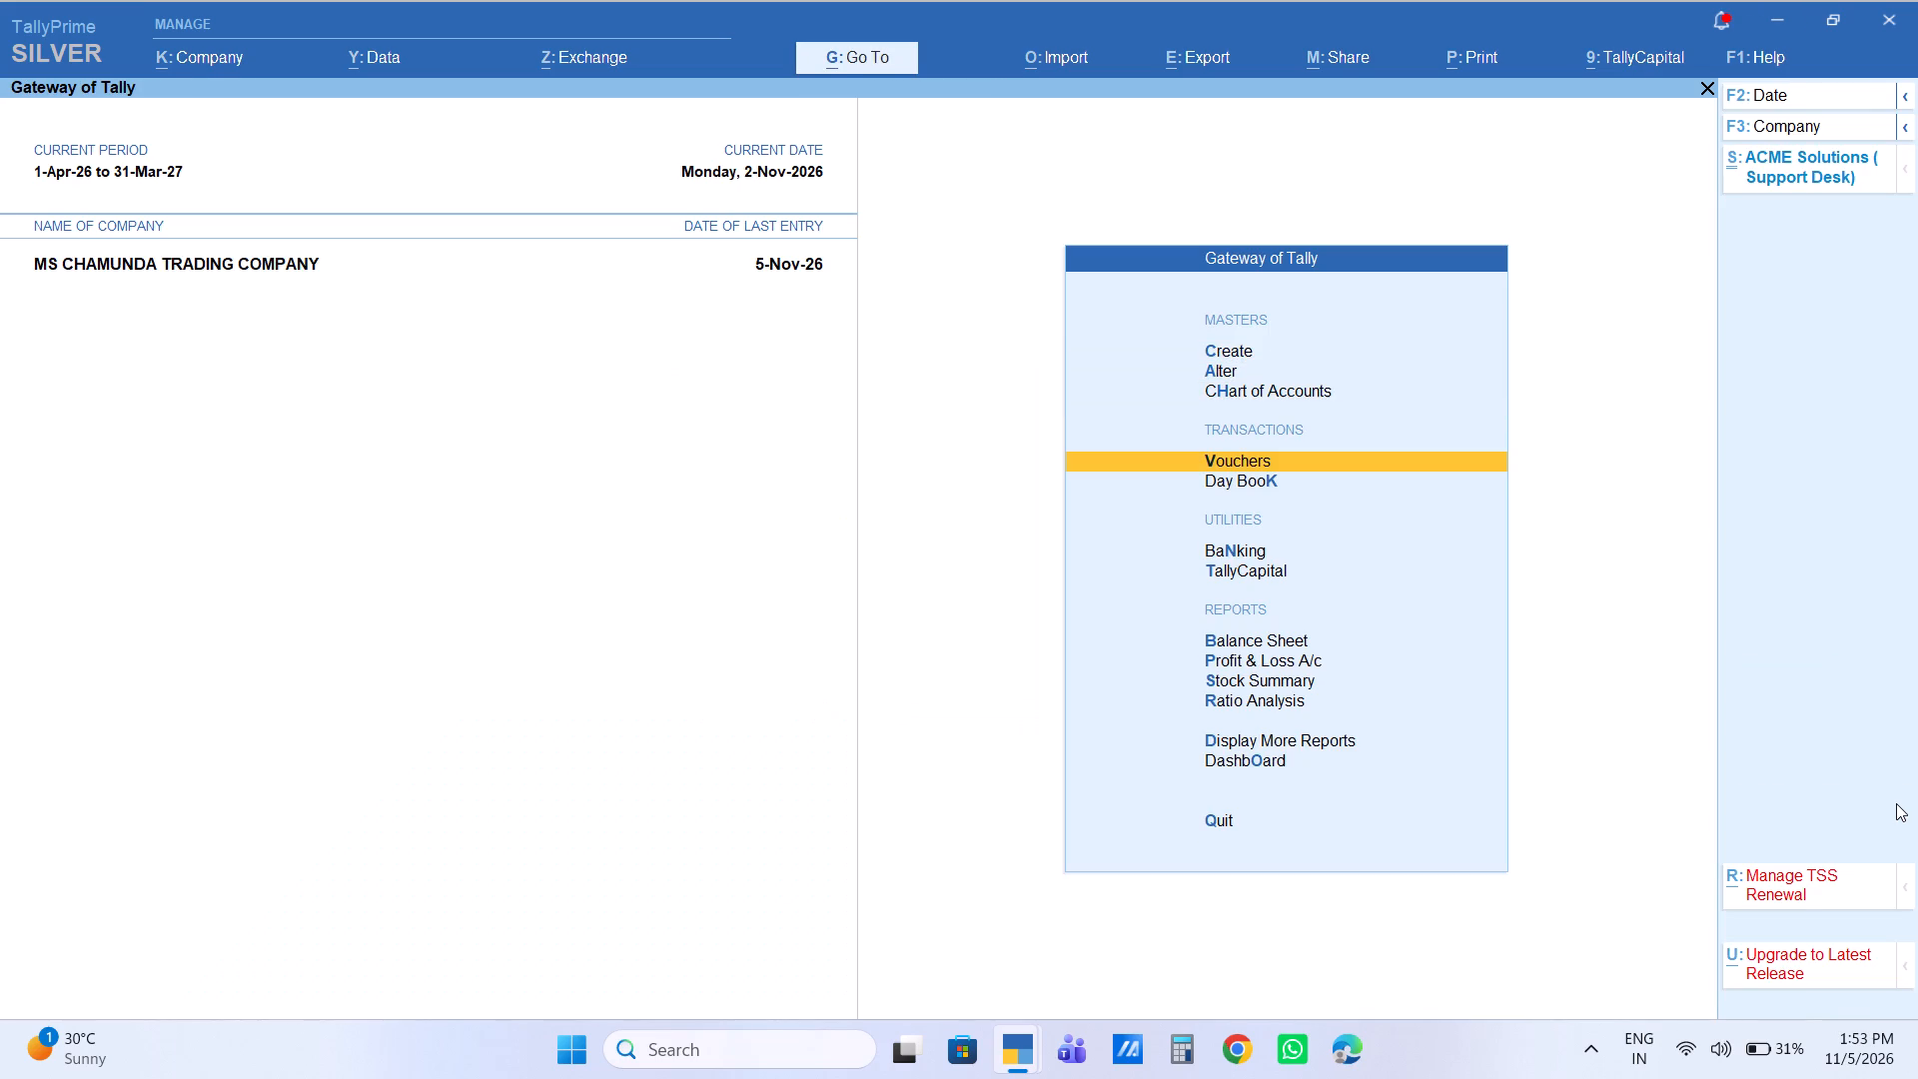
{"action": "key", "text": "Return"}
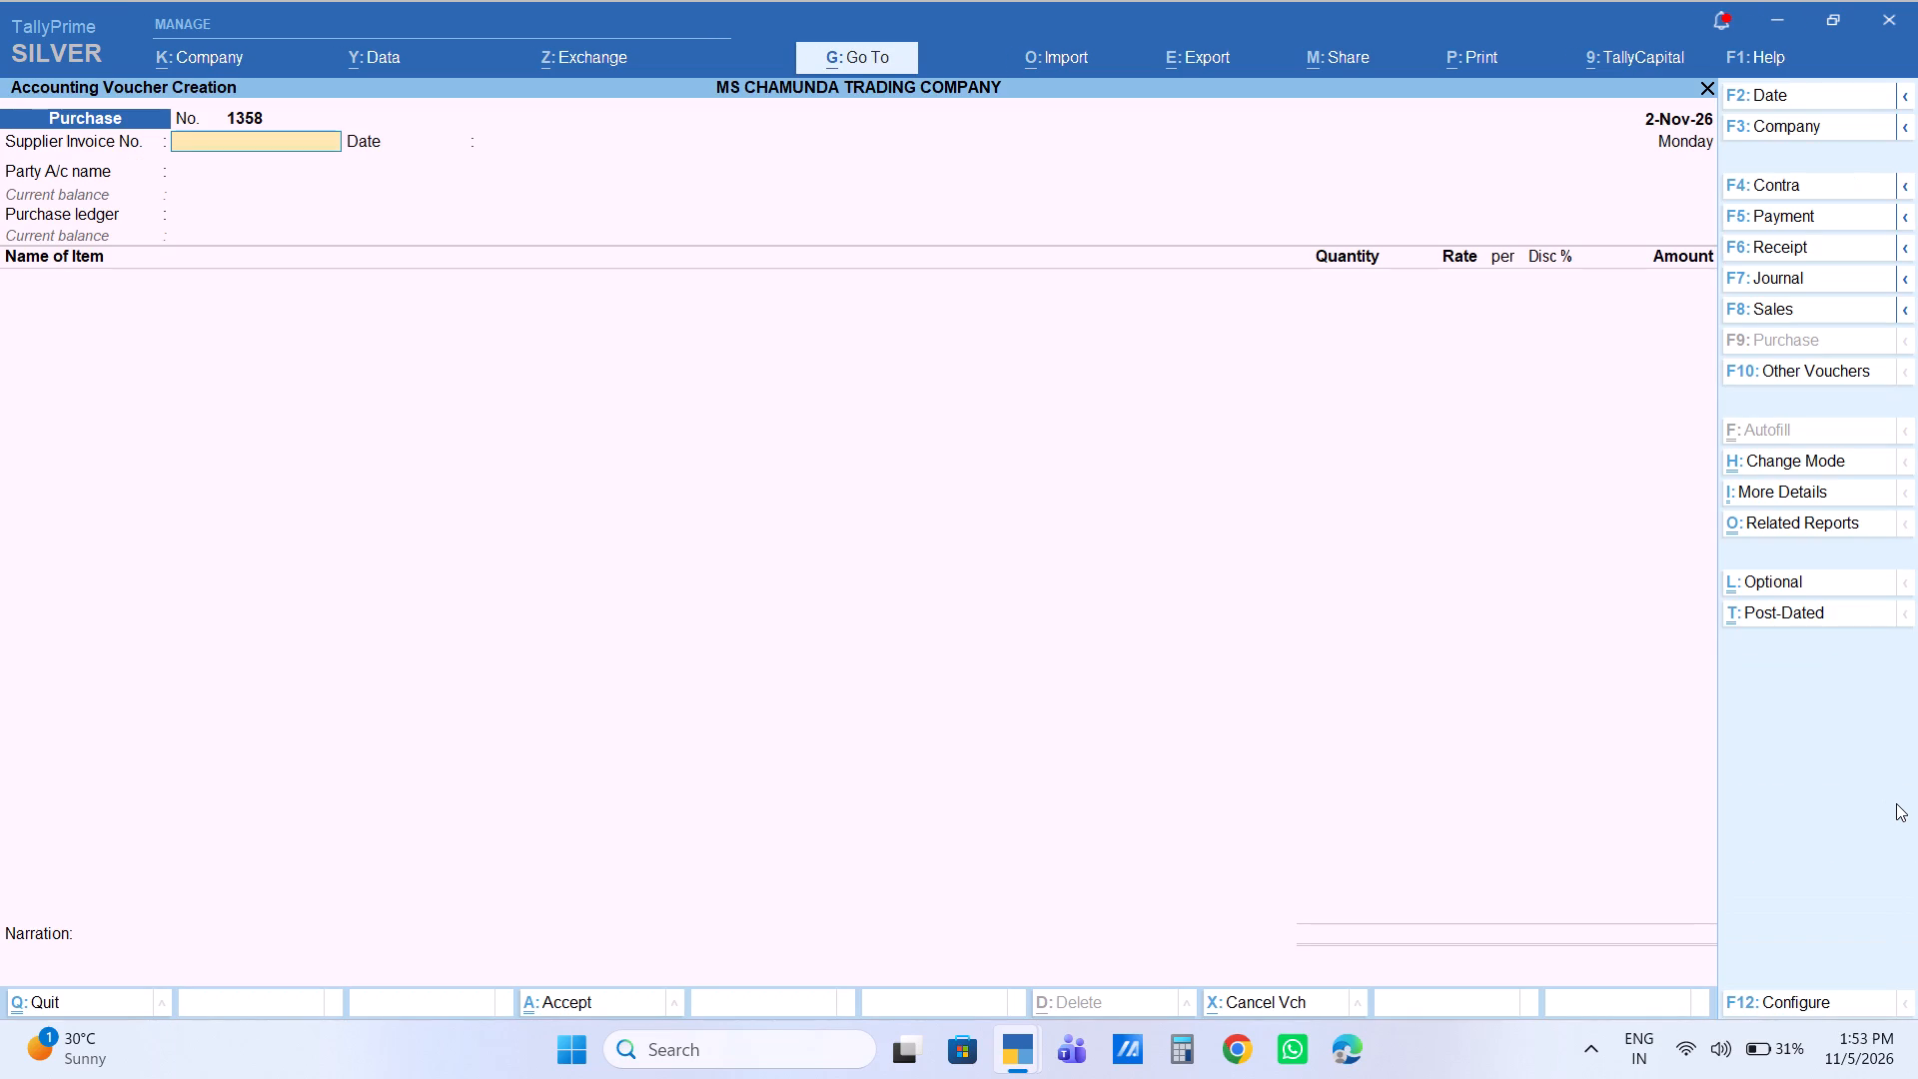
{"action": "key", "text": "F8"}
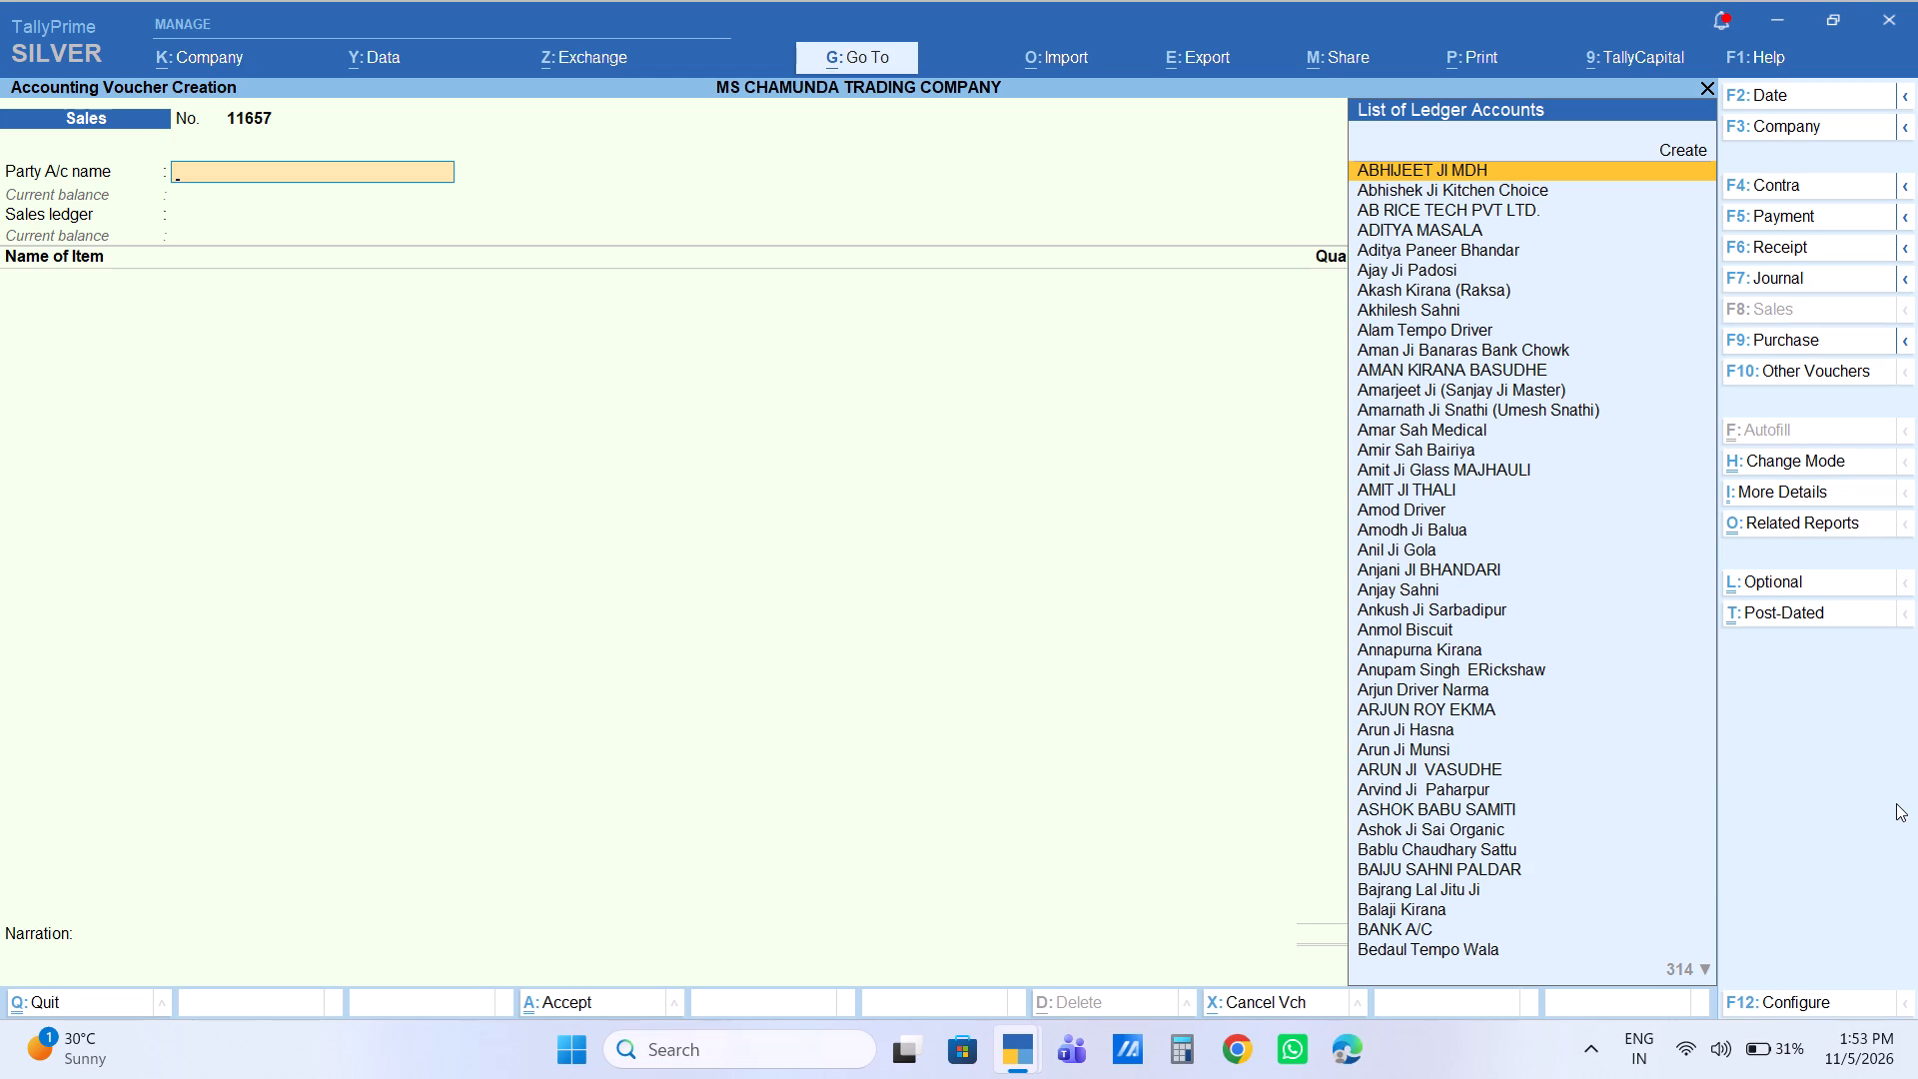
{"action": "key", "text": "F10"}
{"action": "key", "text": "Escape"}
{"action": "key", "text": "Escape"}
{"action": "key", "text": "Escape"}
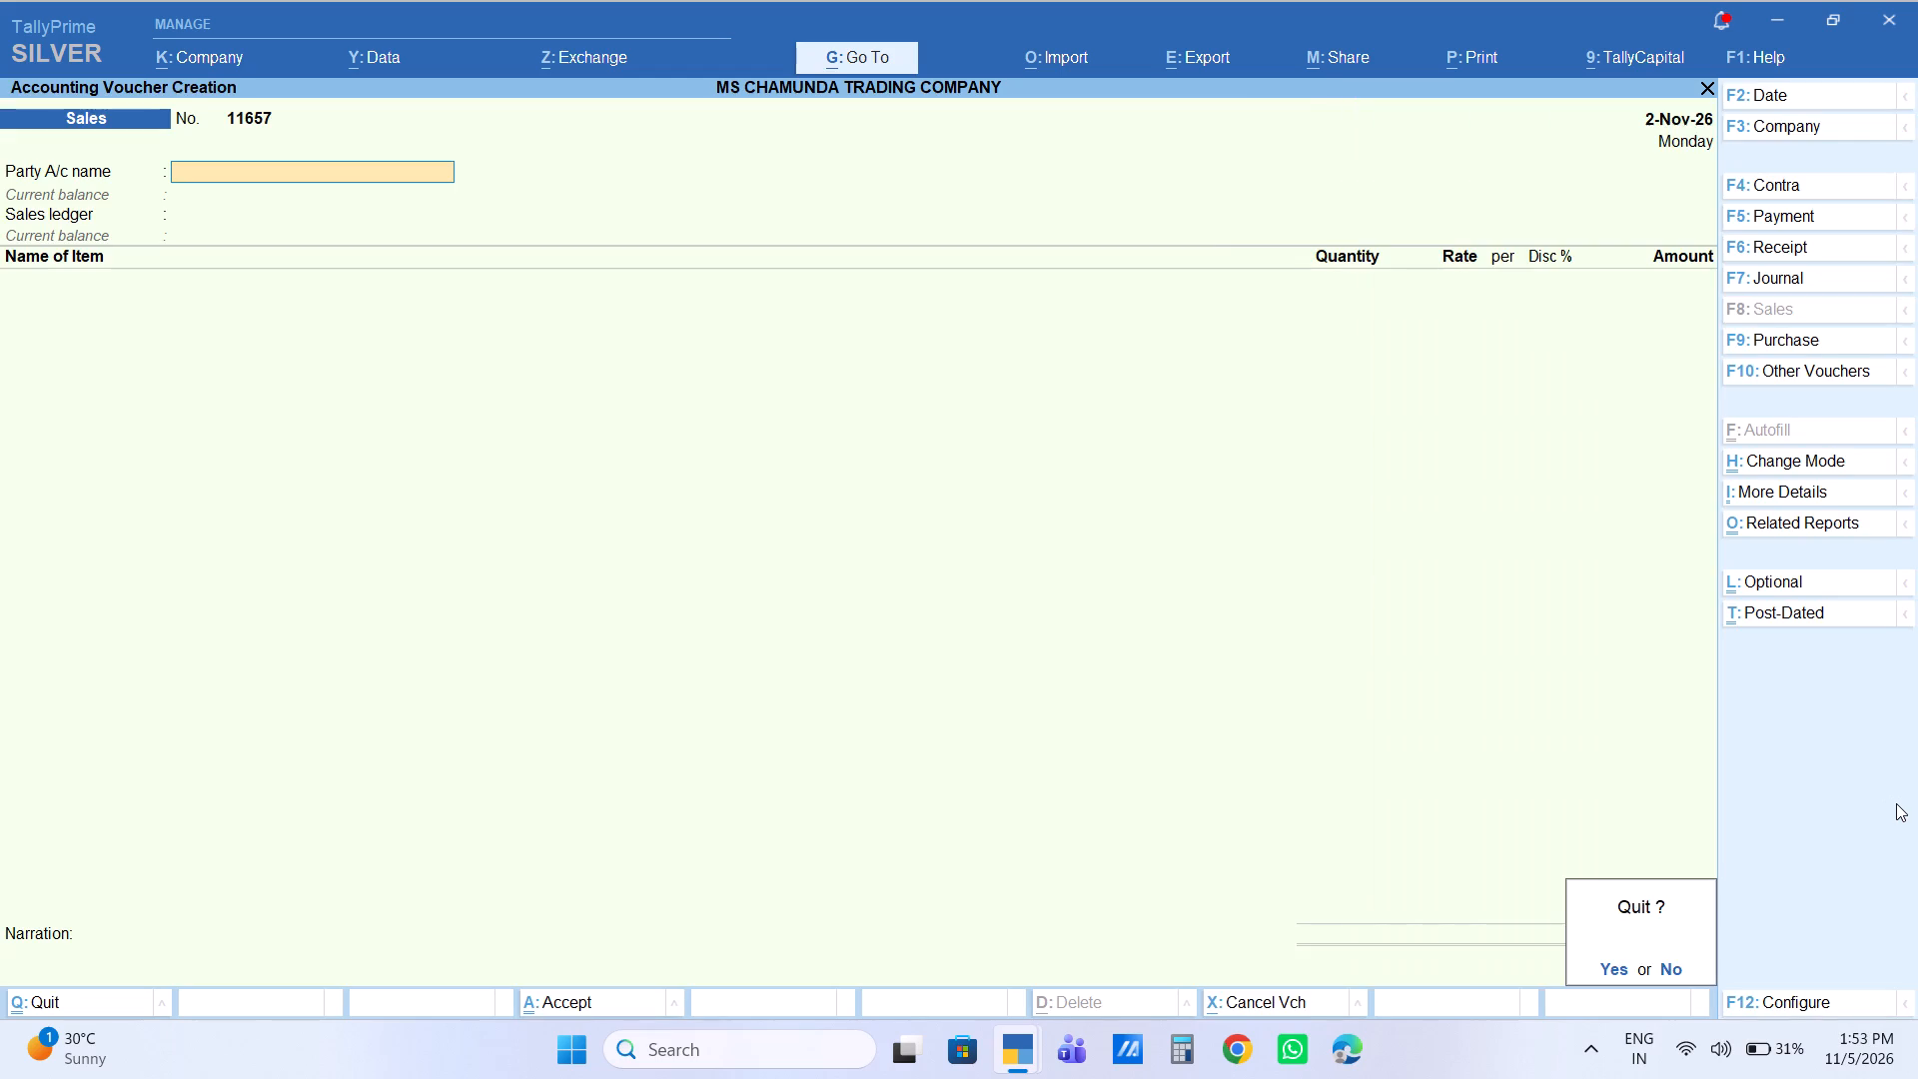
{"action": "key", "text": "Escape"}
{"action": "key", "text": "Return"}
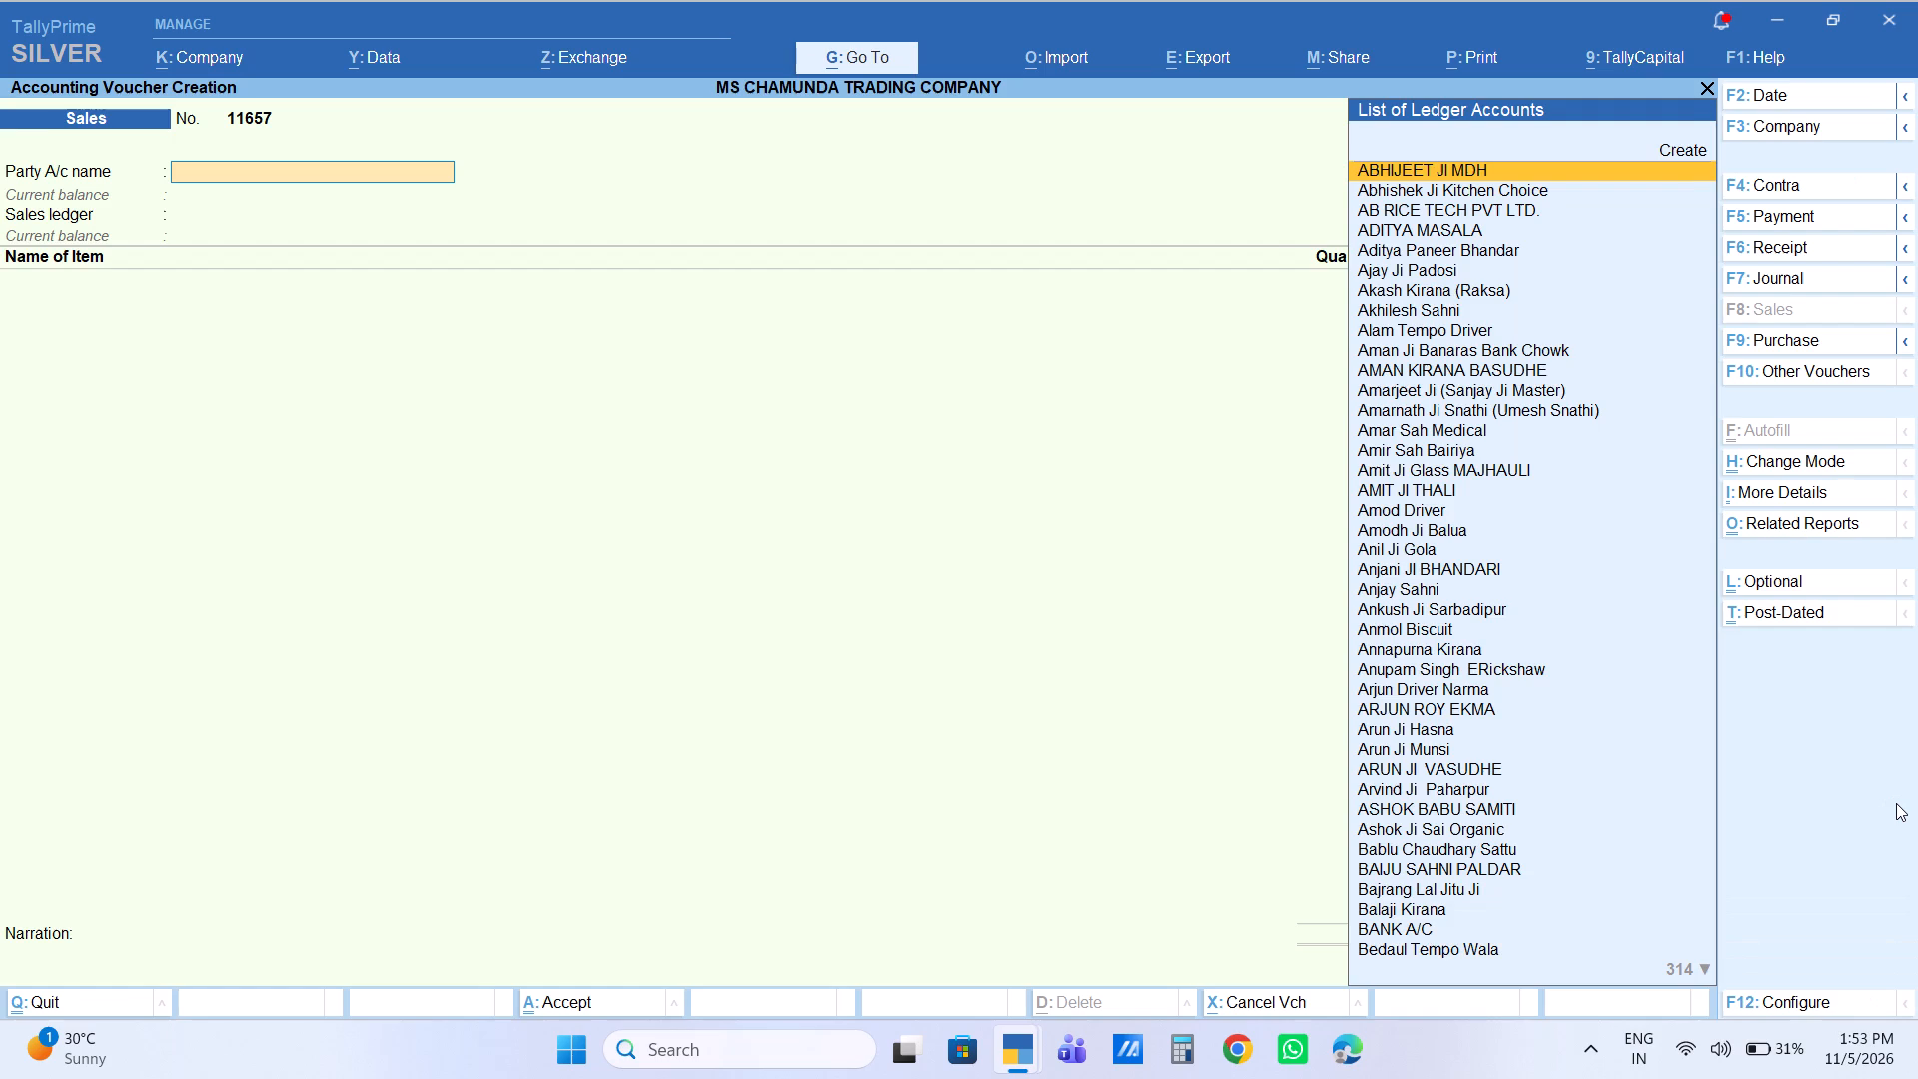
Start a Purchase voucher for party Sanjay Masala with the PURCHASE ledger, leaving the supplier invoice number and date blank.
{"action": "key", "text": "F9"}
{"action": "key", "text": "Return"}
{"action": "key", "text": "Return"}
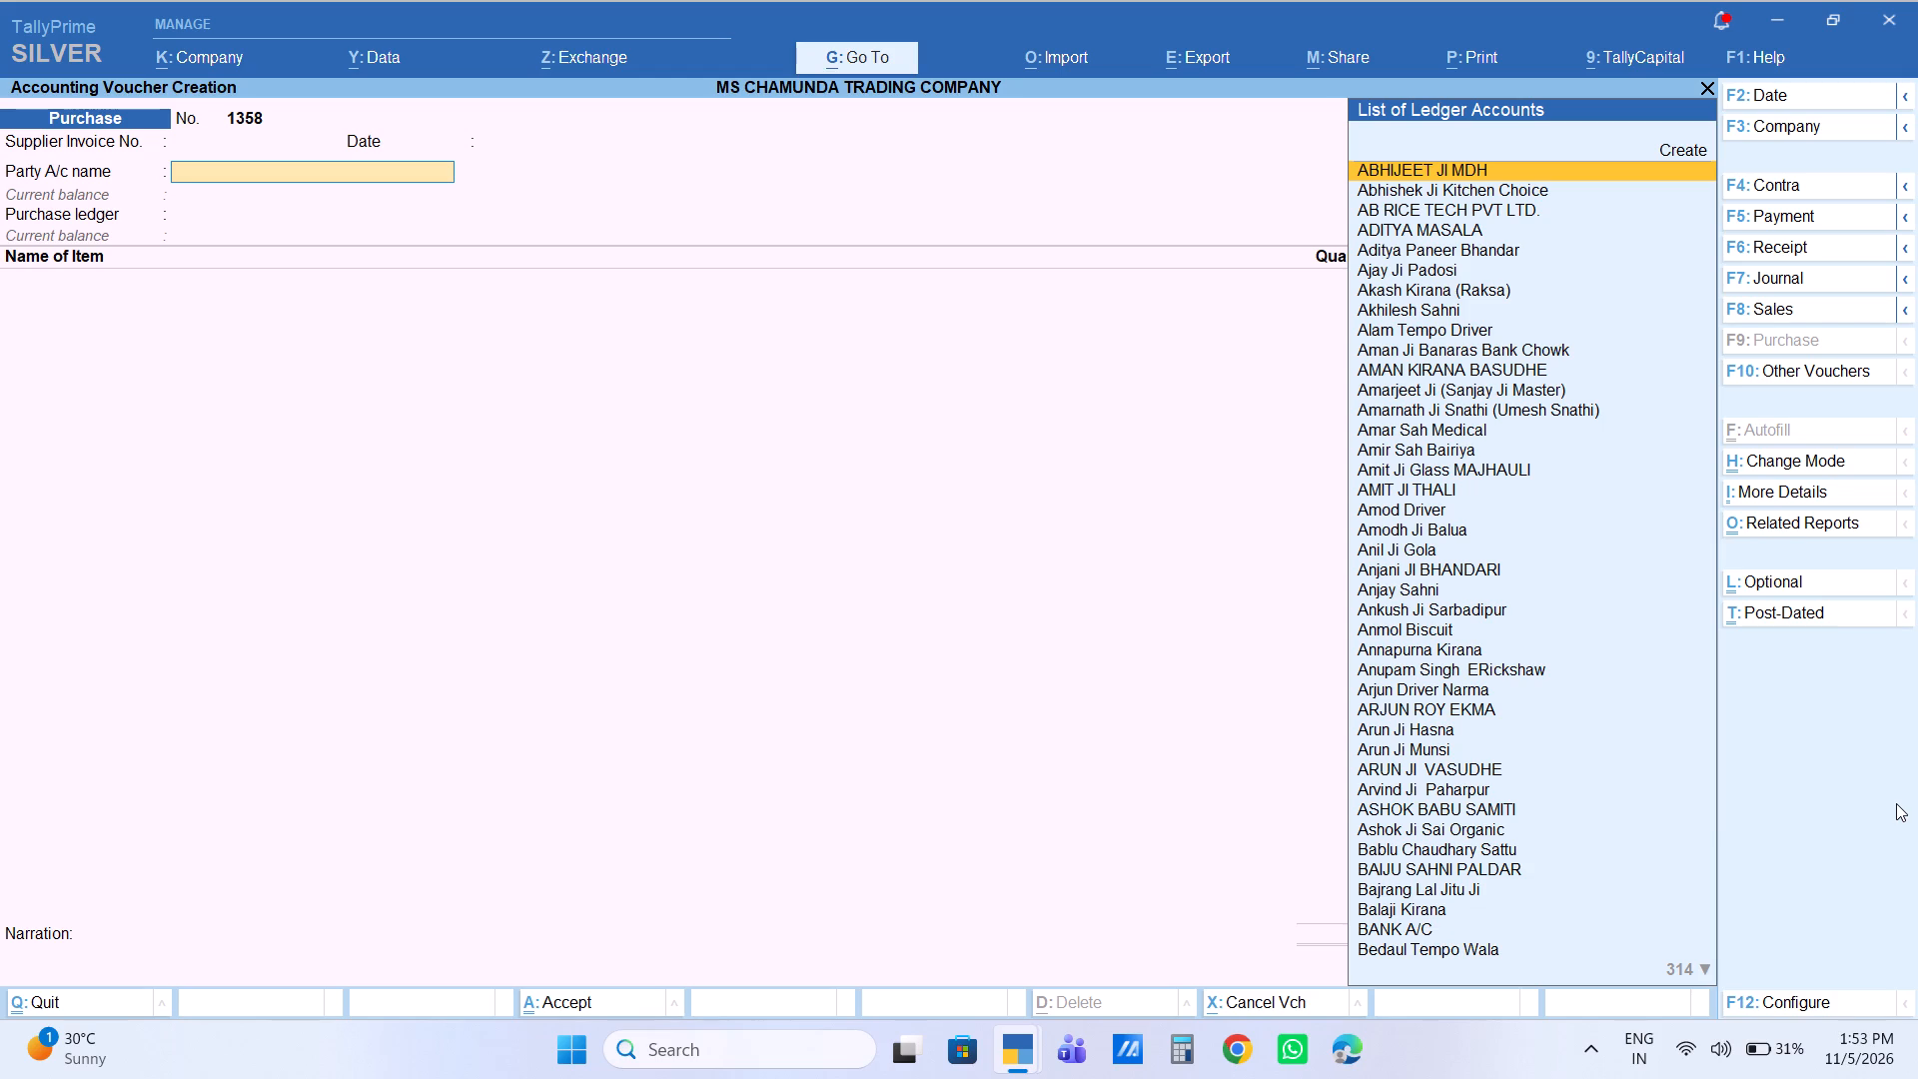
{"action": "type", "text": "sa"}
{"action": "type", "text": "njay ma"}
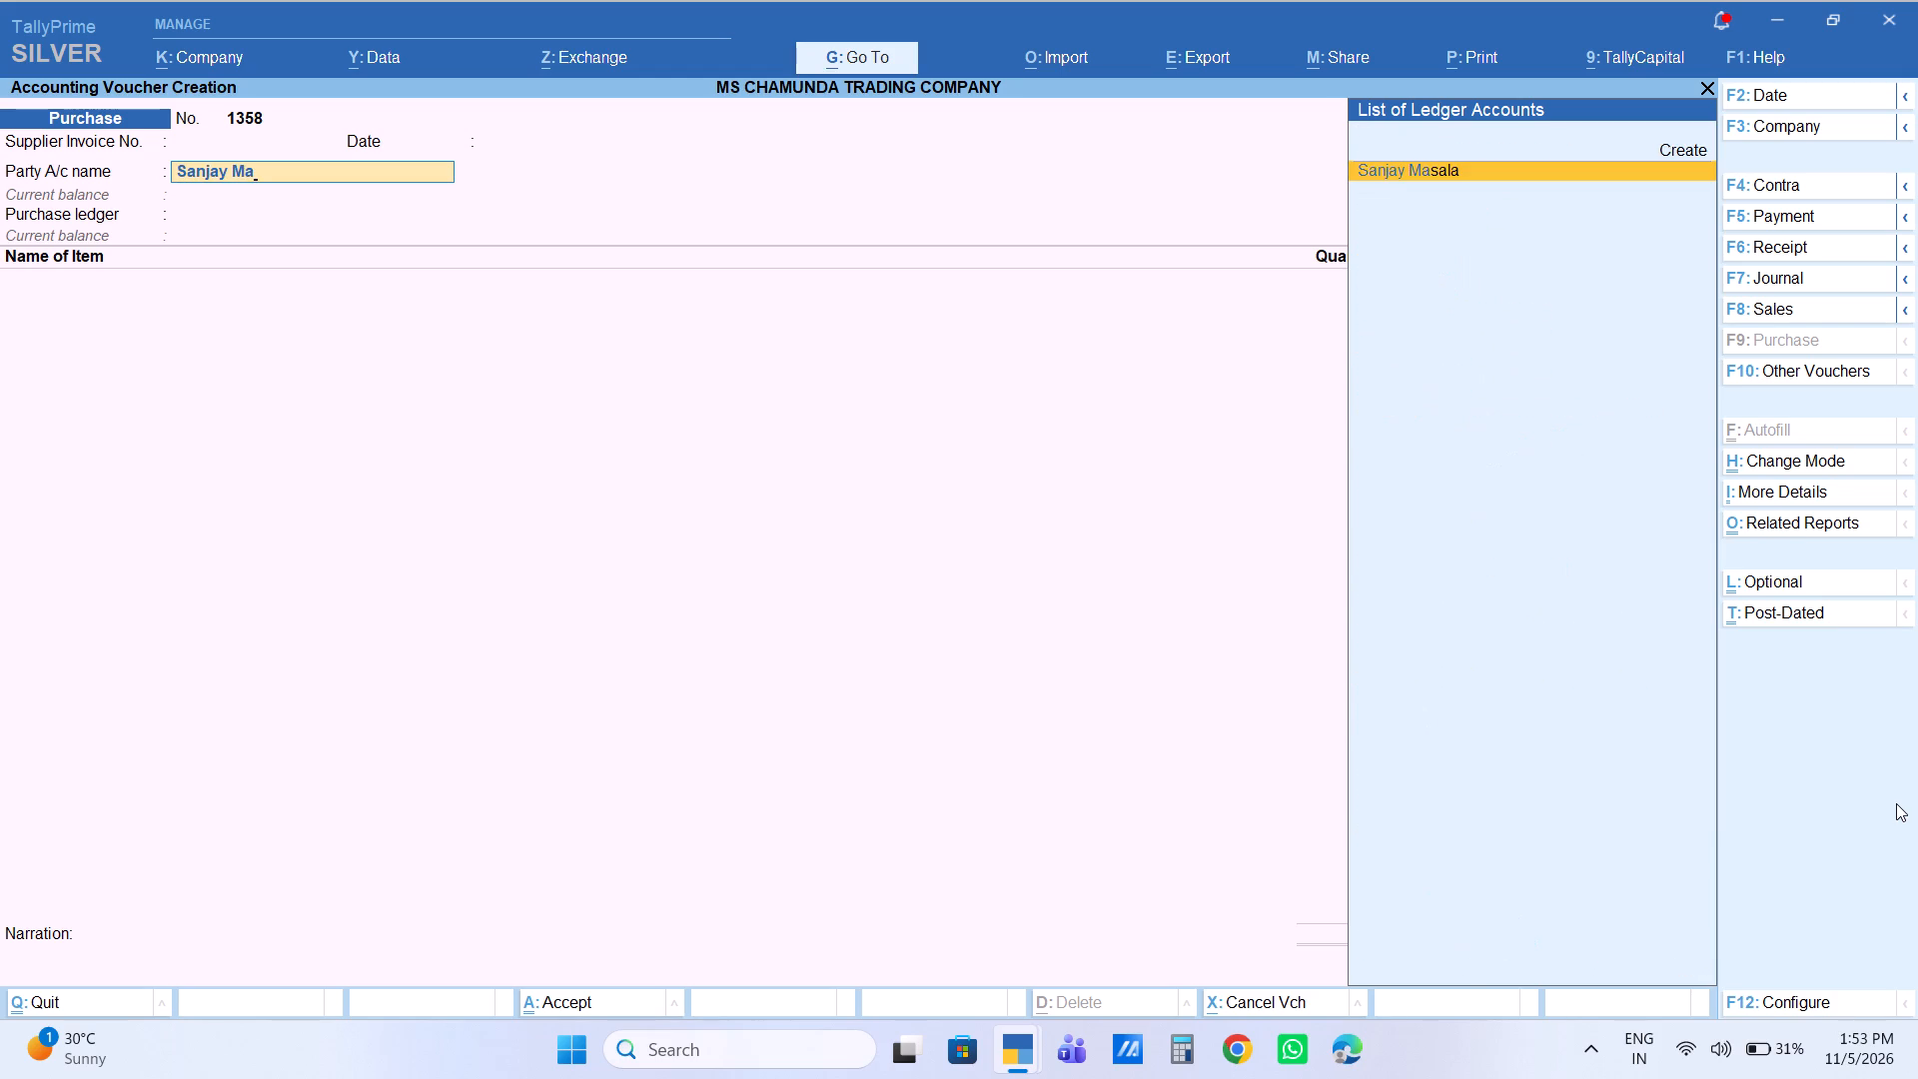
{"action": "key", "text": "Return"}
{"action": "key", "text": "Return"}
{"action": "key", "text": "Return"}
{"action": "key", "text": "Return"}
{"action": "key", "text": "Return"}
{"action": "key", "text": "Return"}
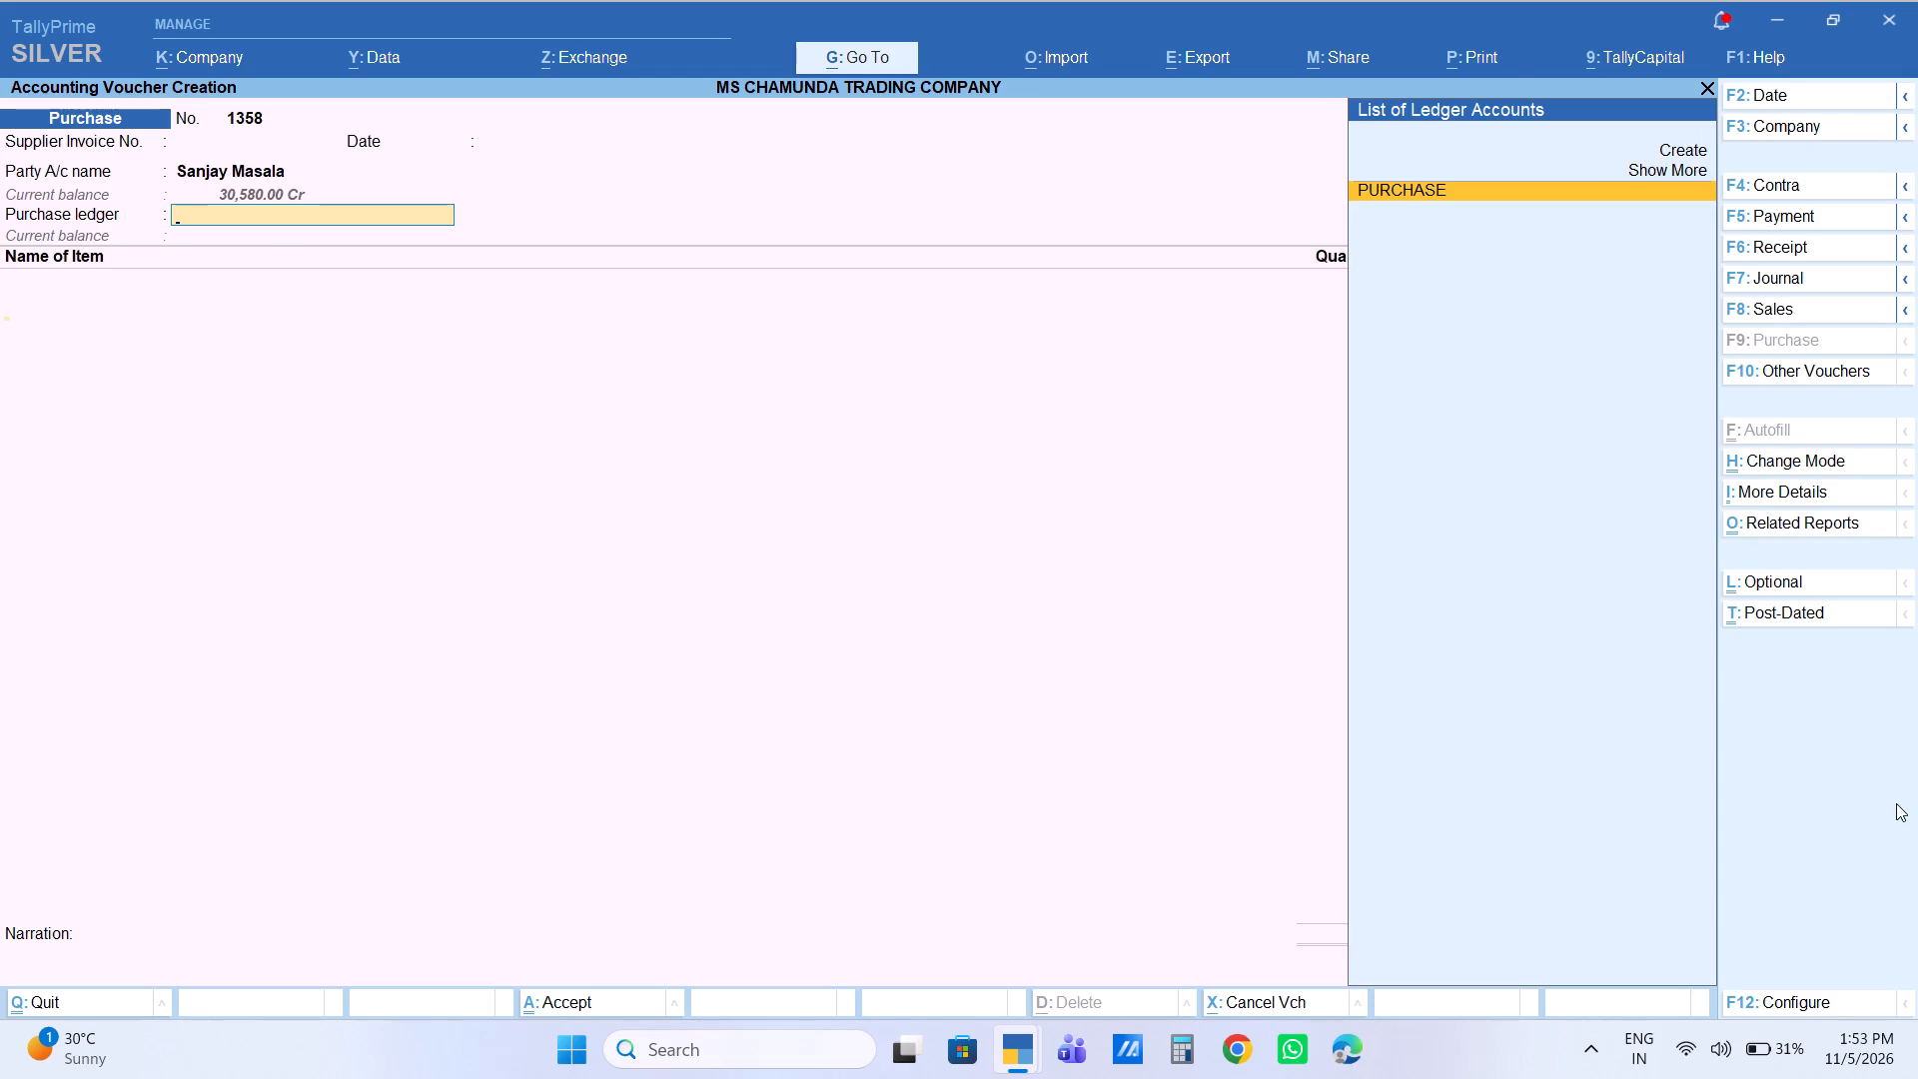
Enter the item Jeera KG with a quantity of 207.4 KG at a rate of 280 per KG and no discount.
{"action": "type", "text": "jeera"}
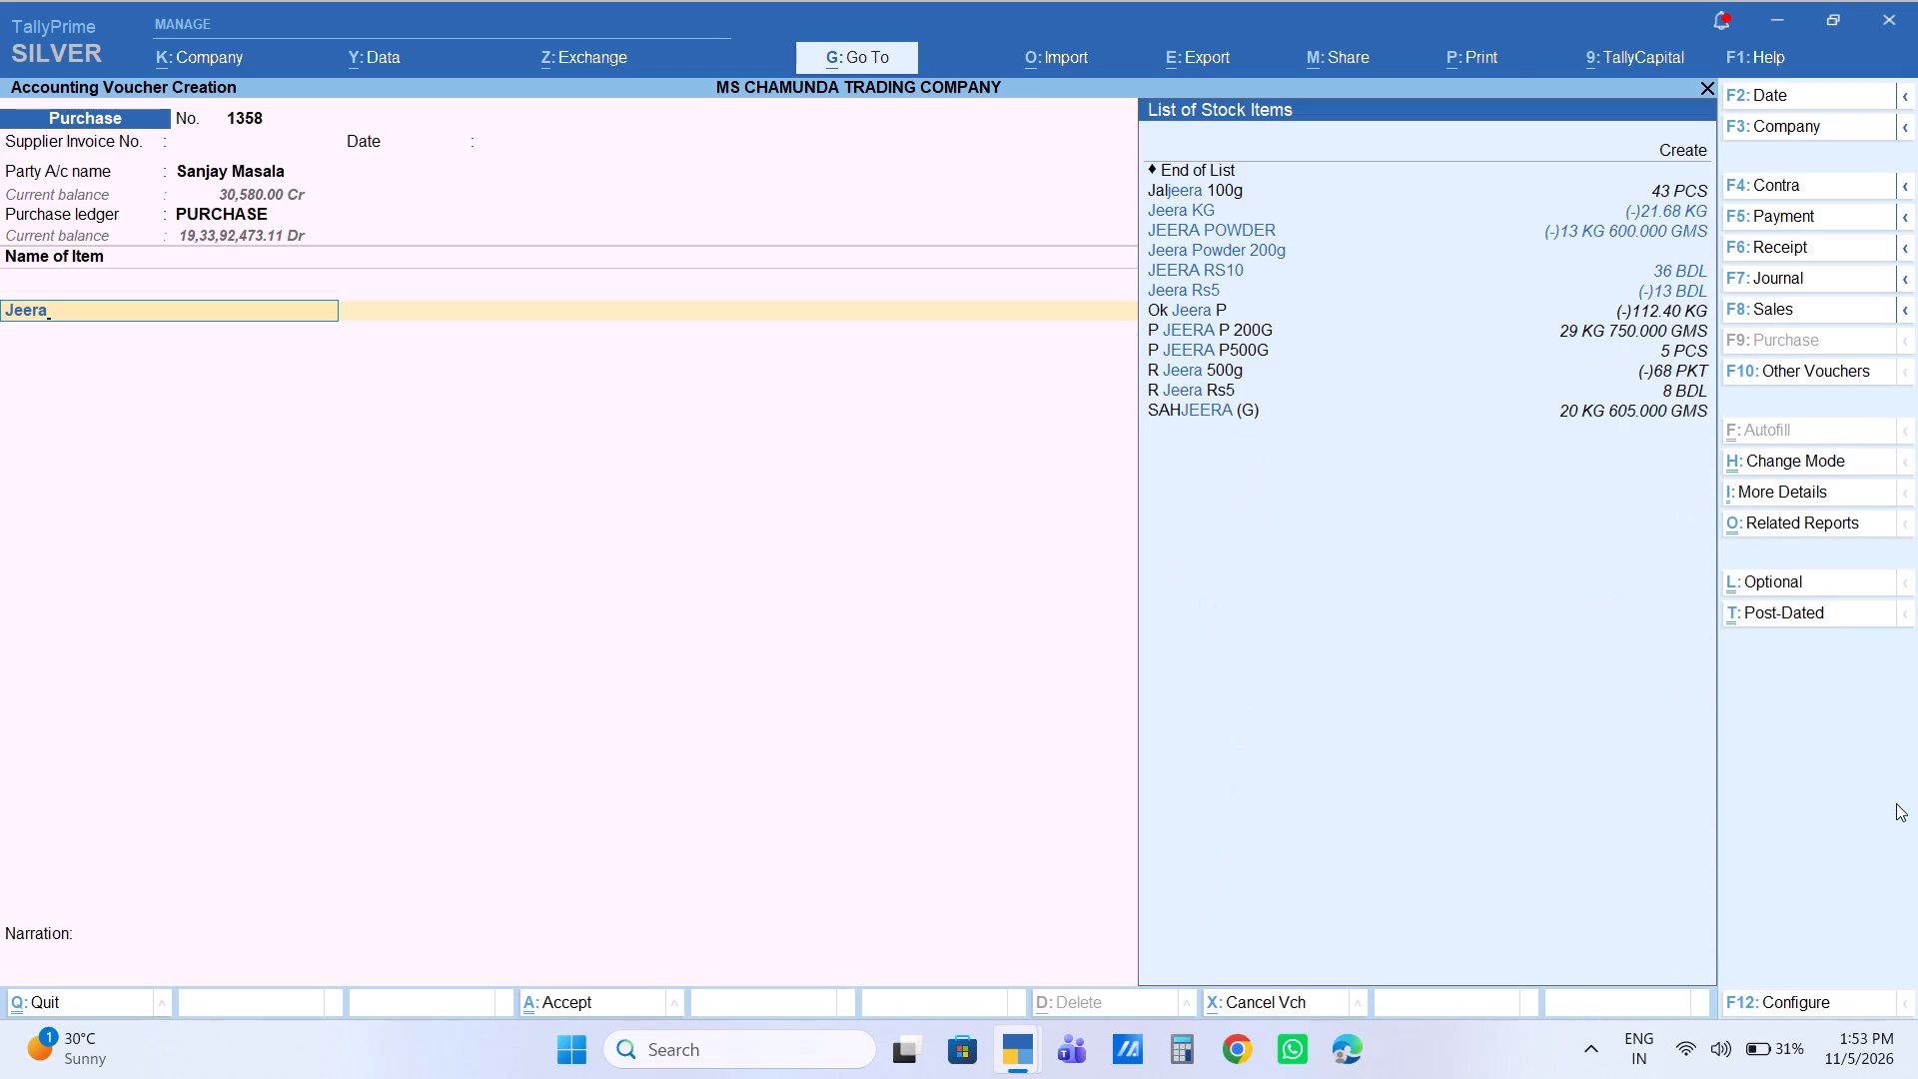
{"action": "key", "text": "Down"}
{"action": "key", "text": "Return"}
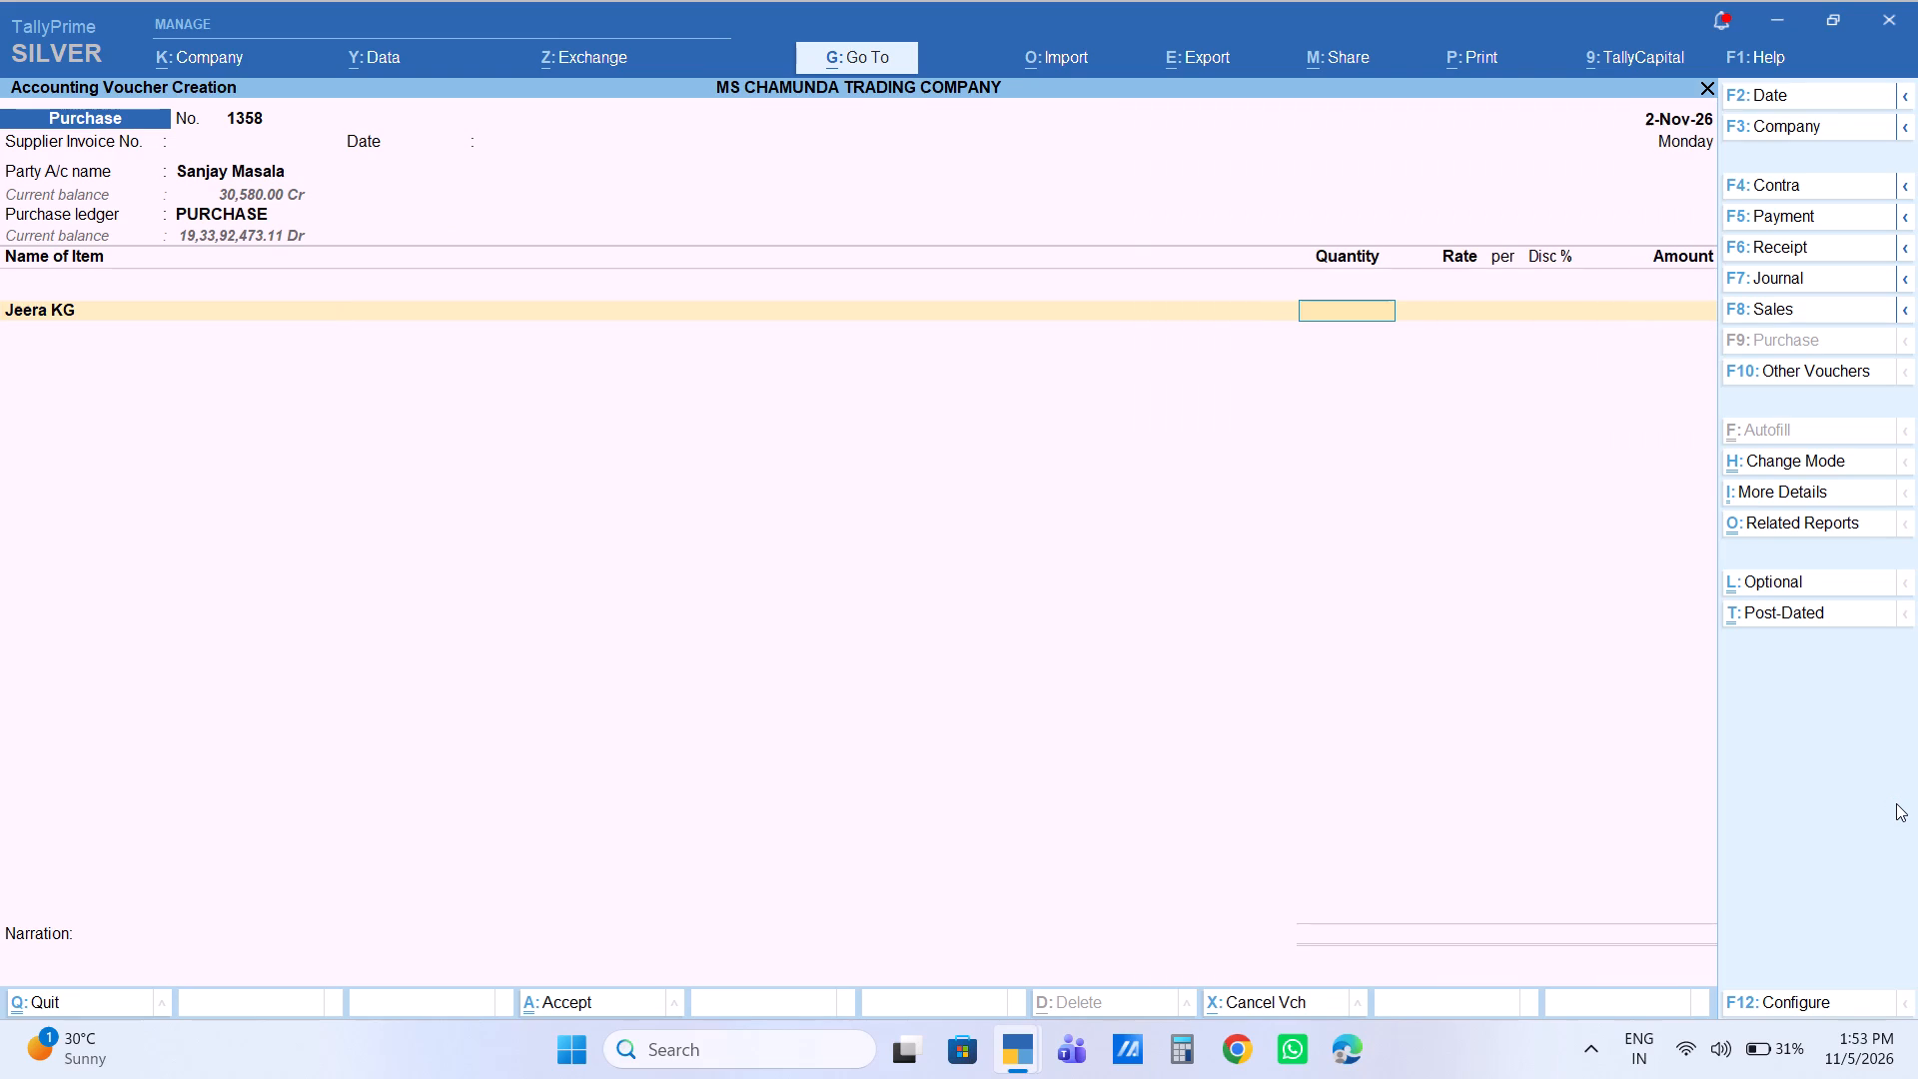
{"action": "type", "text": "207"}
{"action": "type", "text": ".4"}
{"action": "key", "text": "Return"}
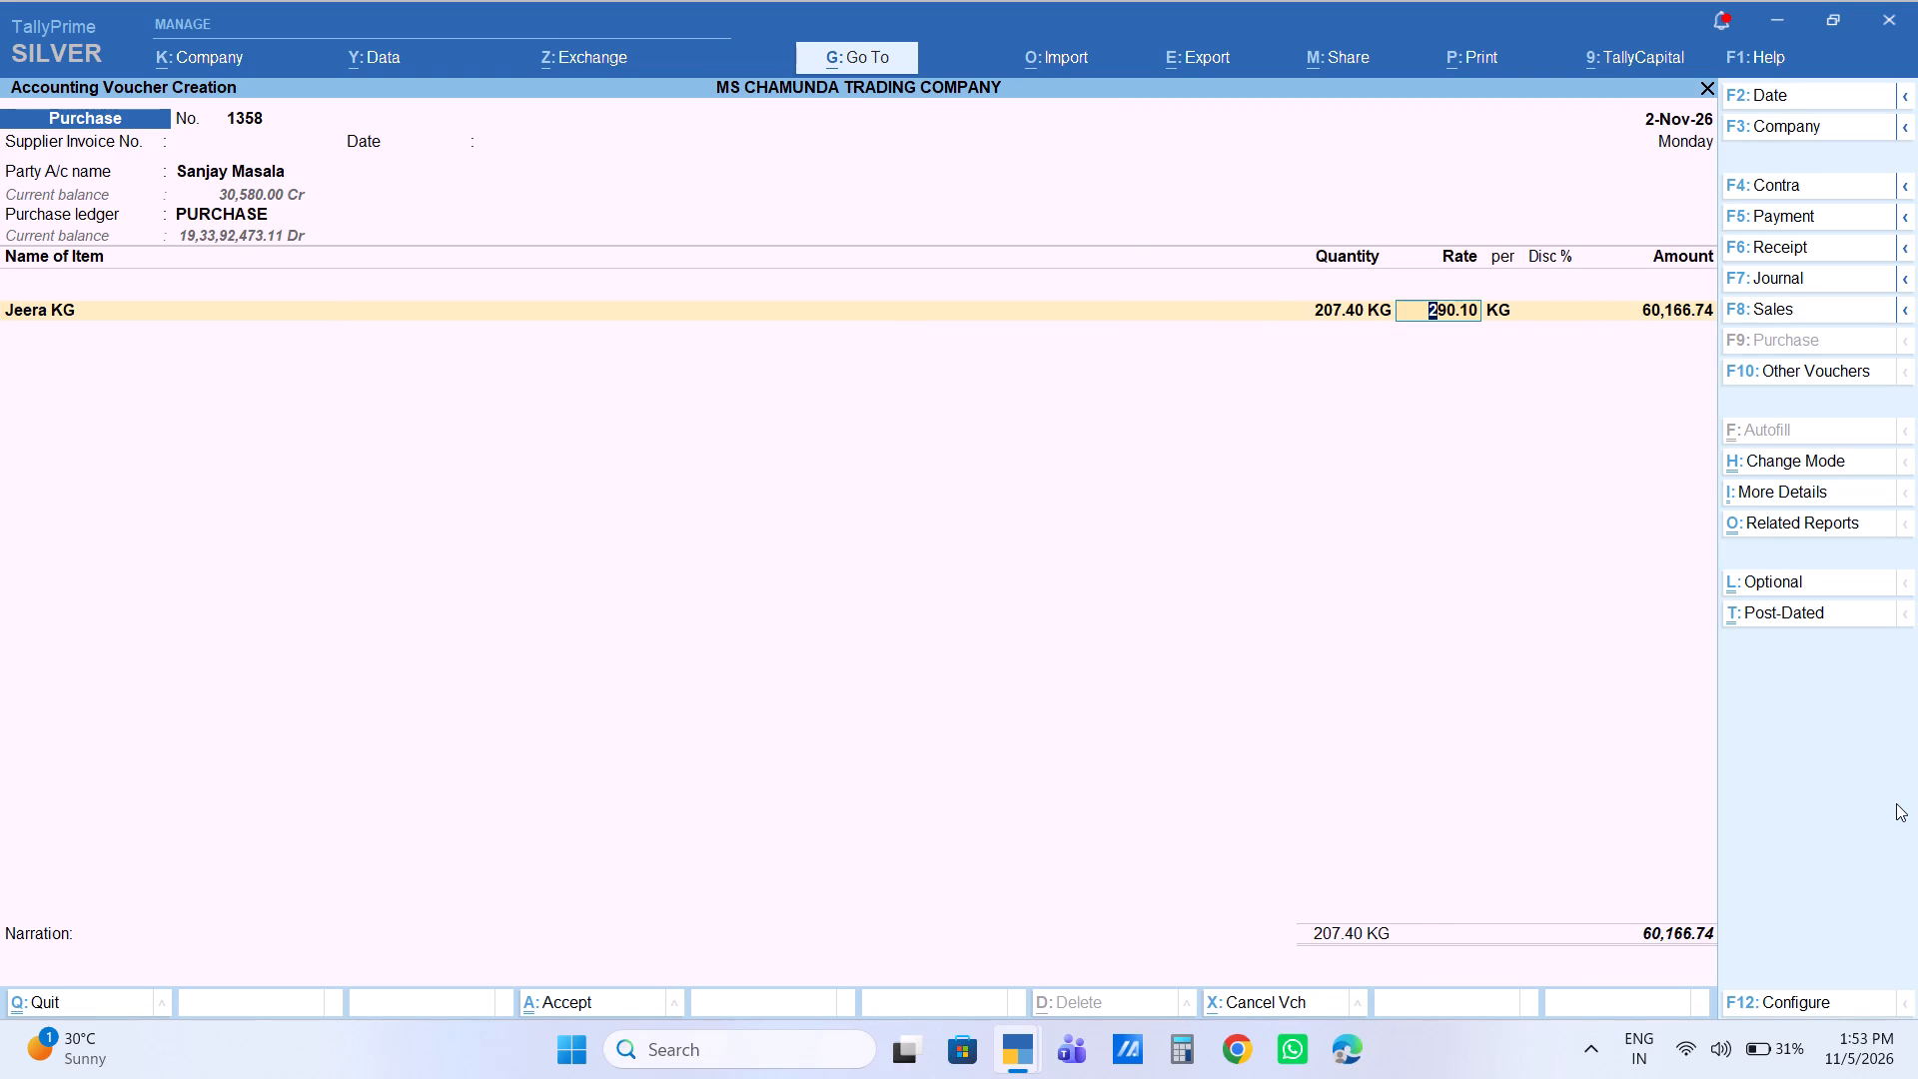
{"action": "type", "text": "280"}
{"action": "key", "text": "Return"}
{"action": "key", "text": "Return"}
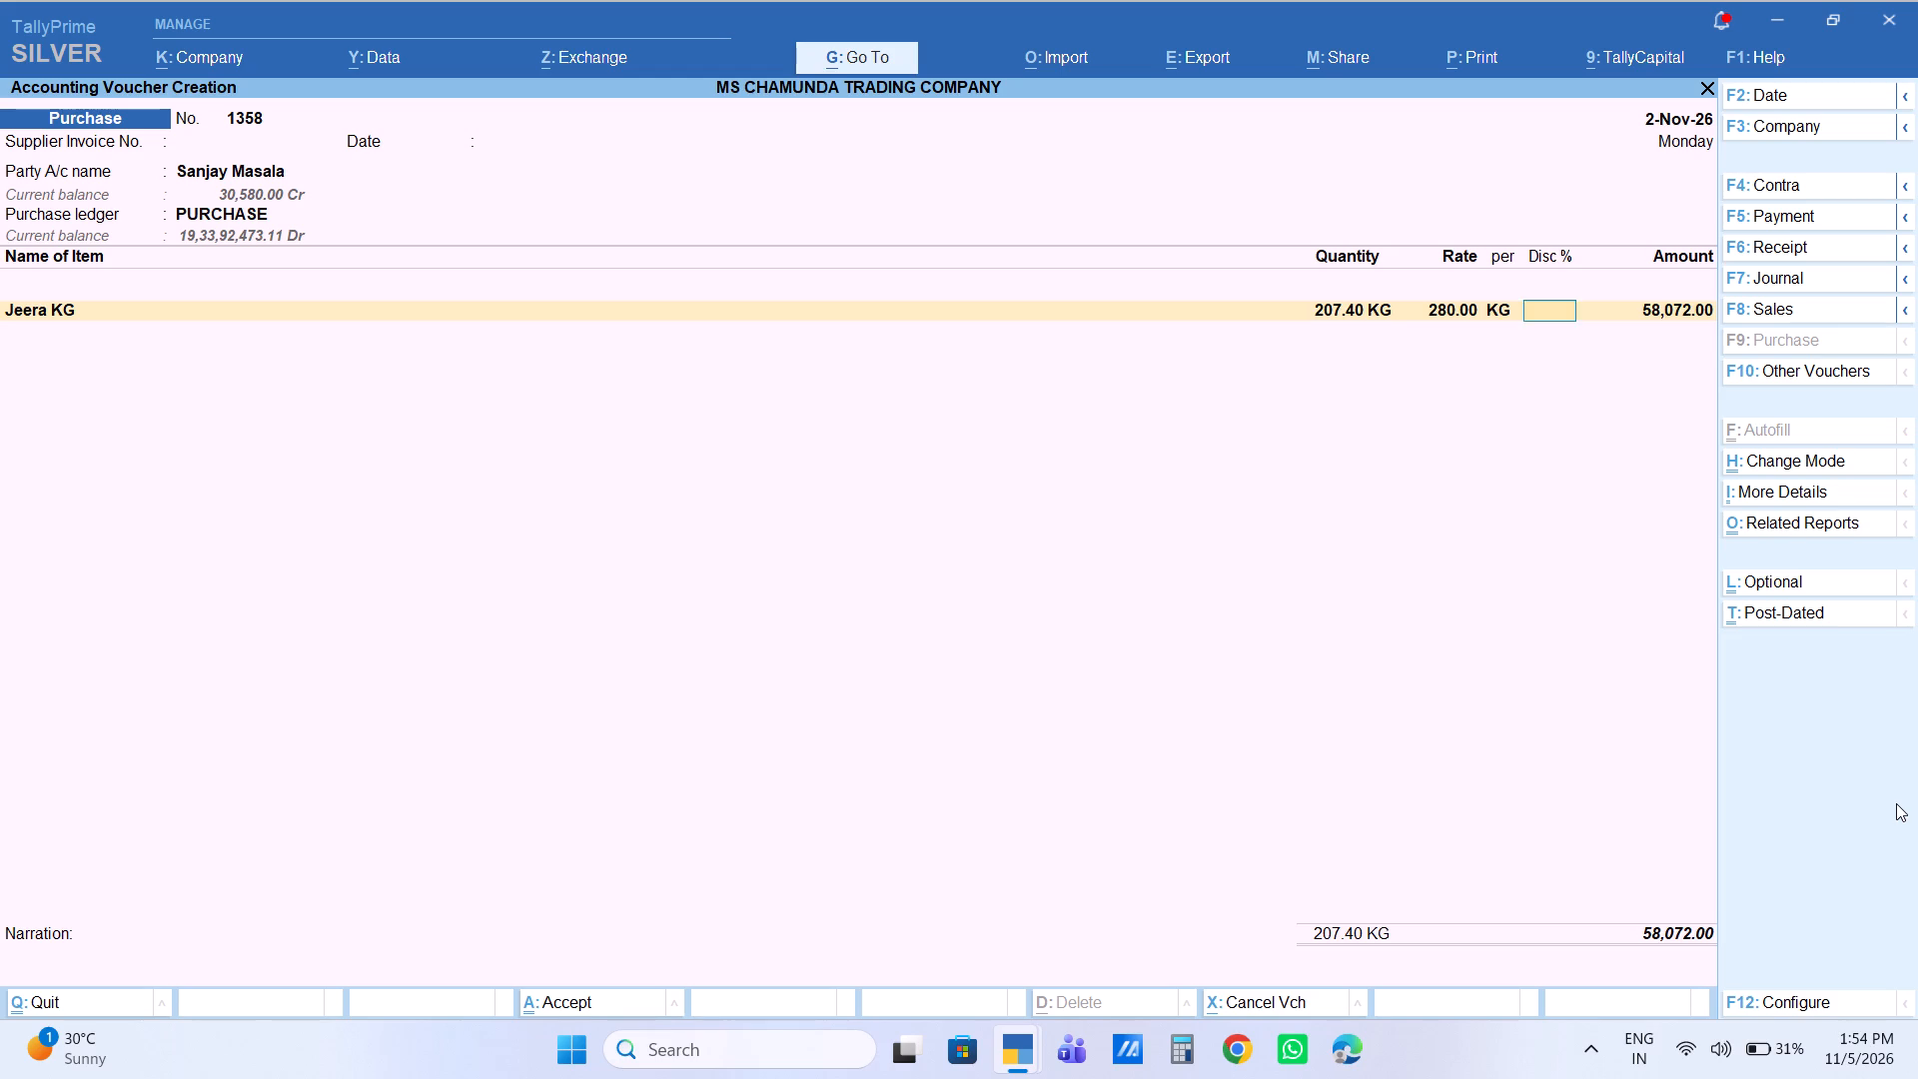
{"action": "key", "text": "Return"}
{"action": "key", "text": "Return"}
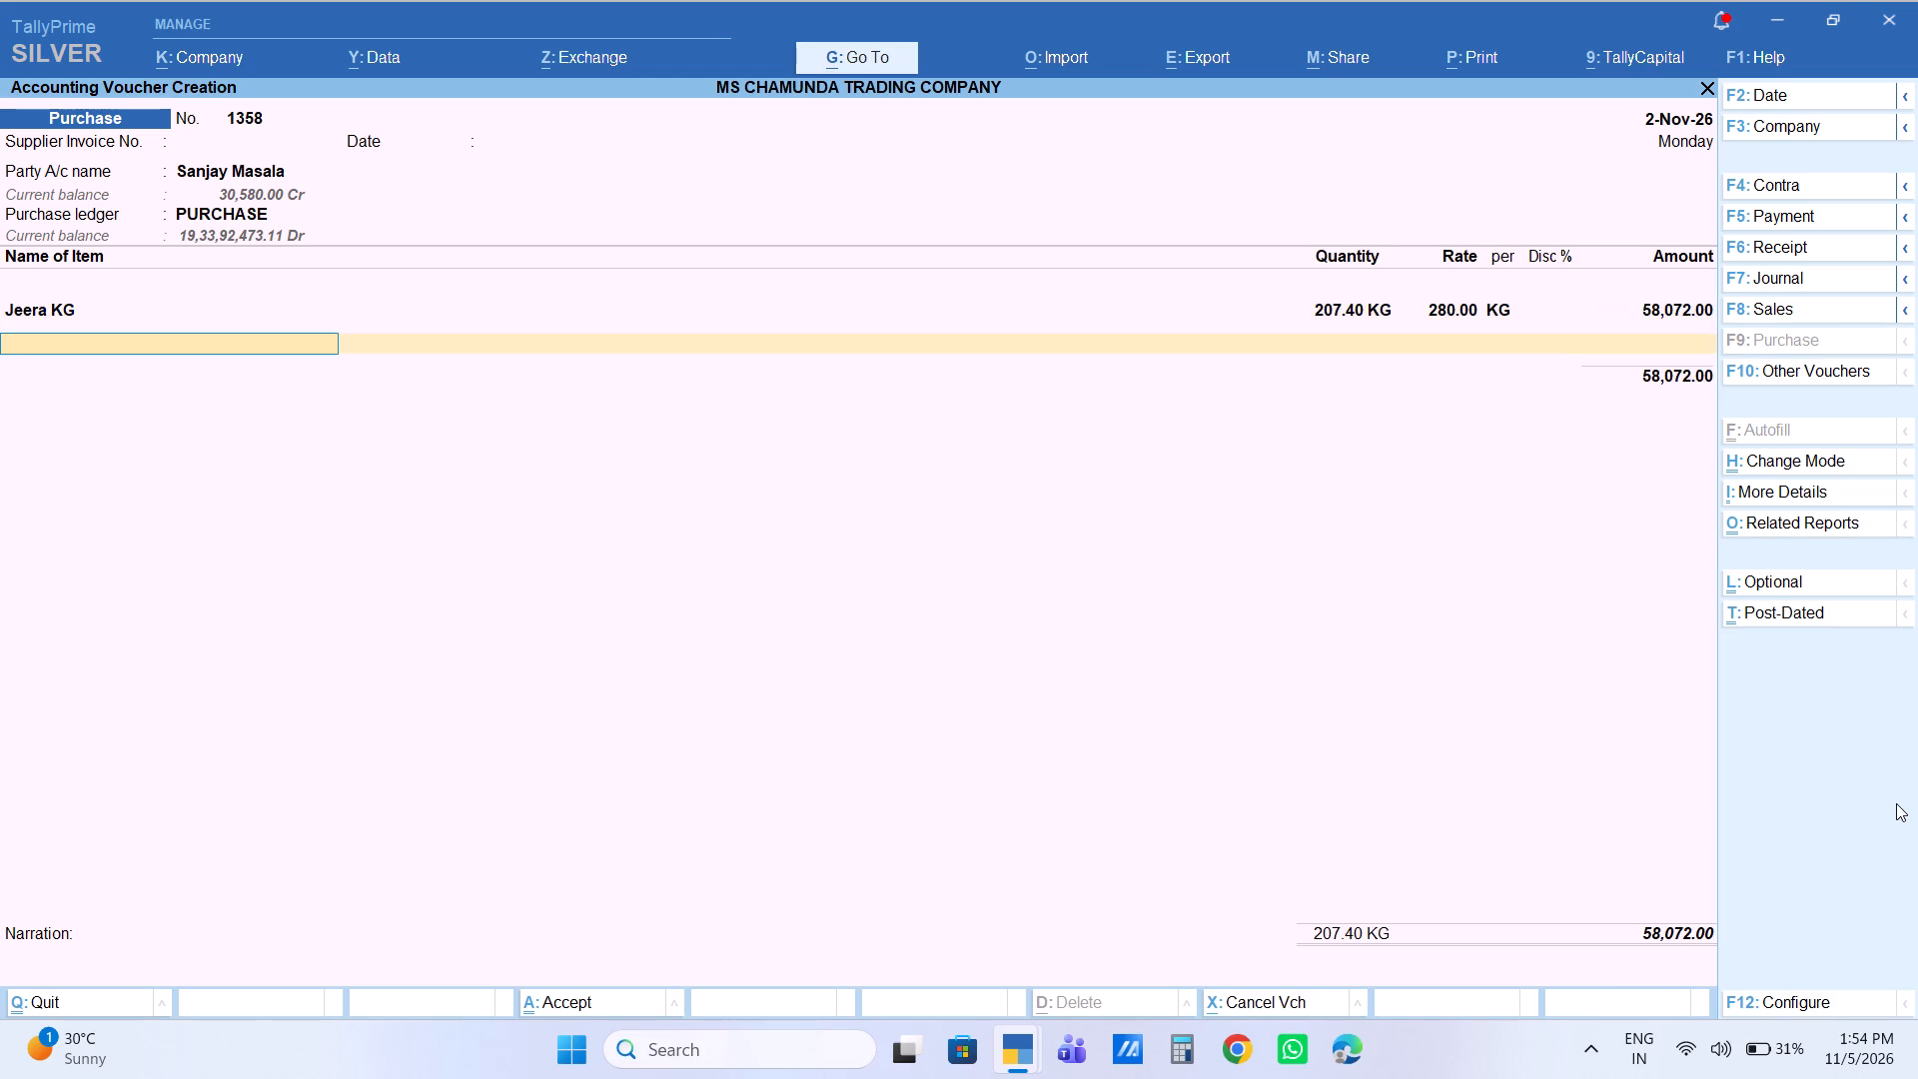
Add a second Jeera KG line with a quantity of 90 KG at a rate of 290 per KG and no discount.
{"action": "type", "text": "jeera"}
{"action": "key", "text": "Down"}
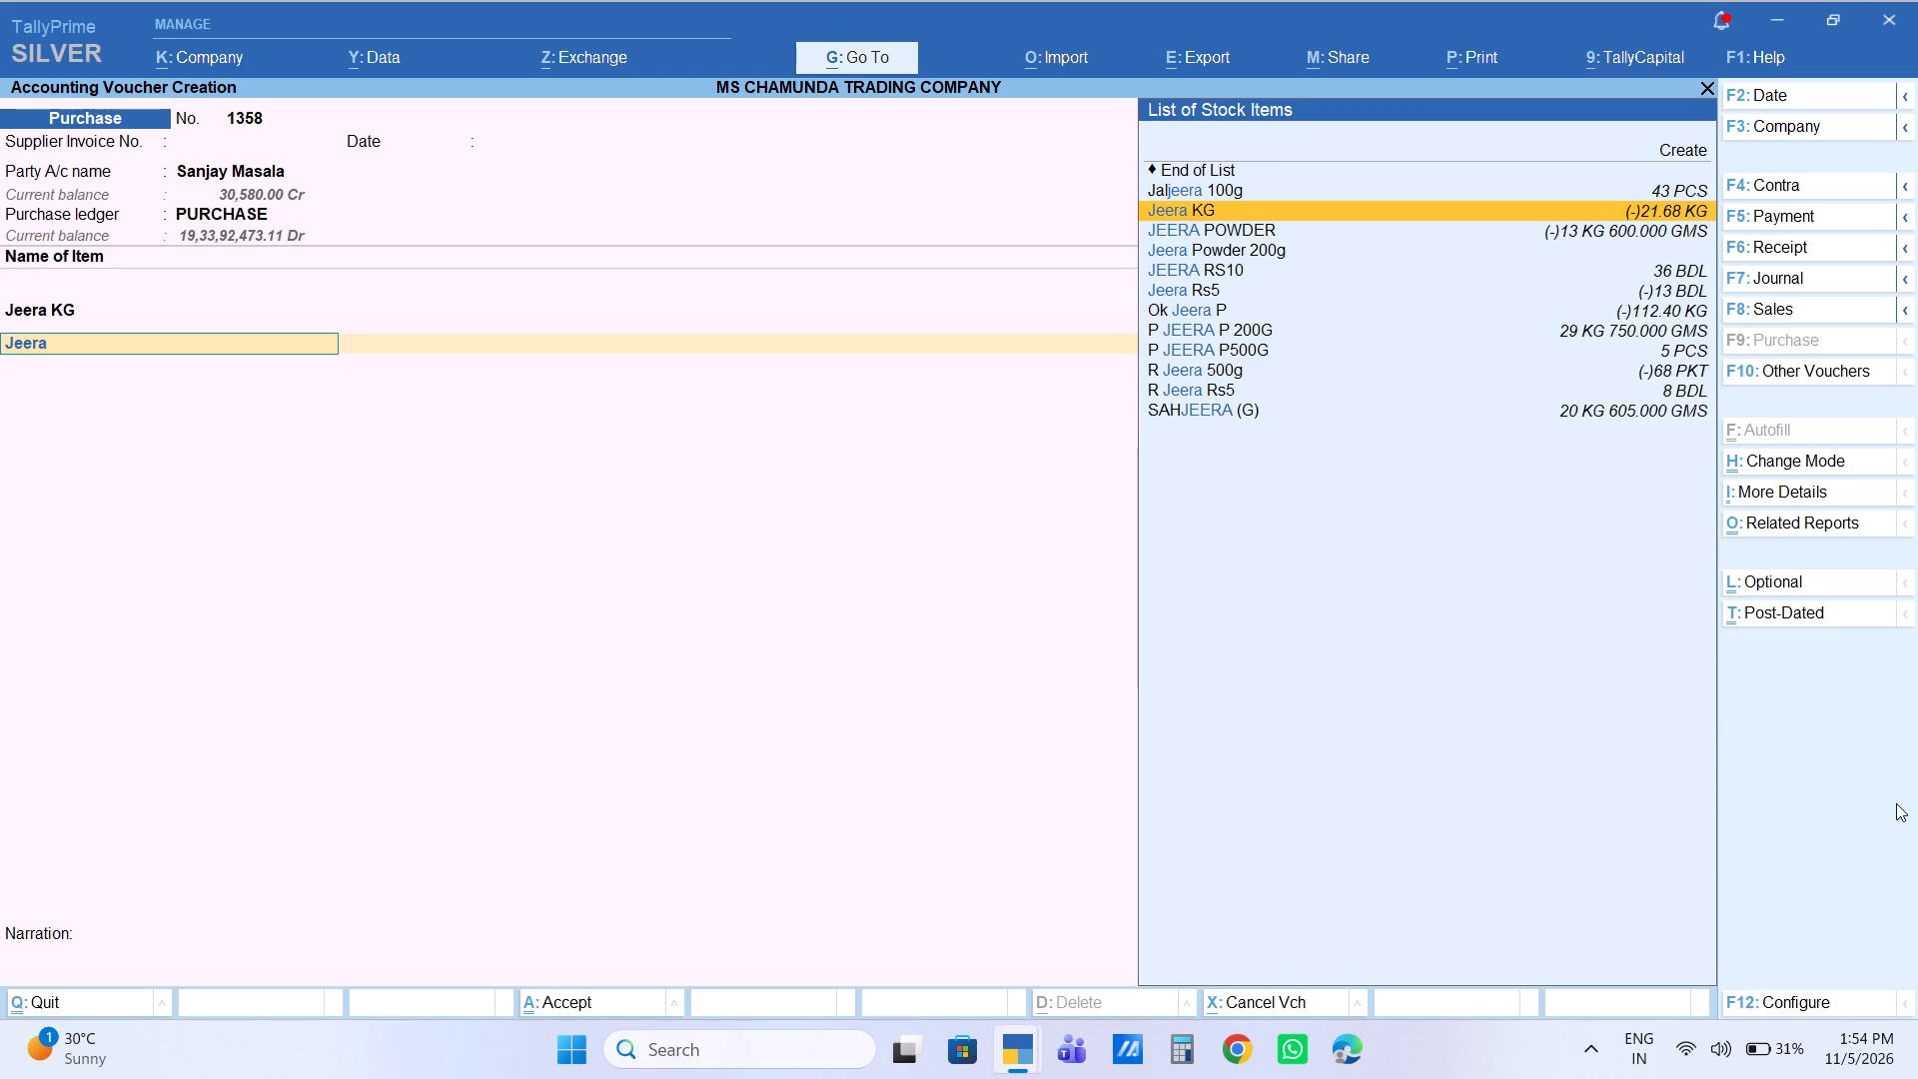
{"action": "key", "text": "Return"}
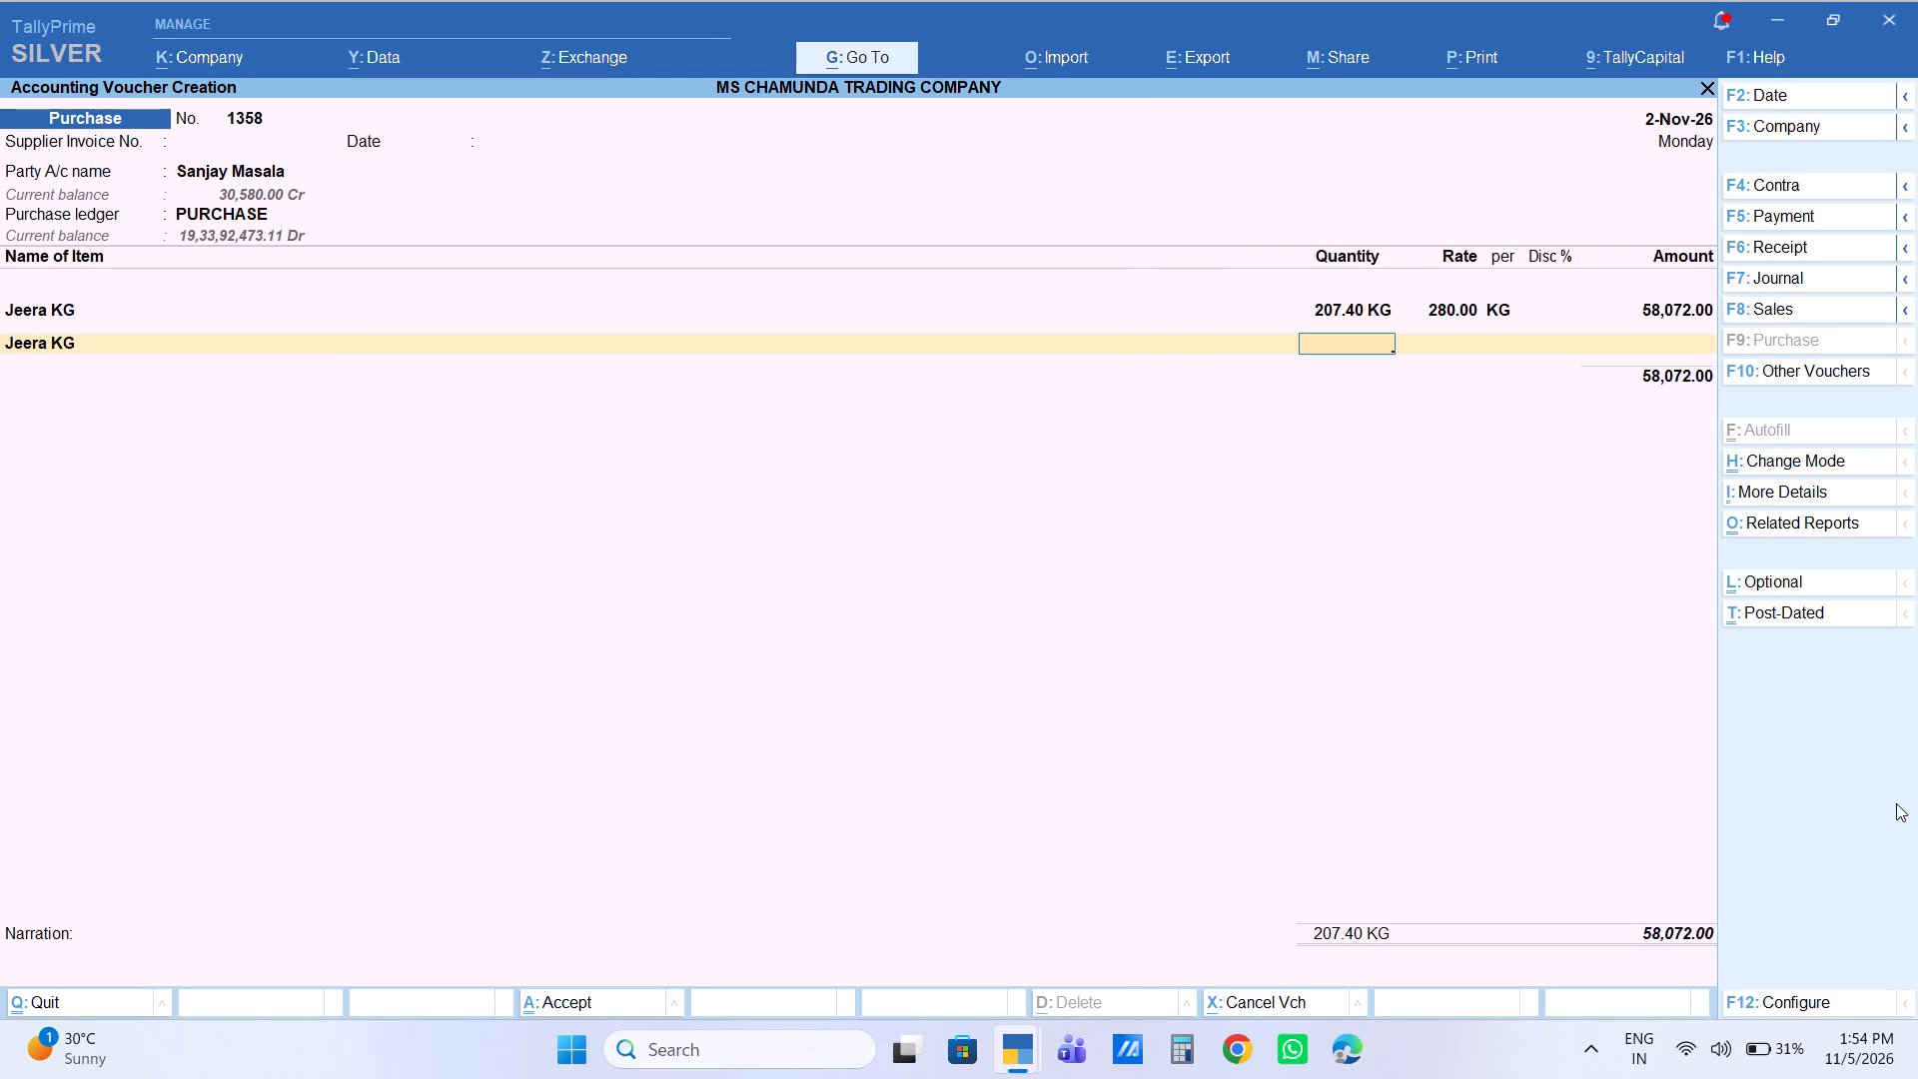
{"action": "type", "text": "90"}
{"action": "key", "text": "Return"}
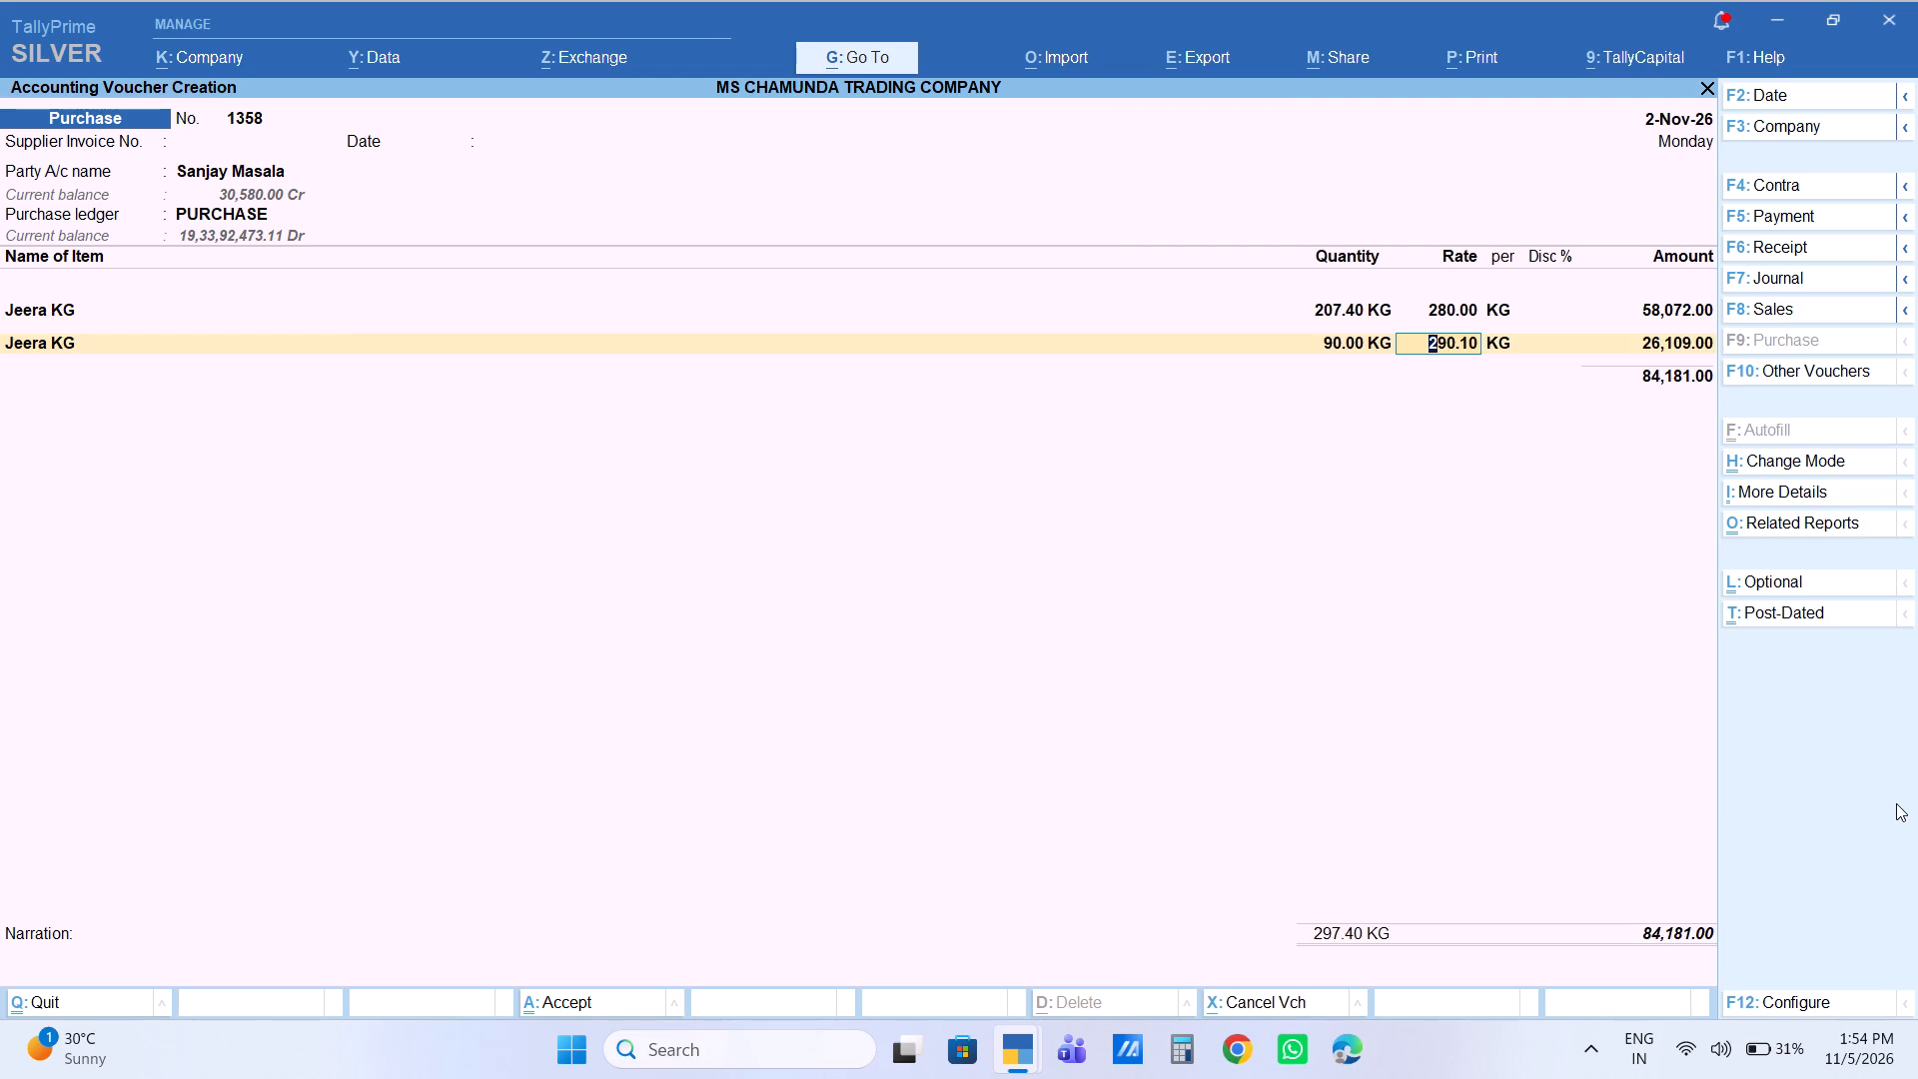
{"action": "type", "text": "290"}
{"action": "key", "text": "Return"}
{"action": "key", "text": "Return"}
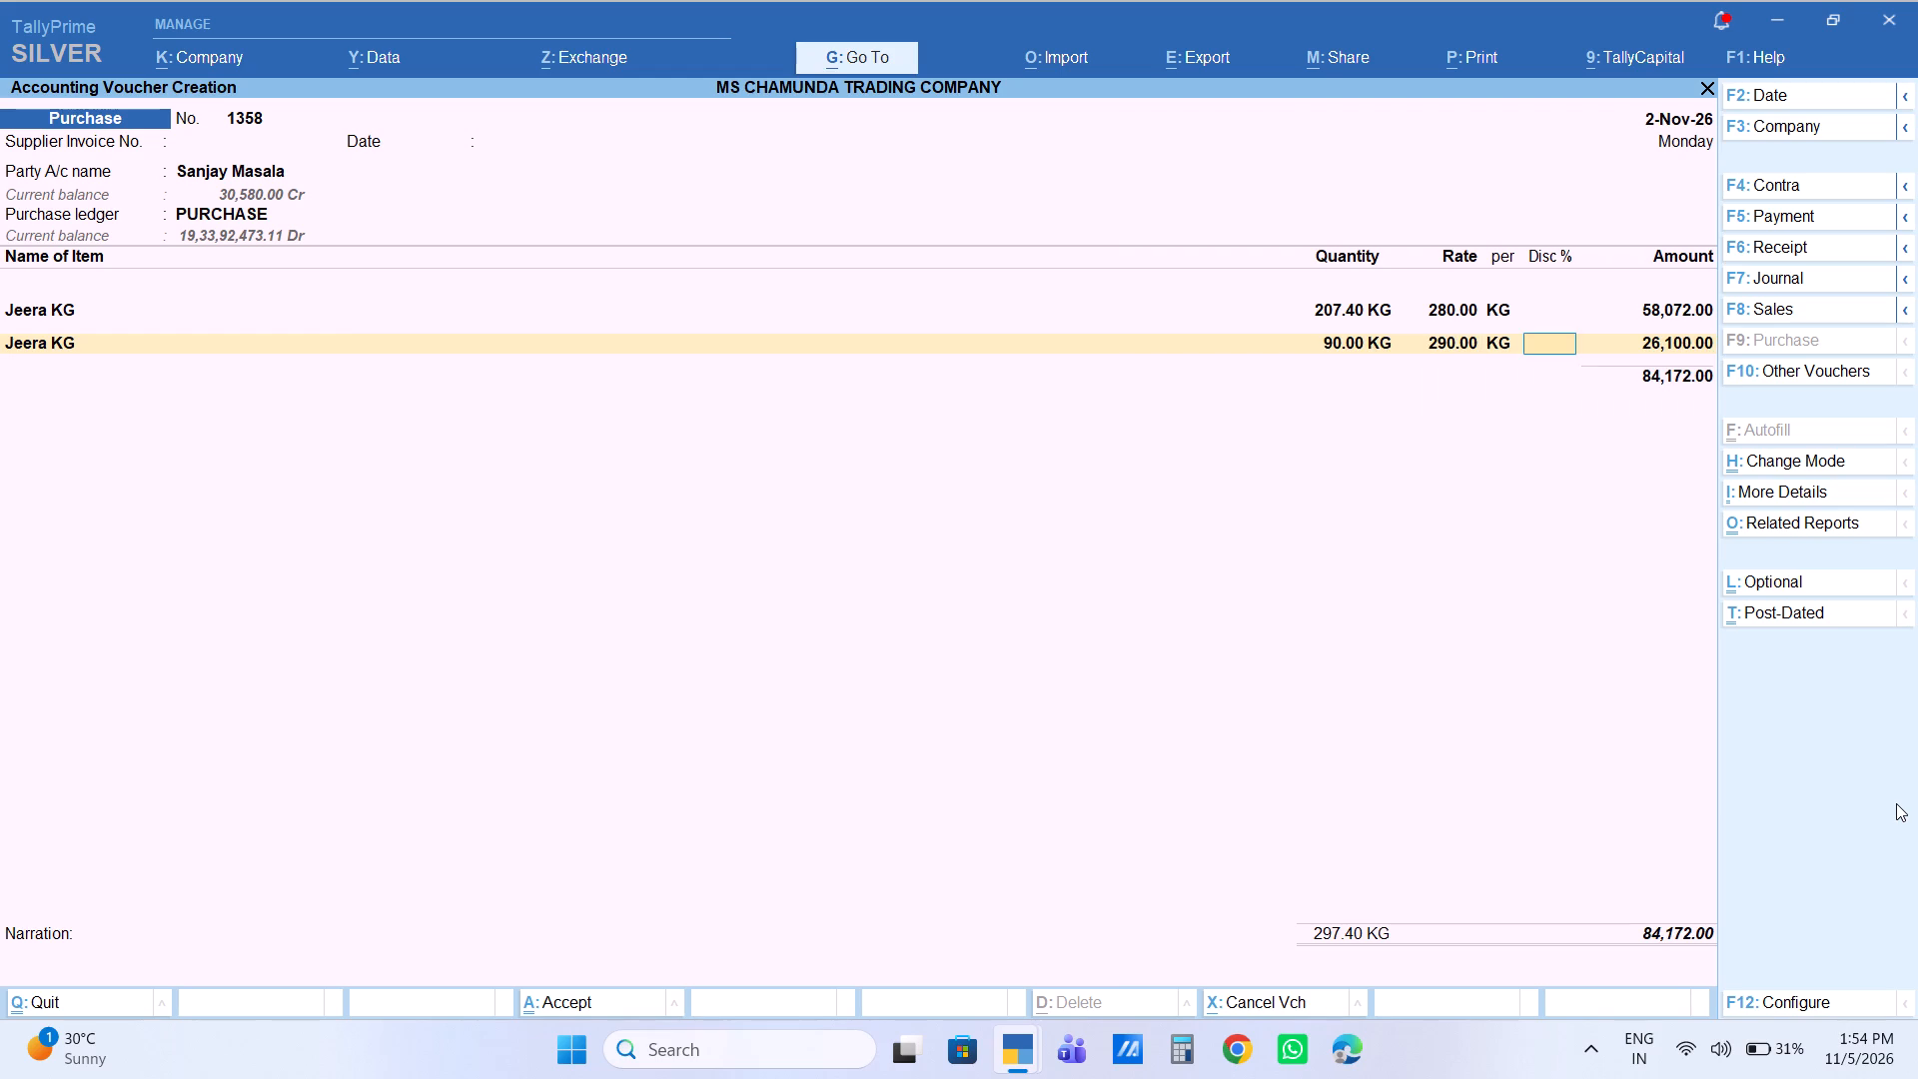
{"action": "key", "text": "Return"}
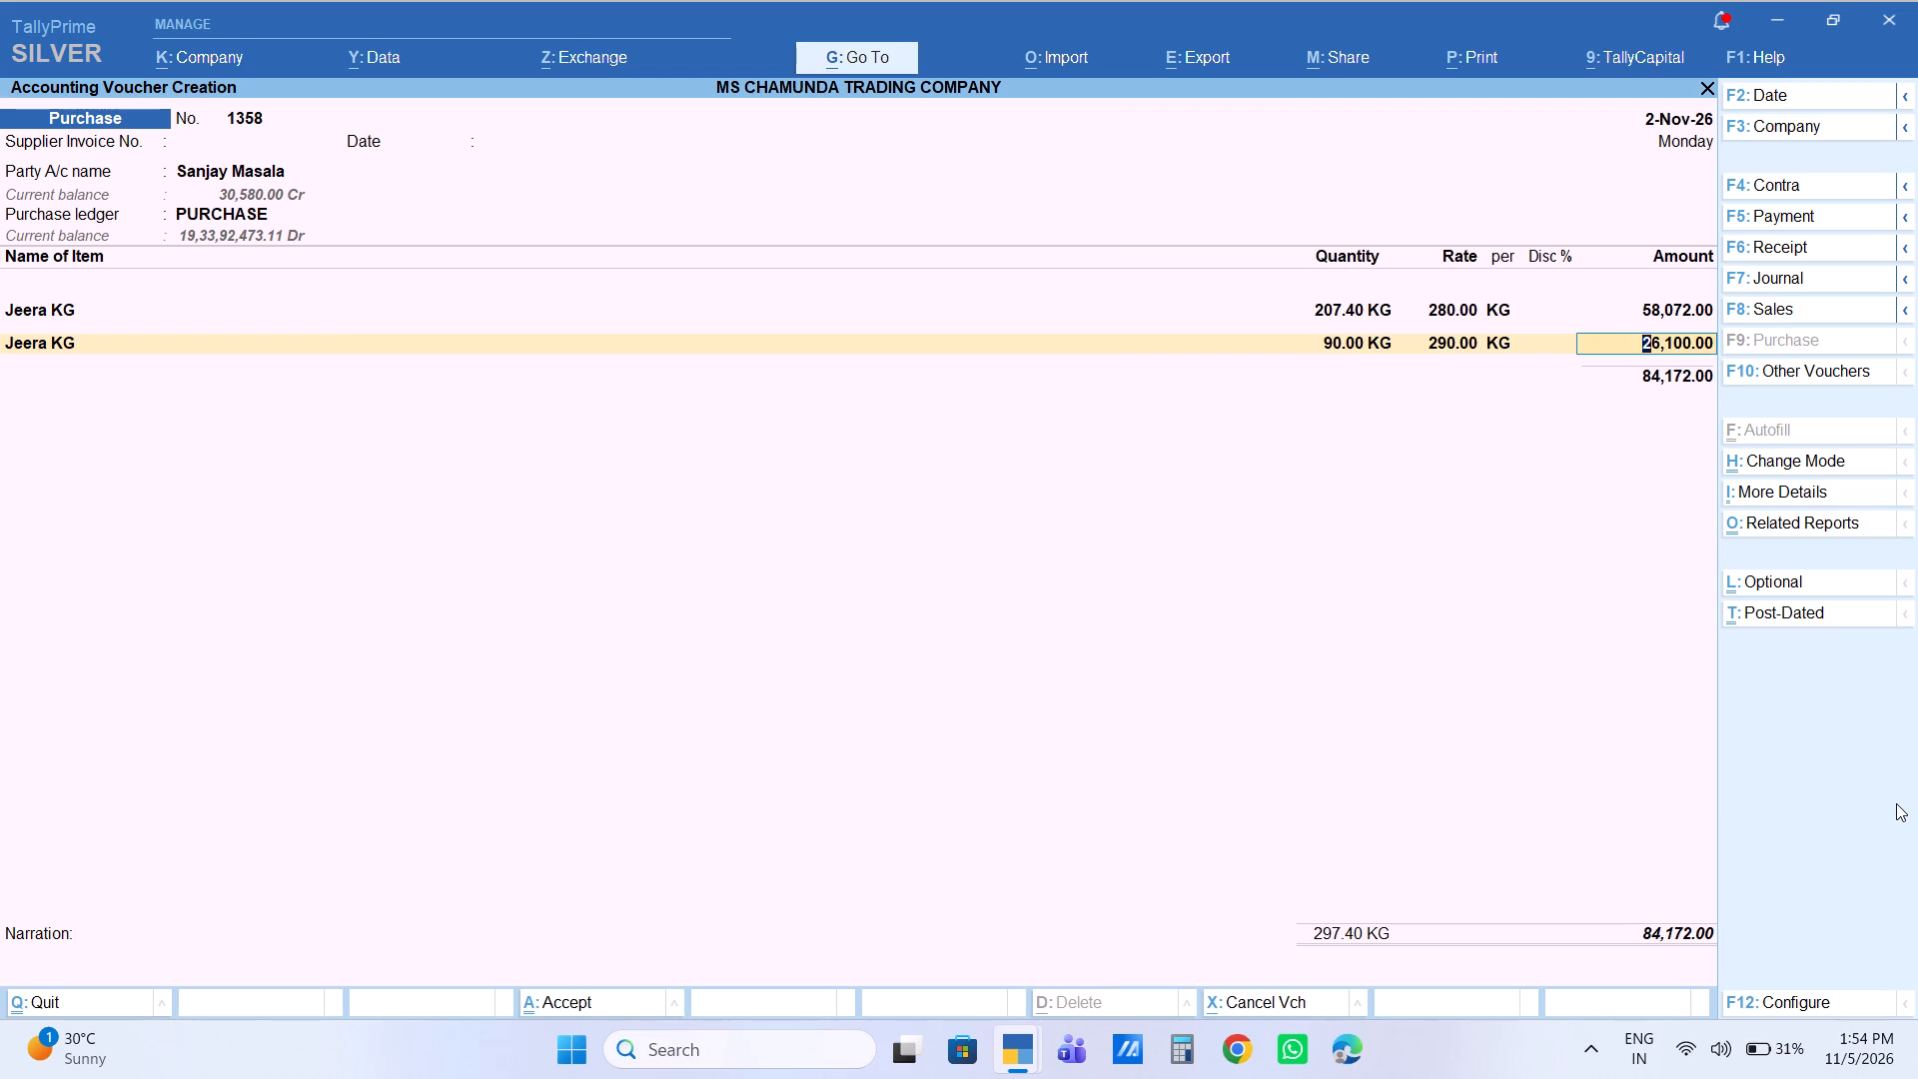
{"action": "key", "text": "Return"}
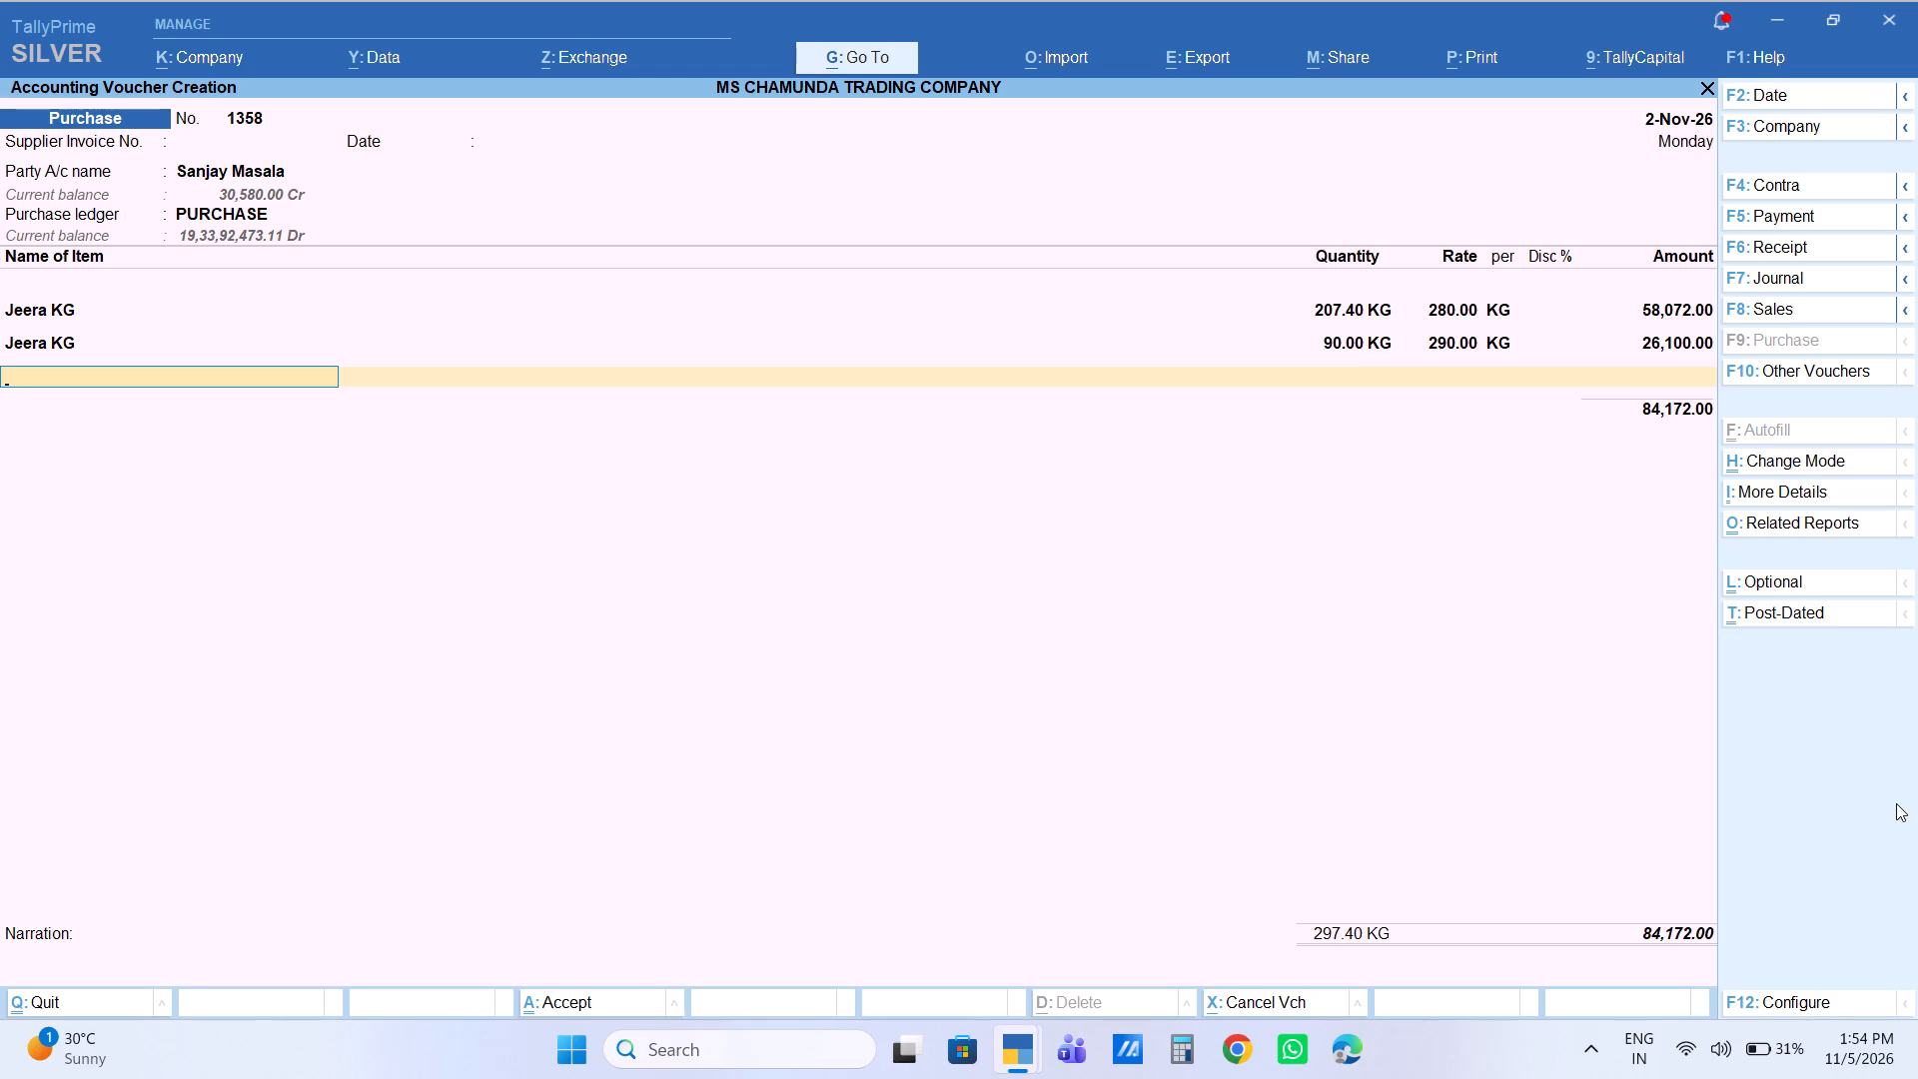
Assign 84,172.00 Cr to New Ref 1358 without credit days and save the Sanjay Masala purchase voucher with a blank narration.
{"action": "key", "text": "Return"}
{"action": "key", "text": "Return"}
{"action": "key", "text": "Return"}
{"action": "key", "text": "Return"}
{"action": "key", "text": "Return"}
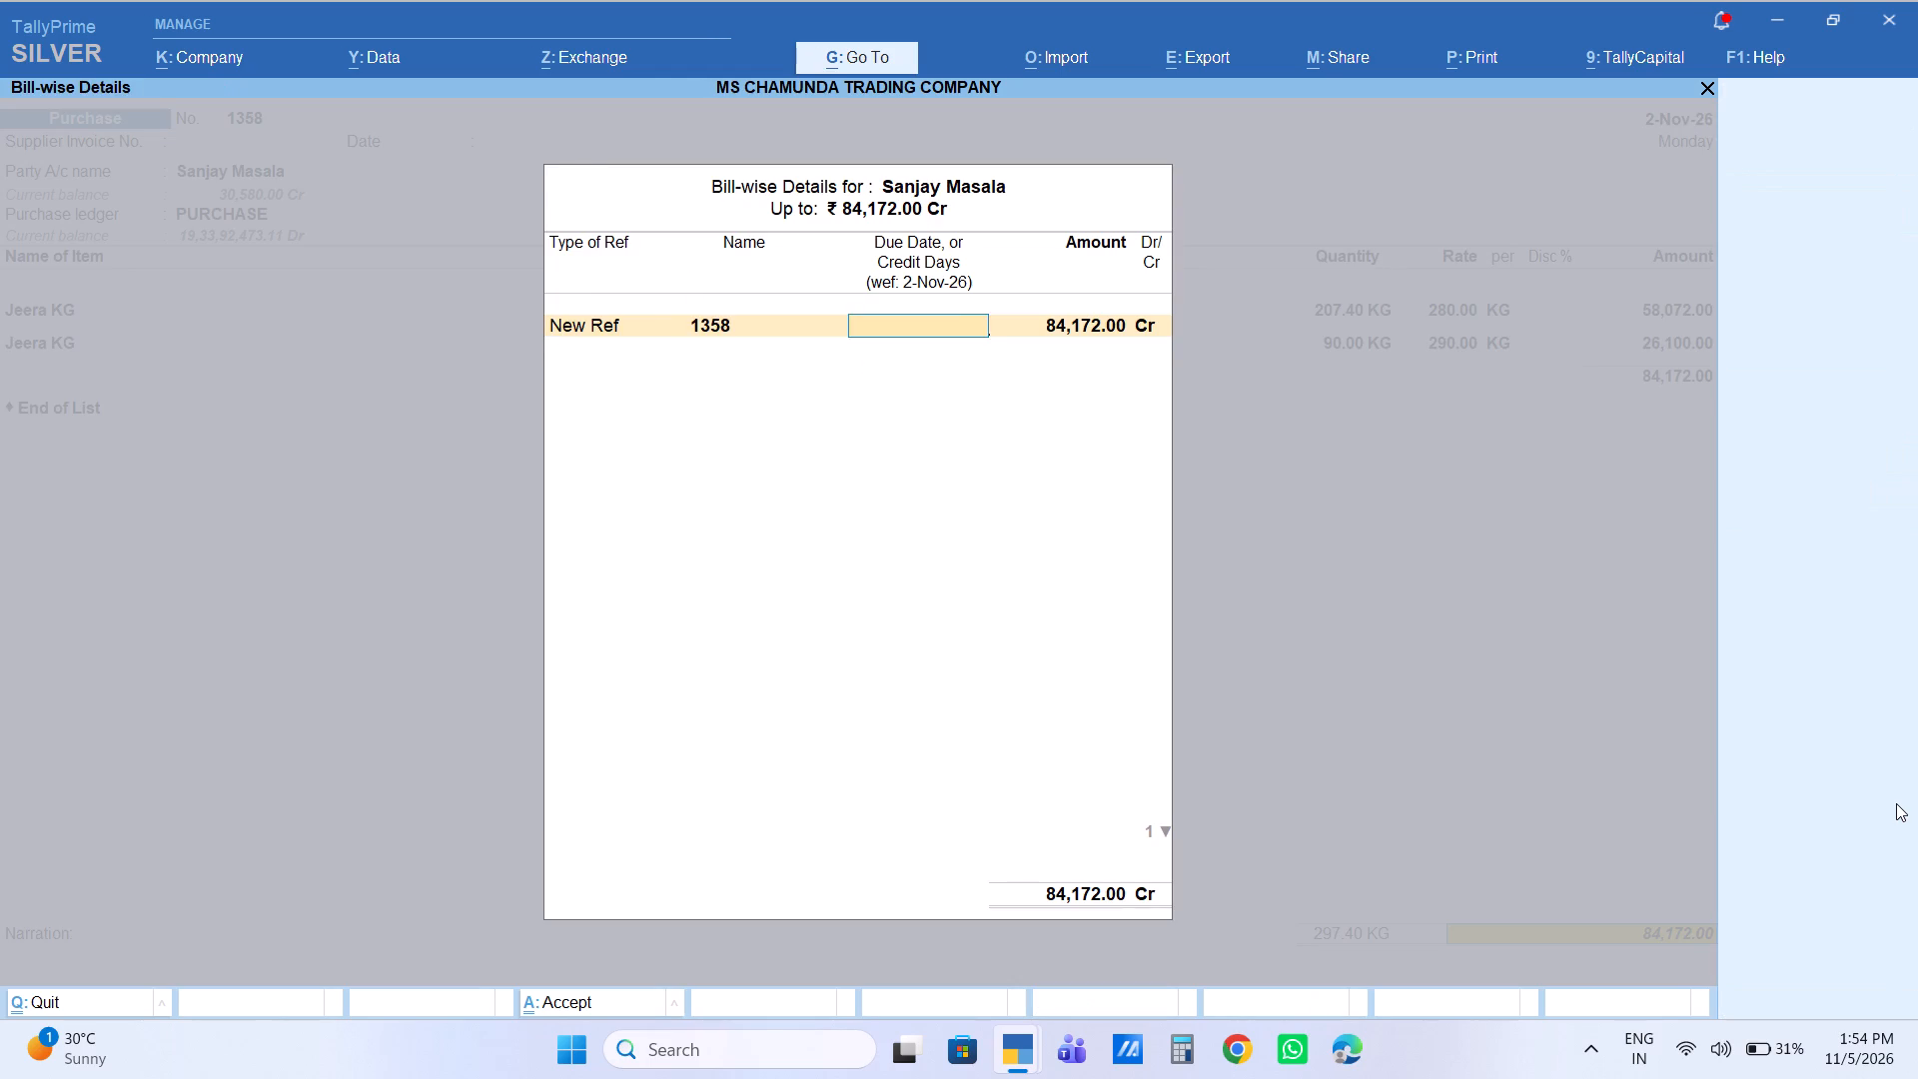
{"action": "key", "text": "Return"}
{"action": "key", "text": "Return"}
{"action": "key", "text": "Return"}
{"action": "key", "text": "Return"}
{"action": "key", "text": "Return"}
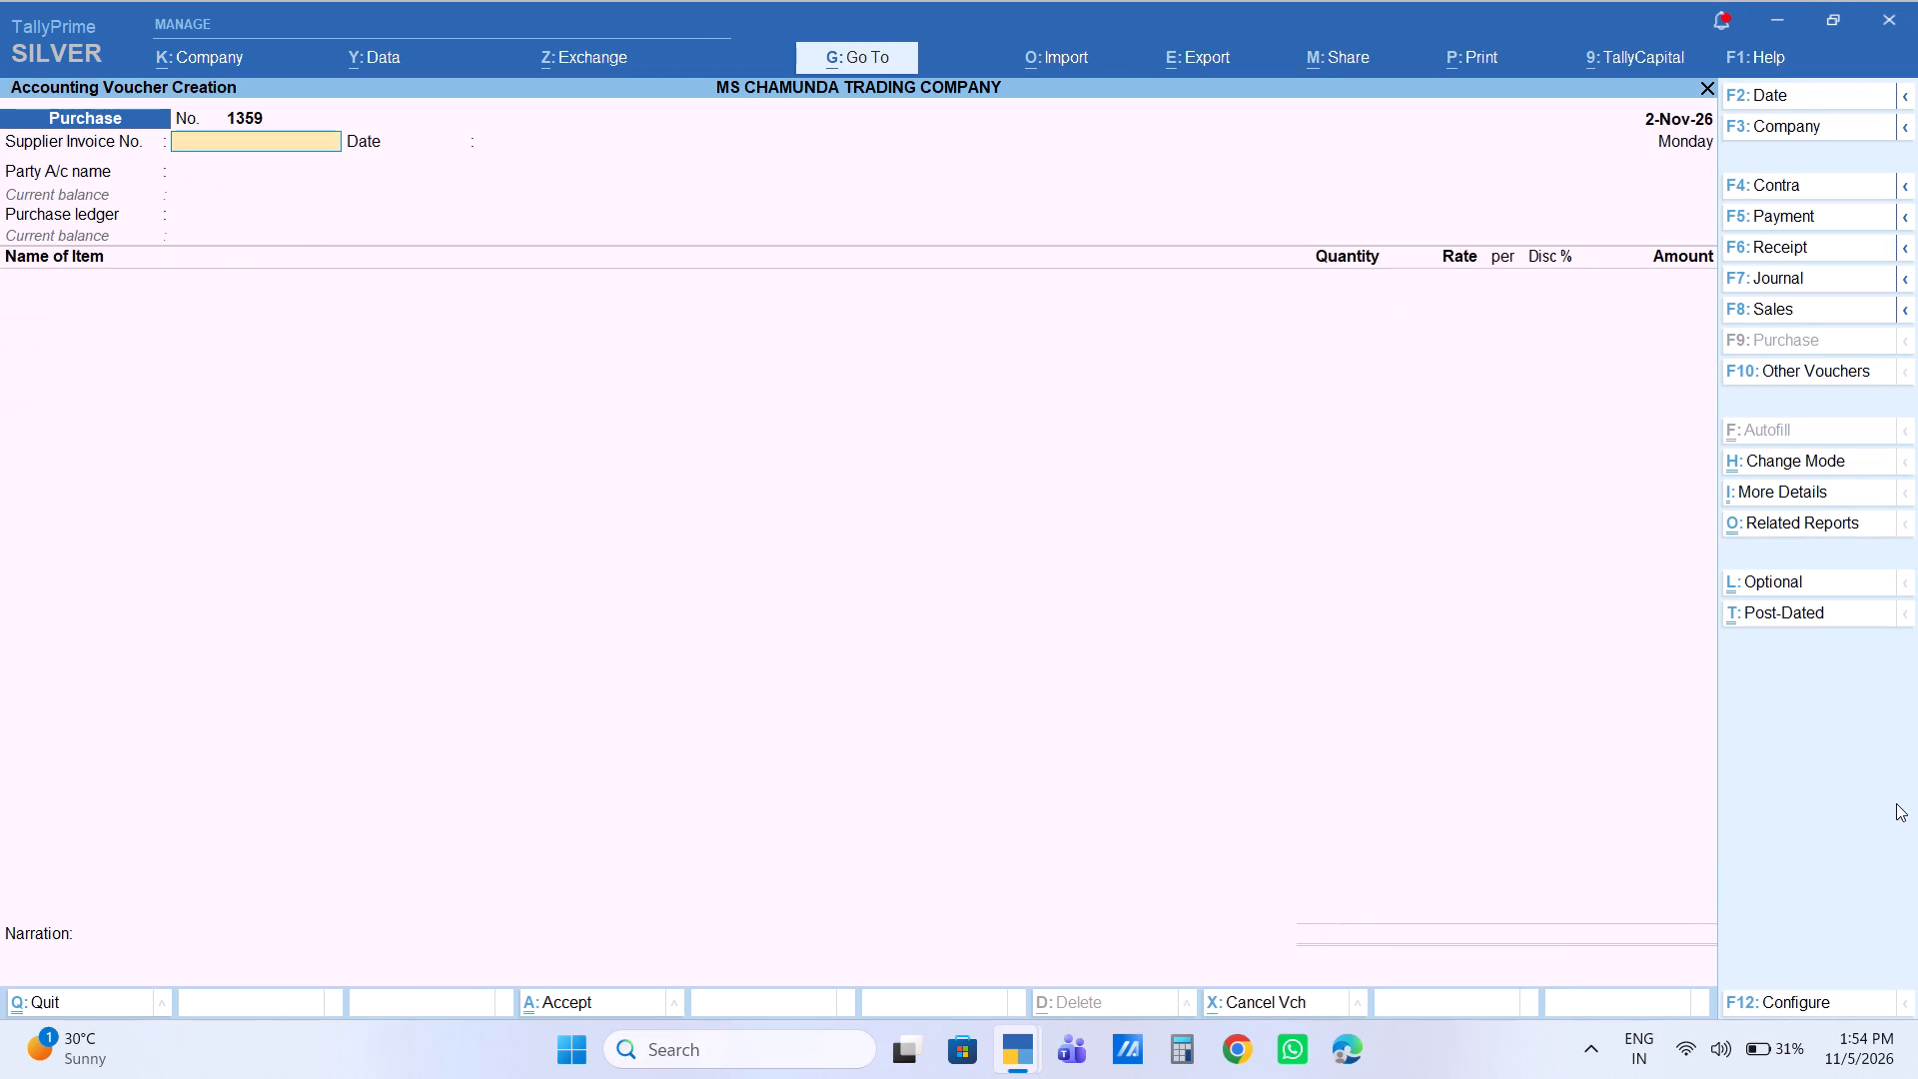
Start a Purchase voucher for party Ravi Ji Chura with the PURCHASE ledger, keeping the default party details and leaving the supplier invoice fields blank.
{"action": "key", "text": "Return"}
{"action": "key", "text": "Return"}
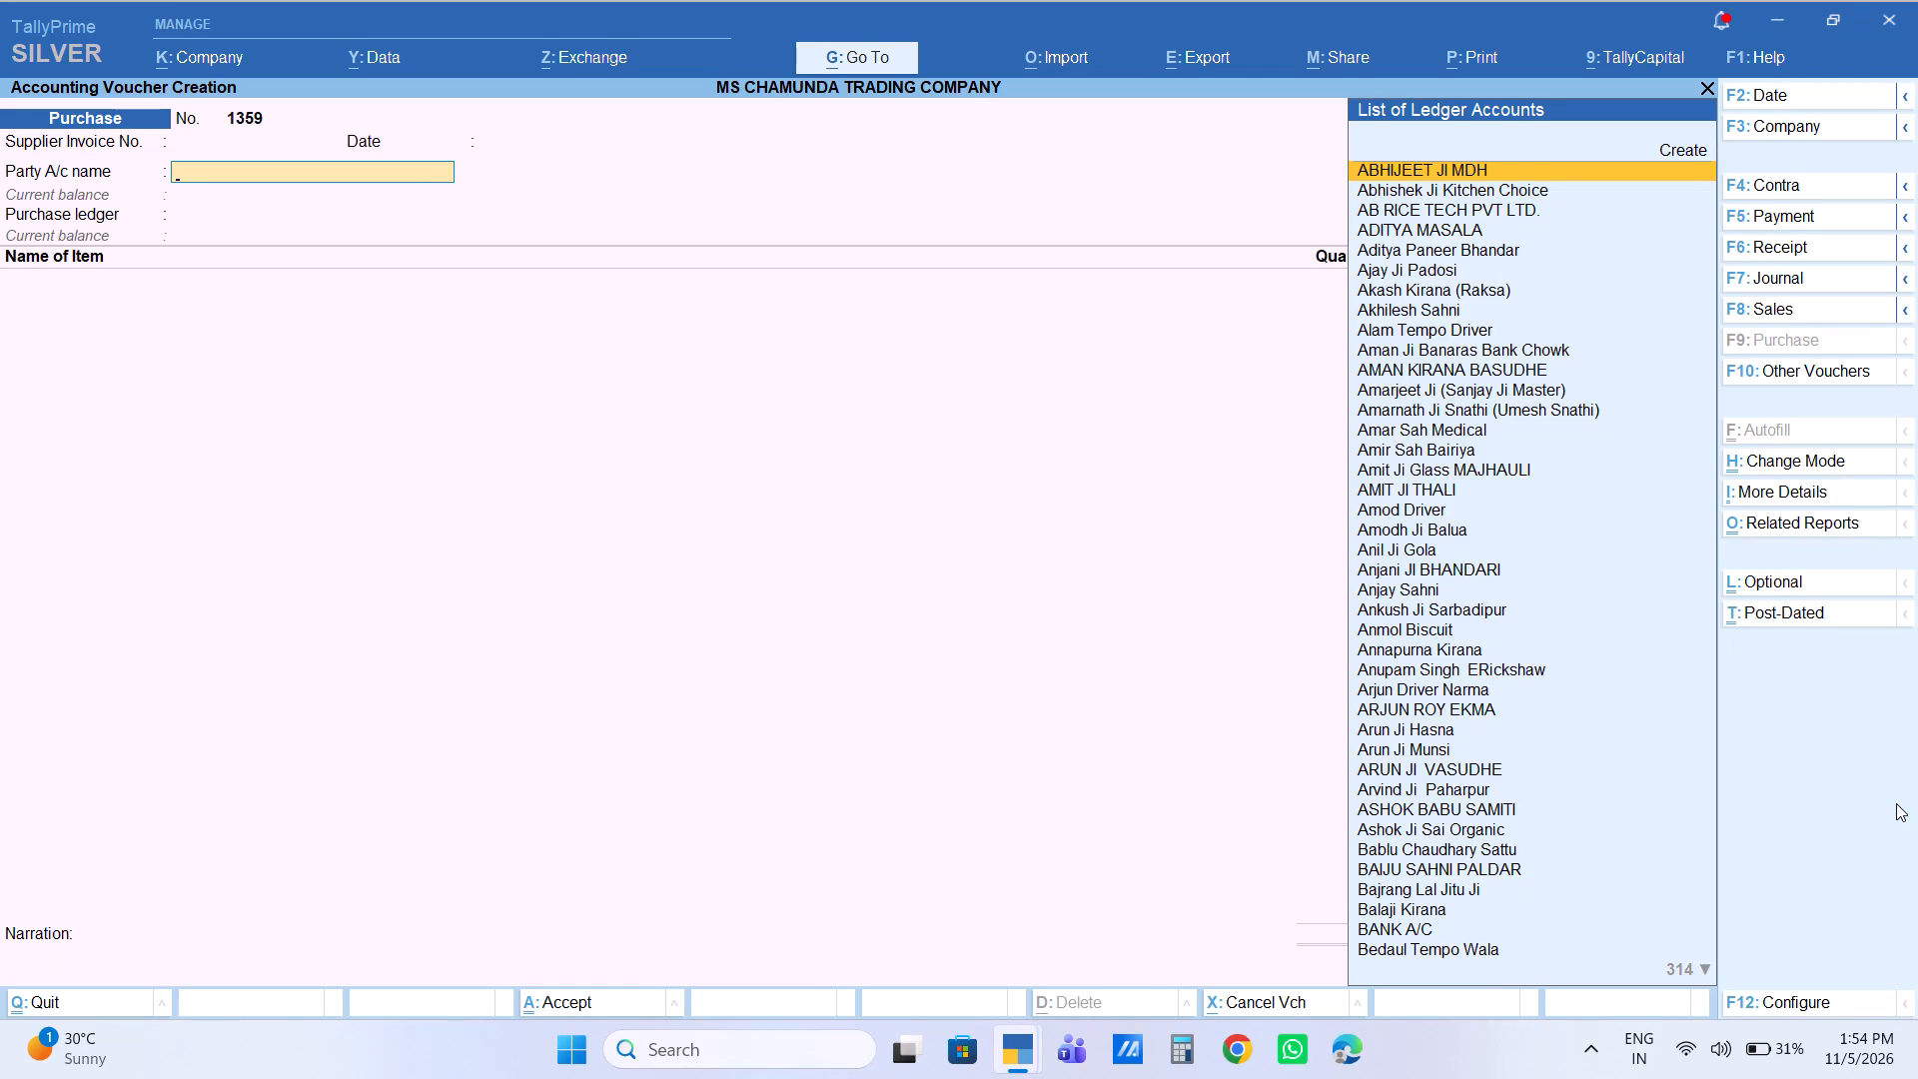
{"action": "type", "text": "ra"}
{"action": "type", "text": "vi"}
{"action": "key", "text": "Down"}
{"action": "key", "text": "Down"}
{"action": "key", "text": "Down"}
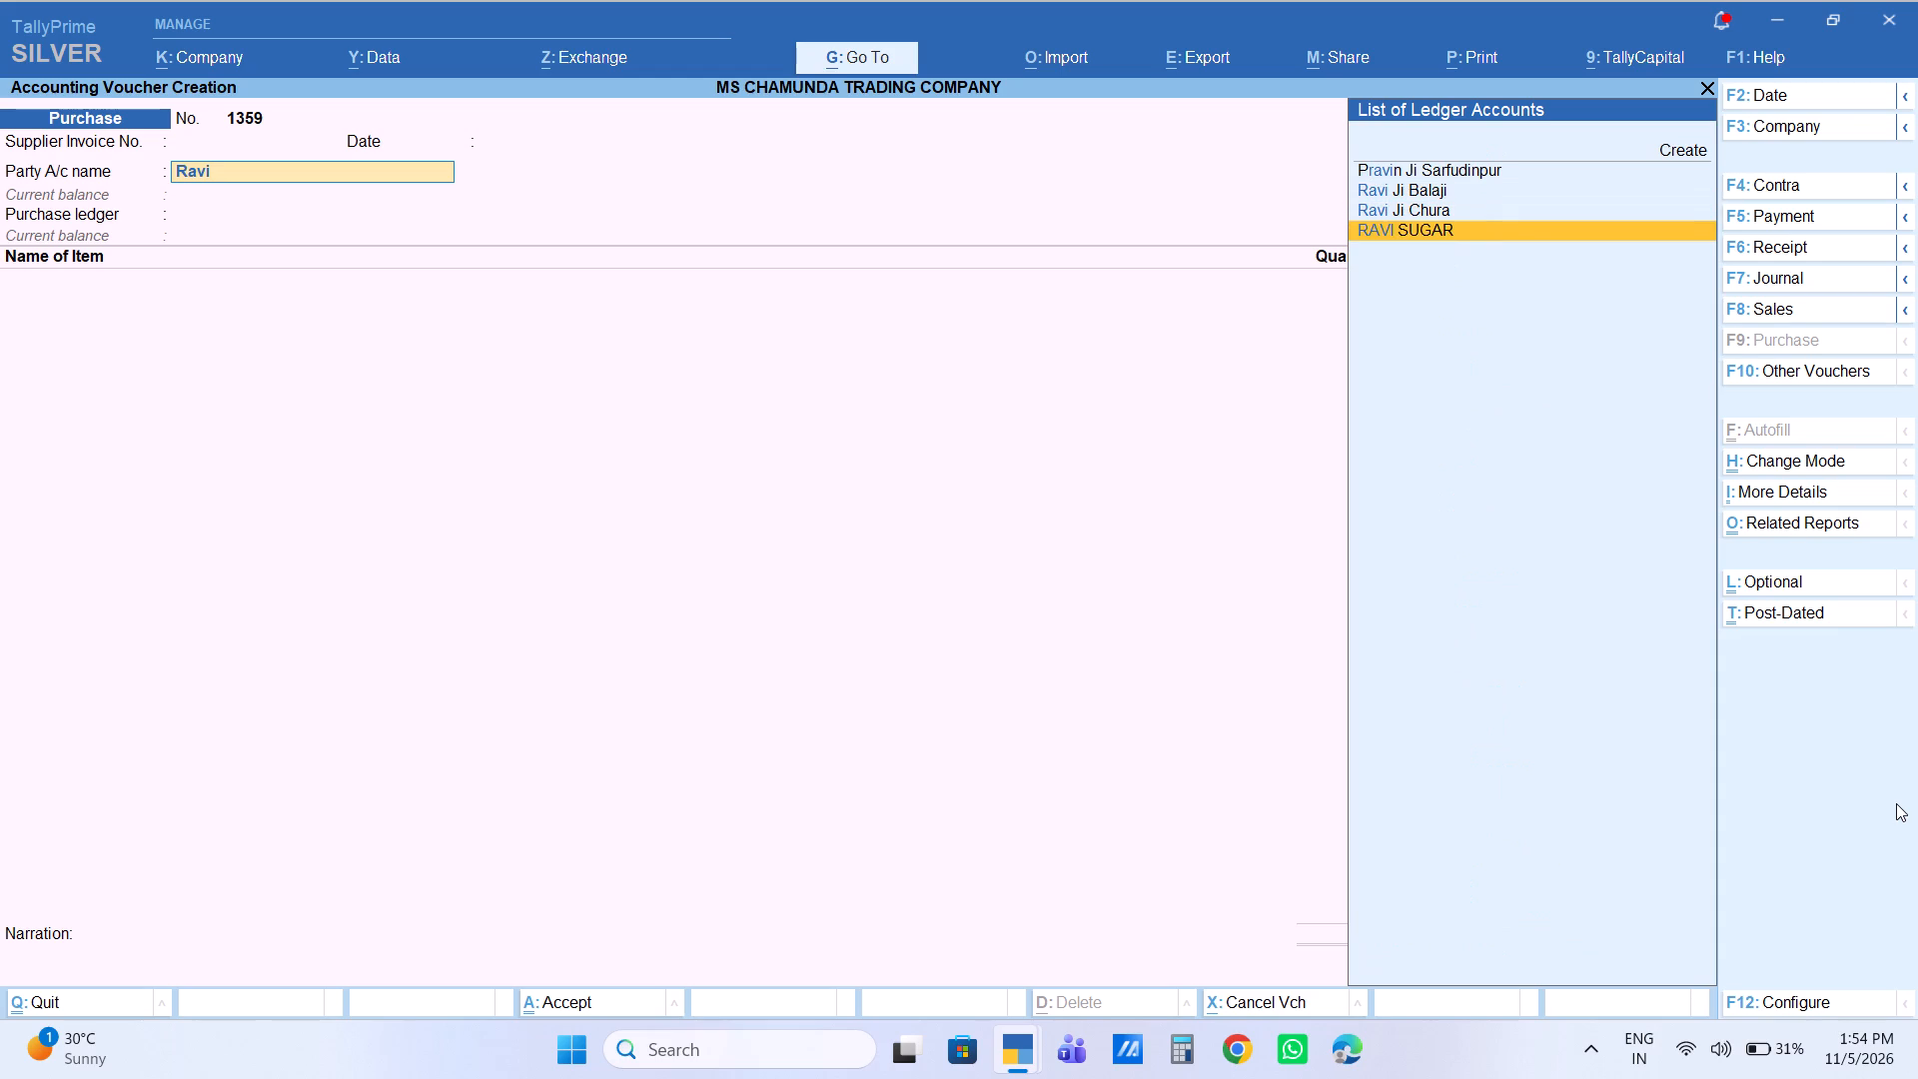
{"action": "key", "text": "Up"}
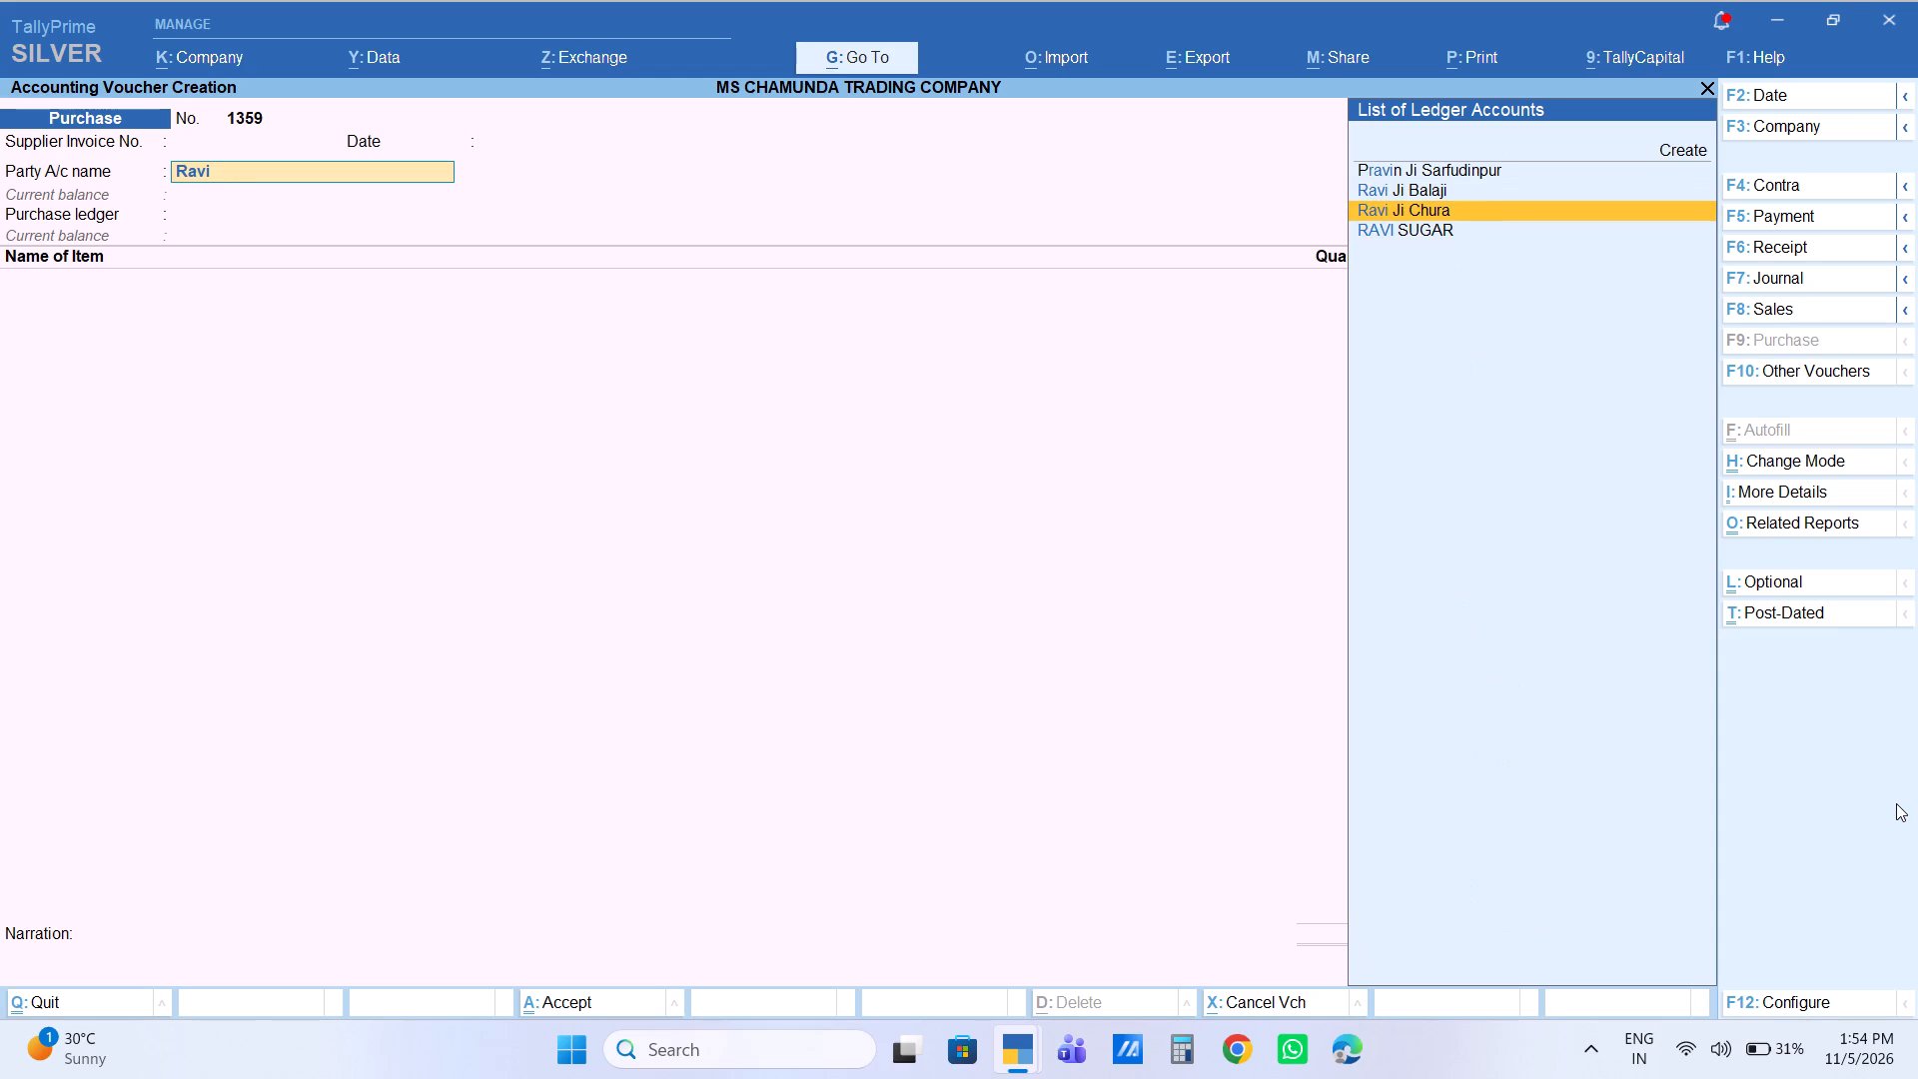
{"action": "key", "text": "Return"}
{"action": "key", "text": "Return"}
{"action": "key", "text": "Return"}
{"action": "key", "text": "Return"}
{"action": "key", "text": "Return"}
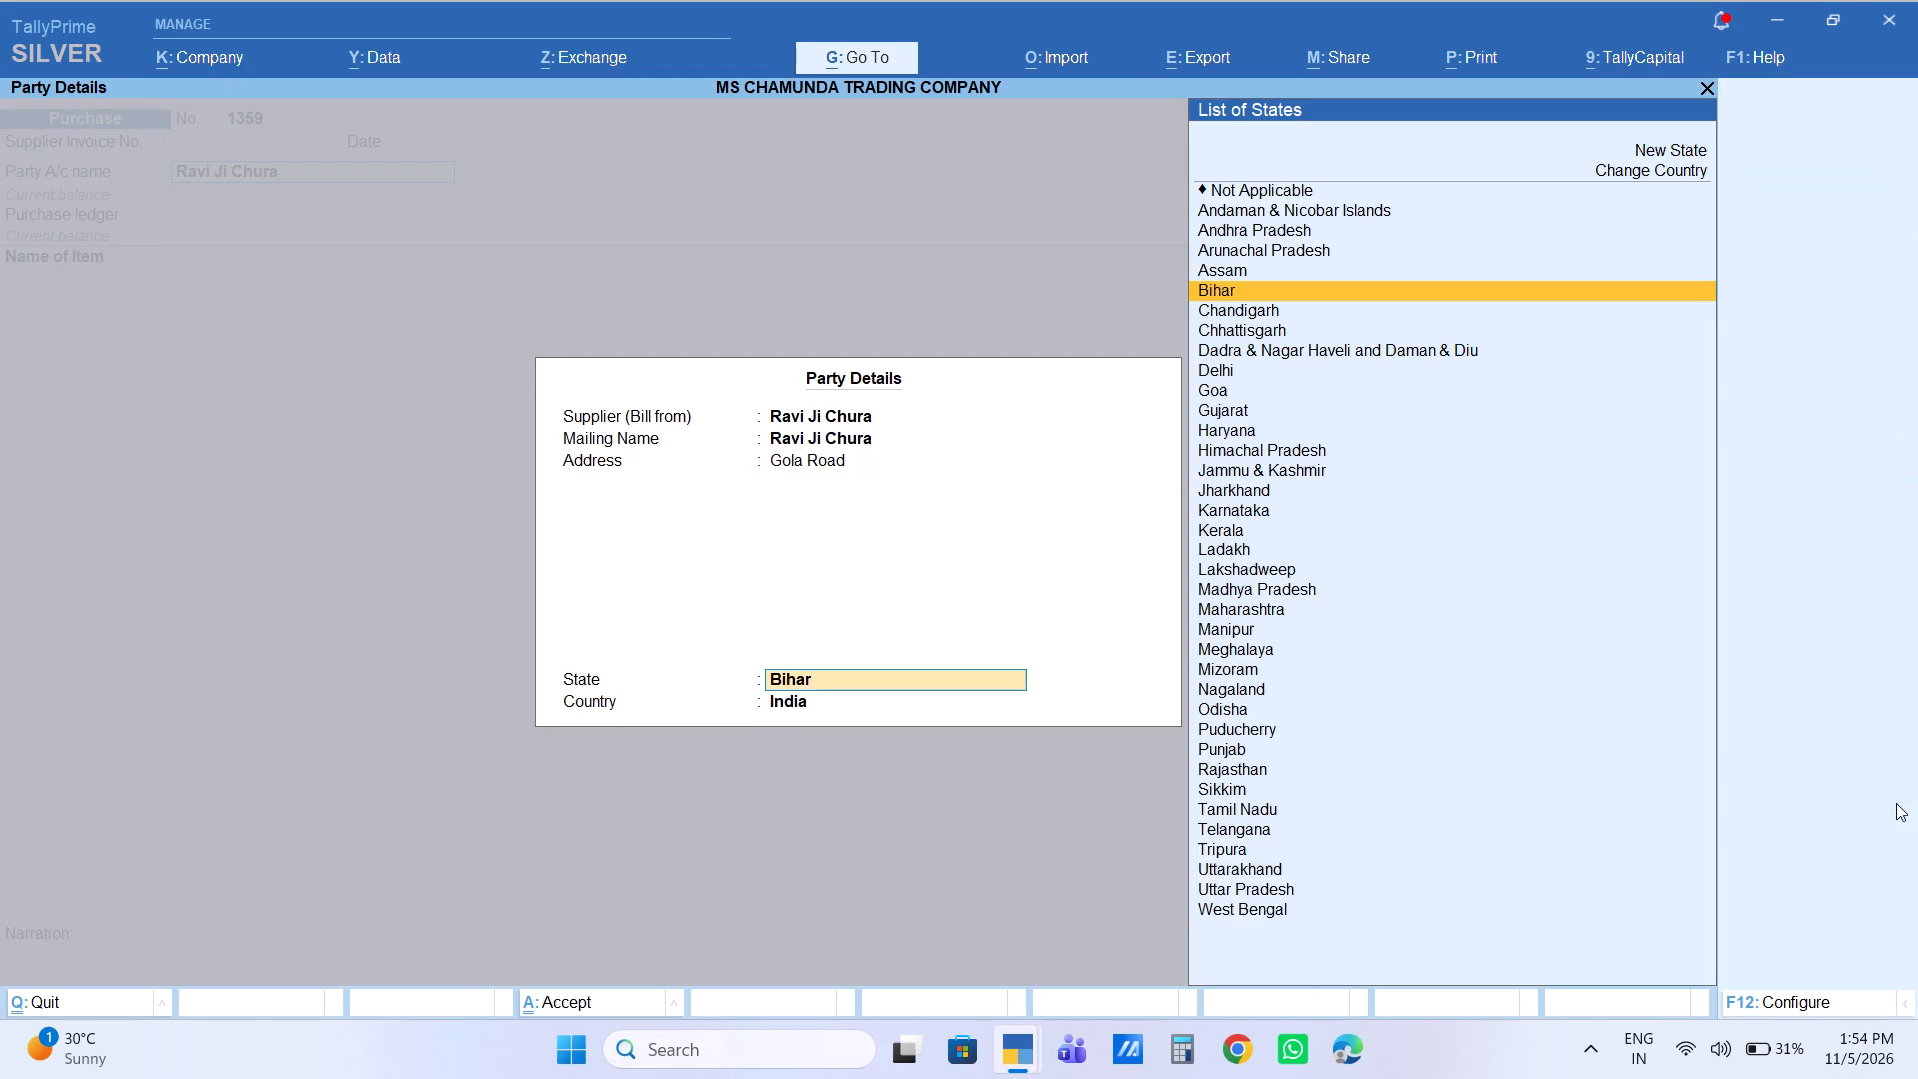
{"action": "key", "text": "Return"}
{"action": "key", "text": "Return"}
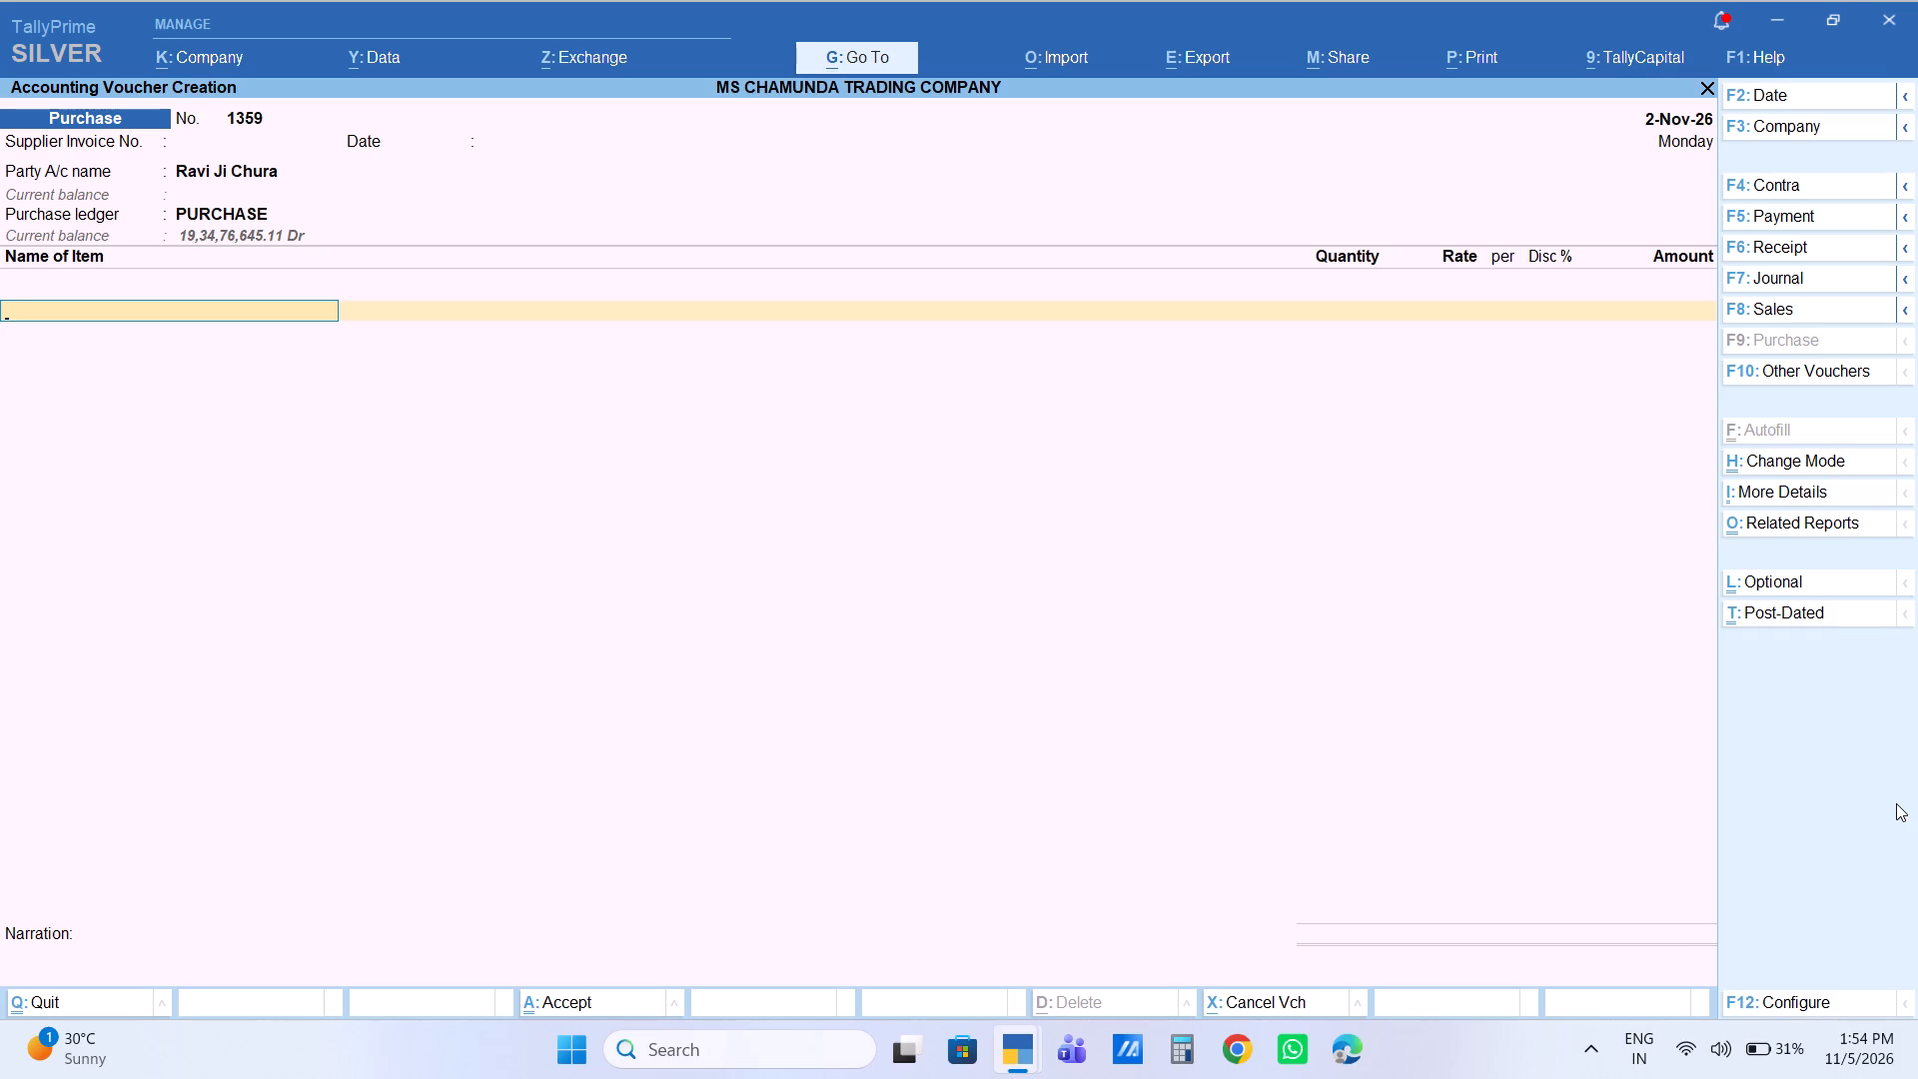
Enter the item Sathi Chawal with a quantity of 825 KG at a rate of 40 per KG and no discount.
{"action": "type", "text": "sa"}
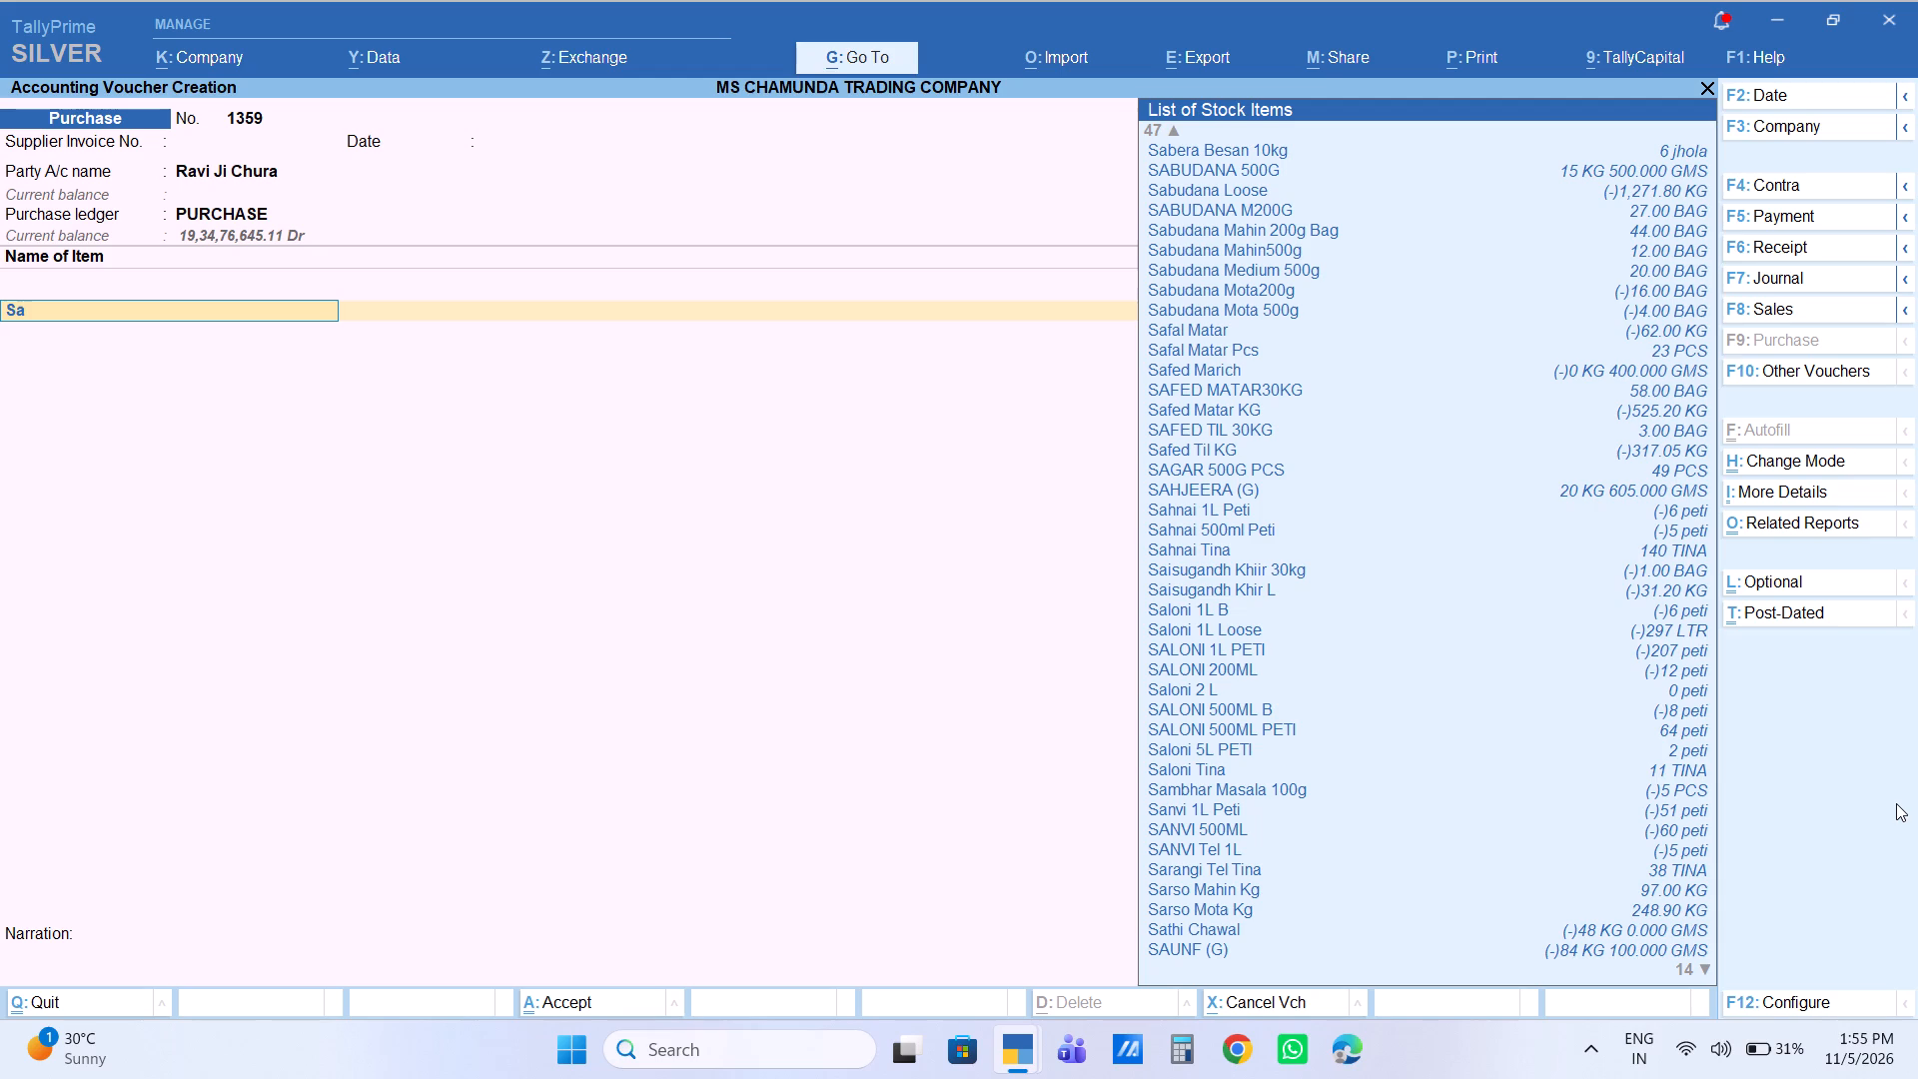
{"action": "type", "text": "thi"}
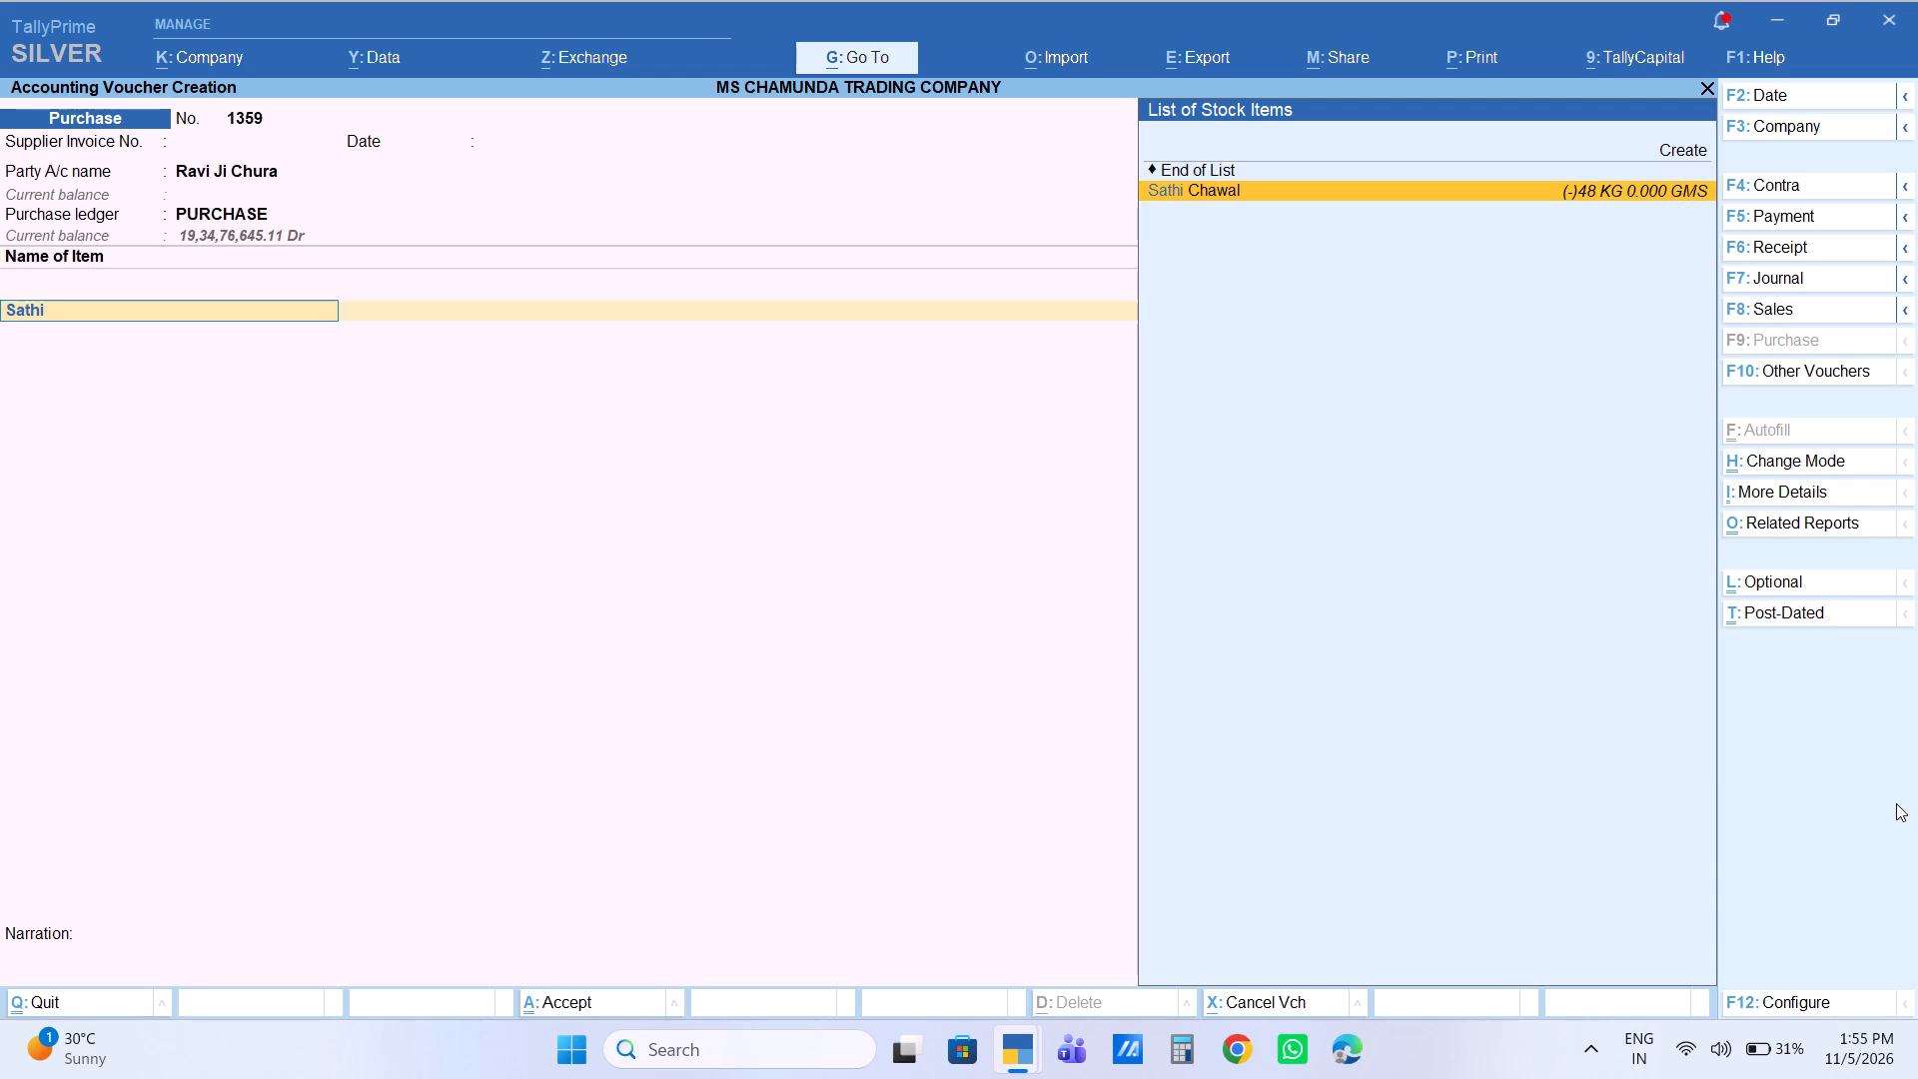
{"action": "key", "text": "Return"}
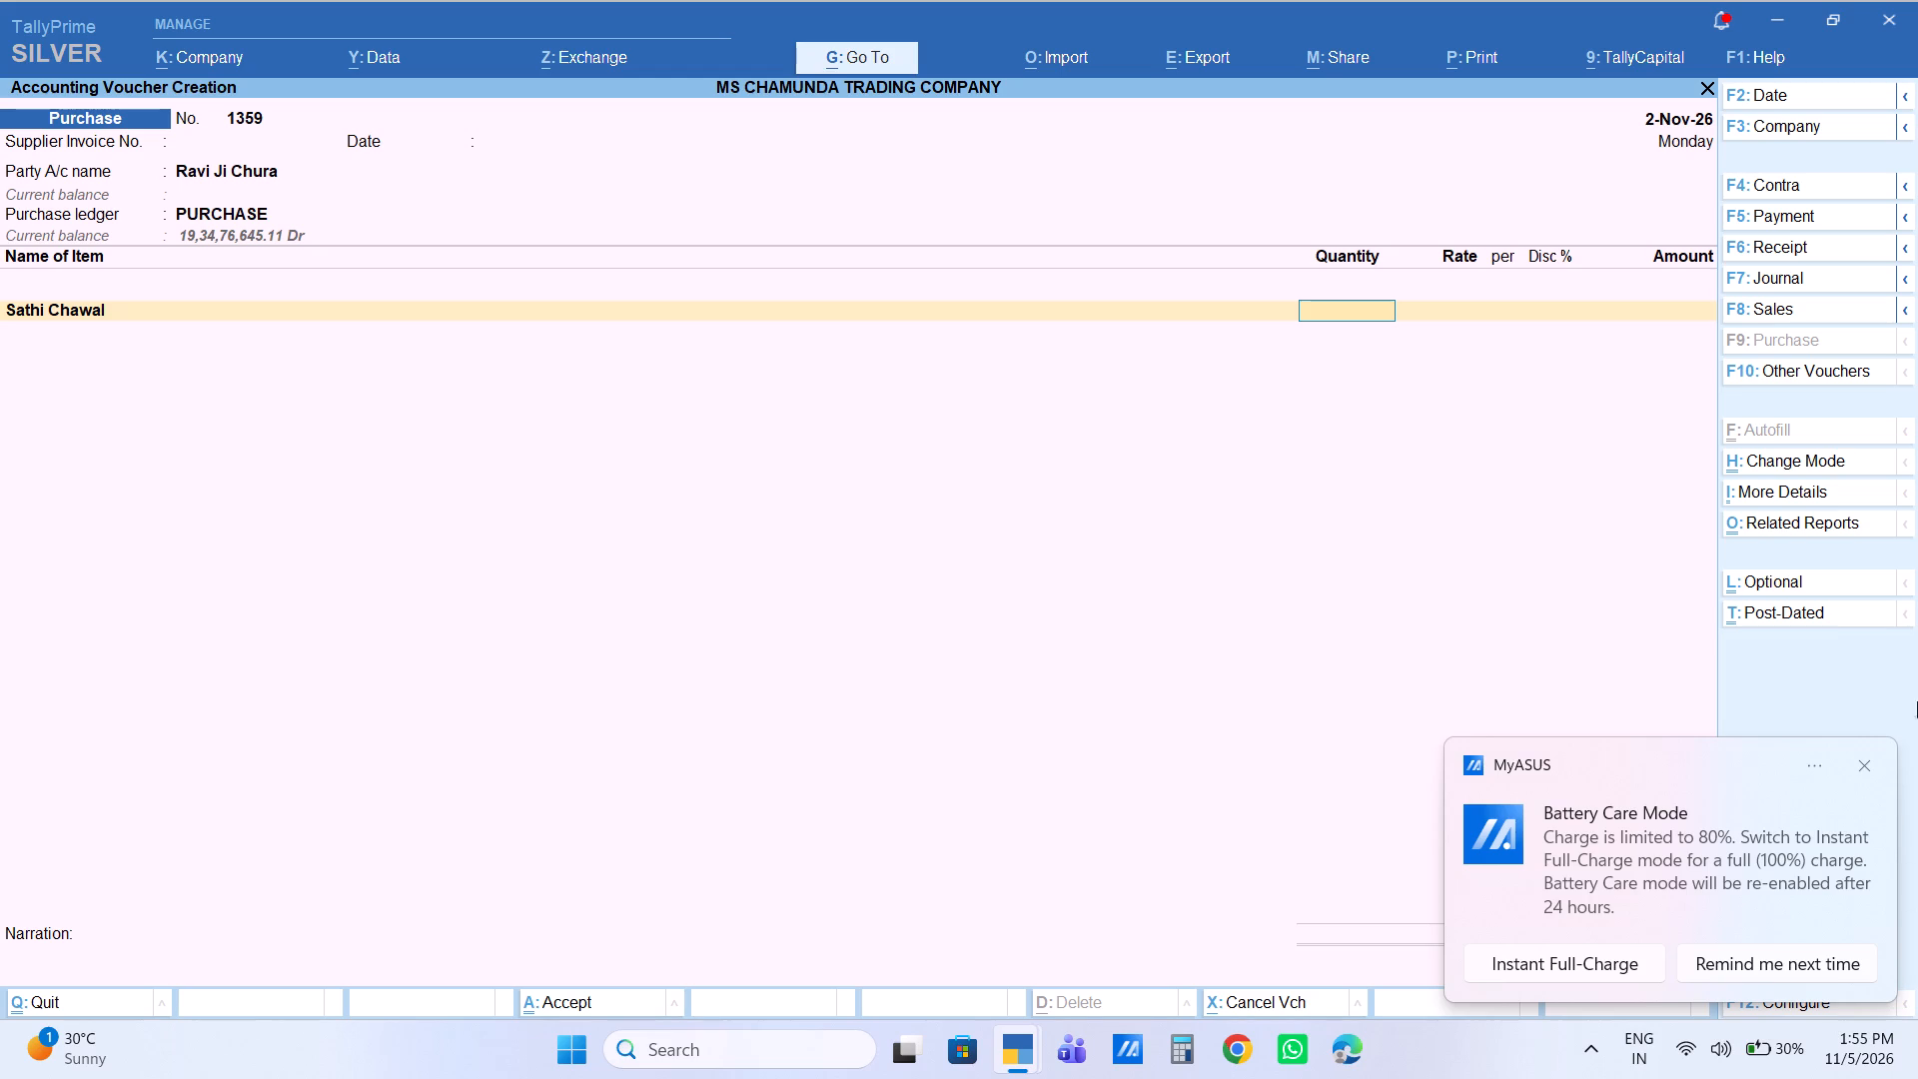
{"action": "left_click", "coordinate": [1857, 771]}
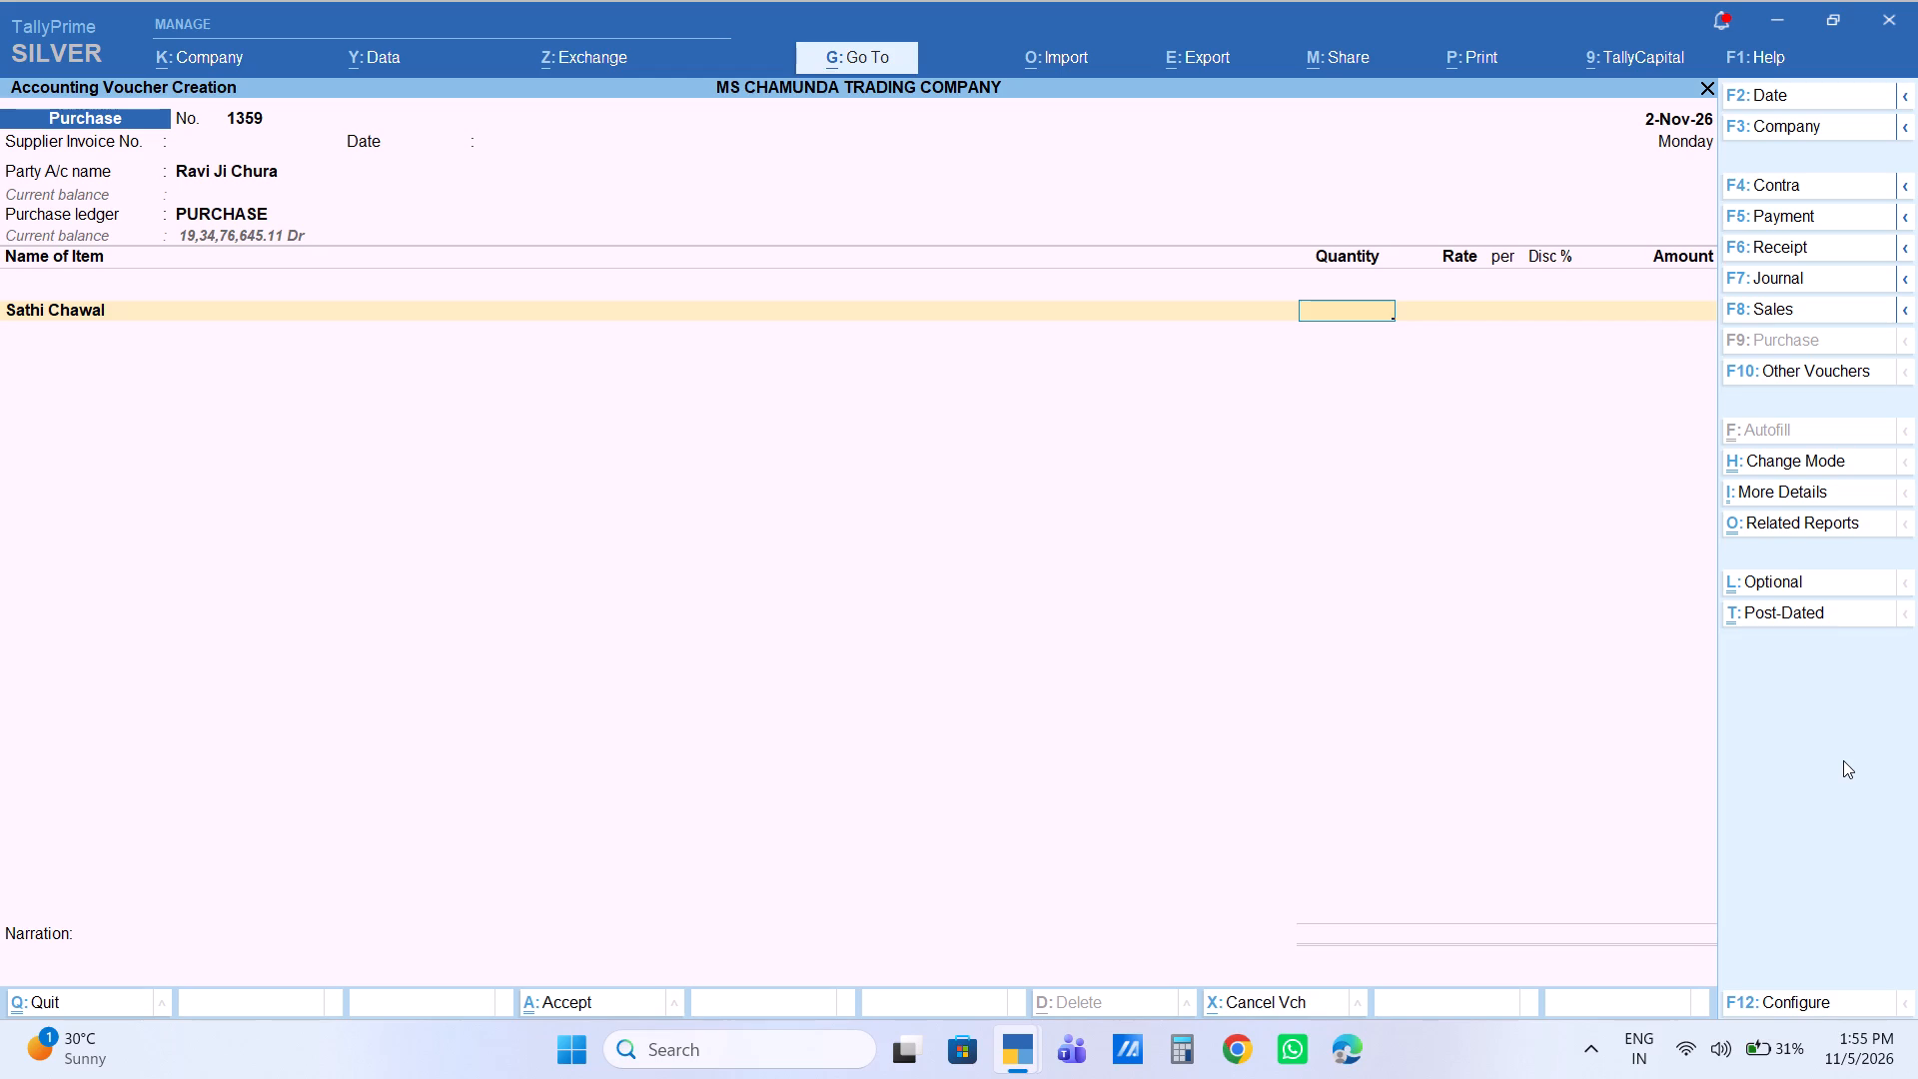
{"action": "type", "text": "40"}
{"action": "key", "text": "Return"}
{"action": "key", "text": "BackSpace"}
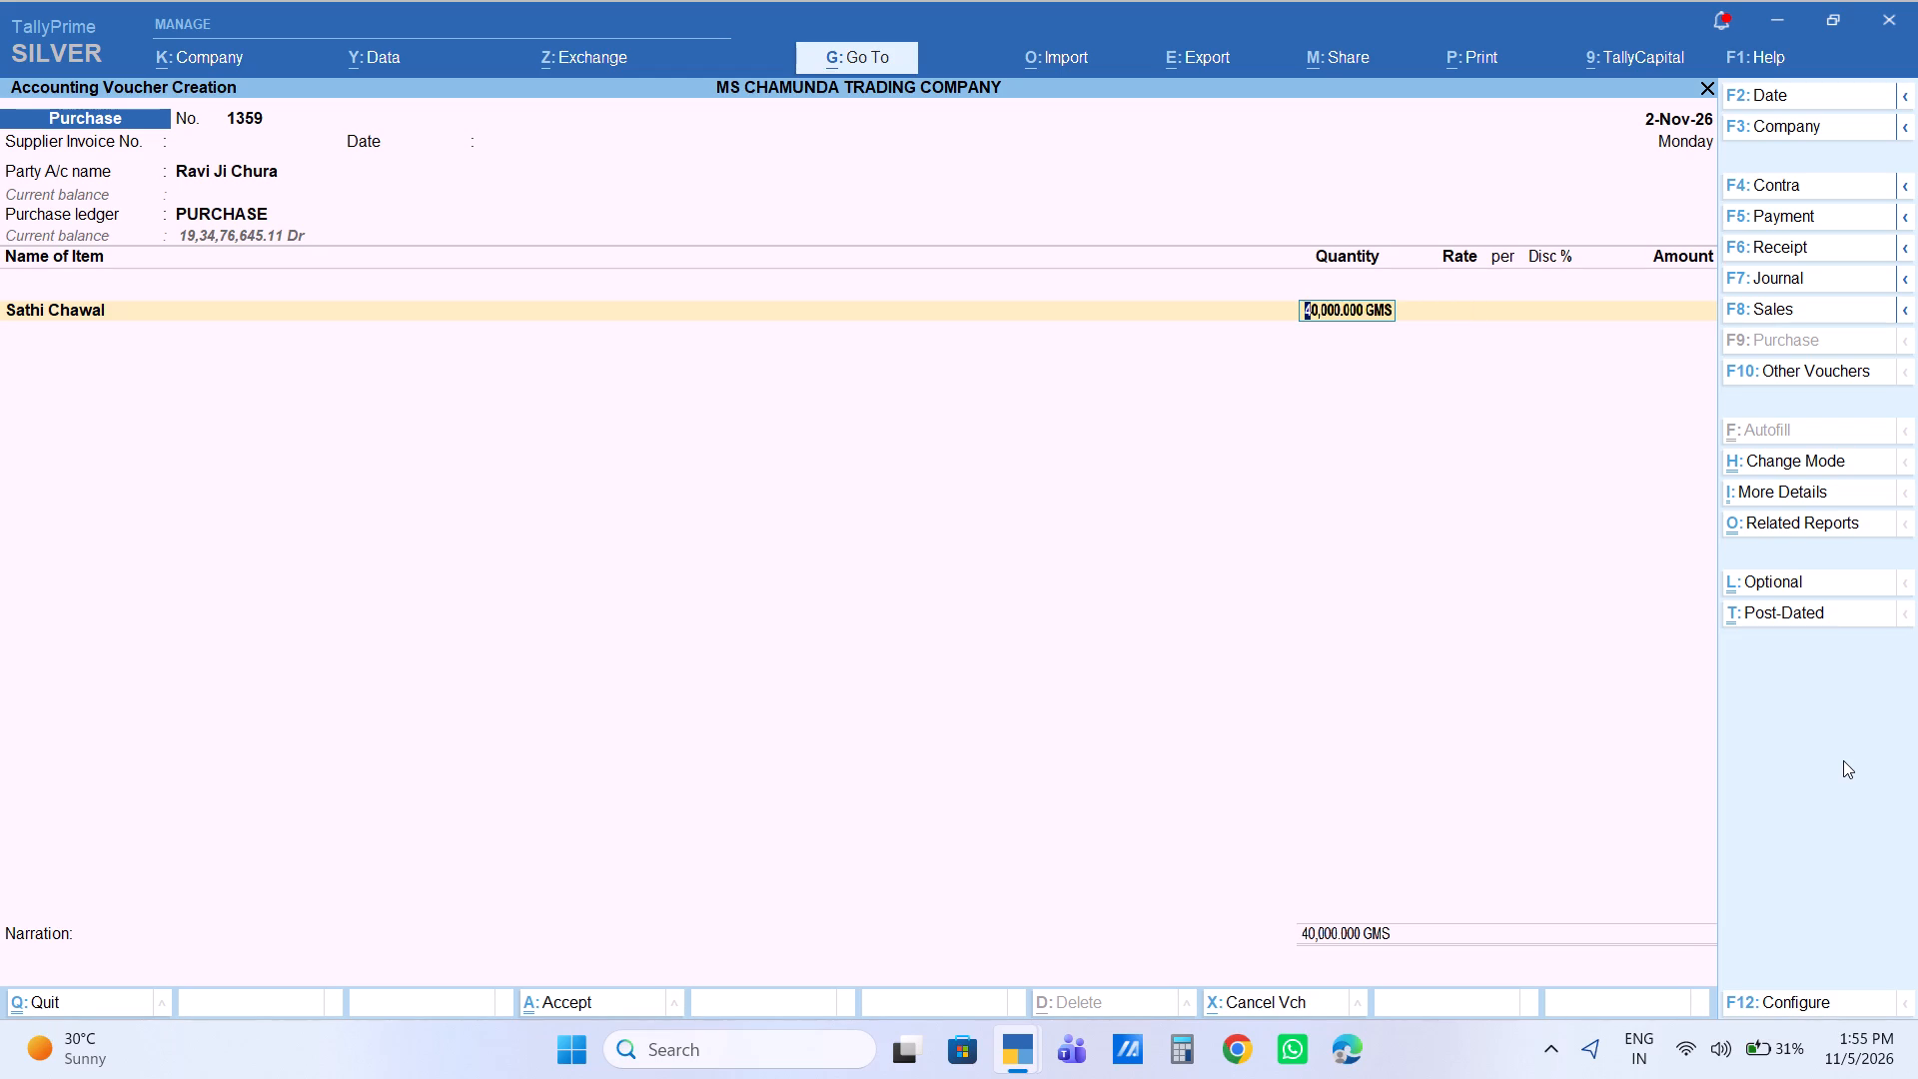
{"action": "type", "text": "825"}
{"action": "key", "text": "Return"}
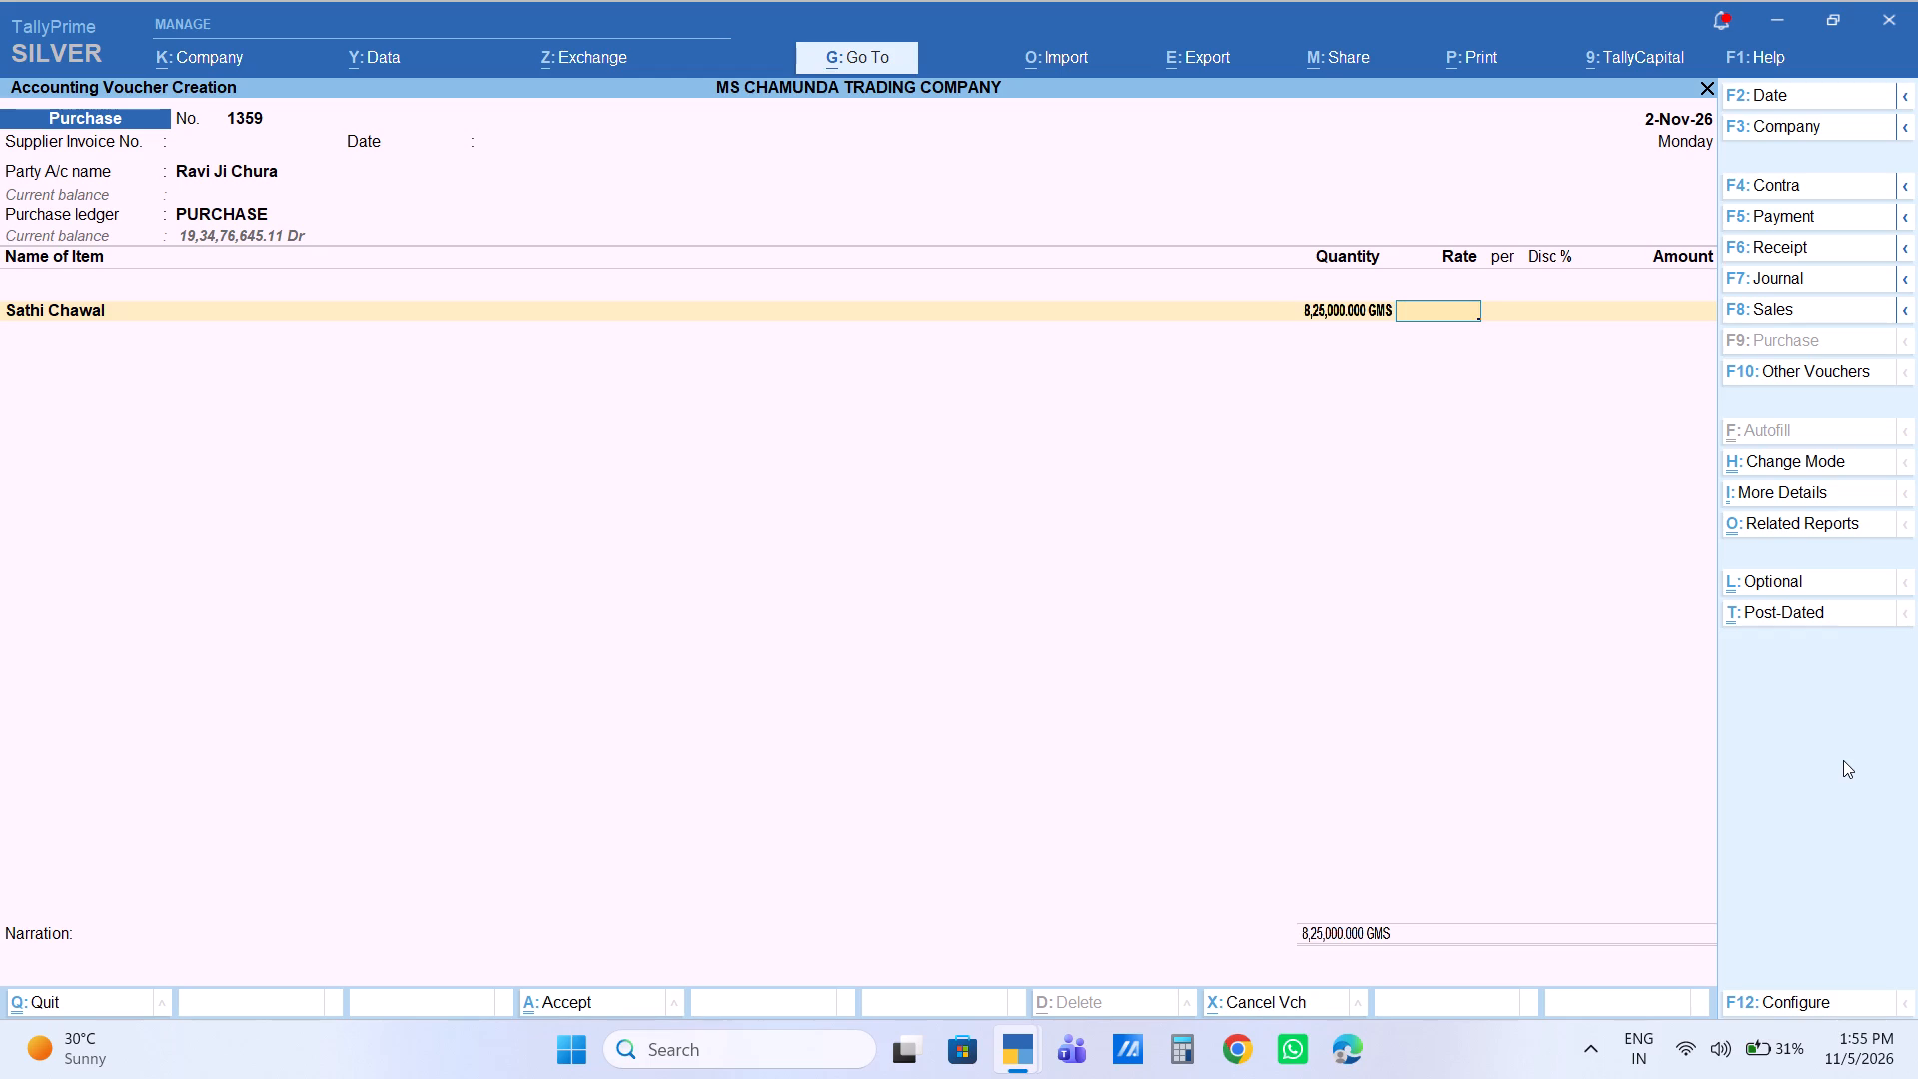
{"action": "type", "text": "40"}
{"action": "key", "text": "Return"}
{"action": "key", "text": "Return"}
{"action": "key", "text": "Return"}
{"action": "key", "text": "Return"}
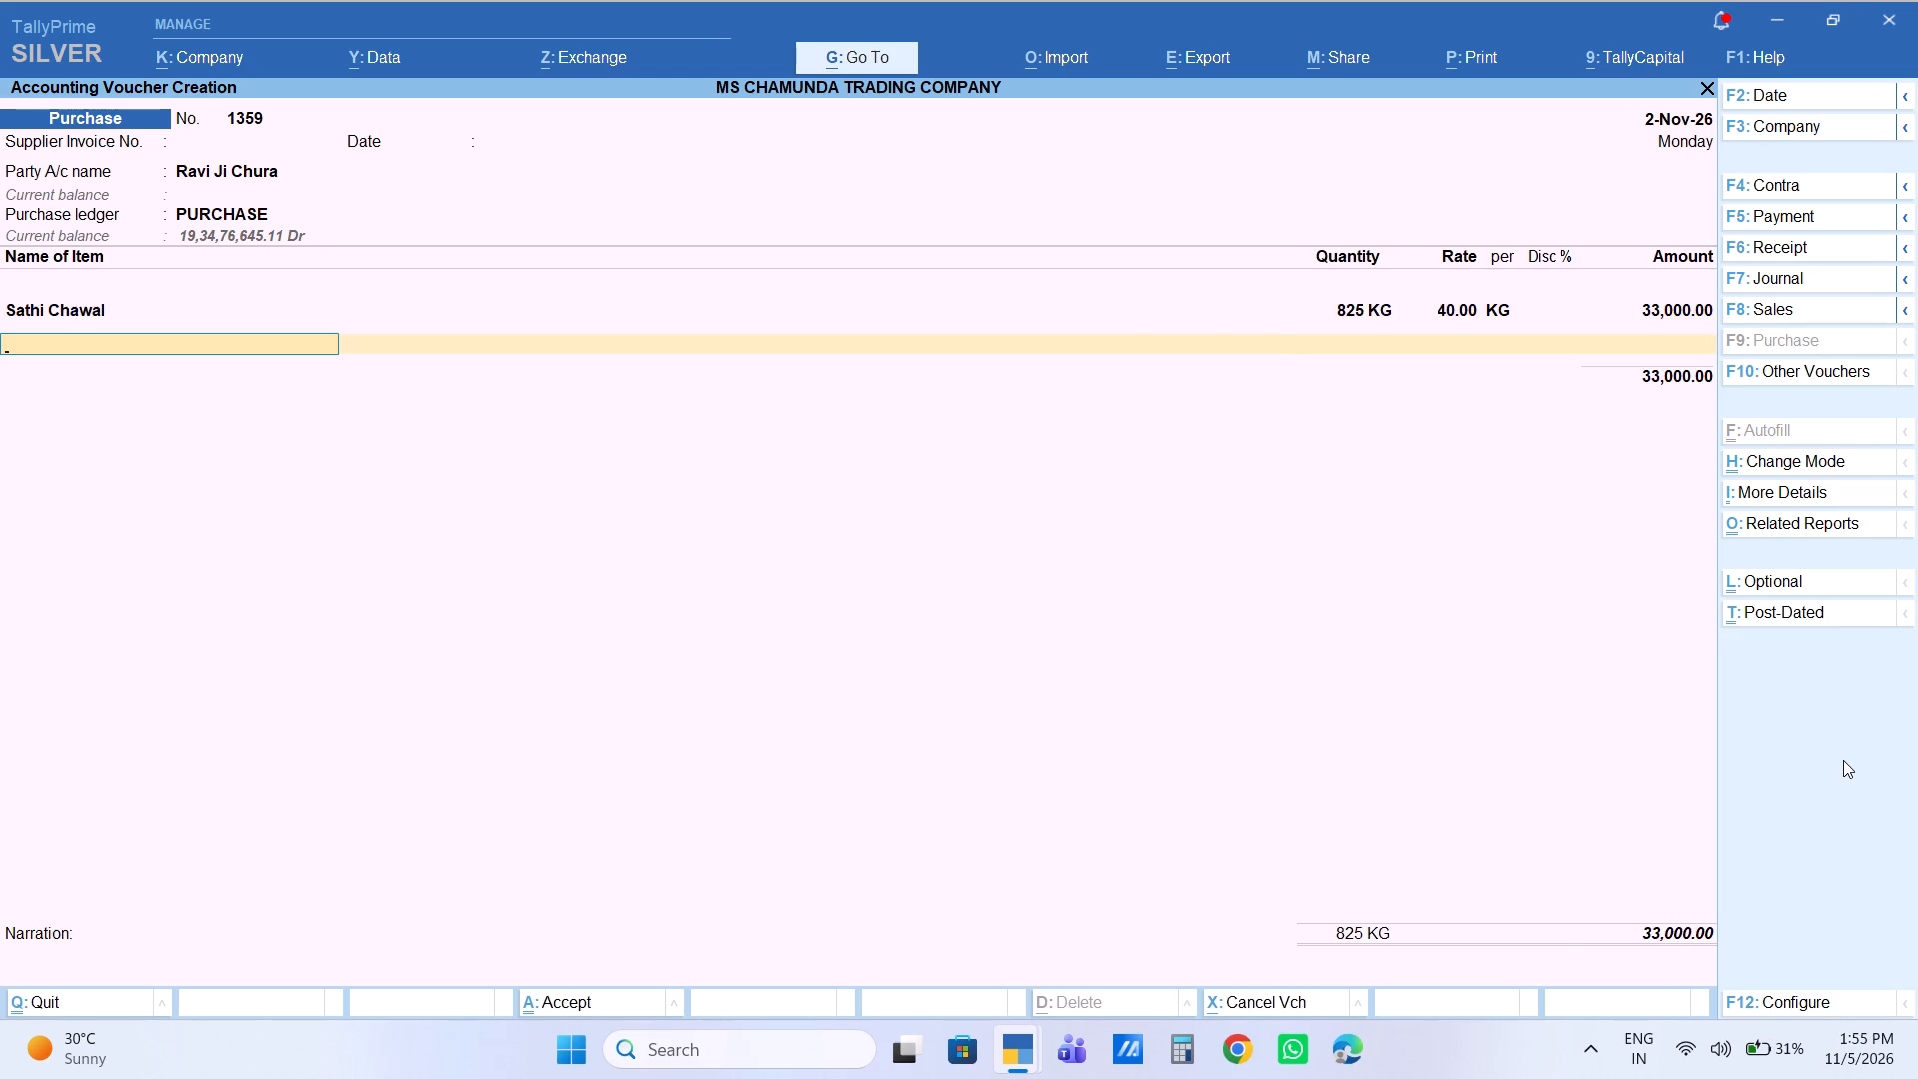
Add a second Sathi Chawal line with a quantity of 51 KG at a rate of 40 per KG and no discount.
{"action": "type", "text": "sathi"}
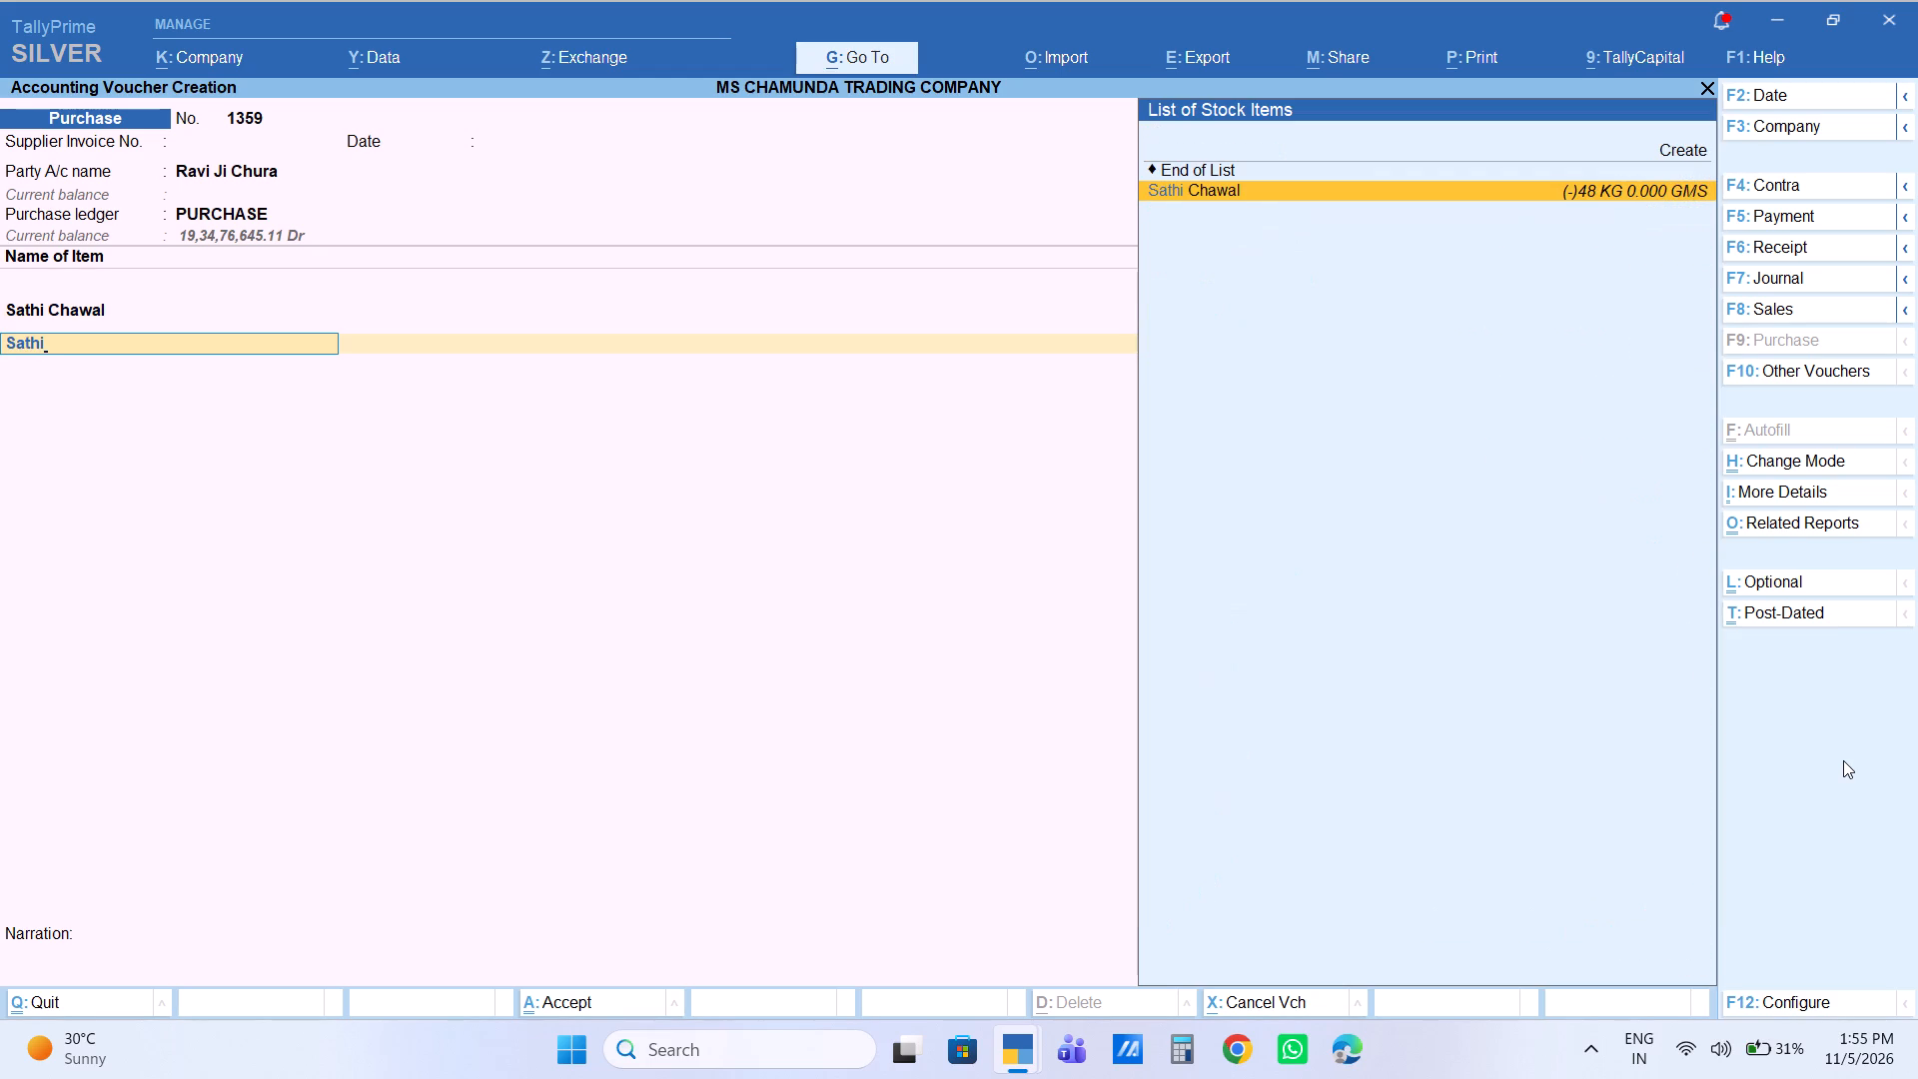
{"action": "key", "text": "Return"}
{"action": "key", "text": "Return"}
{"action": "key", "text": "BackSpace"}
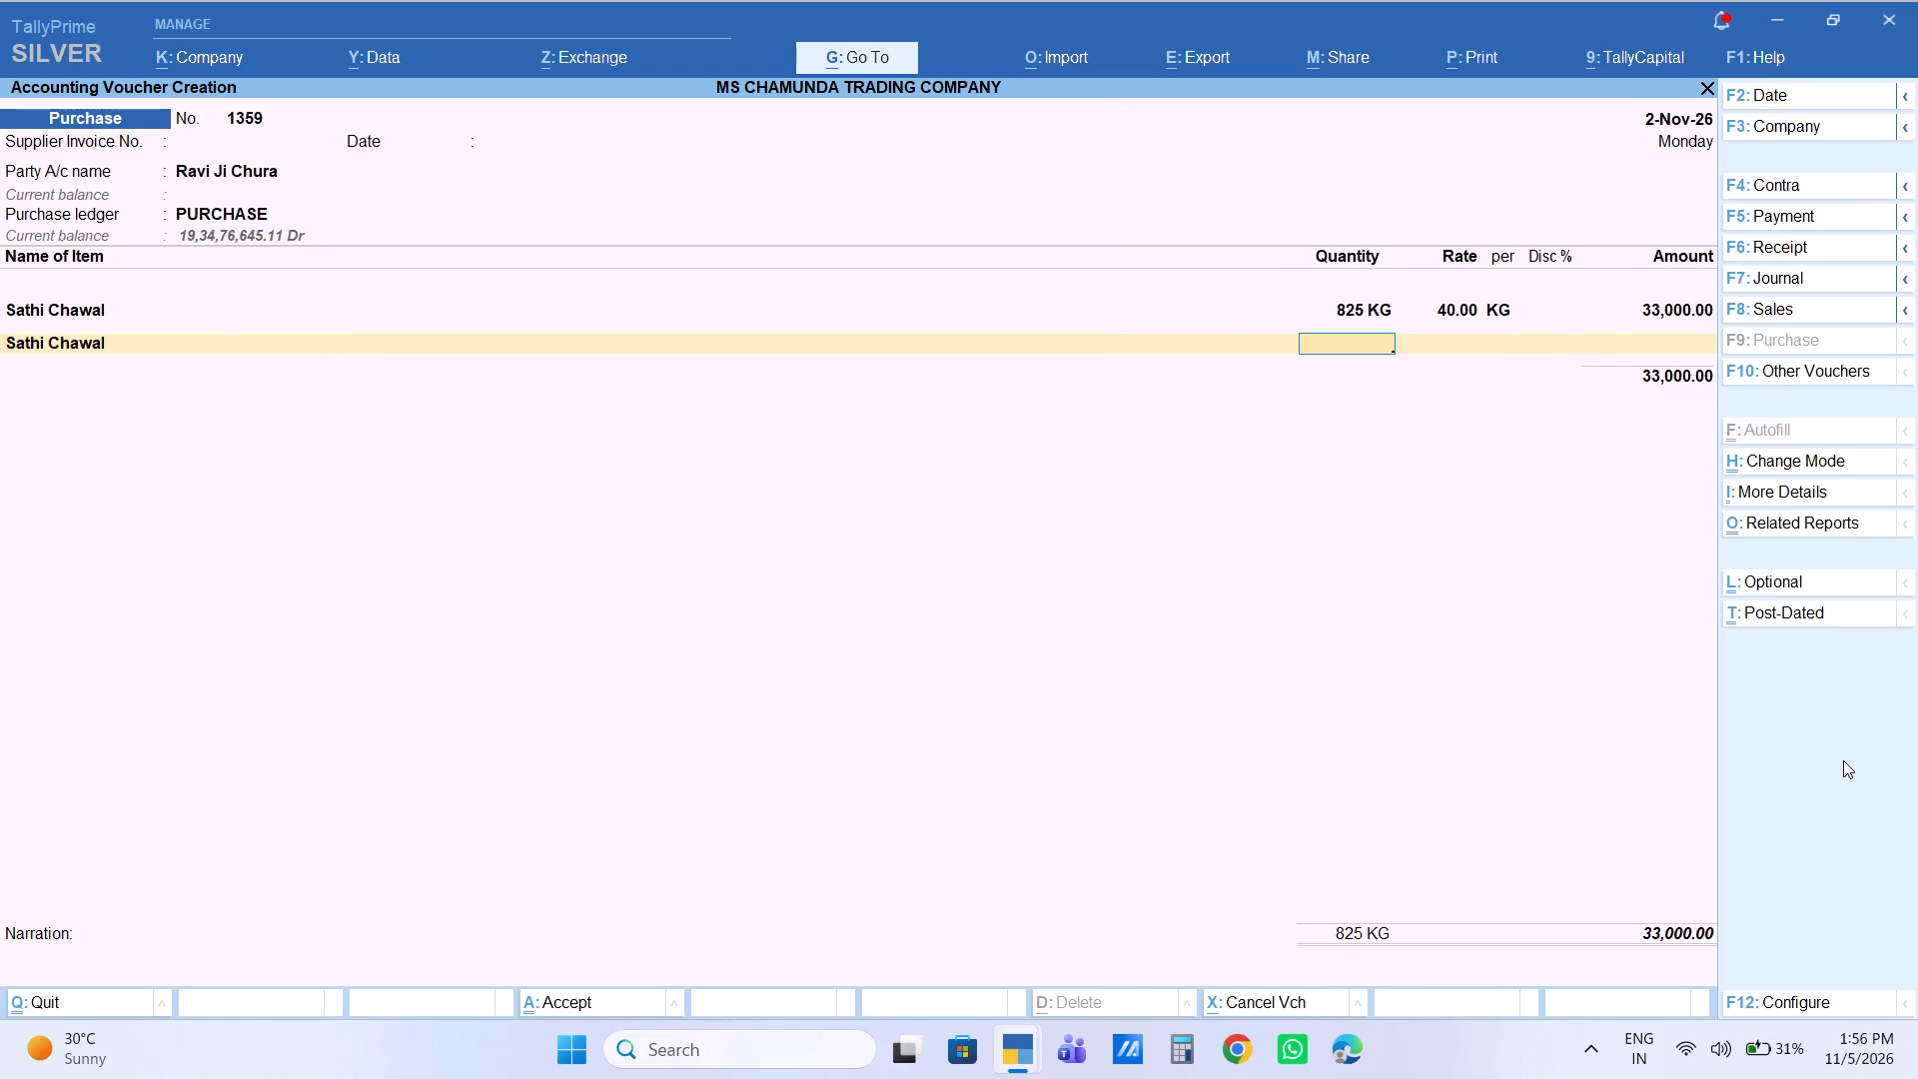
{"action": "type", "text": "51"}
{"action": "key", "text": "Return"}
{"action": "type", "text": "40"}
{"action": "key", "text": "Return"}
{"action": "key", "text": "Return"}
{"action": "key", "text": "Return"}
{"action": "key", "text": "Return"}
Assign 35,040.00 Cr to New Ref 1359 without credit days and save the Ravi Ji Chura purchase voucher with a blank narration.
{"action": "key", "text": "Return"}
{"action": "key", "text": "Return"}
{"action": "key", "text": "Return"}
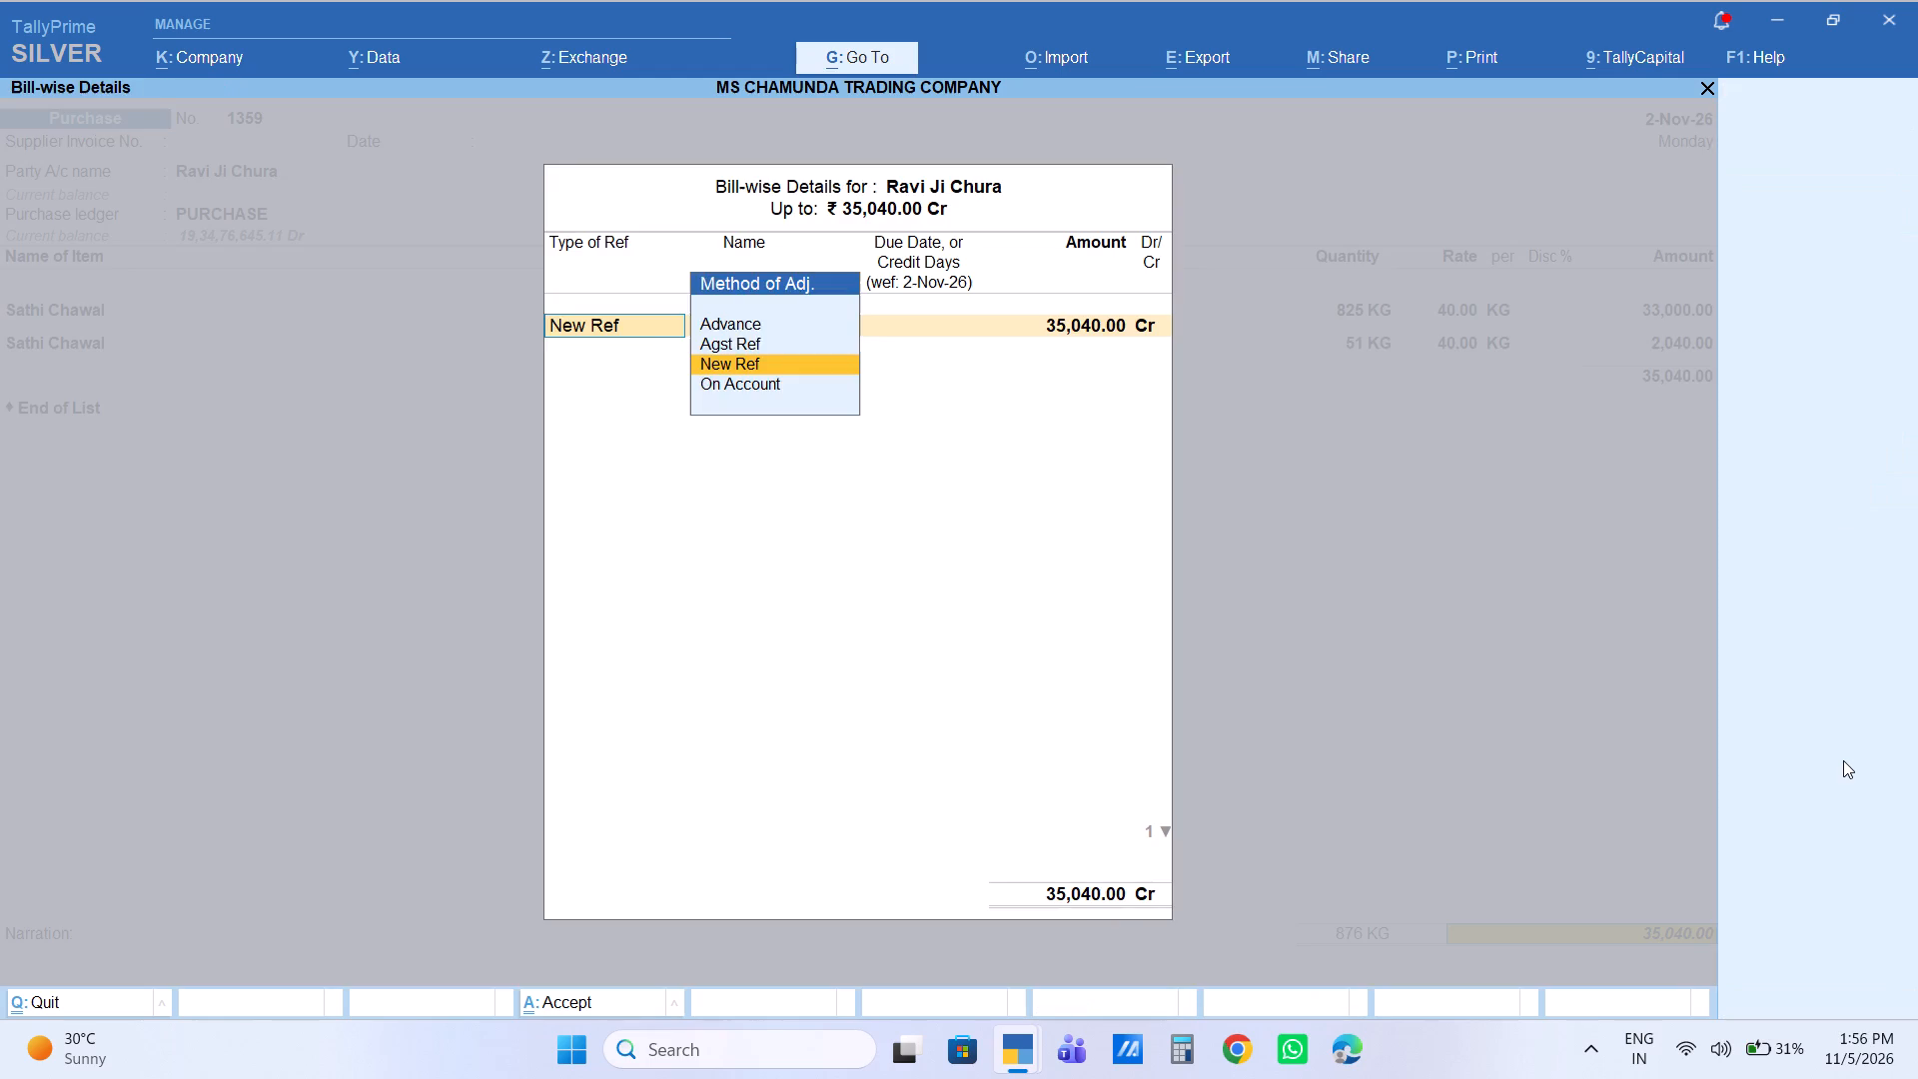
{"action": "key", "text": "Return"}
{"action": "key", "text": "Return"}
{"action": "key", "text": "Return"}
{"action": "key", "text": "Return"}
{"action": "key", "text": "Return"}
{"action": "key", "text": "Return"}
{"action": "key", "text": "Return"}
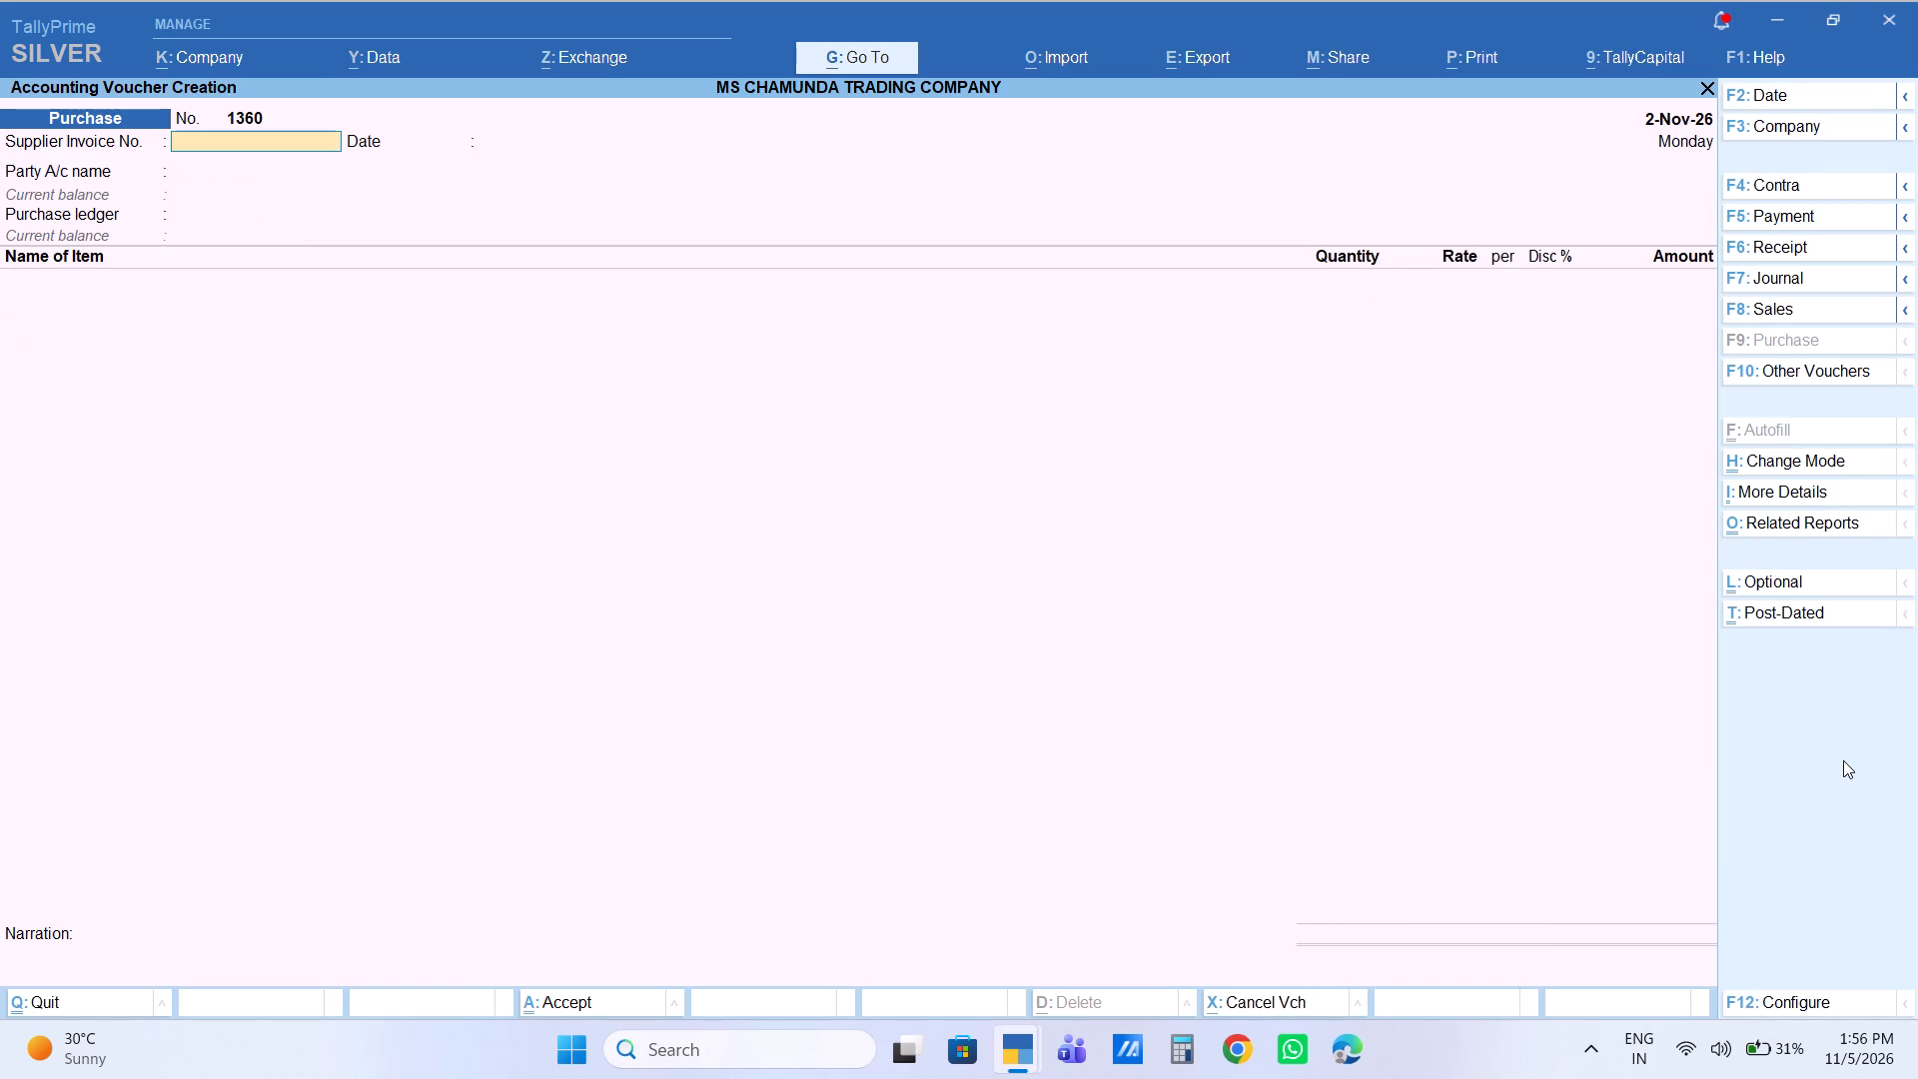
{"action": "key", "text": "F6"}
{"action": "key", "text": "F5"}
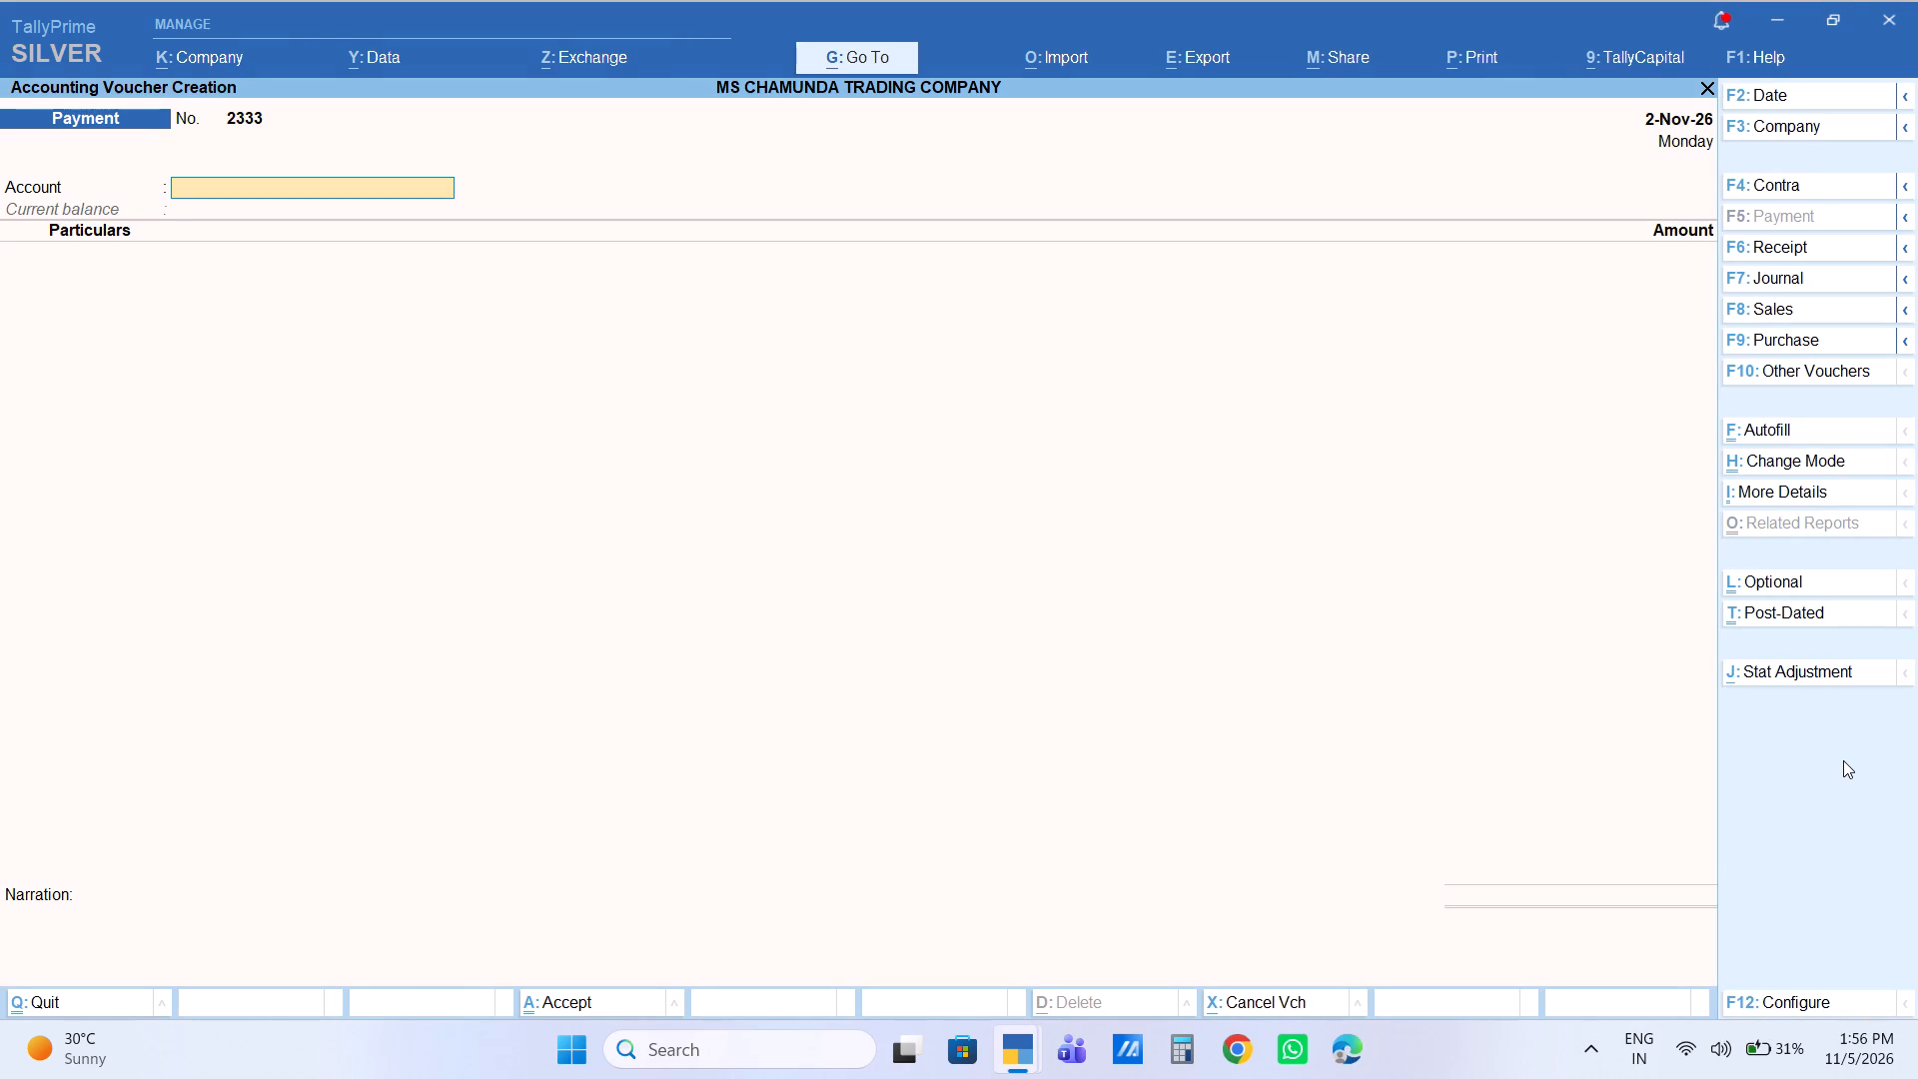
{"action": "type", "text": "cas"}
{"action": "key", "text": "Return"}
{"action": "type", "text": "ra"}
{"action": "type", "text": "vi"}
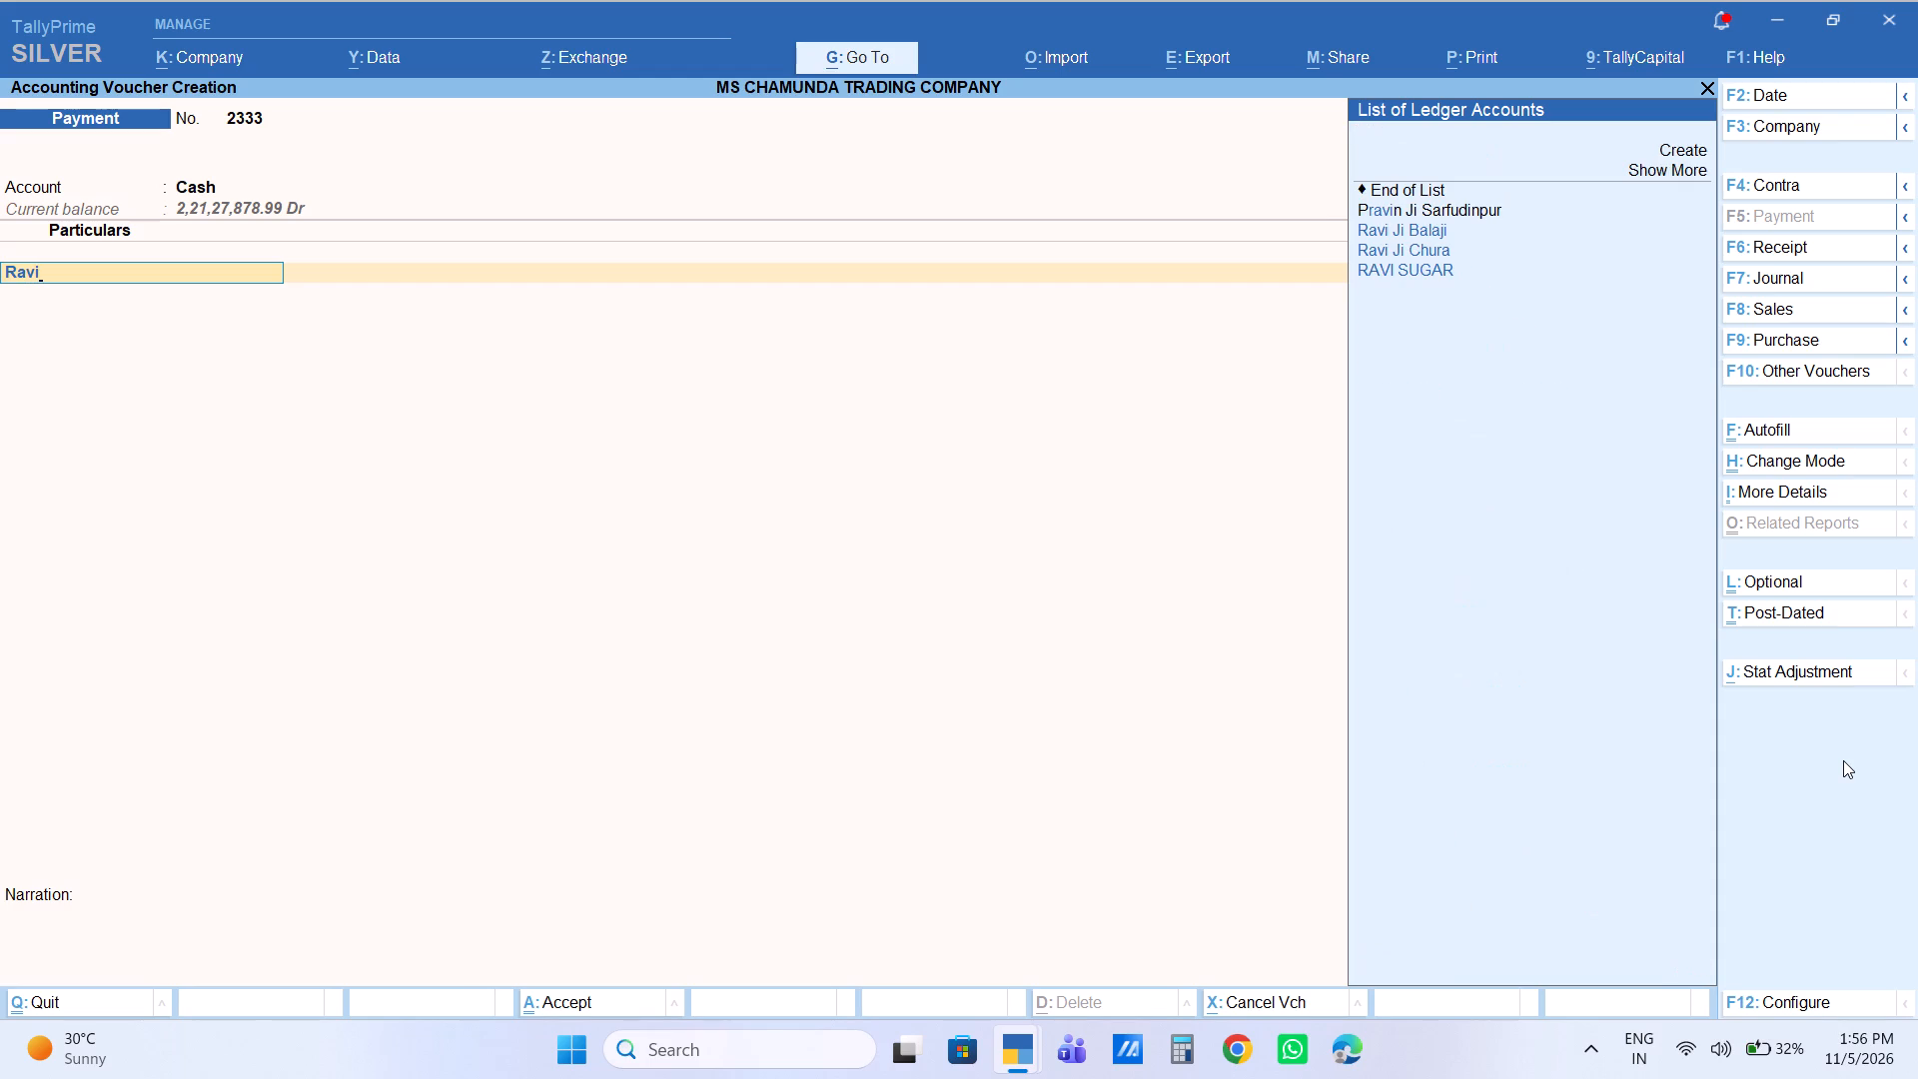
{"action": "key", "text": "Down"}
{"action": "key", "text": "Down"}
{"action": "key", "text": "Down"}
{"action": "key", "text": "Up"}
{"action": "key", "text": "Return"}
Allocate 500.00 Dr as Agst Ref to the pending bill 1359.
{"action": "key", "text": "Return"}
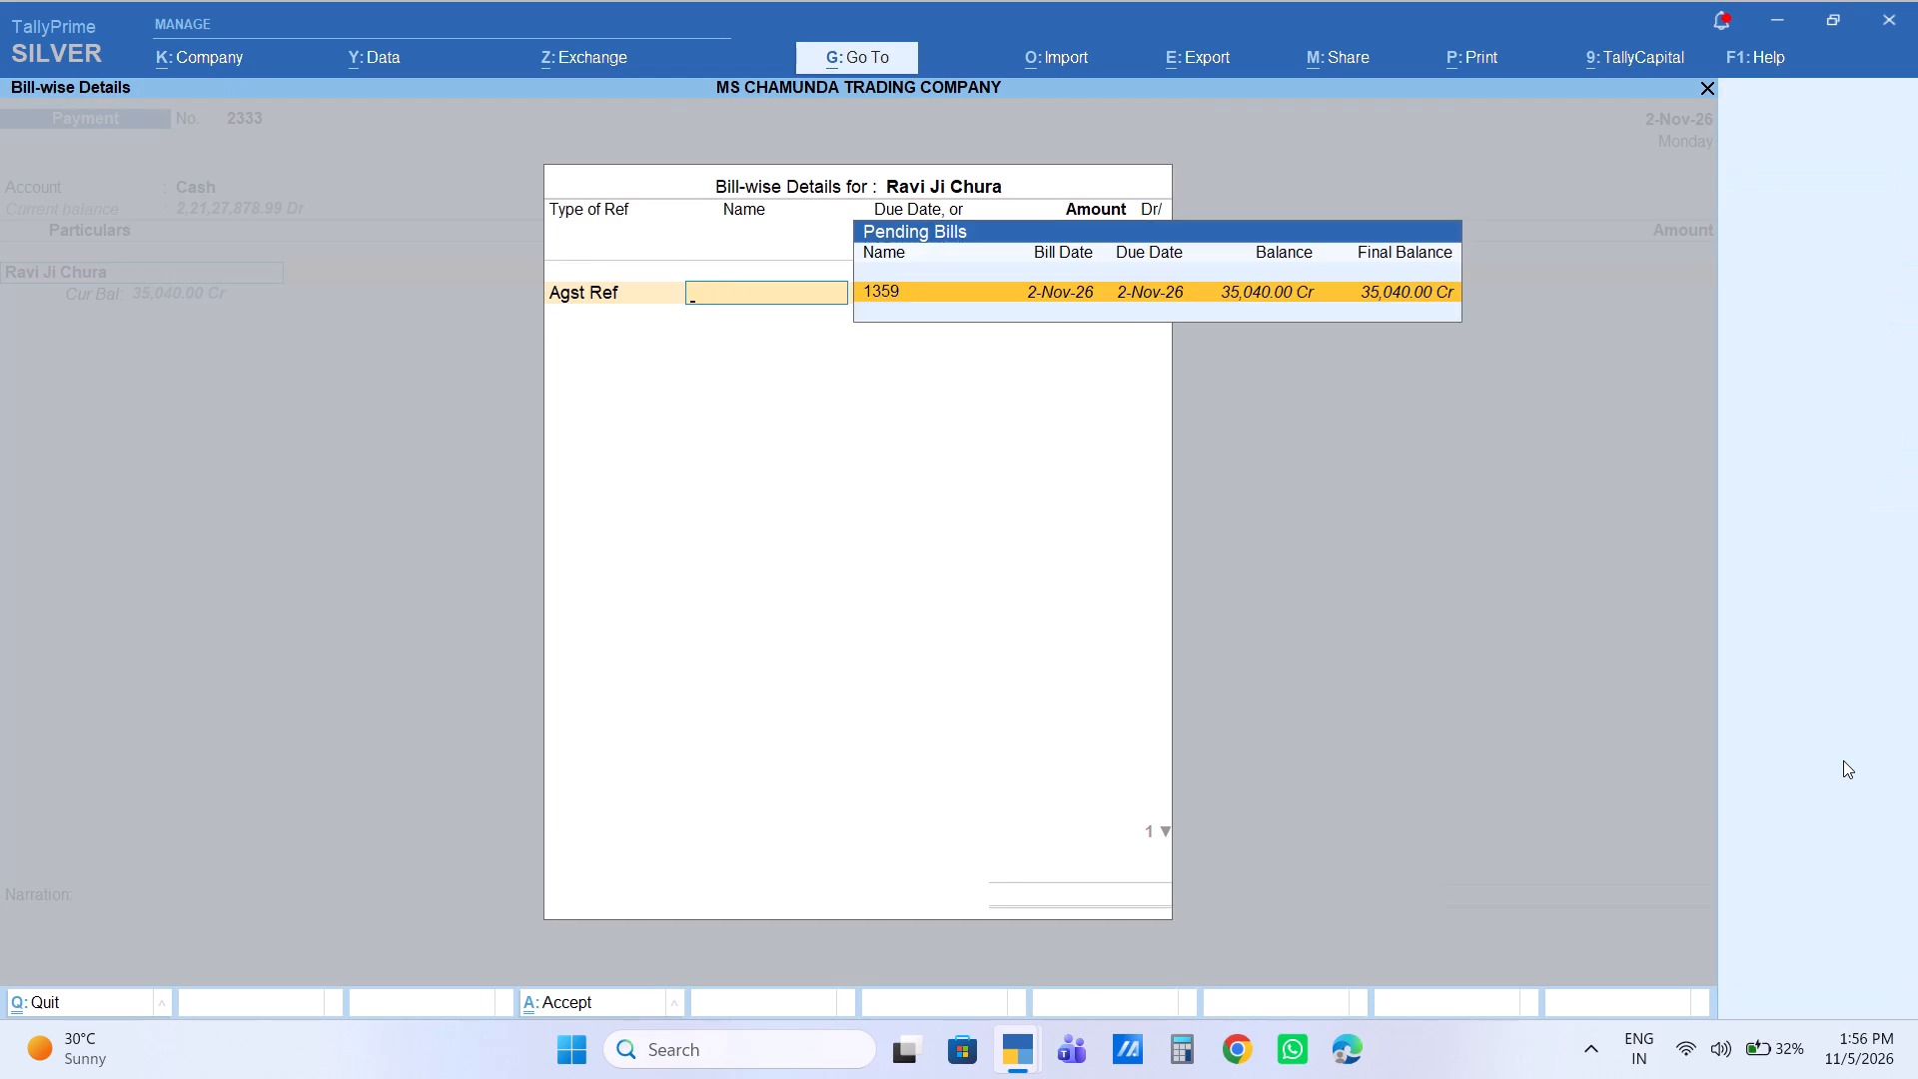
{"action": "key", "text": "Return"}
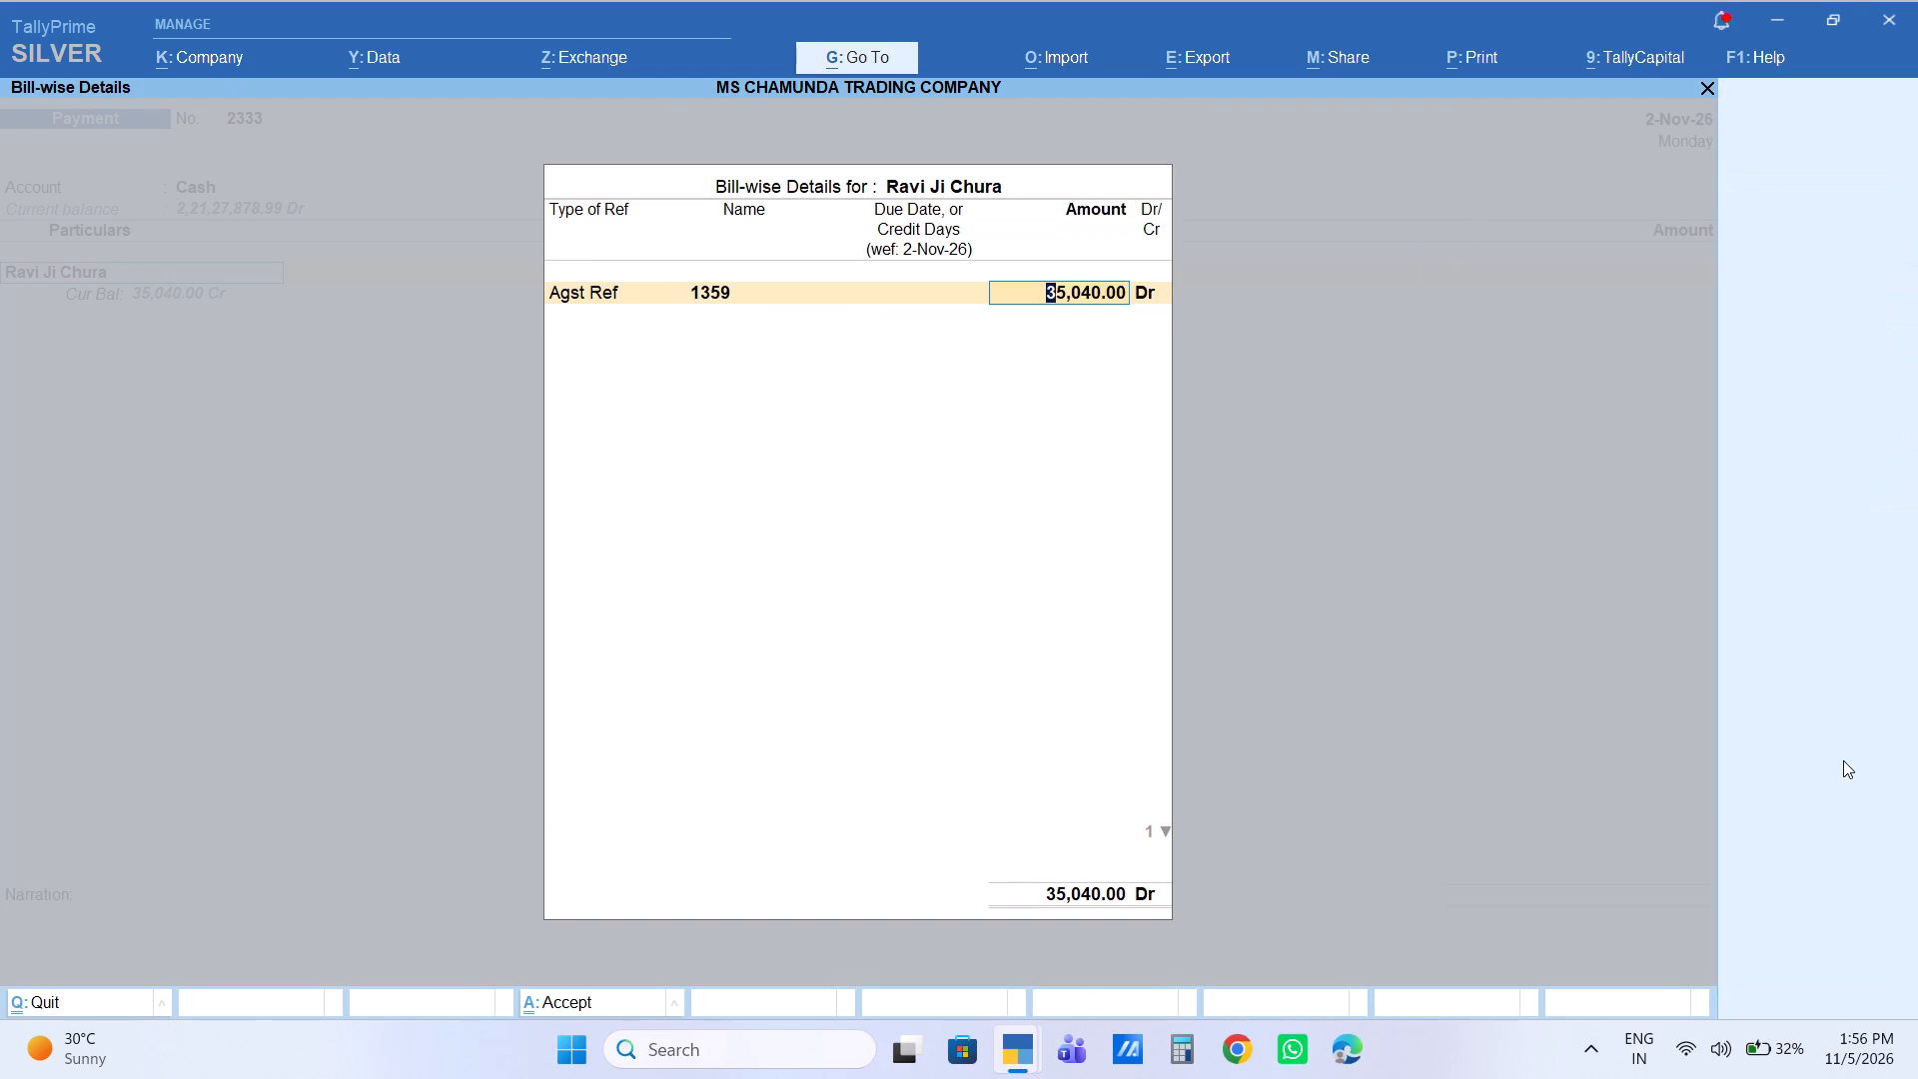
{"action": "type", "text": "5000"}
{"action": "key", "text": "BackSpace"}
{"action": "key", "text": "Return"}
{"action": "key", "text": "Return"}
{"action": "key", "text": "Return"}
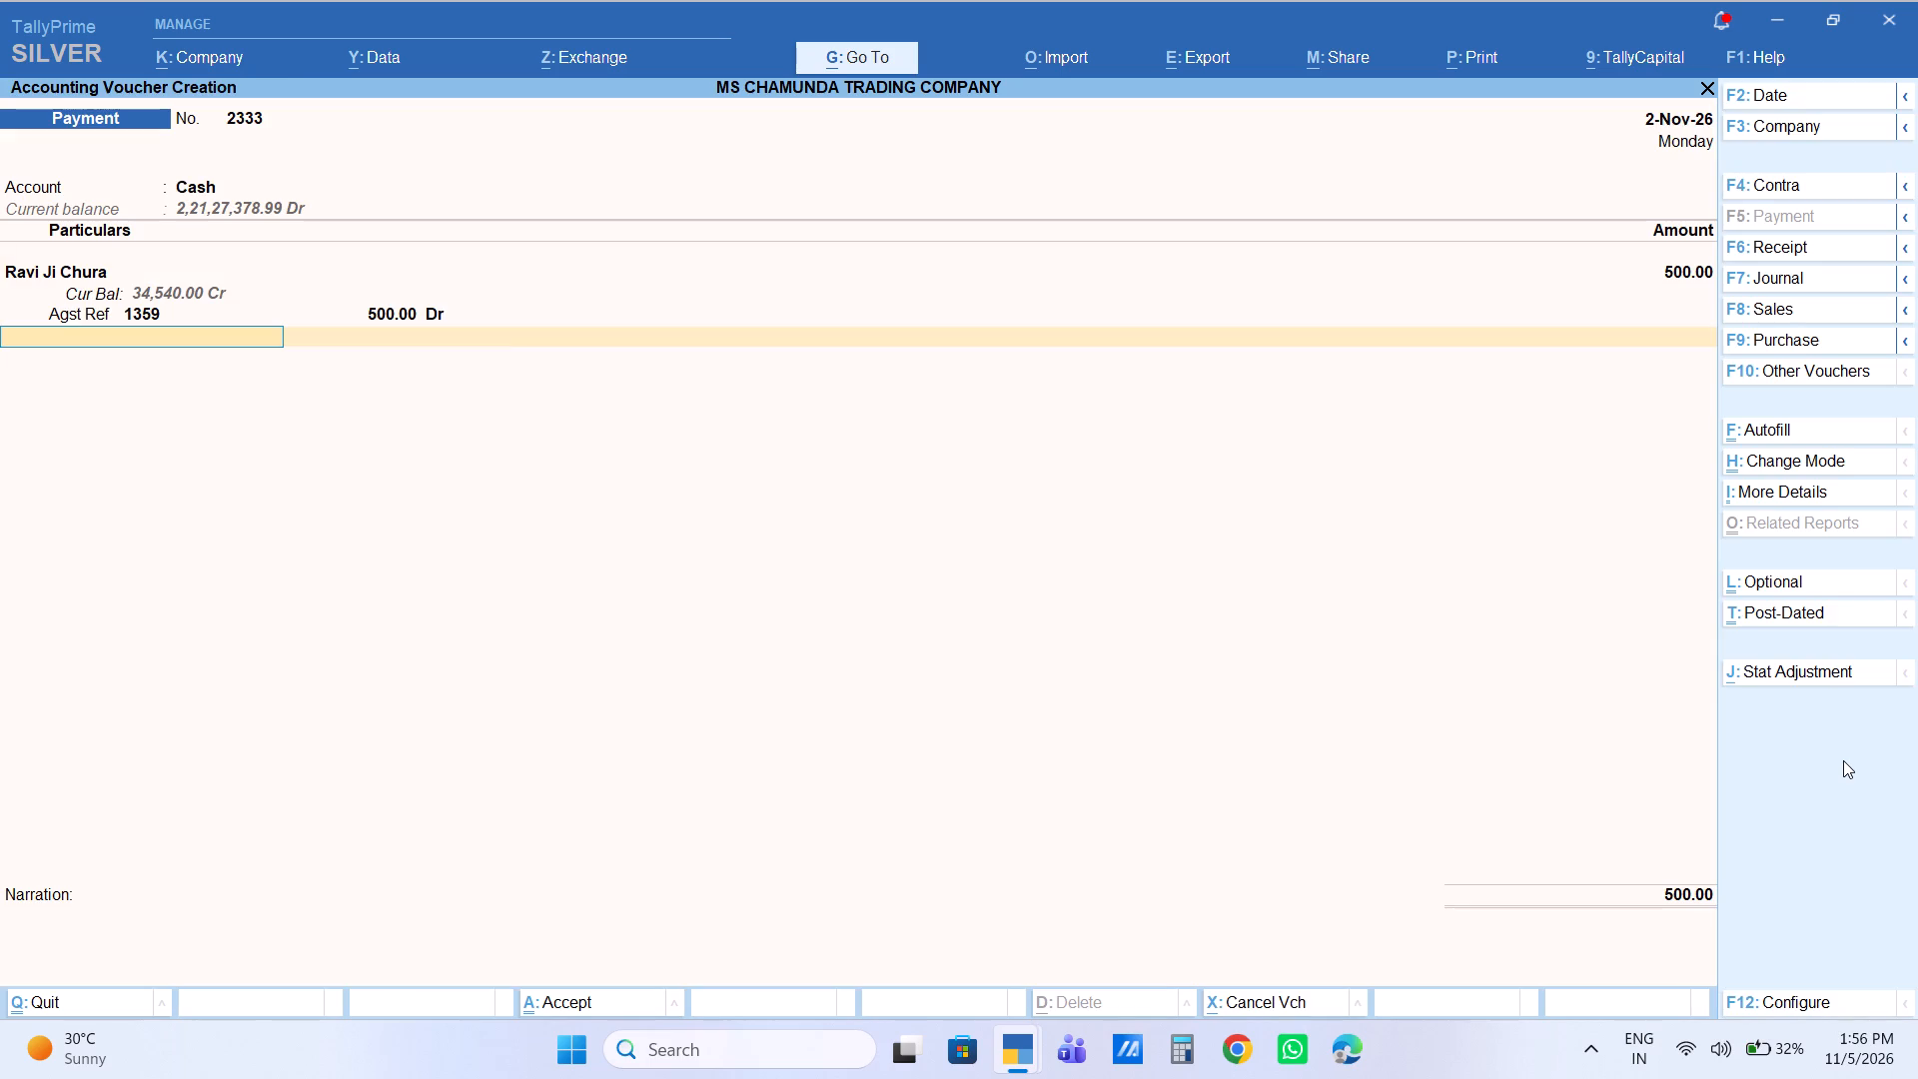
{"action": "key", "text": "Return"}
{"action": "type", "text": "bhara"}
{"action": "key", "text": "Return"}
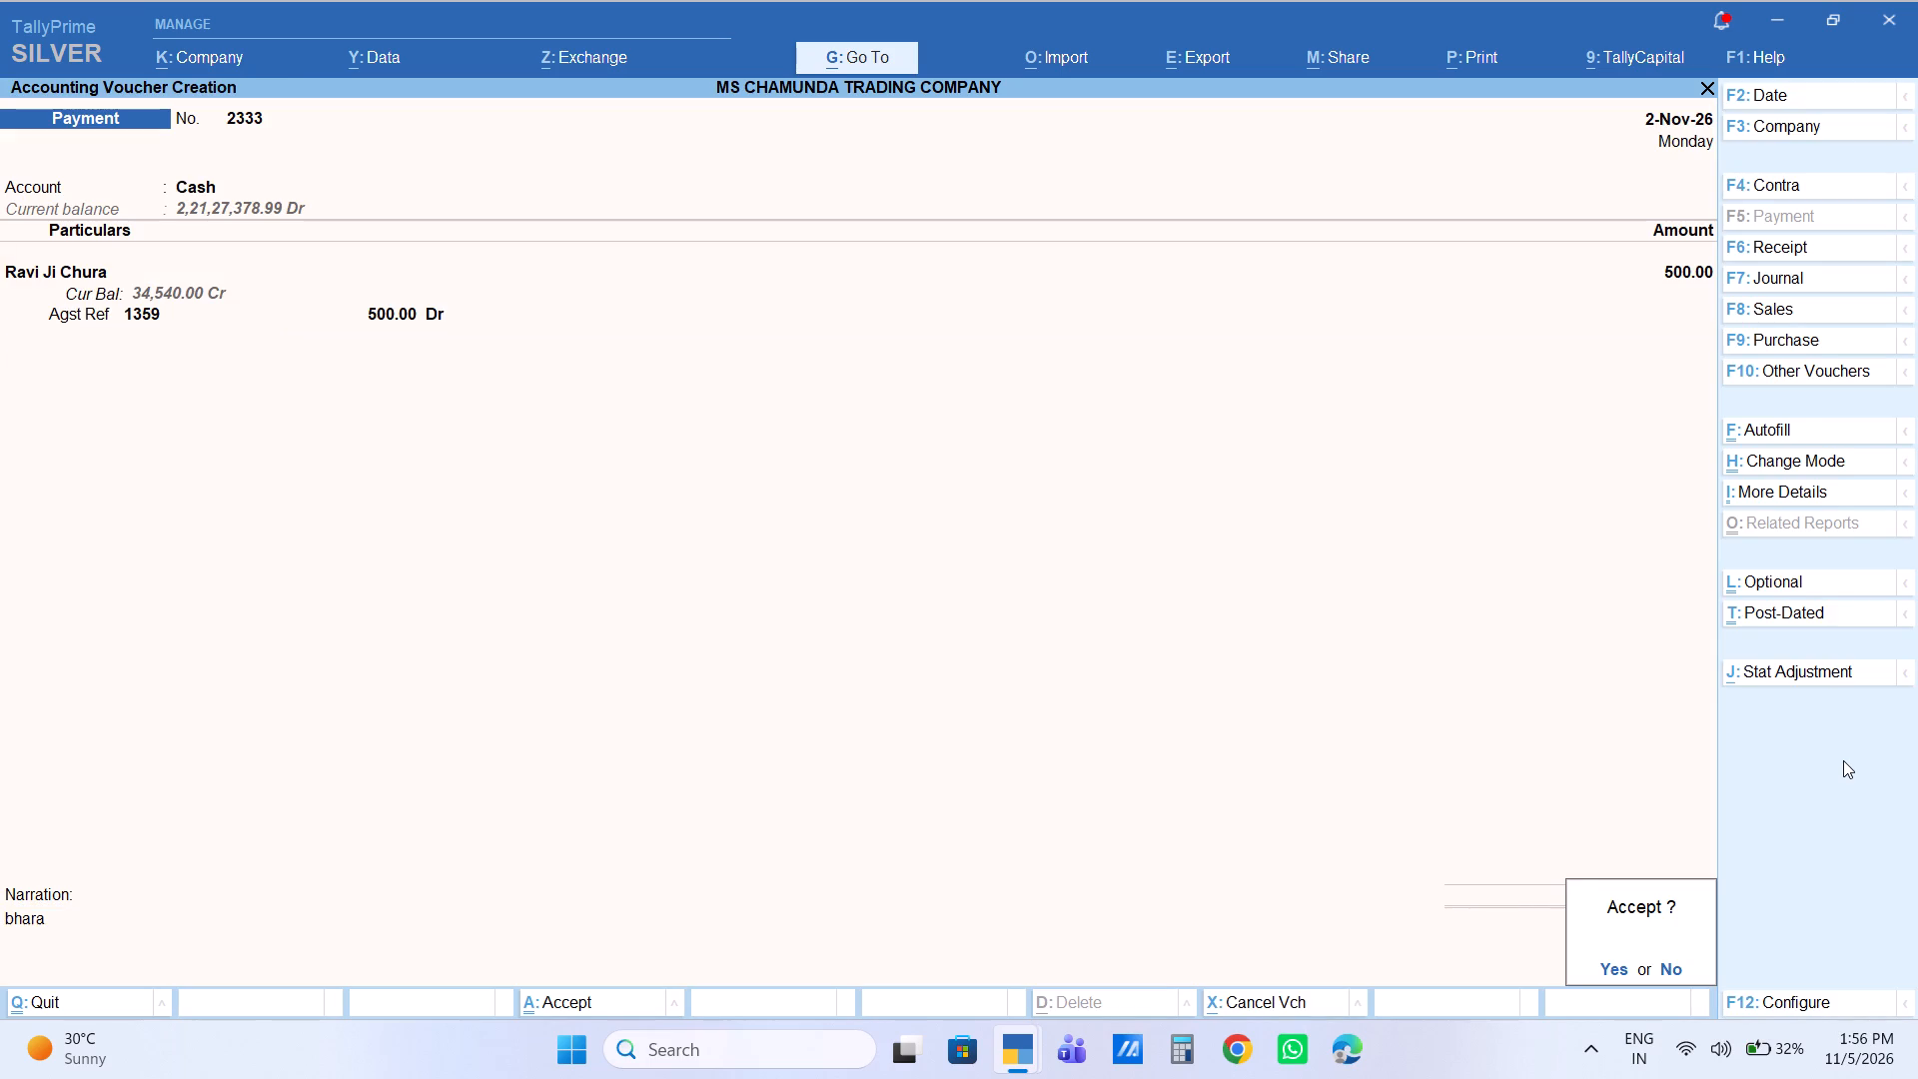
{"action": "key", "text": "Return"}
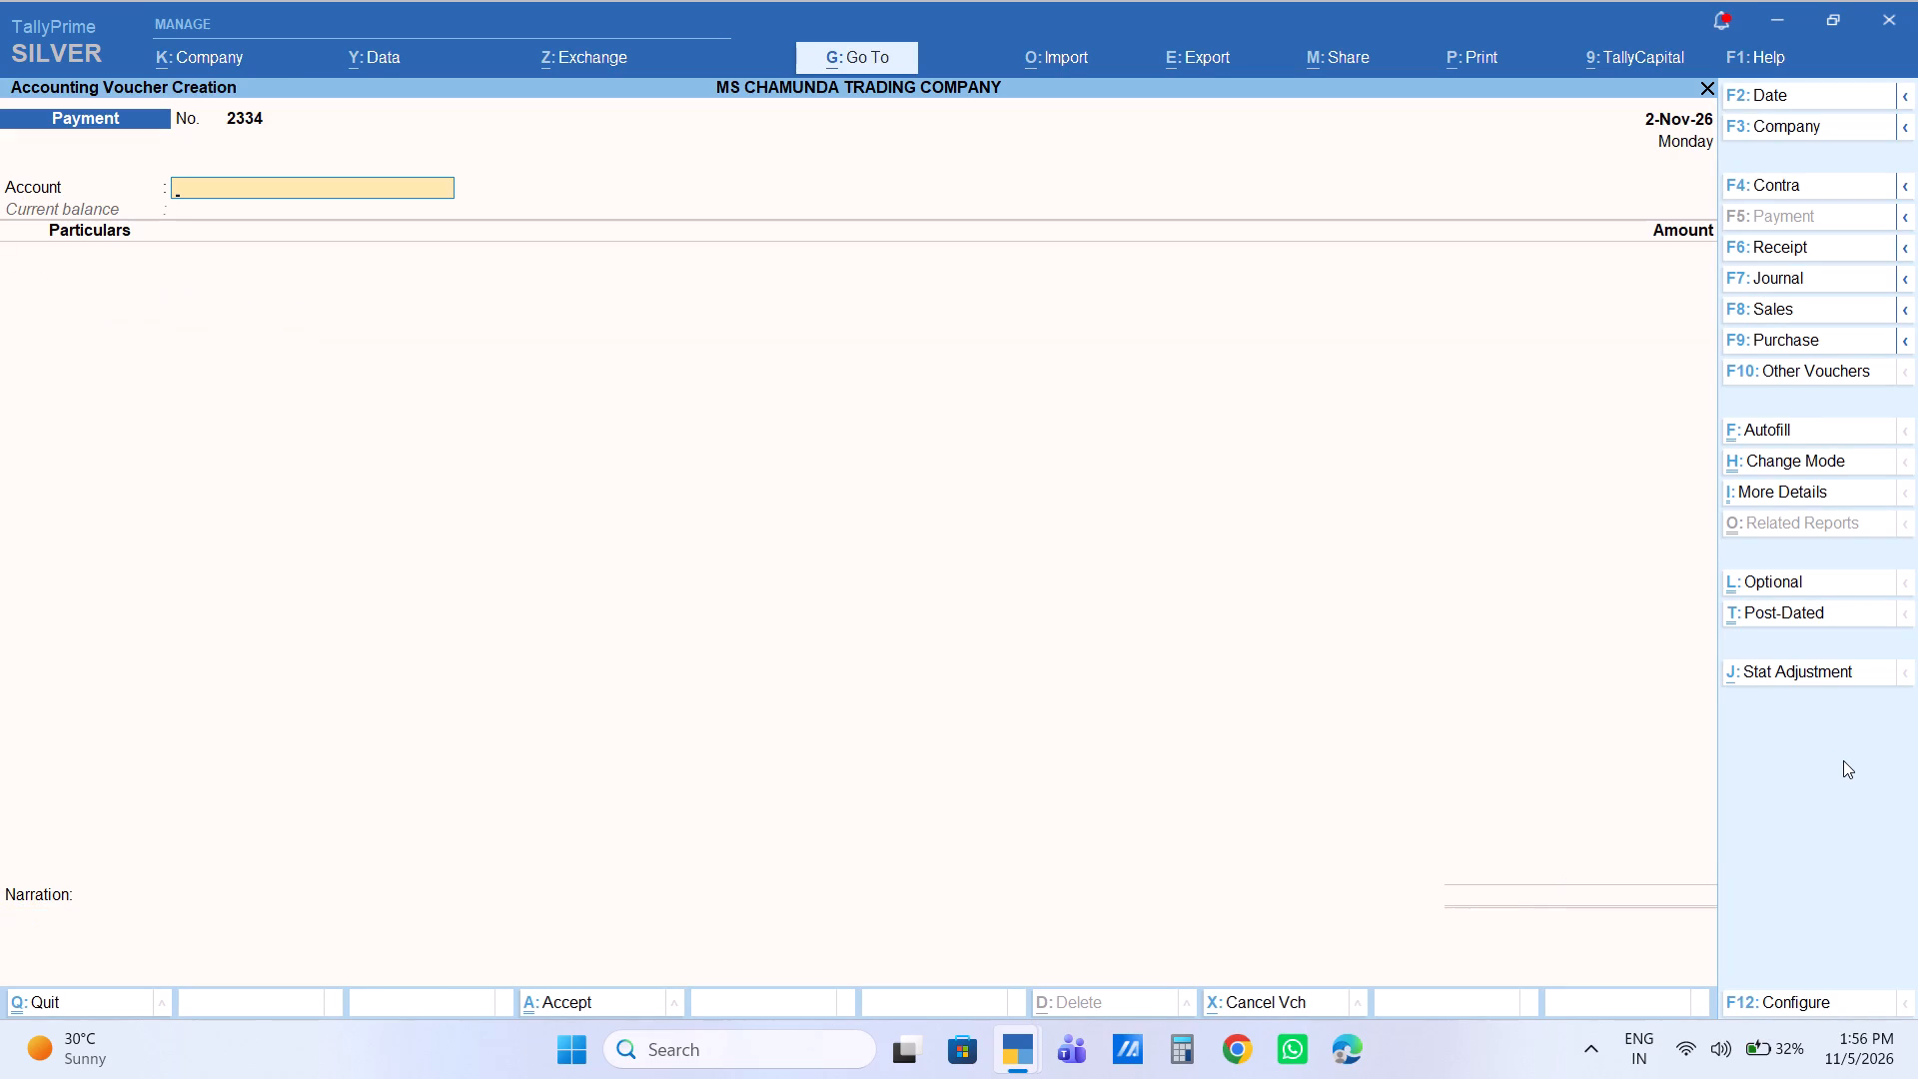
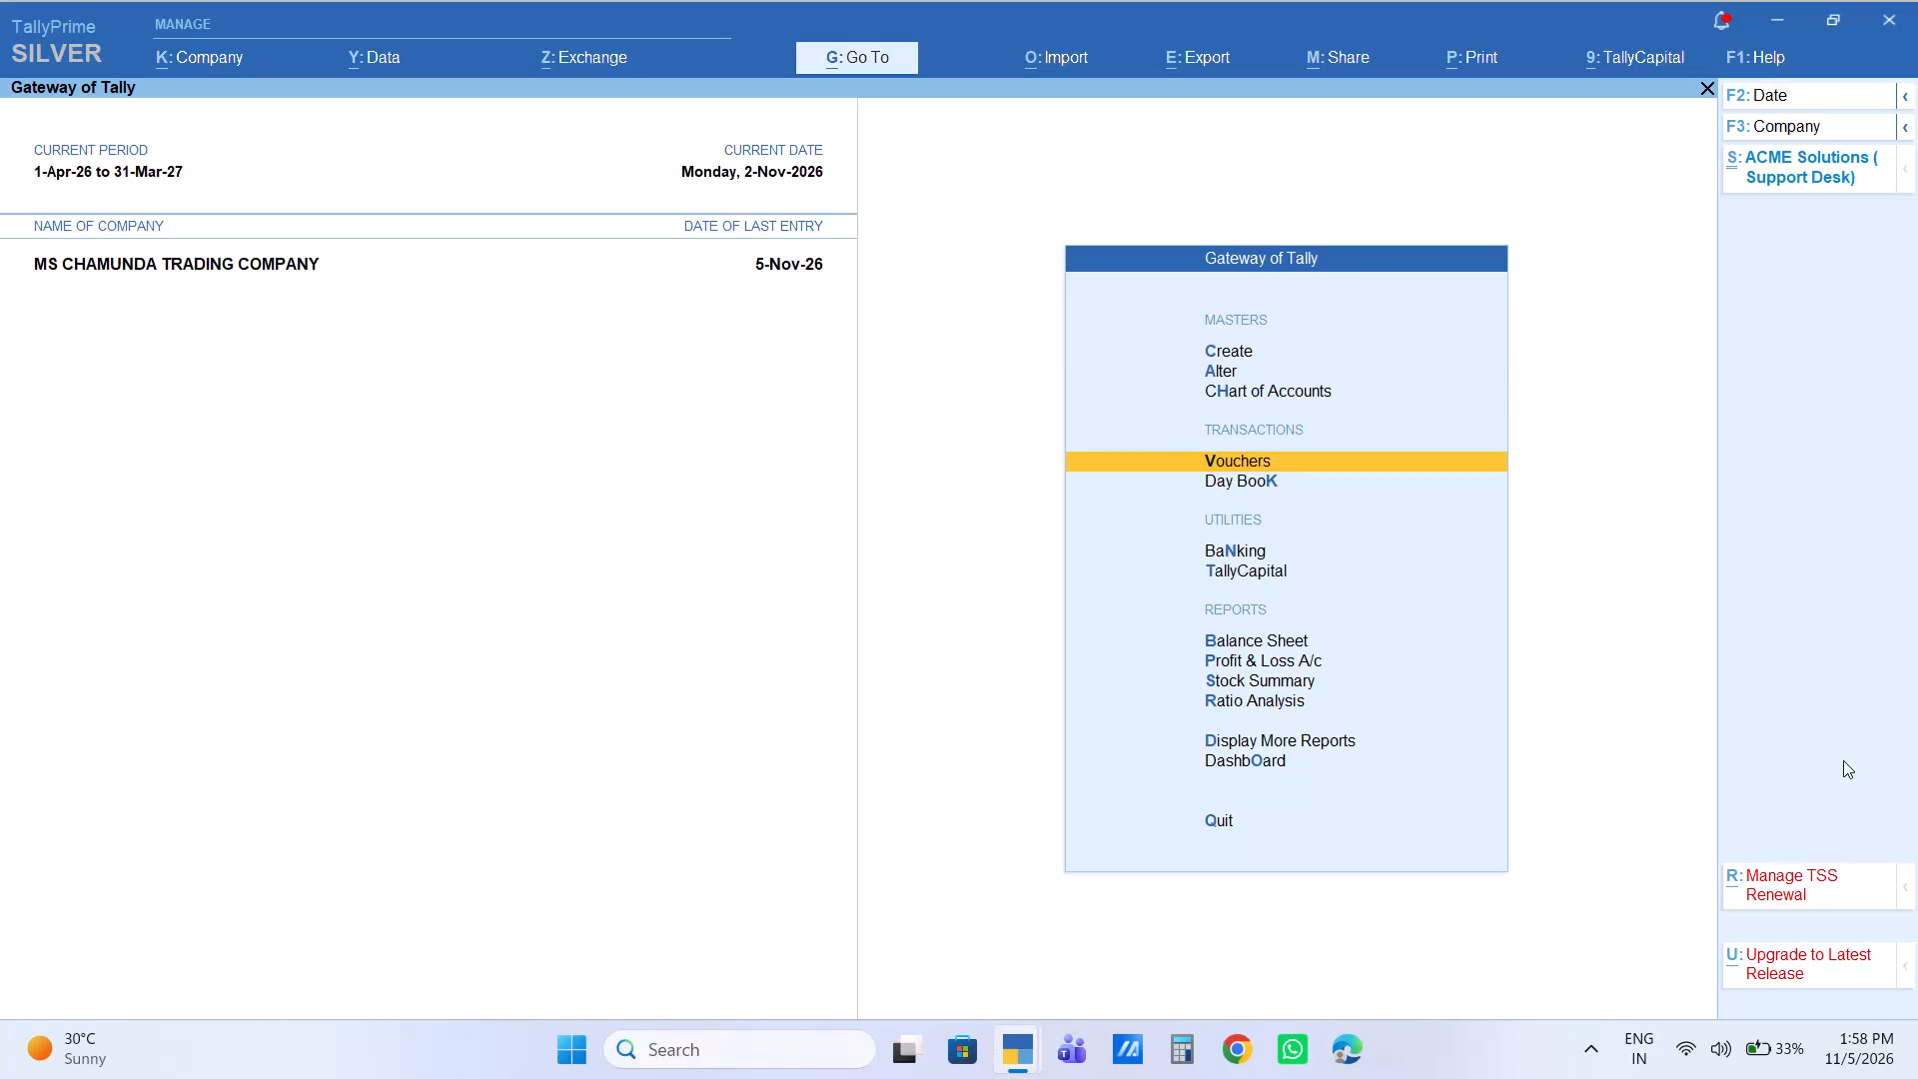
{"action": "key", "text": "Escape"}
{"action": "key", "text": "Escape"}
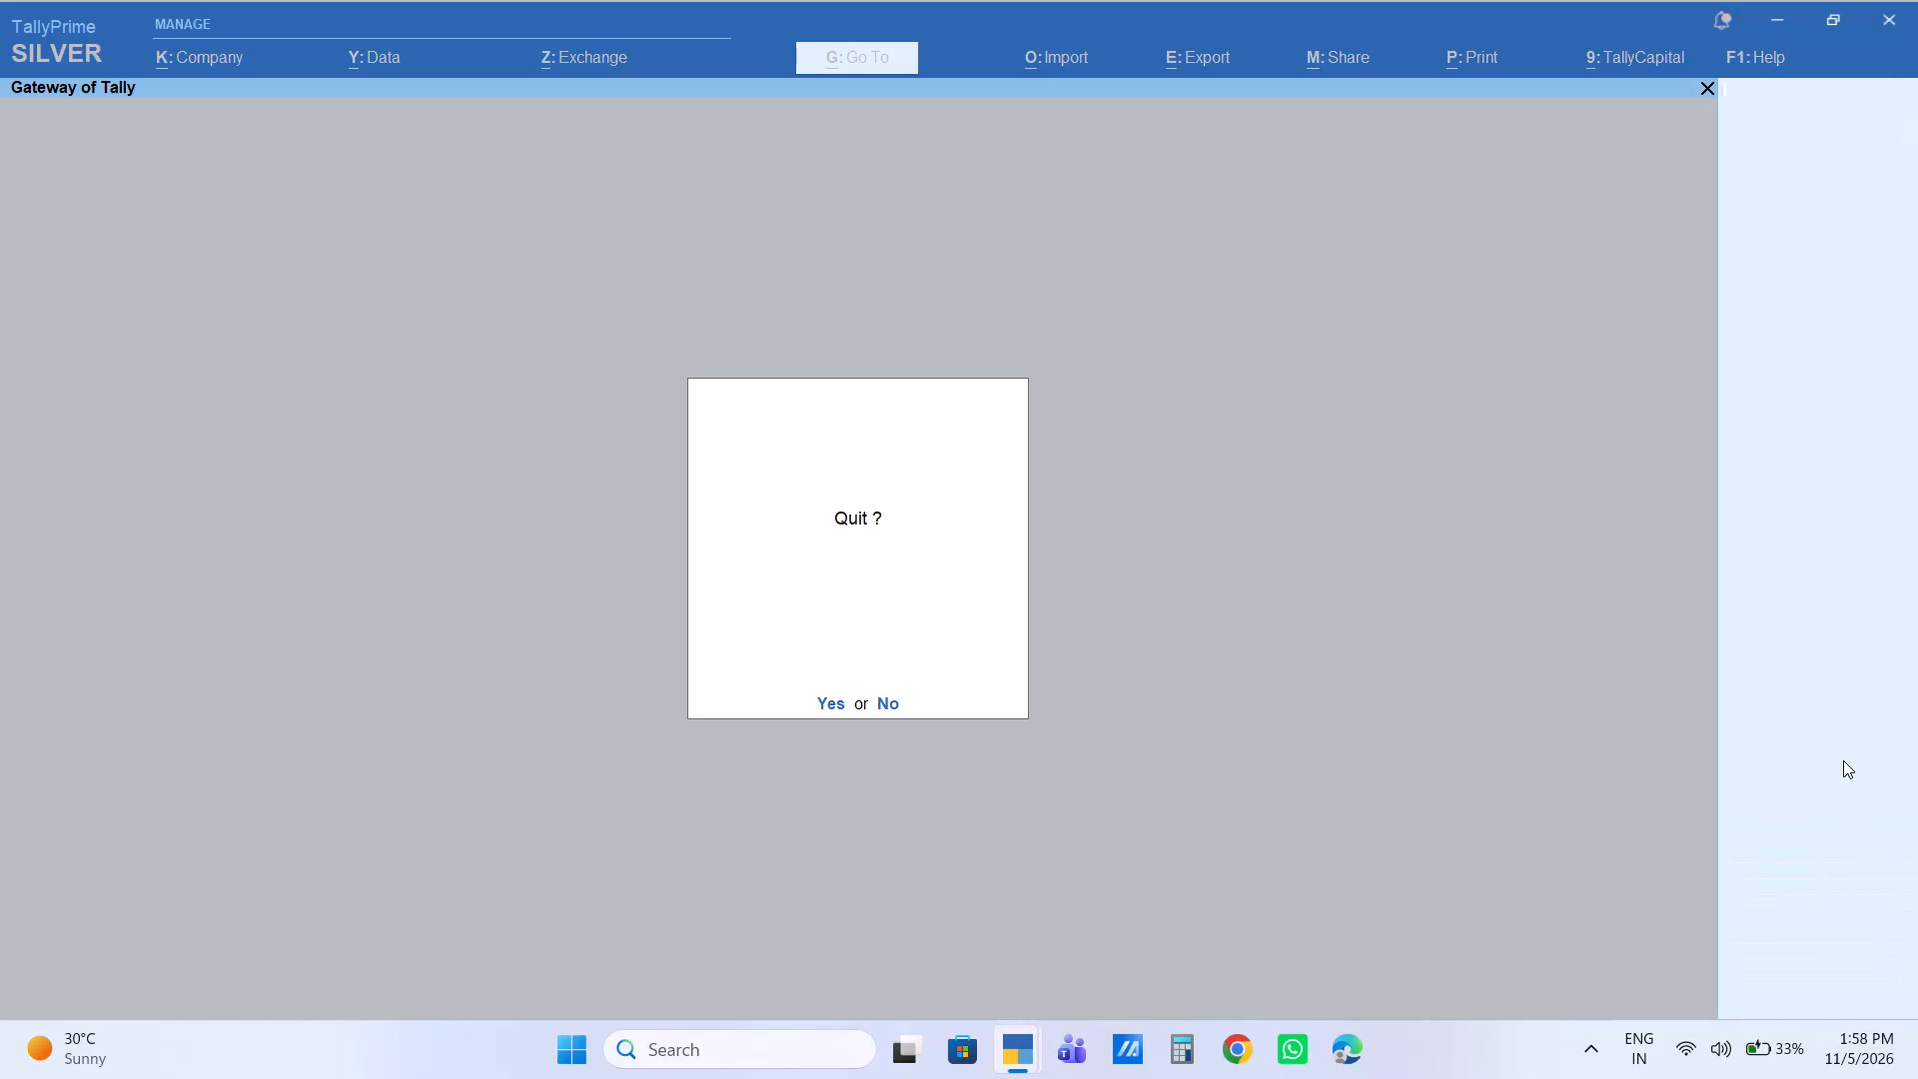
{"action": "type", "text": "da"}
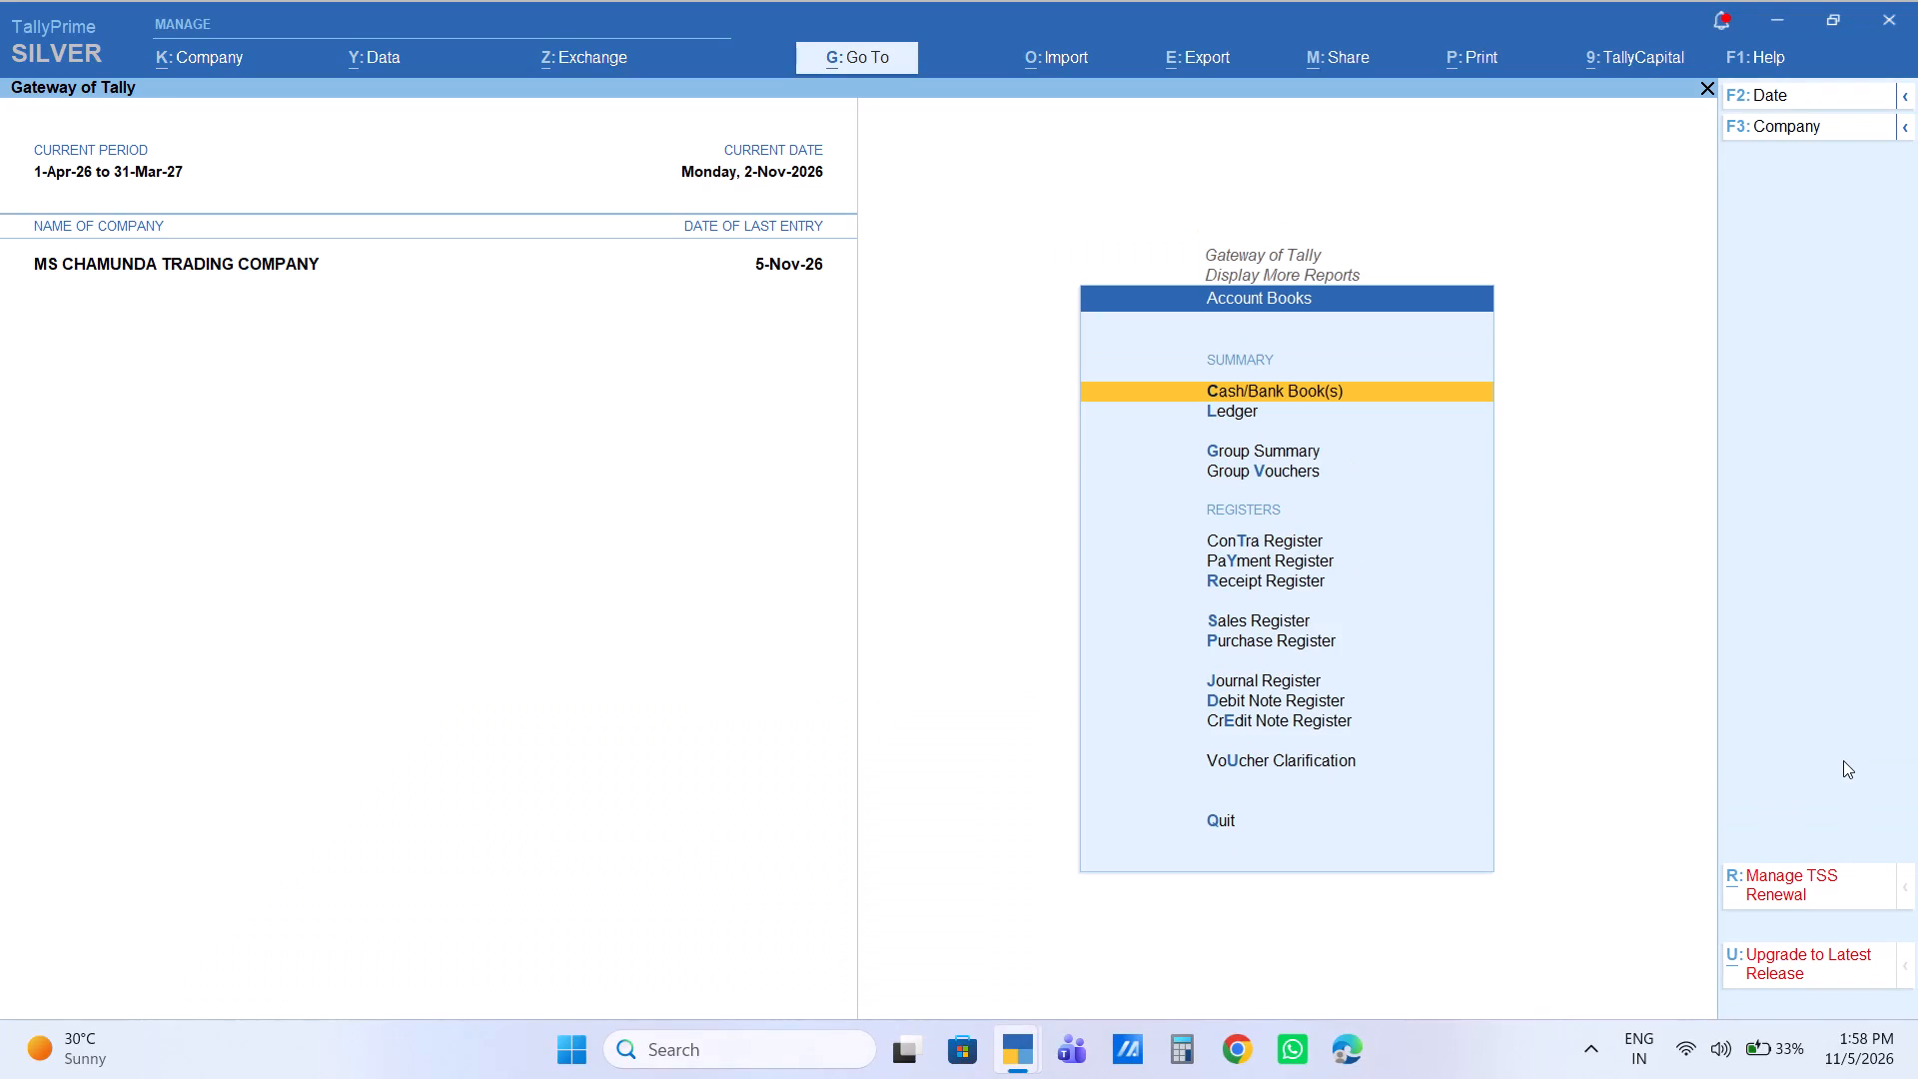
{"action": "key", "text": "l"}
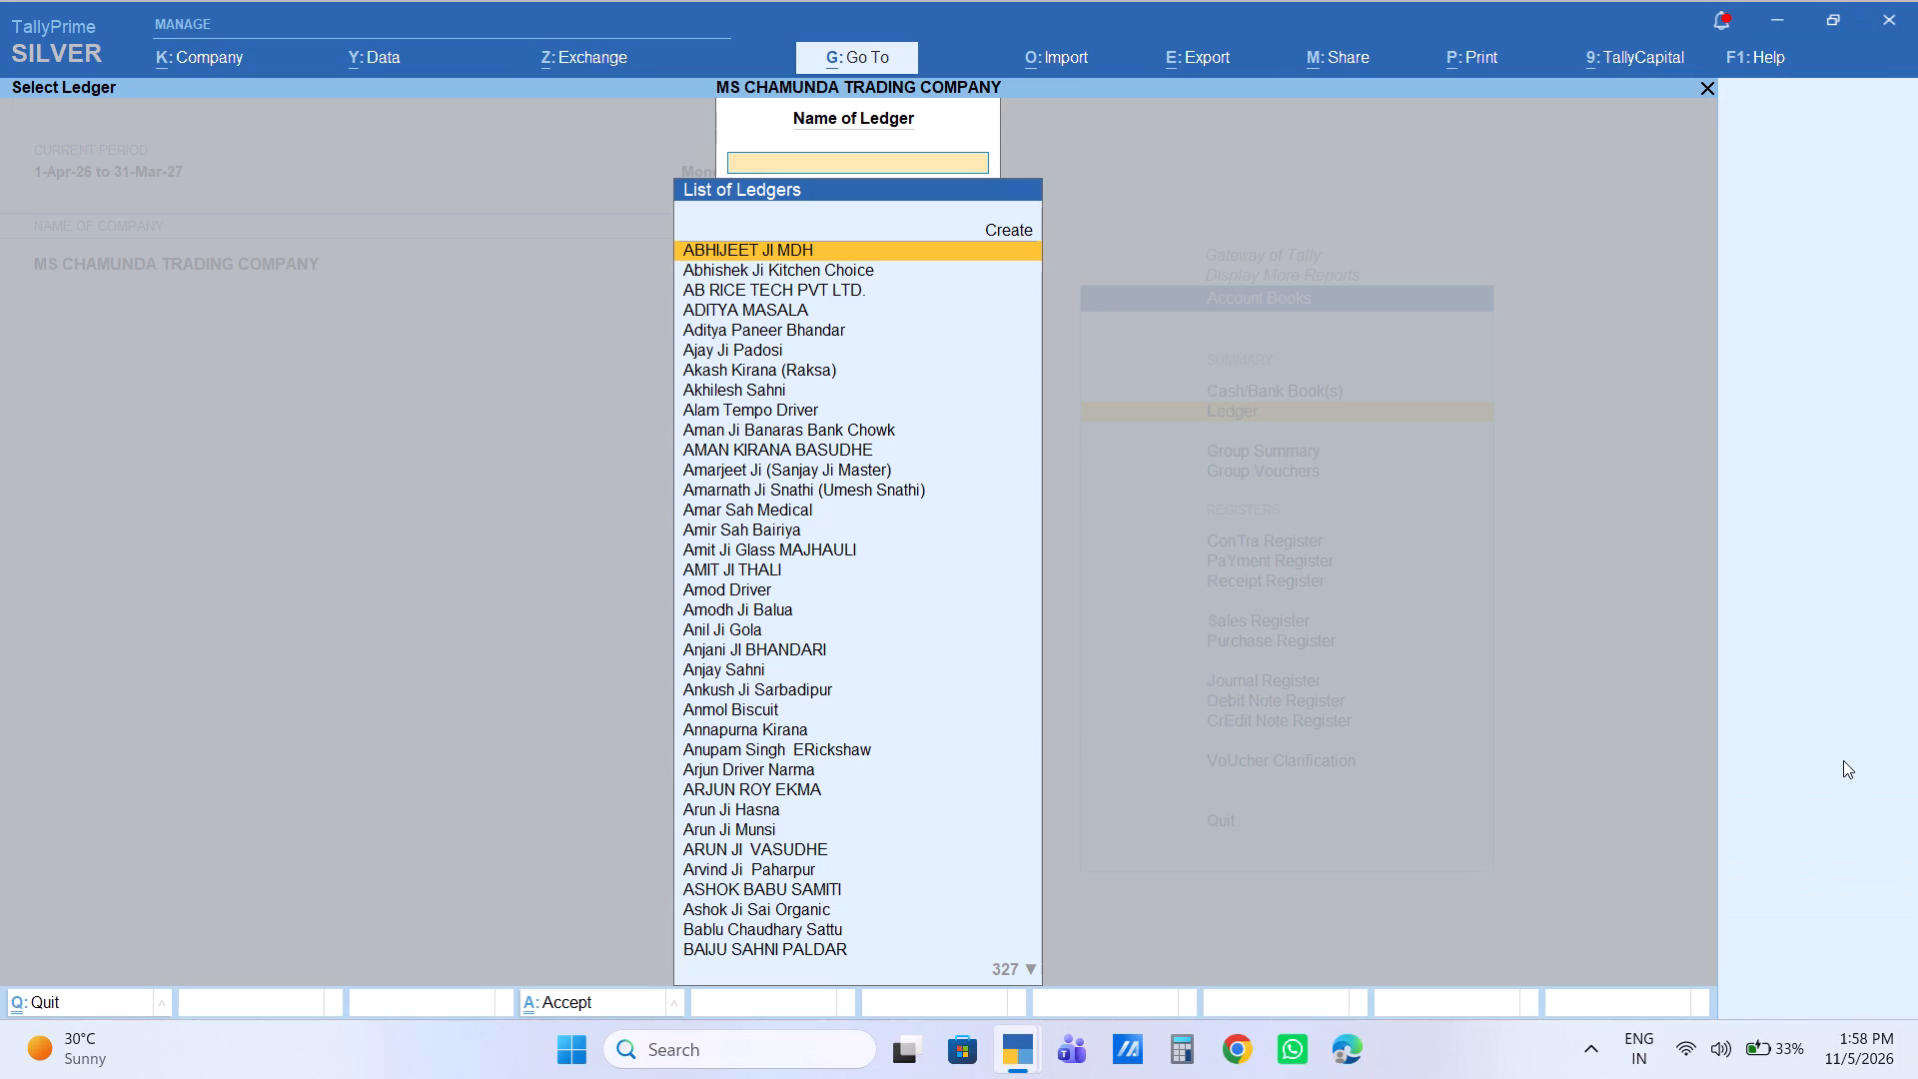
{"action": "type", "text": "rauna"}
{"action": "key", "text": "Return"}
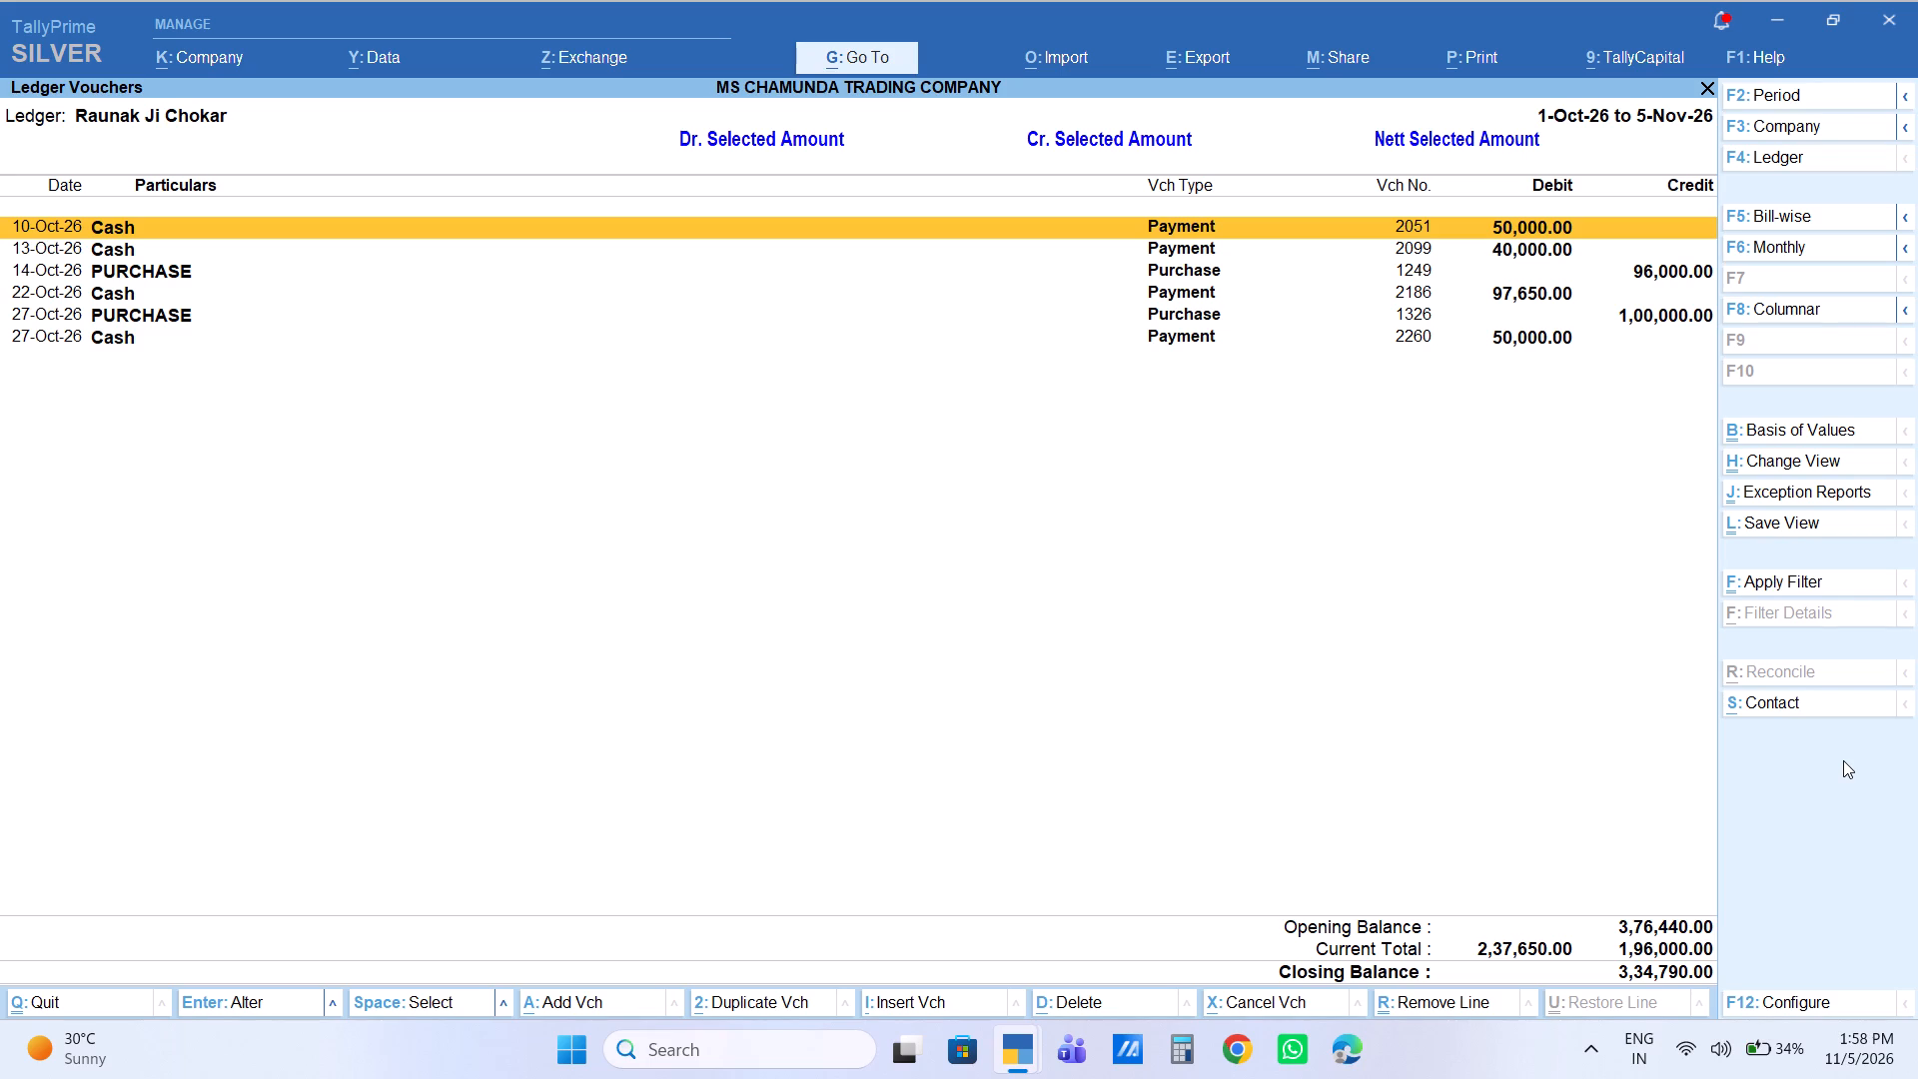
{"action": "key", "text": "F2"}
{"action": "key", "text": "space"}
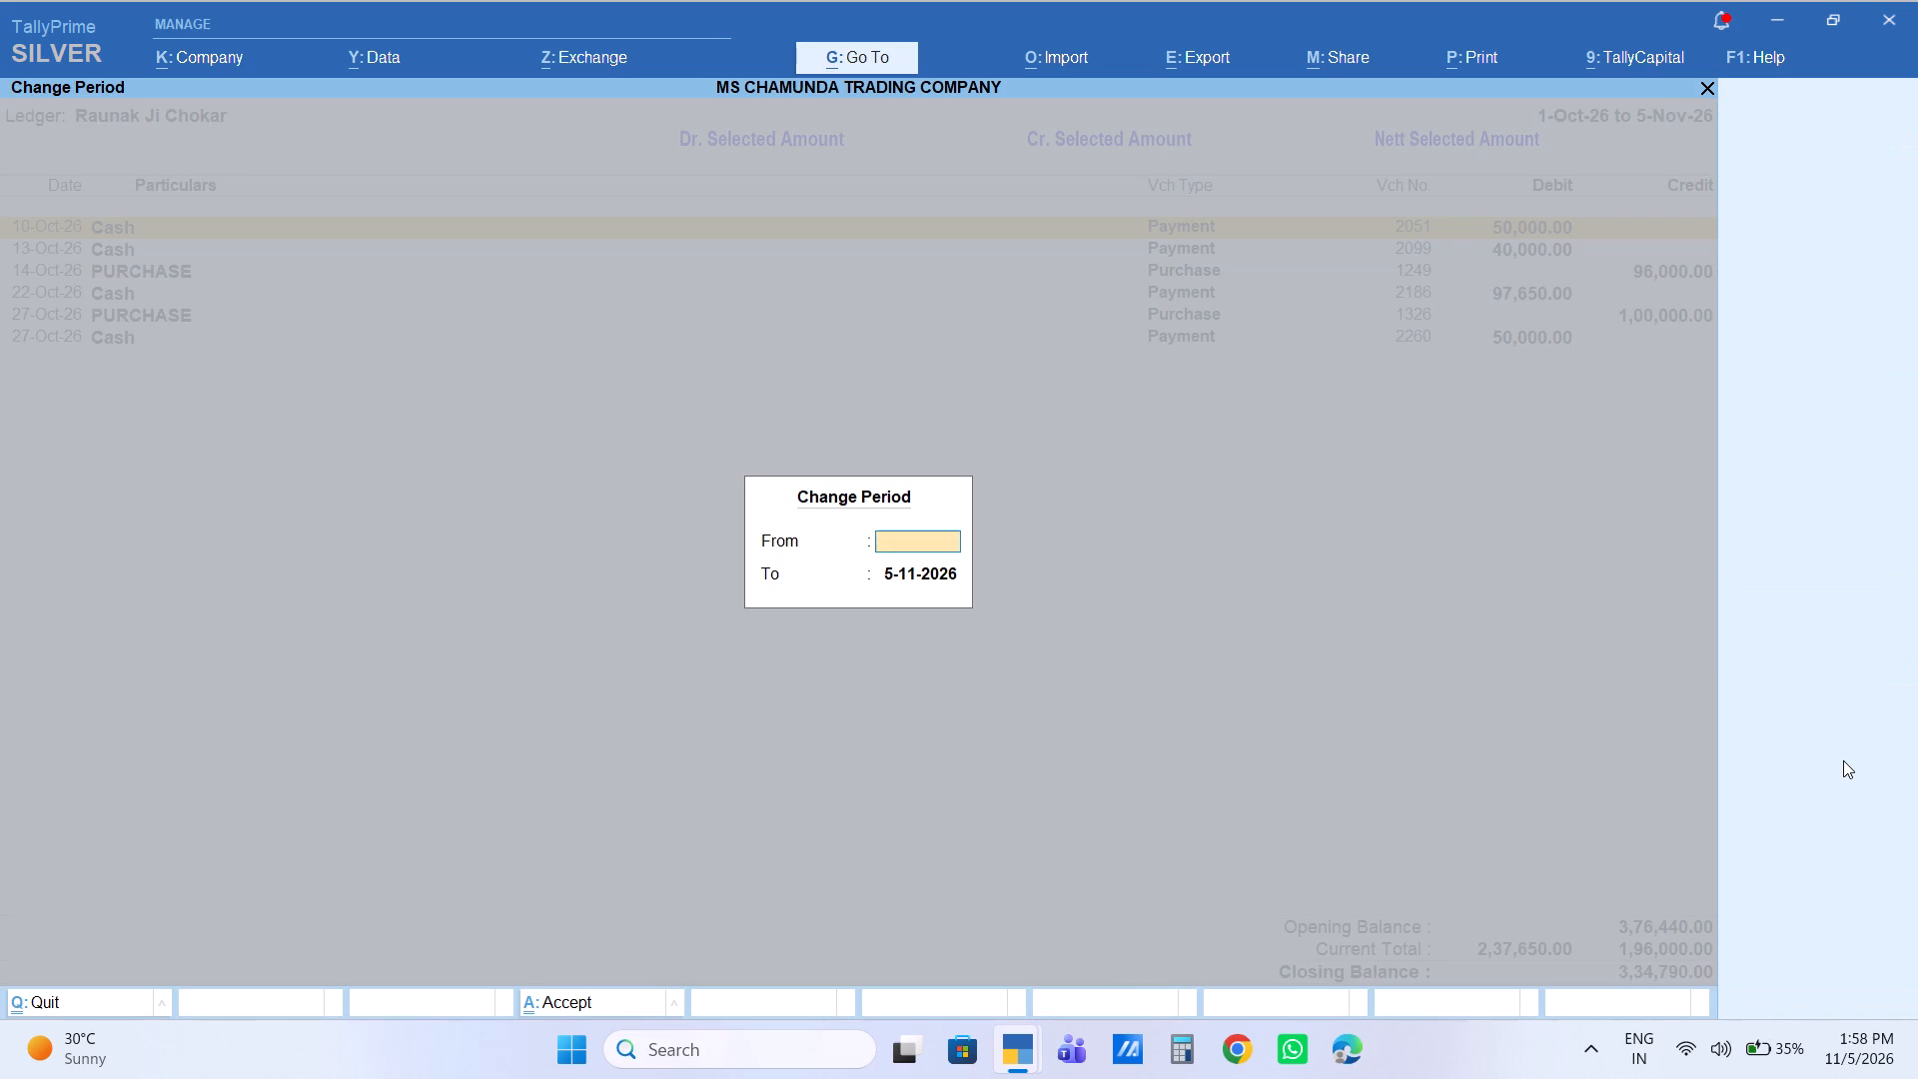
{"action": "key", "text": "Return"}
{"action": "key", "text": "Return"}
{"action": "key", "text": "Down"}
{"action": "key", "text": "Down"}
{"action": "key", "text": "Down"}
{"action": "key", "text": "Down"}
{"action": "key", "text": "Down"}
{"action": "key", "text": "Down"}
{"action": "key", "text": "Down"}
{"action": "key", "text": "Down"}
{"action": "key", "text": "Down"}
{"action": "key", "text": "Down"}
{"action": "key", "text": "Down"}
{"action": "key", "text": "Down"}
{"action": "key", "text": "Down"}
{"action": "key", "text": "Down"}
{"action": "key", "text": "Down"}
{"action": "key", "text": "Down"}
{"action": "key", "text": "Down"}
{"action": "key", "text": "Down"}
{"action": "key", "text": "Down"}
{"action": "key", "text": "Down"}
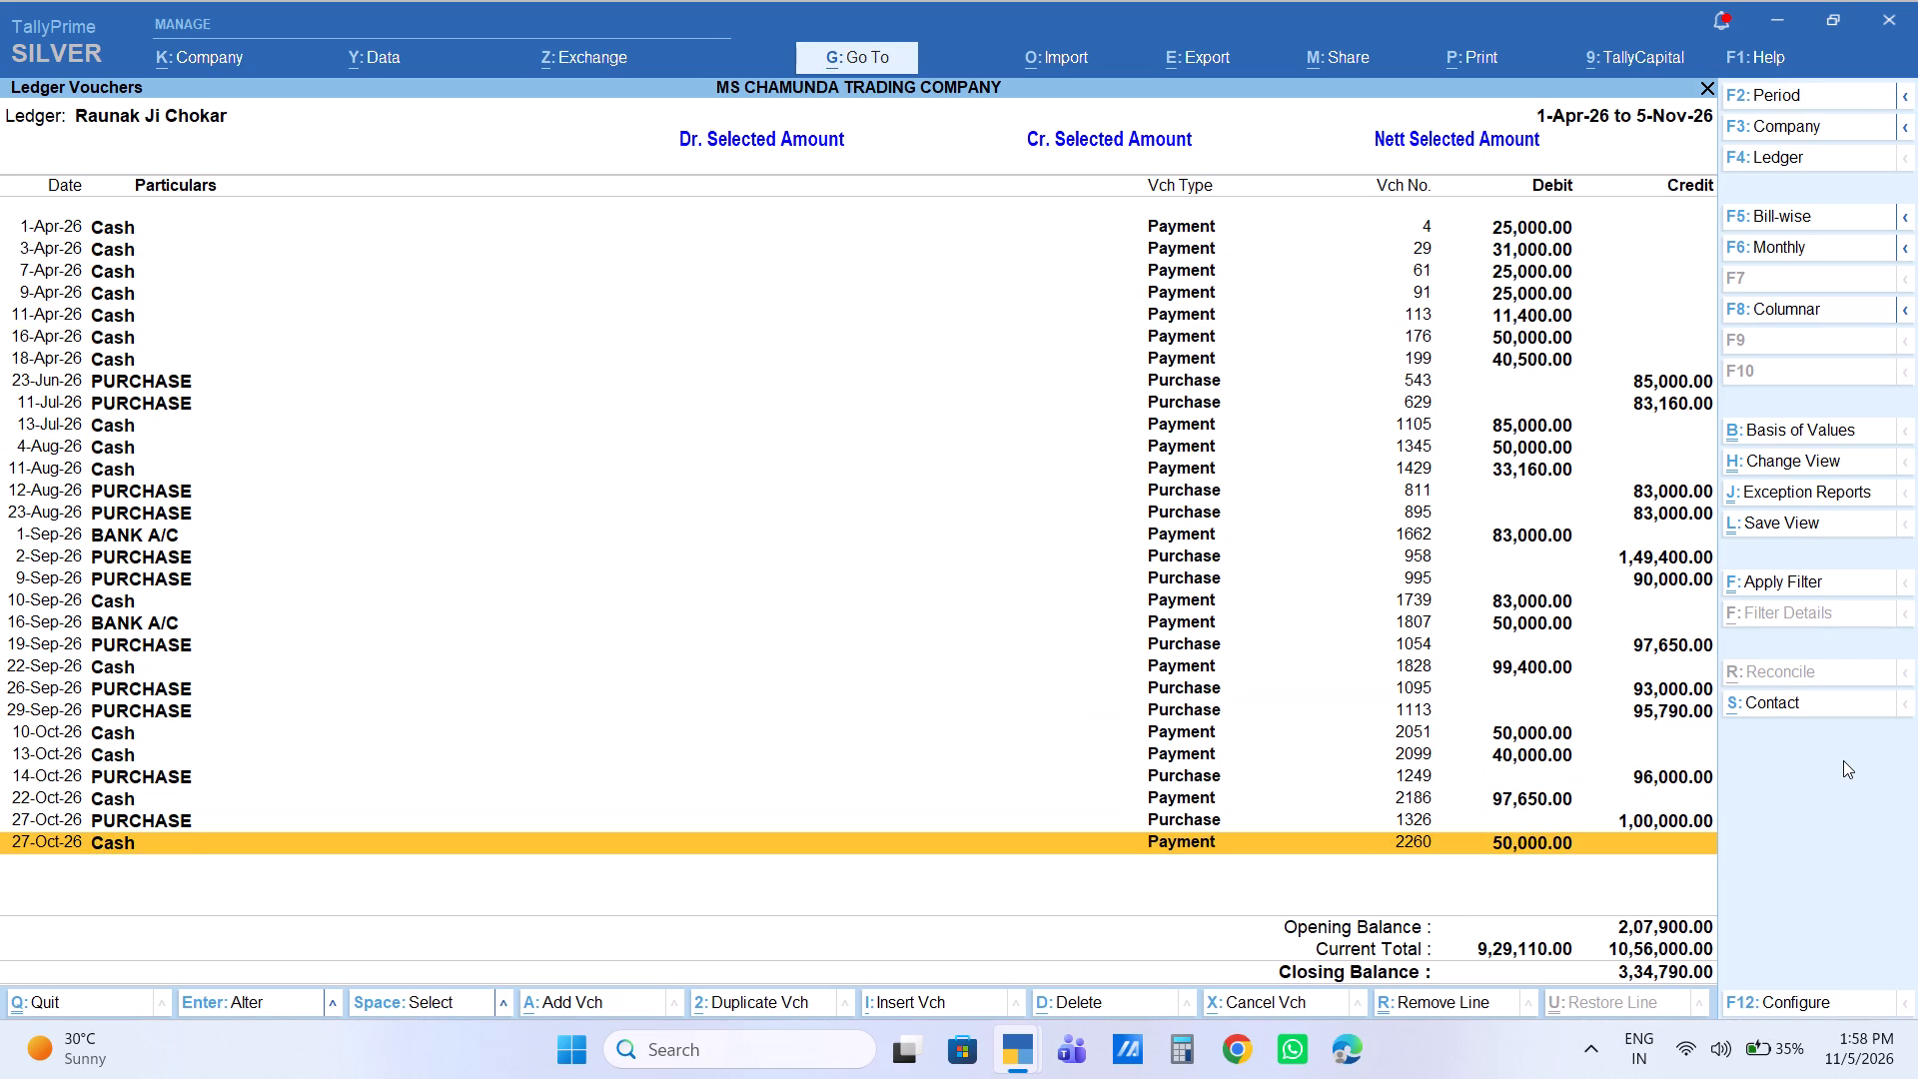
{"action": "key", "text": "Up"}
{"action": "key", "text": "Up"}
{"action": "key", "text": "Up"}
{"action": "key", "text": "Up"}
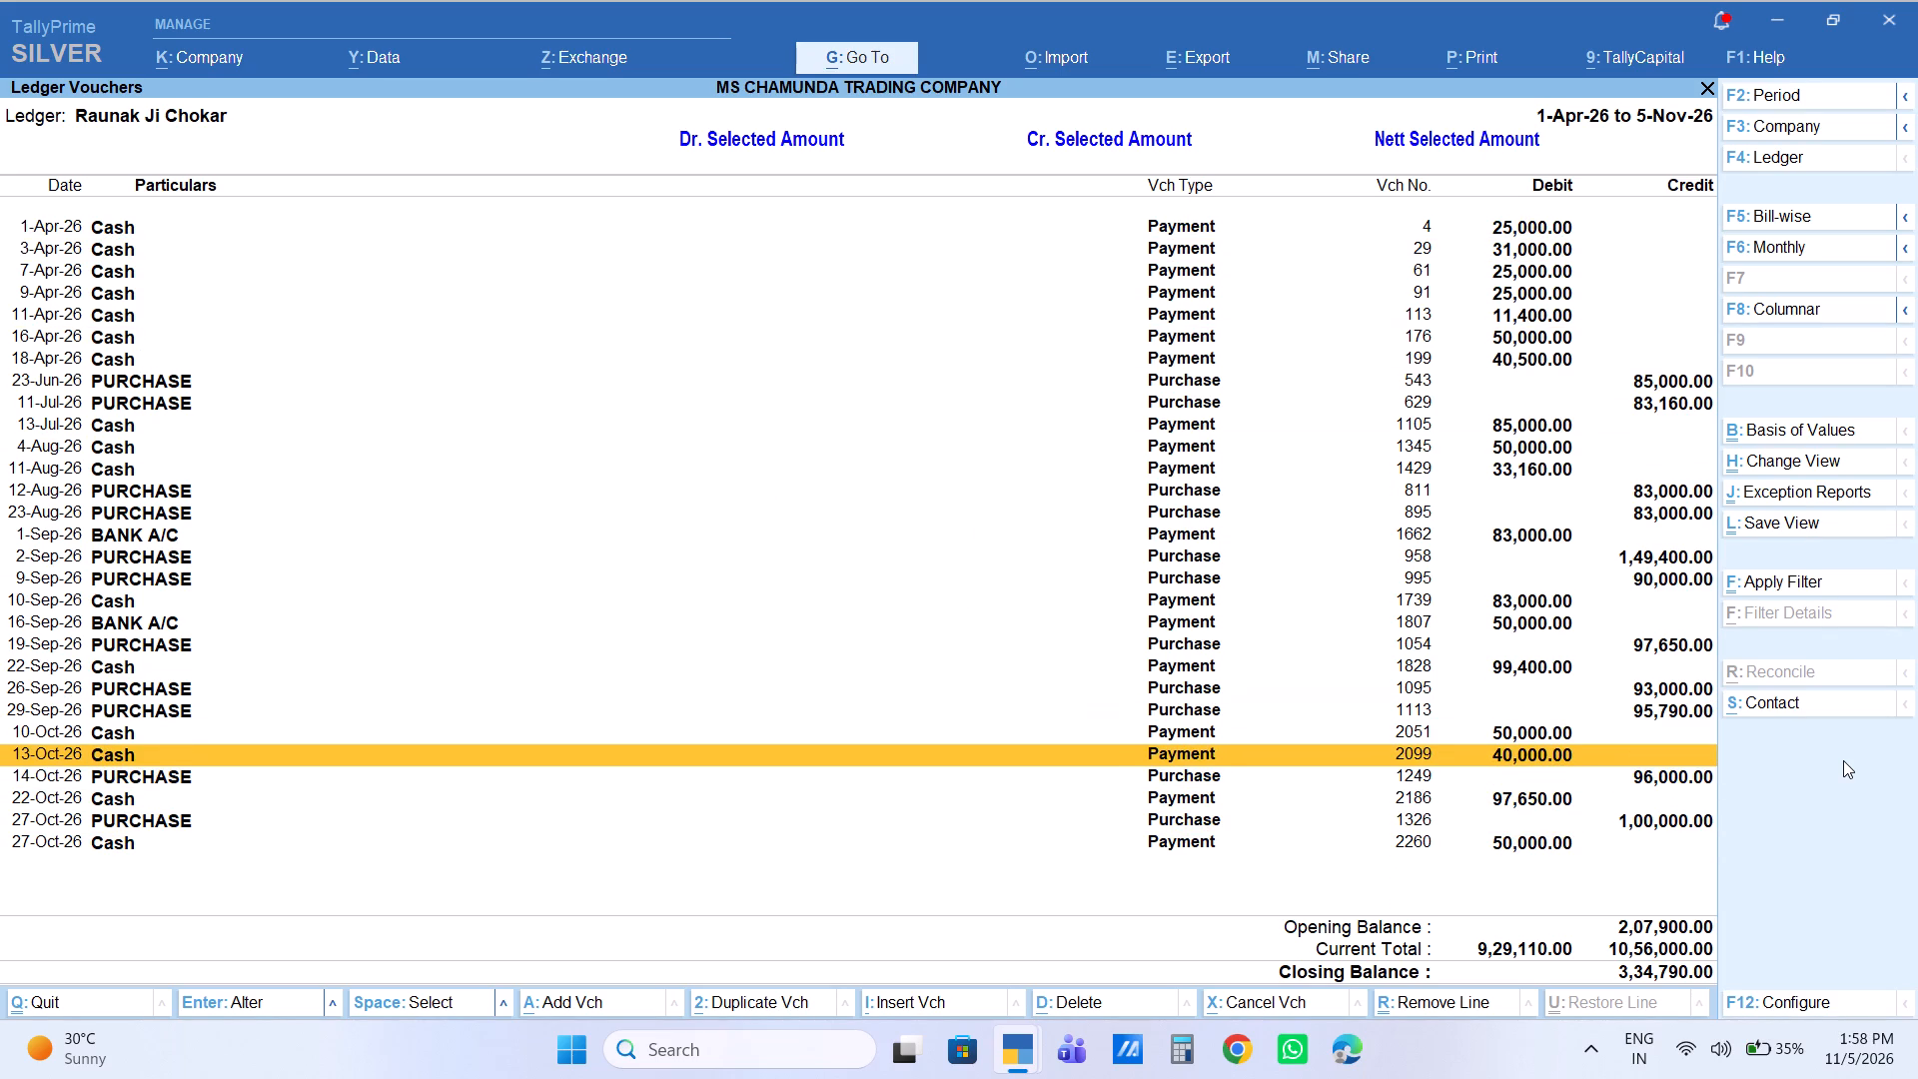
Open the 29-Sep-26 purchase voucher 1113 and check its item, quantity and rate.
{"action": "key", "text": "Up"}
{"action": "key", "text": "Up"}
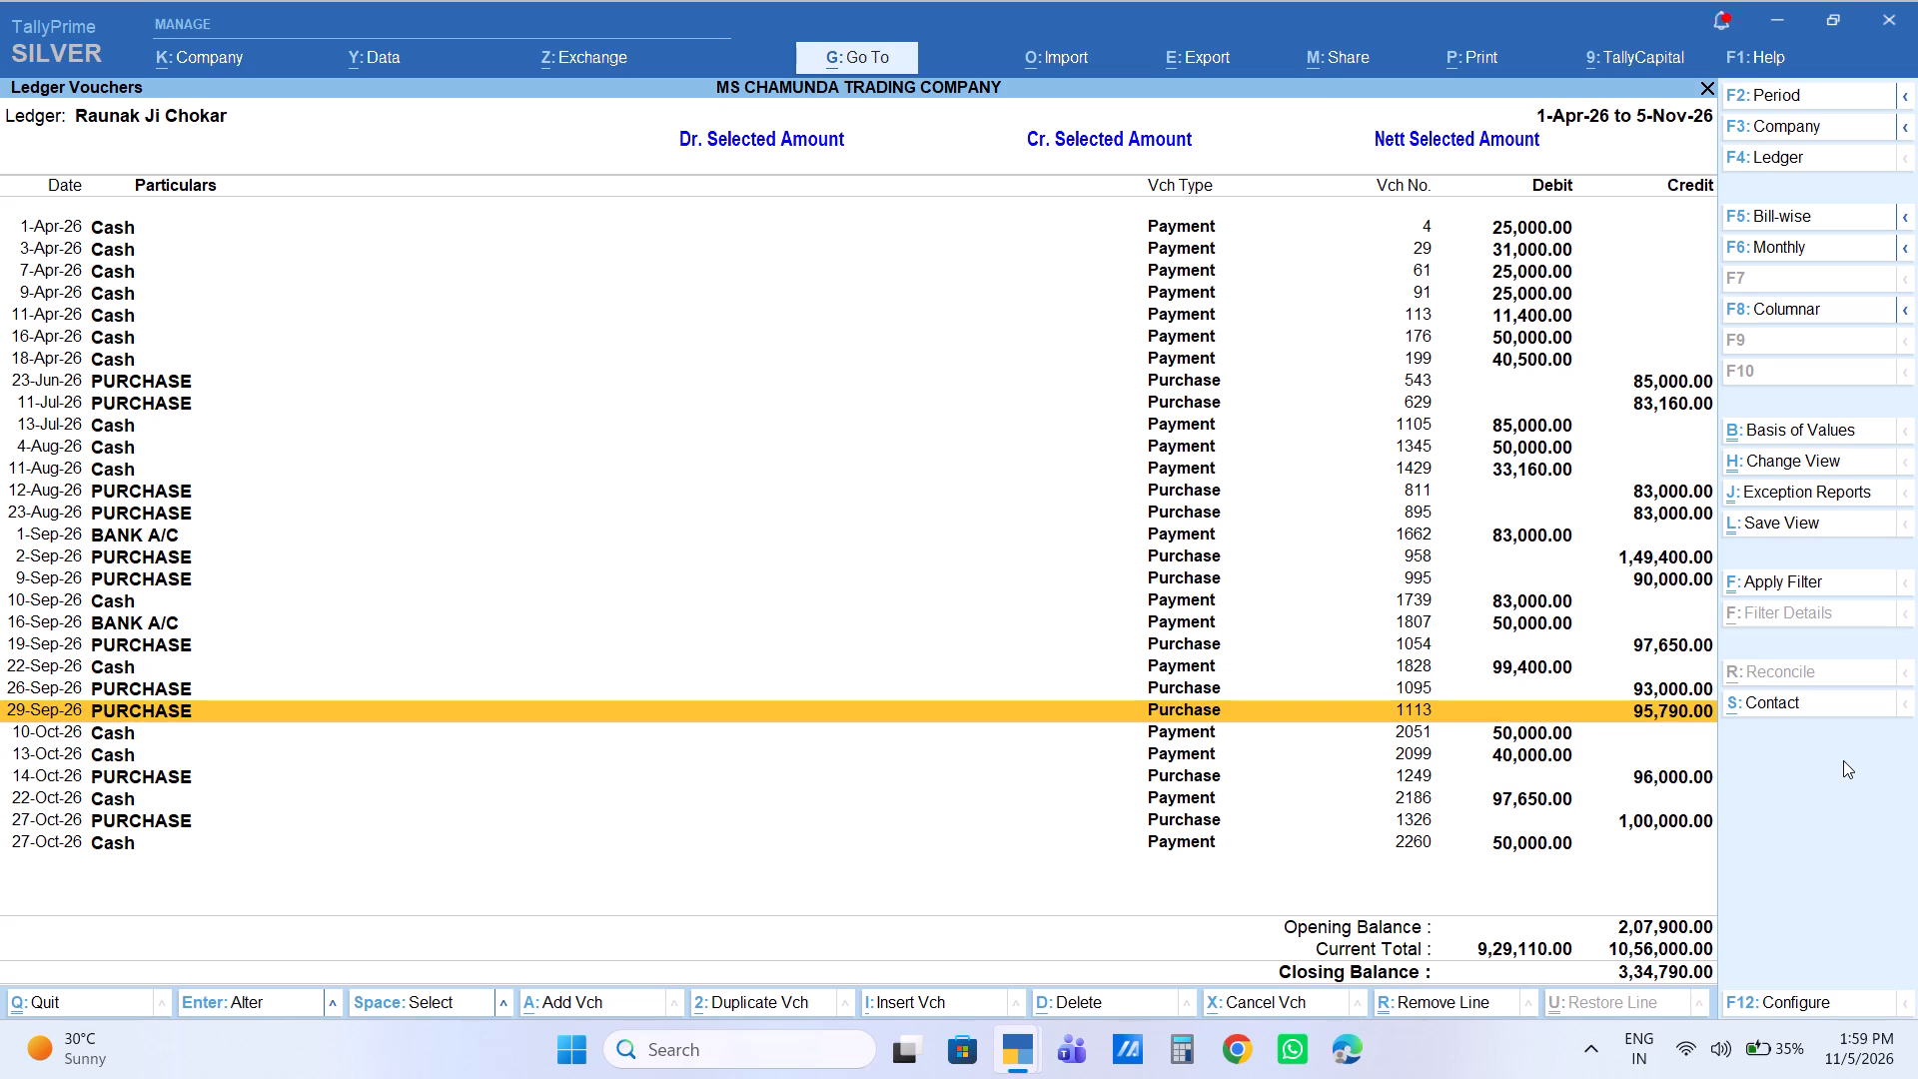
{"action": "key", "text": "Return"}
{"action": "key", "text": "Return"}
{"action": "key", "text": "Return"}
{"action": "key", "text": "Return"}
{"action": "key", "text": "Return"}
{"action": "key", "text": "Return"}
{"action": "key", "text": "Return"}
{"action": "key", "text": "Return"}
{"action": "key", "text": "Return"}
{"action": "key", "text": "Return"}
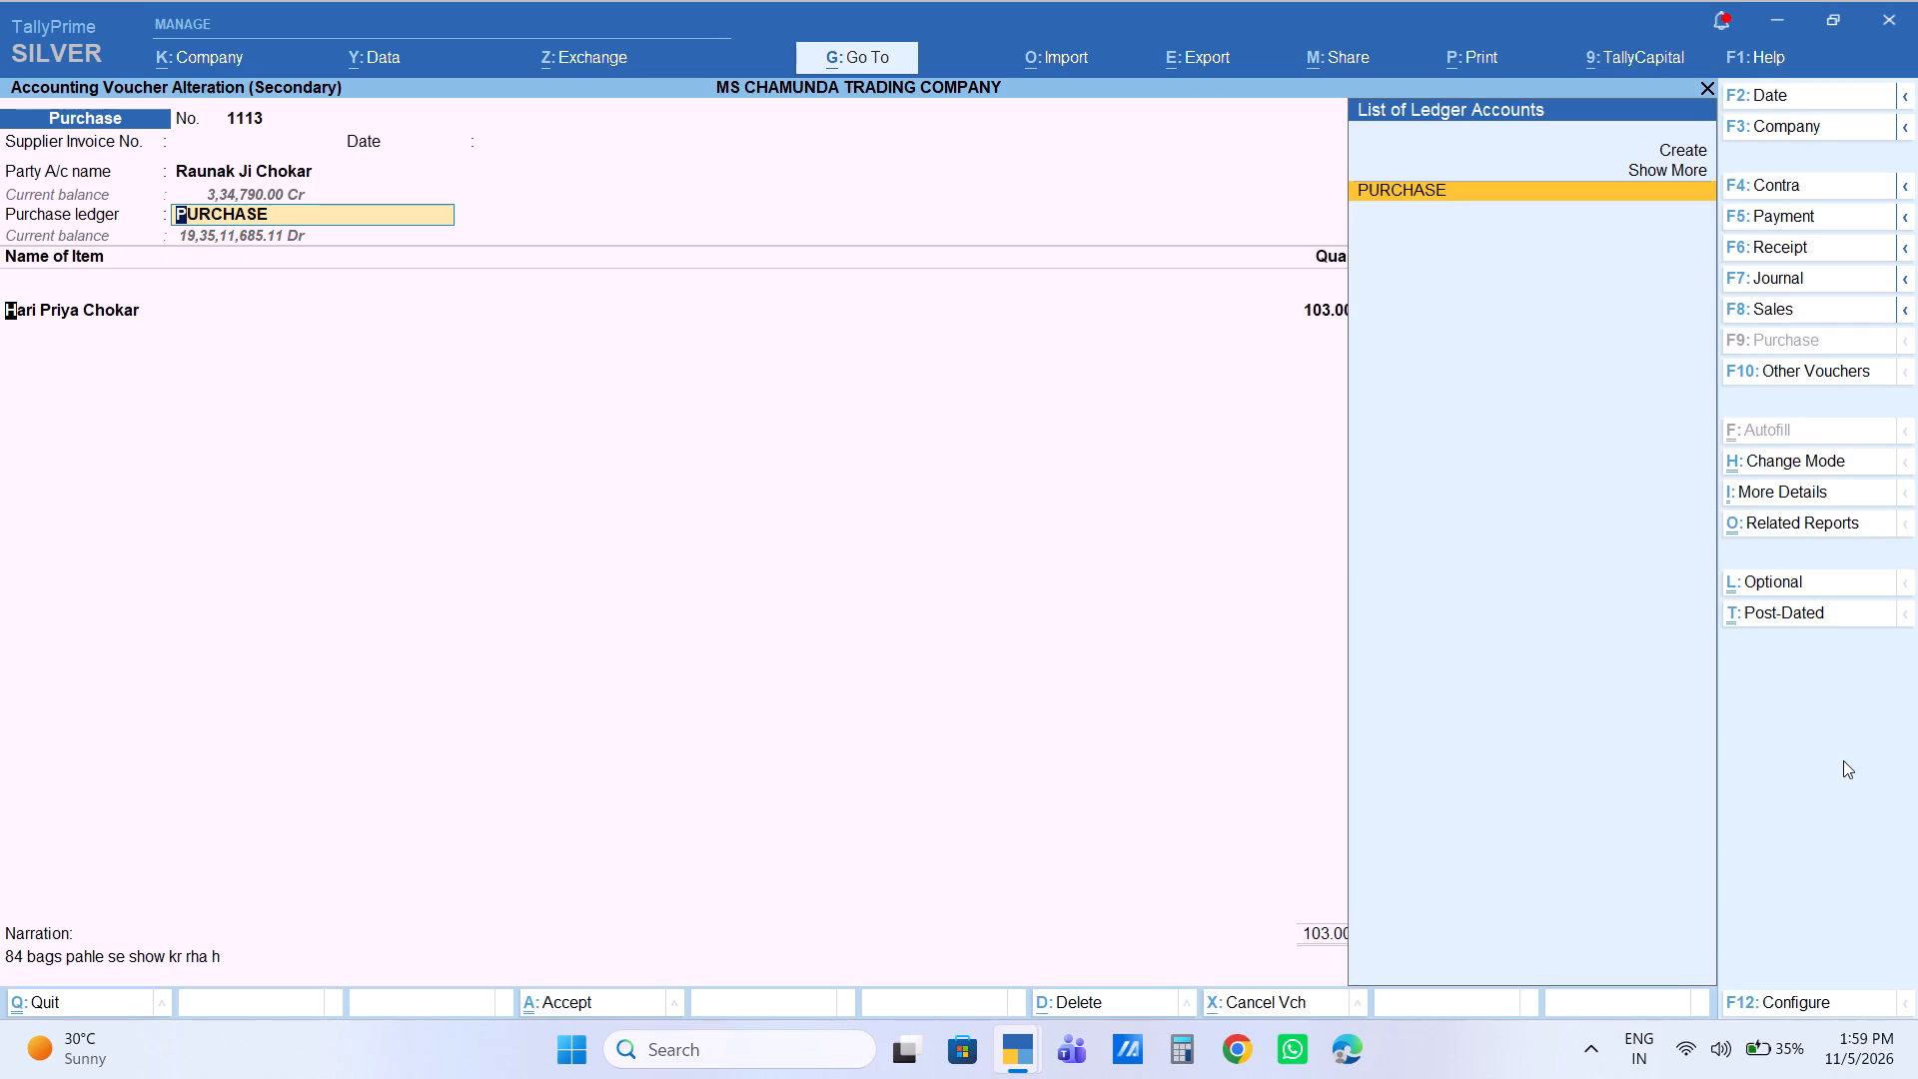
{"action": "key", "text": "Return"}
{"action": "key", "text": "Return"}
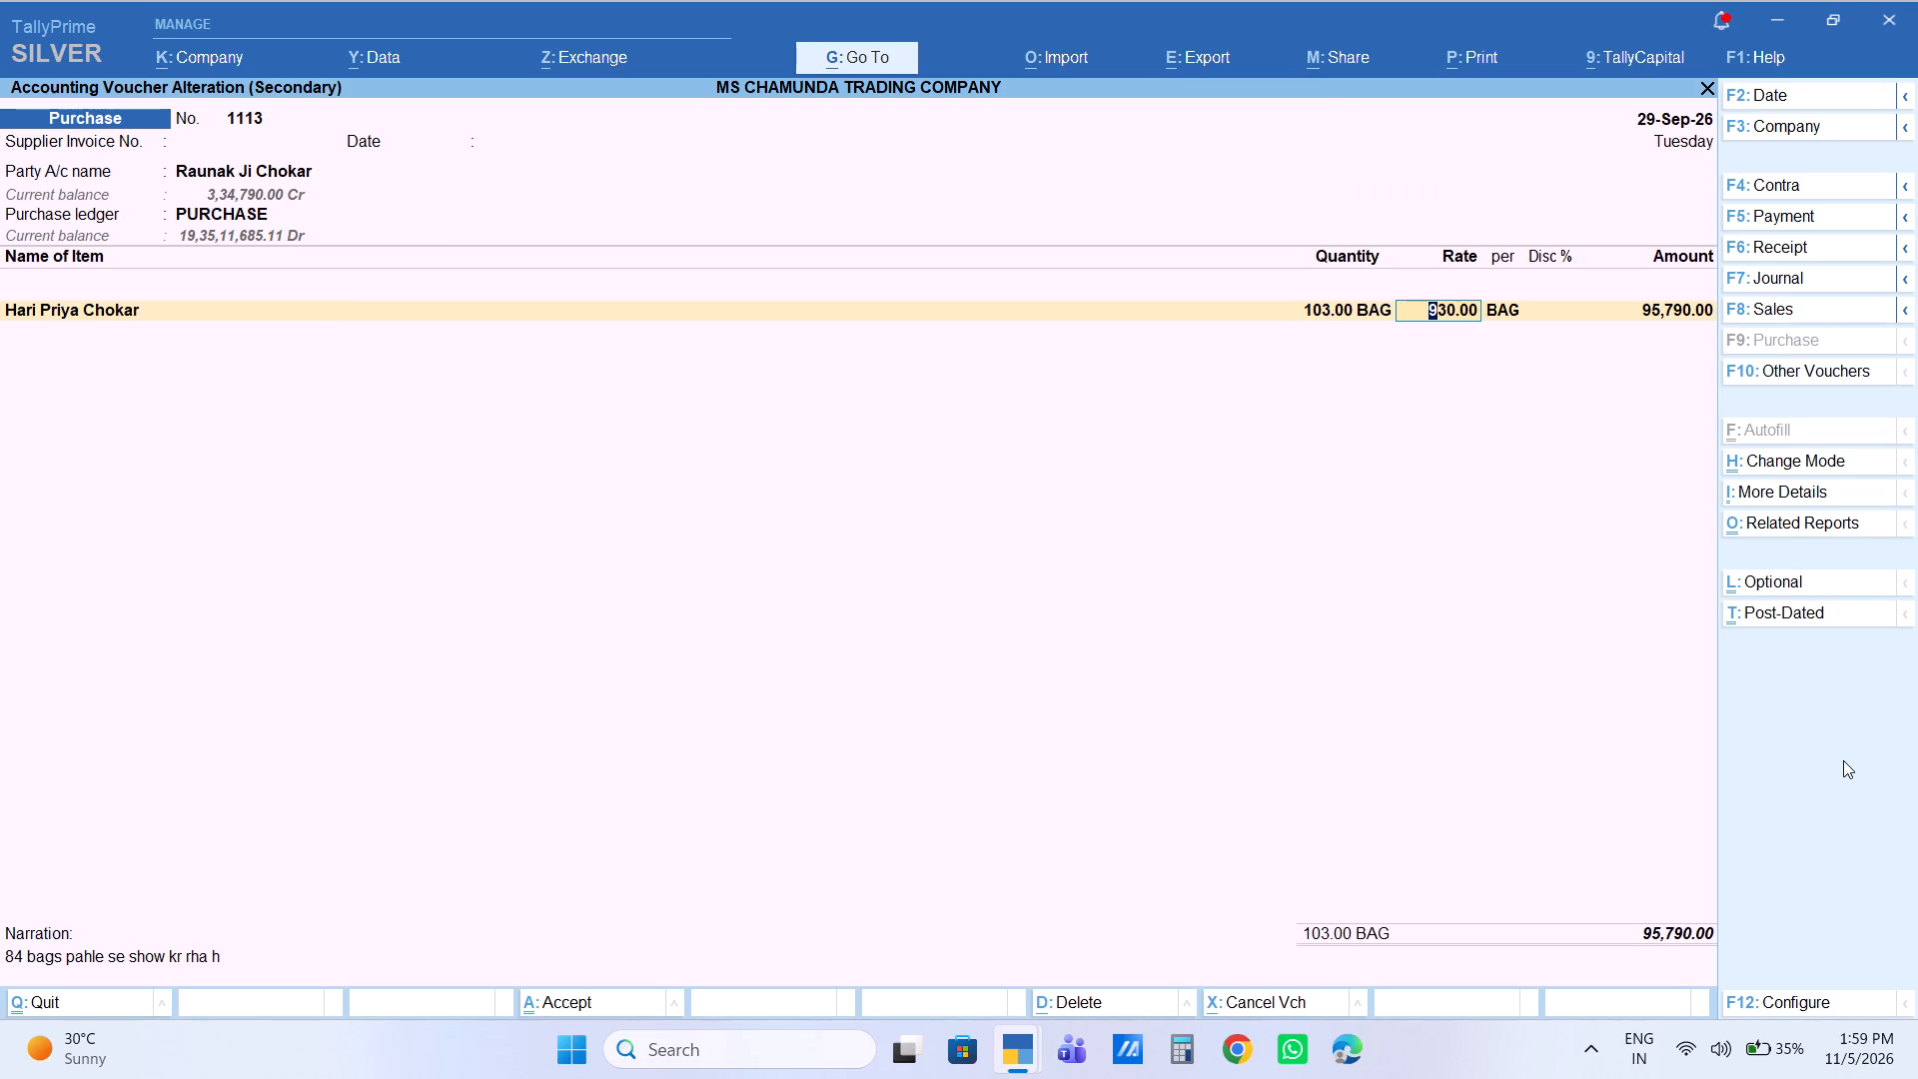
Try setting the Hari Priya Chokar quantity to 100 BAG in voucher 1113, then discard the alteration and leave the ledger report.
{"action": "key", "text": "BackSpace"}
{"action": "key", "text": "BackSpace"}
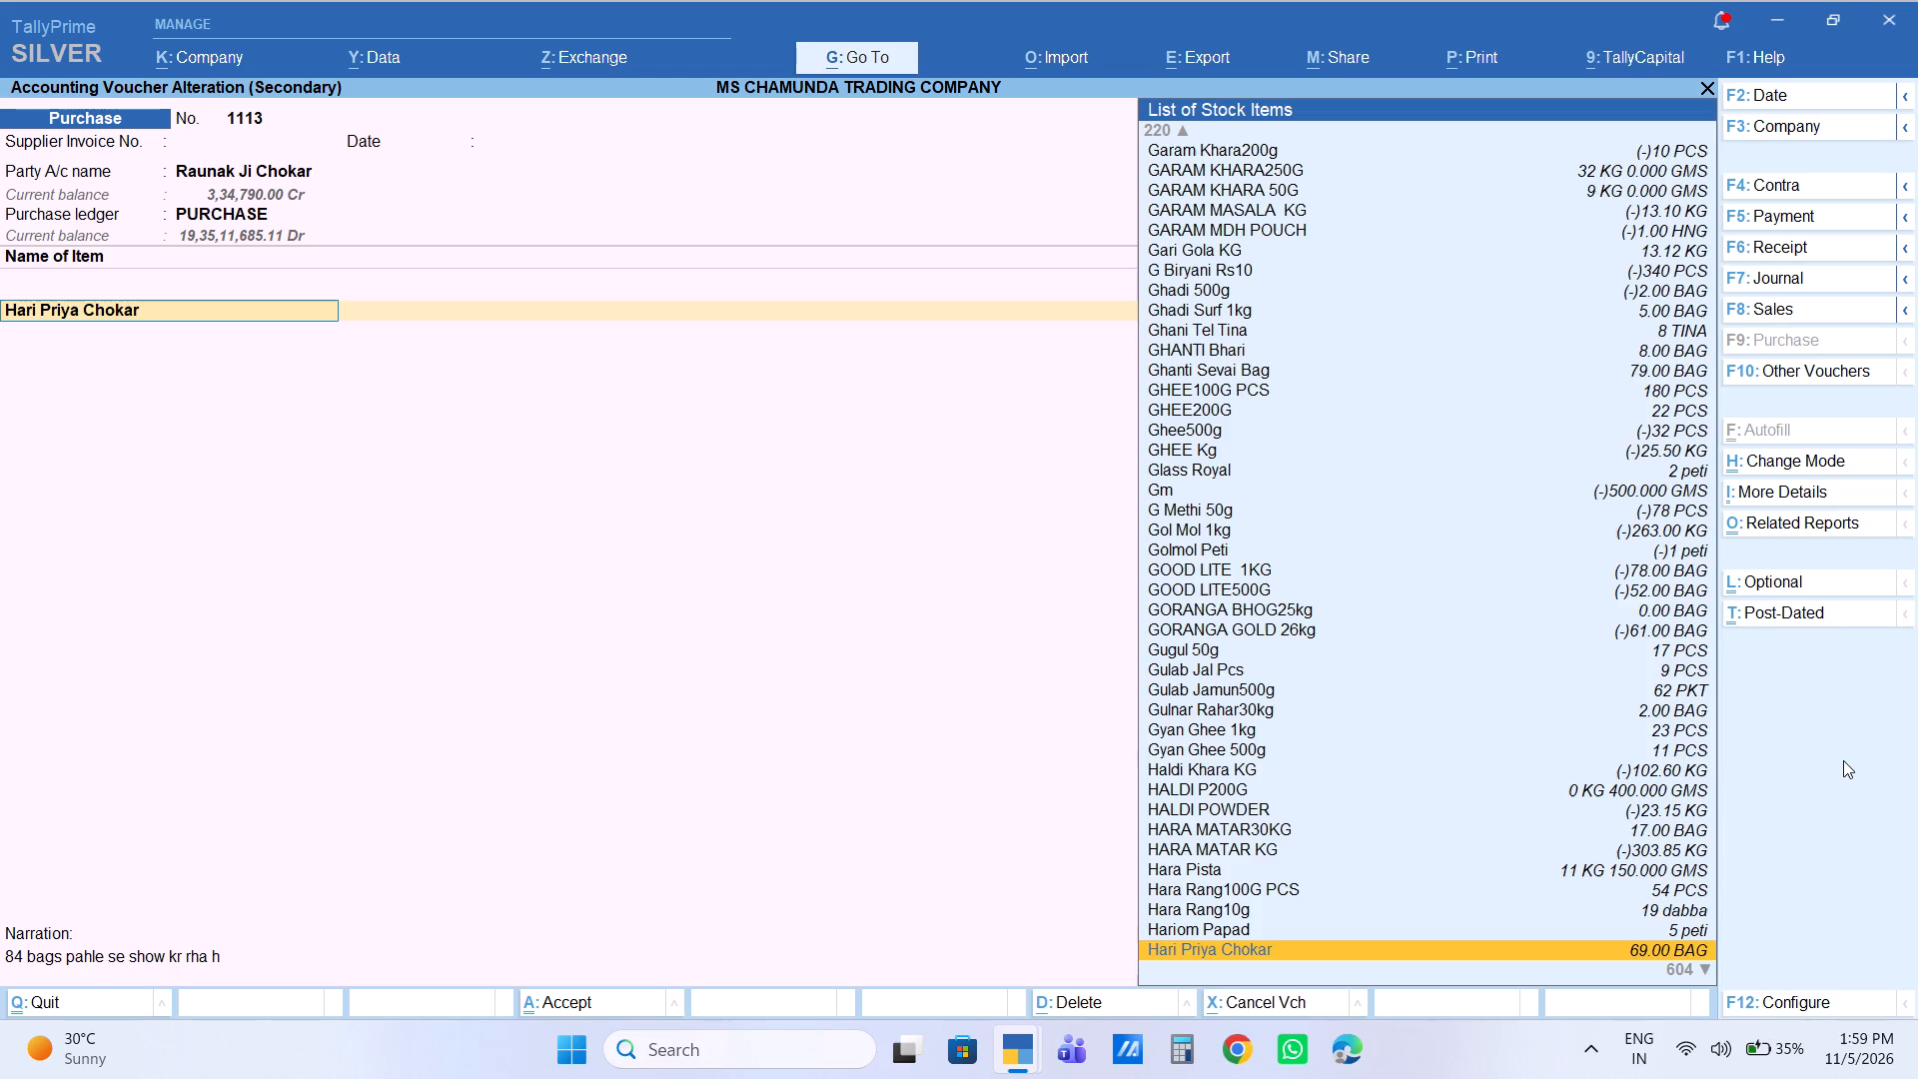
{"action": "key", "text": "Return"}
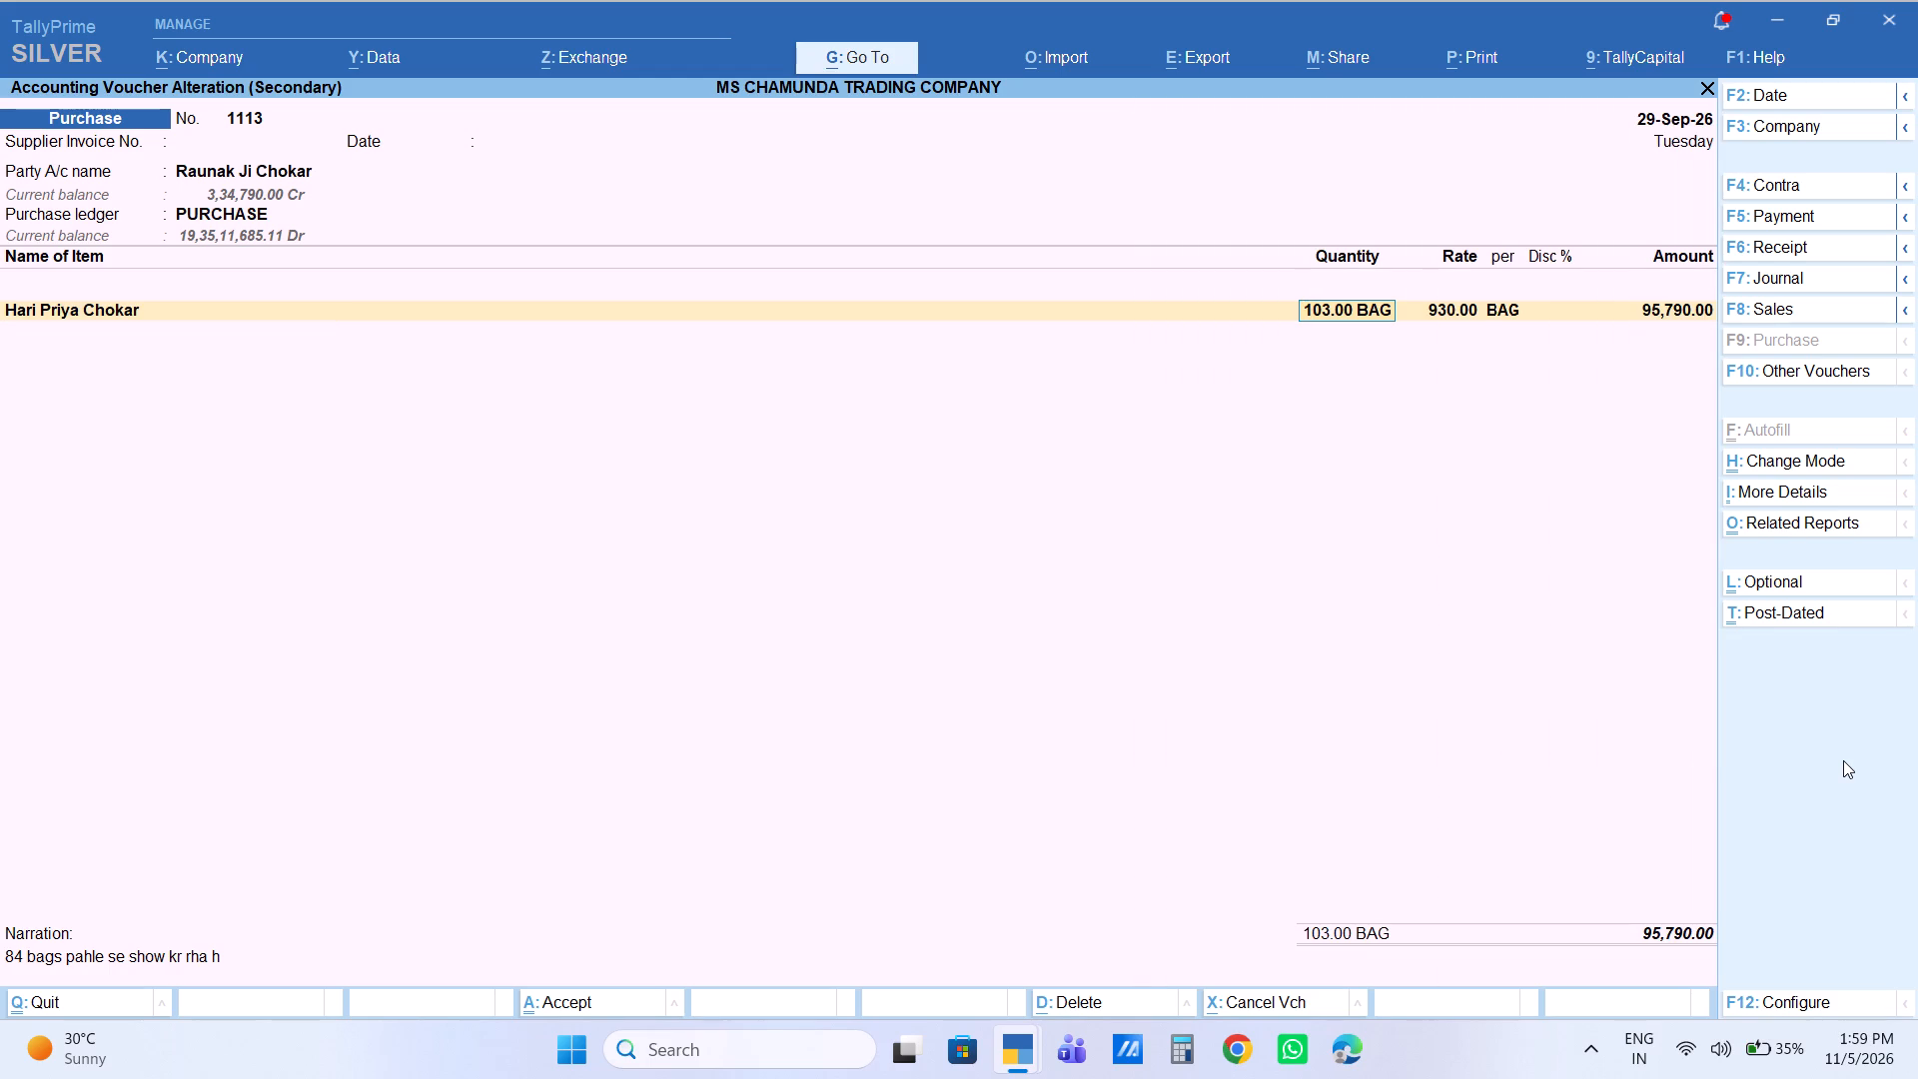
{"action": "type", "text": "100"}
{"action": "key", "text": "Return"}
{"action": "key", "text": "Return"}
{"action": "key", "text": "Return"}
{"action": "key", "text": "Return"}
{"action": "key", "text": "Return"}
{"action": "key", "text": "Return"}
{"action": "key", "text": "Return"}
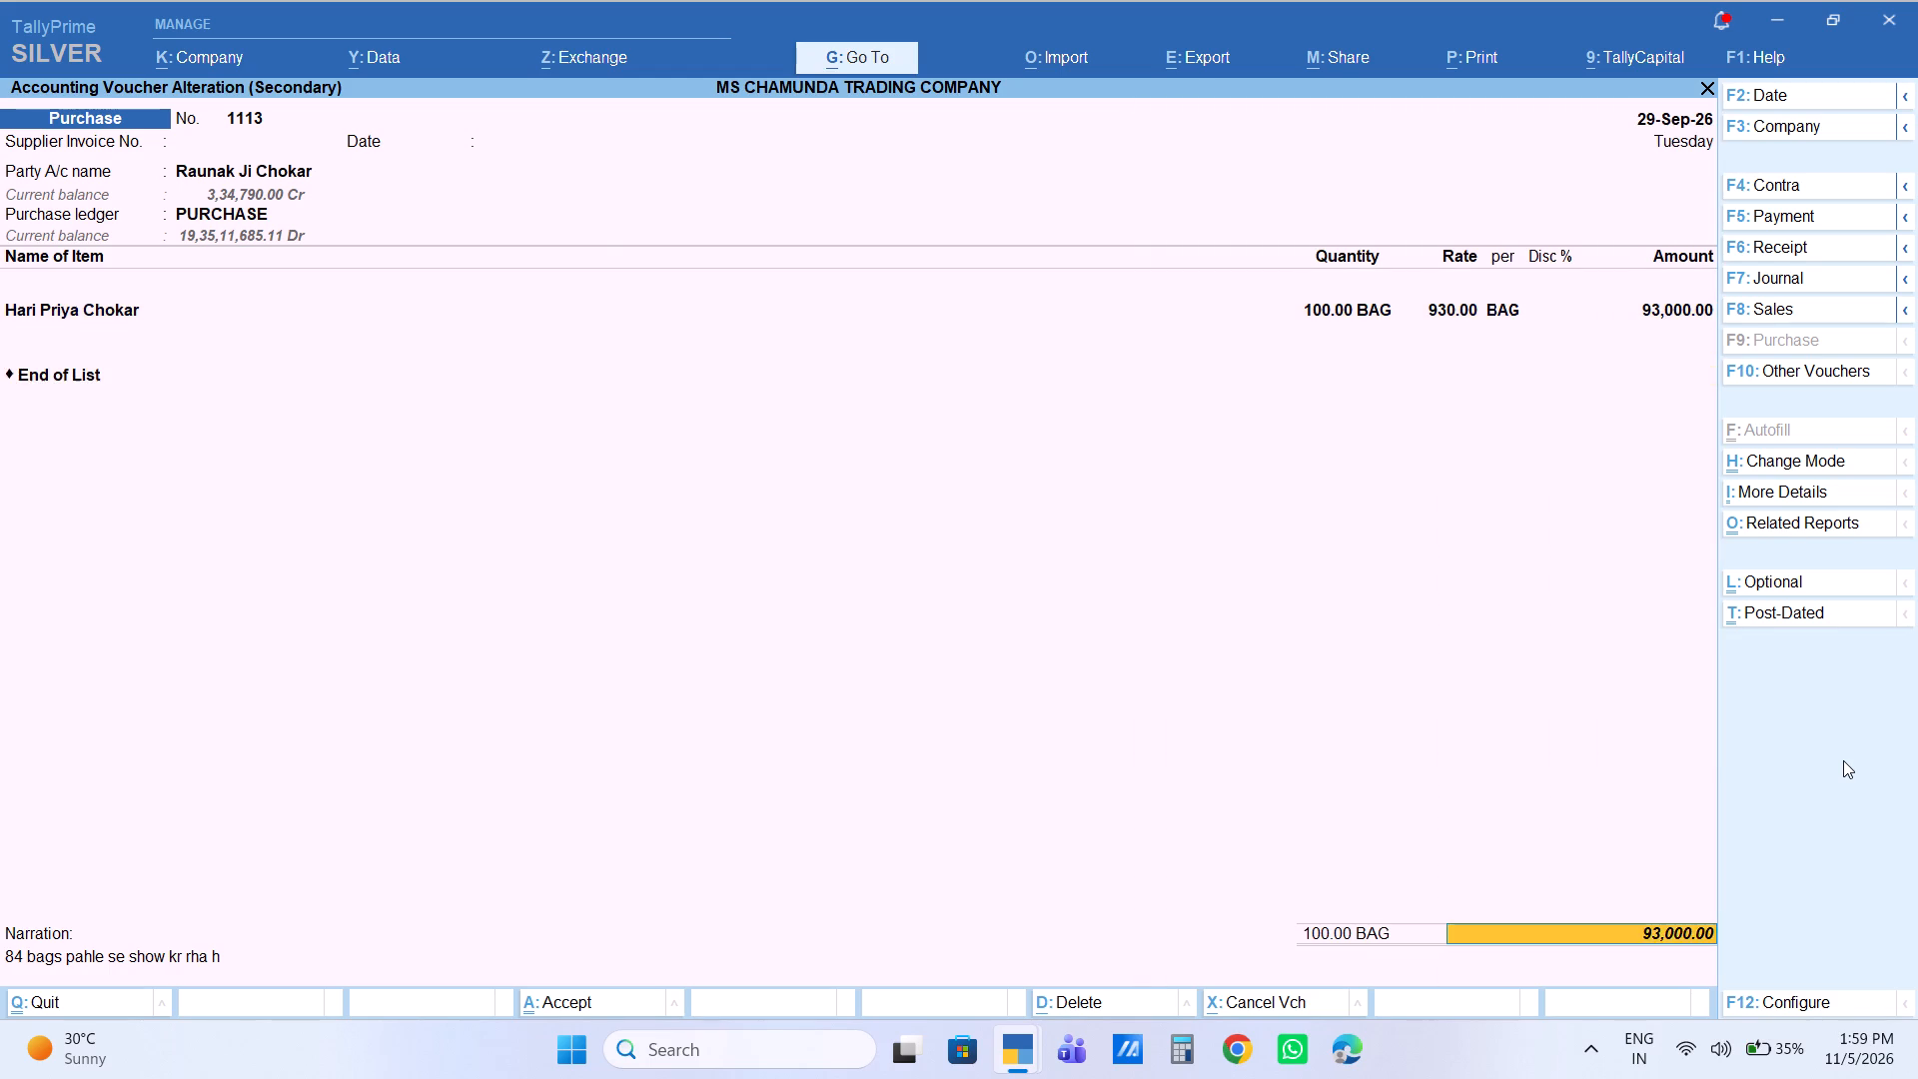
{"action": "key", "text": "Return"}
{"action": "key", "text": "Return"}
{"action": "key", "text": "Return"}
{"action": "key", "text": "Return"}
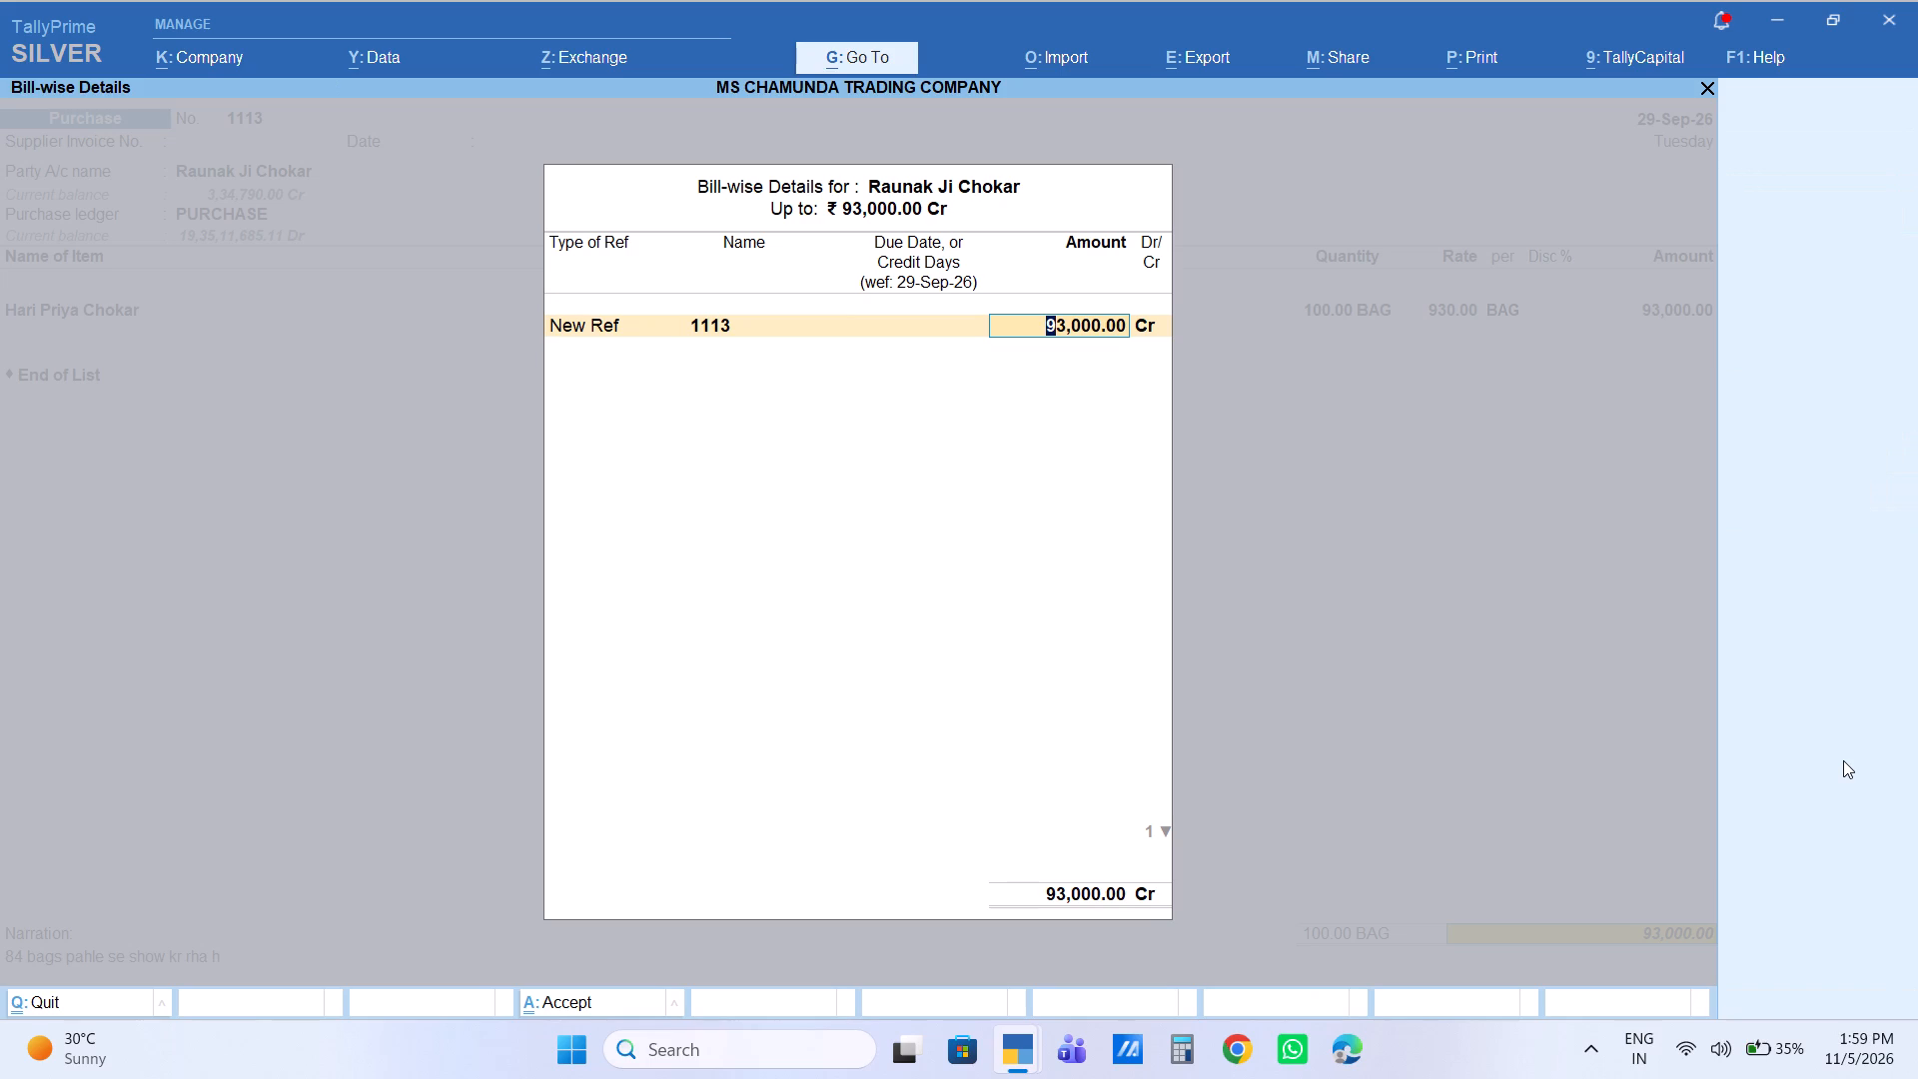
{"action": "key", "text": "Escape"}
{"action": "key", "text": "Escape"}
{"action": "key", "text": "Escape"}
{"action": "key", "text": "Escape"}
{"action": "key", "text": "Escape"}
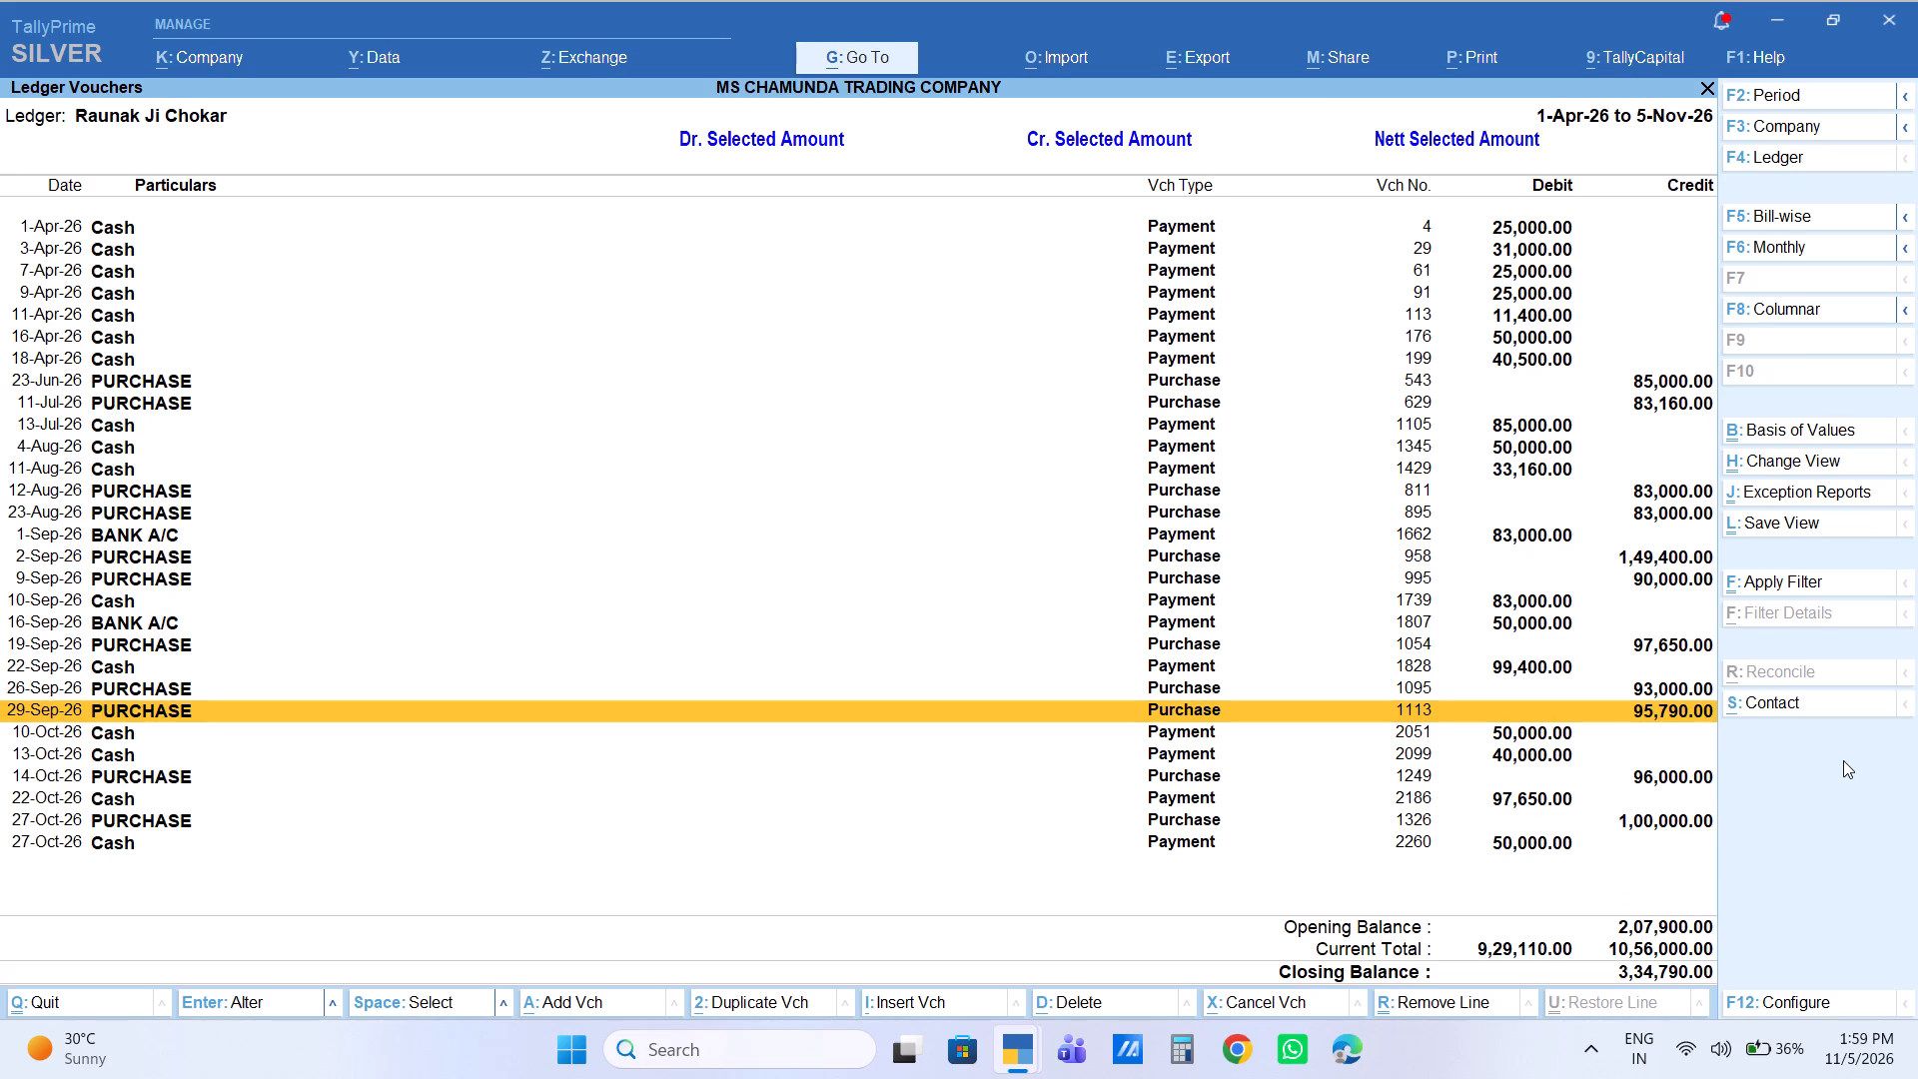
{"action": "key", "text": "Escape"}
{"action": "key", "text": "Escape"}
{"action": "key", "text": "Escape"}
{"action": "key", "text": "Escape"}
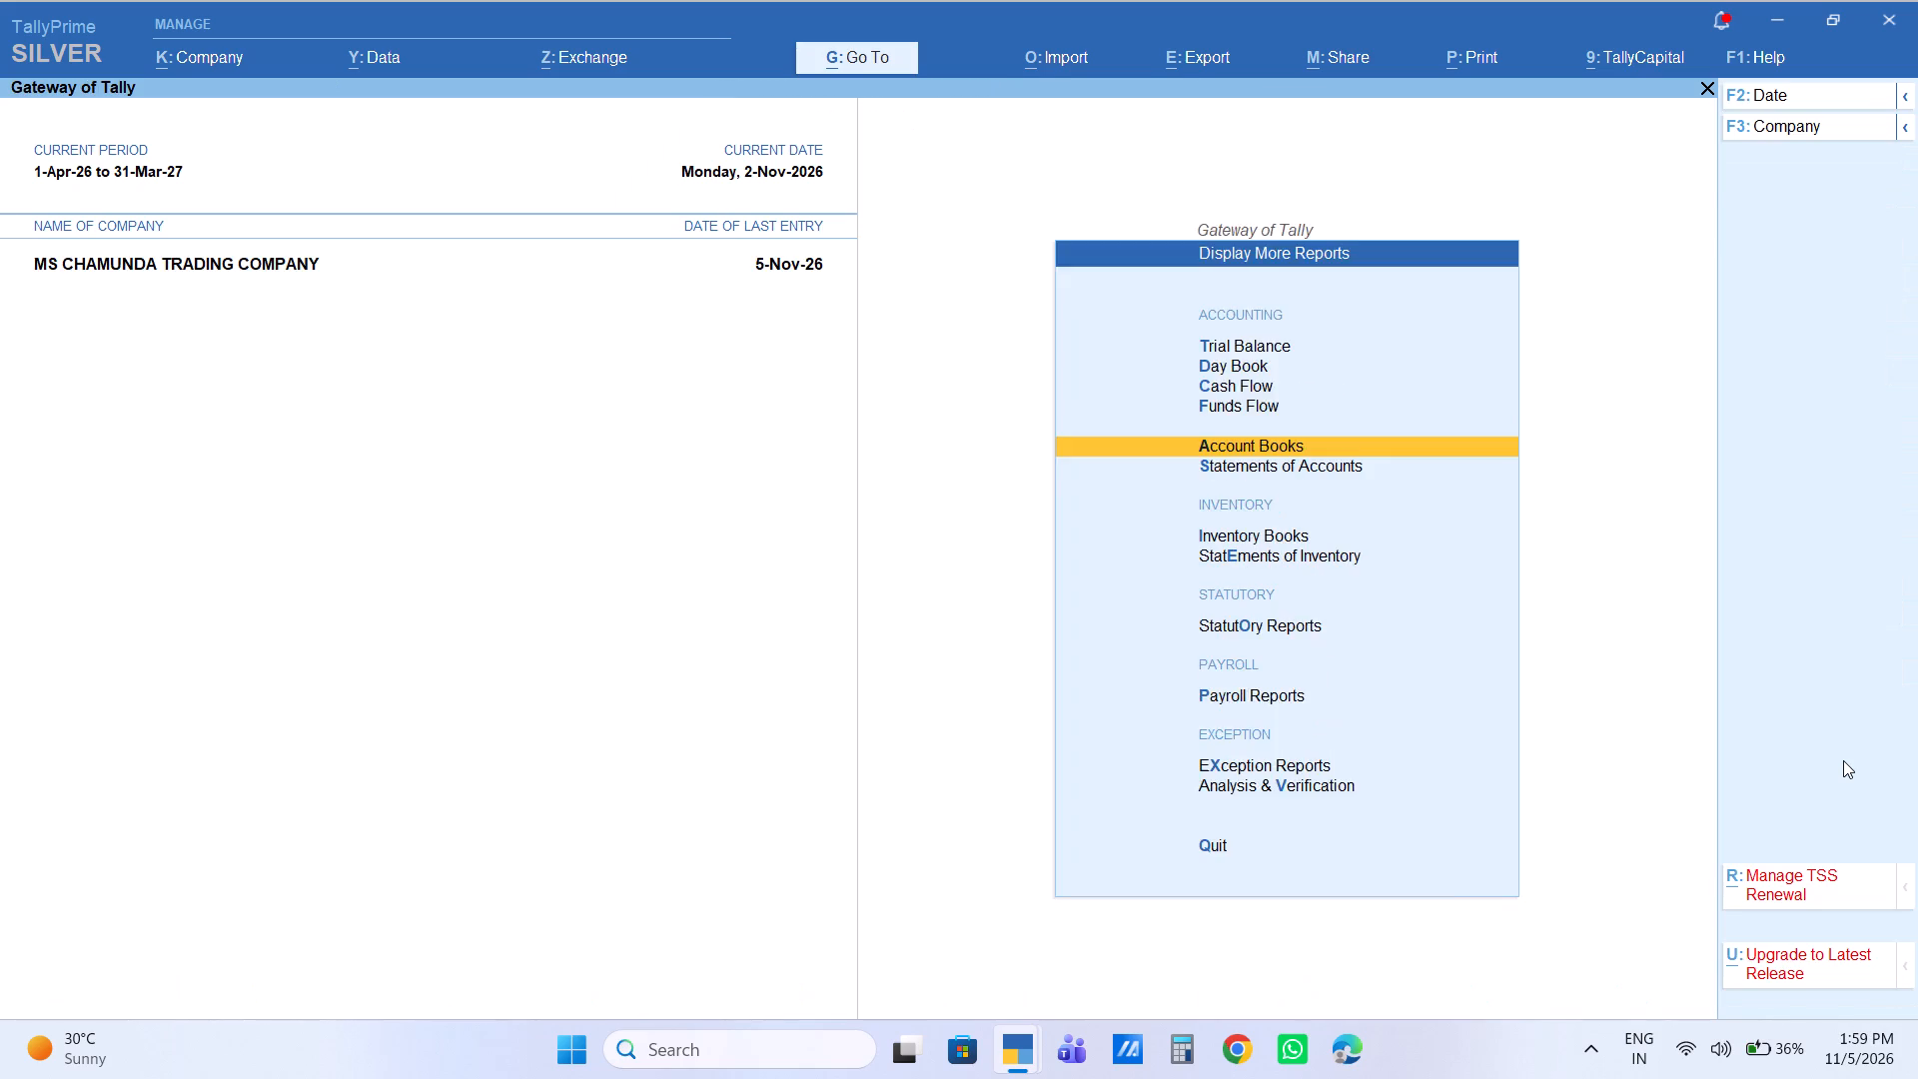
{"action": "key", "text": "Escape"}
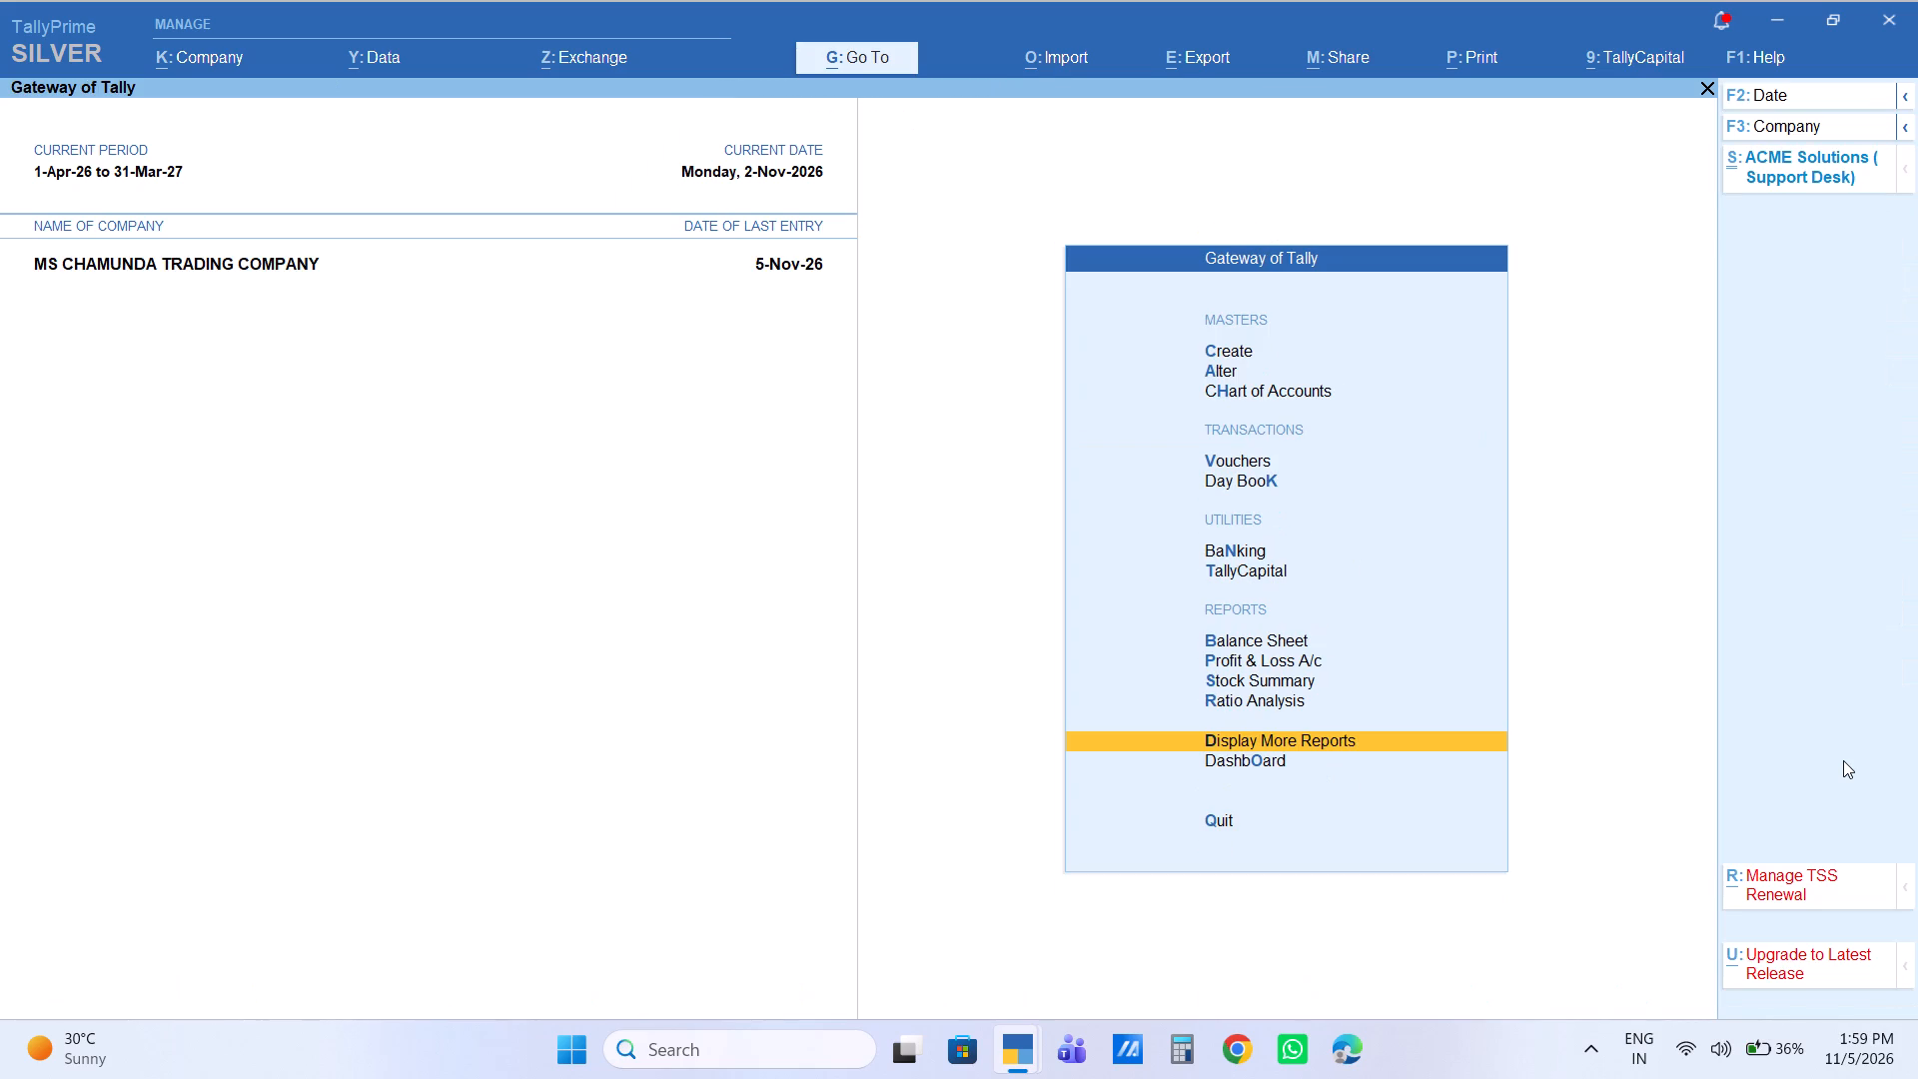
{"action": "key", "text": "Up"}
{"action": "key", "text": "Up"}
{"action": "key", "text": "Up"}
{"action": "key", "text": "Up"}
{"action": "key", "text": "Up"}
{"action": "key", "text": "Up"}
{"action": "key", "text": "Up"}
{"action": "key", "text": "Up"}
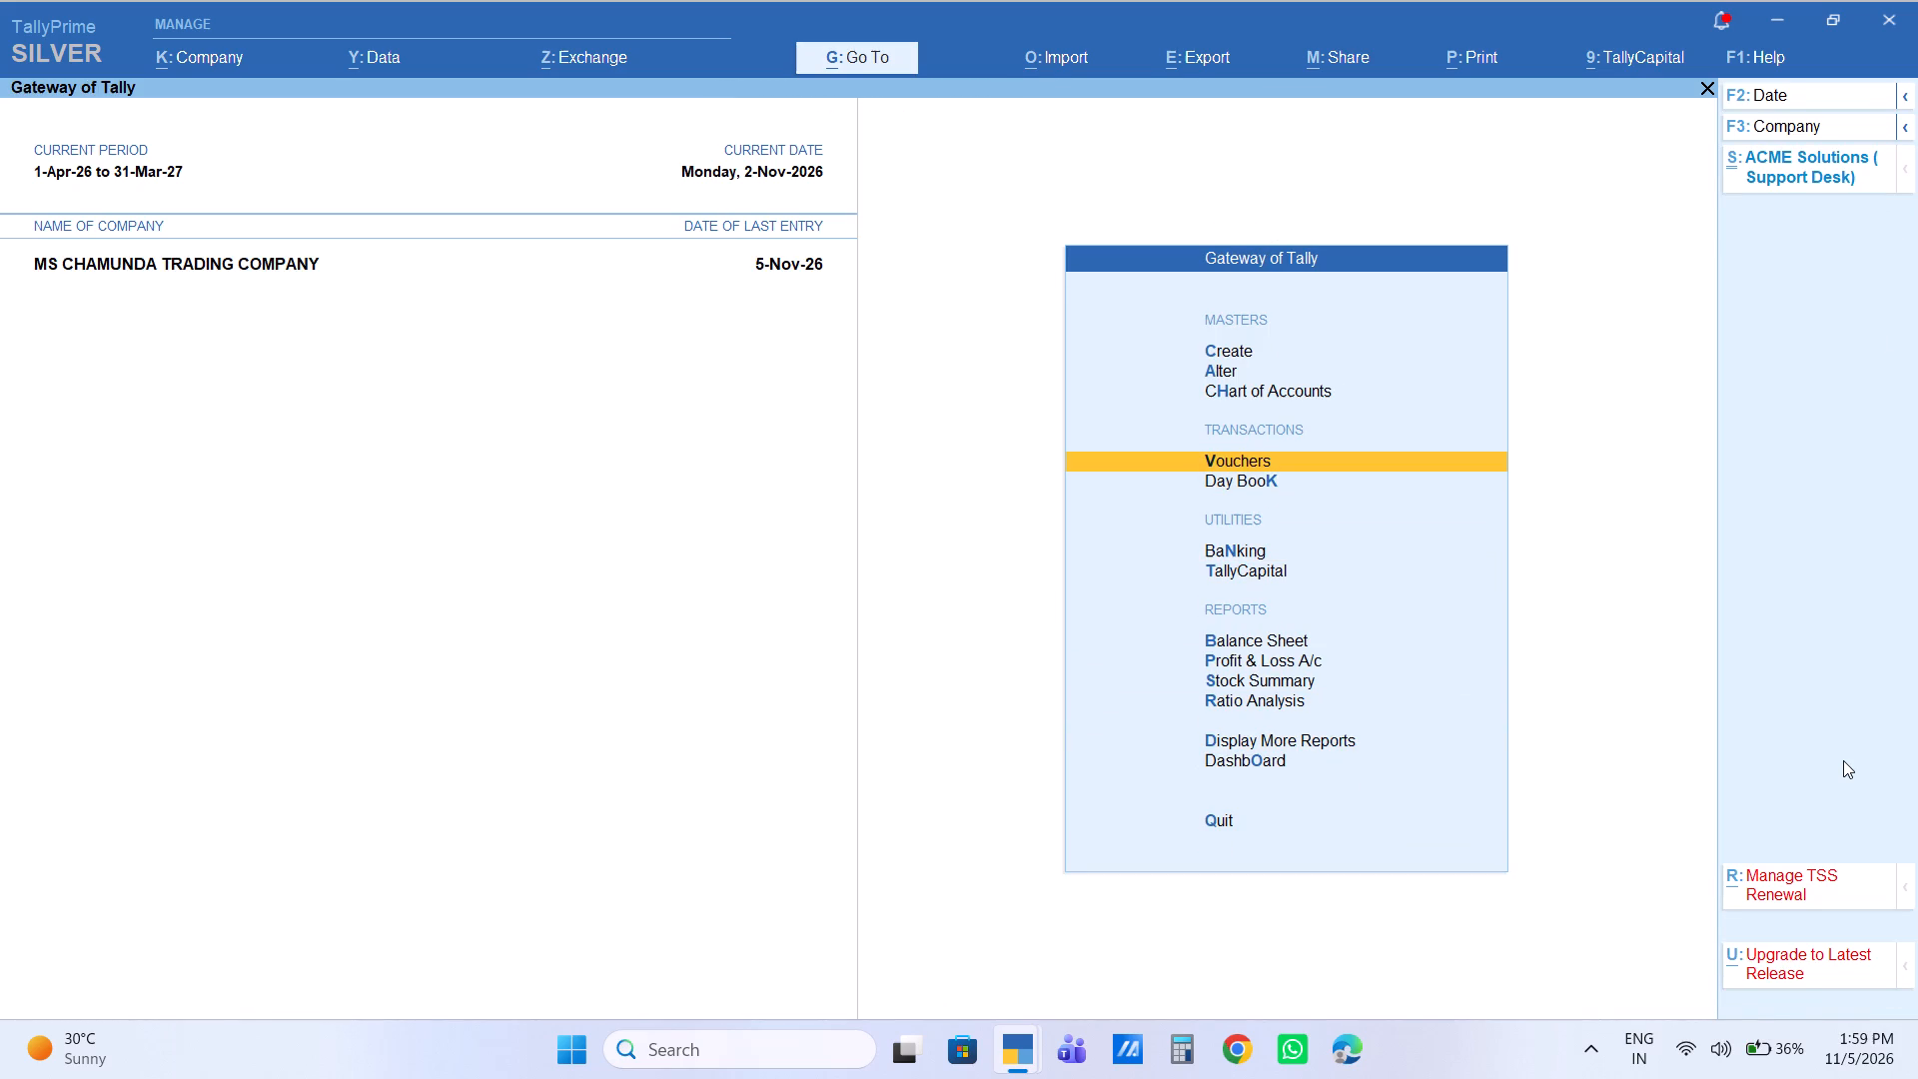
{"action": "key", "text": "Return"}
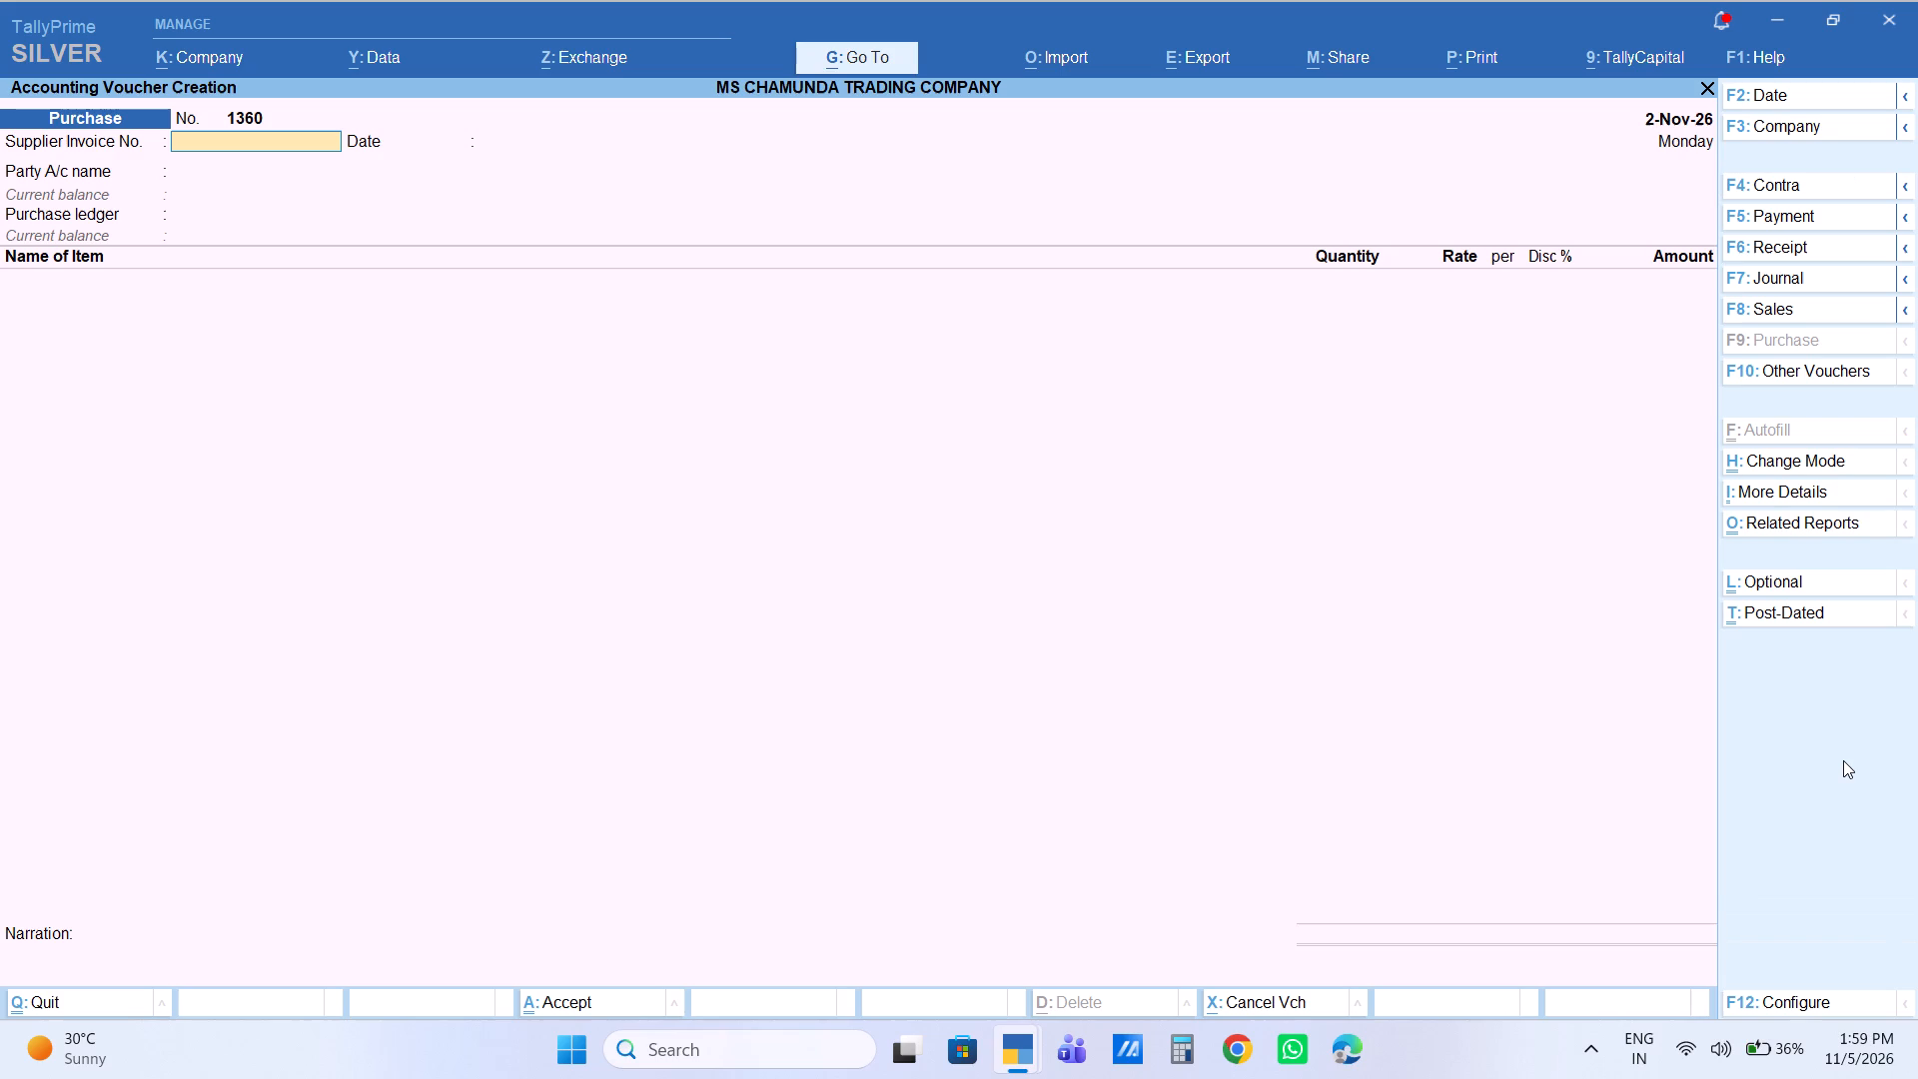
{"action": "key", "text": "F5"}
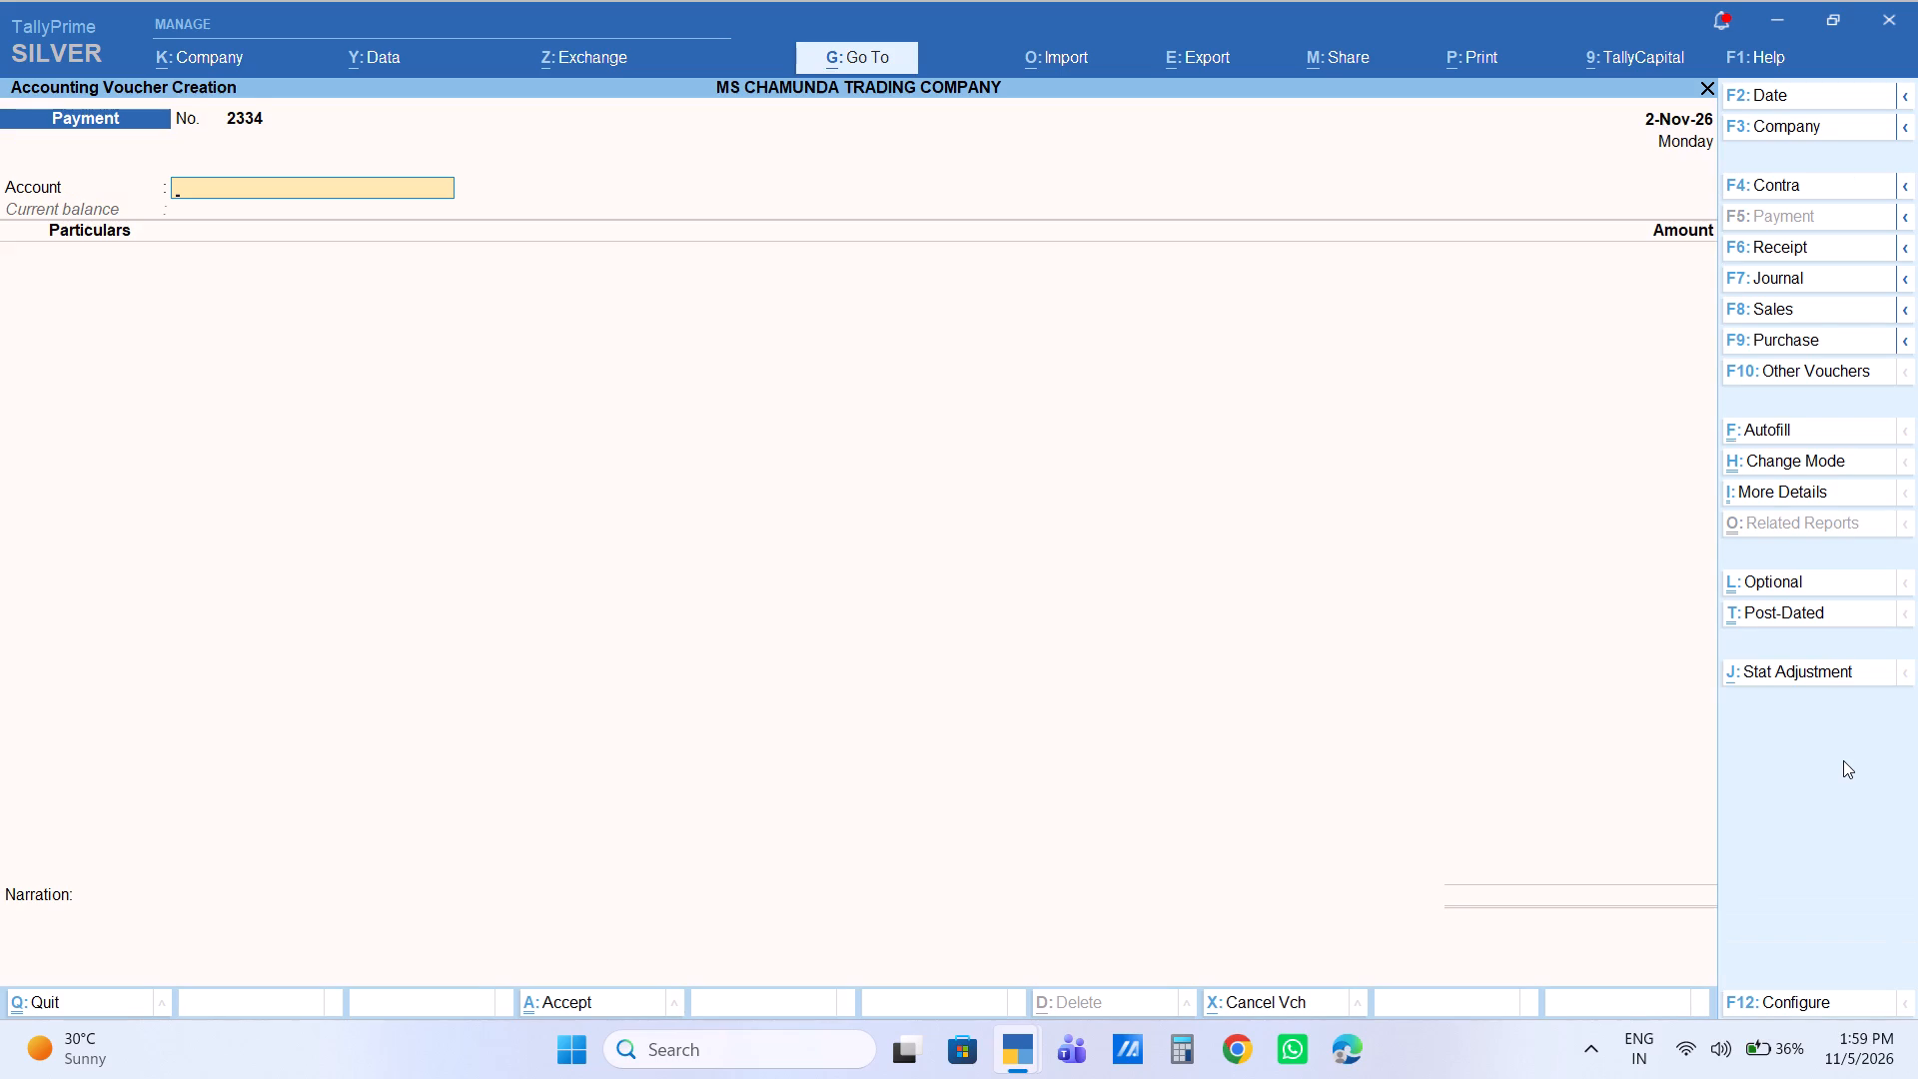
{"action": "type", "text": "ca"}
{"action": "key", "text": "Return"}
{"action": "type", "text": "raun"}
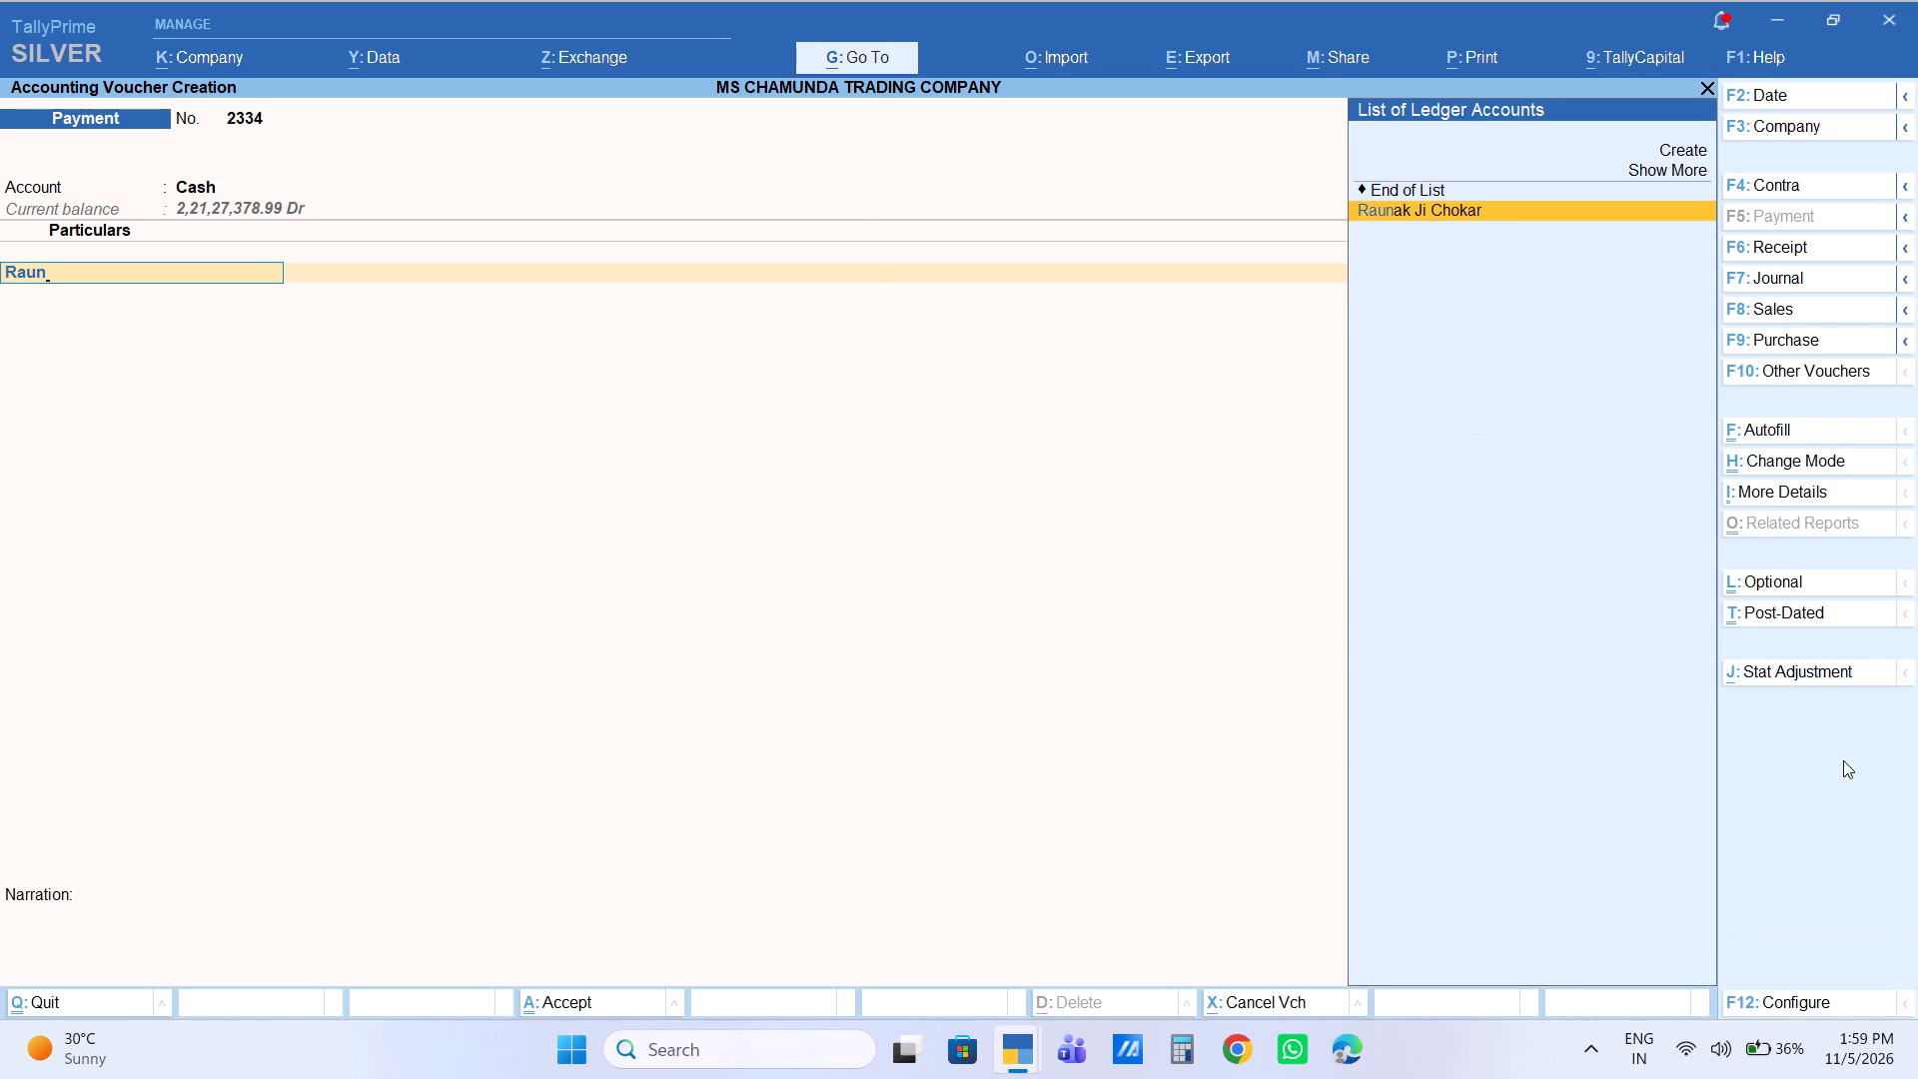
{"action": "key", "text": "Return"}
Allocate 43,000.00 Dr as Agst Ref to the pending bill 1095.
{"action": "key", "text": "Return"}
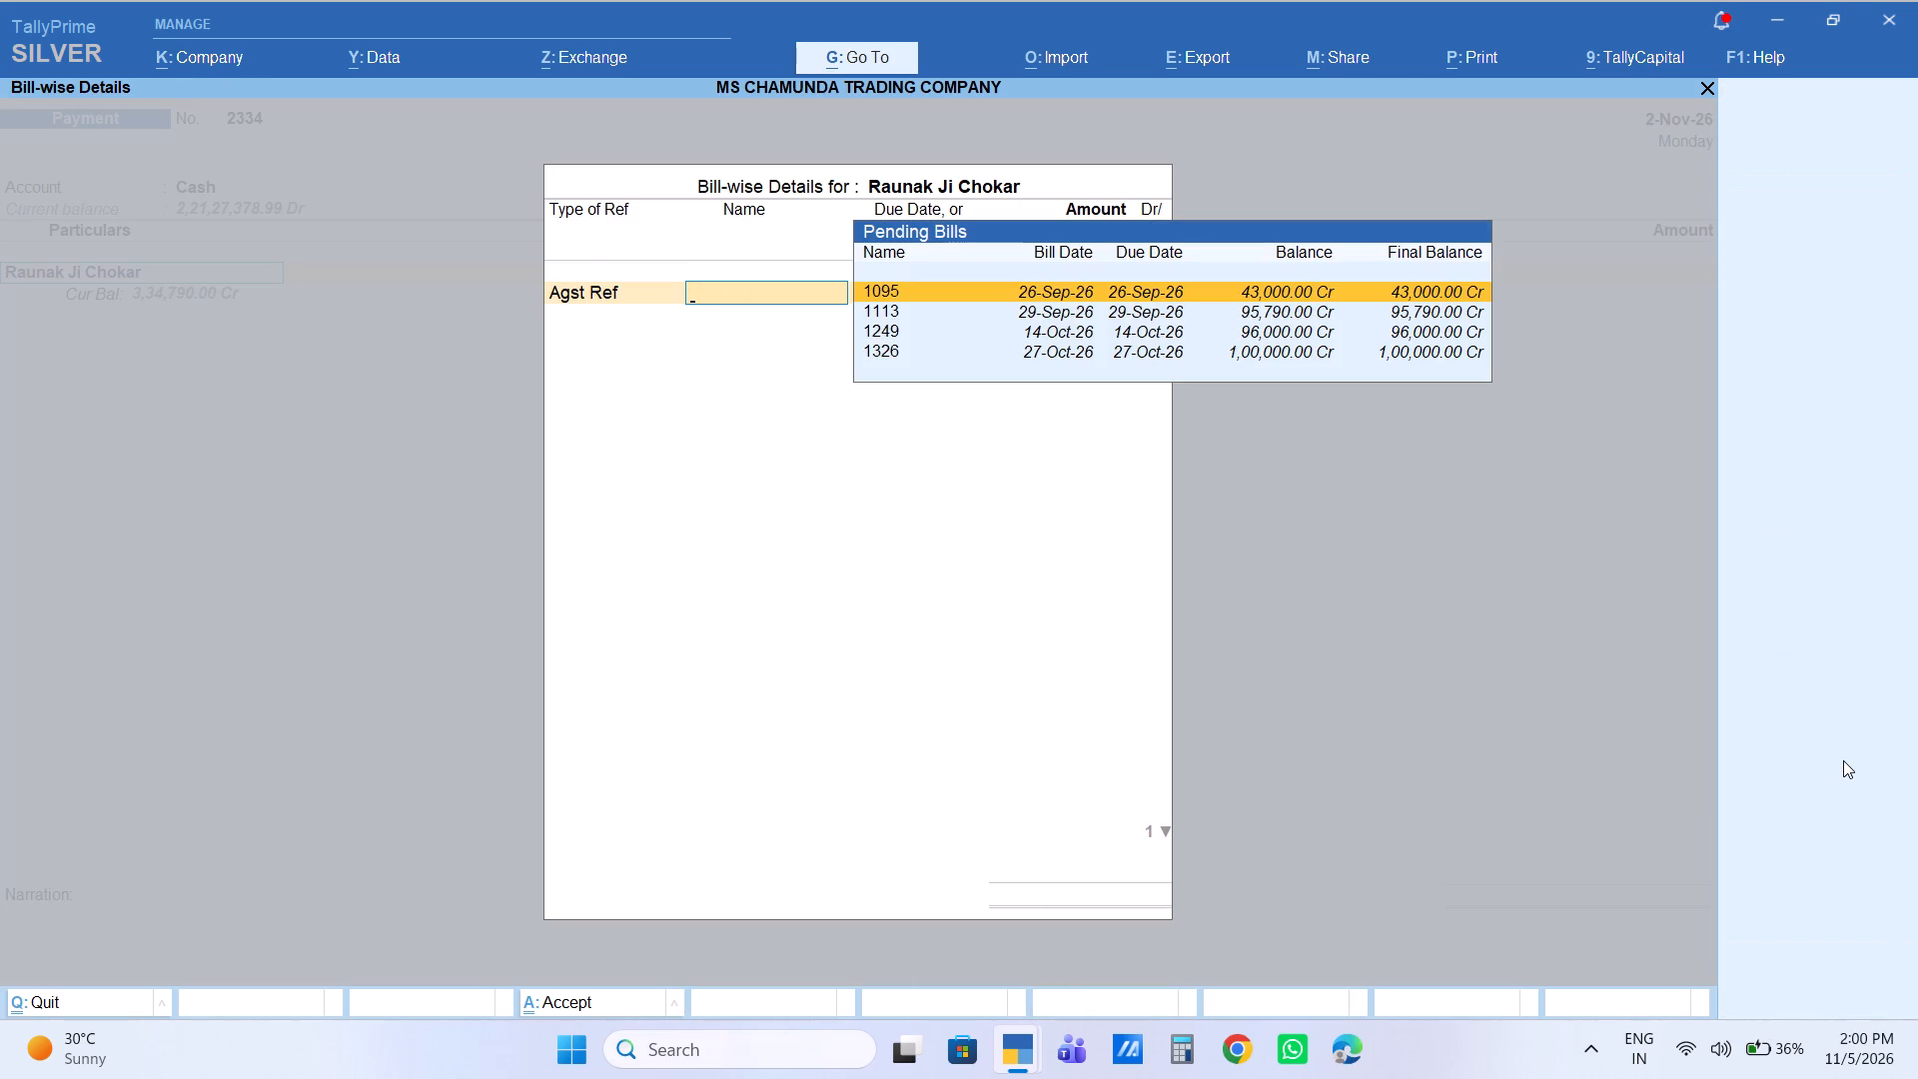
{"action": "key", "text": "Return"}
{"action": "key", "text": "Return"}
{"action": "key", "text": "Return"}
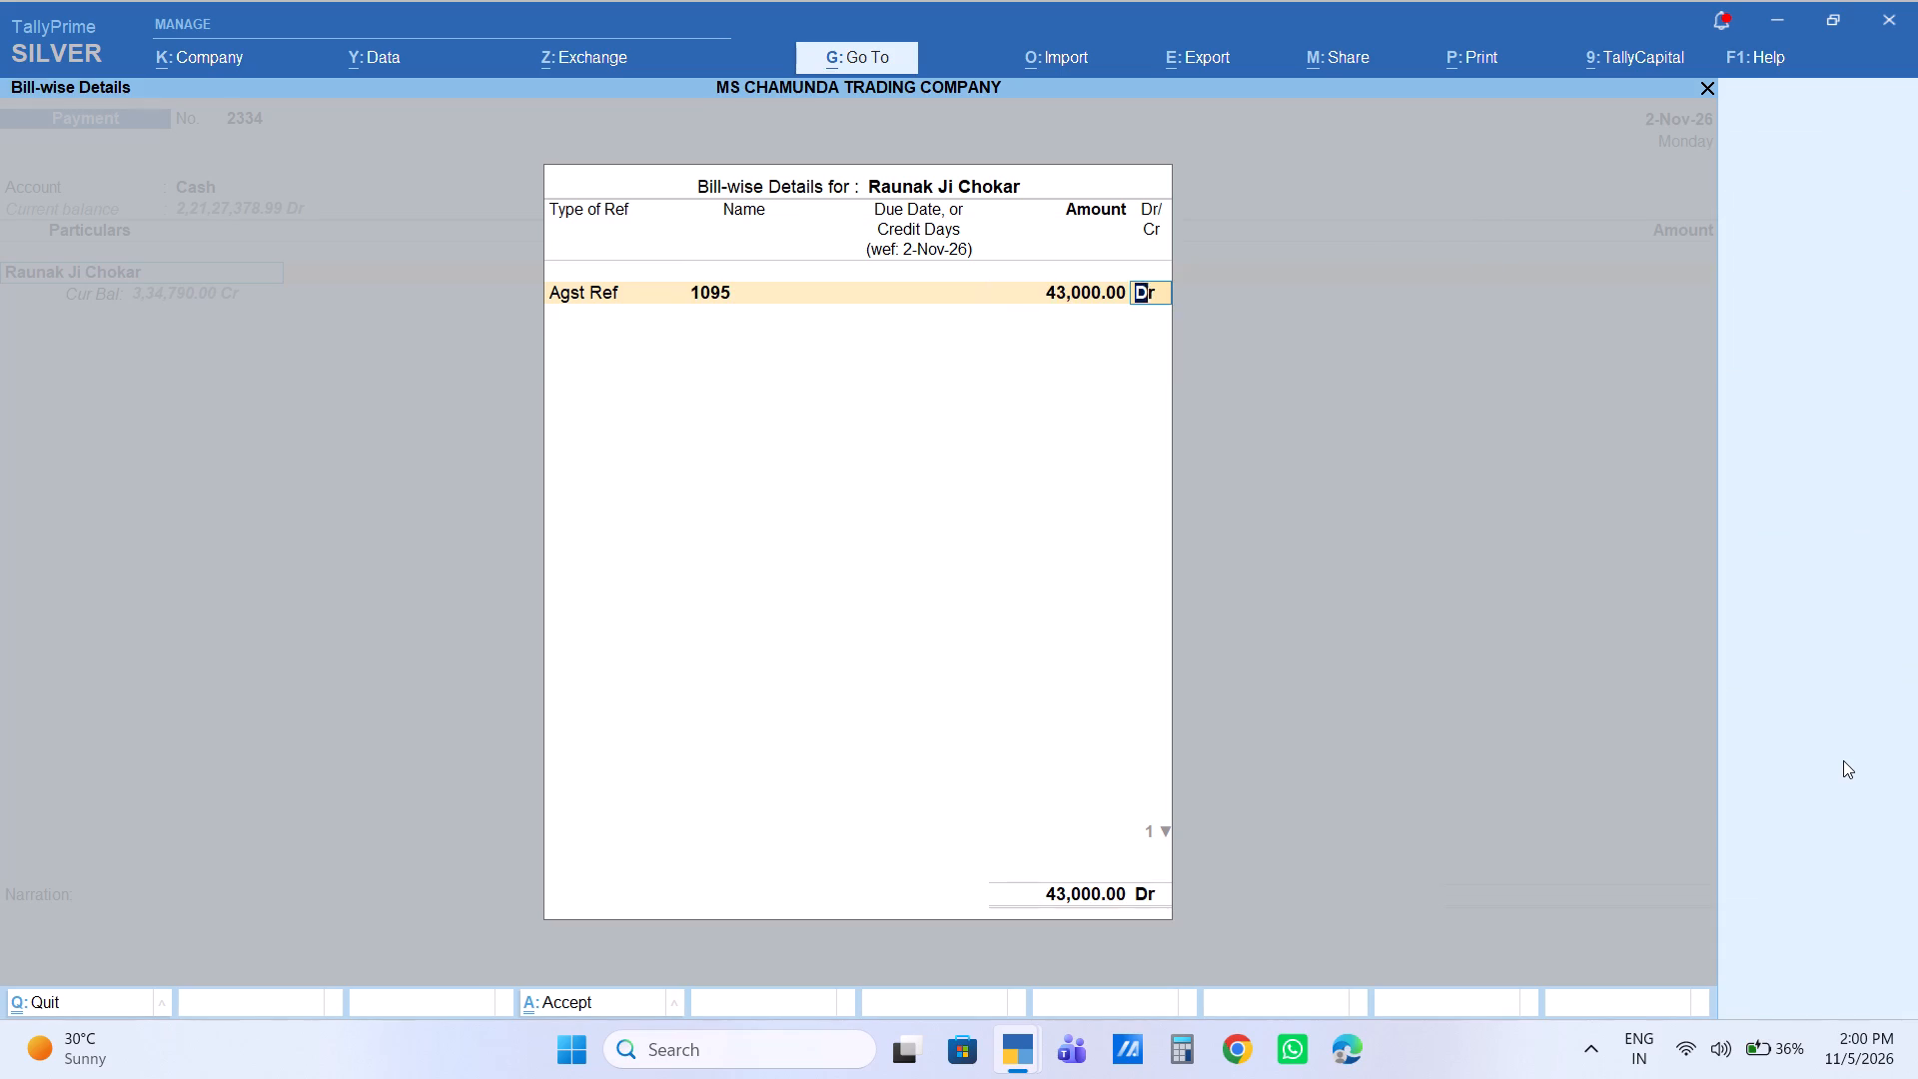
{"action": "key", "text": "Return"}
{"action": "key", "text": "Return"}
{"action": "type", "text": "bhutani"}
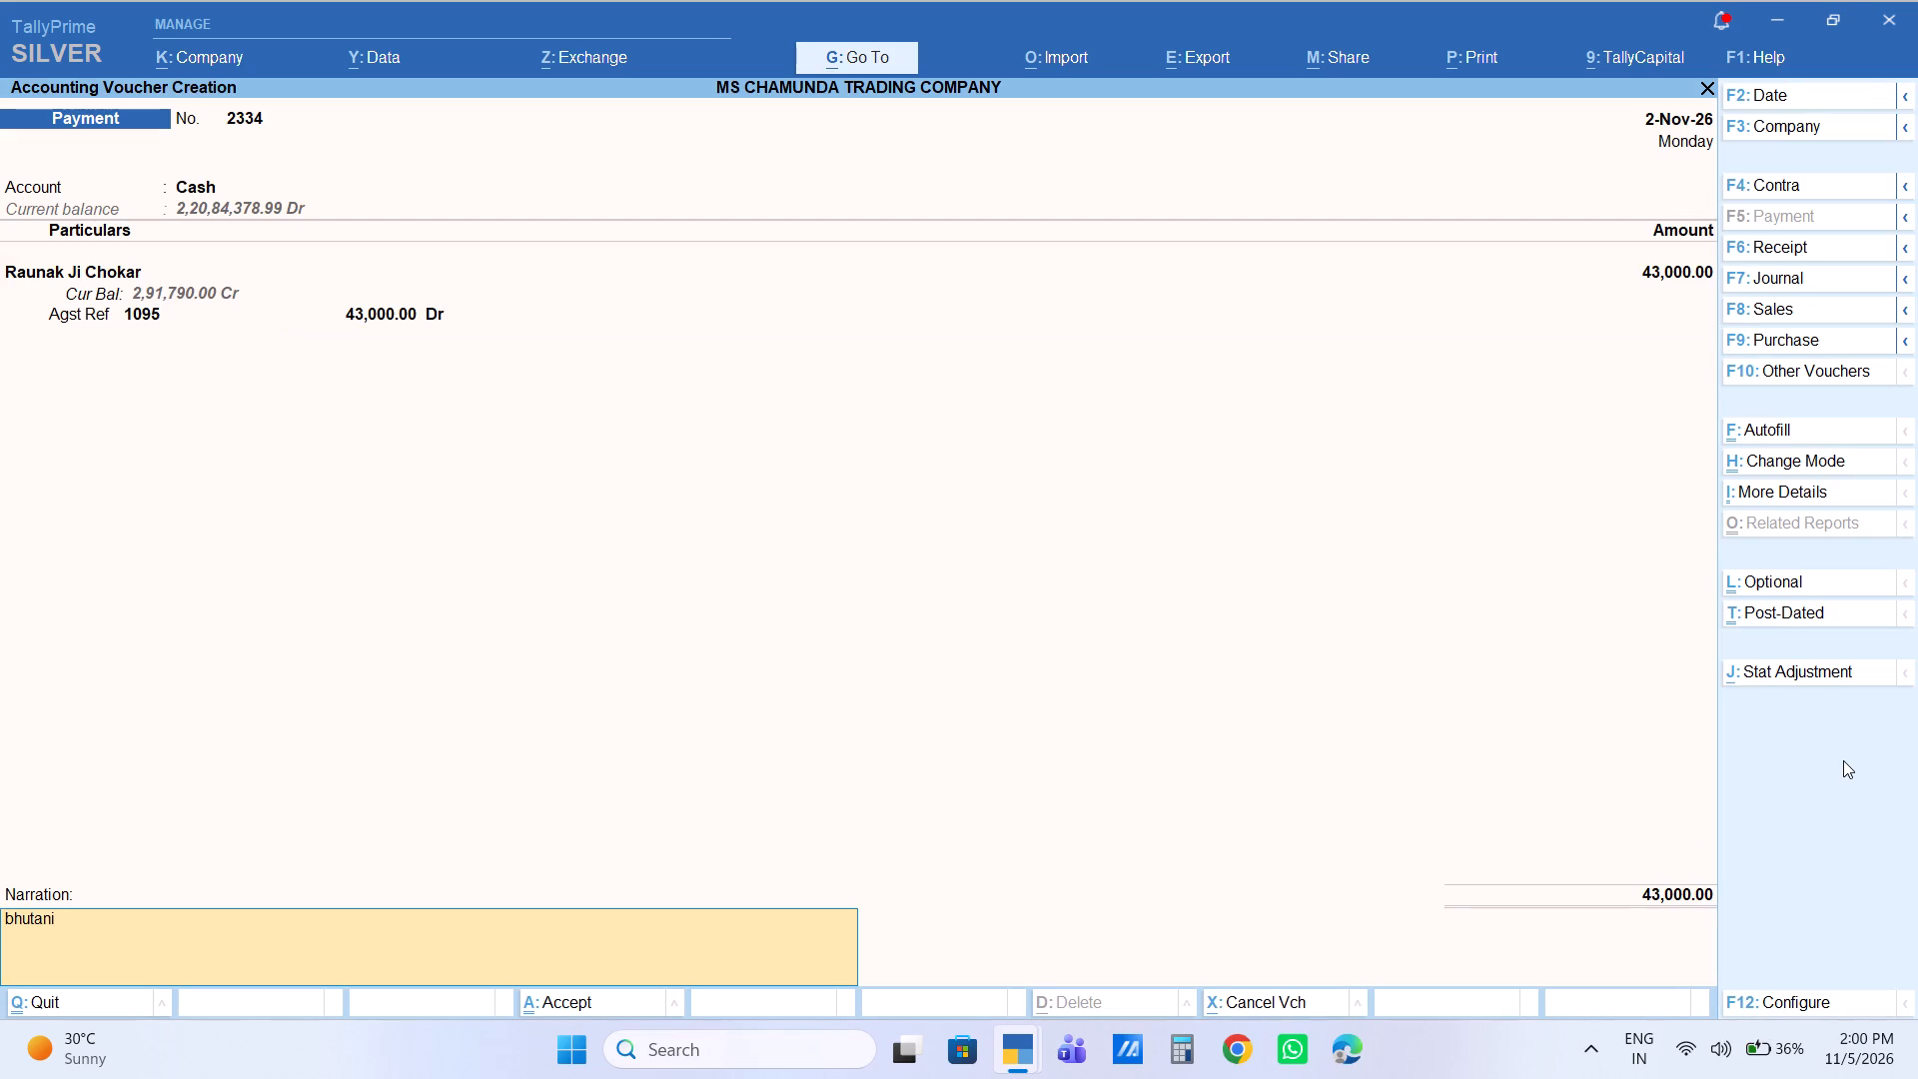
{"action": "type", "text": "26/09/26"}
{"action": "key", "text": "Return"}
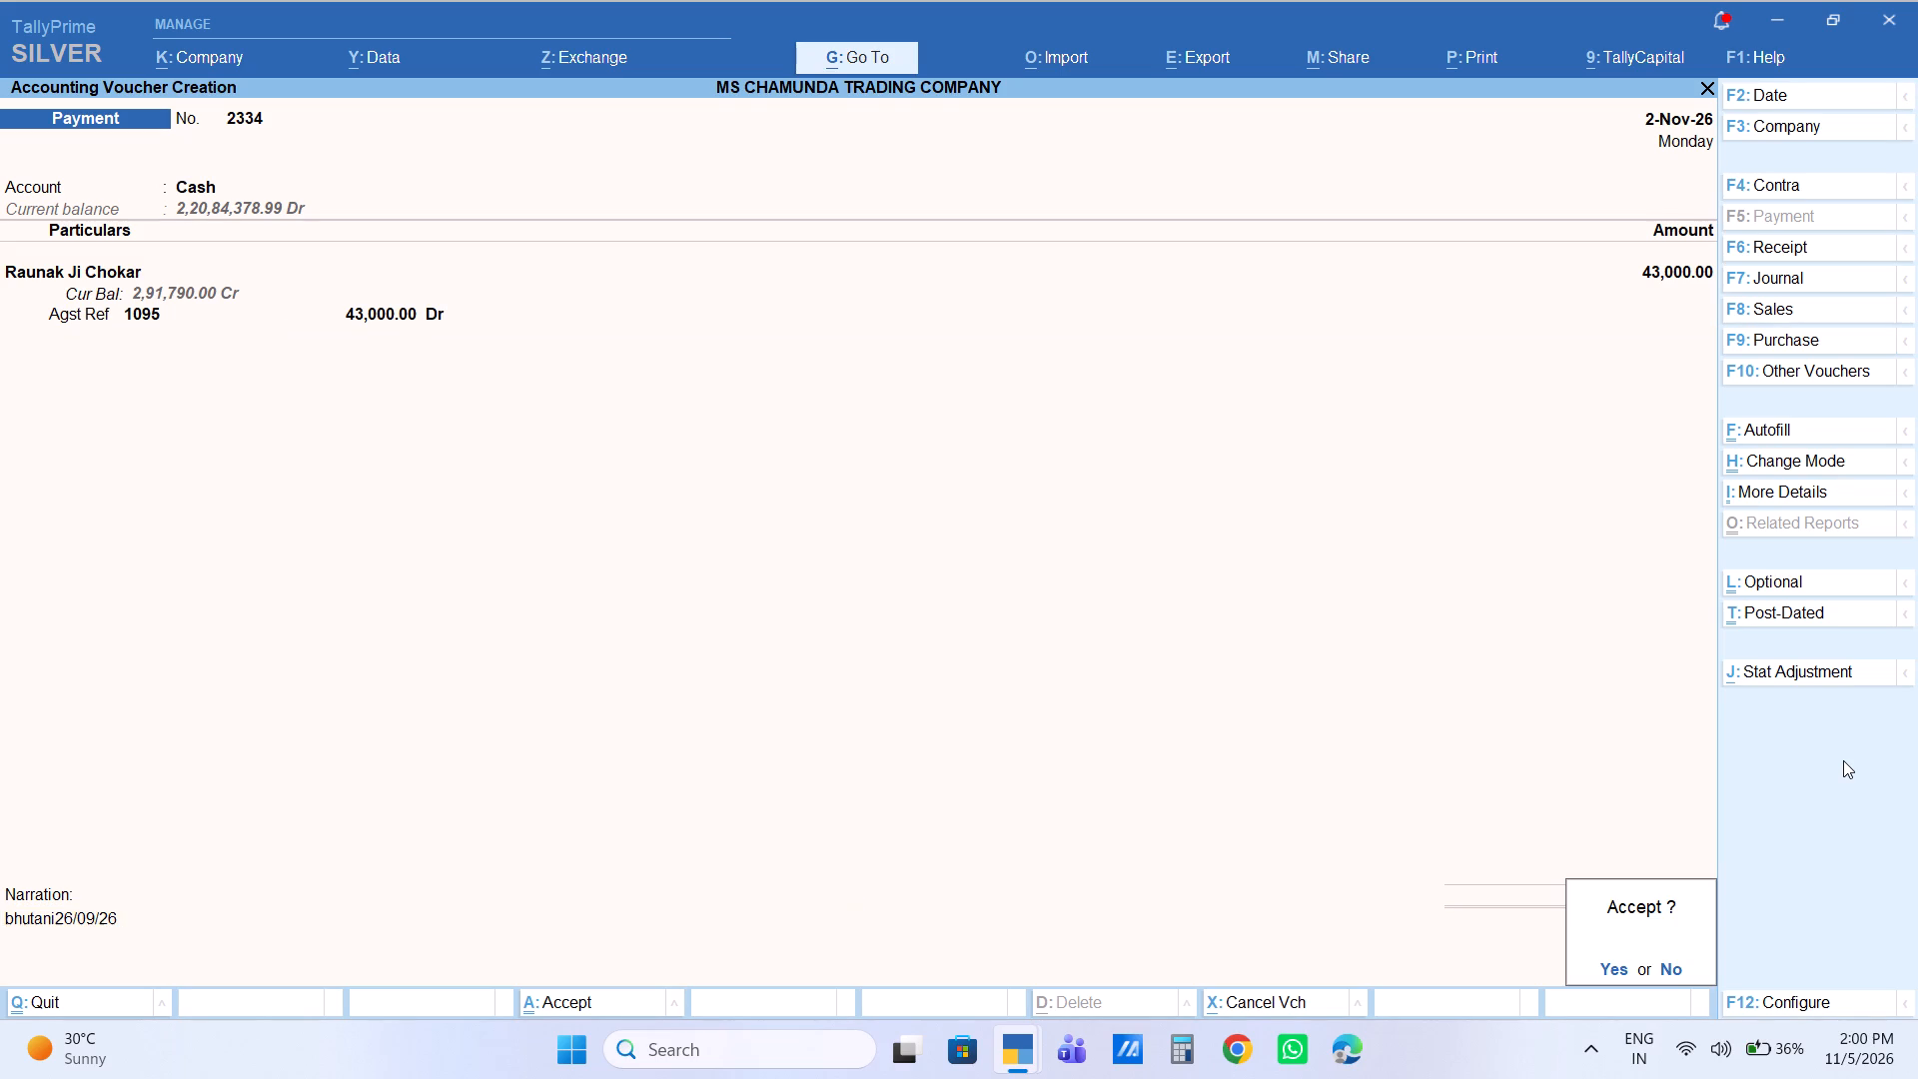
{"action": "key", "text": "Return"}
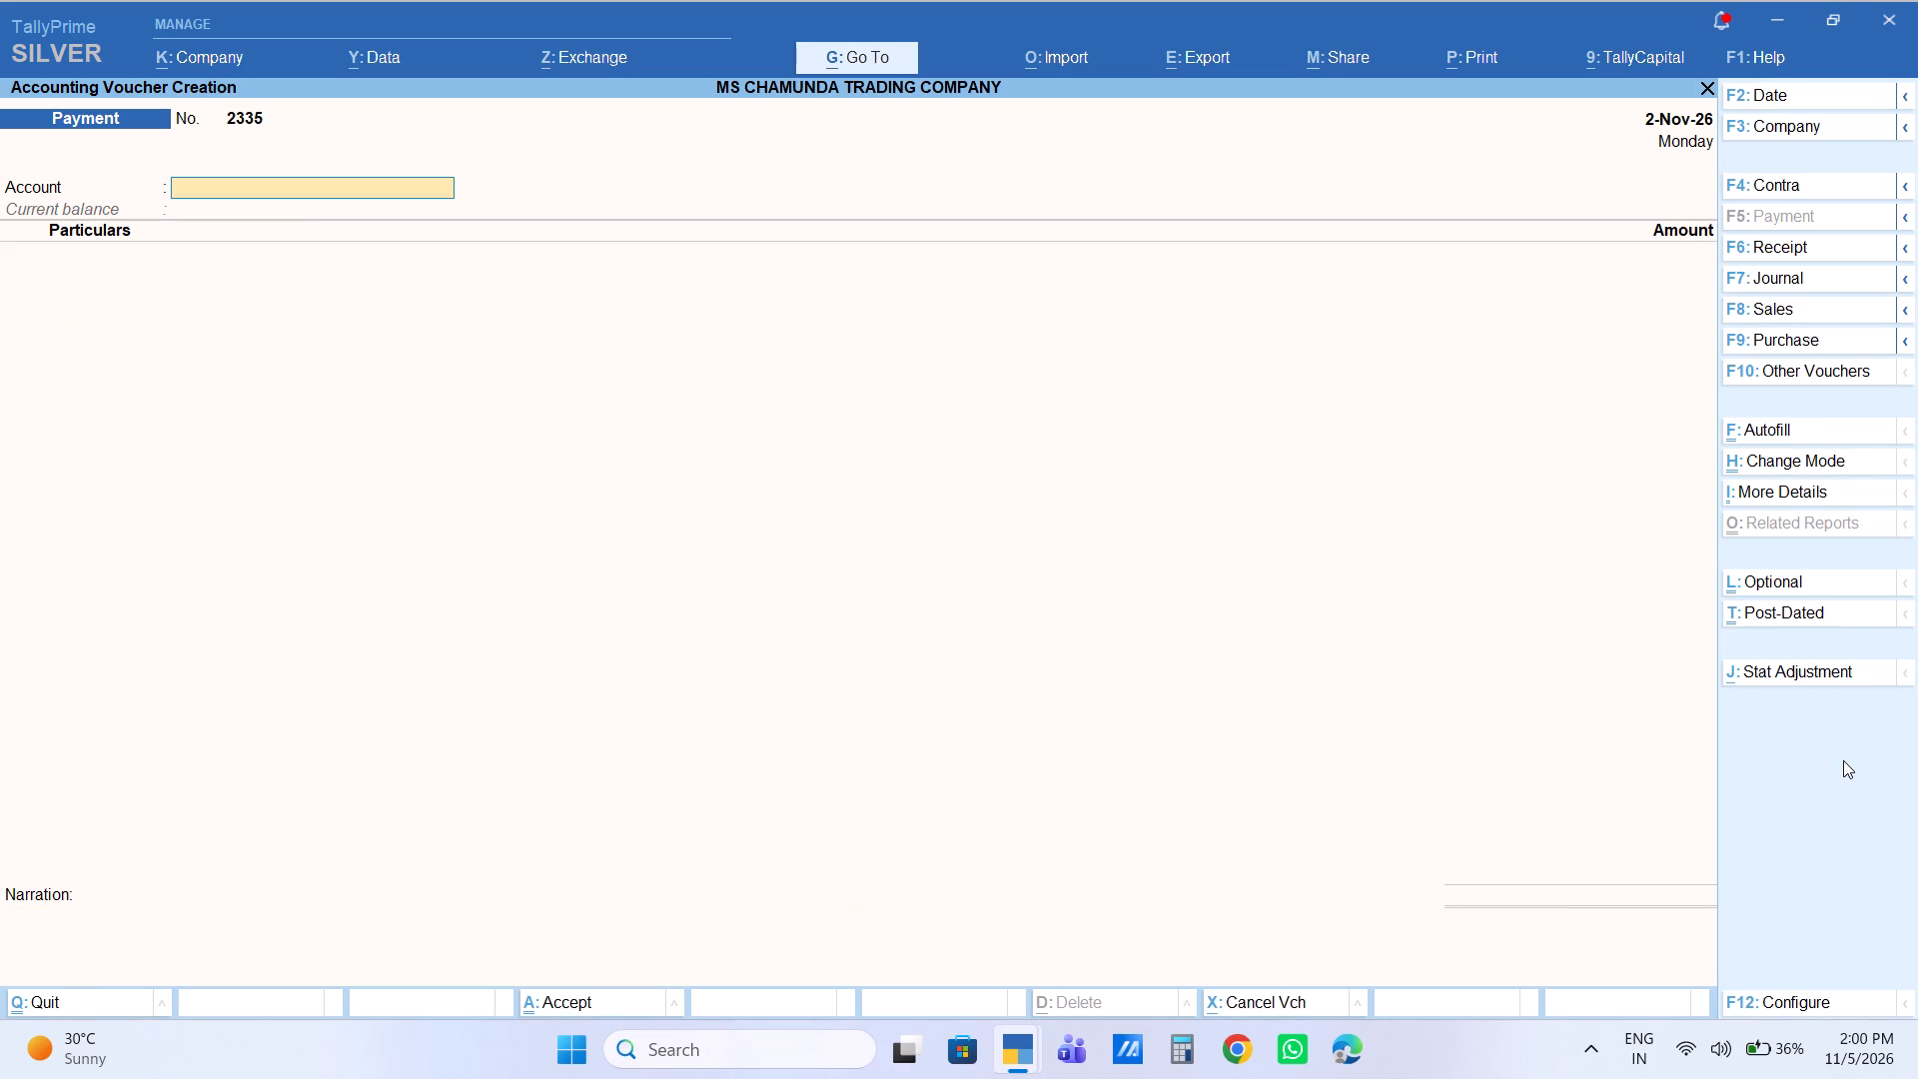